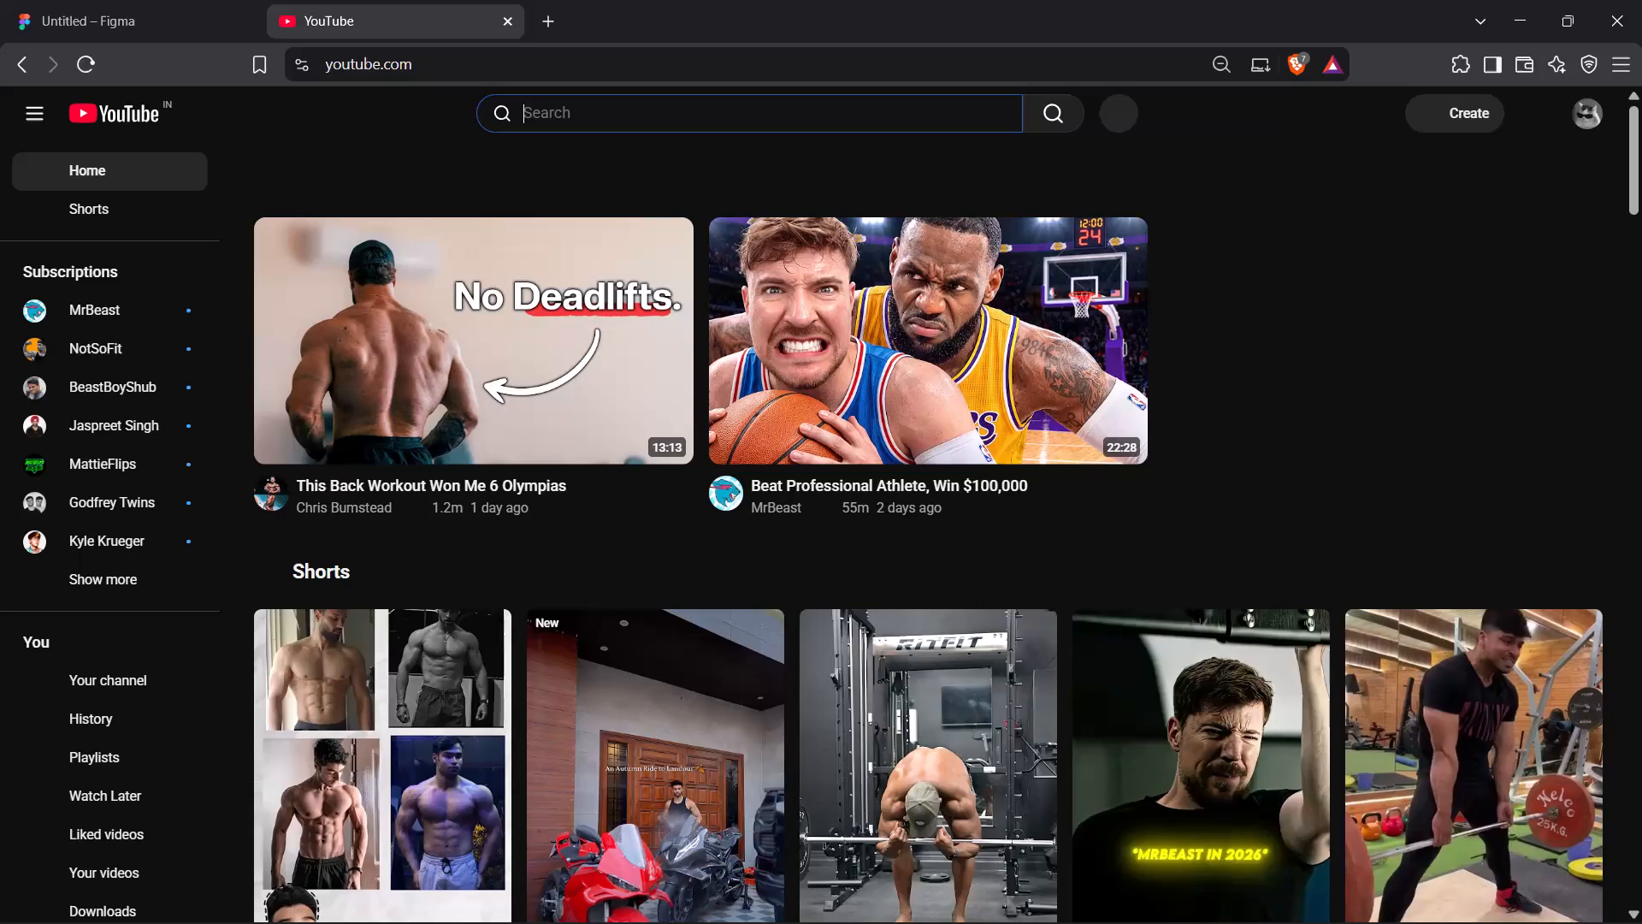
Search YouTube for "field trip".
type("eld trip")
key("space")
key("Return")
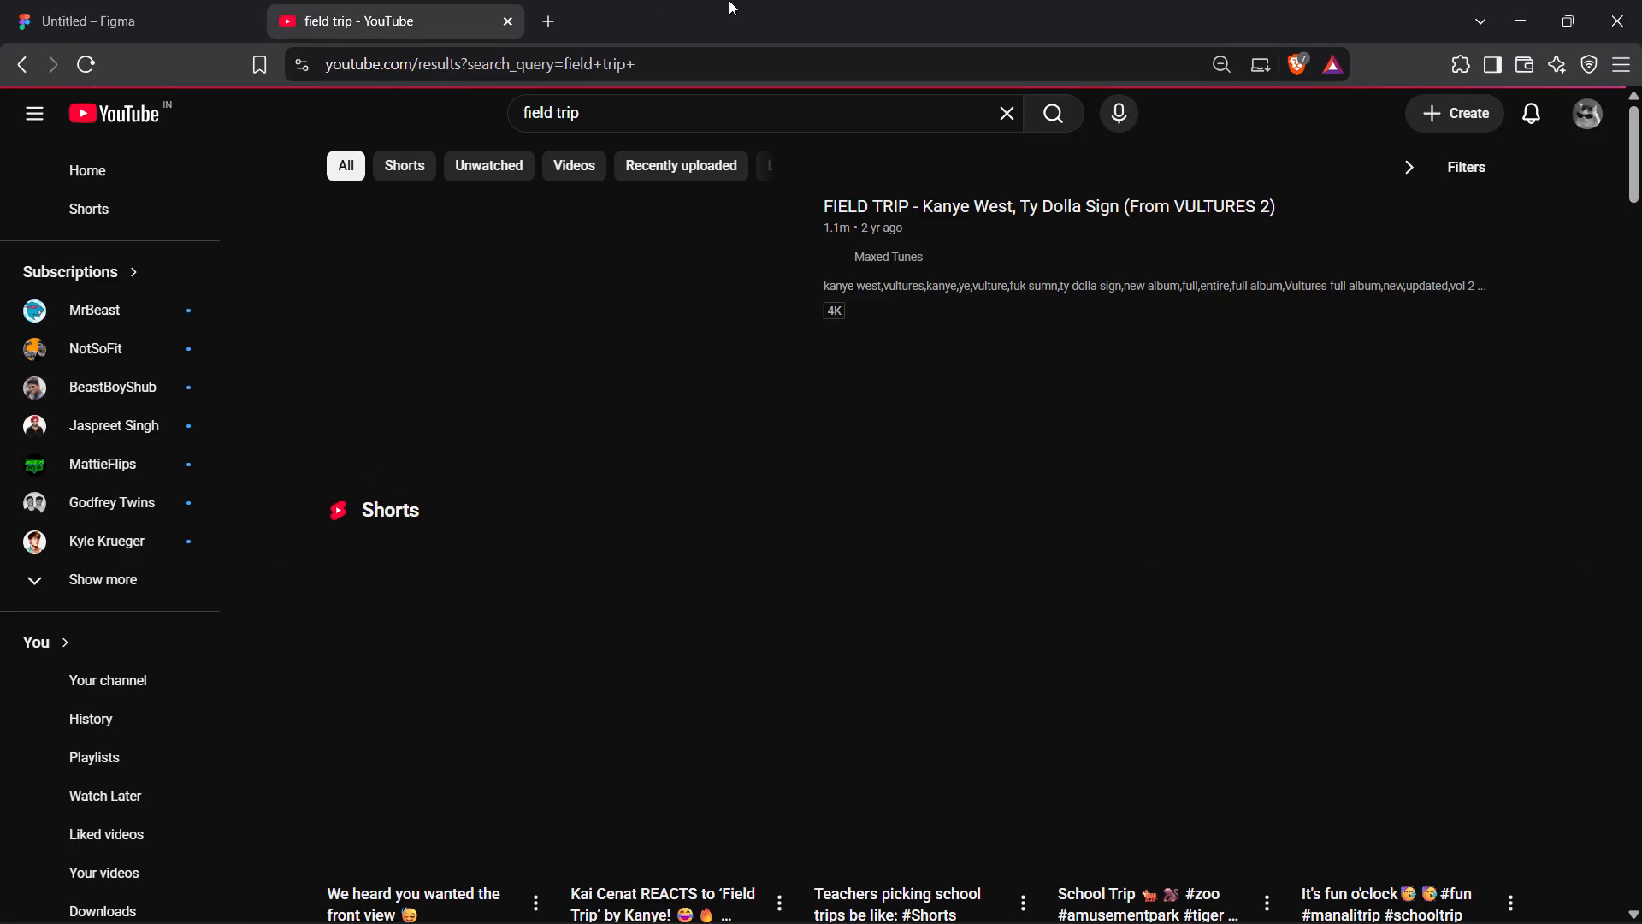
Play the video "FIELD TRIP - Kanye West, Ty Dolla Sign (From VULTURES 2)" from the search results.
left_click(651, 287)
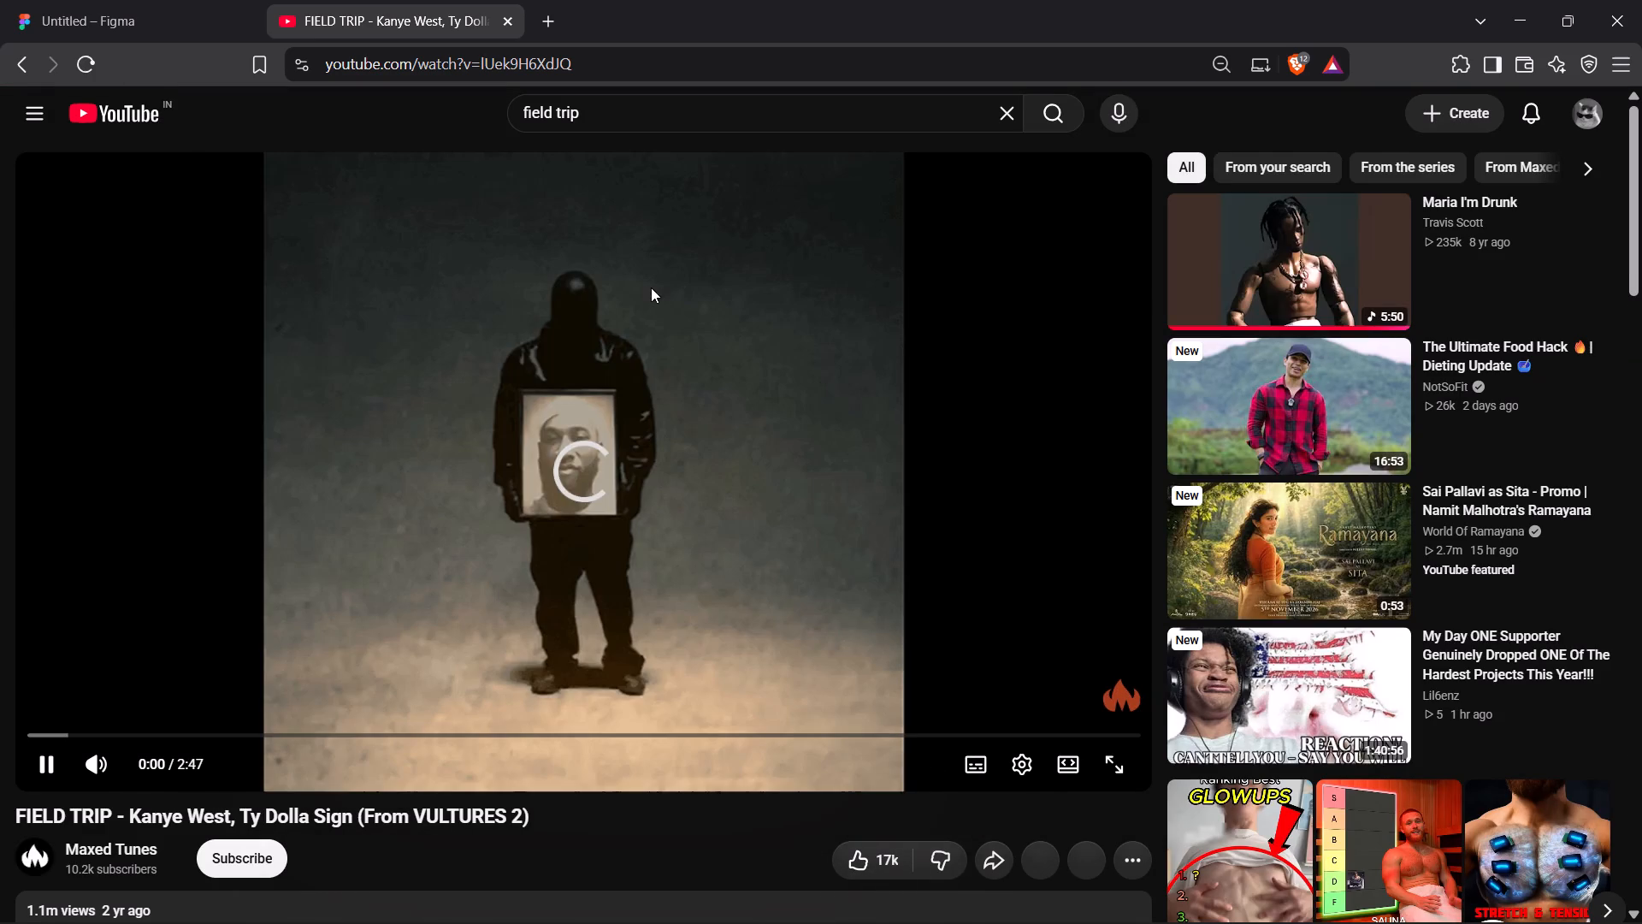
Open the playing video's context options, such as Loop and Miniplayer.
right_click(802, 355)
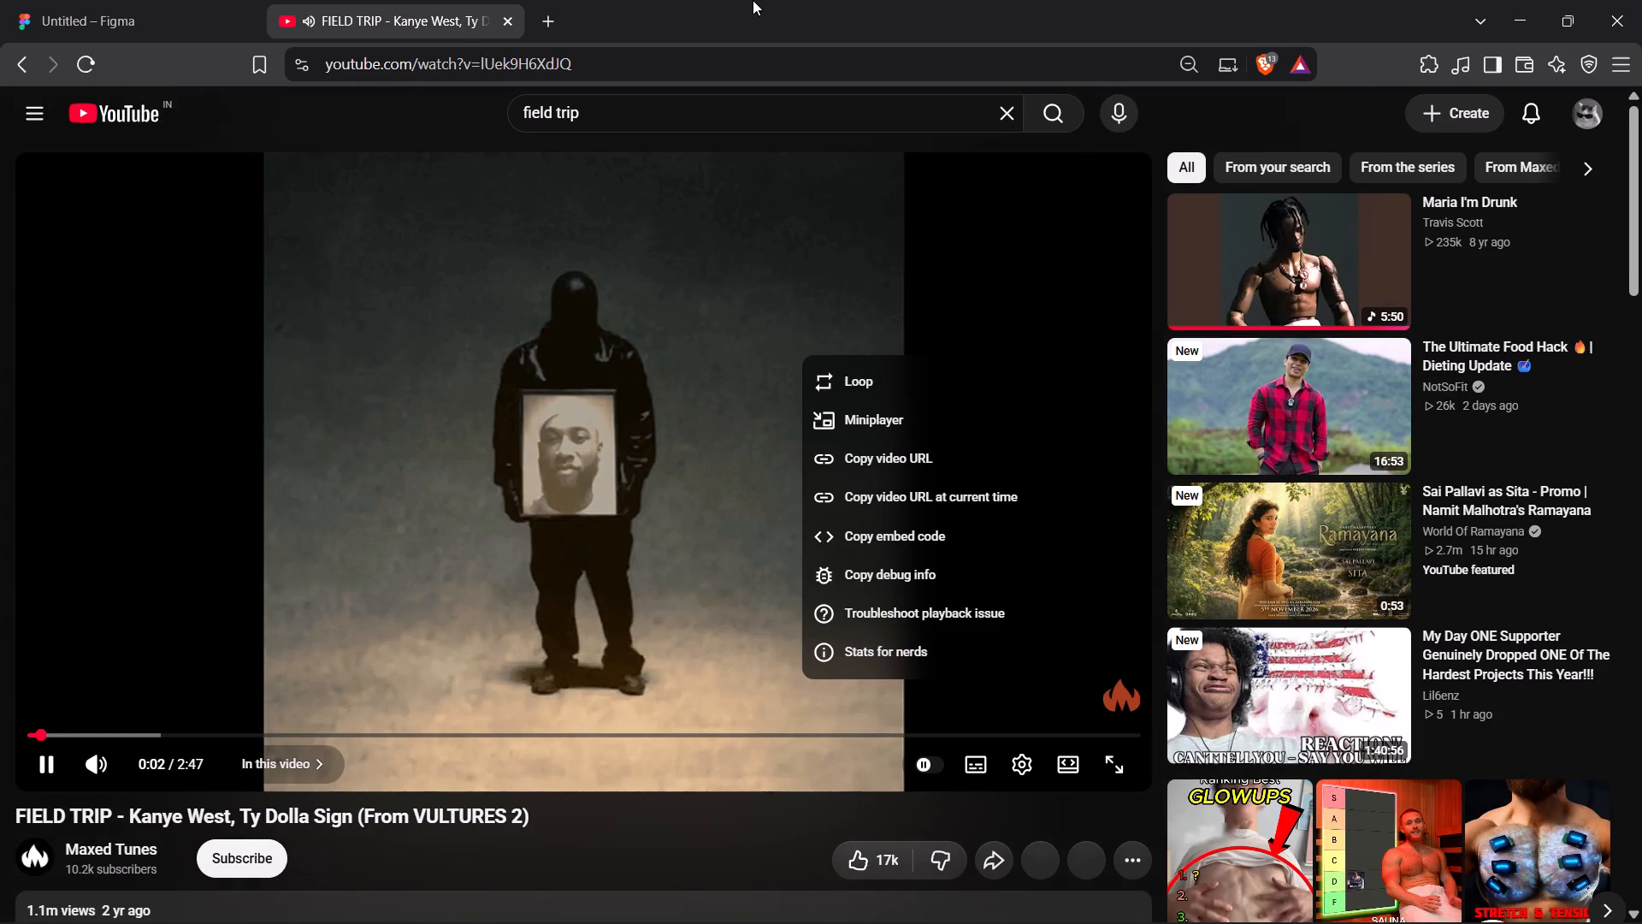
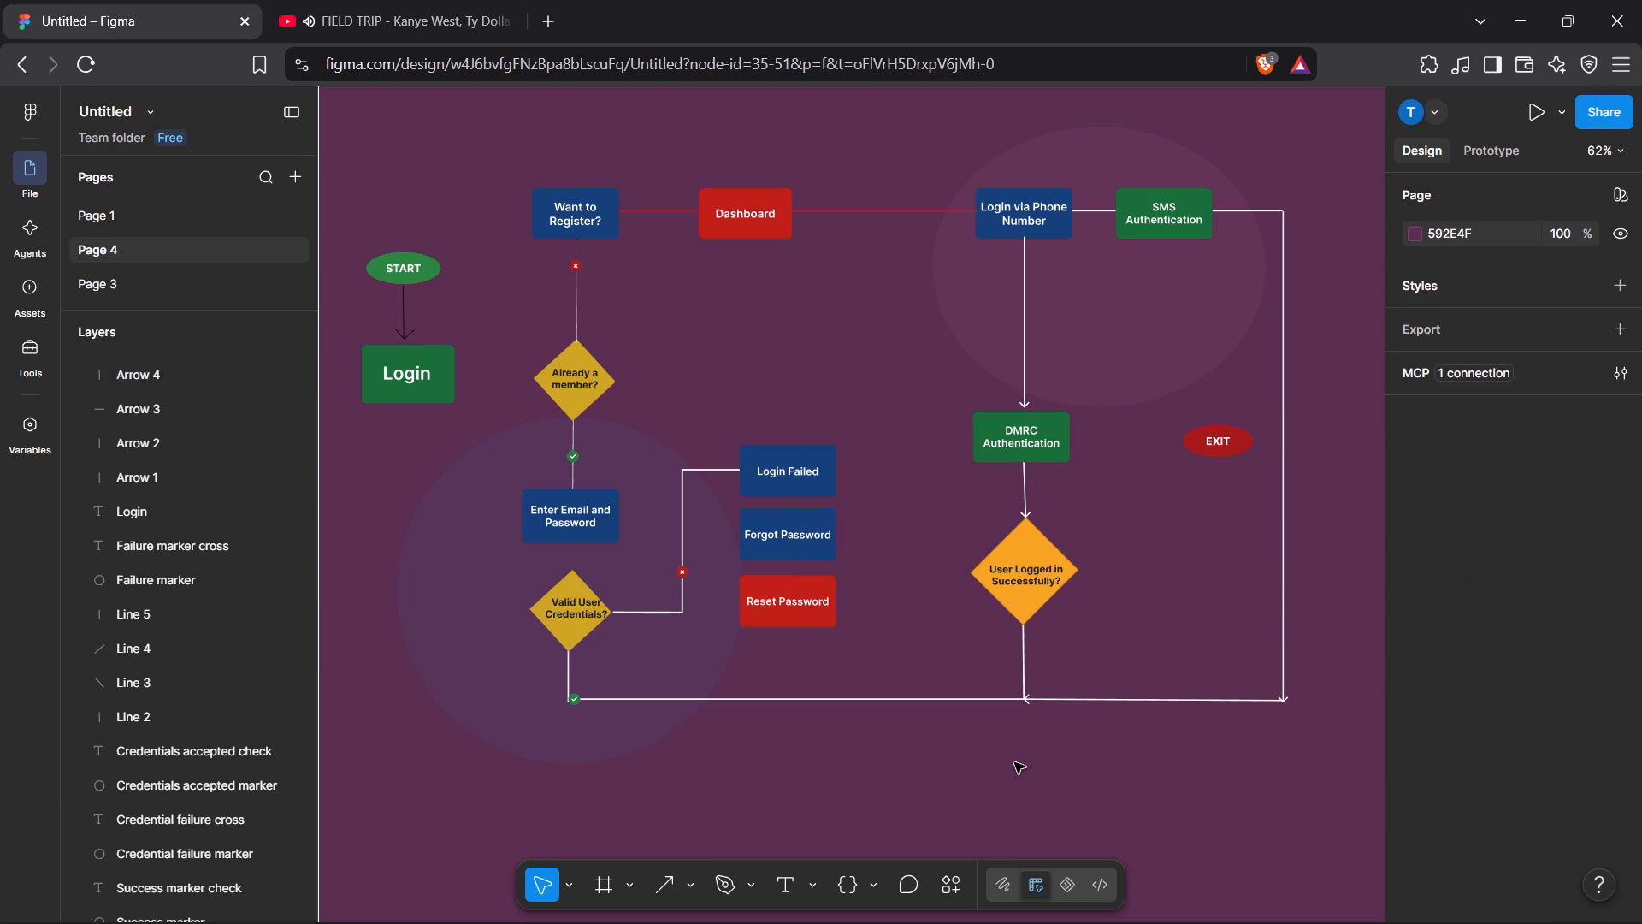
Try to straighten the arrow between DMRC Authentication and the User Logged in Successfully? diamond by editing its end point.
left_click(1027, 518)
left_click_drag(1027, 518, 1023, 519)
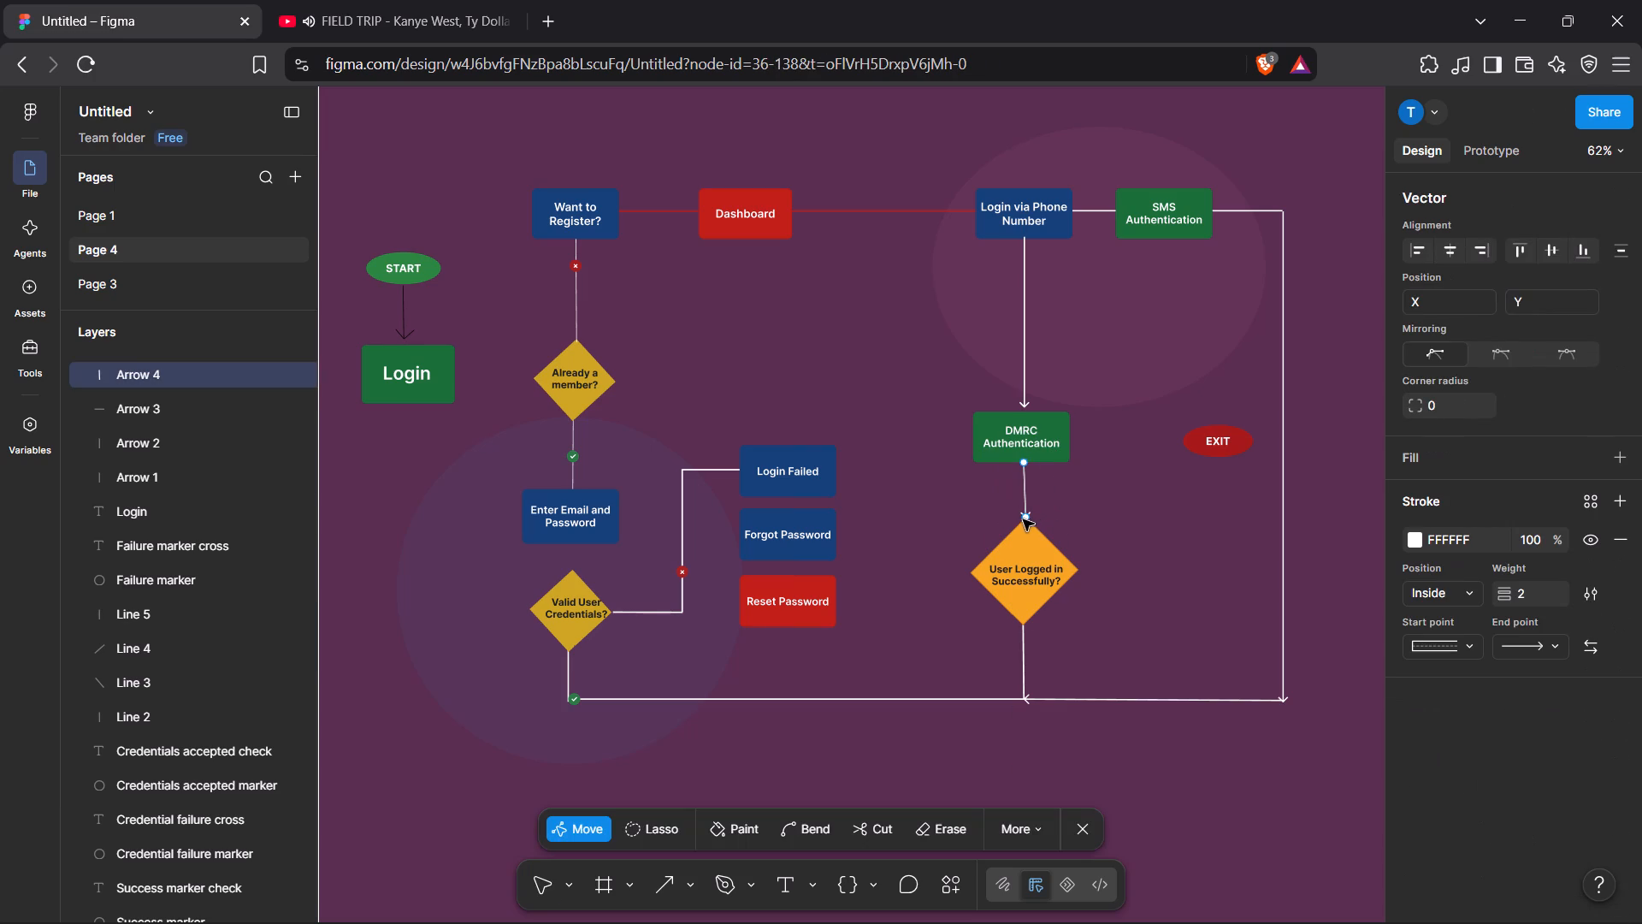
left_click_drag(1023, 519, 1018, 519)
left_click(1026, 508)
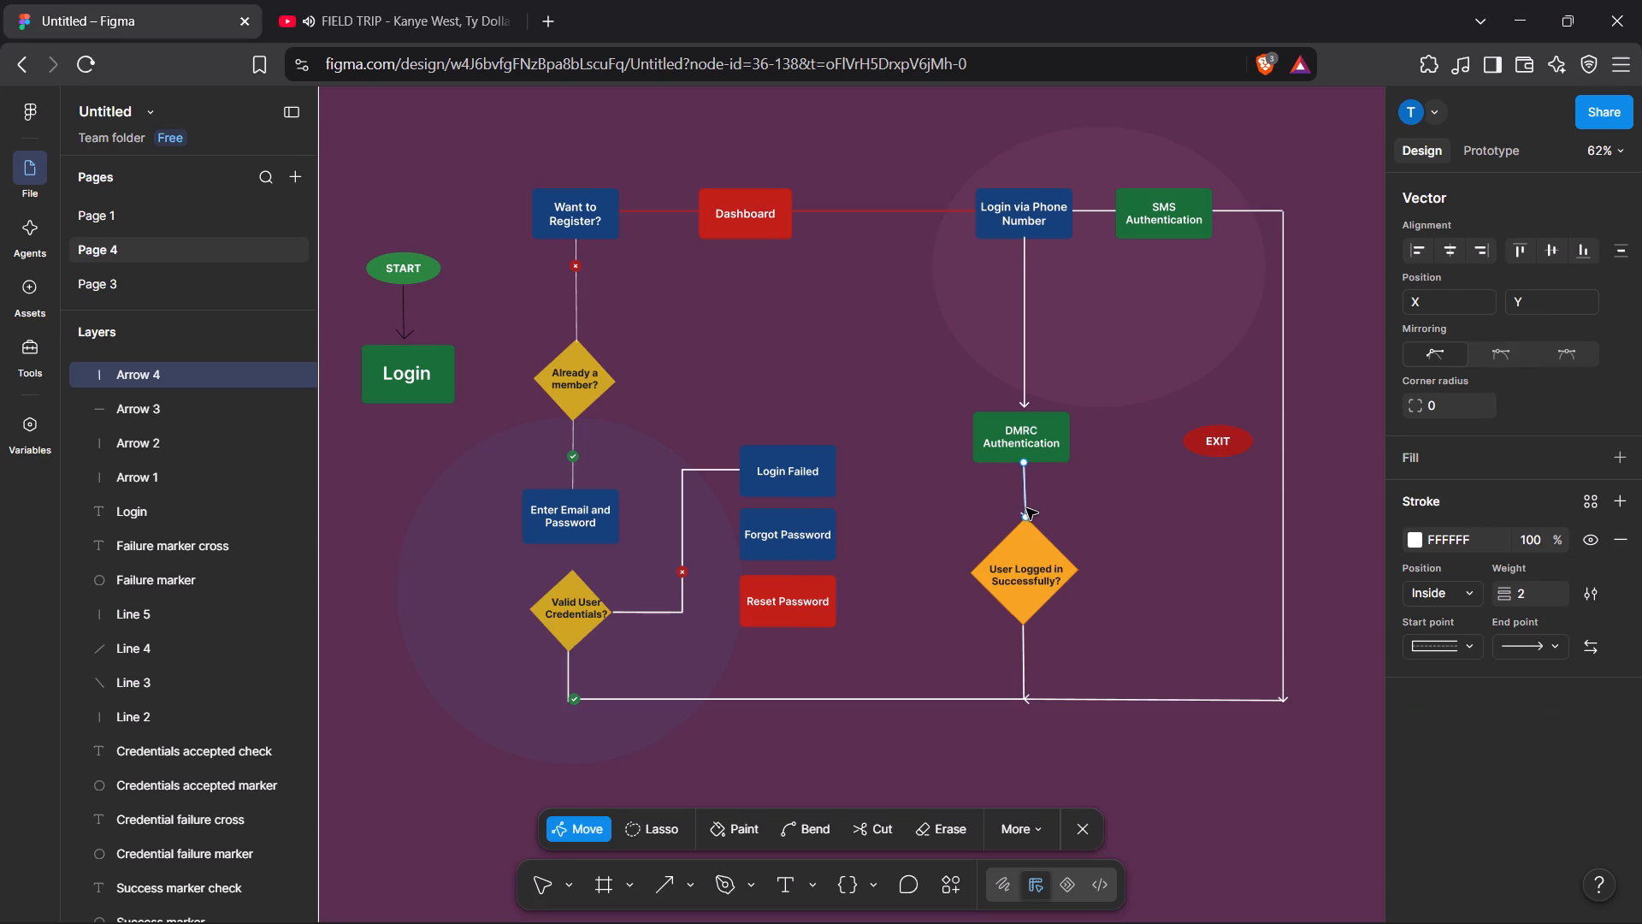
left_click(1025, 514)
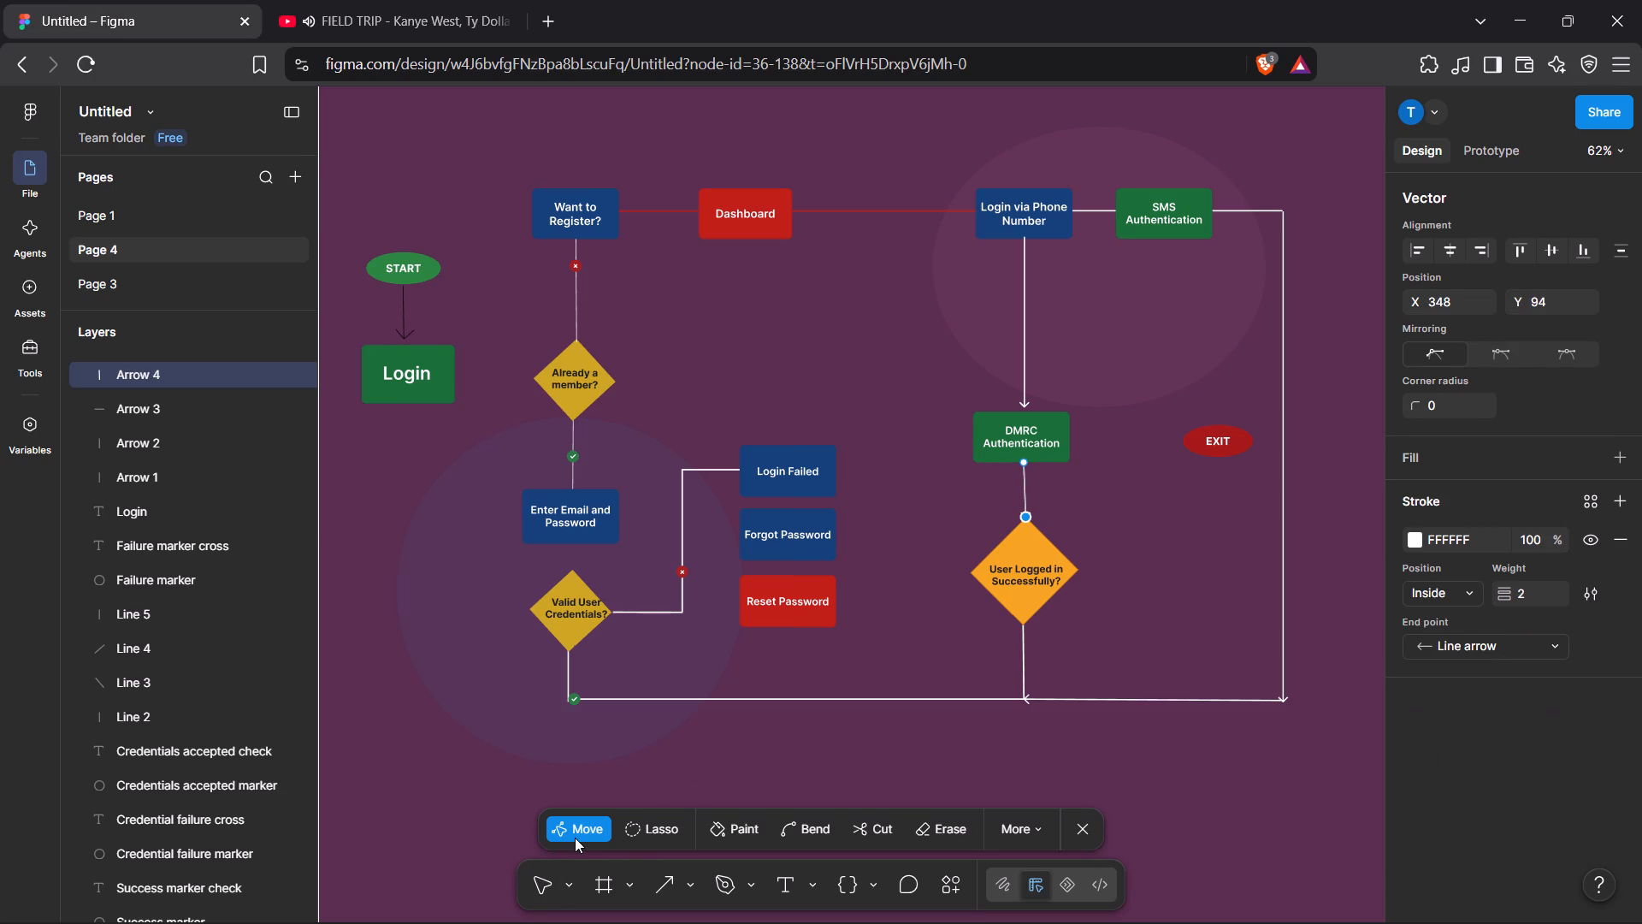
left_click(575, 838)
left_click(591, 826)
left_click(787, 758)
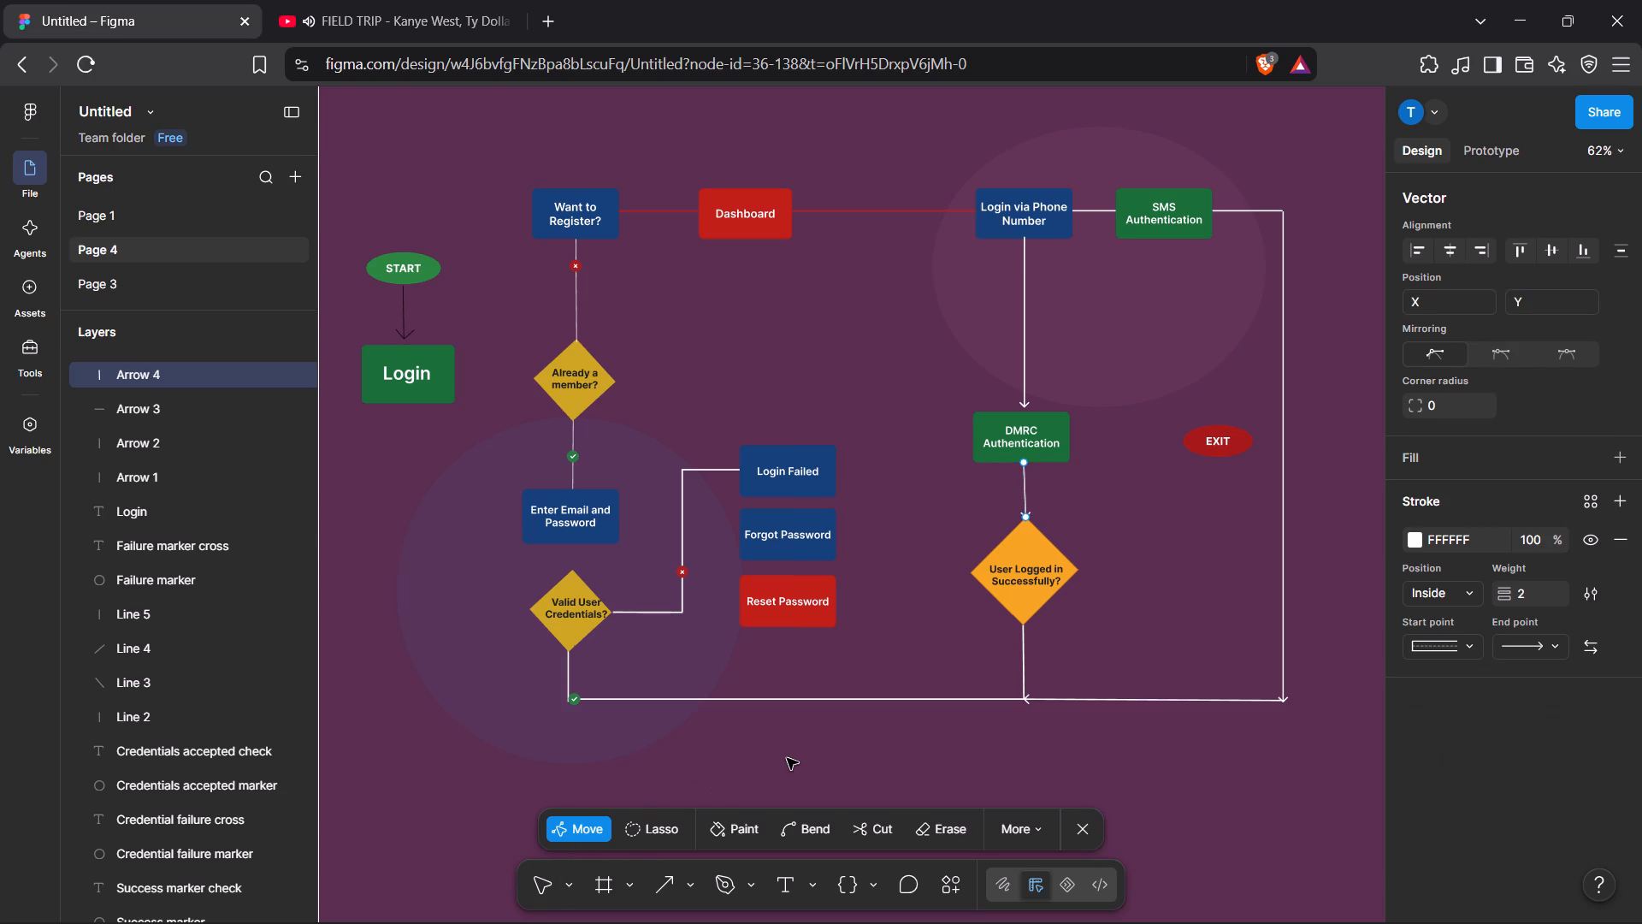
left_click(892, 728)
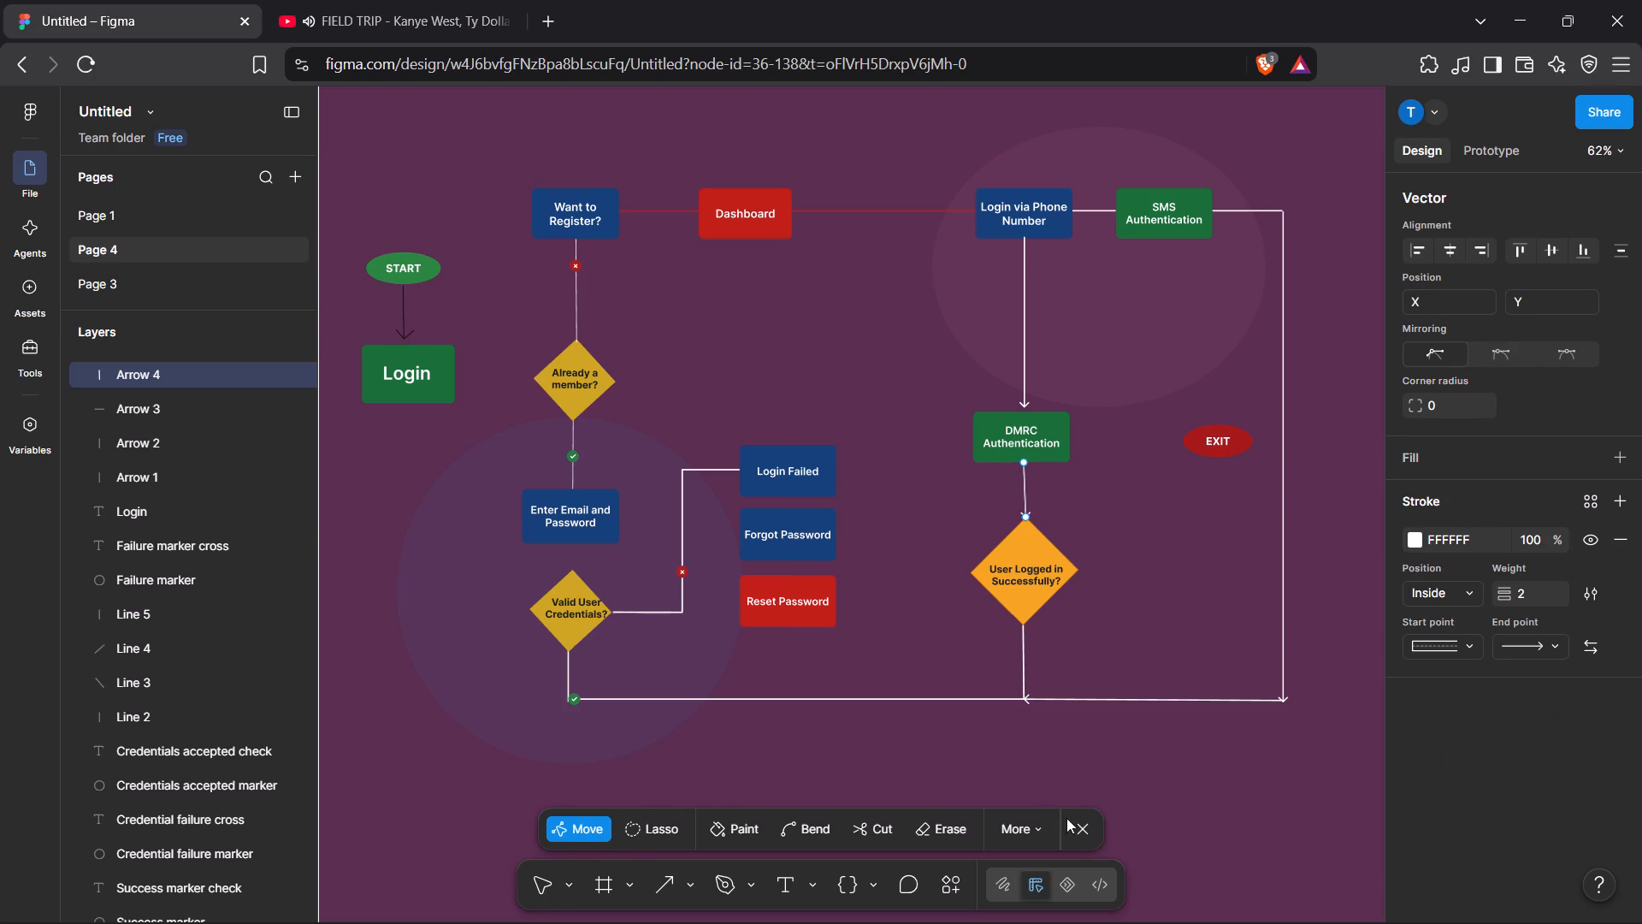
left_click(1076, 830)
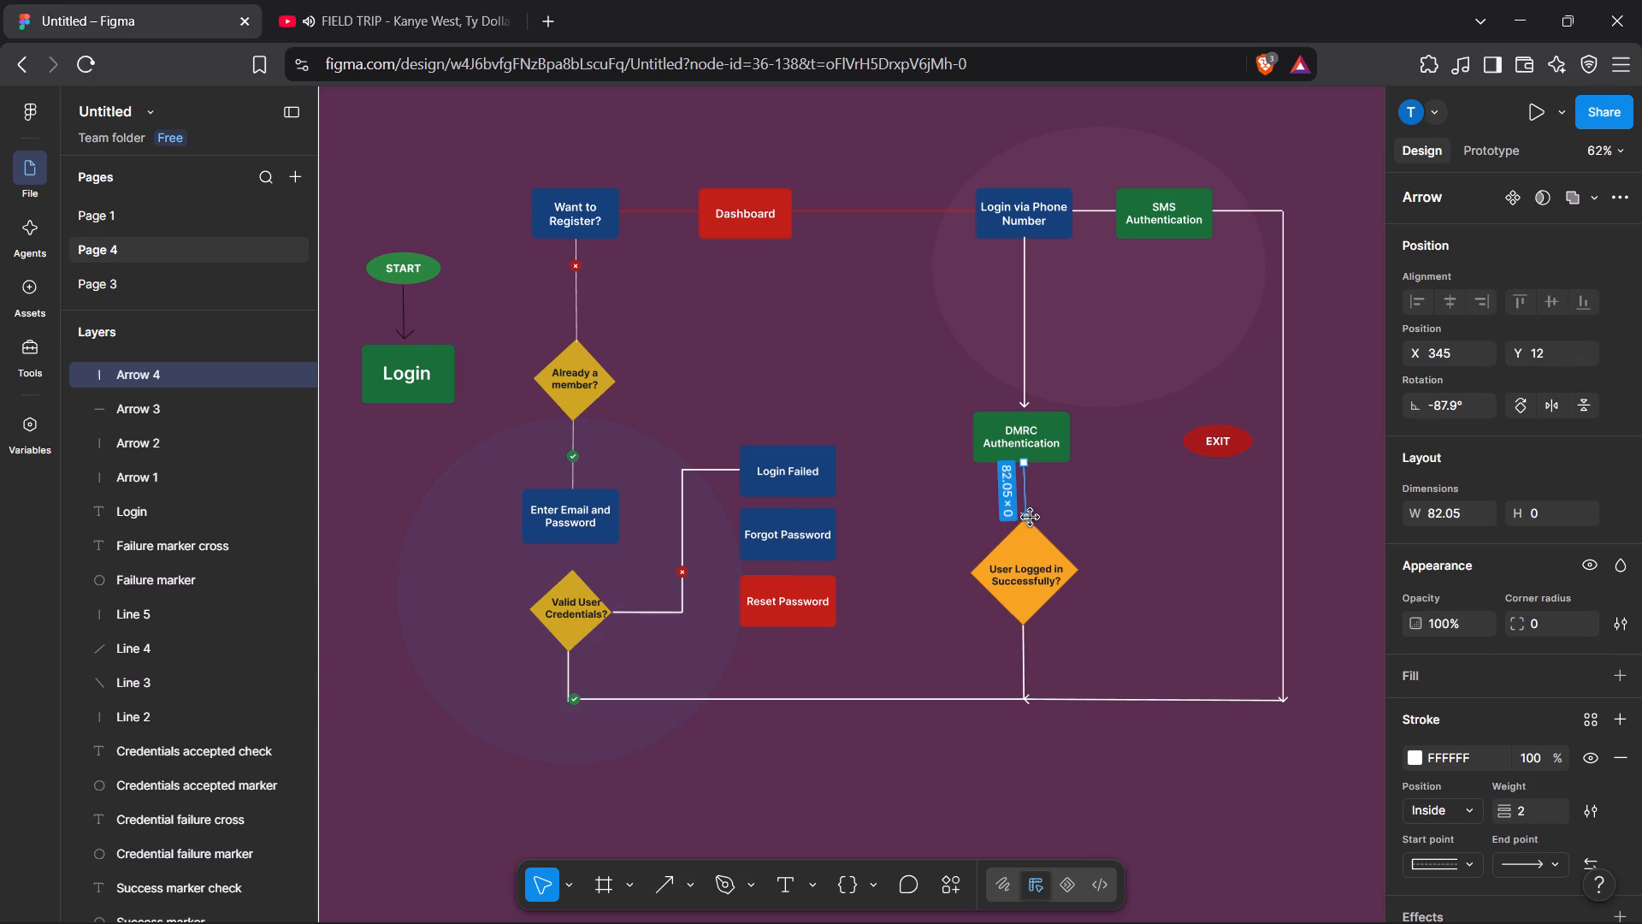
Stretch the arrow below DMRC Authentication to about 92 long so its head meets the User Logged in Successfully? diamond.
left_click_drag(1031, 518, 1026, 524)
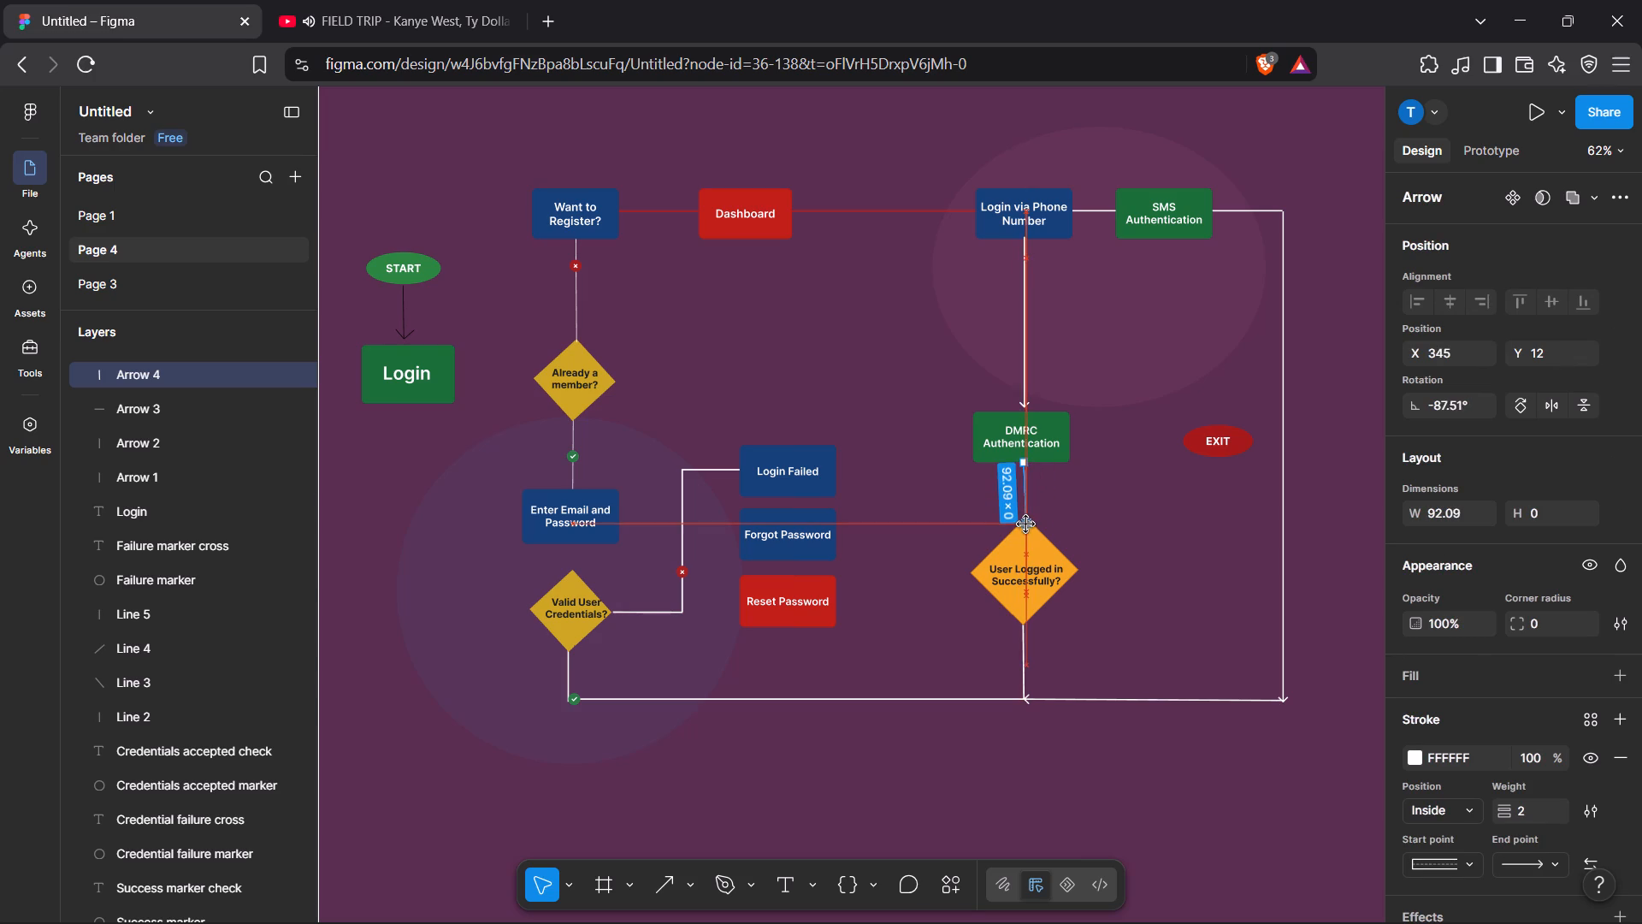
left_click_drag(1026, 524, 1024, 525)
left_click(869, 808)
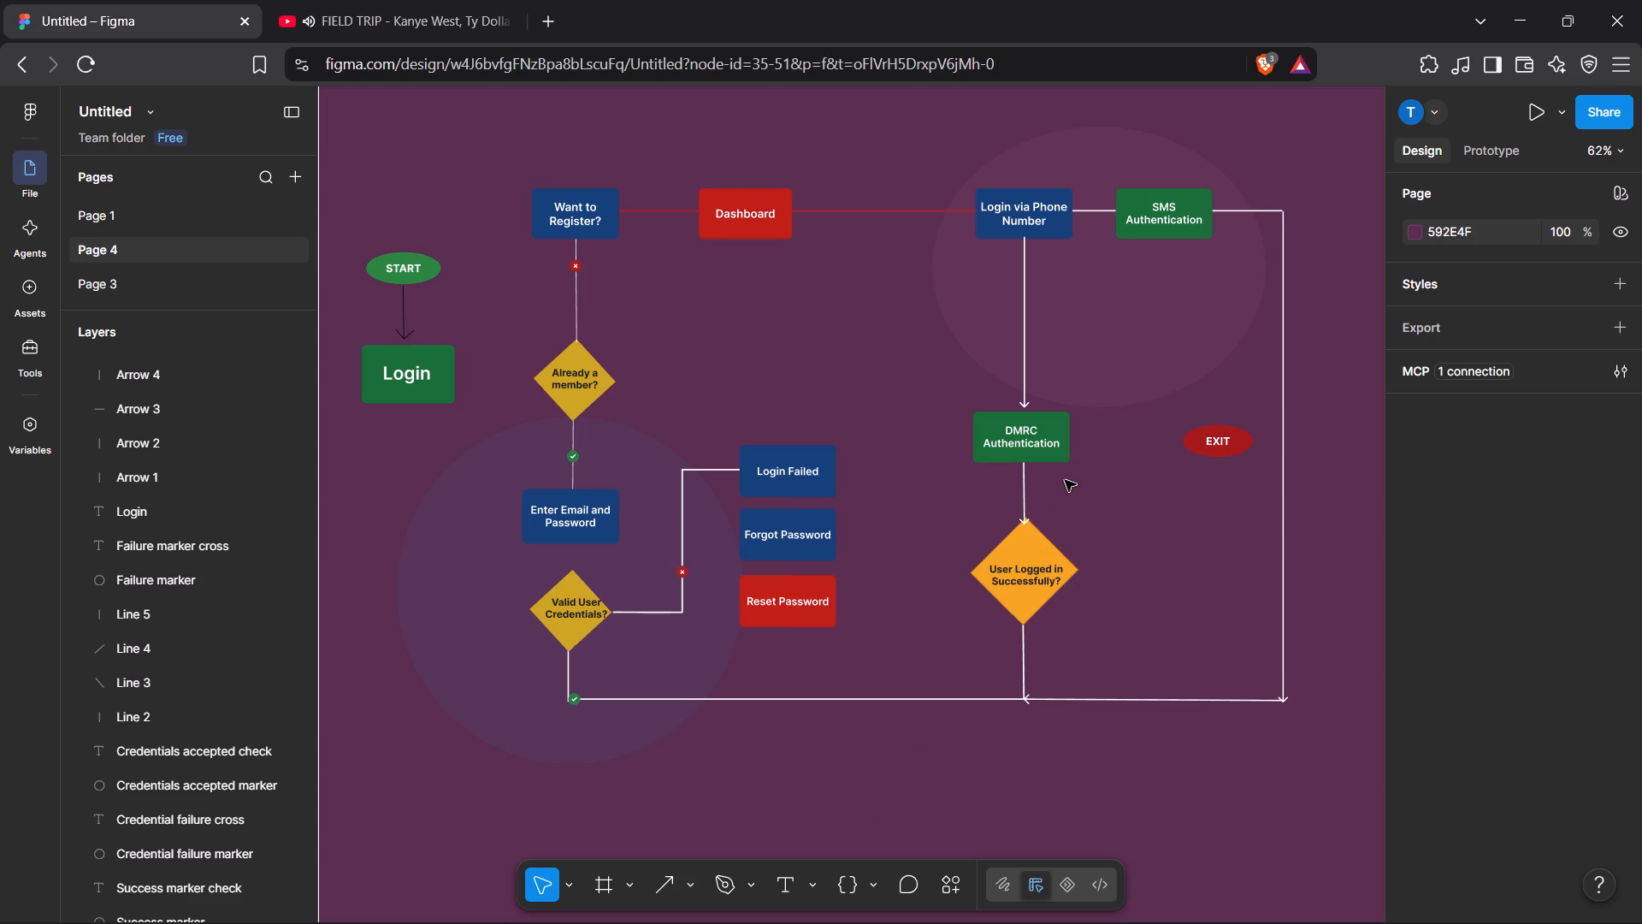
Cut the arrow between DMRC Authentication and the User Logged in Successfully? diamond.
left_click(1028, 522)
left_click(1028, 498)
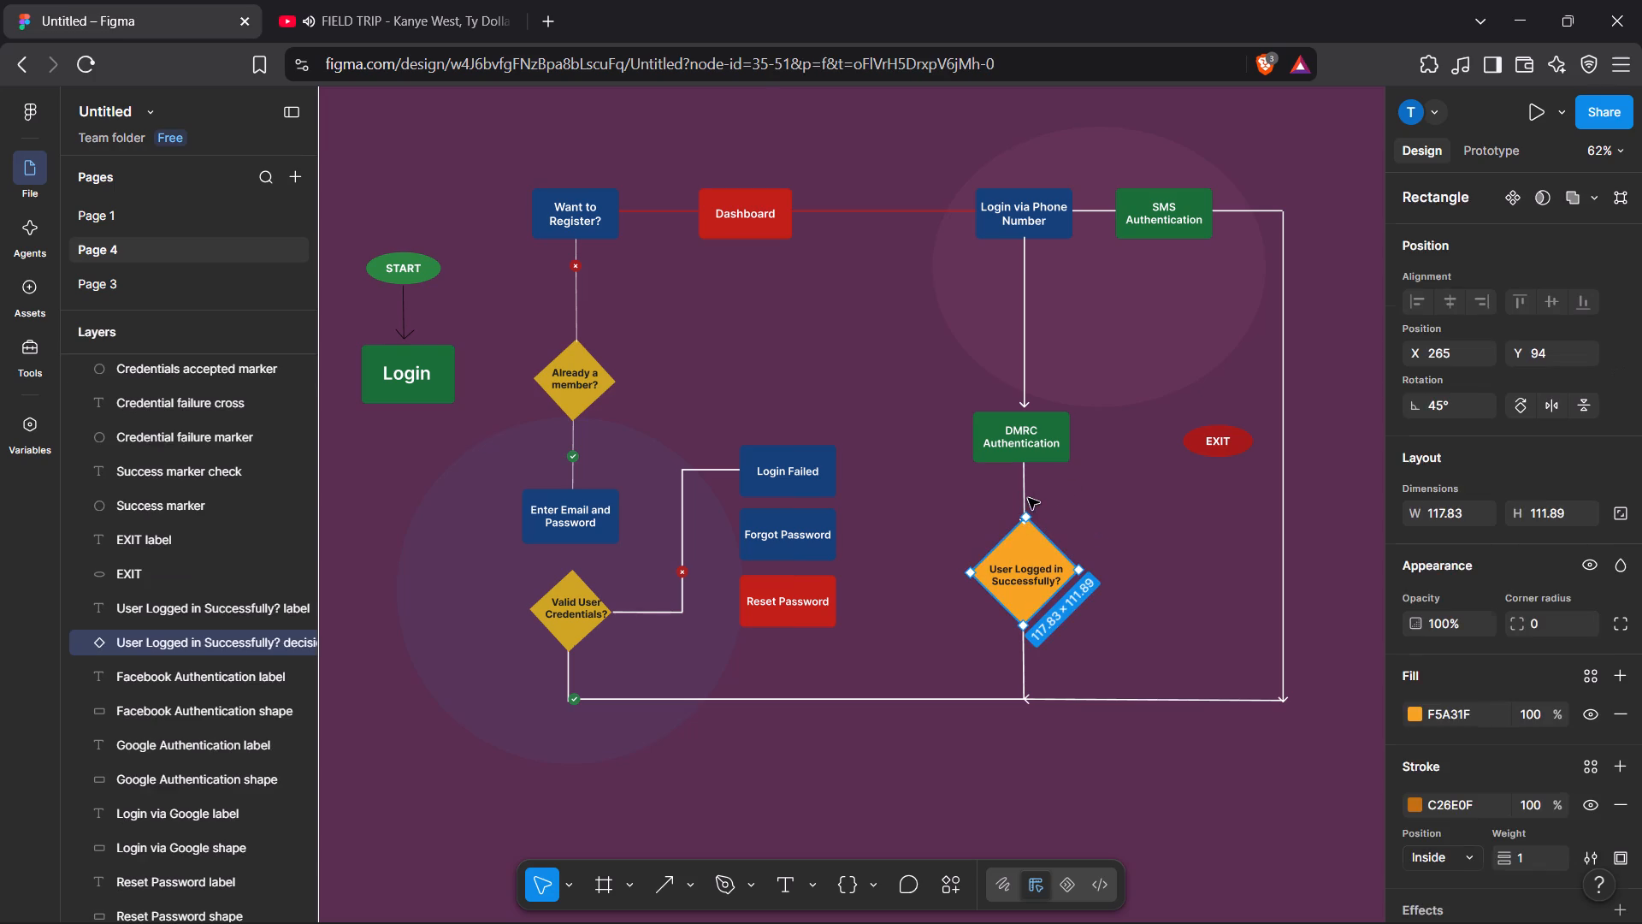
left_click(1025, 498)
key("ctrl+x")
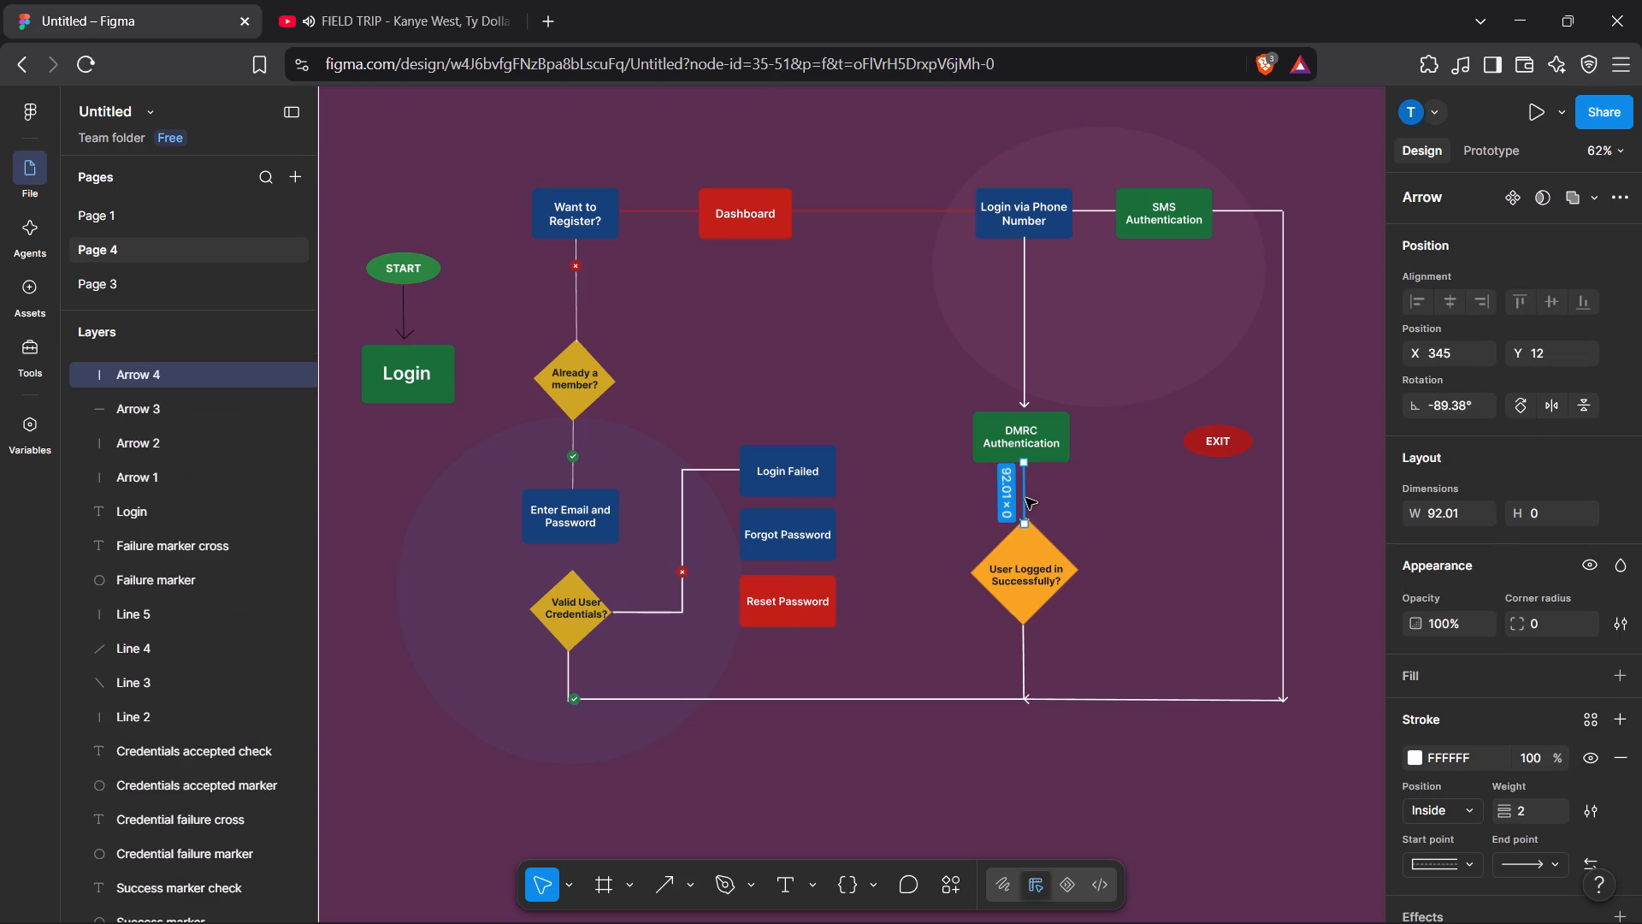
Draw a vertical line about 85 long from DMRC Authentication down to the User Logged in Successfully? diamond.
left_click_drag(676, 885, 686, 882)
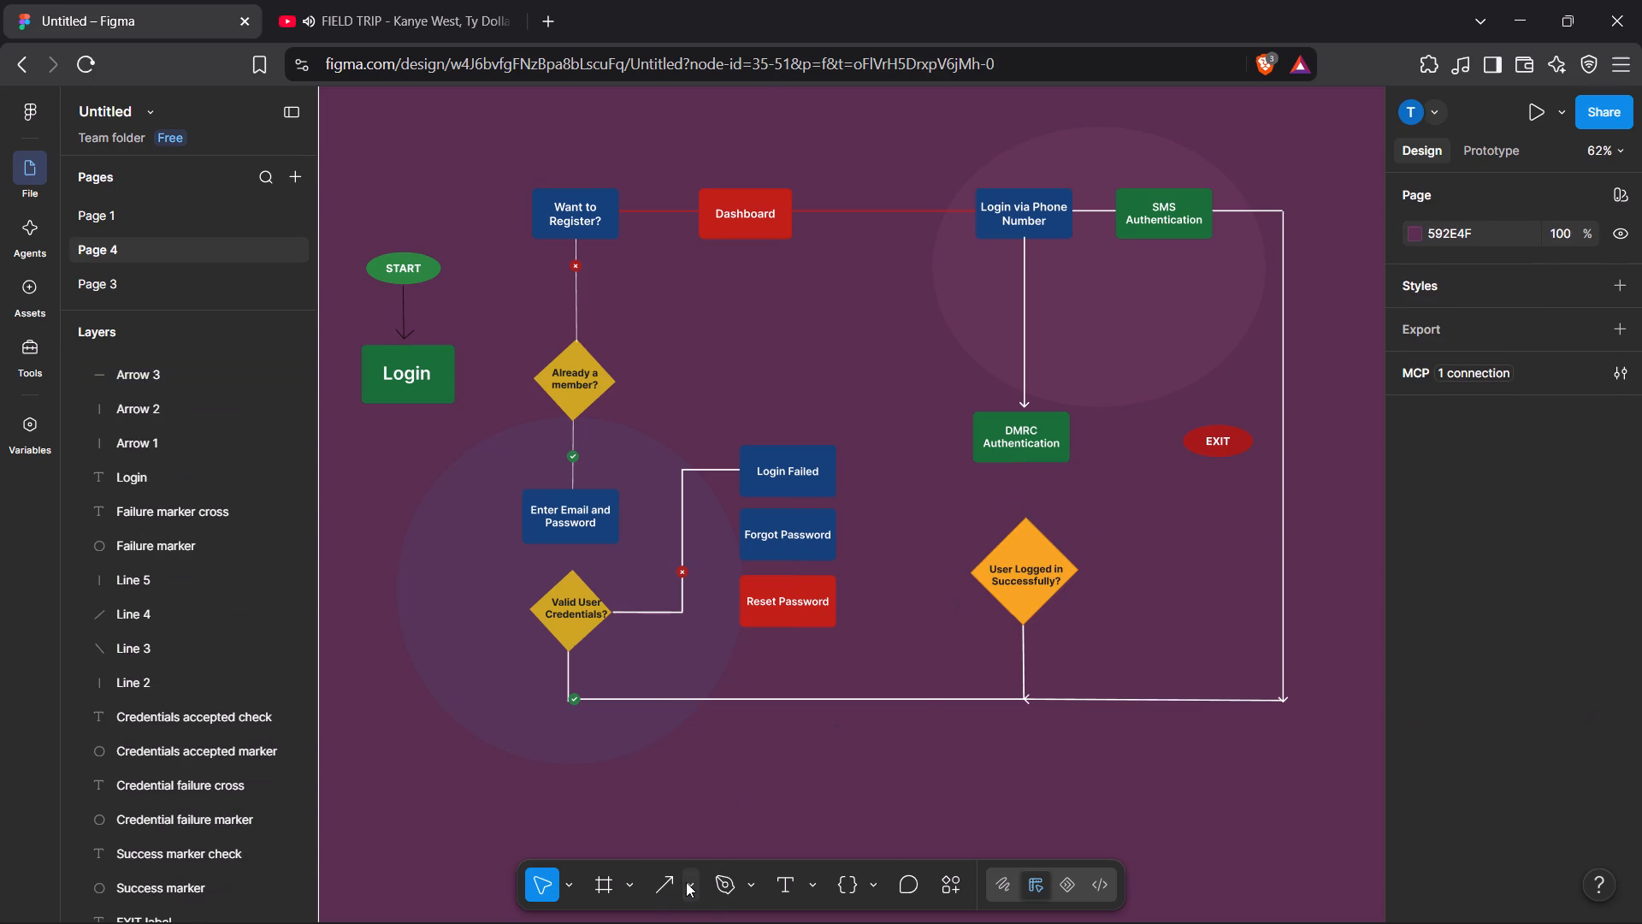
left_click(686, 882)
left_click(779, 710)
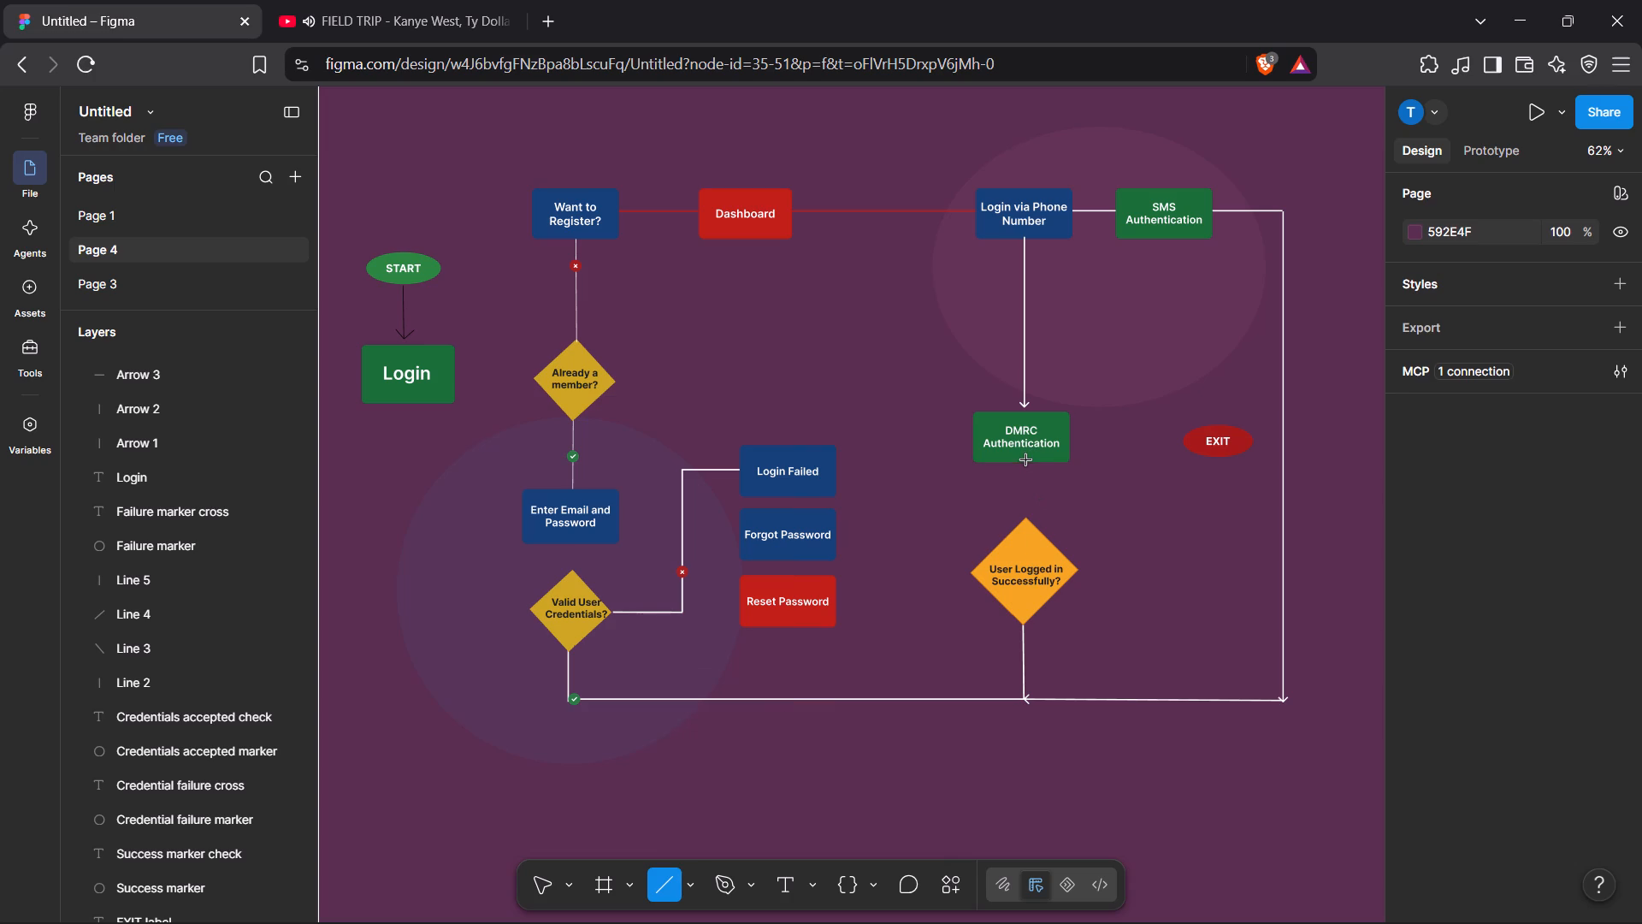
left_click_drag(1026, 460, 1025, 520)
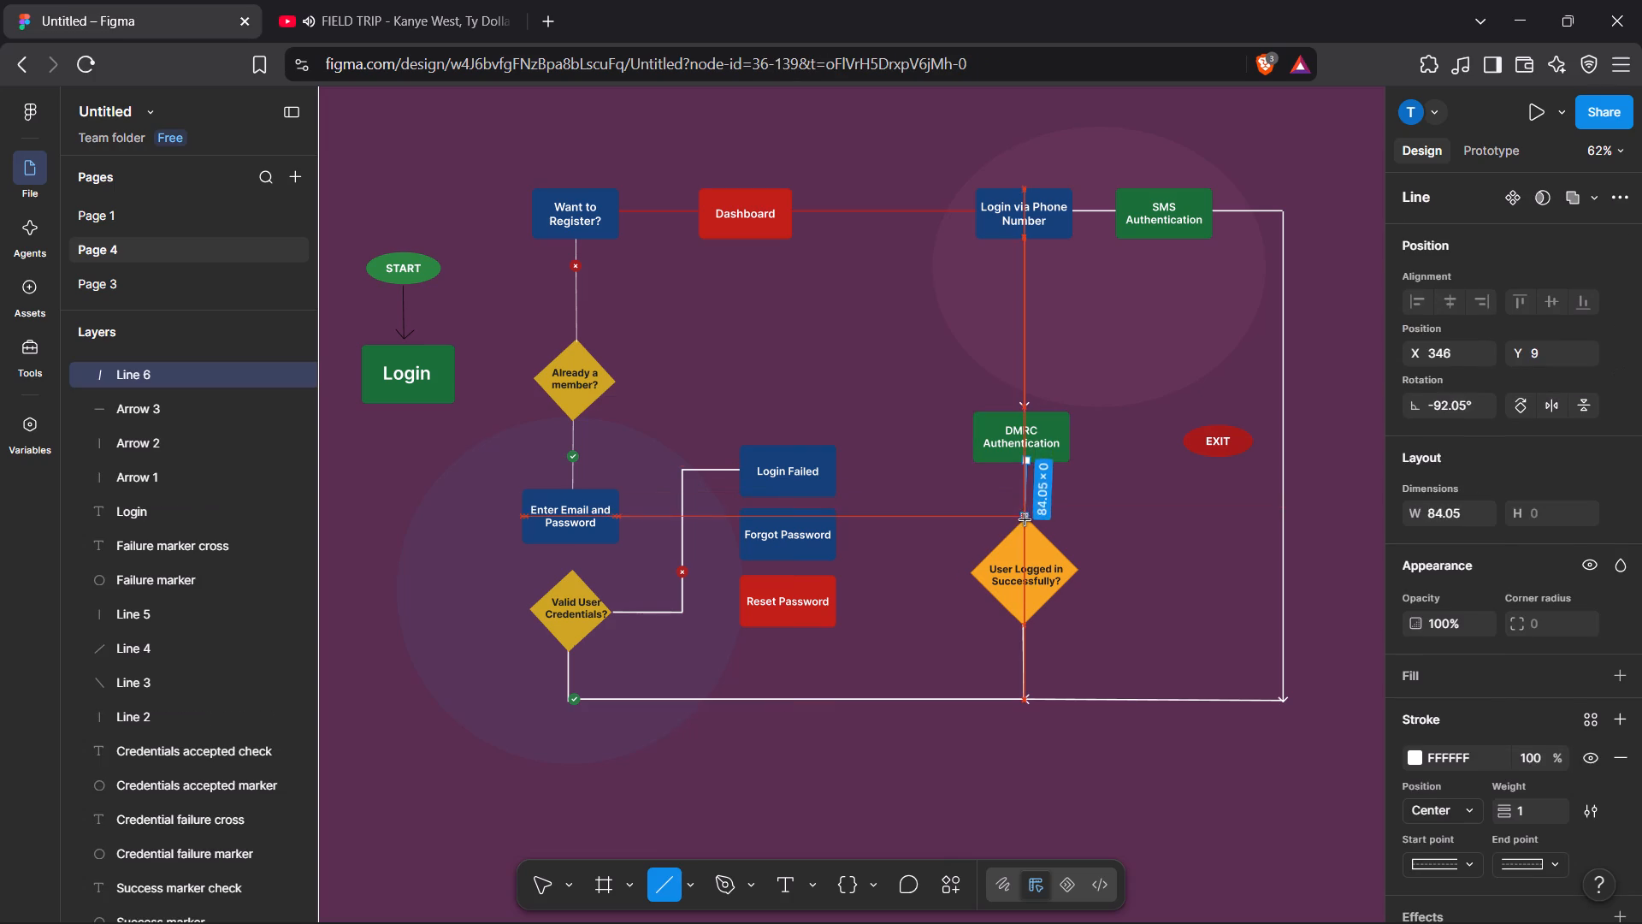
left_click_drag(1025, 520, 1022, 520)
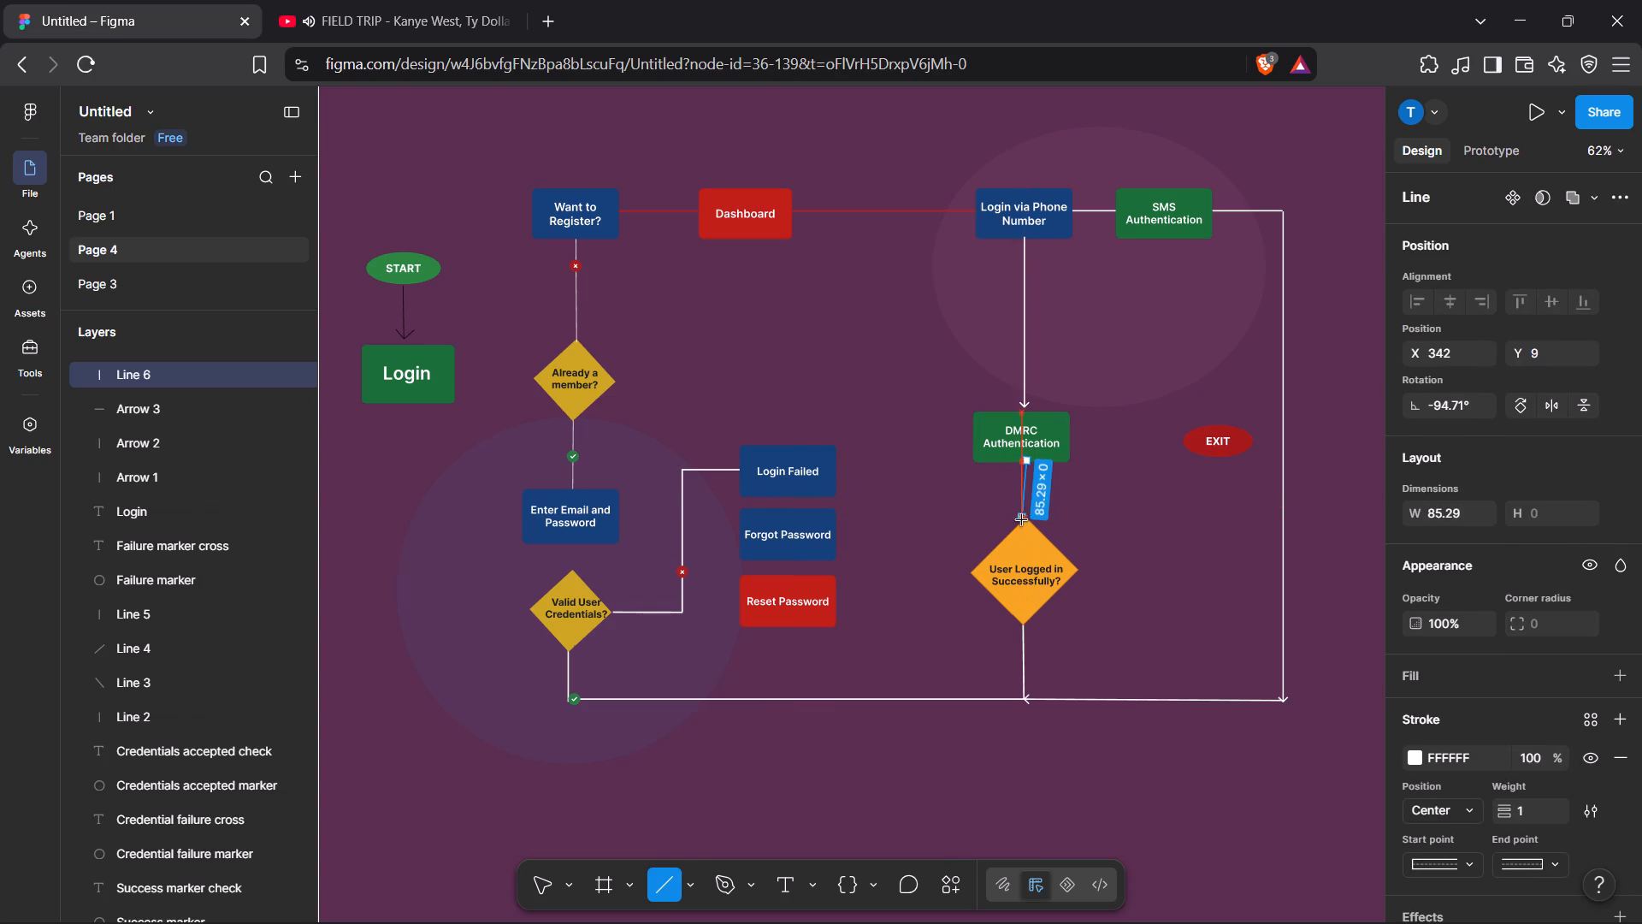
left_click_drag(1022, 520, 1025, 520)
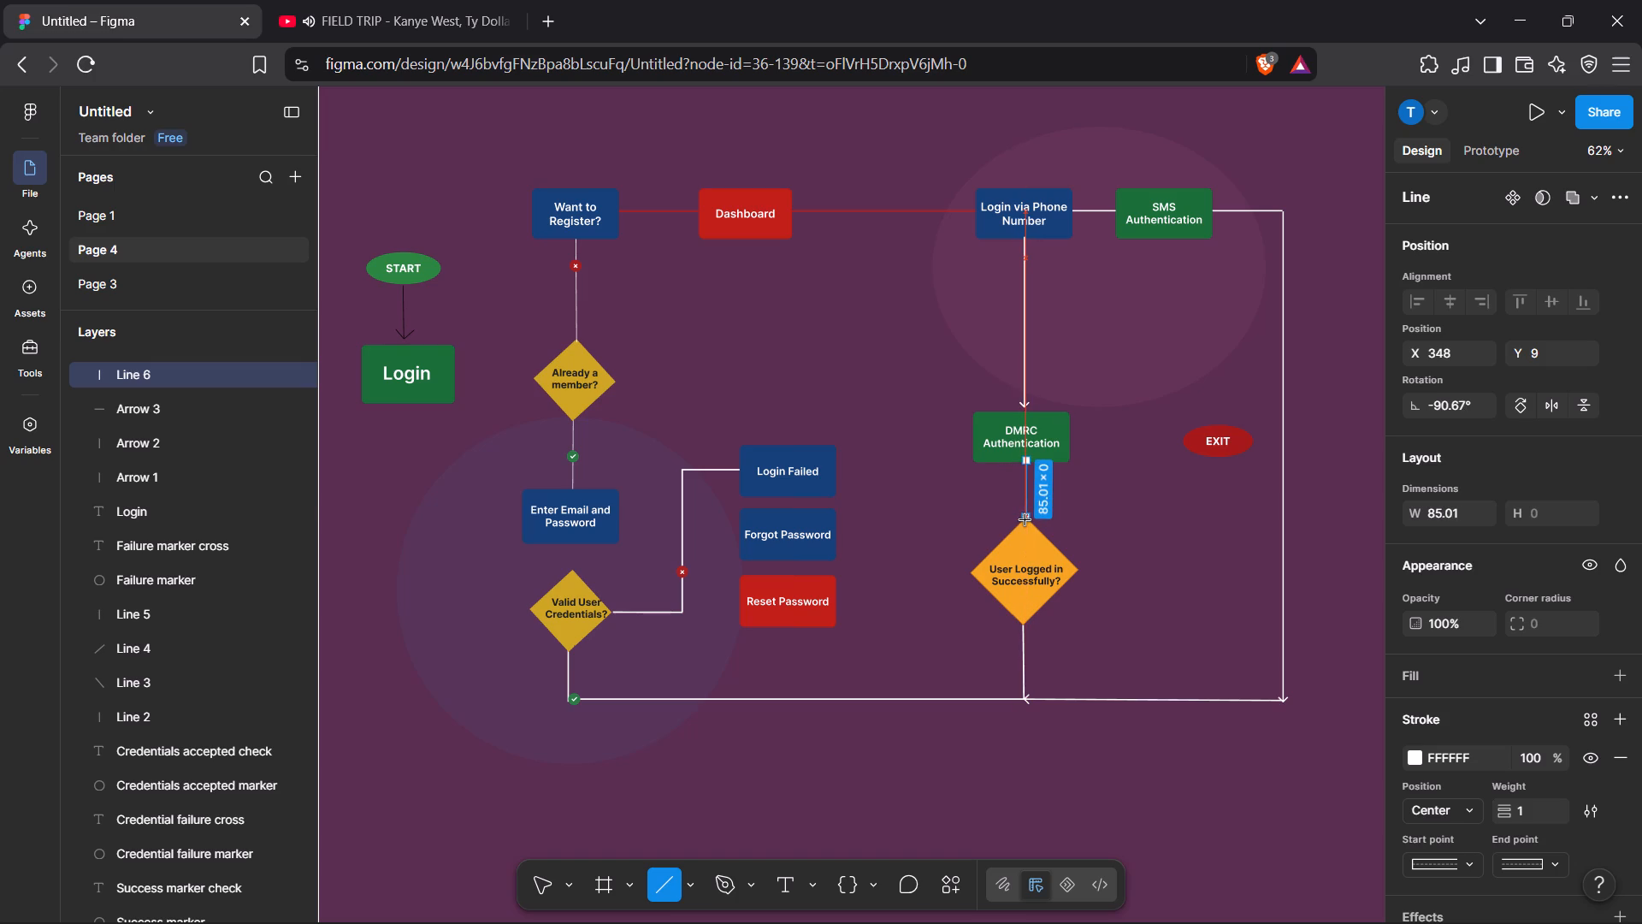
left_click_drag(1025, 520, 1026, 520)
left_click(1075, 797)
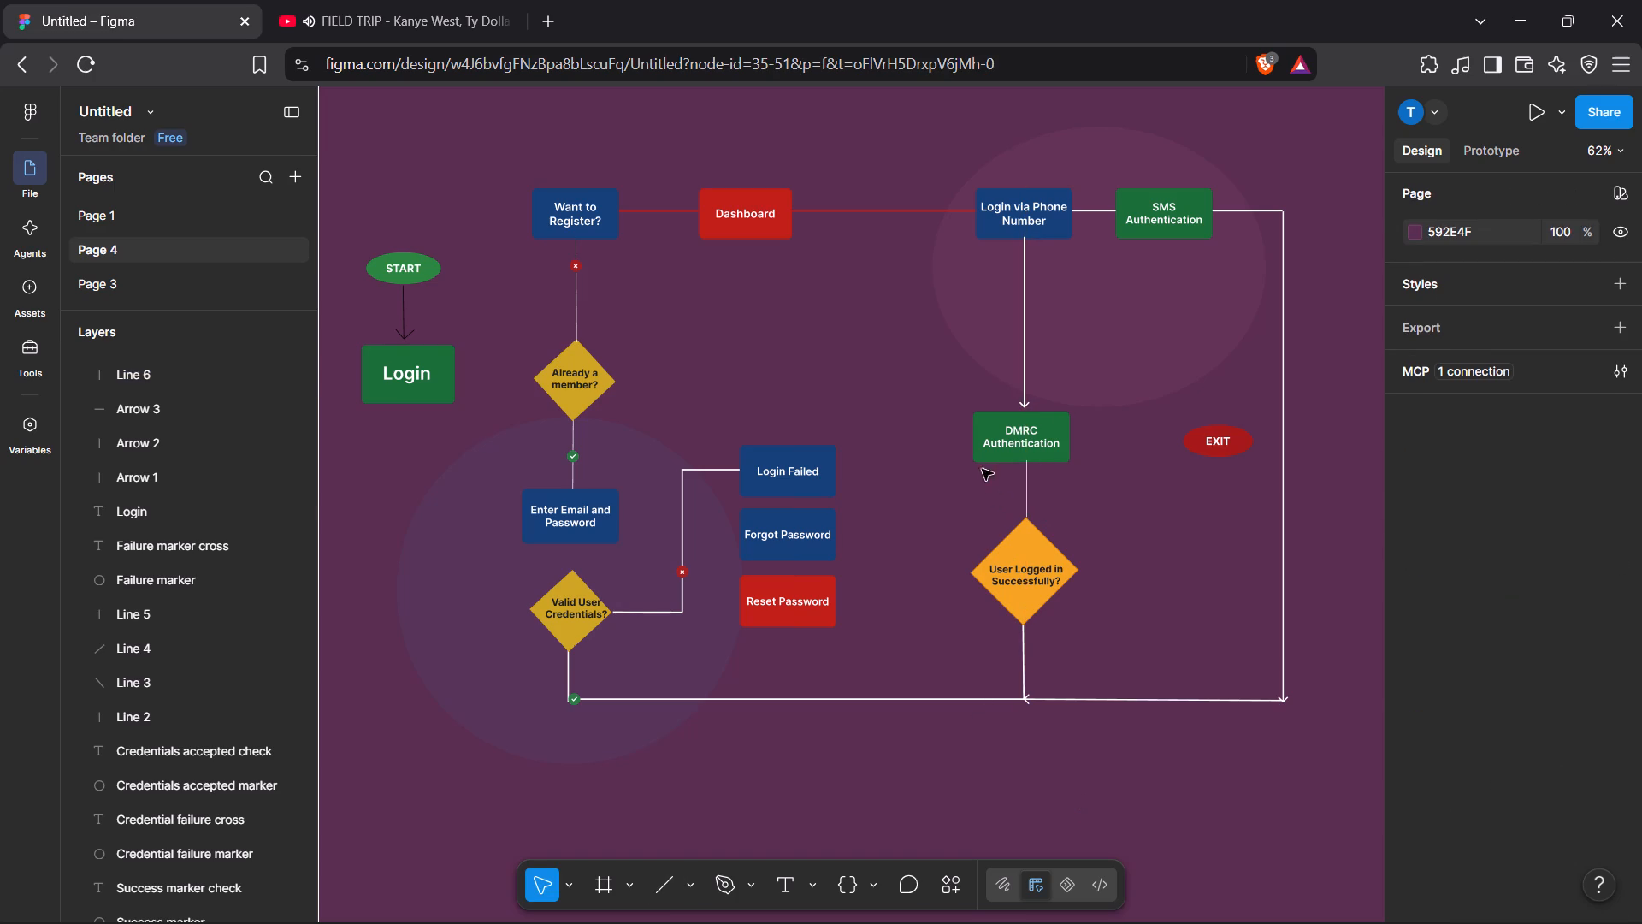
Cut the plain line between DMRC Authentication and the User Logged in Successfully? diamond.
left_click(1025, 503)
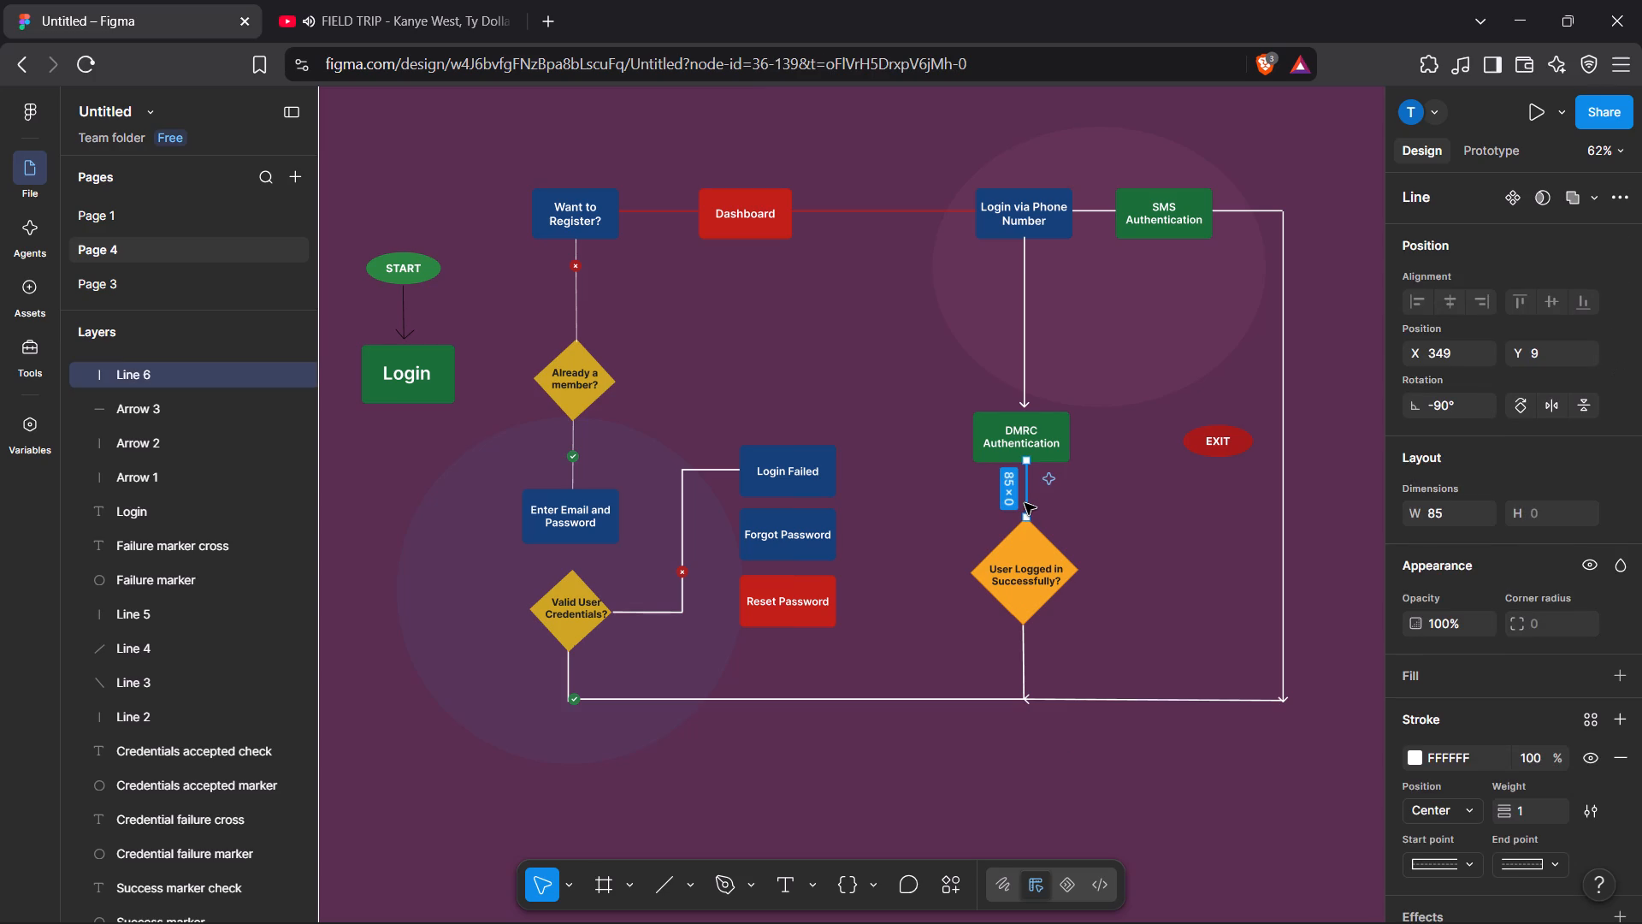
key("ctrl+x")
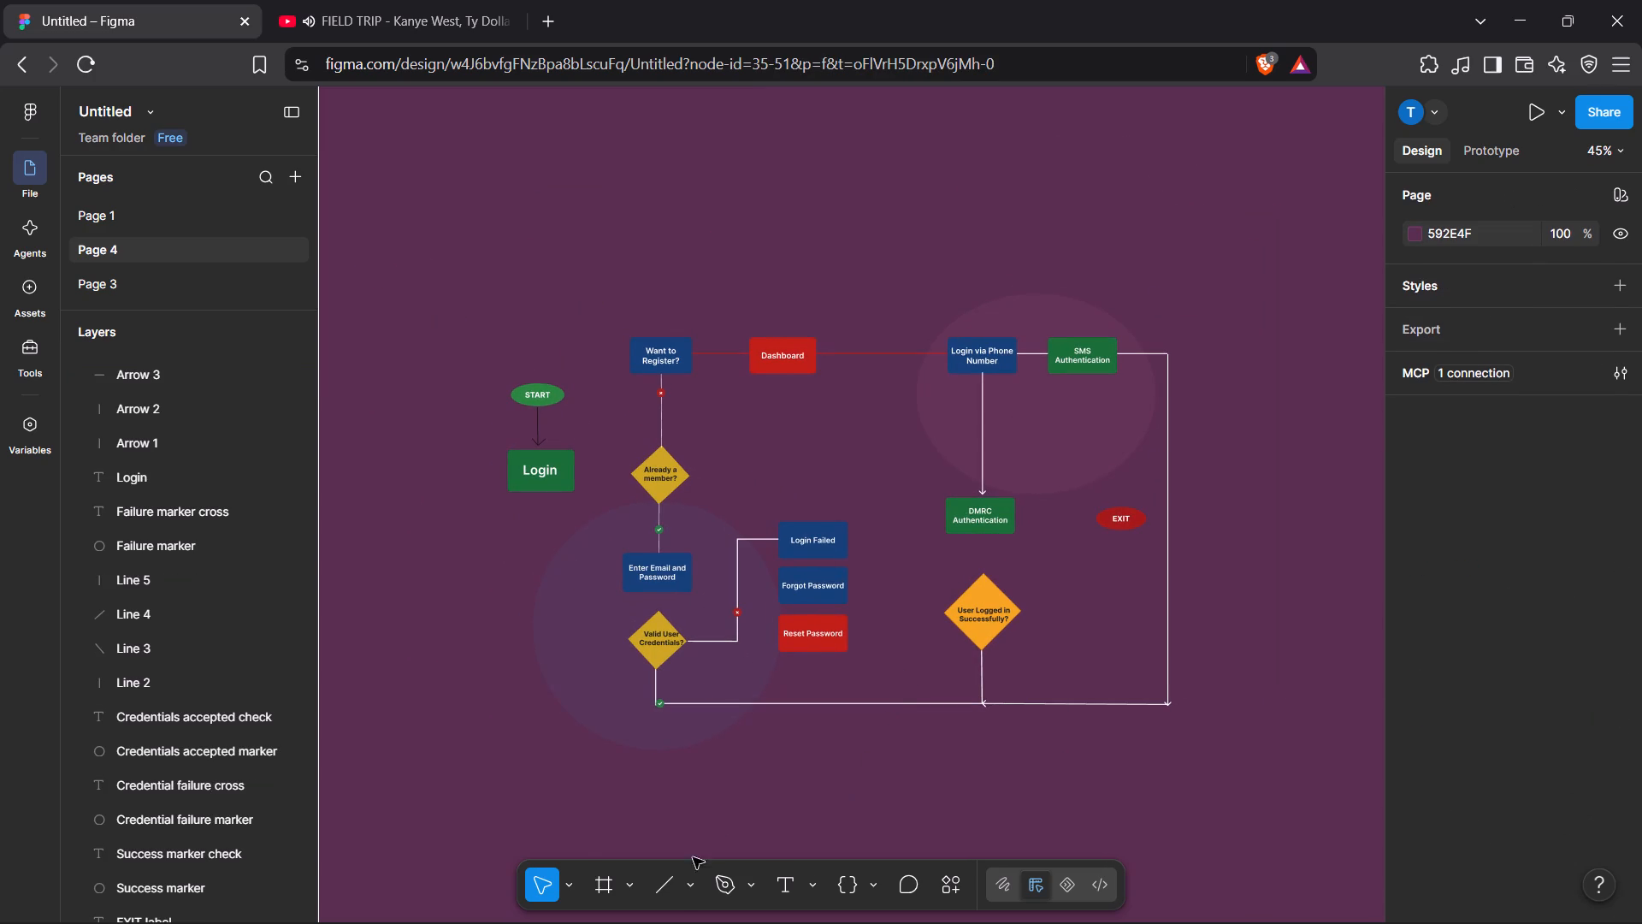
Draw an arrow about 109 long from DMRC Authentication down into the User Logged in Successfully? diamond.
left_click(694, 895)
left_click(784, 731)
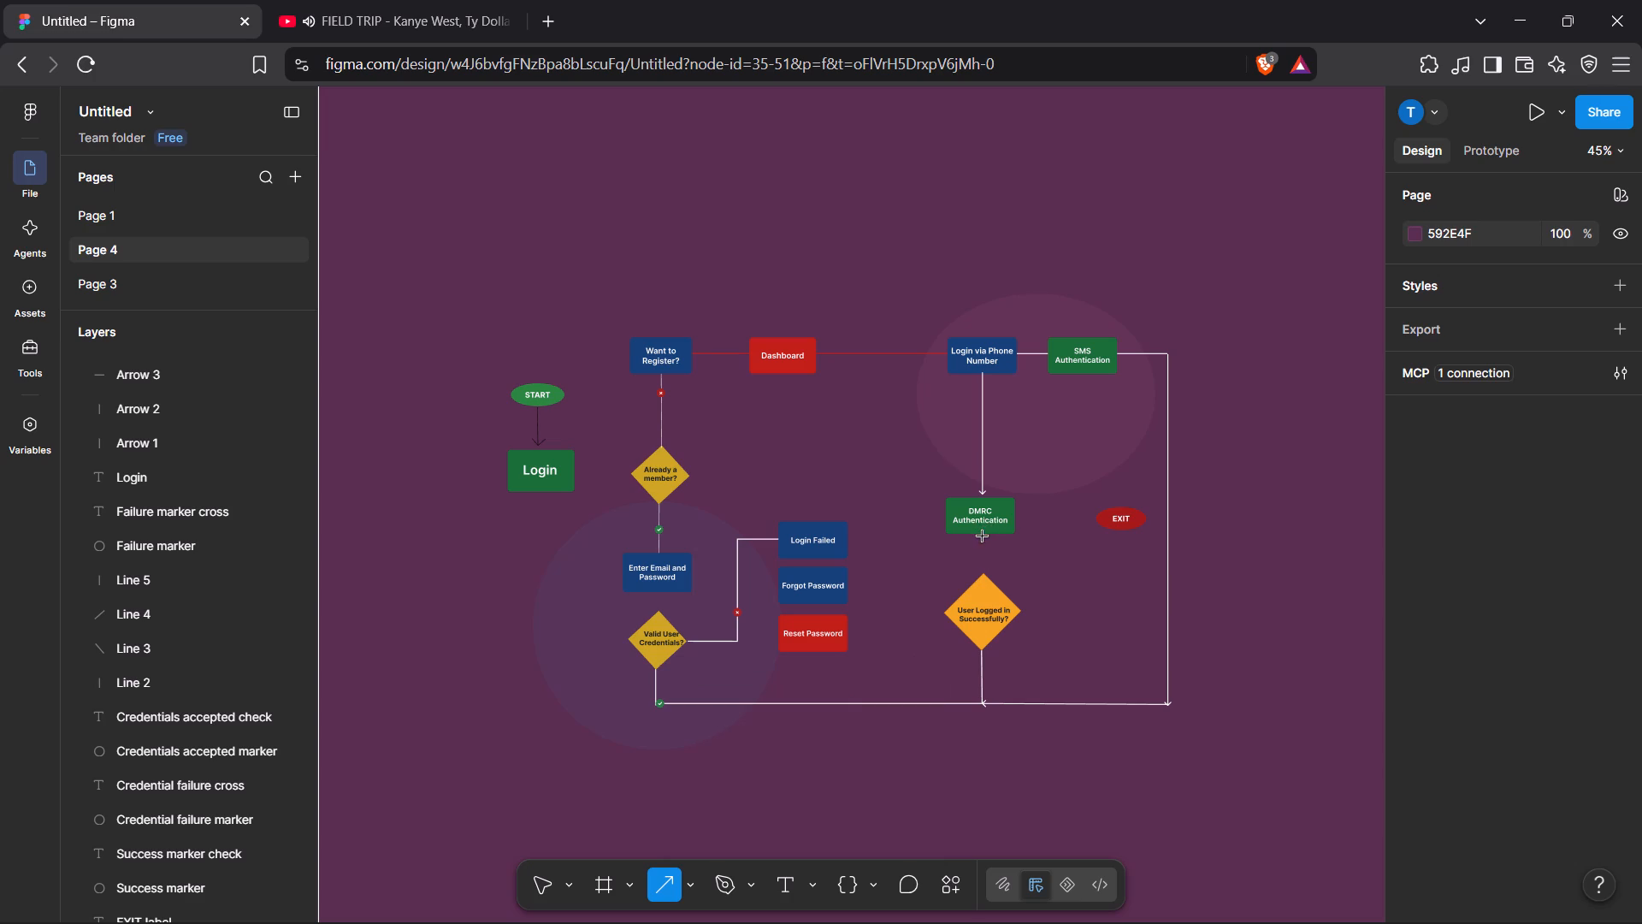
left_click_drag(983, 534, 982, 560)
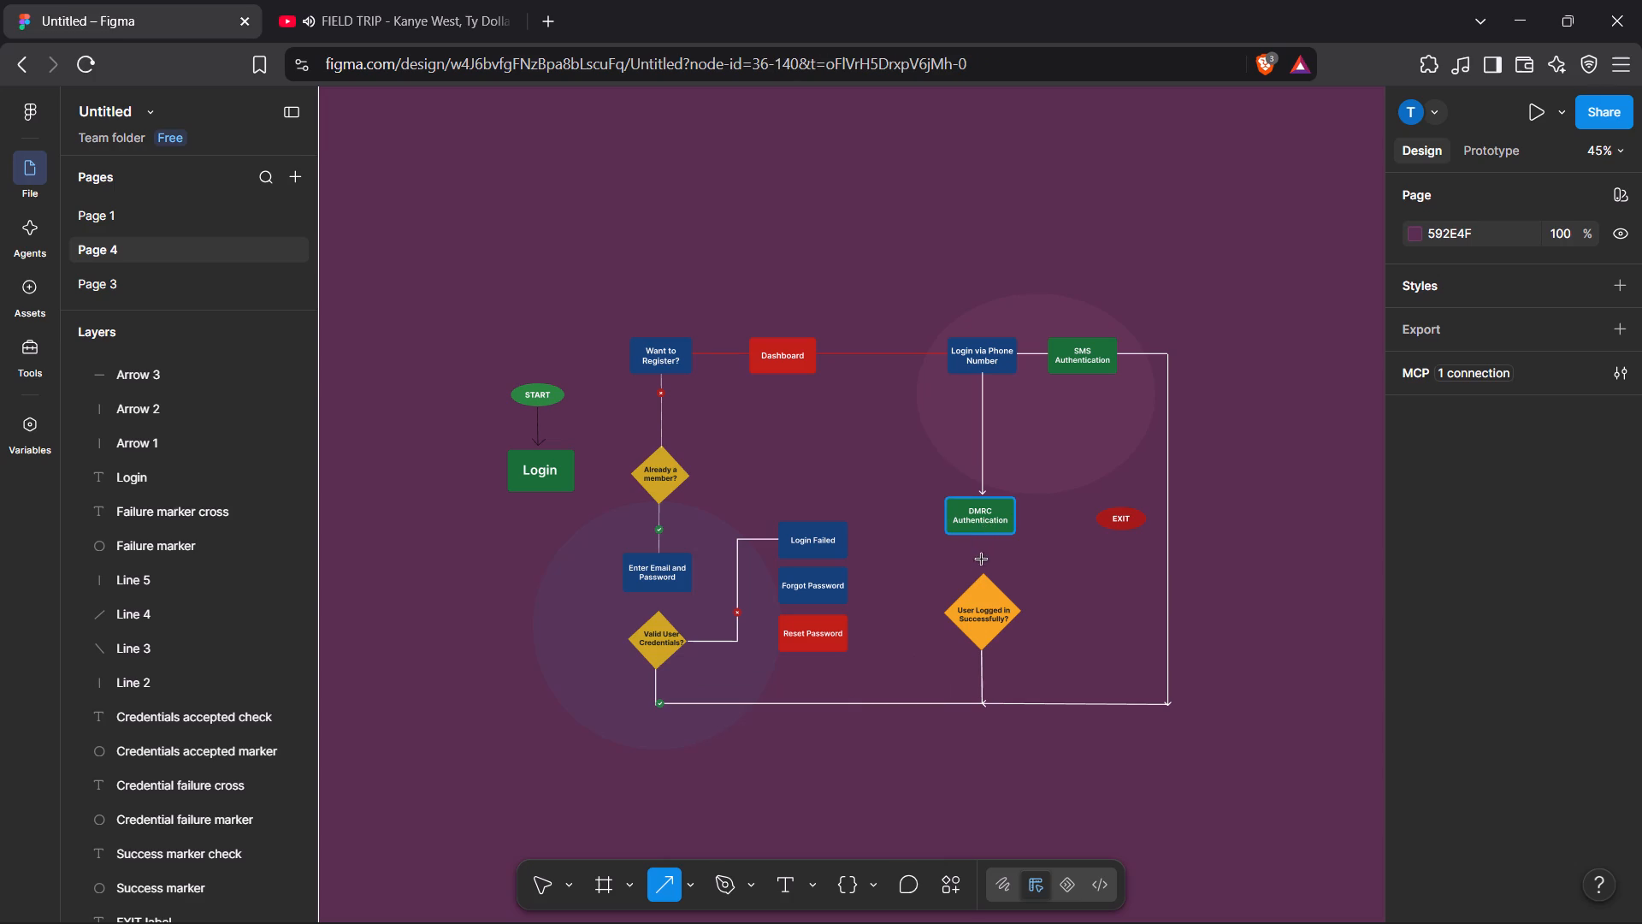
left_click_drag(982, 560, 983, 583)
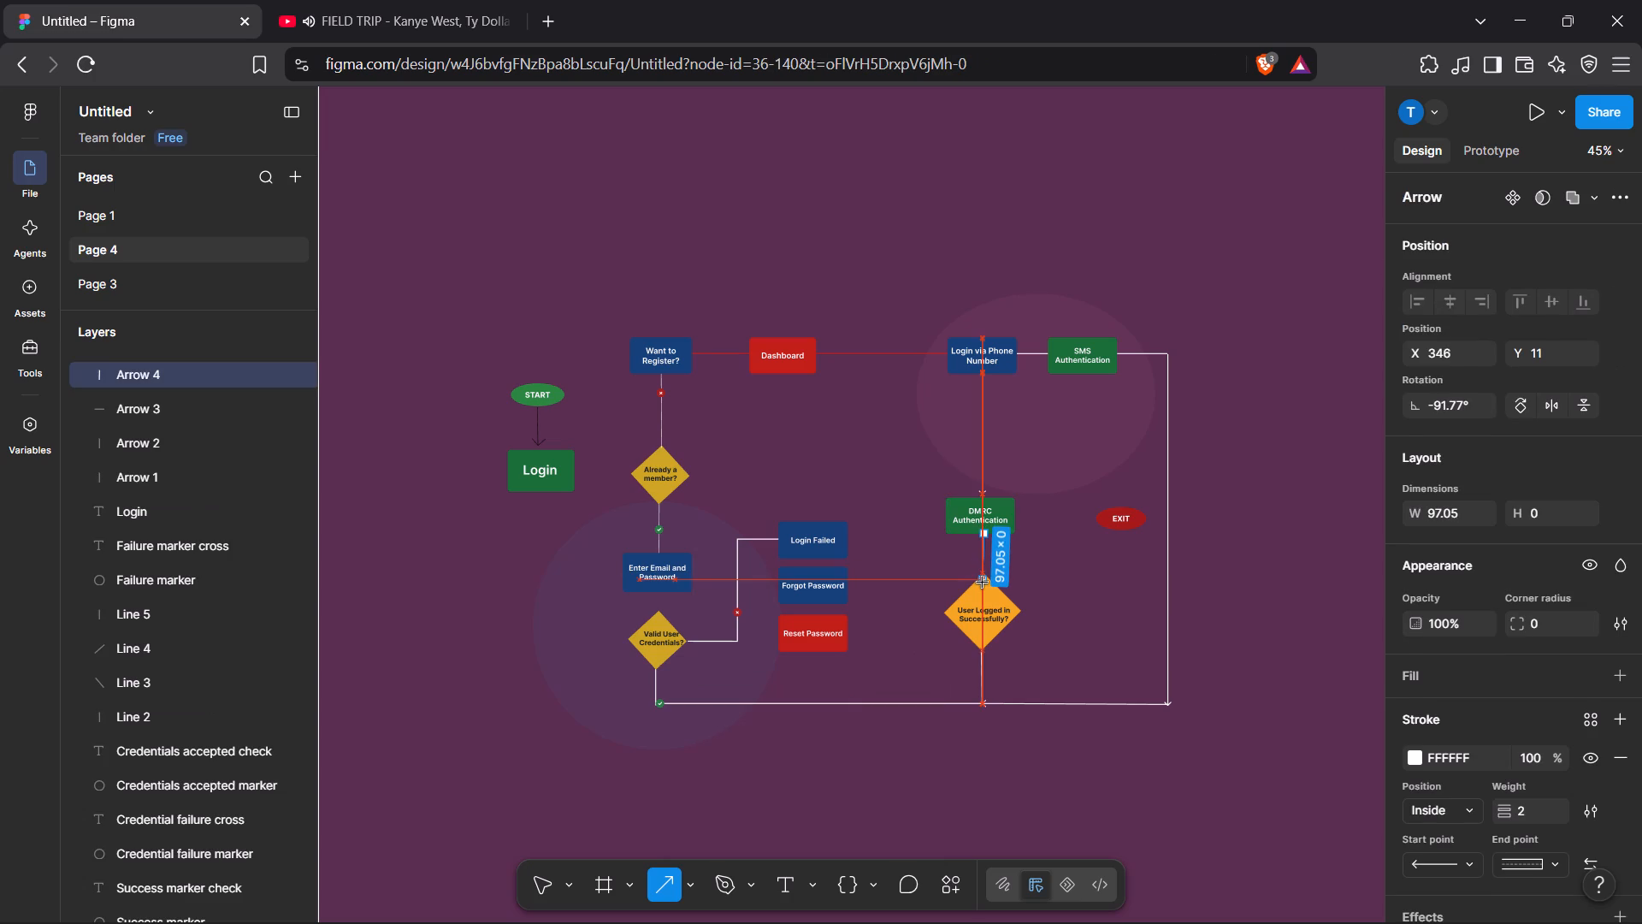
left_click_drag(983, 583, 984, 587)
left_click(972, 706)
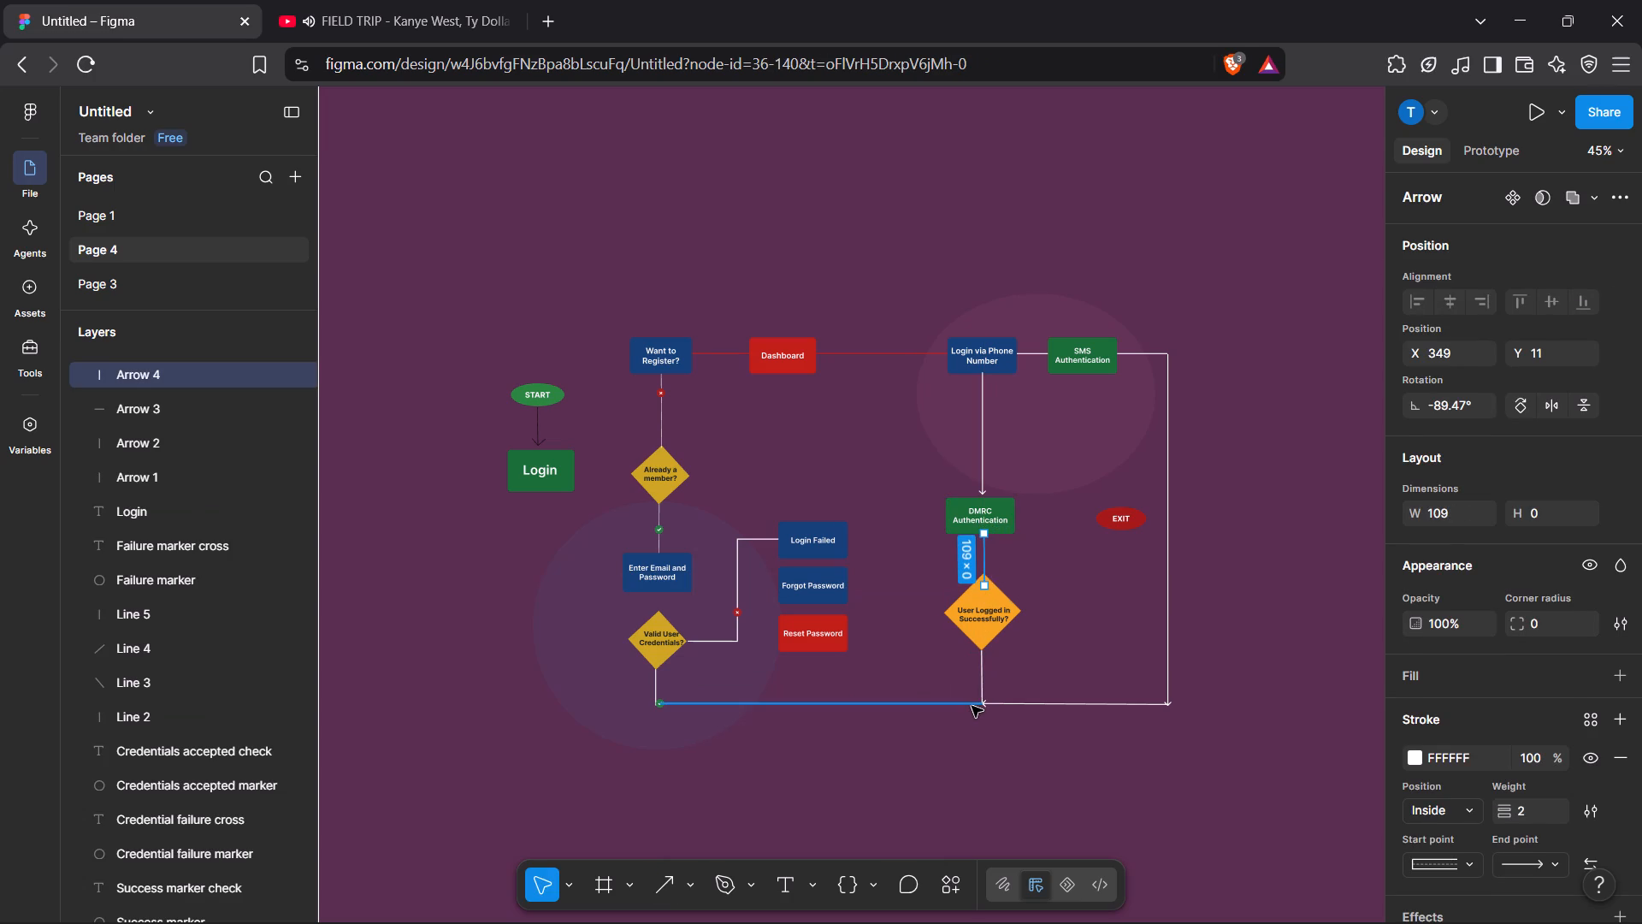
left_click(986, 584)
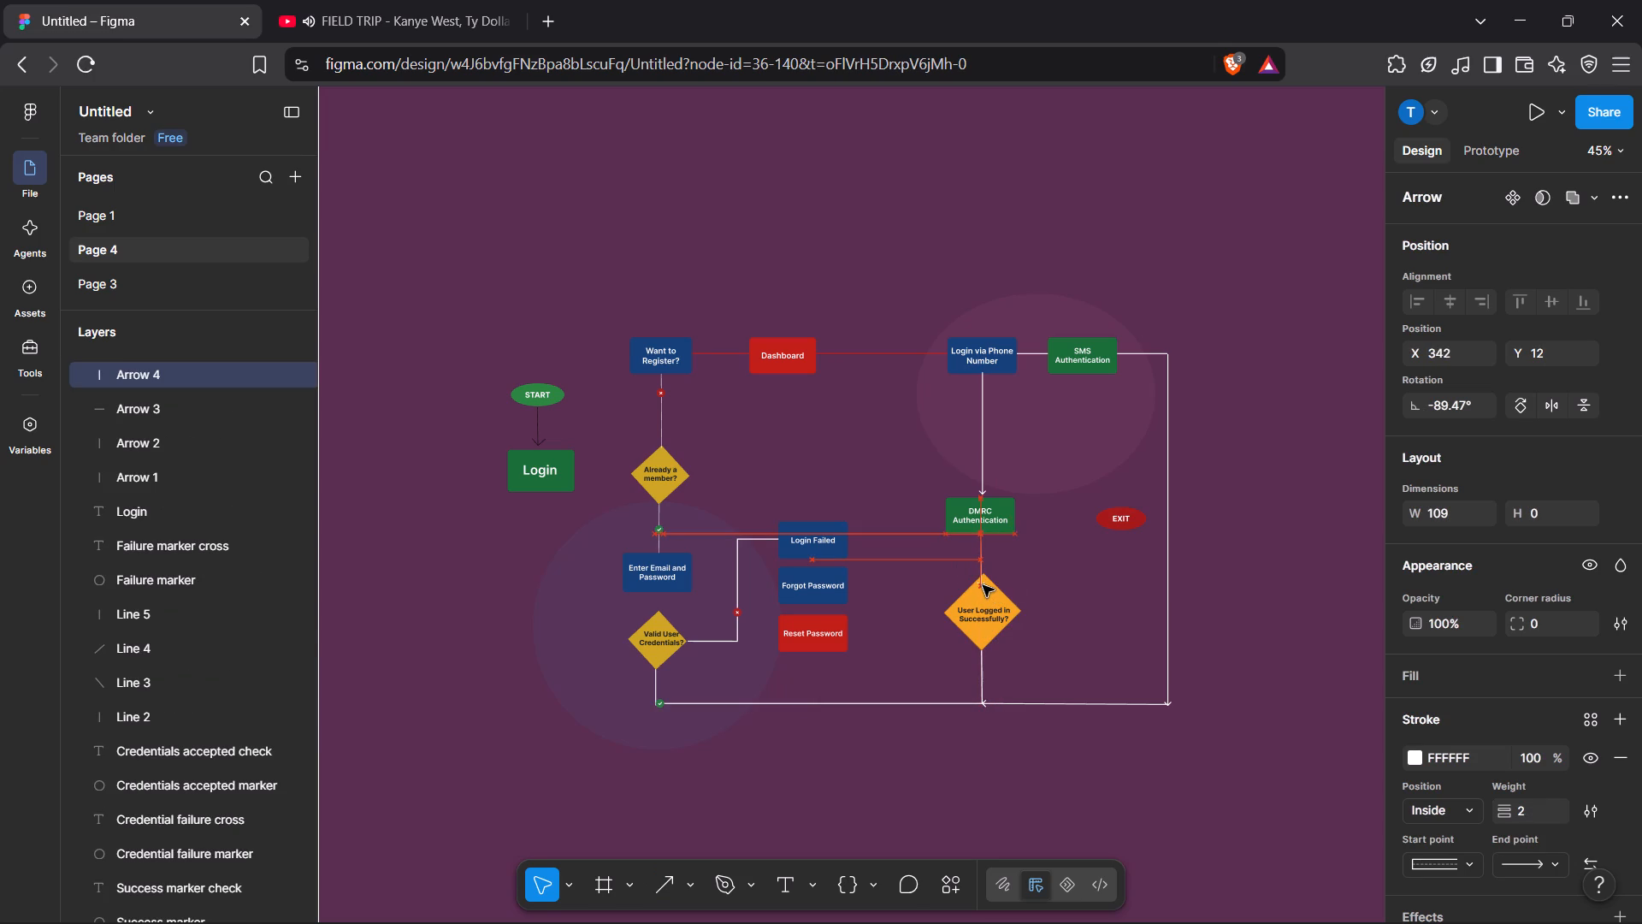
left_click(967, 689)
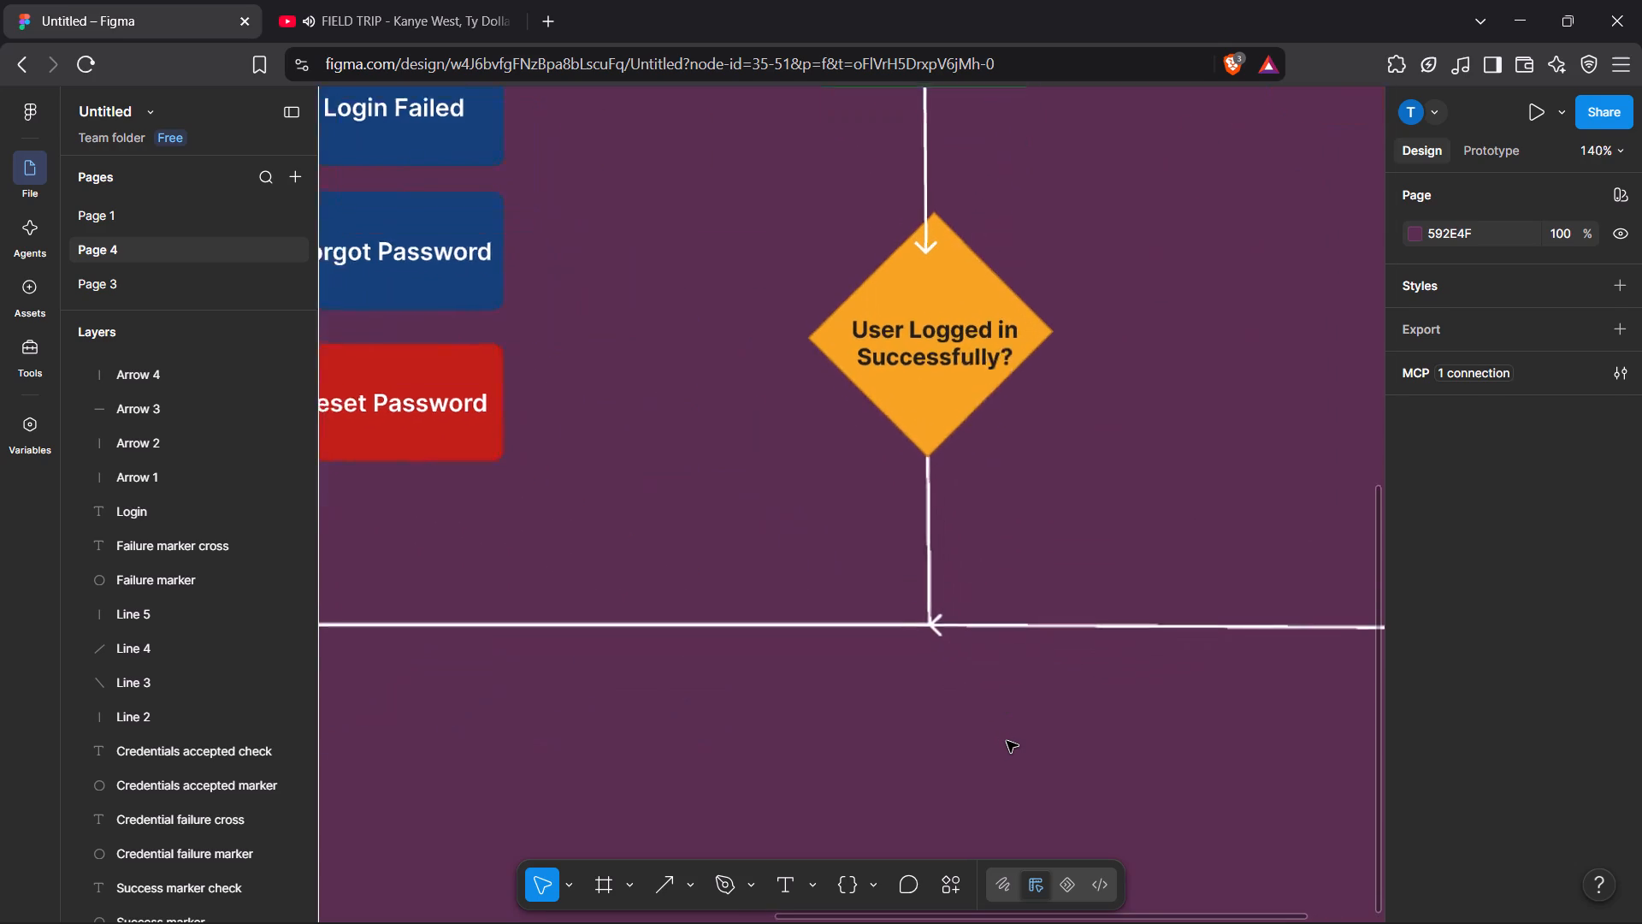
Resize the User Logged in Successfully? diamond to about 115 by 116 so its top corner lines up with the incoming arrow.
scroll(1012, 608, "up", 1)
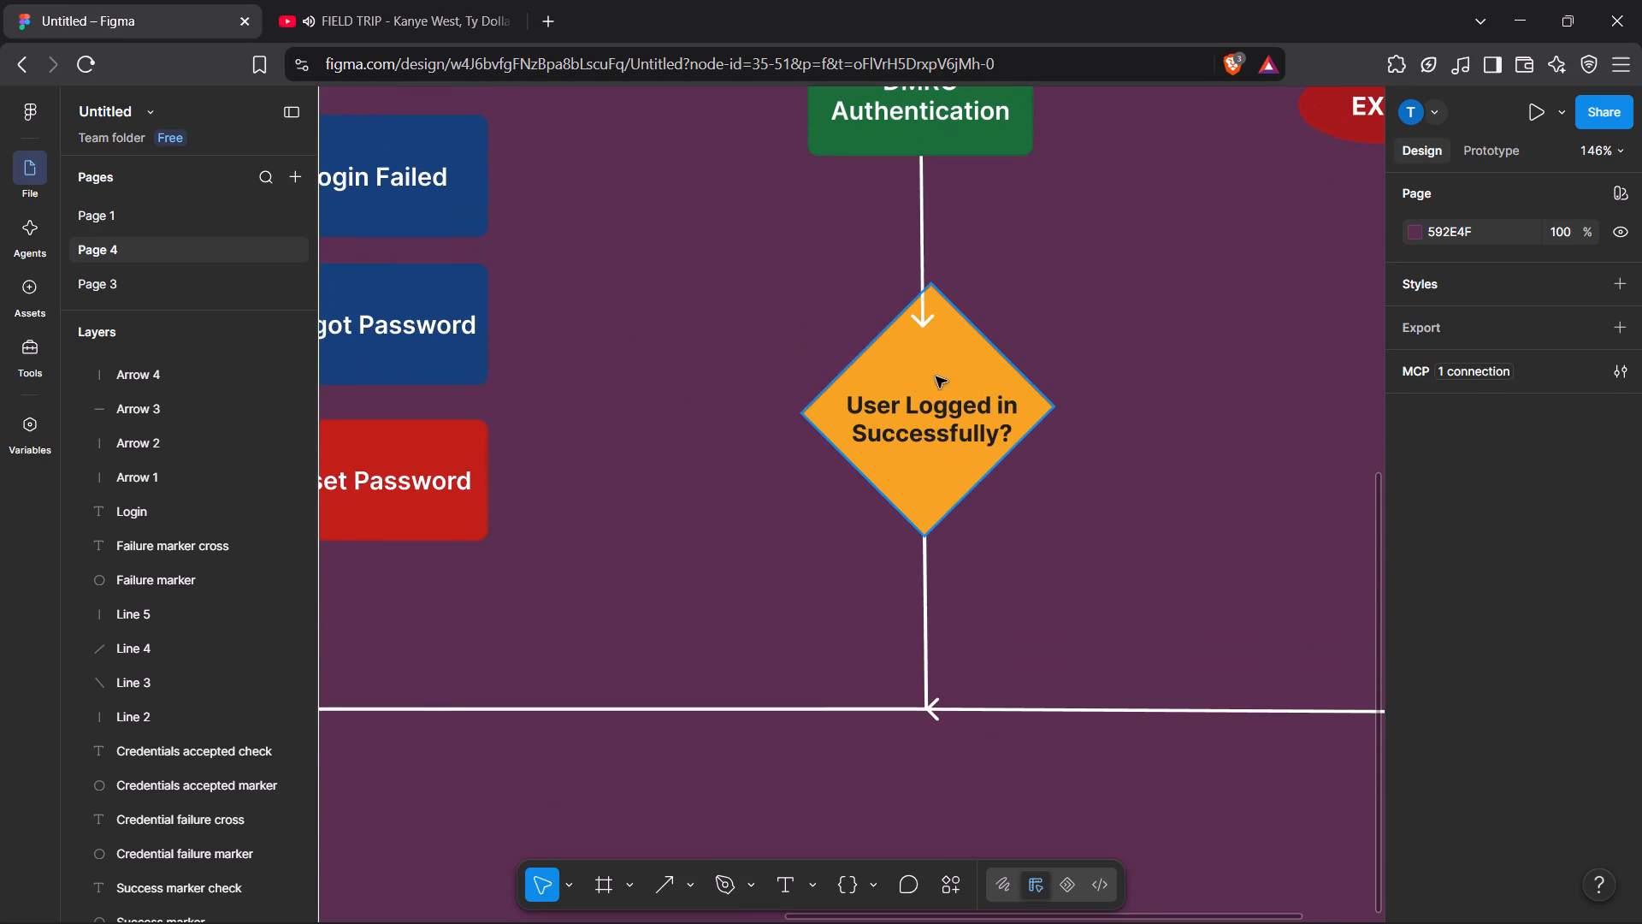
left_click(923, 330)
left_click(1096, 273)
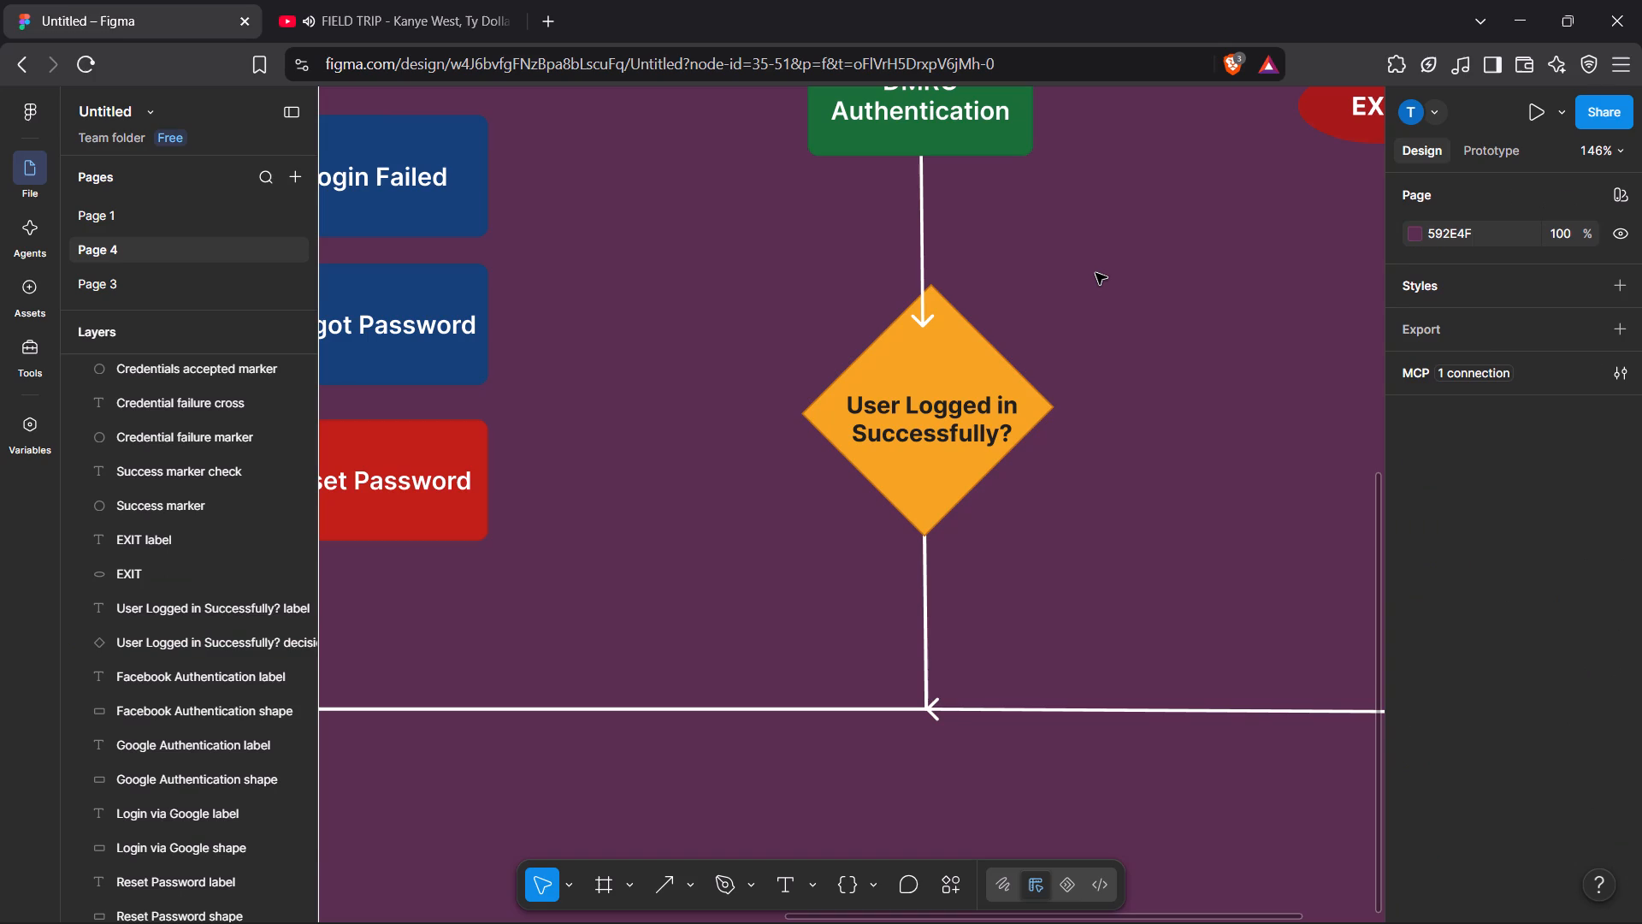
left_click(967, 346)
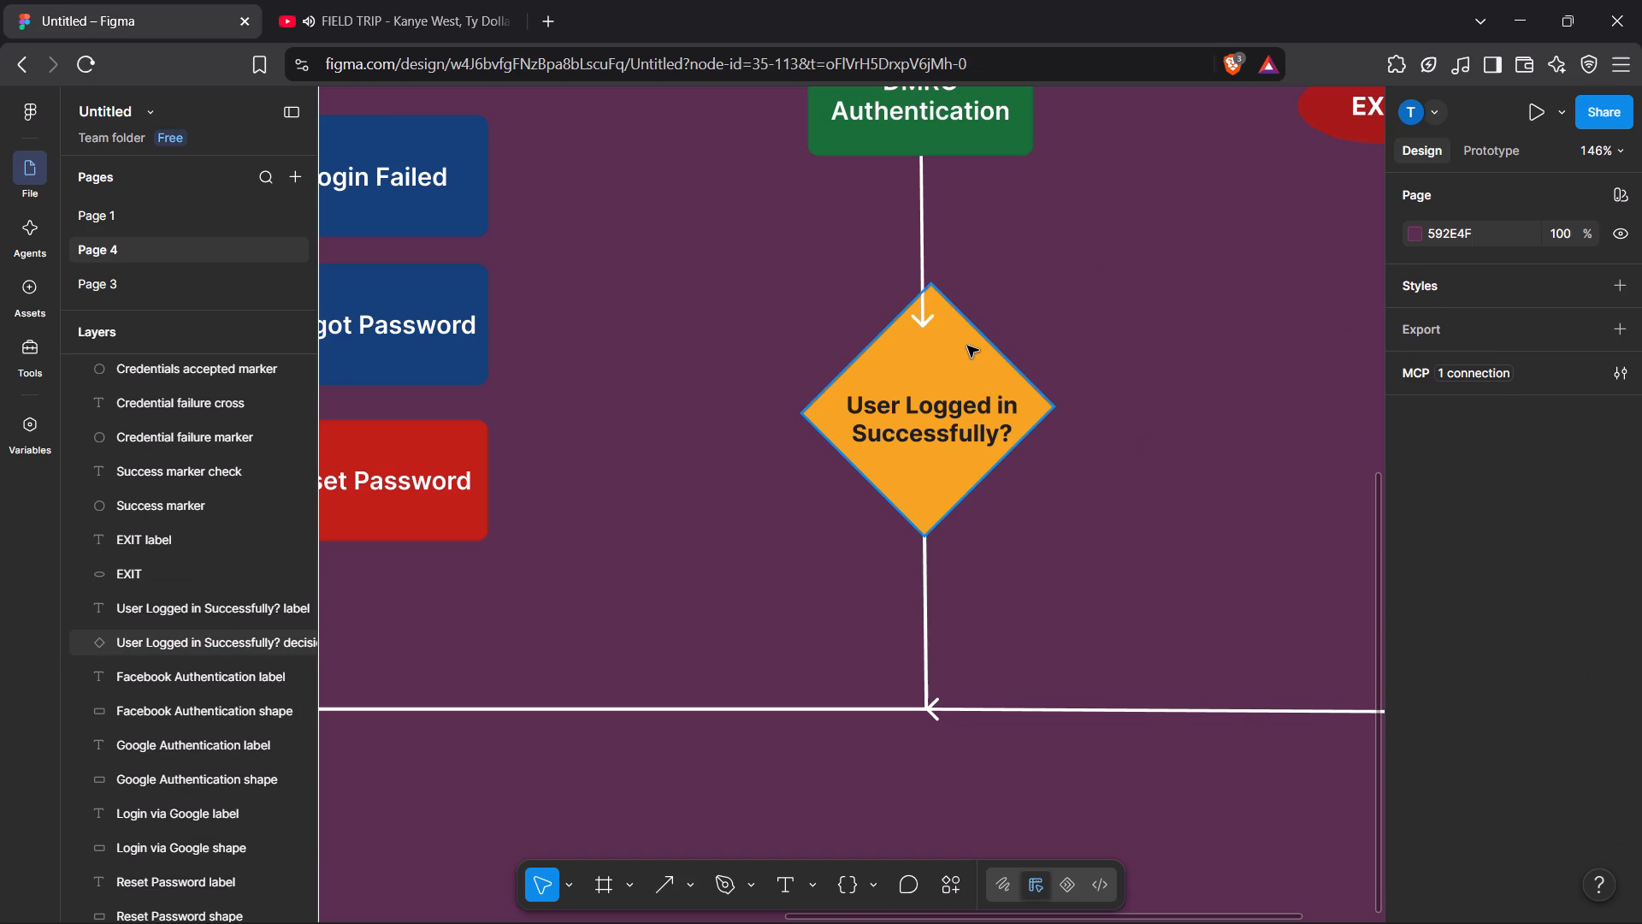
left_click(930, 284)
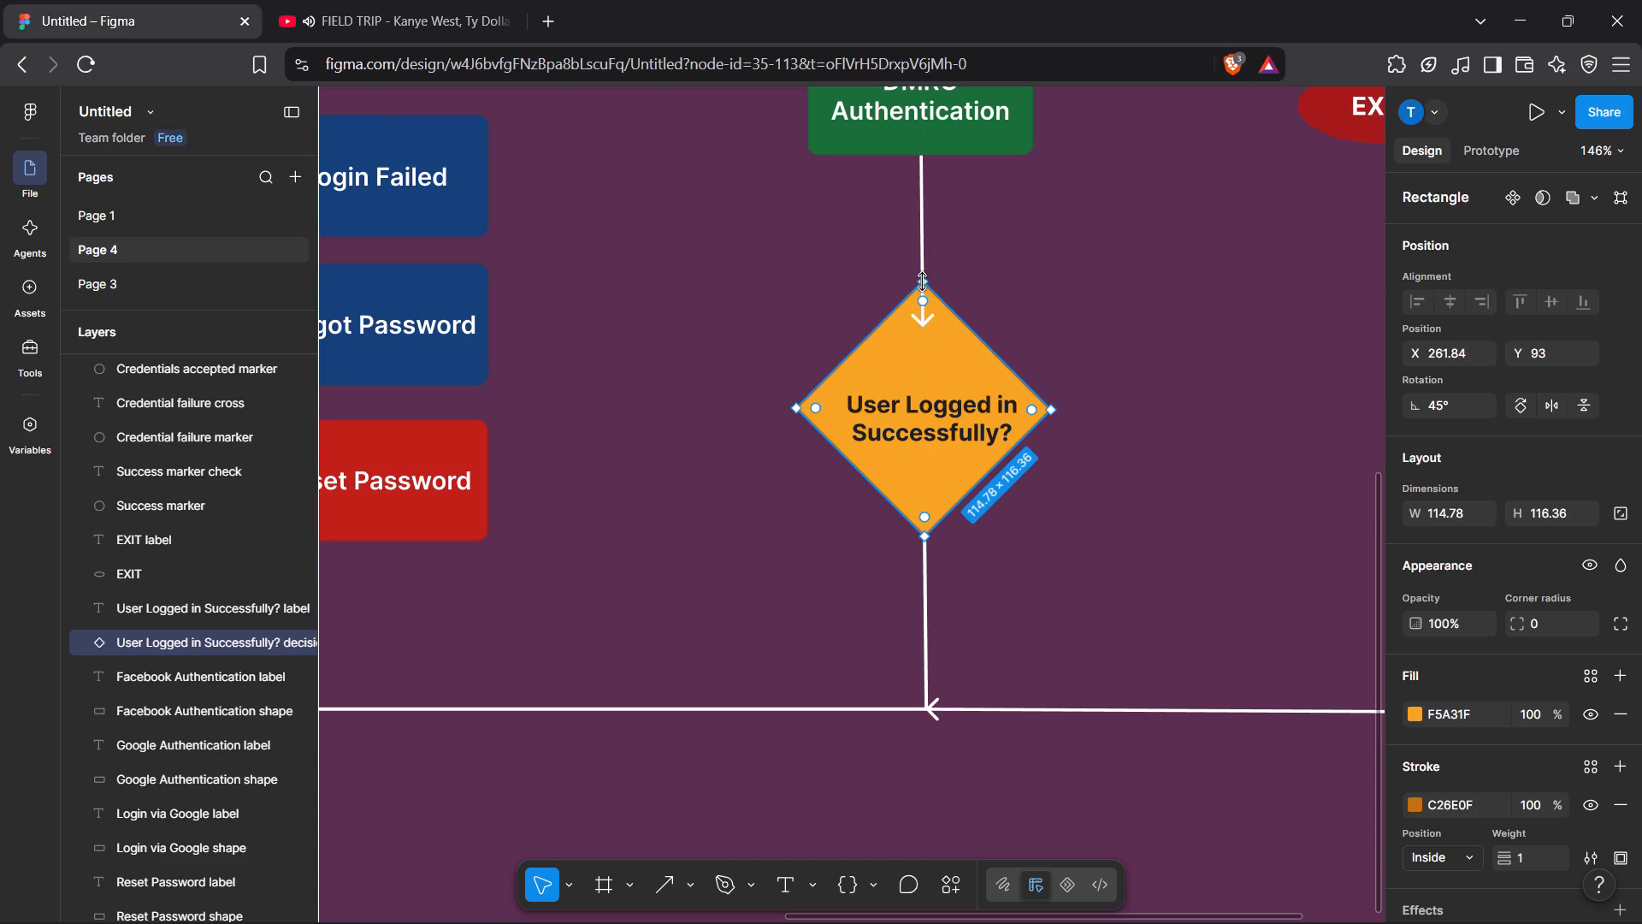
left_click(1055, 293)
left_click(1135, 294)
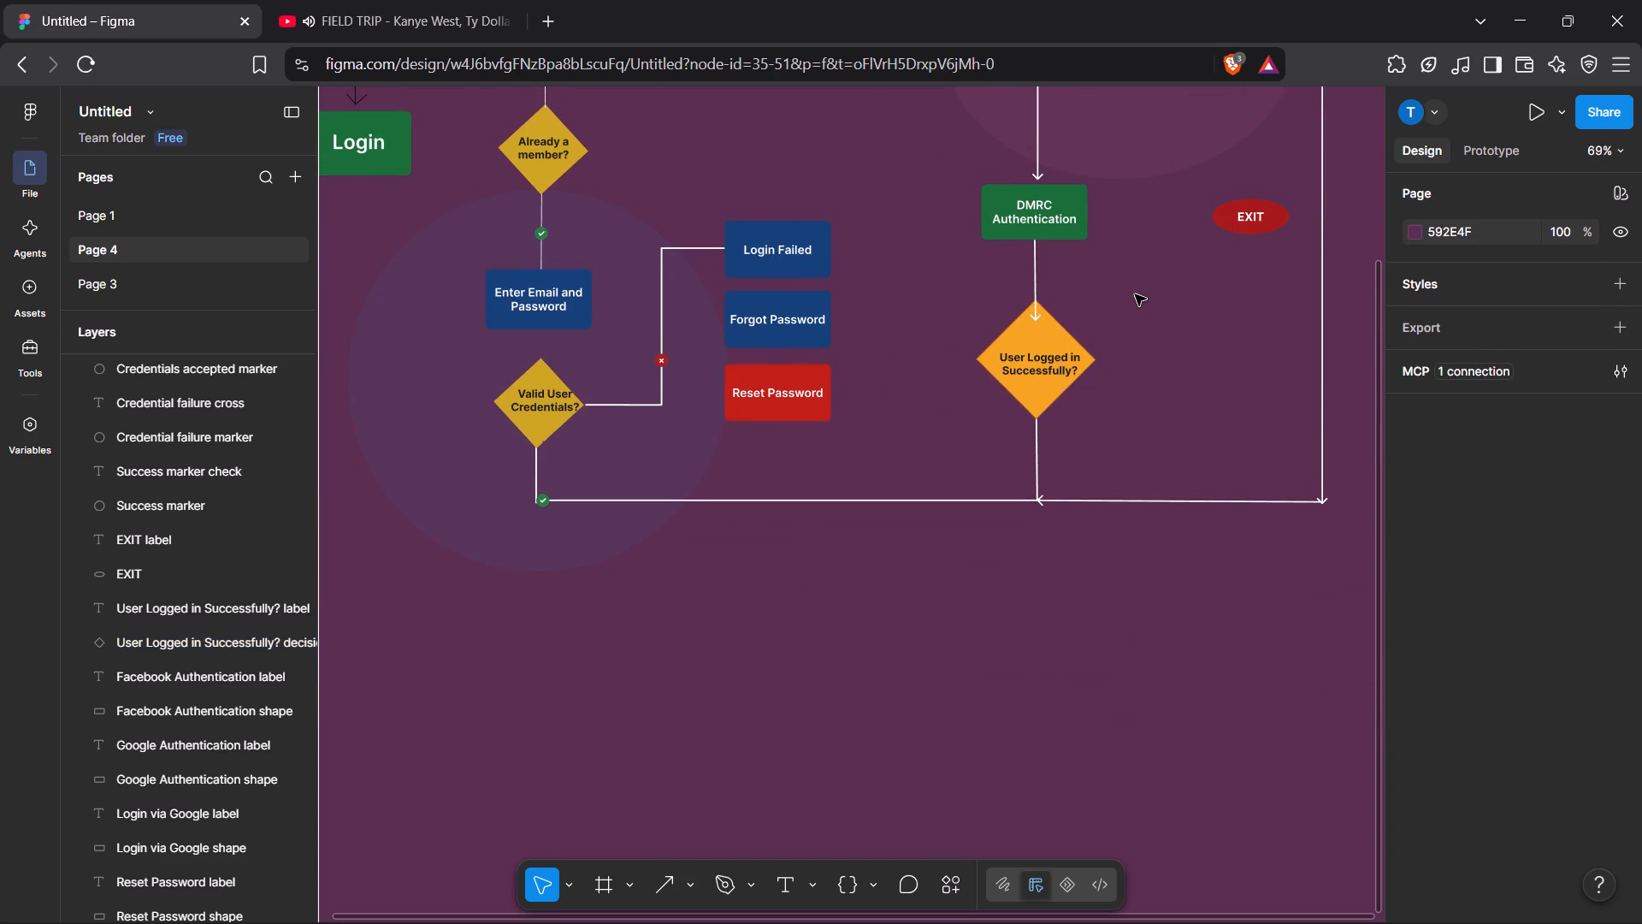
Shift the User Logged in Successfully? diamond slightly so it is centred under the arrow from DMRC Authentication.
left_click(1032, 321)
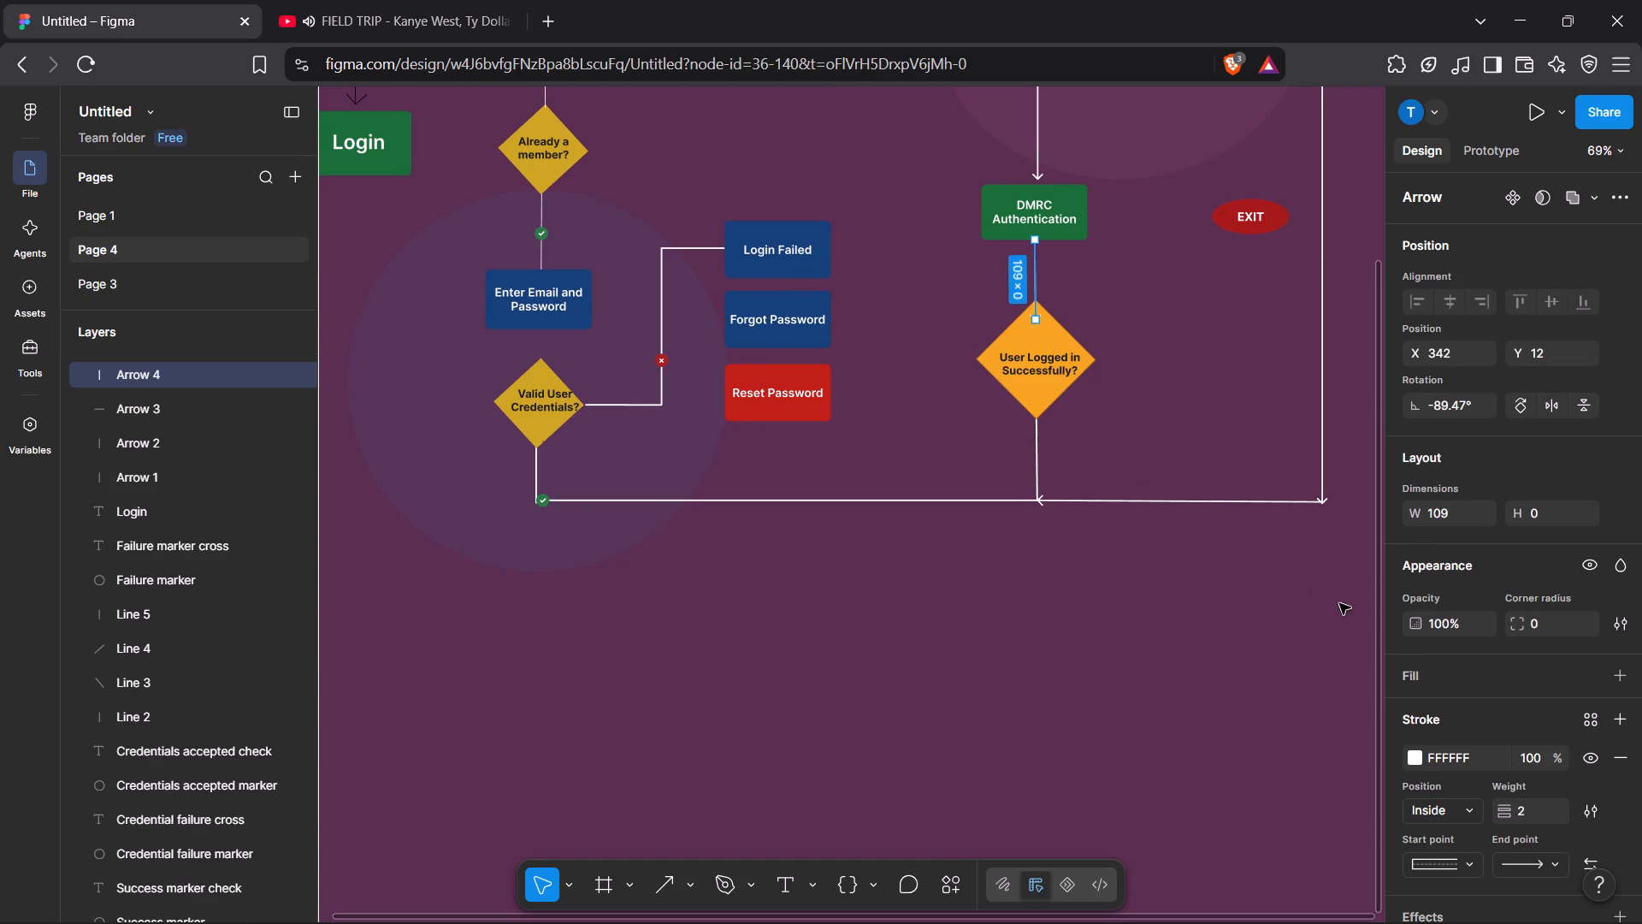
left_click(1301, 662)
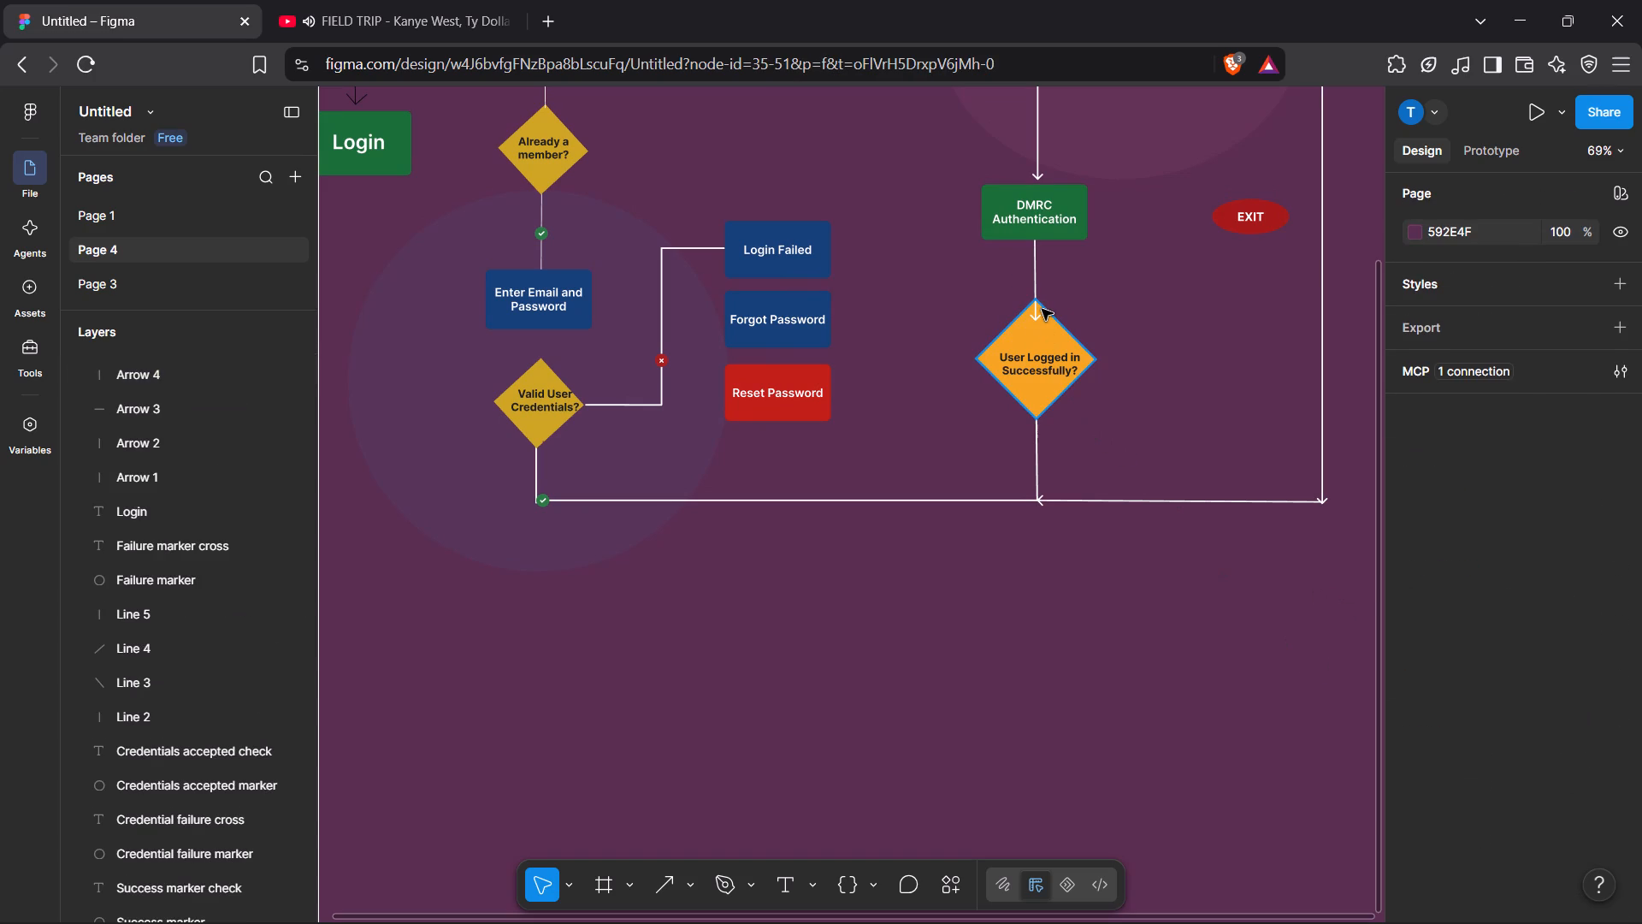
left_click(1040, 335)
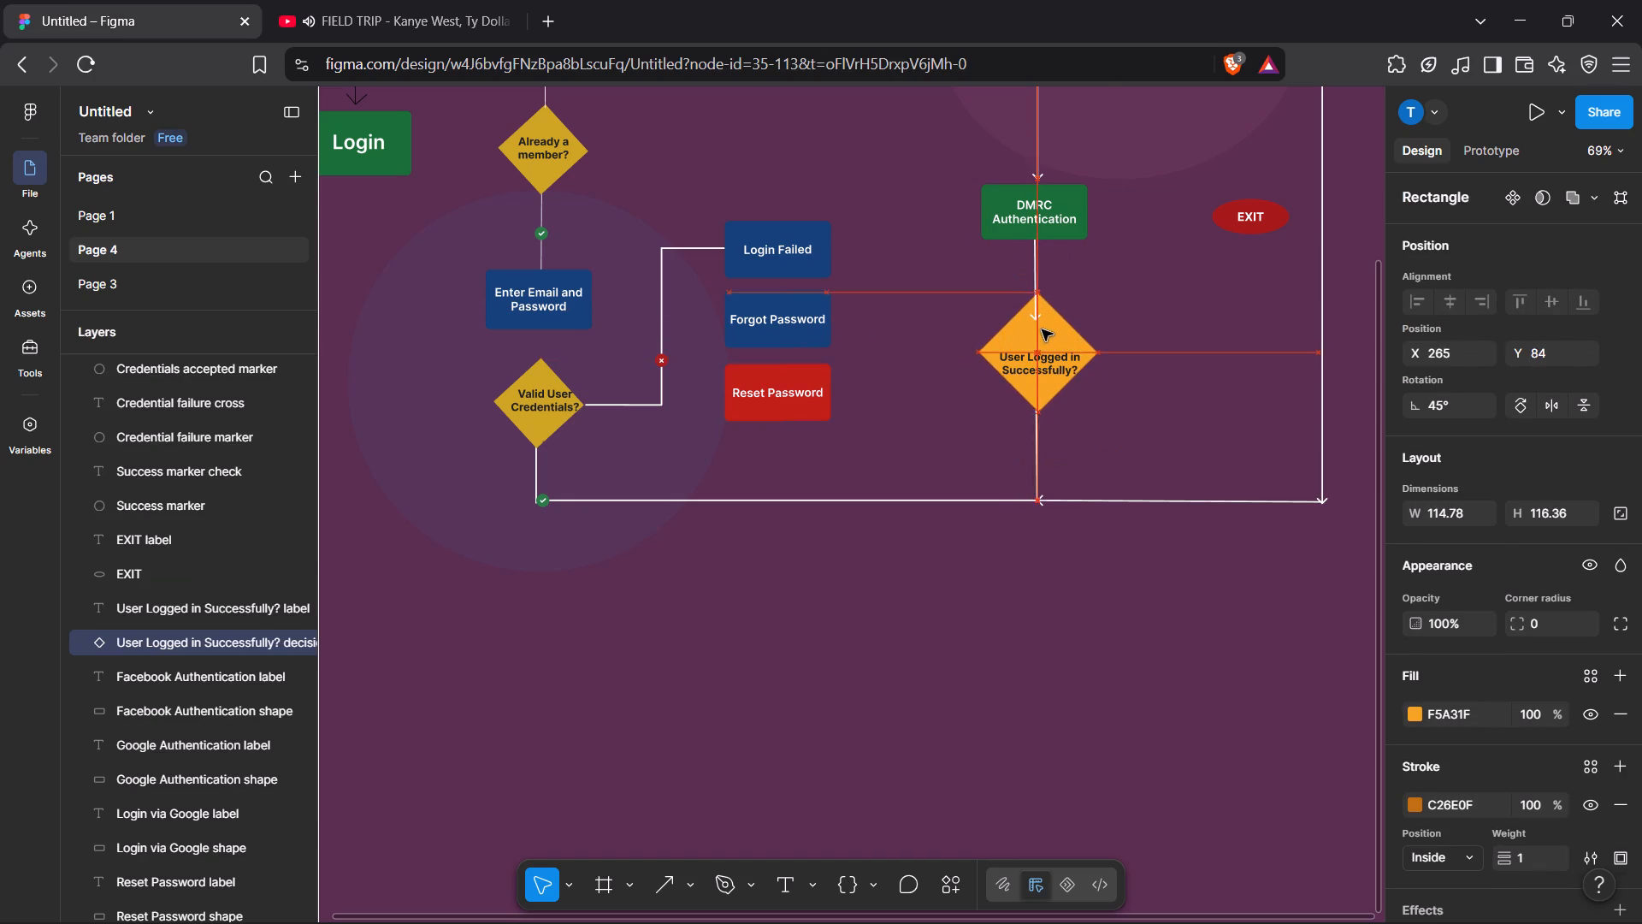
left_click(1058, 535)
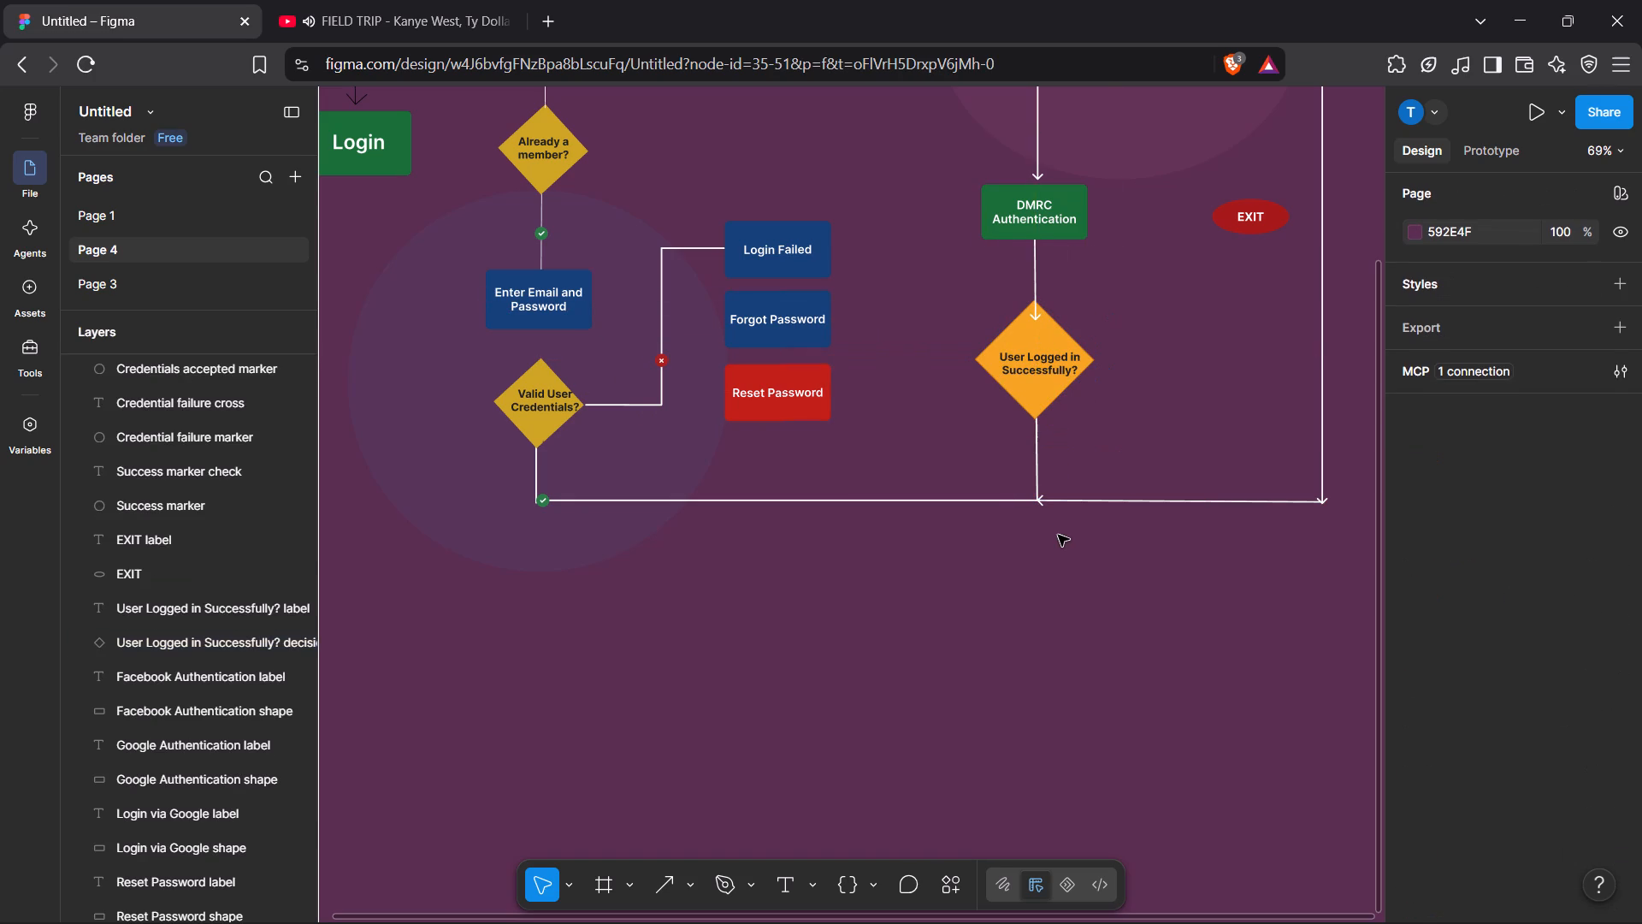
Enlarge the Valid User Credentials? diamond to about 92 by 93, extending its top corner up towards the Enter Email and Password box.
left_click(536, 376)
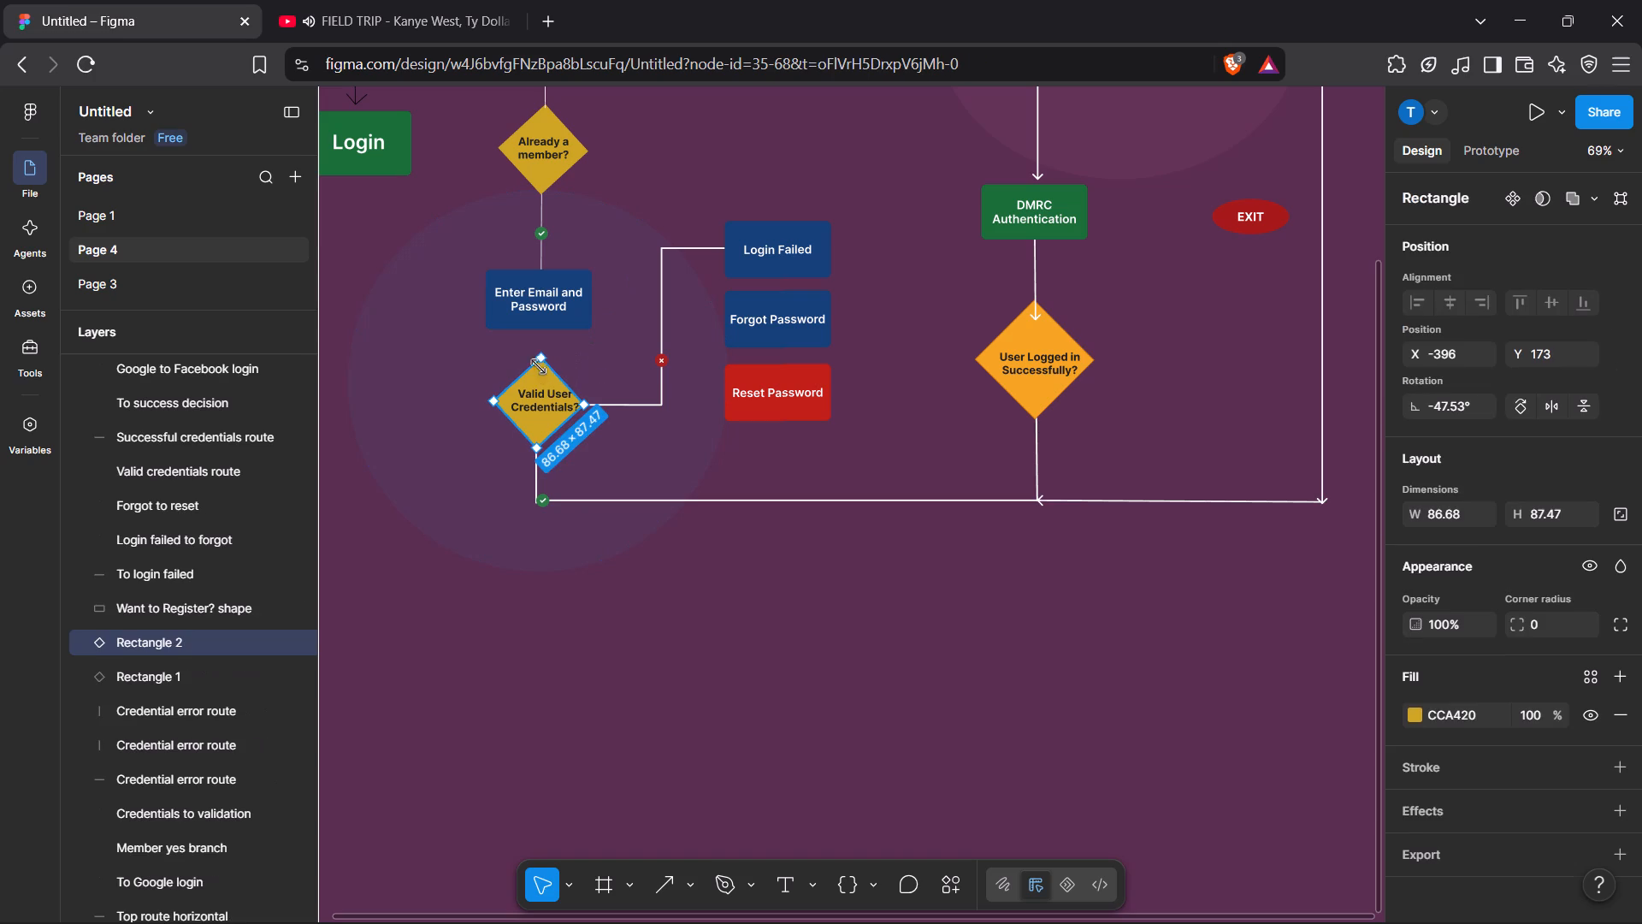
left_click(541, 360)
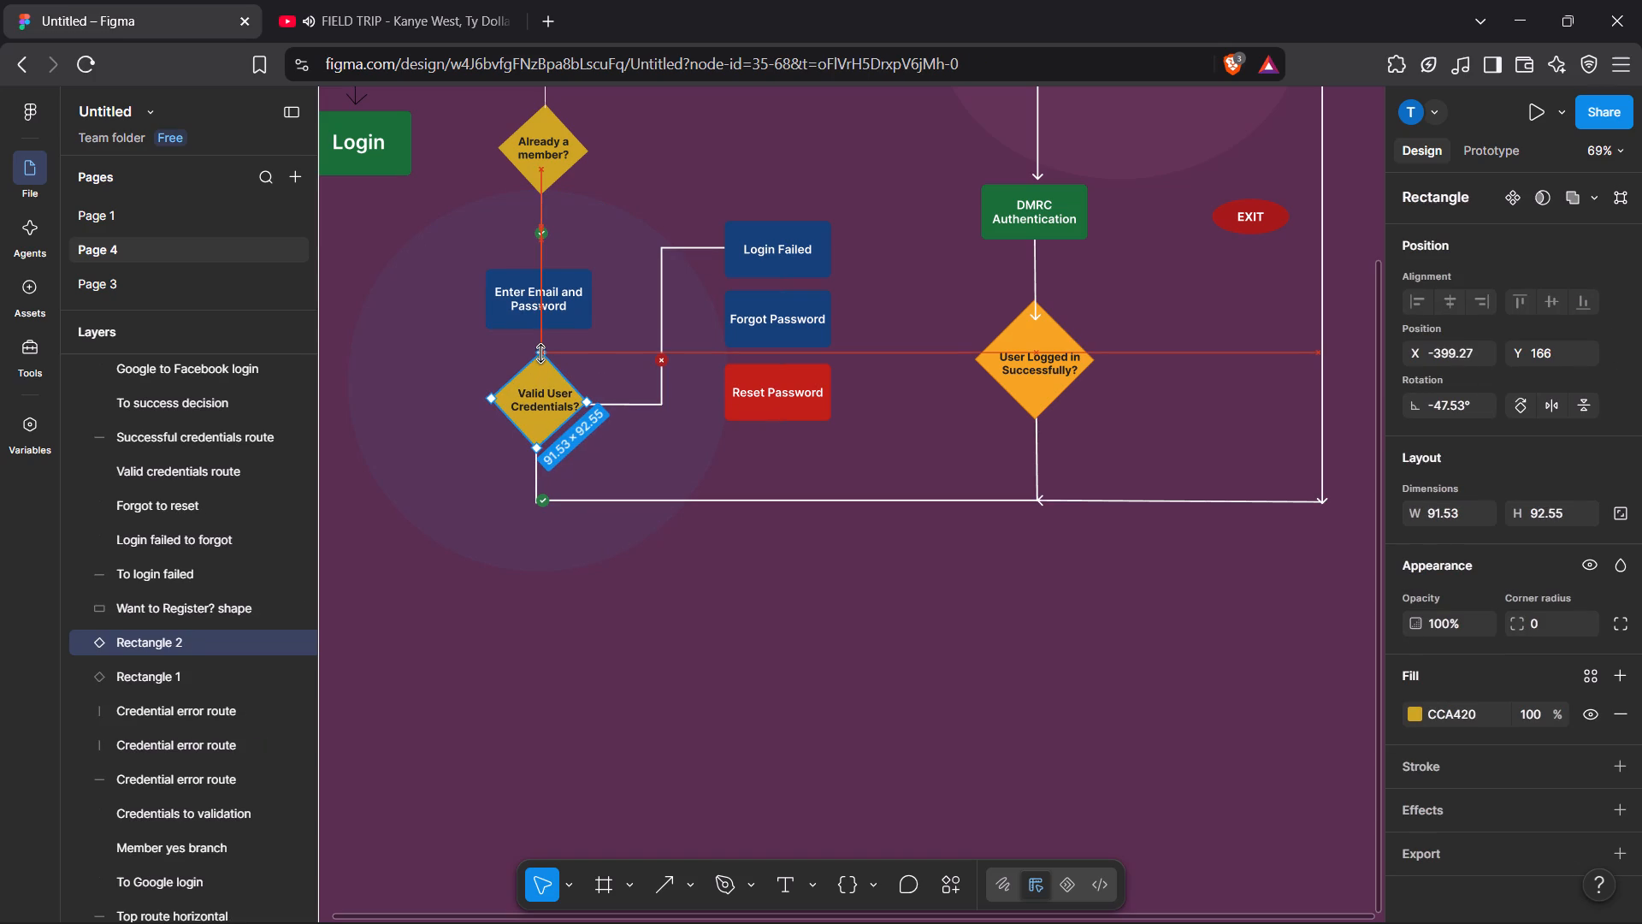
Extend the Valid User Credentials? label's text box to 134 by 61 and centre the label inside its diamond.
left_click(546, 399)
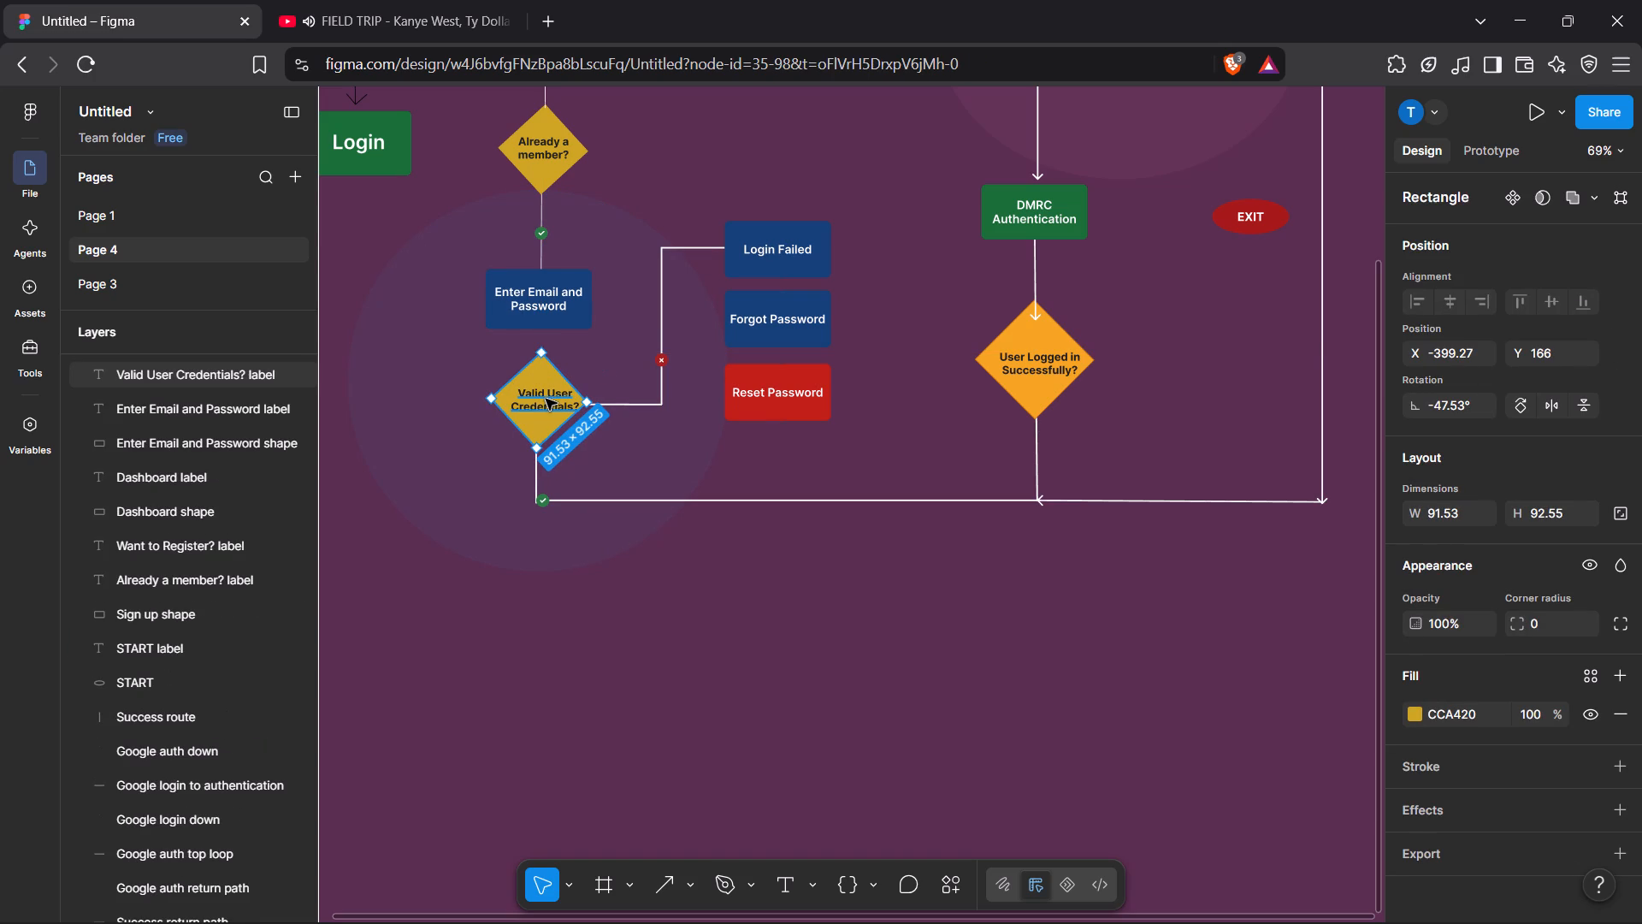
left_click_drag(555, 382, 549, 382)
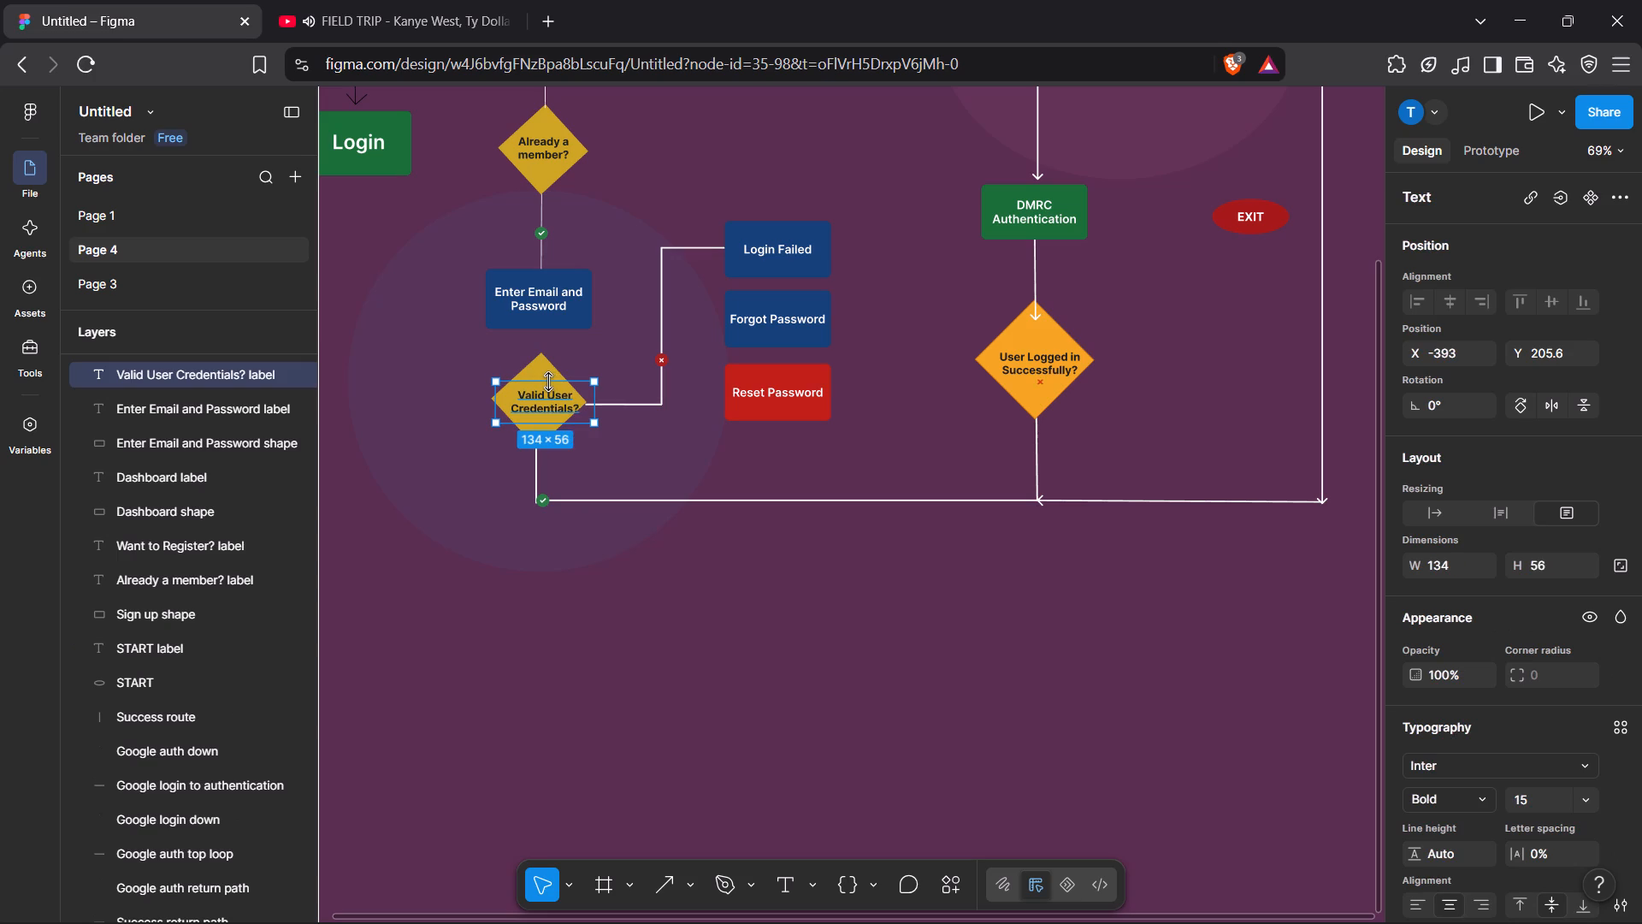
left_click_drag(549, 382, 546, 378)
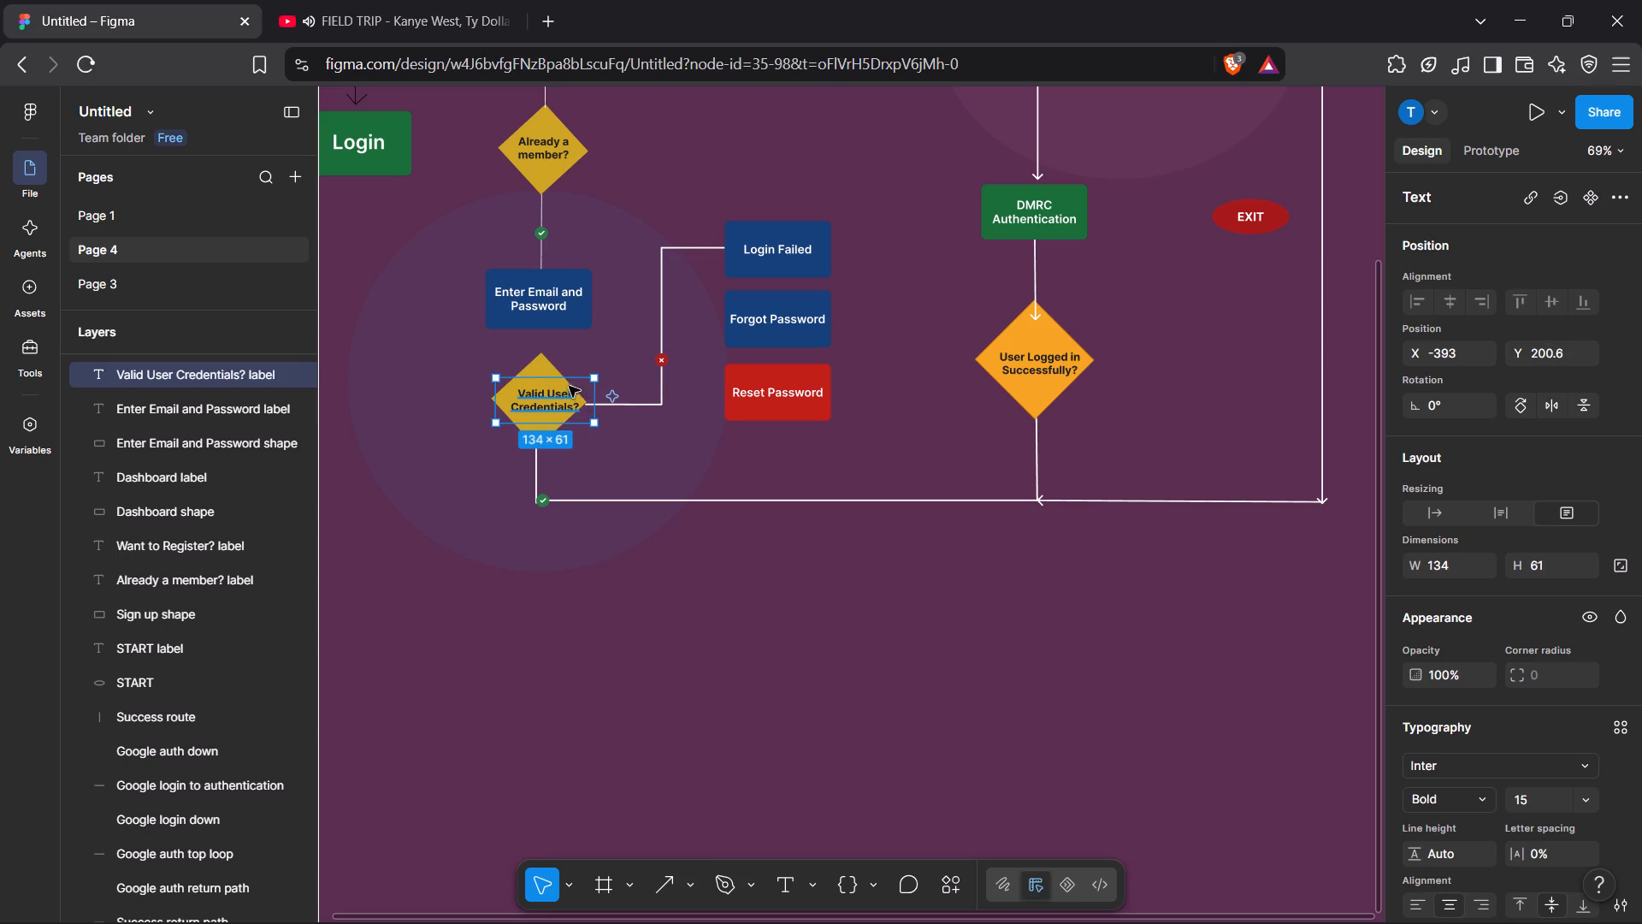
left_click(546, 388)
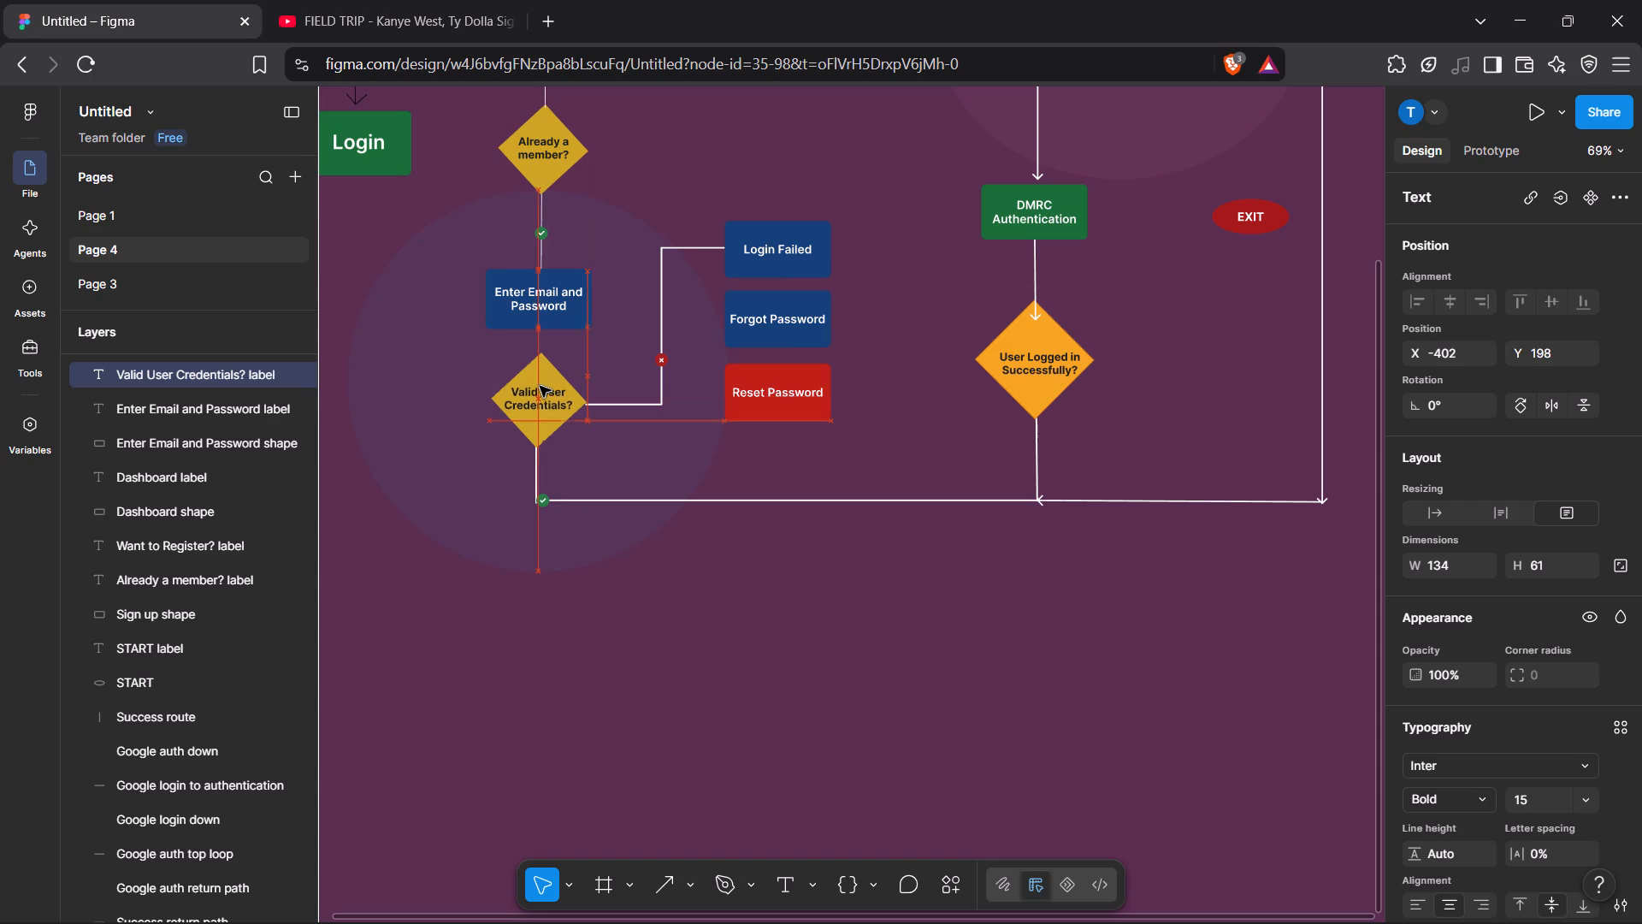
left_click(385, 620)
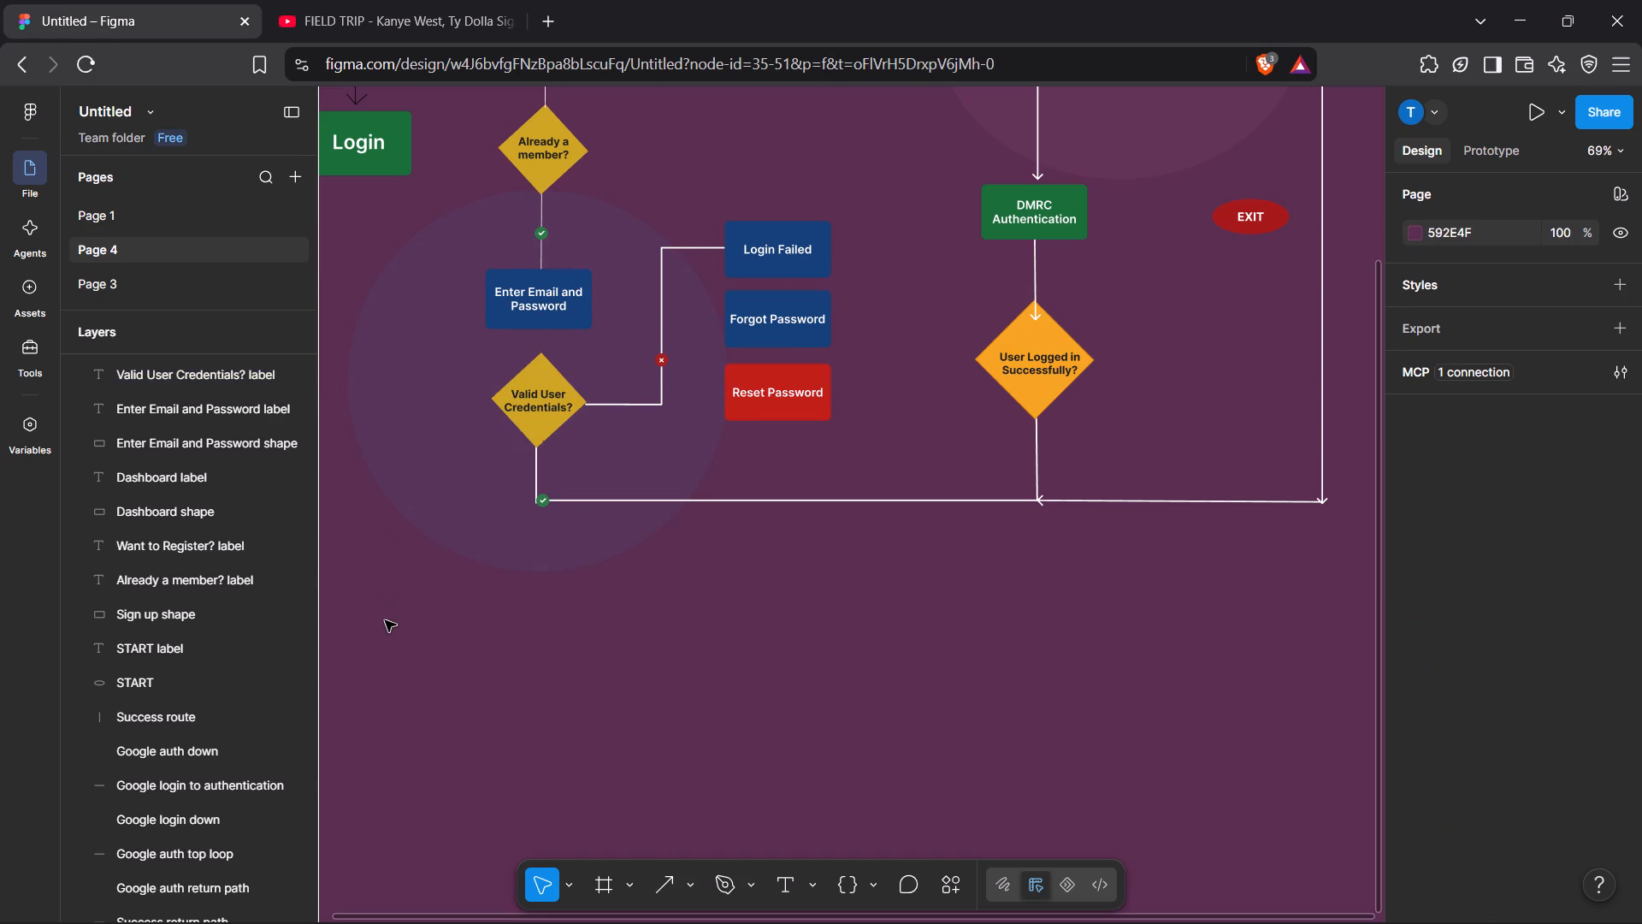
left_click(553, 407)
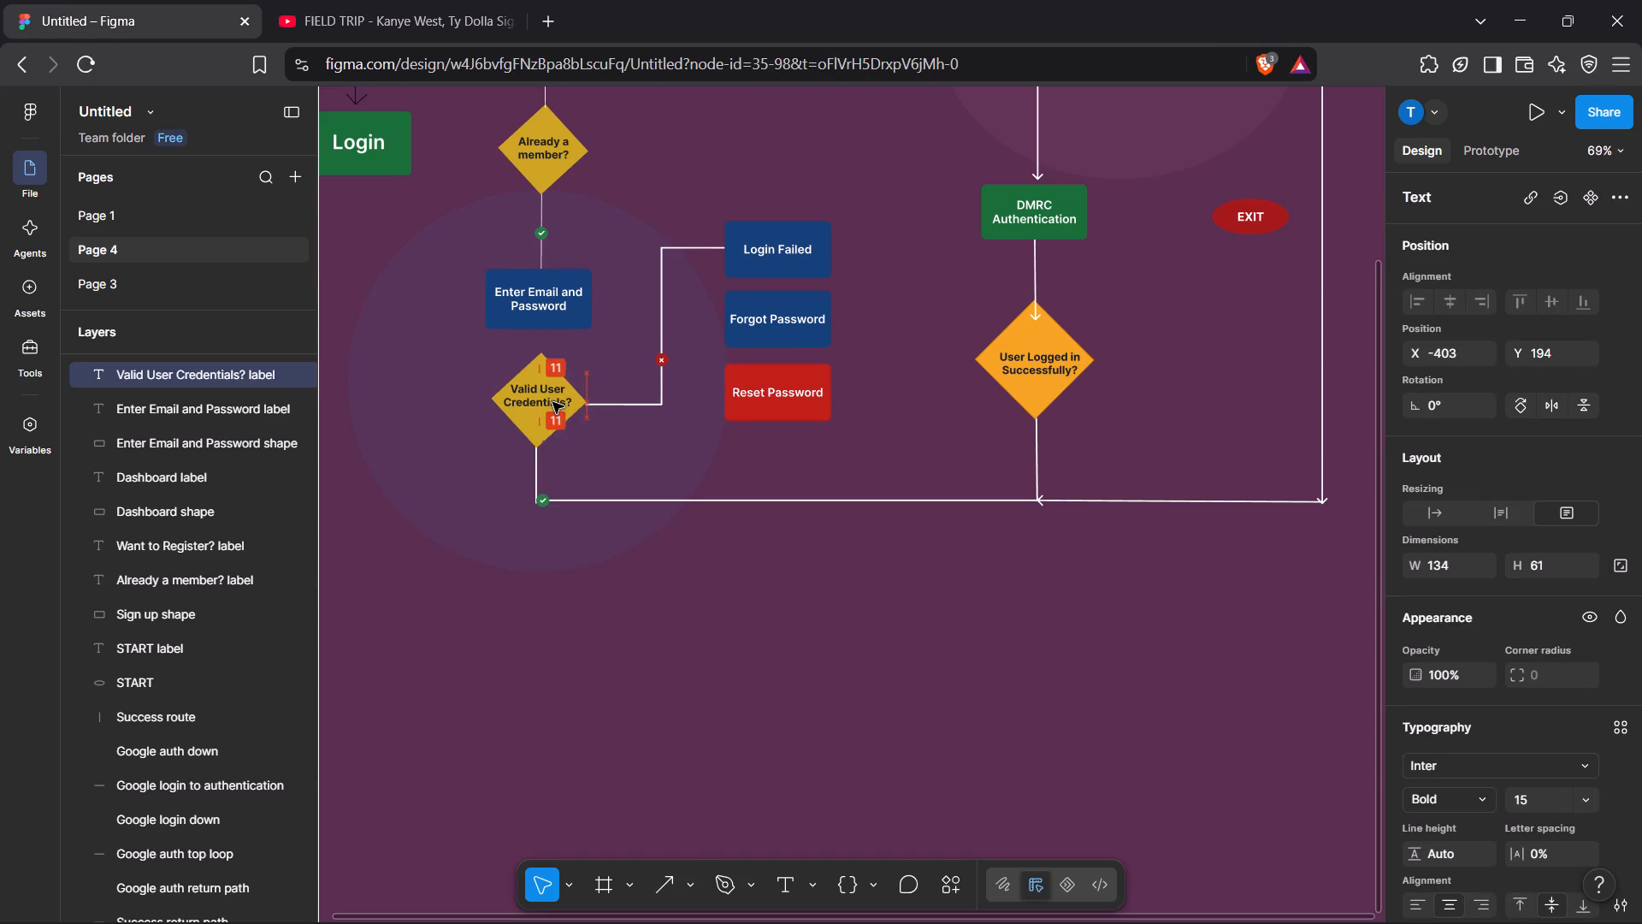
left_click(508, 593)
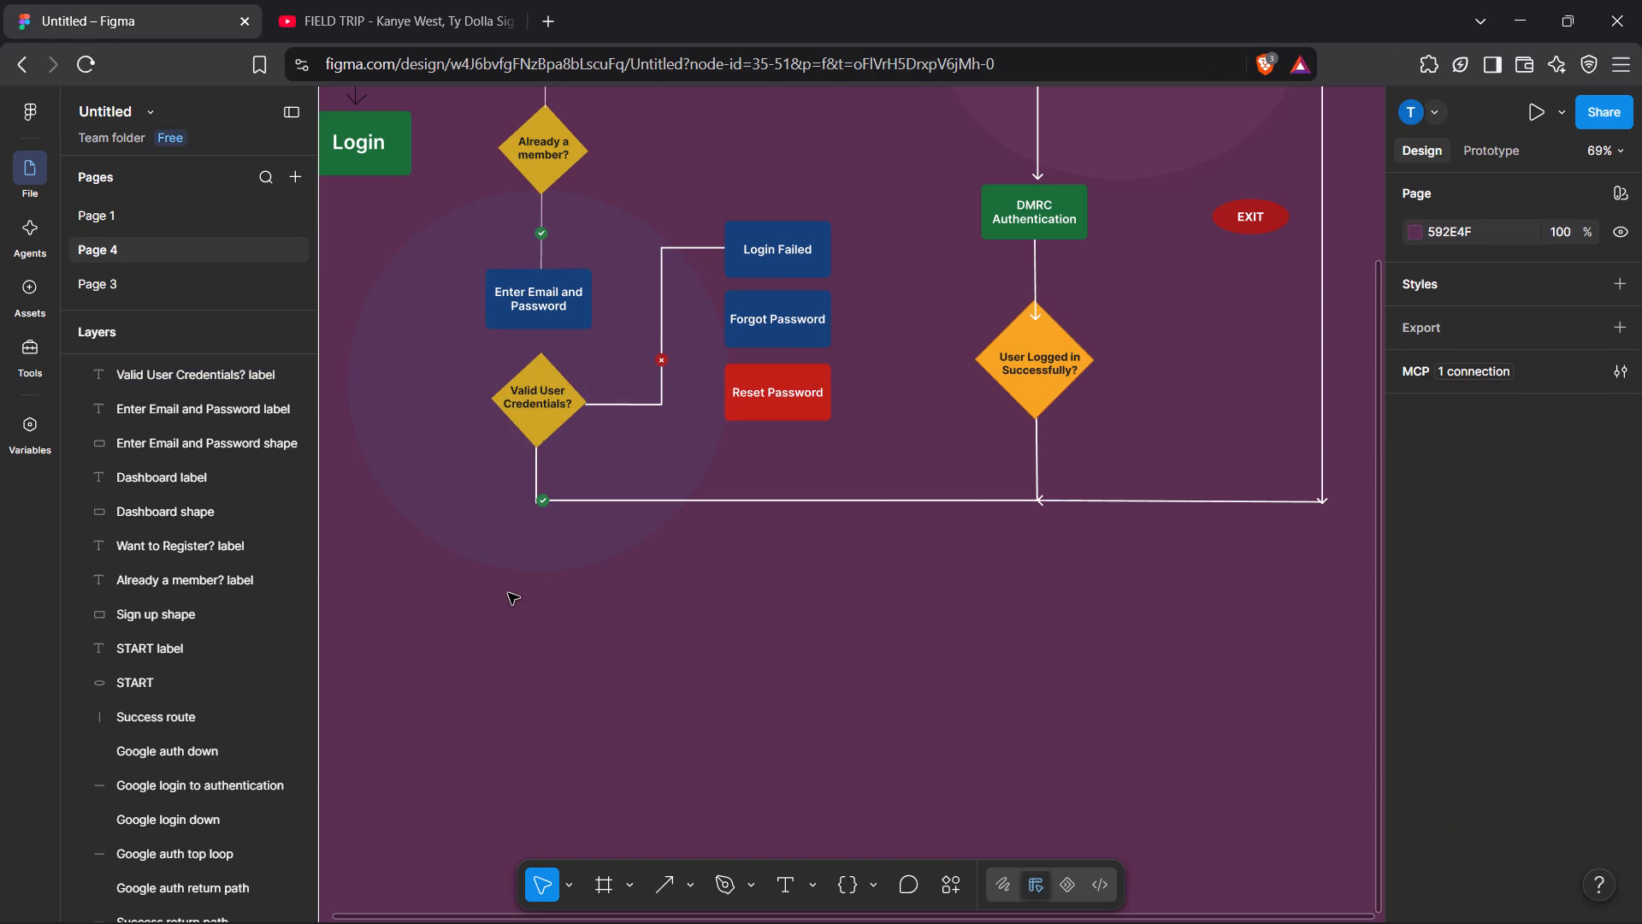
Switch to YouTube, play the suggested video Maria I'm Drunk, and return to the Figma file.
left_click(457, 0)
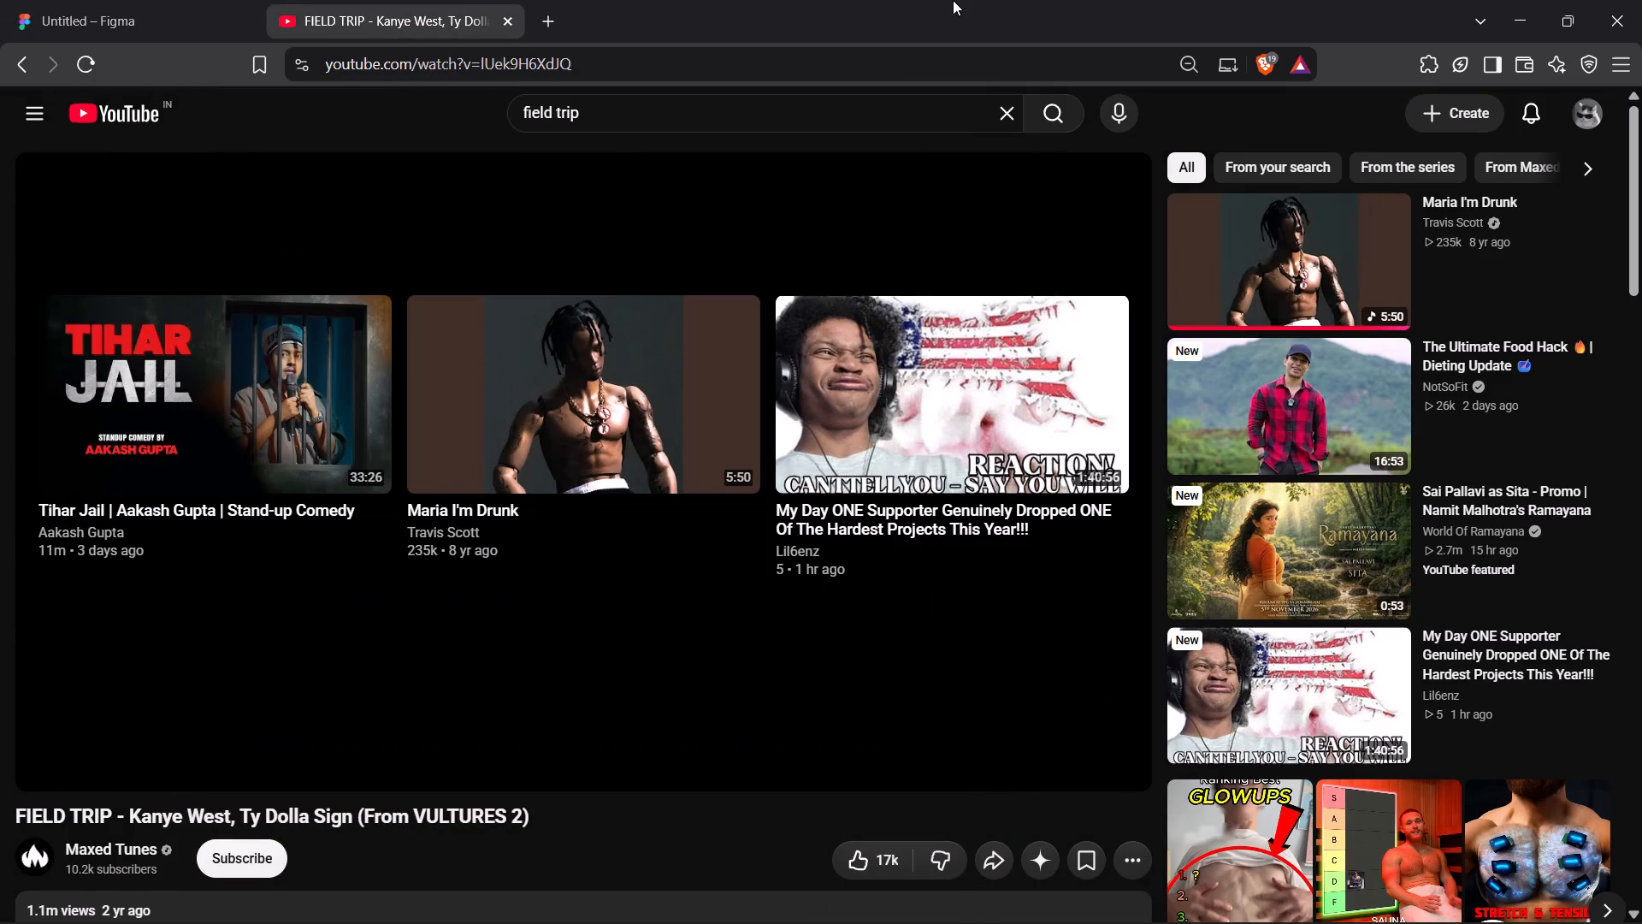
left_click(1249, 305)
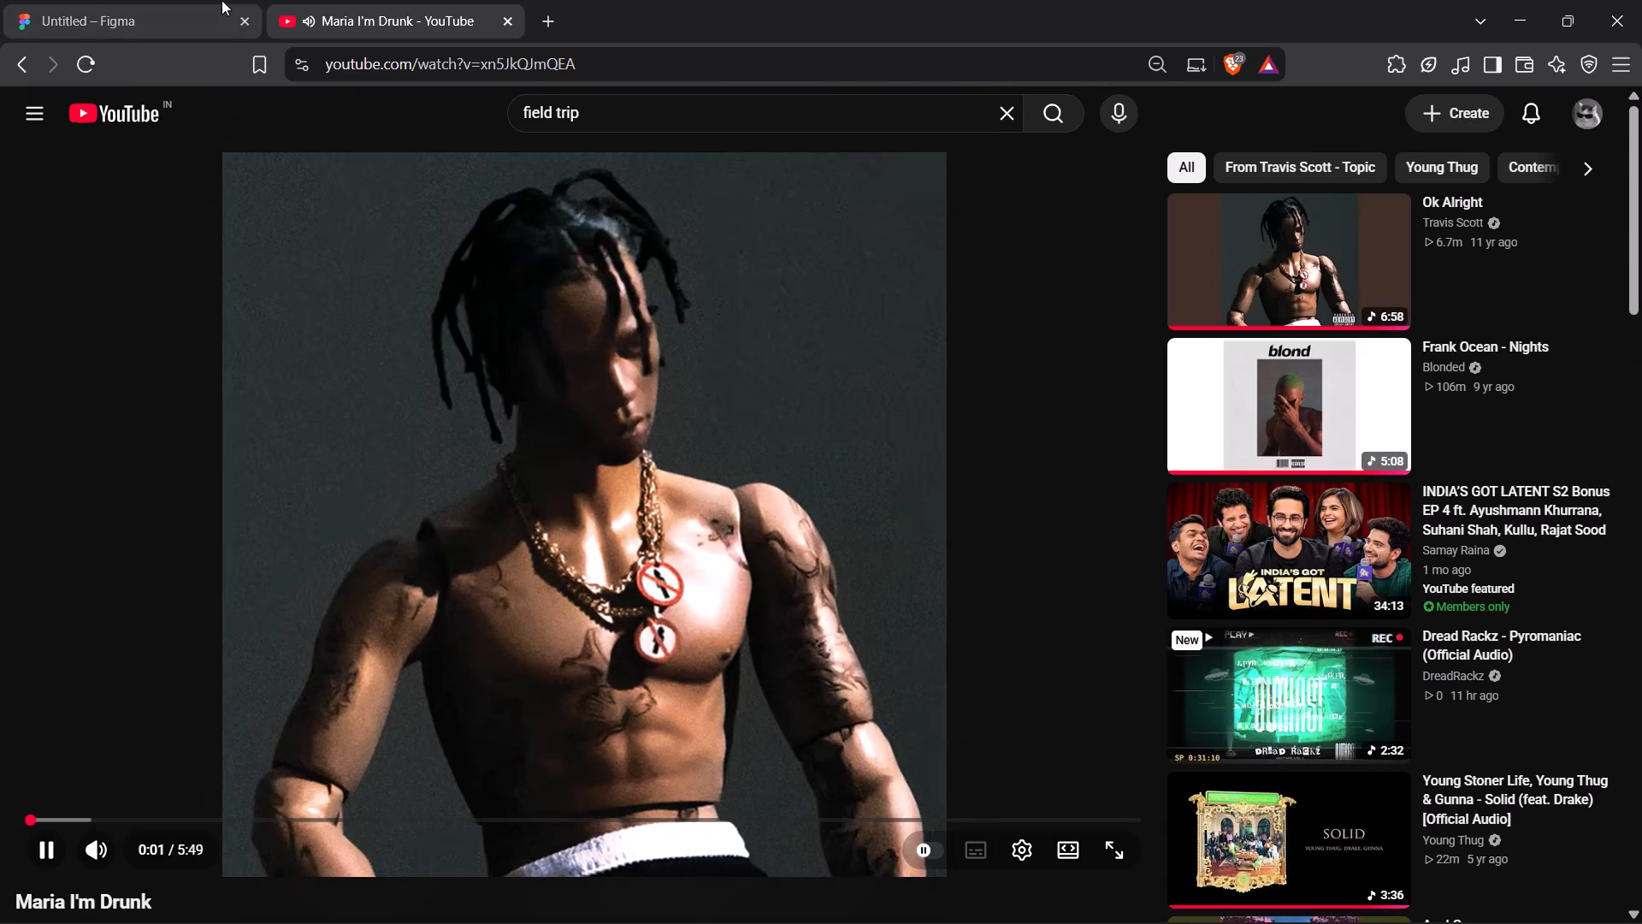
left_click(221, 0)
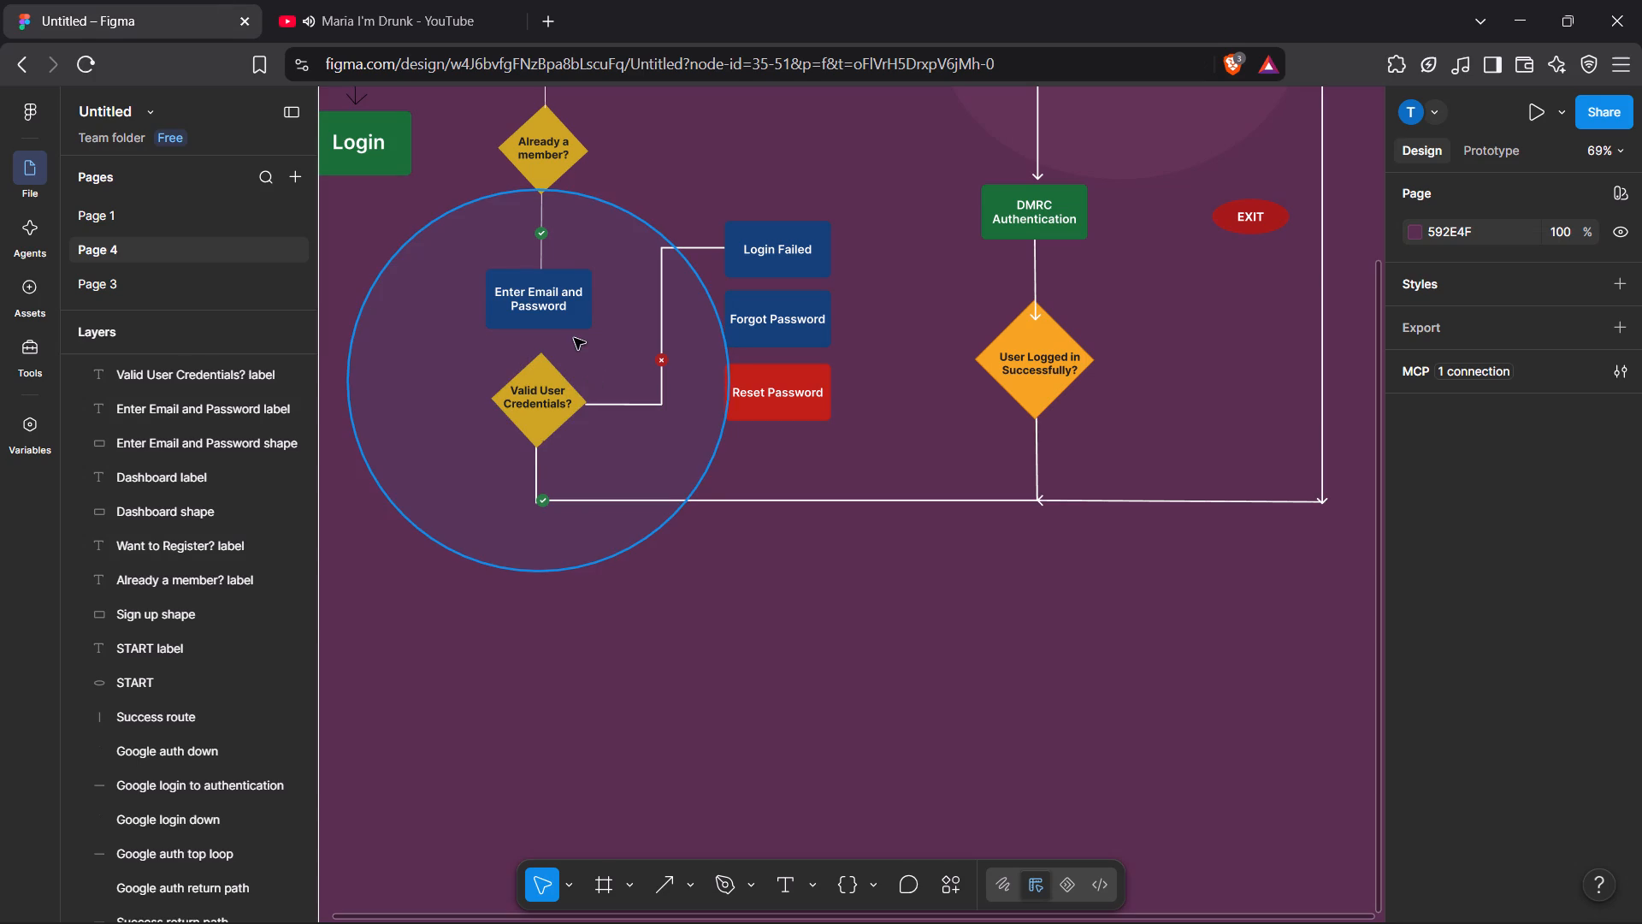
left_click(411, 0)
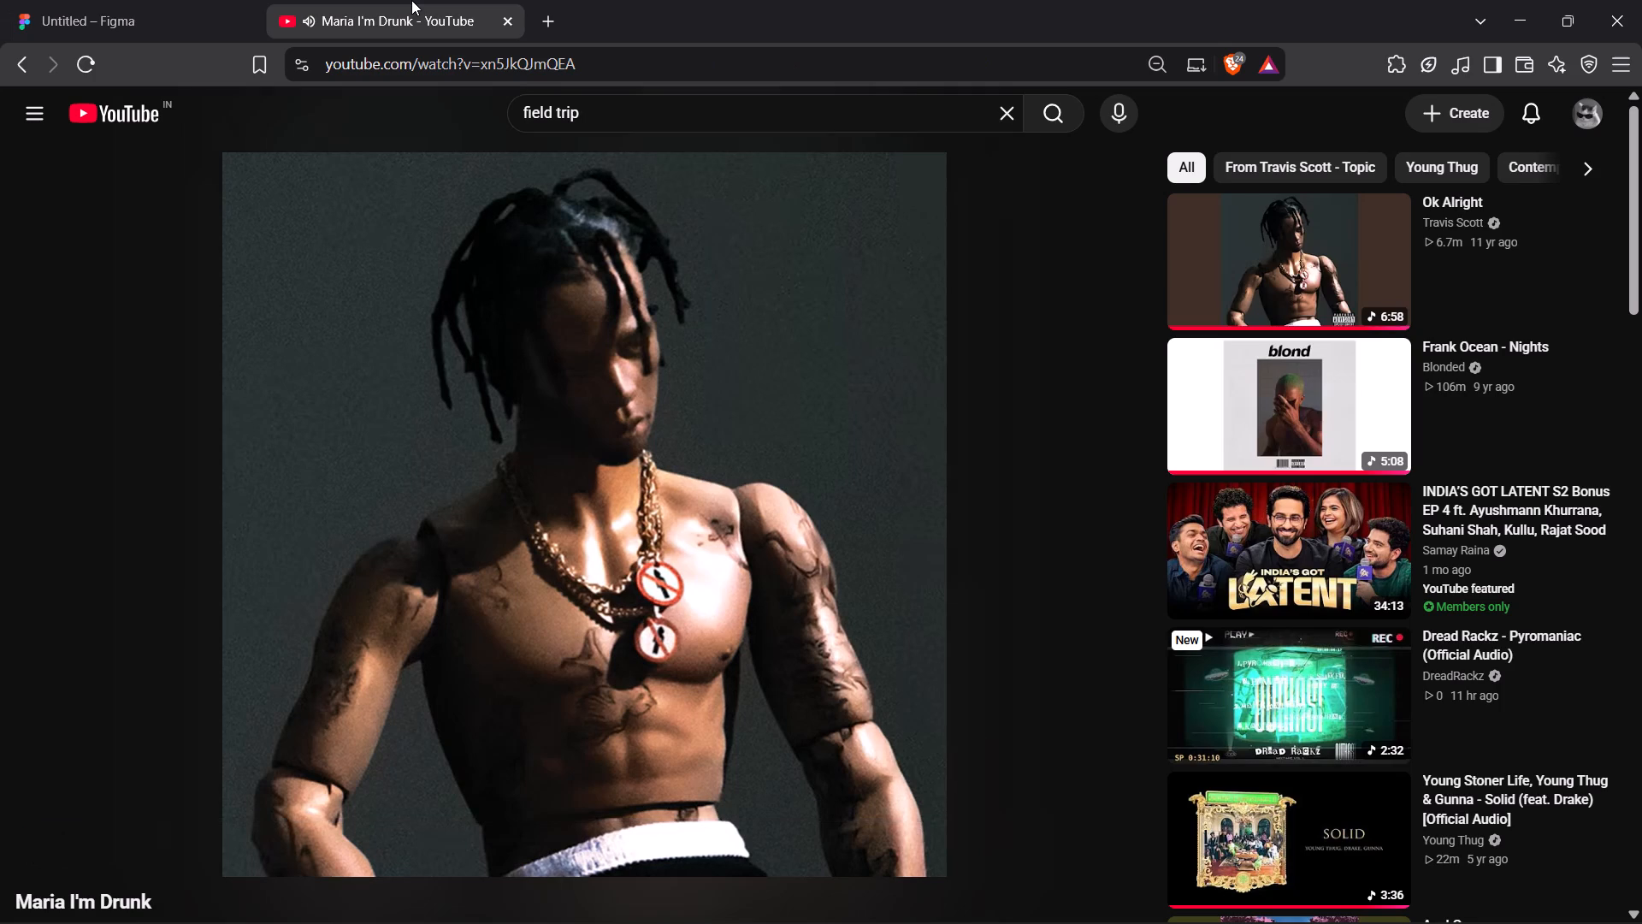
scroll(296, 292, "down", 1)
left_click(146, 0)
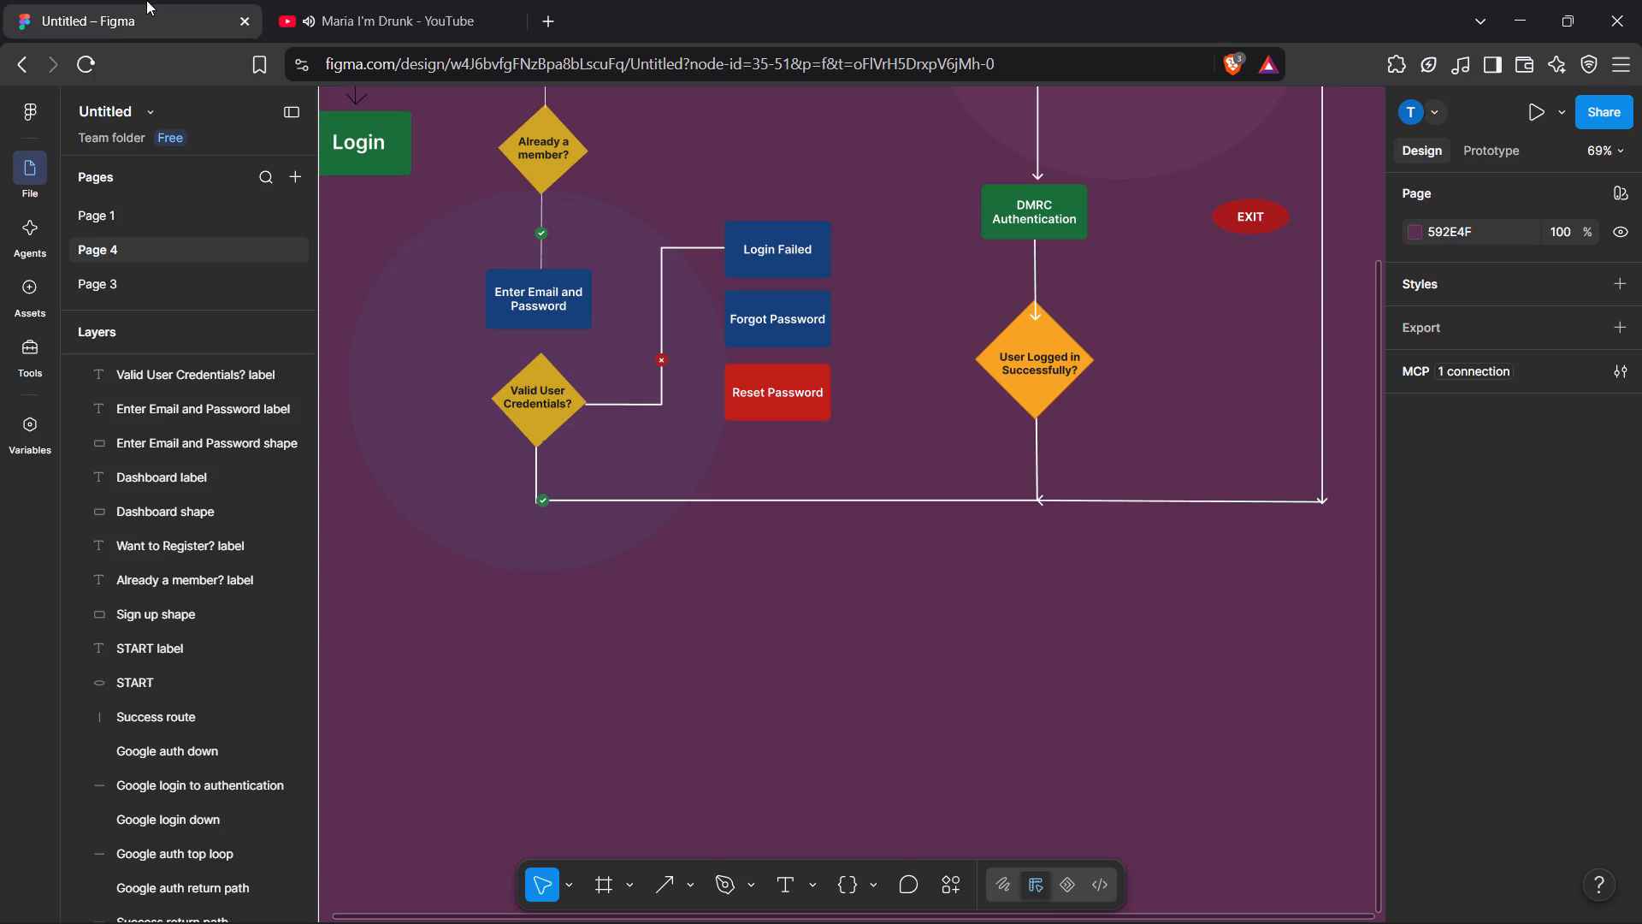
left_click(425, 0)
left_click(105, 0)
Switch to YouTube and turn on auto-play for the Maria I'm Drunk video.
left_click(410, 0)
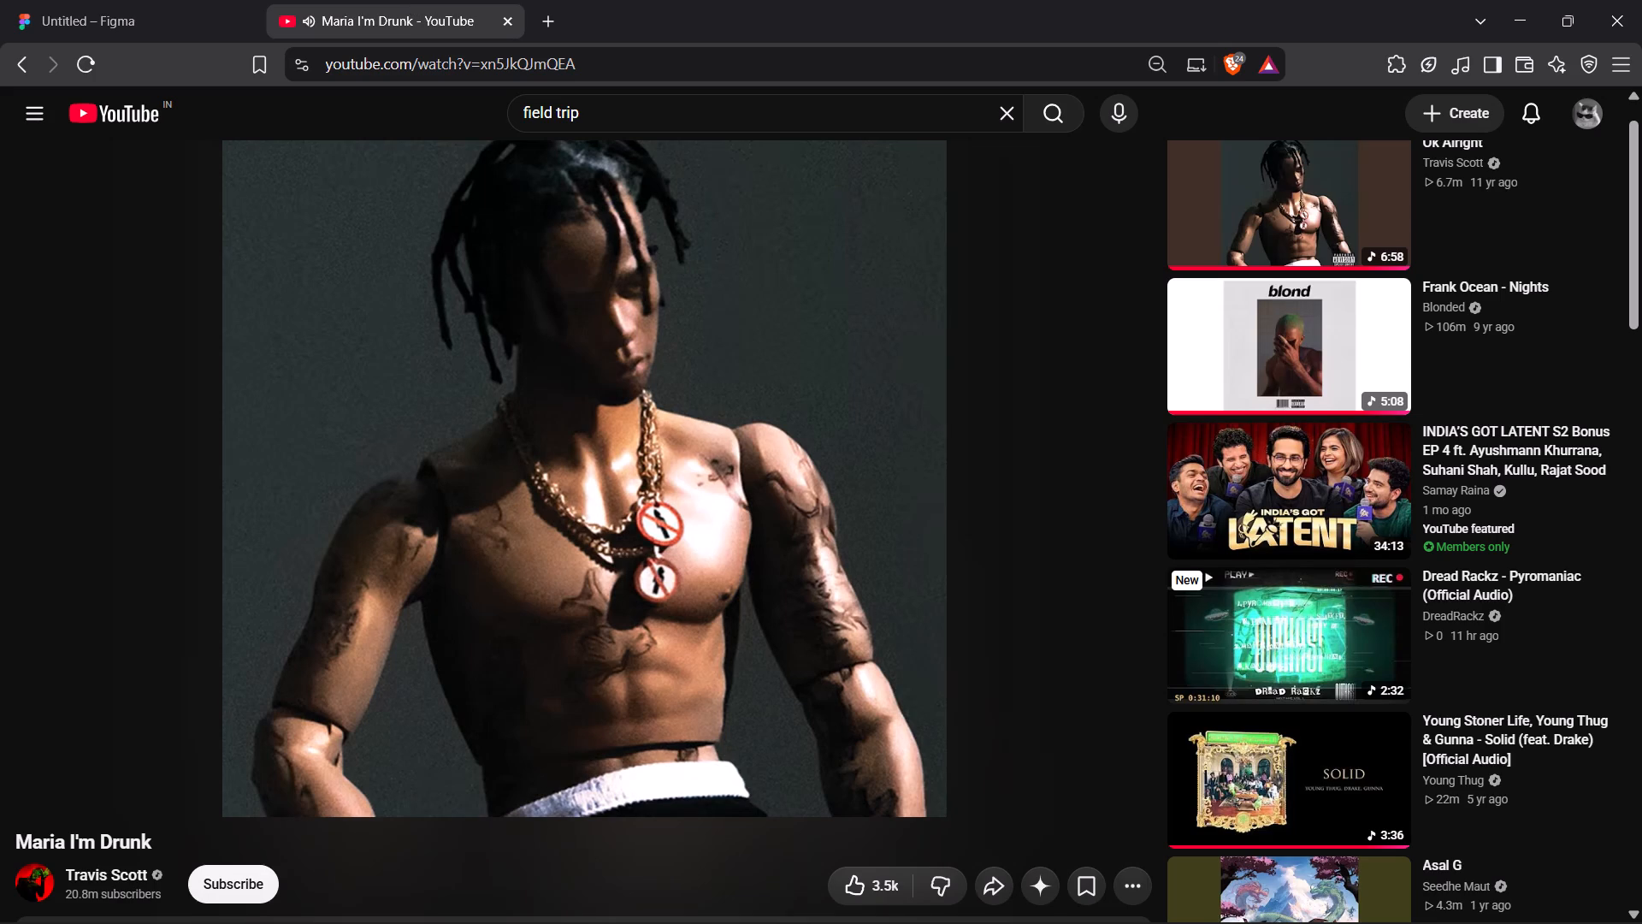
scroll(608, 534, "down", 1)
left_click(938, 756)
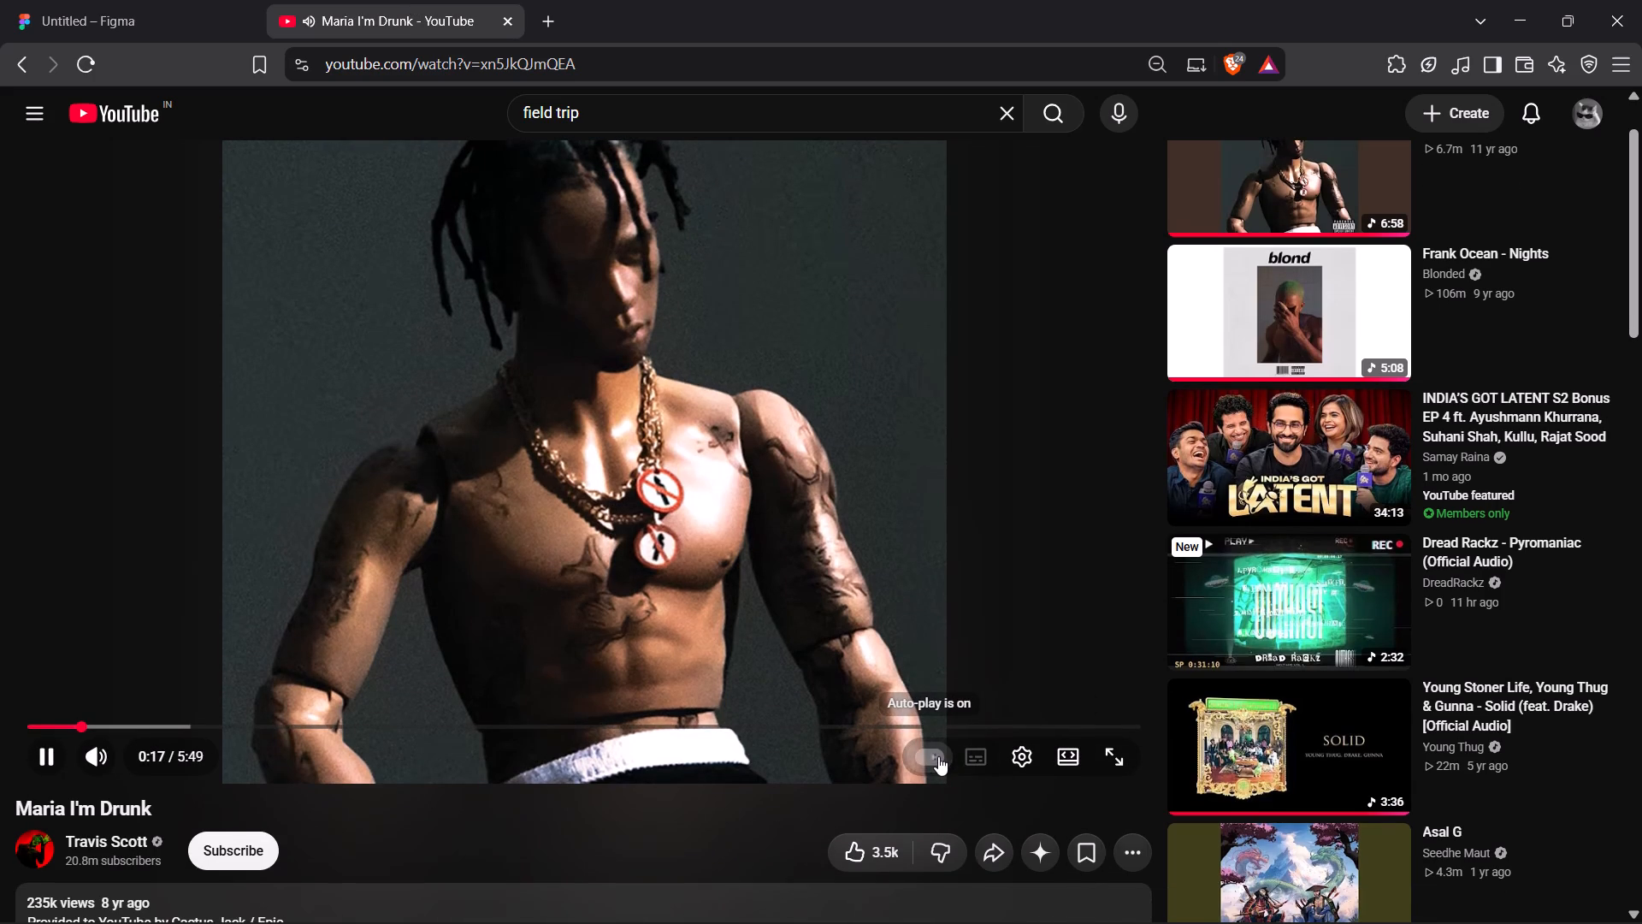
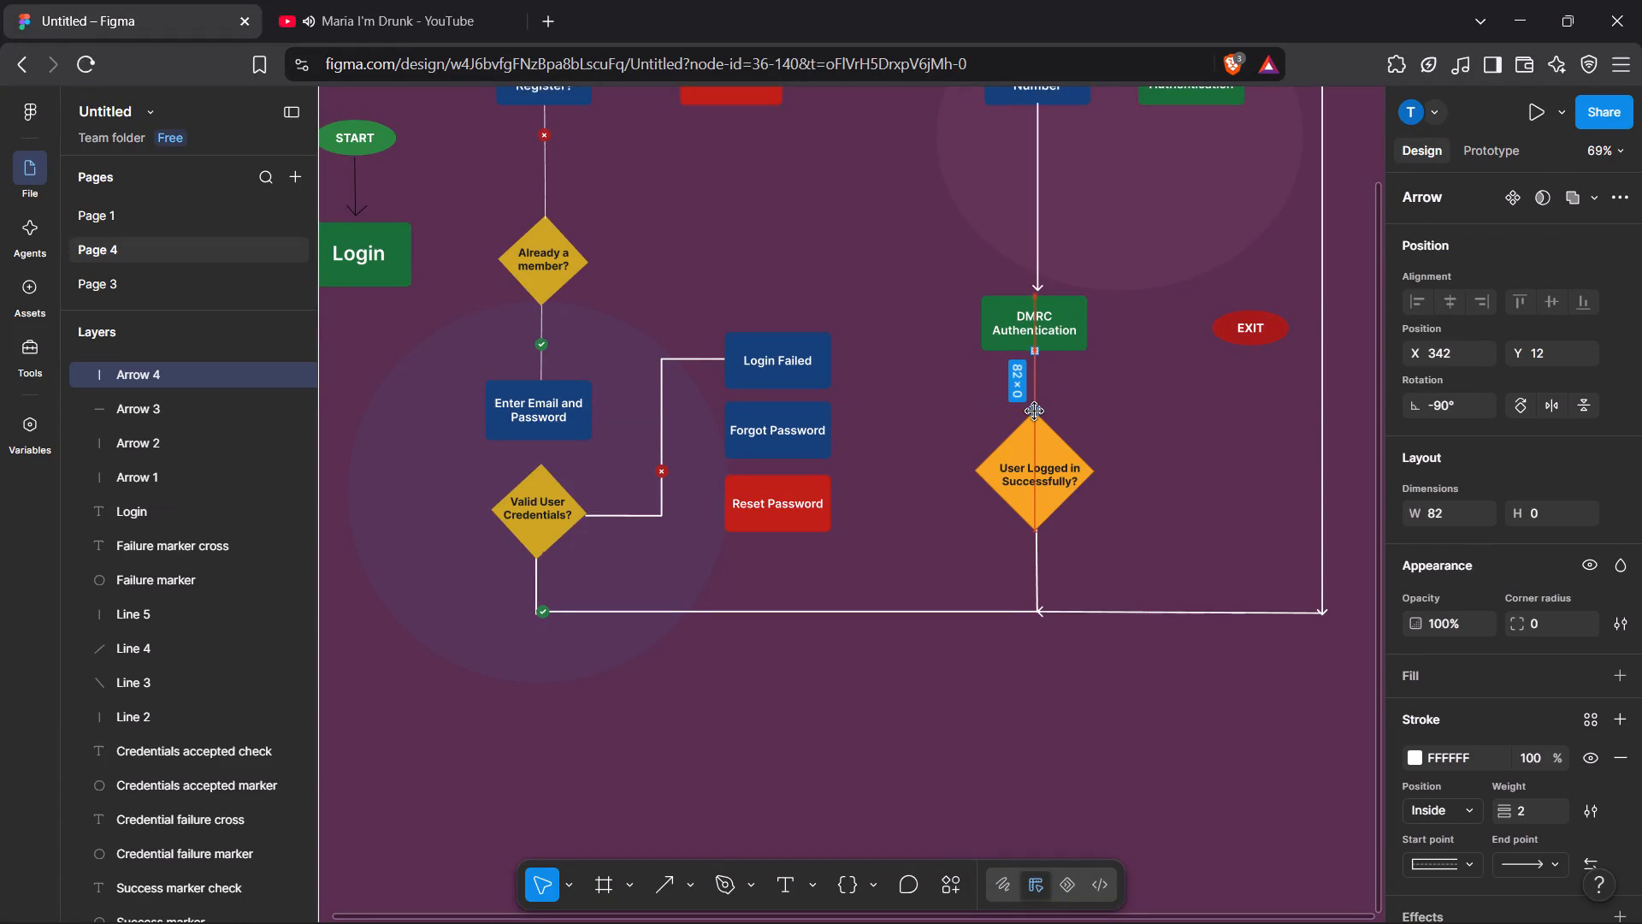
Adjust the end of the arrow below DMRC Authentication to meet the top corner of the User Logged in Successfully? diamond.
left_click_drag(1035, 412, 1035, 412)
left_click(1191, 561)
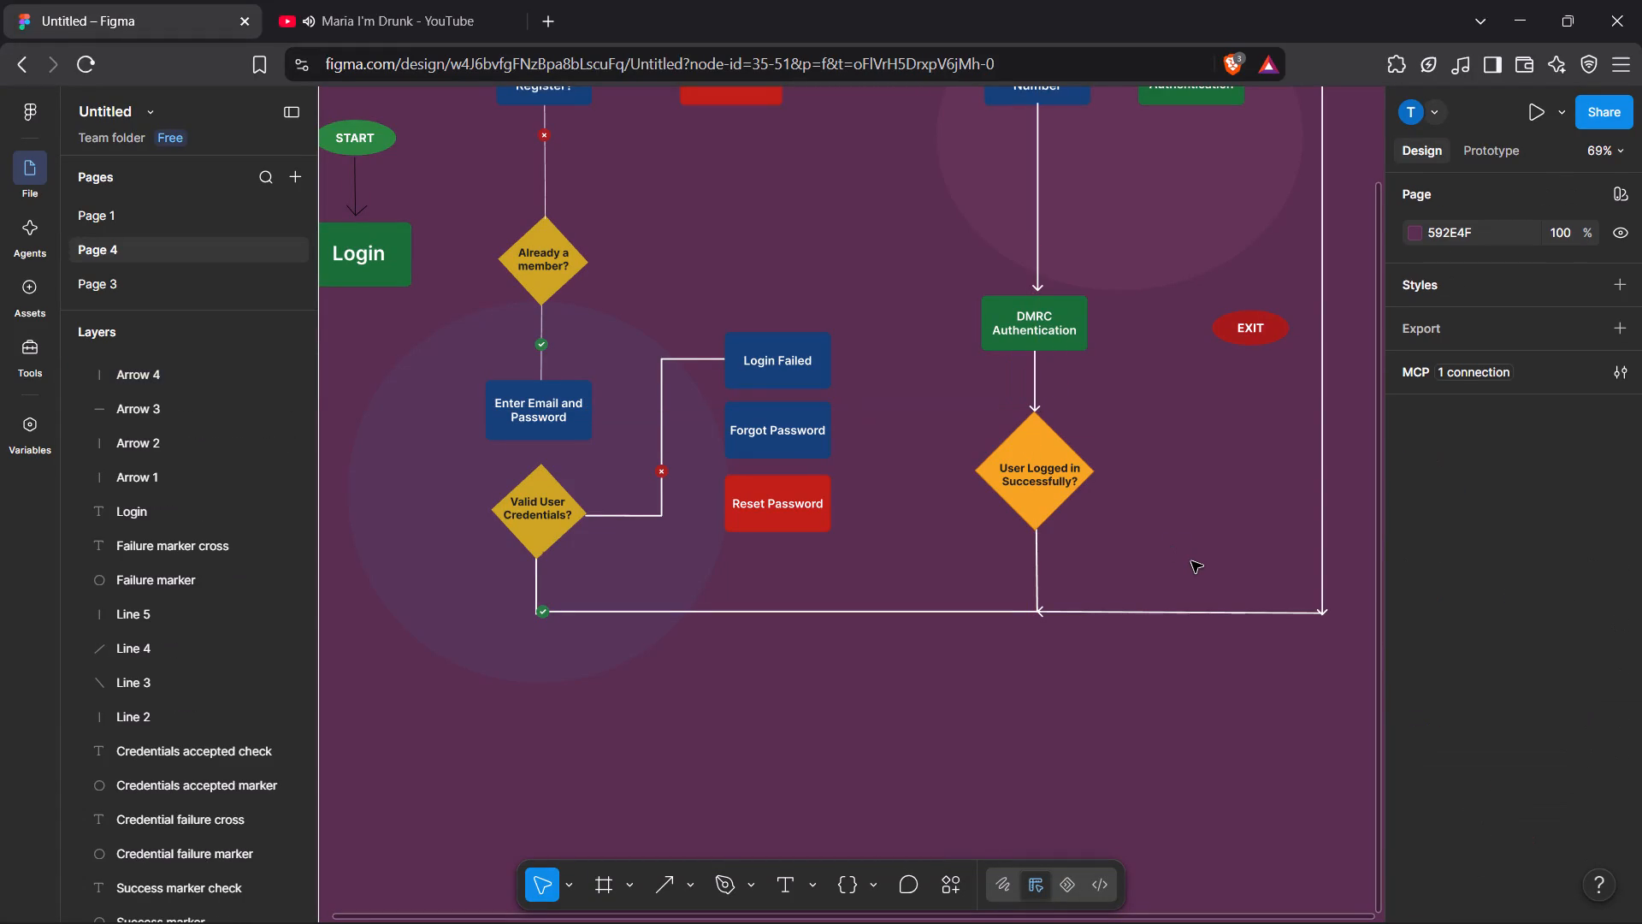
Extend the arrow from Login via Phone Number to a length of about 262 so its tip meets the DMRC Authentication box.
left_click(1039, 290)
left_click(1039, 290)
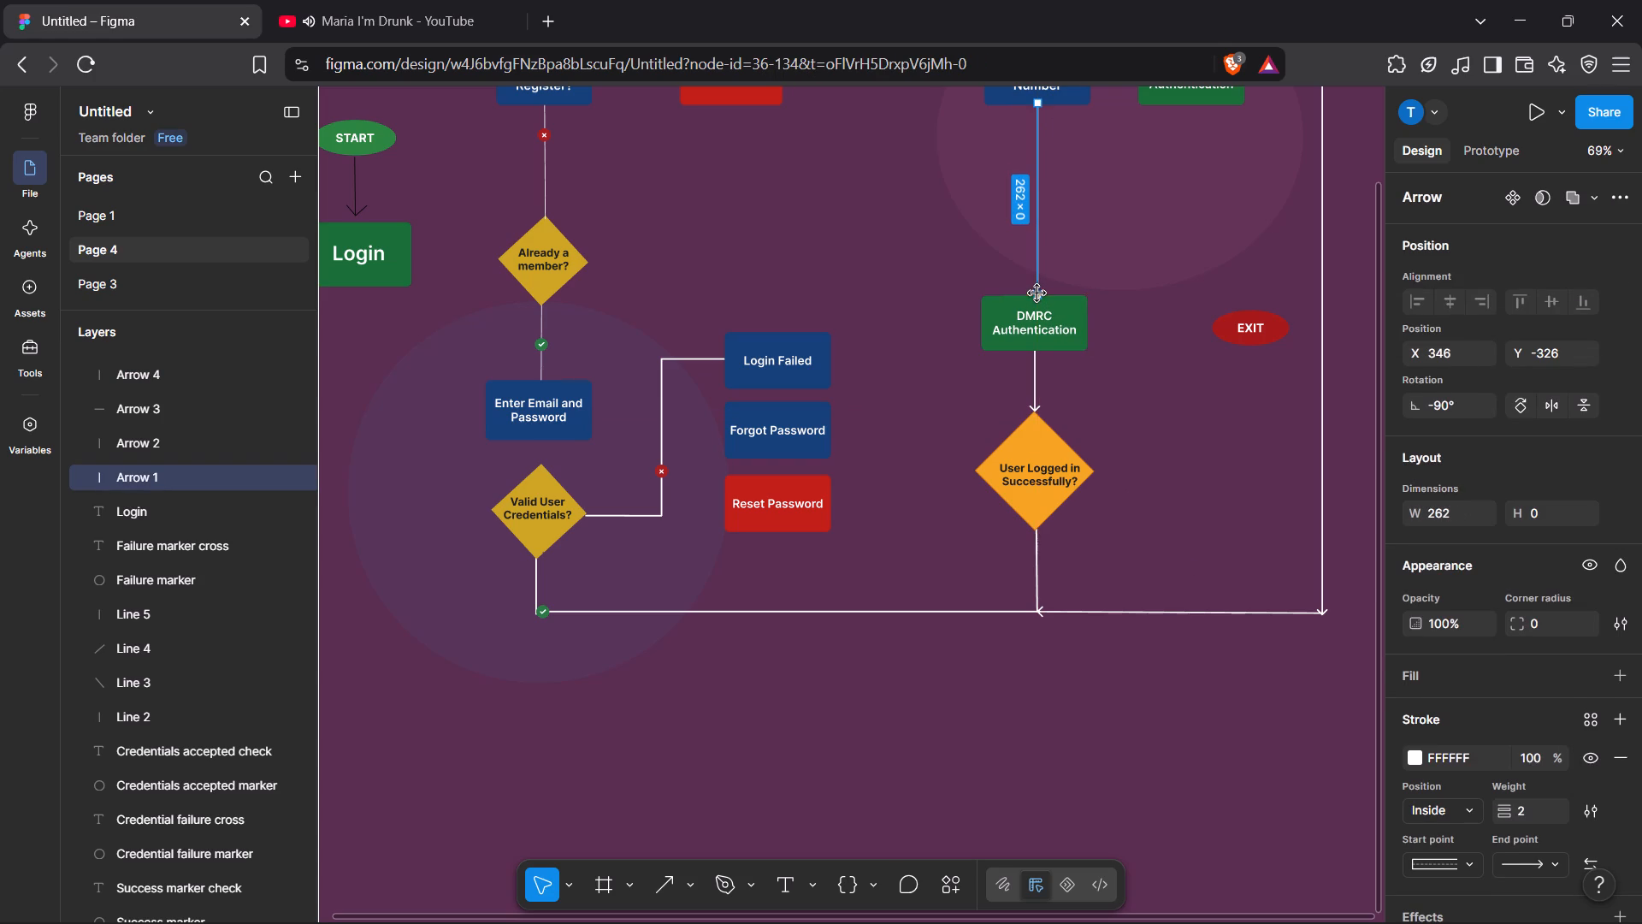
left_click(1019, 645)
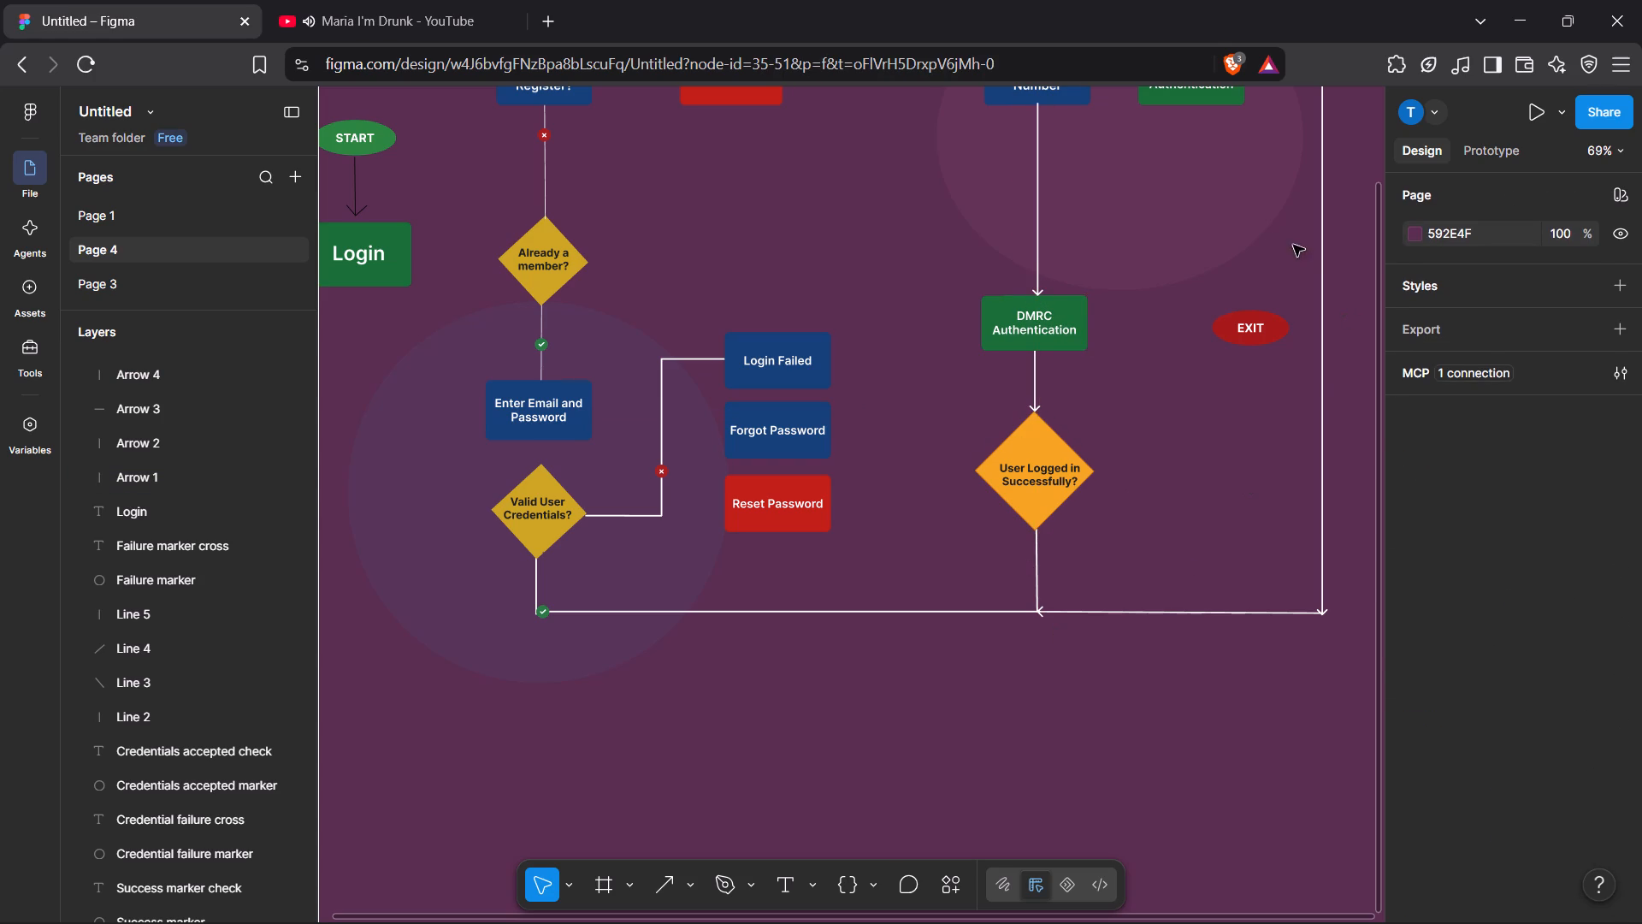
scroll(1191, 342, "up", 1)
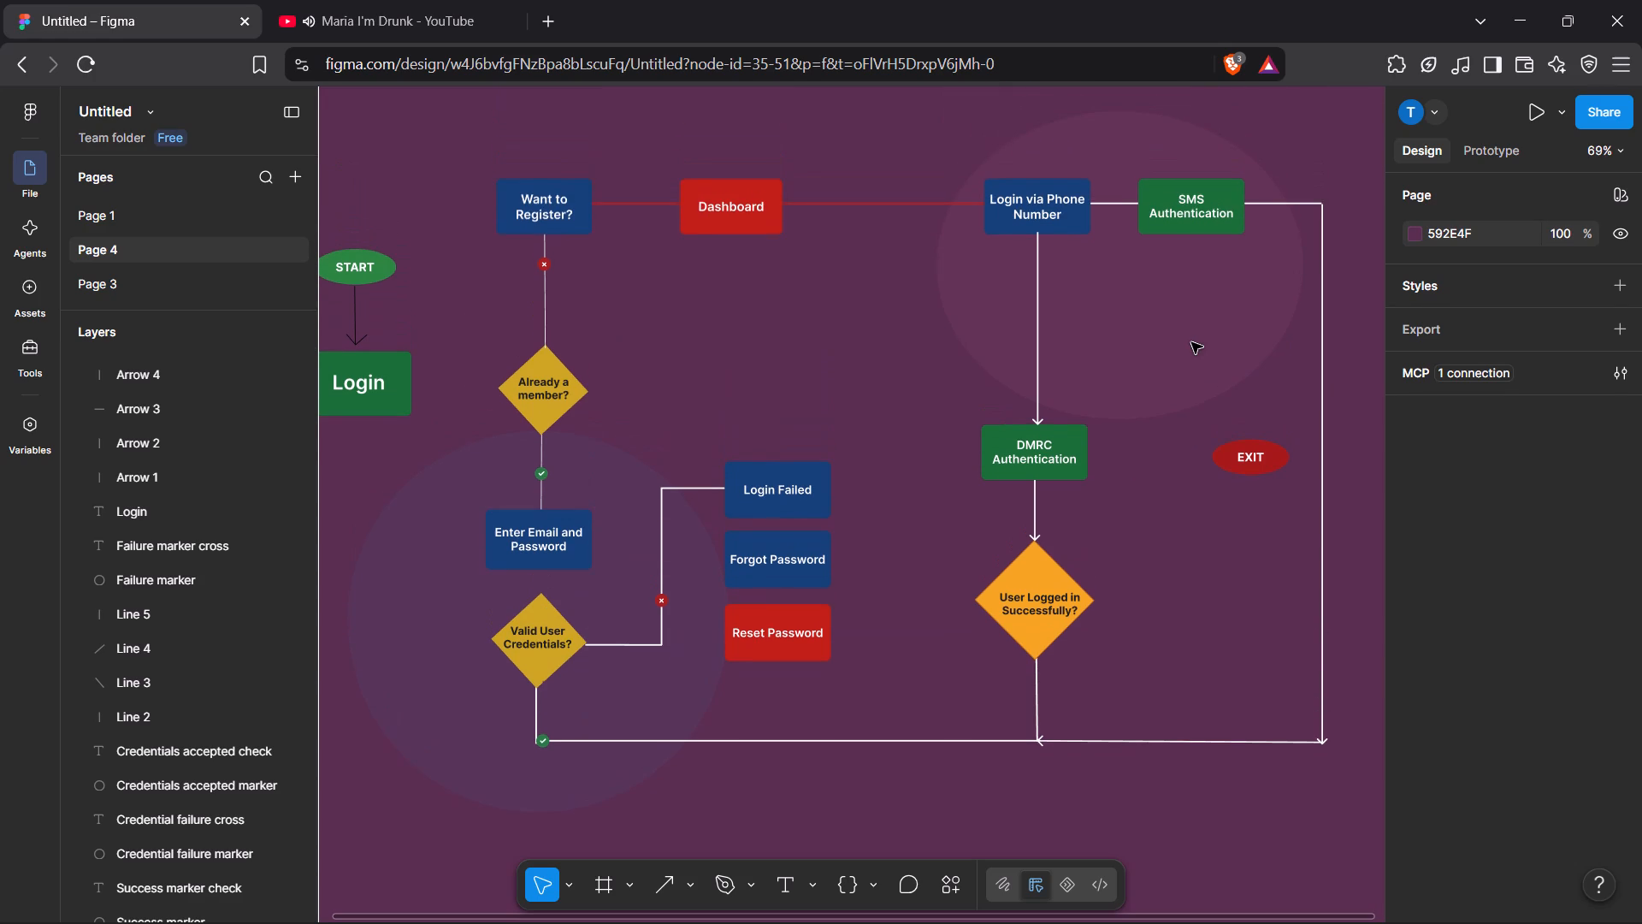
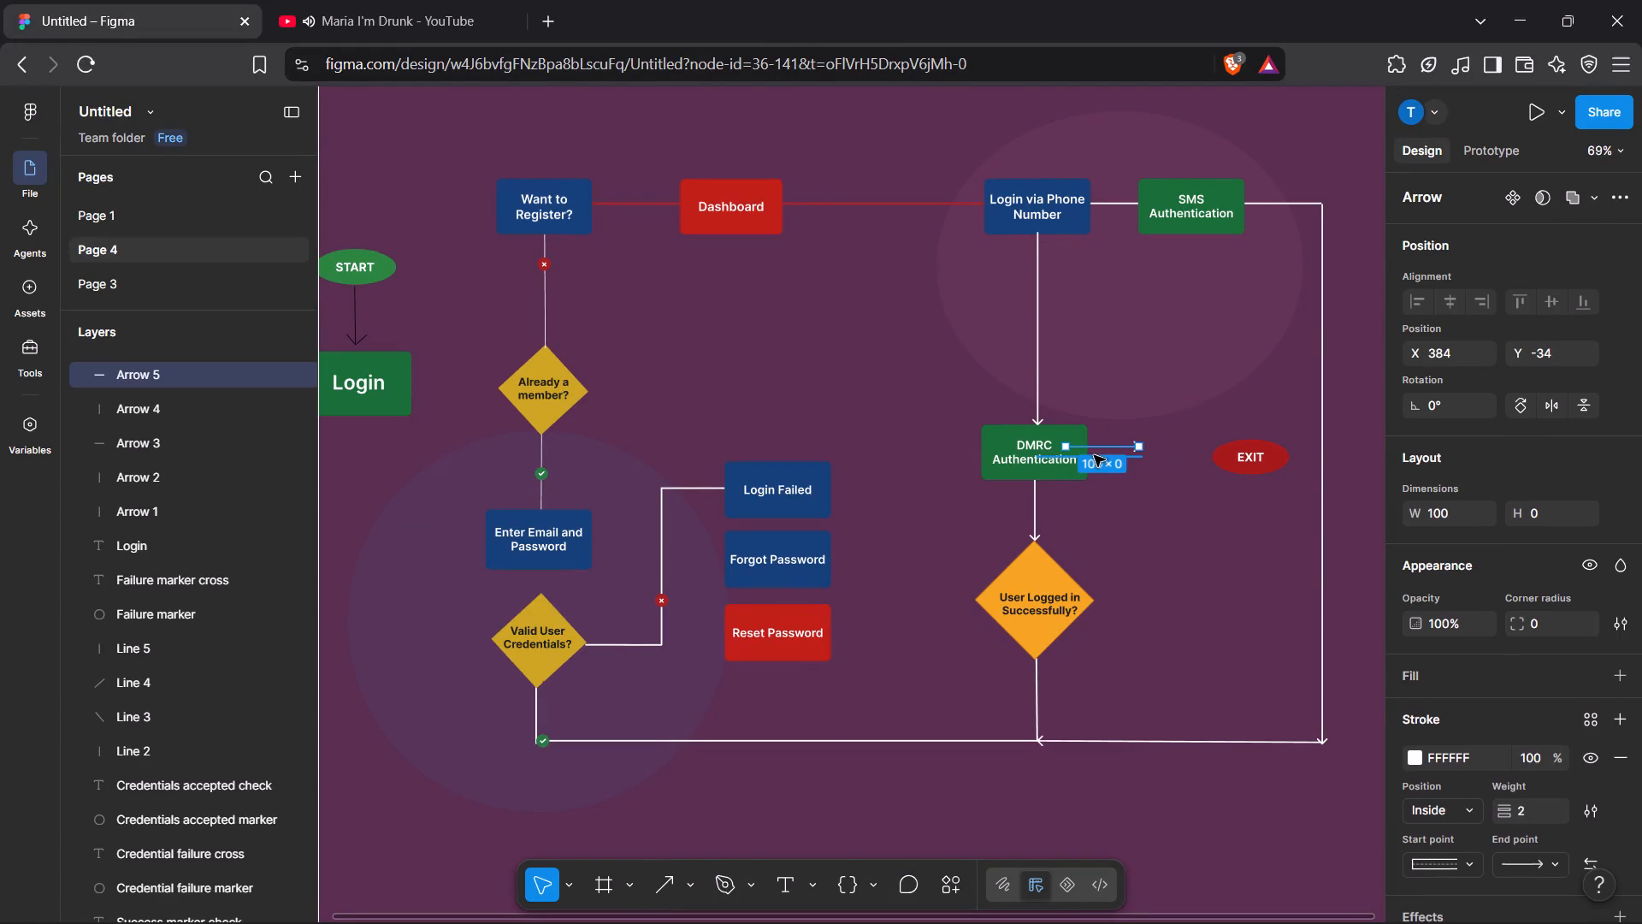
Stretch the selected arrow from the DMRC Authentication box's right edge to the EXIT ellipse's left edge, nearly horizontal and about 170 long.
left_click_drag(1145, 443, 1175, 447)
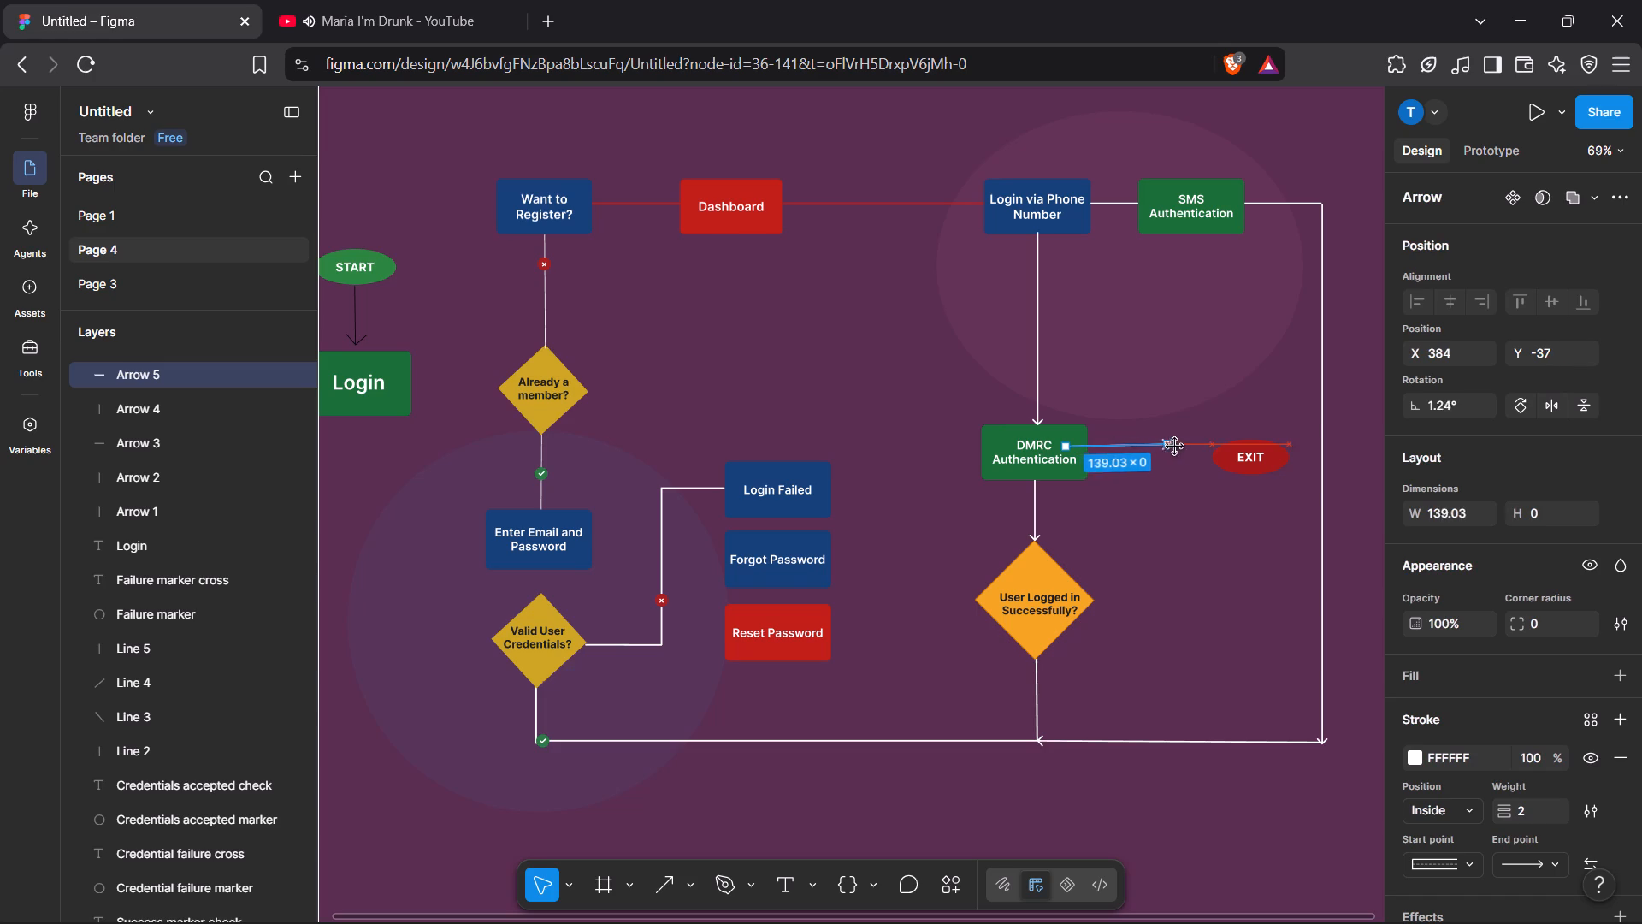
left_click_drag(1175, 447, 1220, 456)
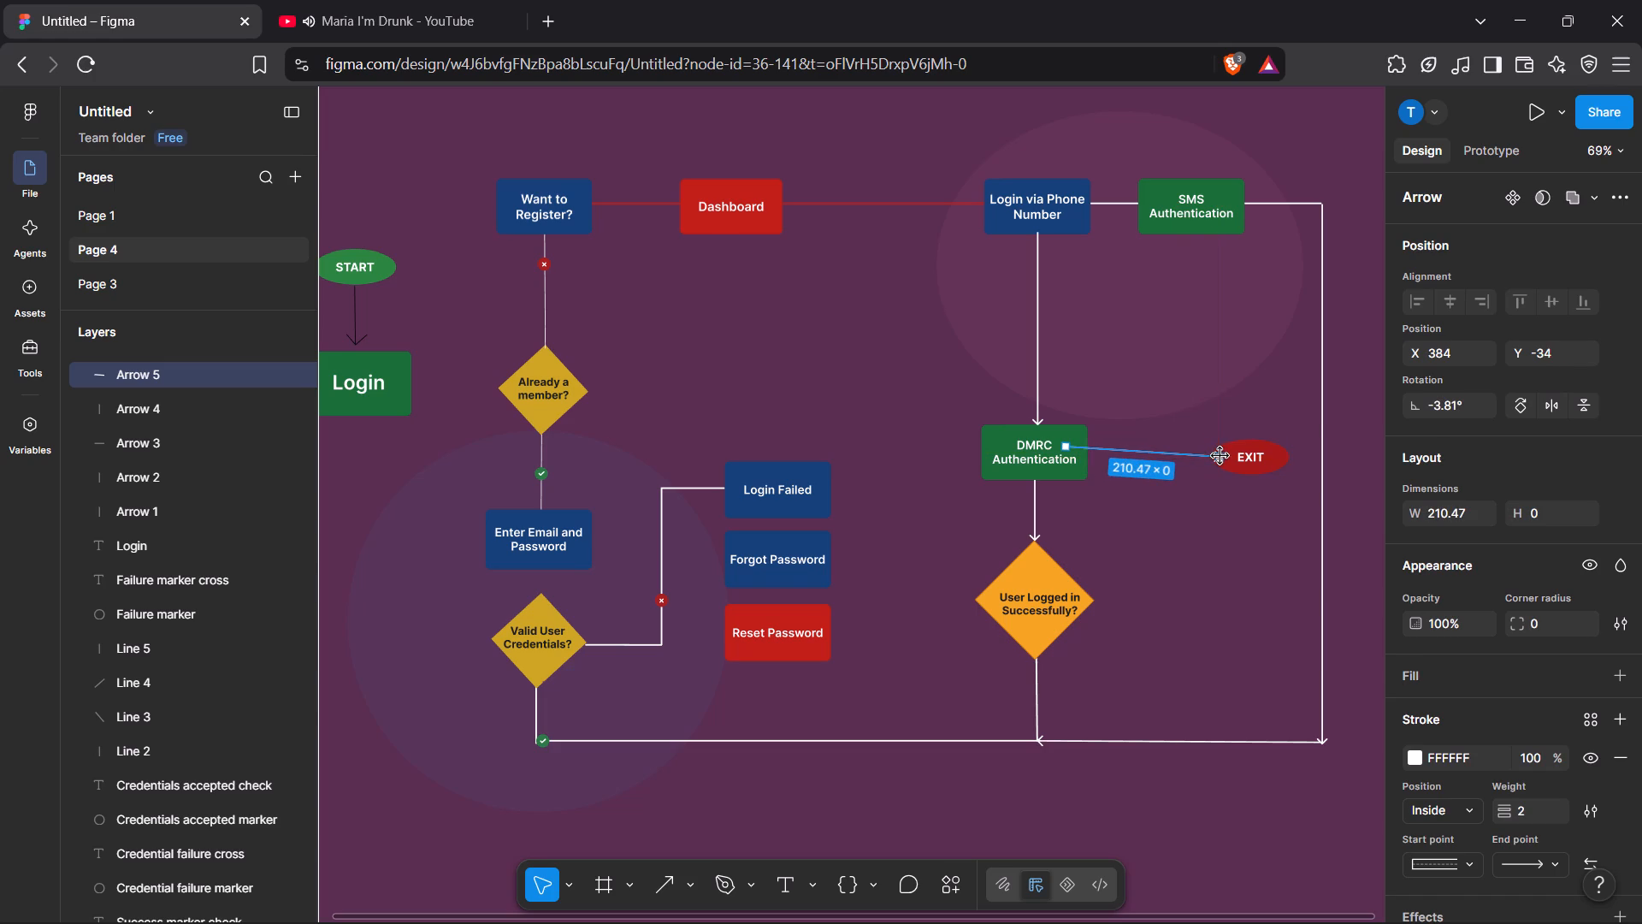
left_click_drag(1065, 450, 1088, 453)
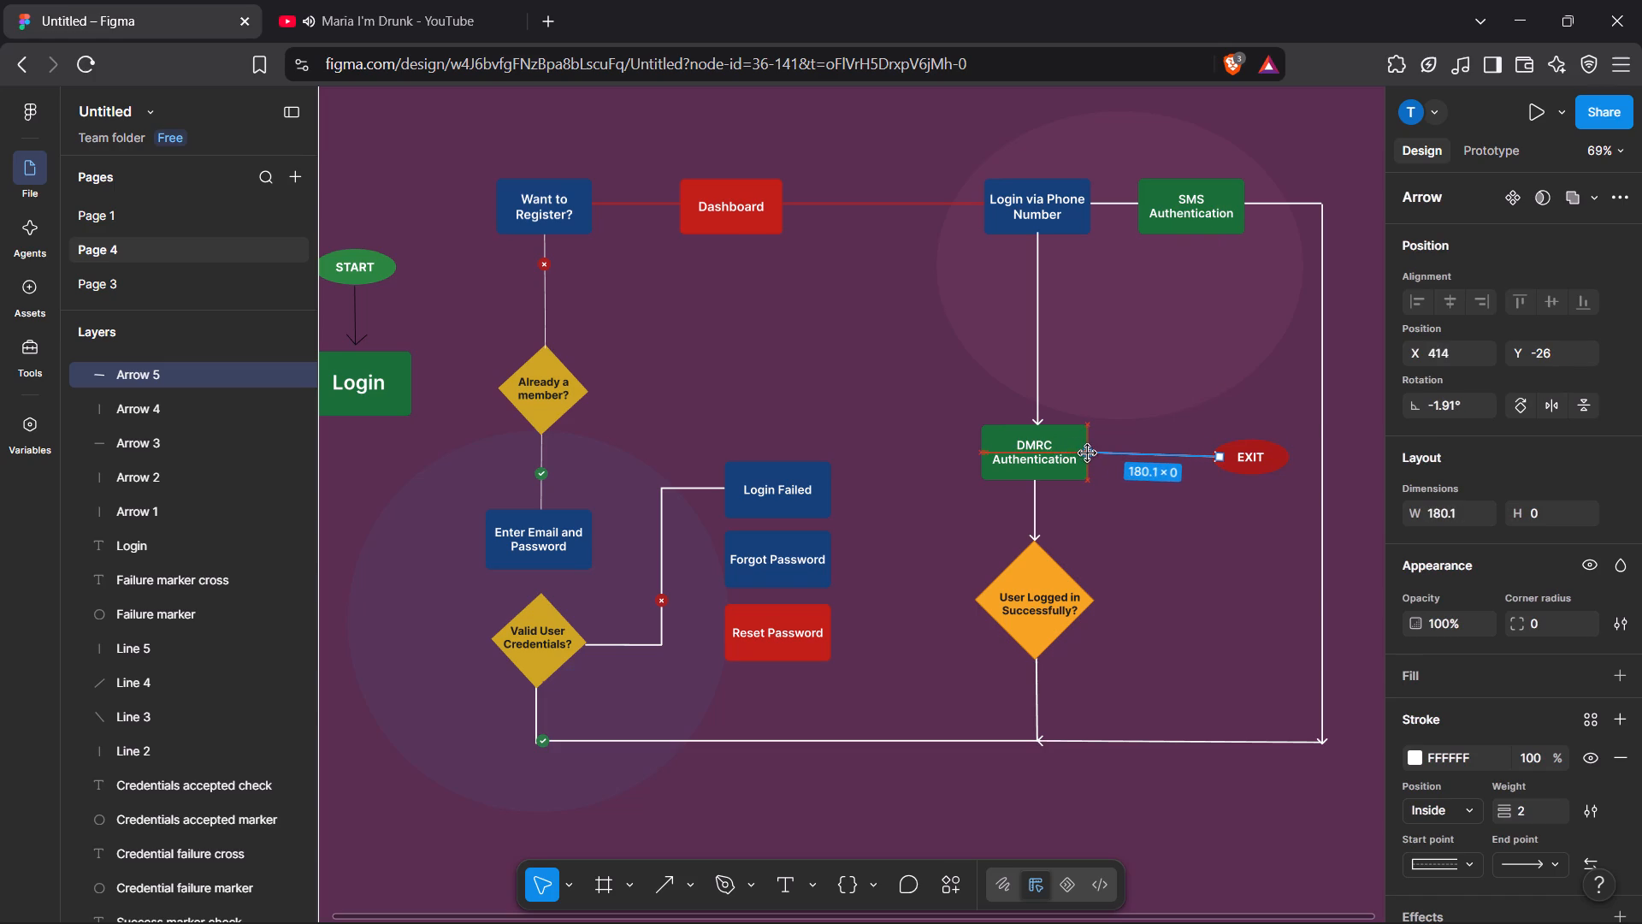
left_click_drag(1088, 453, 1089, 457)
left_click(1354, 378)
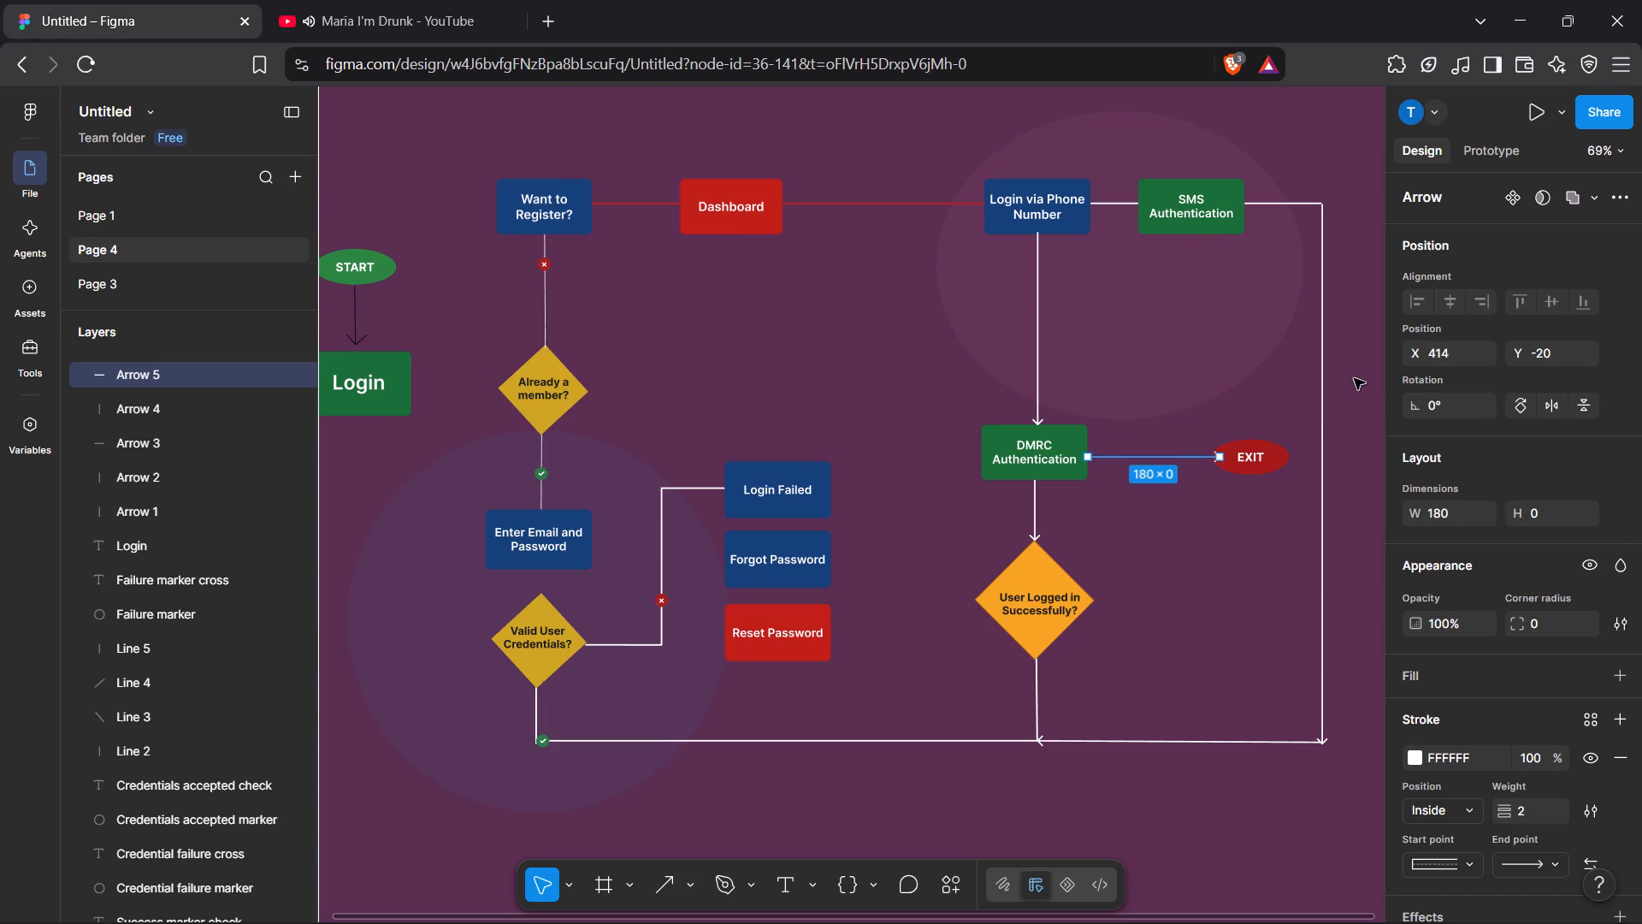
left_click(1211, 456)
left_click_drag(1222, 457, 1211, 458)
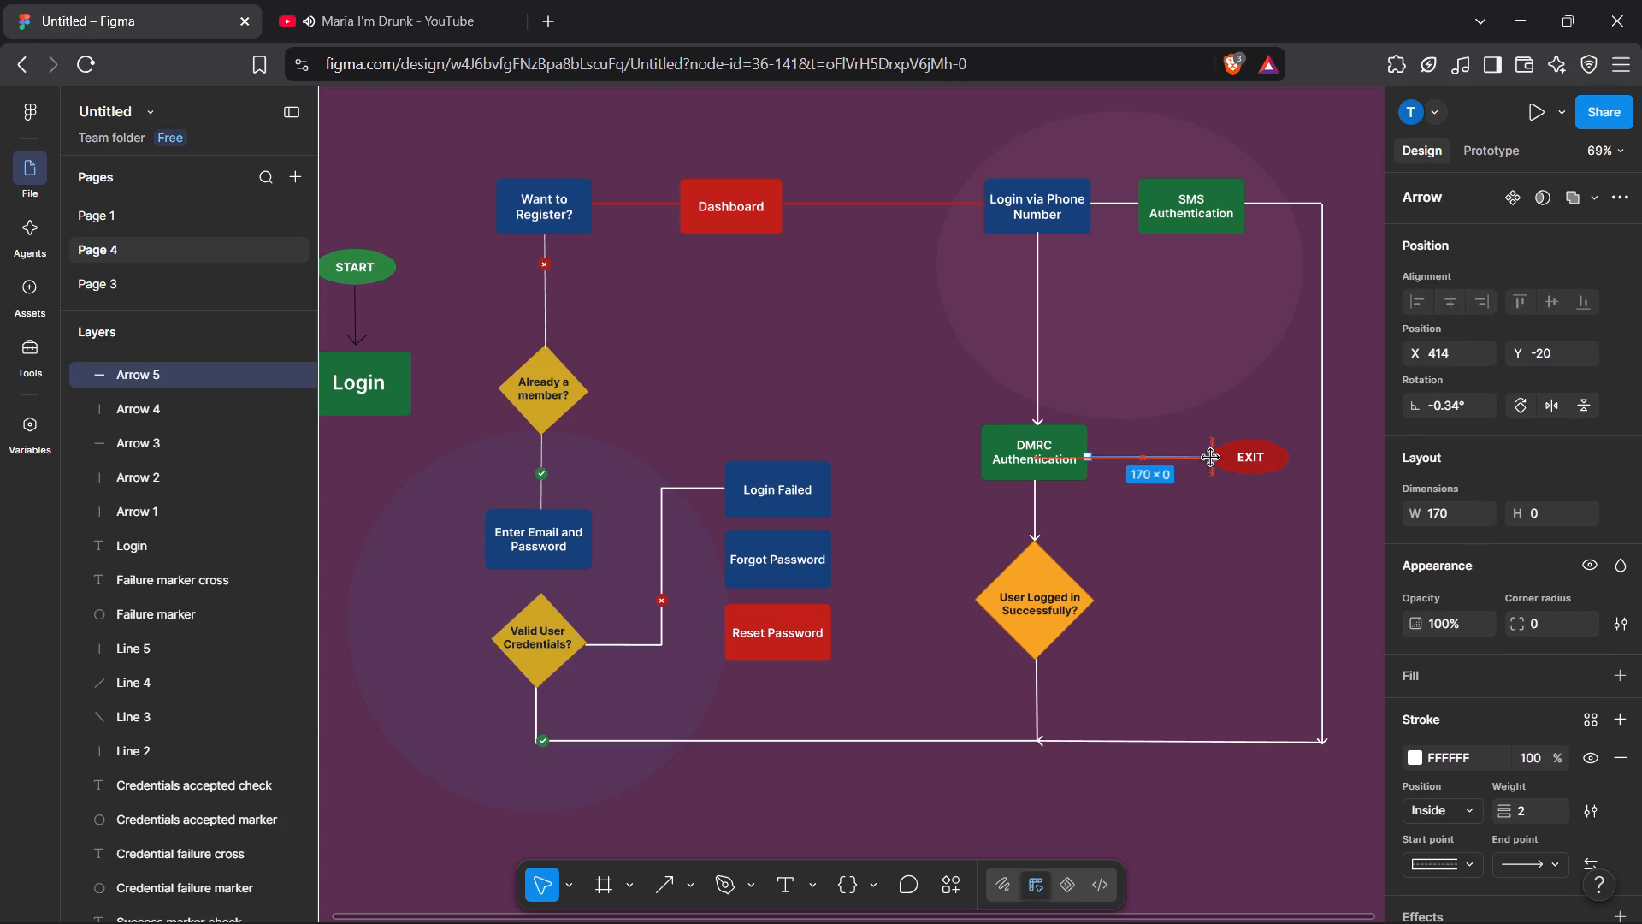
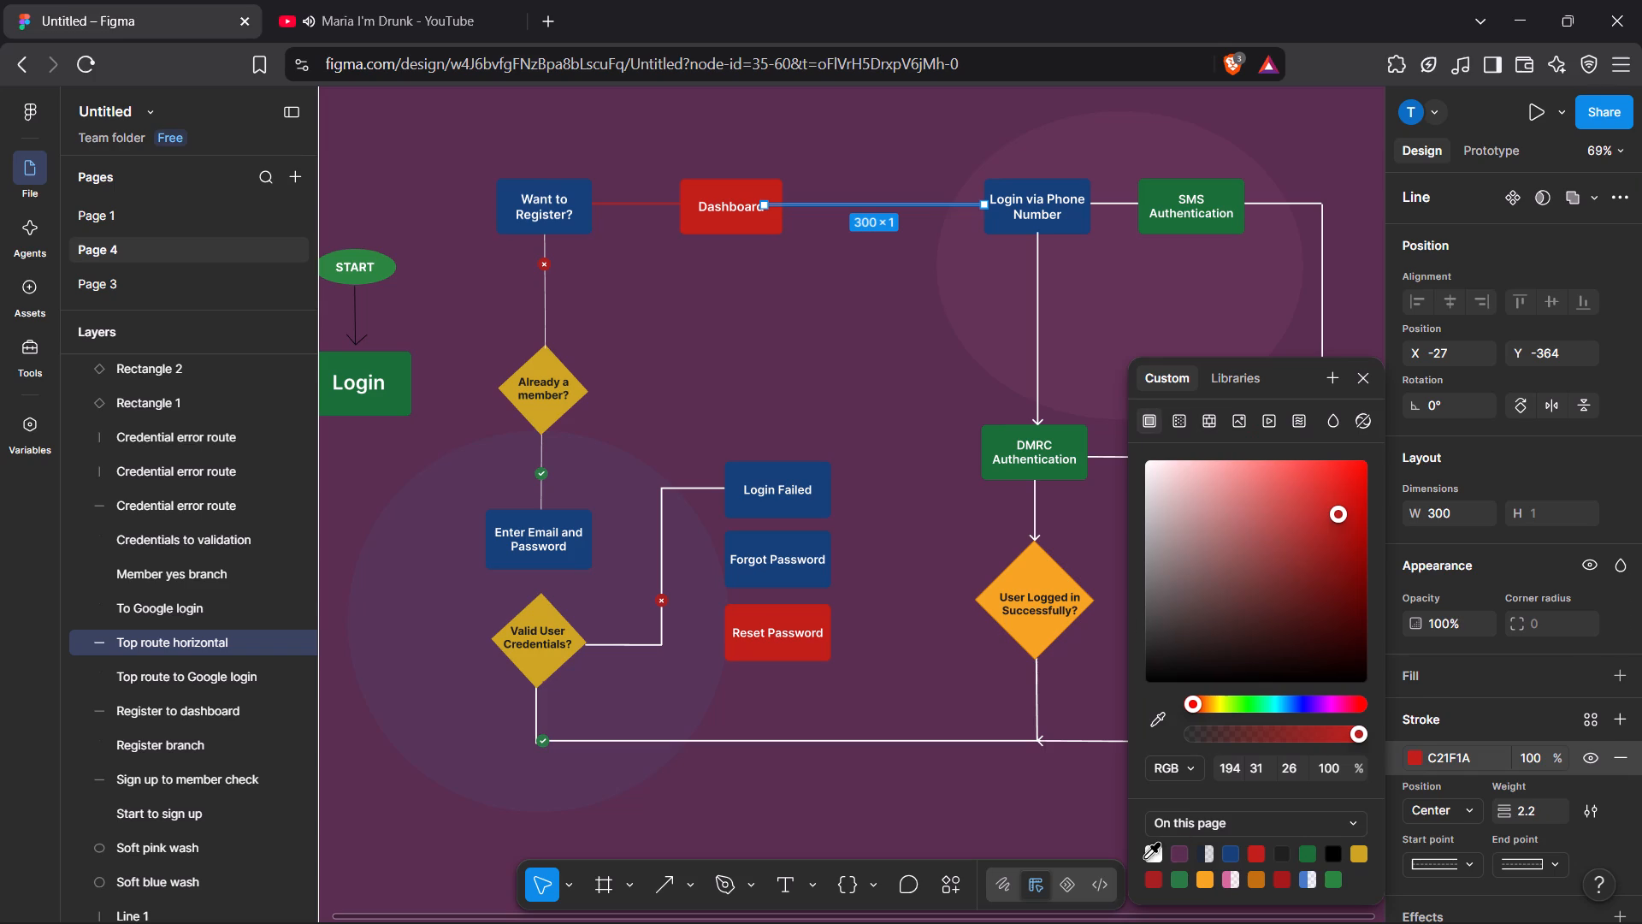
Recolour the two red connector lines white: Dashboard to Login via Phone Number, and Want to Register? to Dashboard.
left_click(1145, 858)
left_click(621, 207)
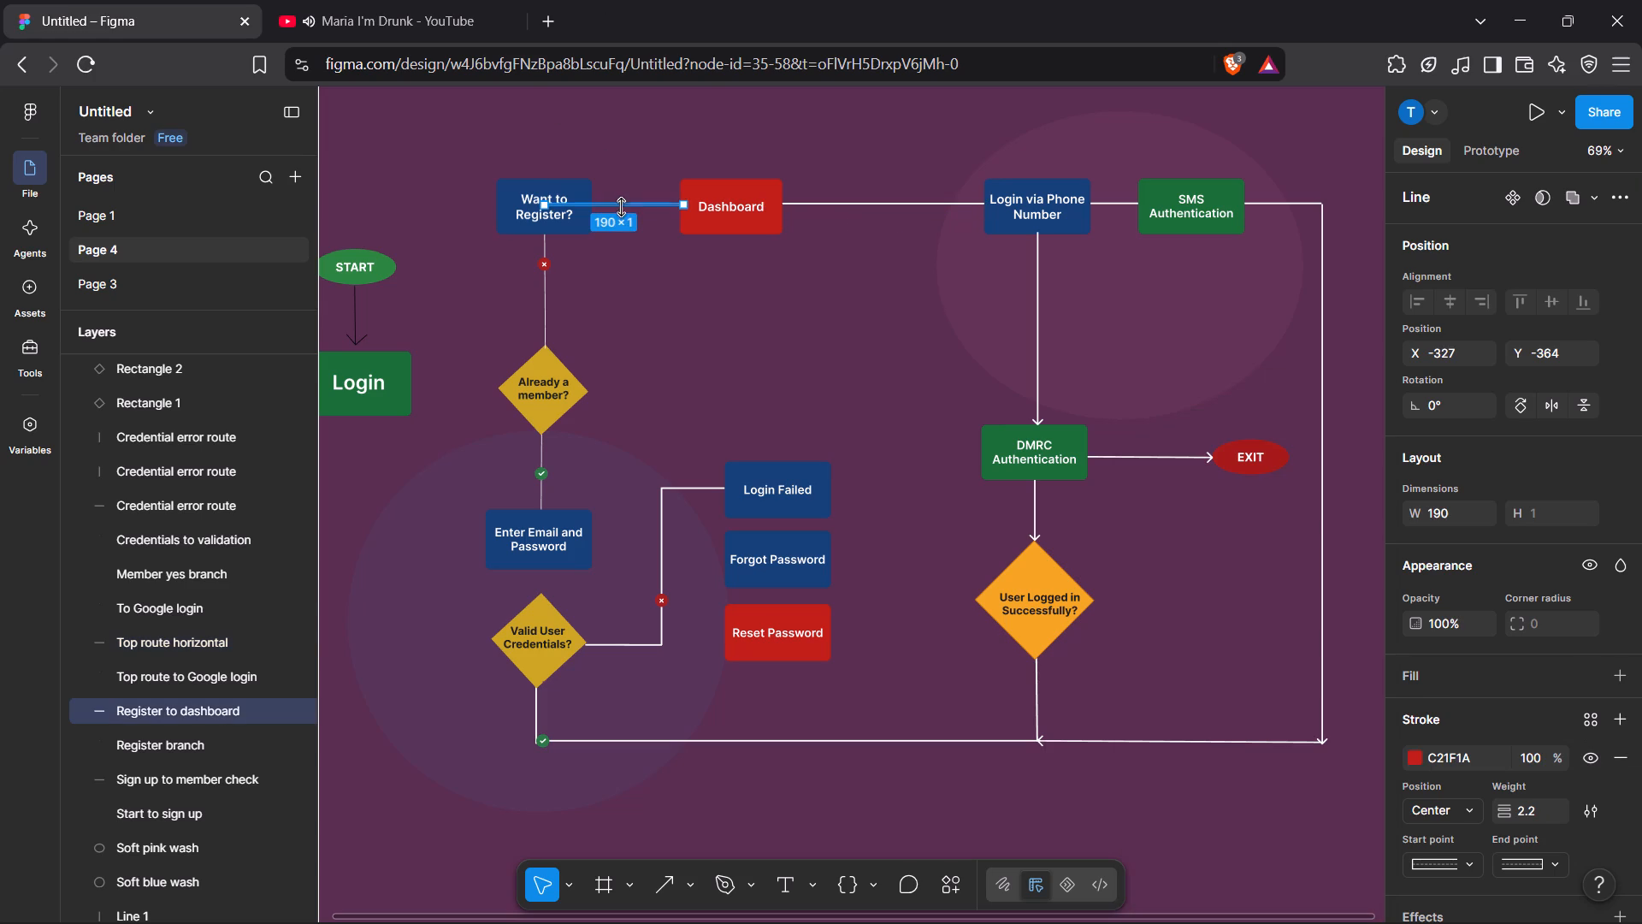
left_click(1417, 755)
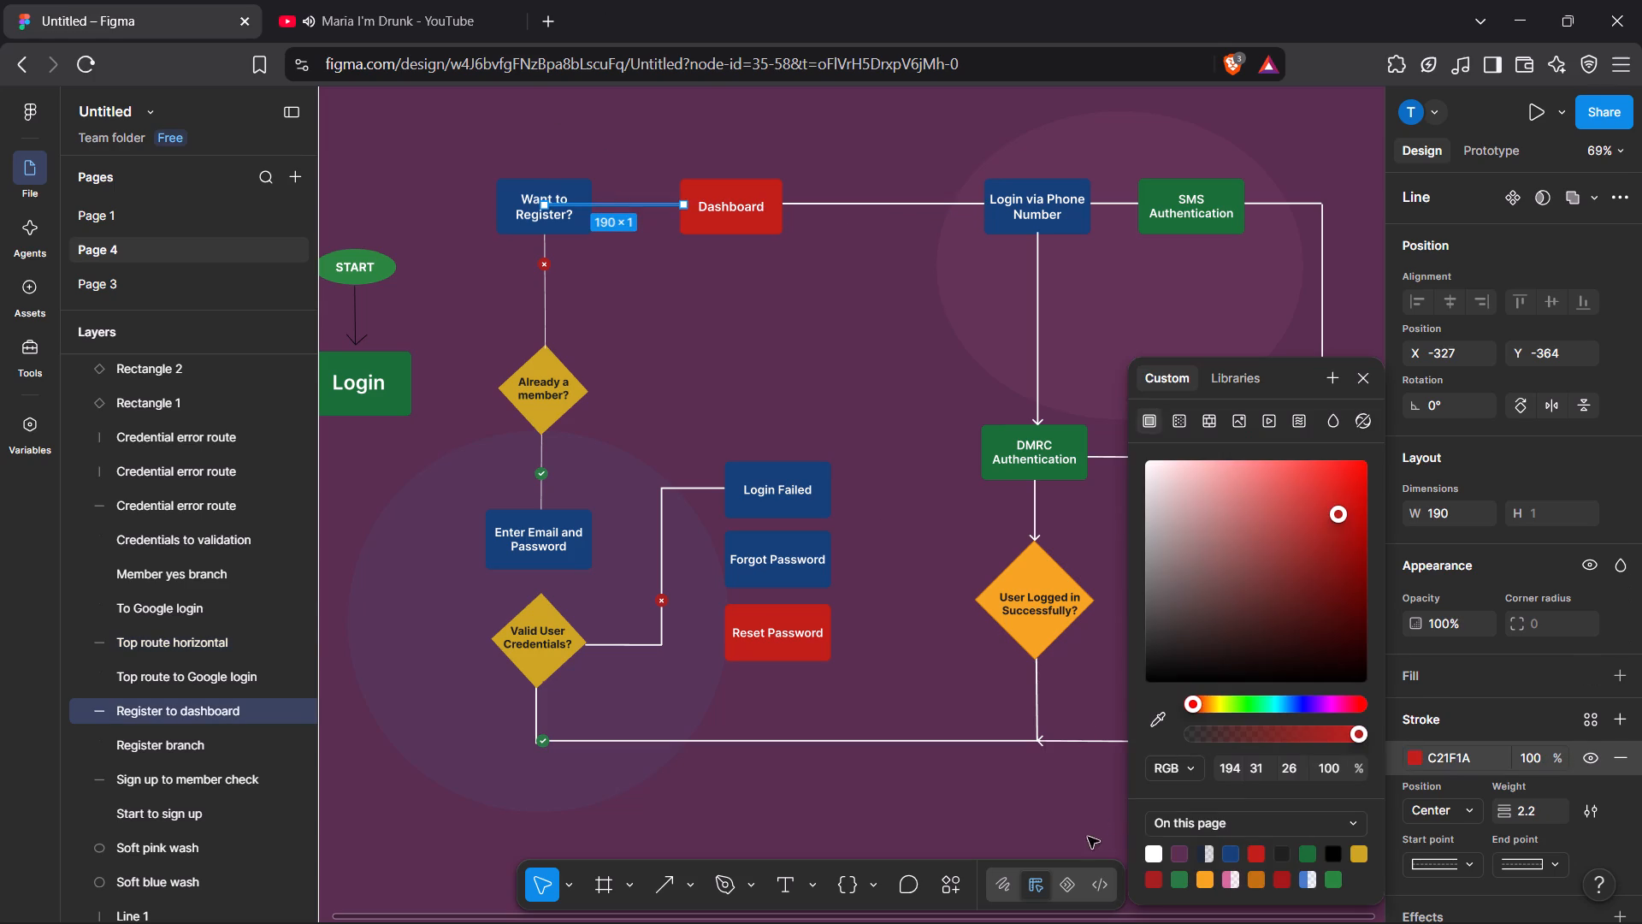
left_click(1155, 861)
left_click(833, 395)
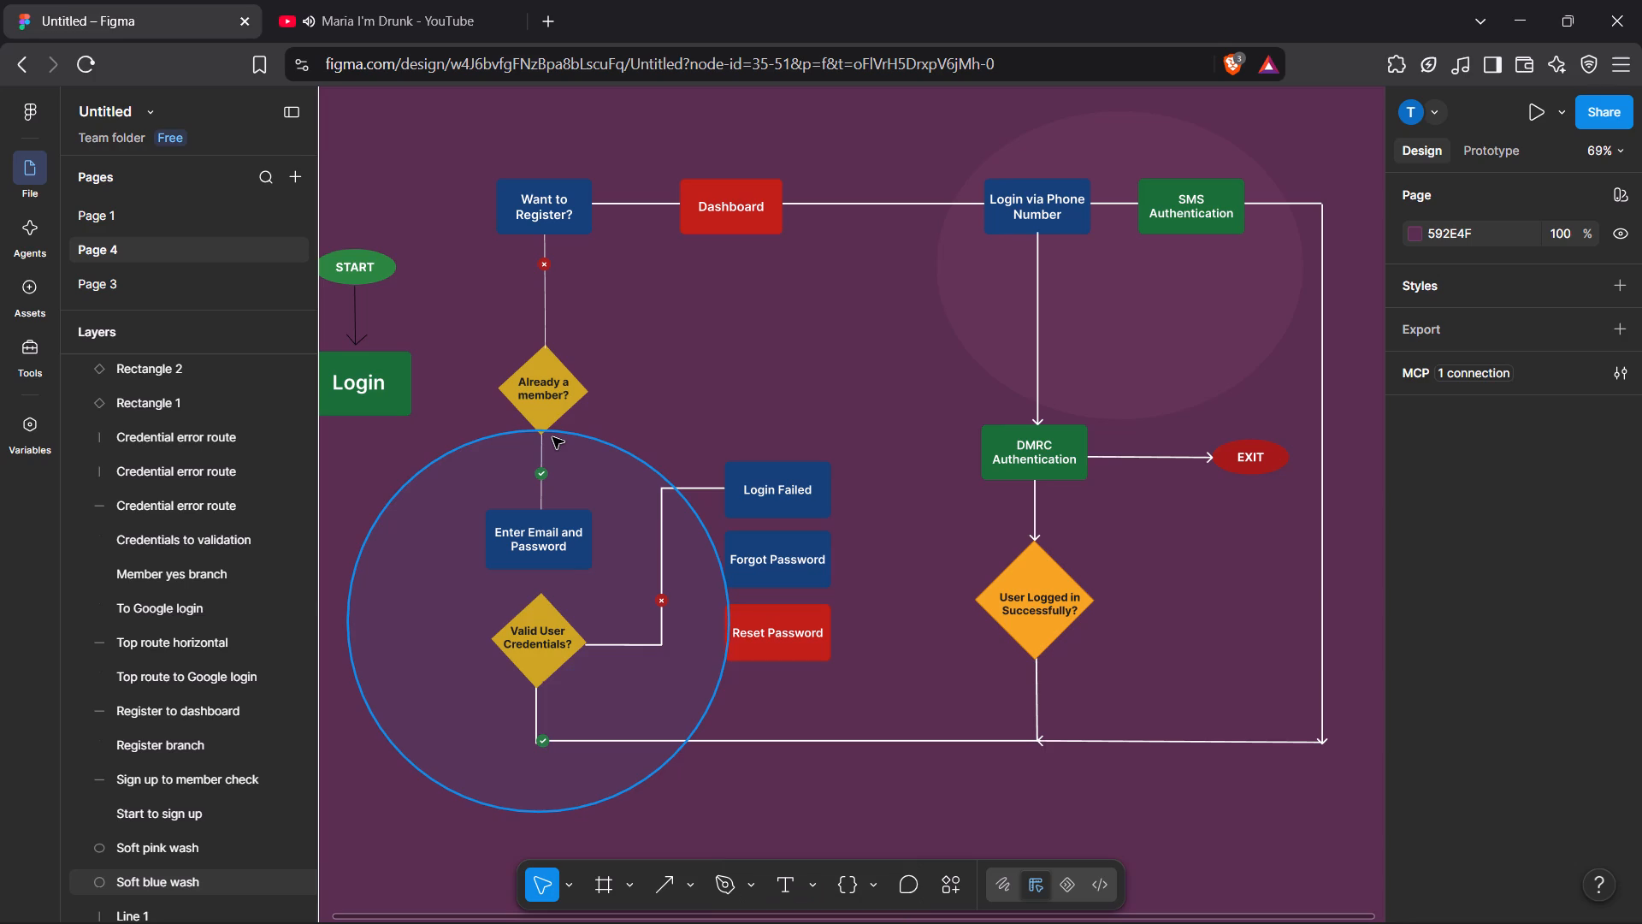
left_click(469, 233)
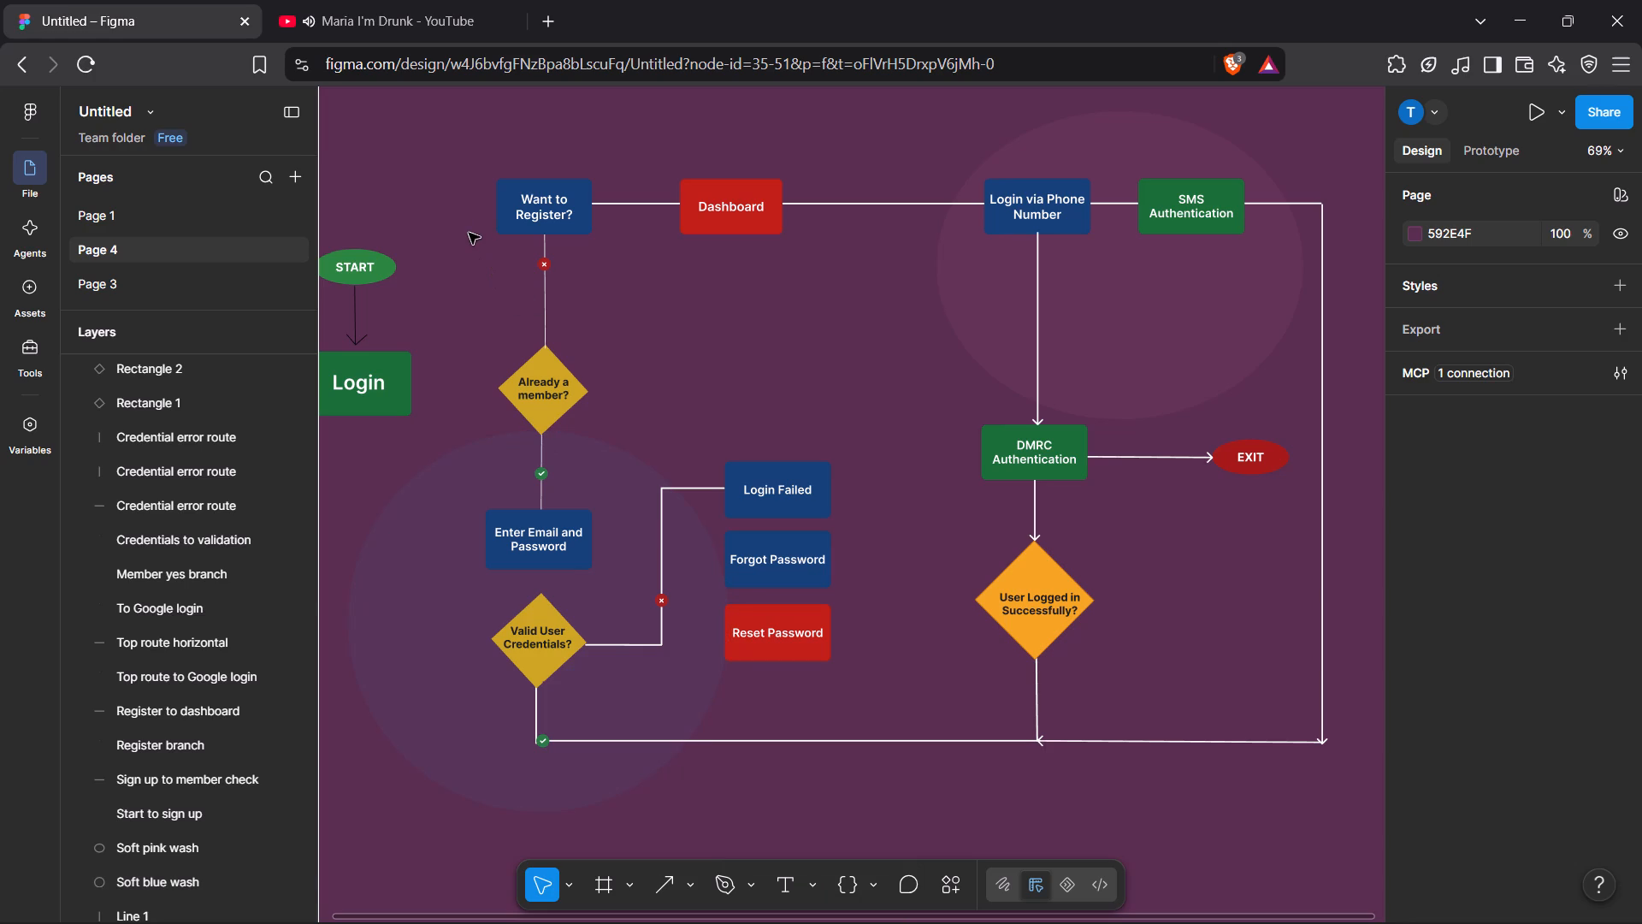
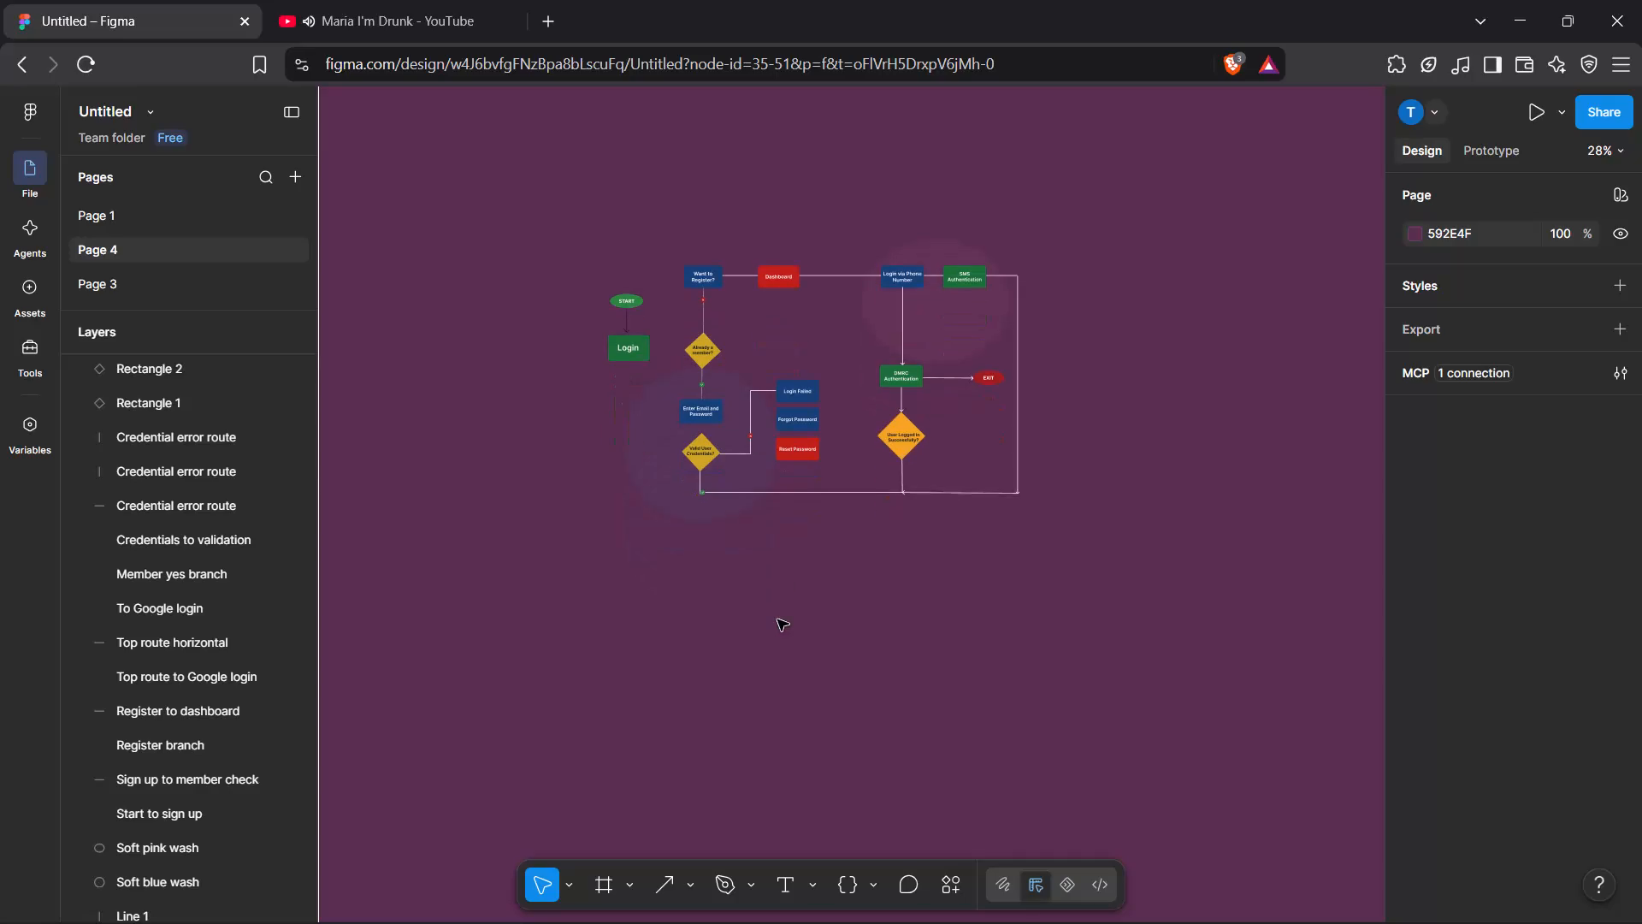
Change the page background colour to black, 000000.
scroll(792, 364, "up", 1)
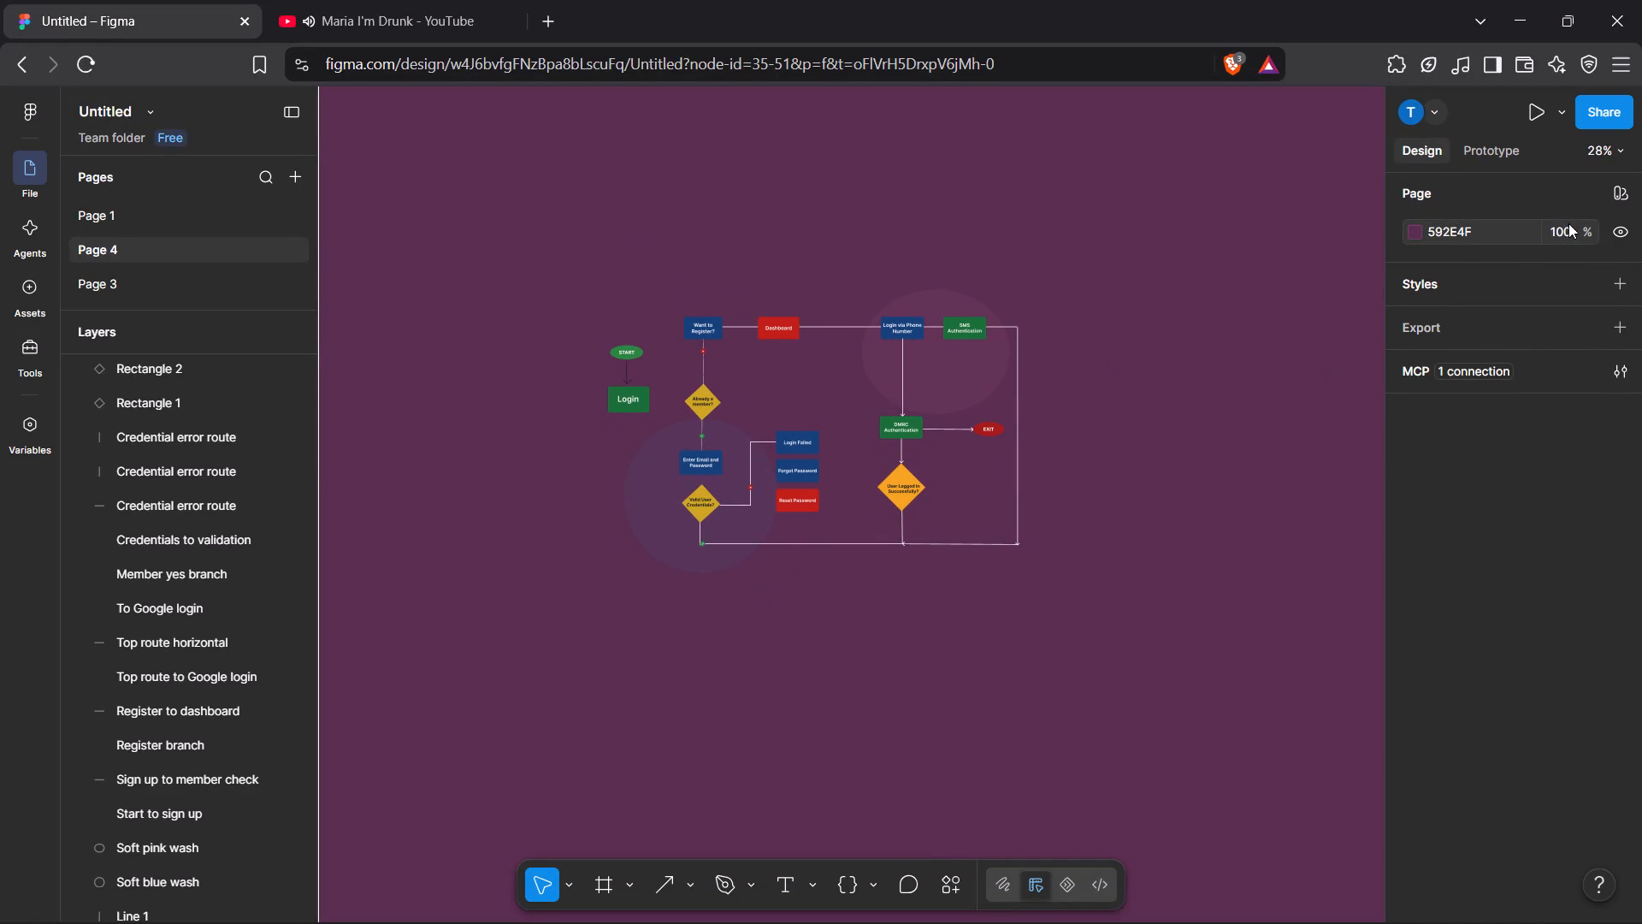
left_click(1445, 184)
left_click(1613, 192)
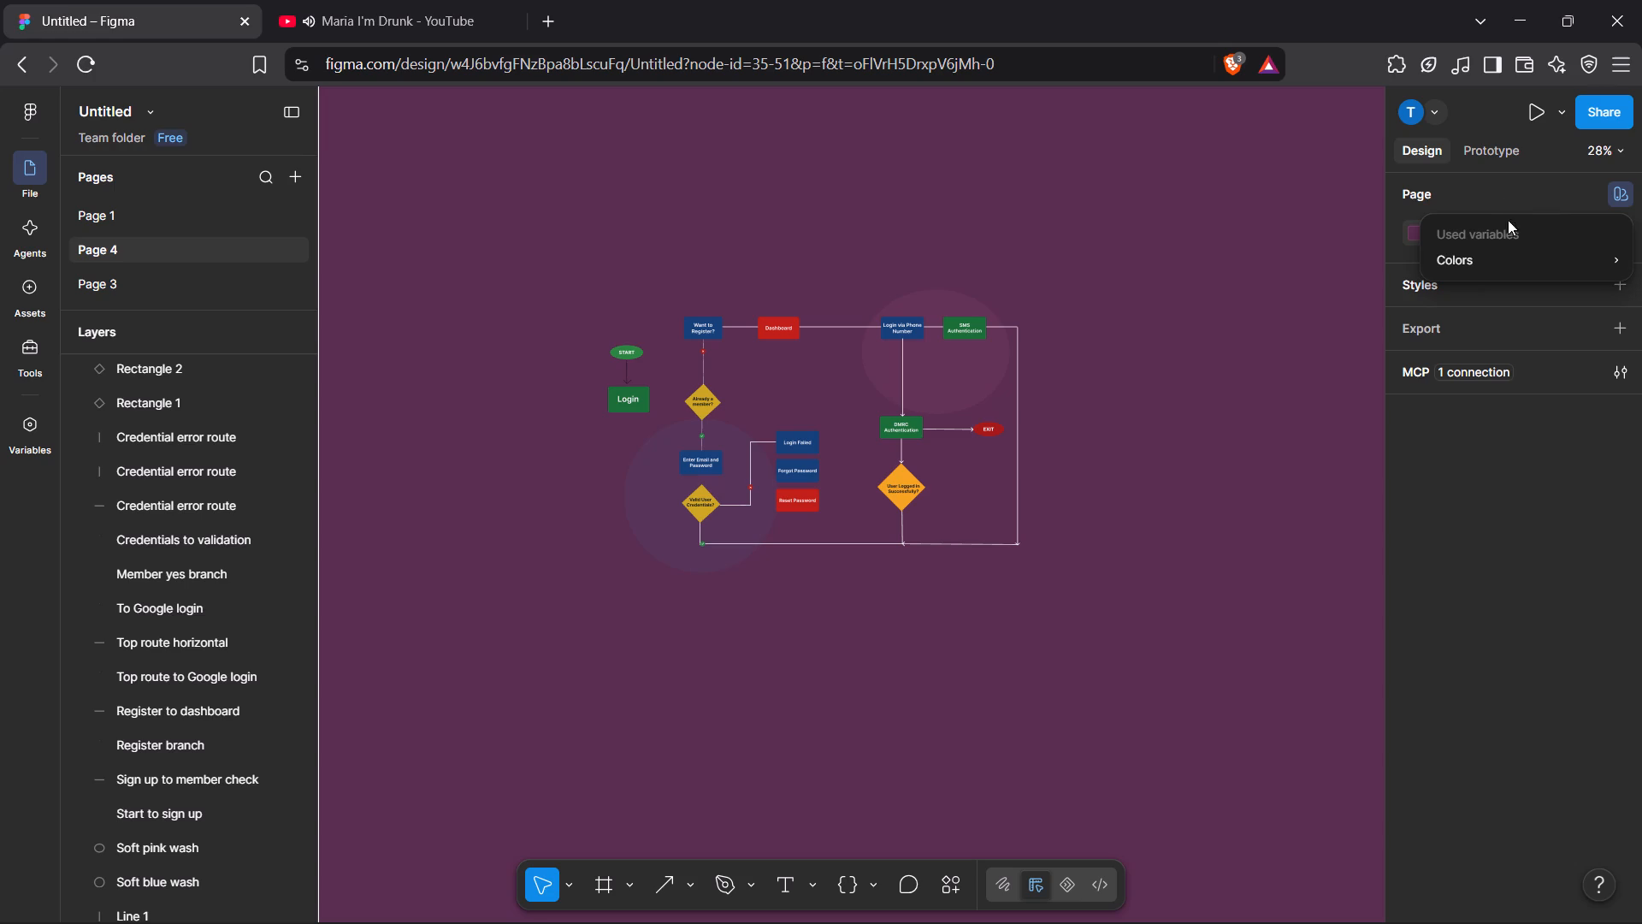
left_click(1503, 173)
left_click(1420, 229)
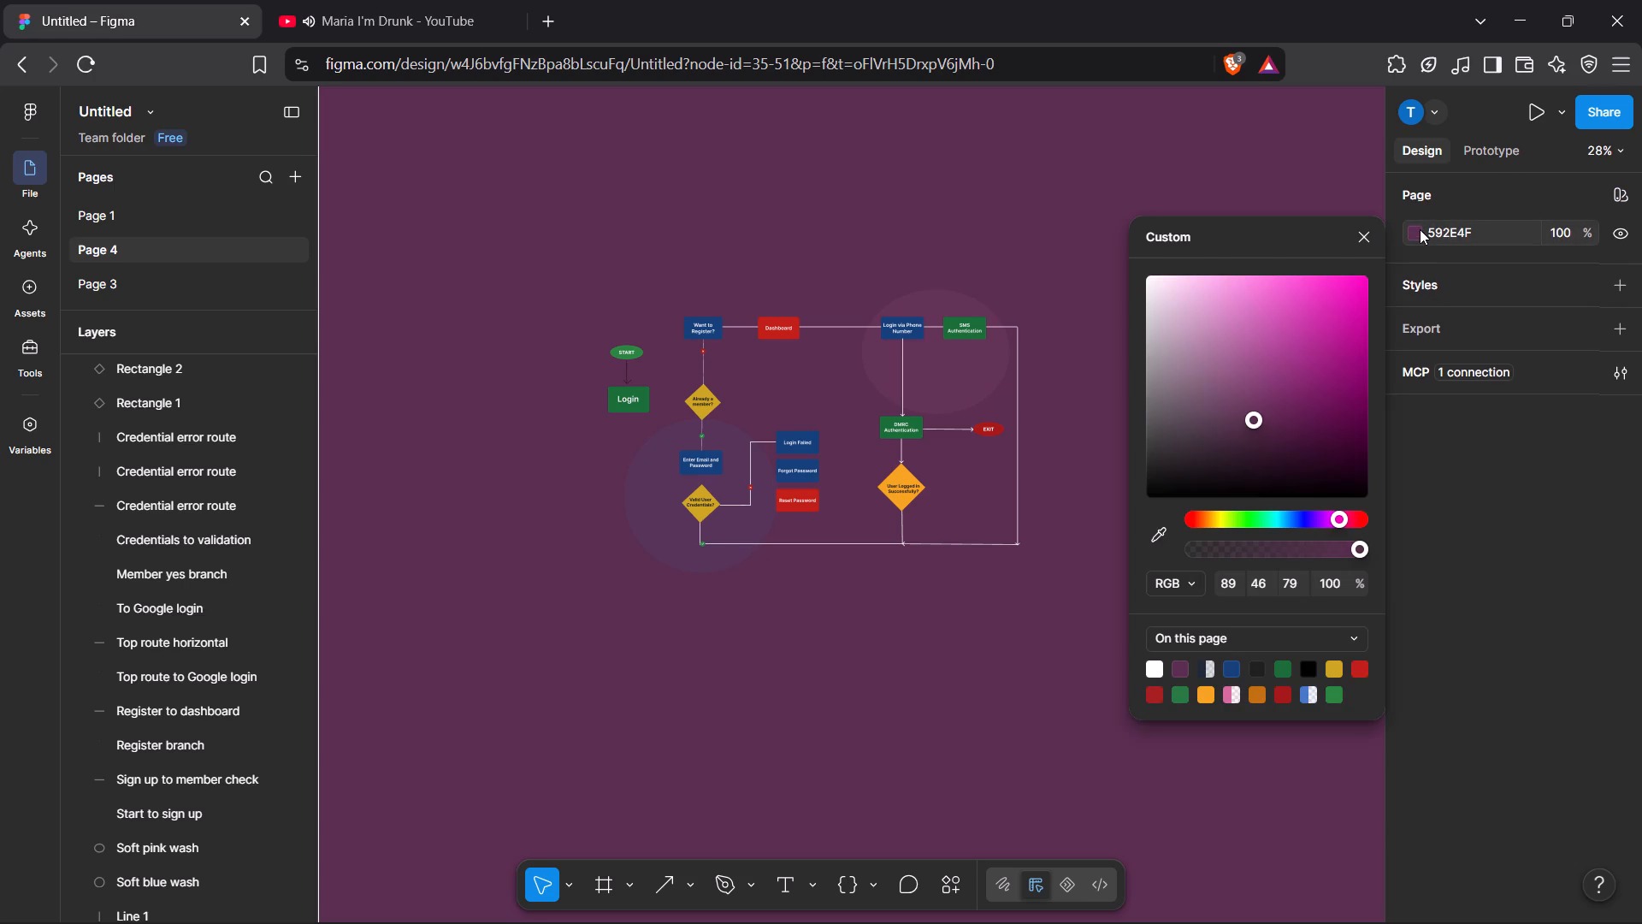
left_click_drag(1246, 417, 1224, 335)
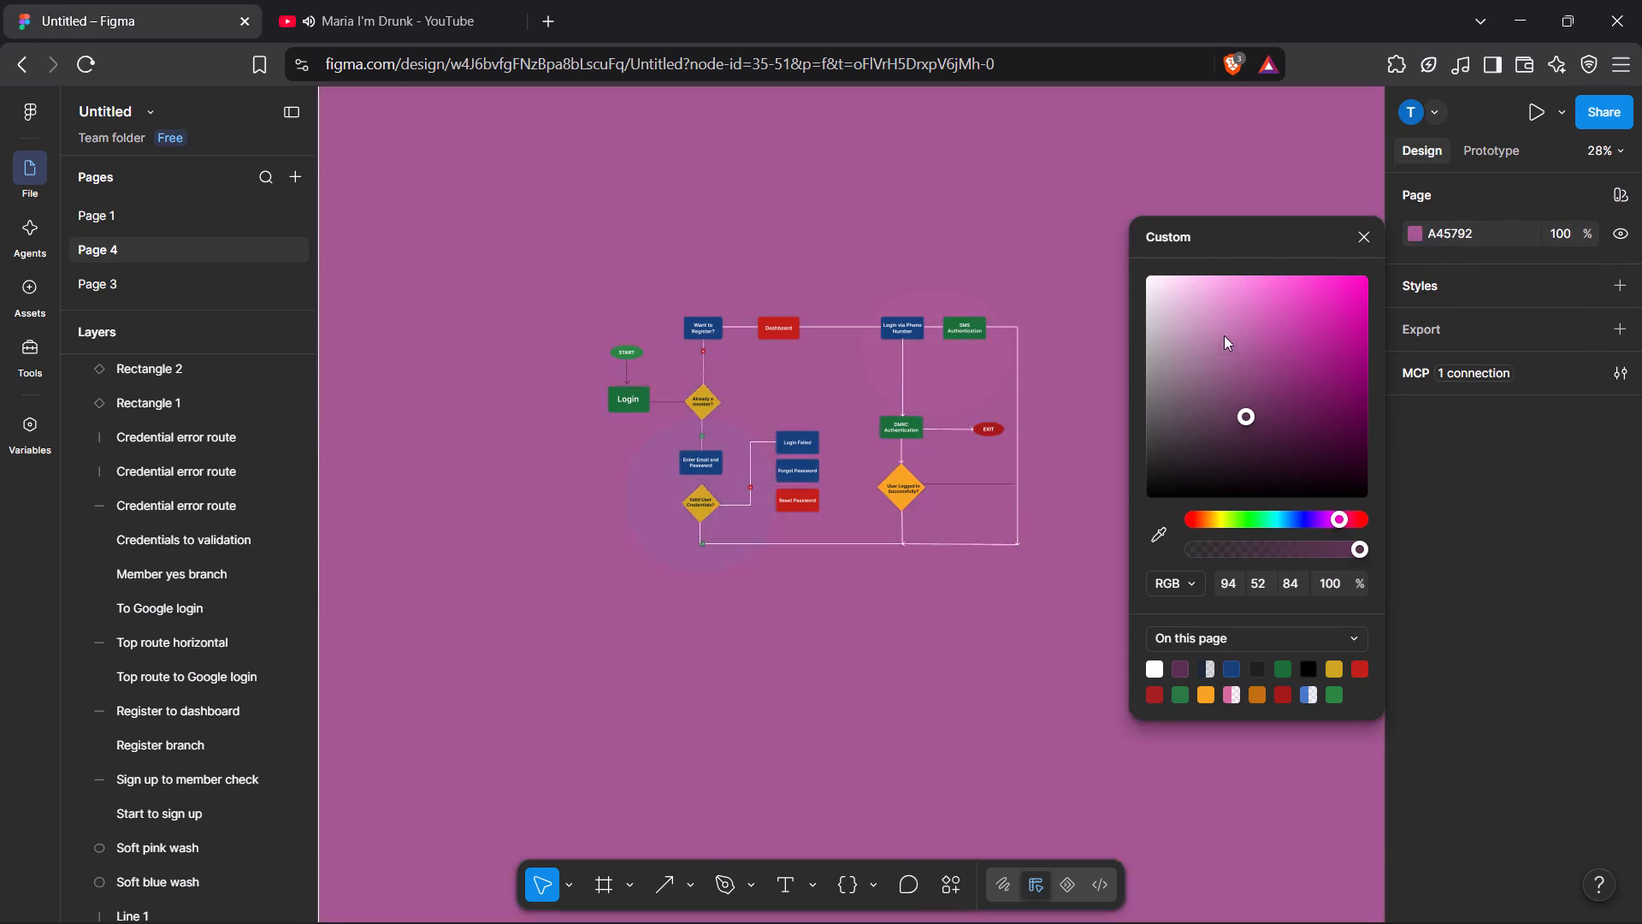
left_click_drag(1224, 335, 1263, 312)
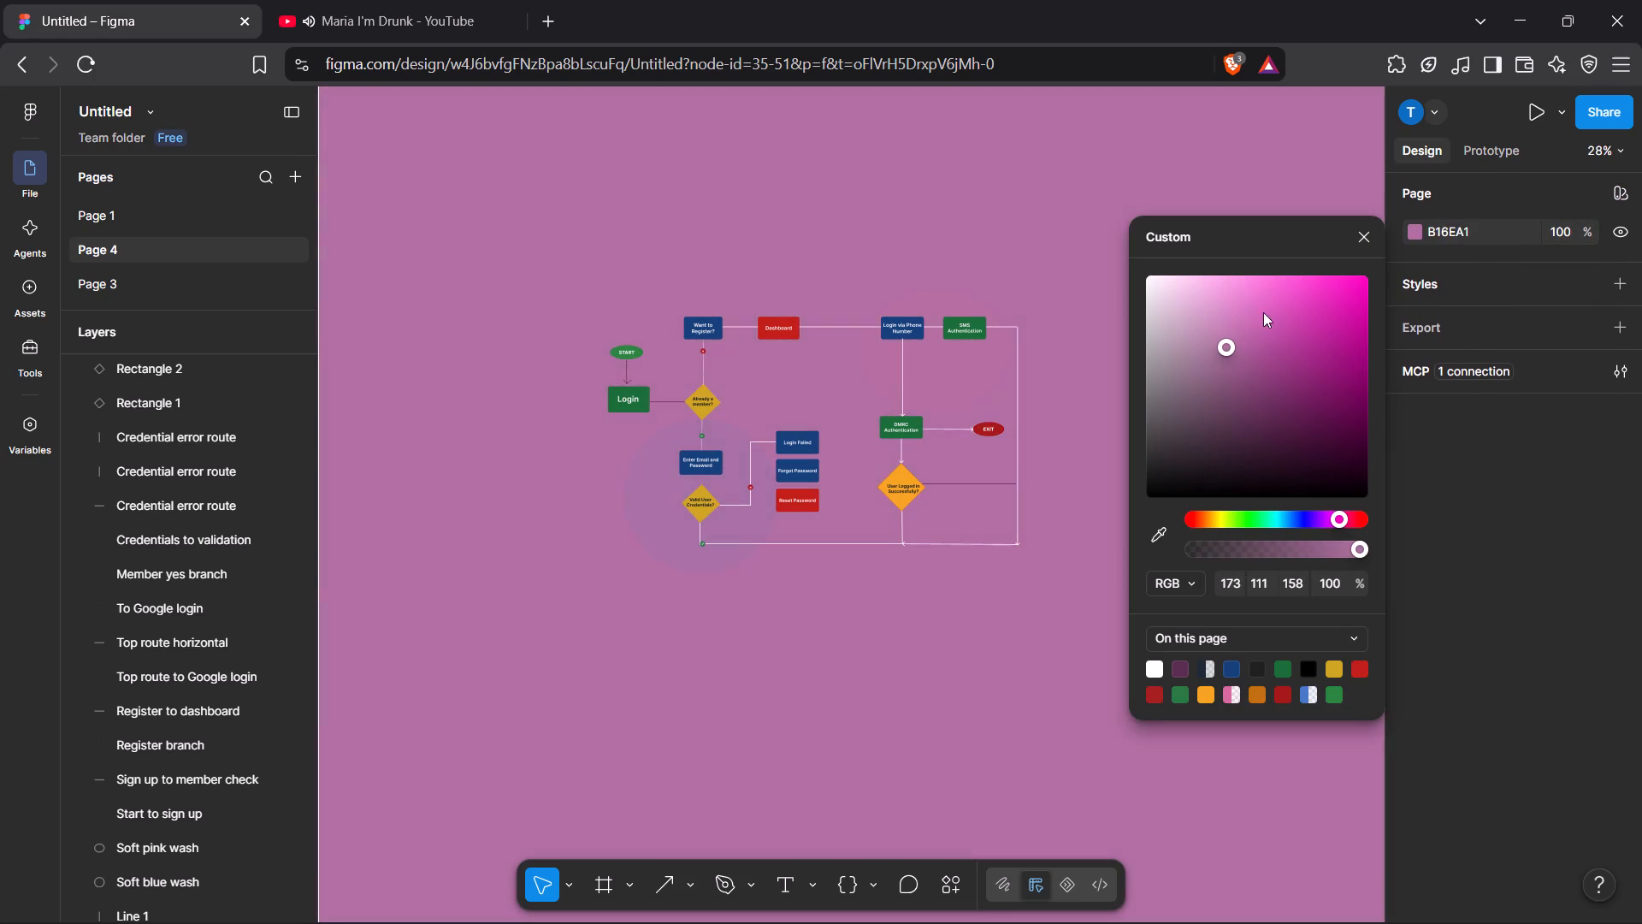
left_click_drag(1263, 312, 1346, 290)
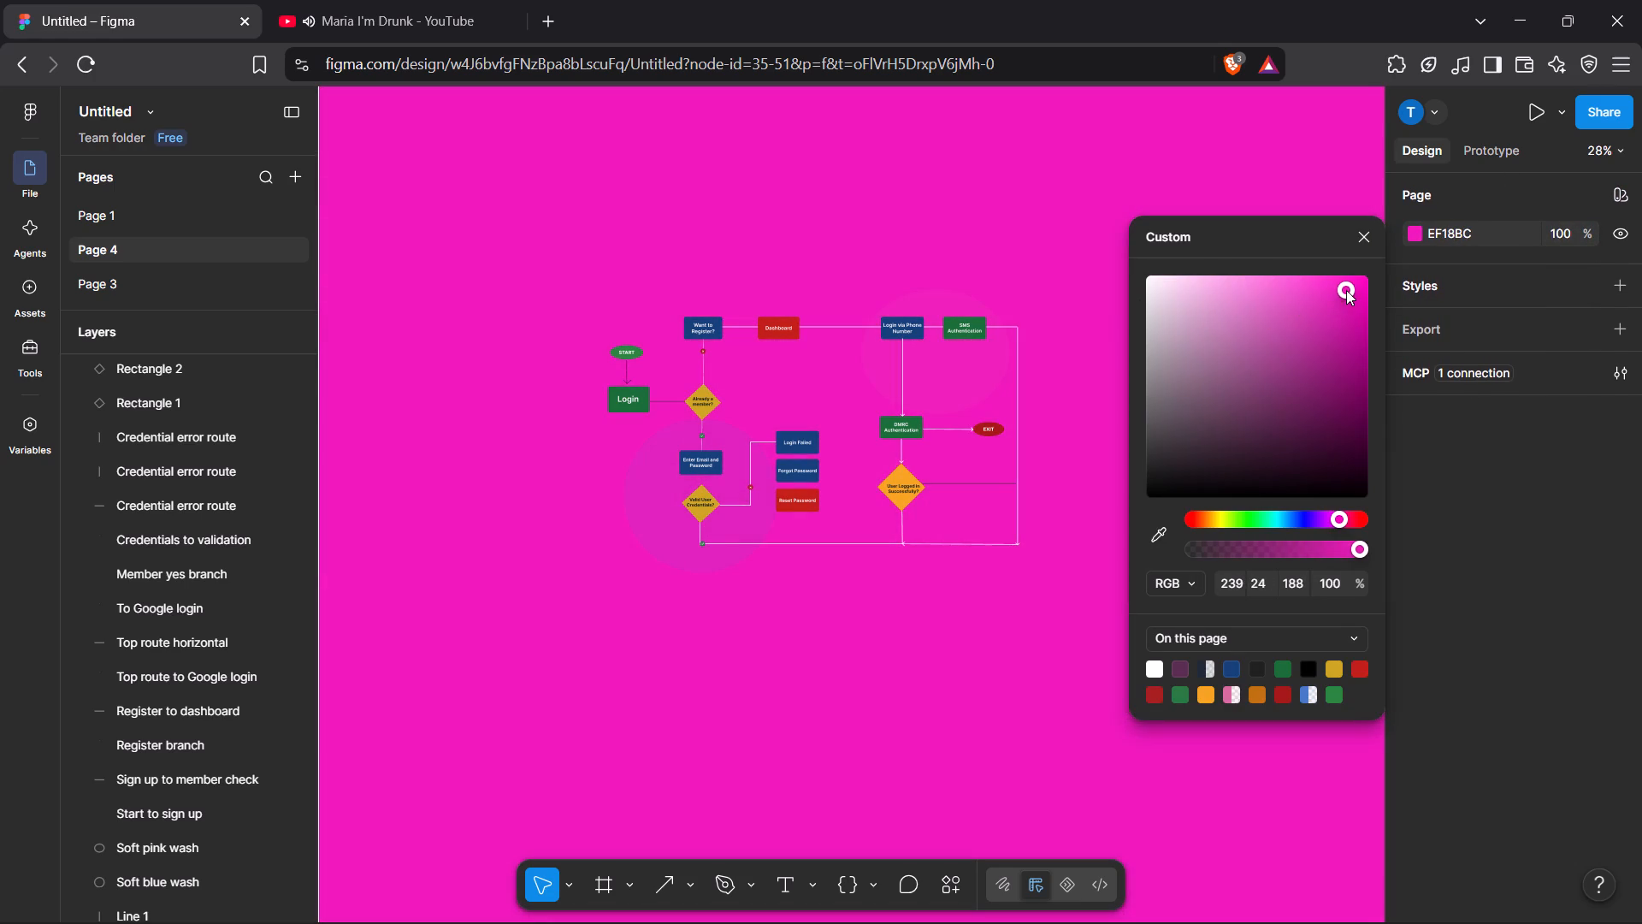
left_click_drag(1346, 290, 1195, 533)
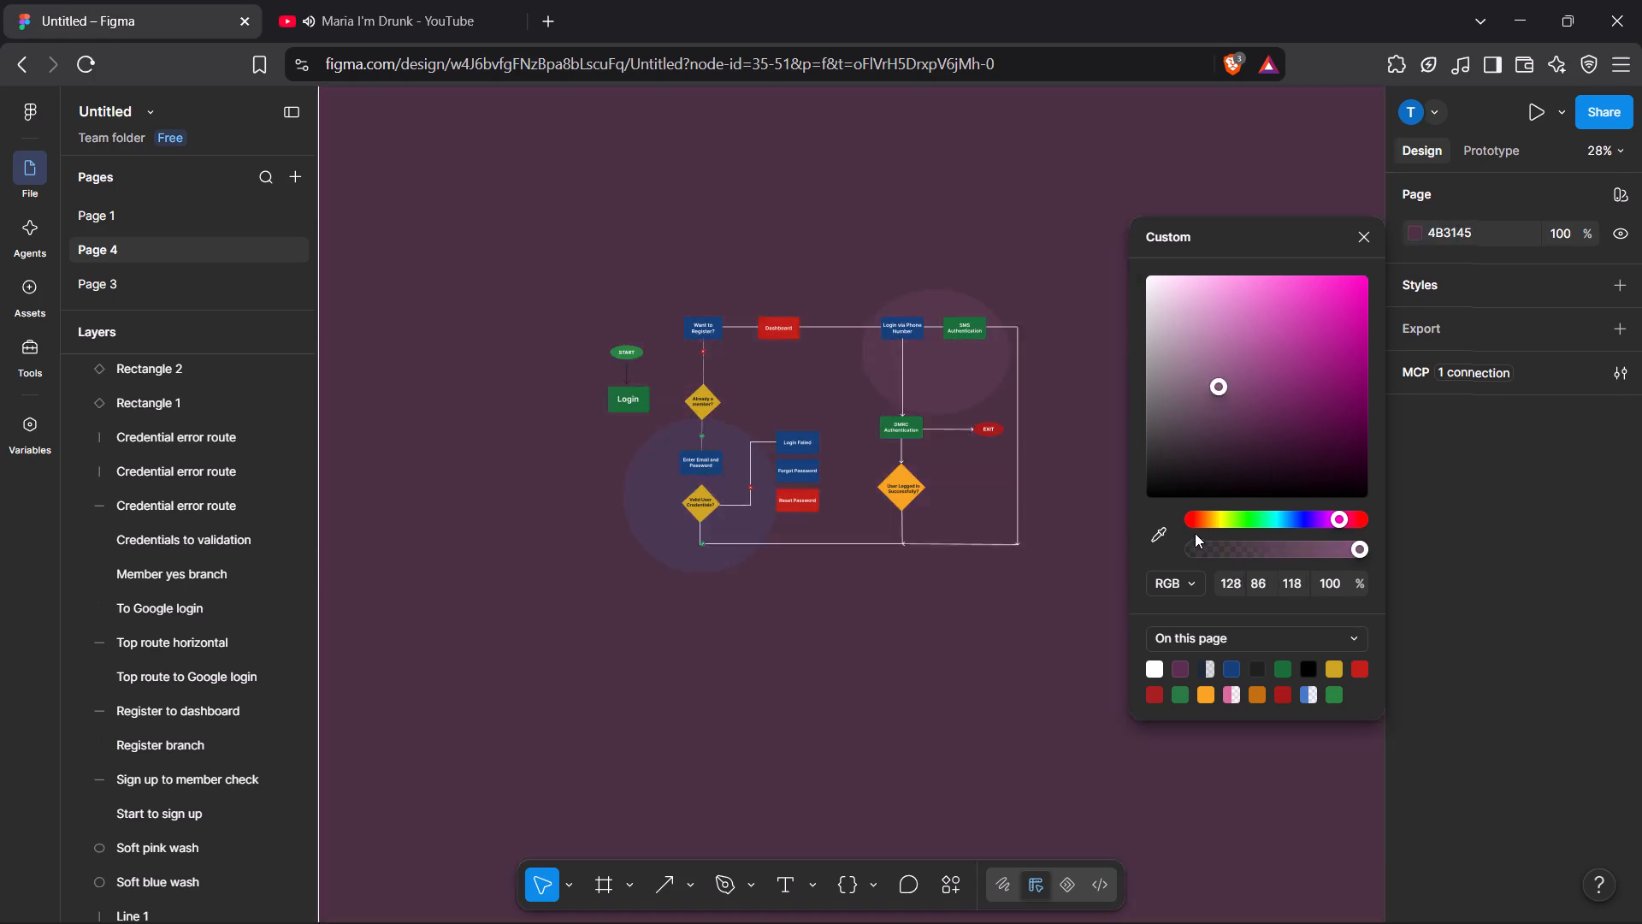
left_click_drag(1195, 533, 1189, 536)
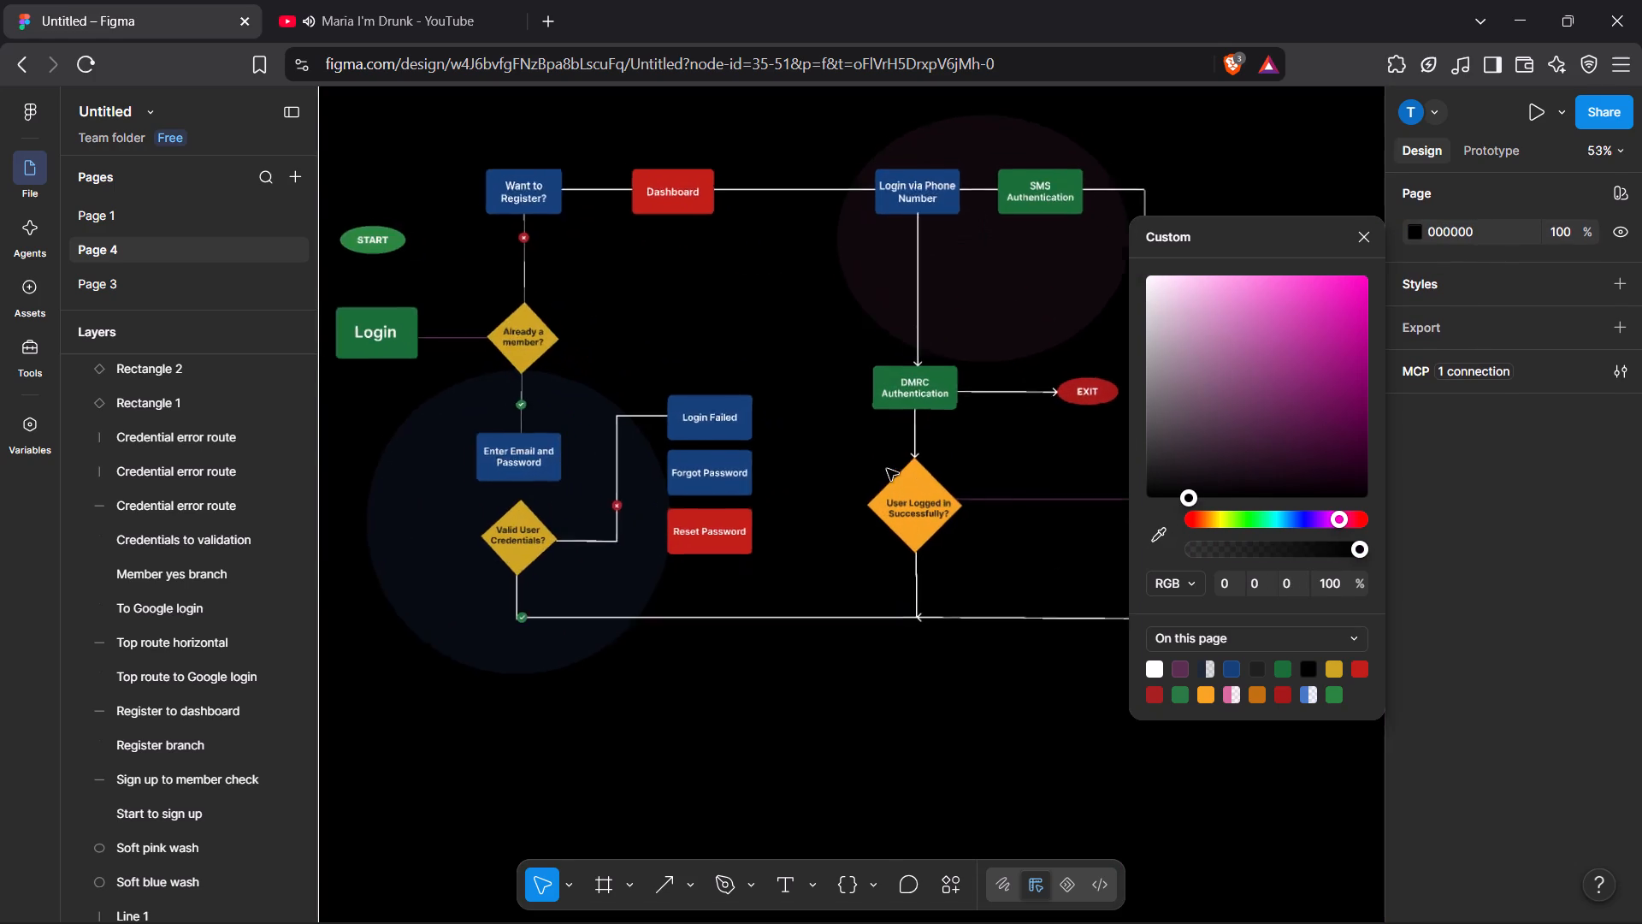
Cut the dark purple horizontal line running from the User Logged in Successfully? diamond to the outer vertical connector.
left_click(989, 506)
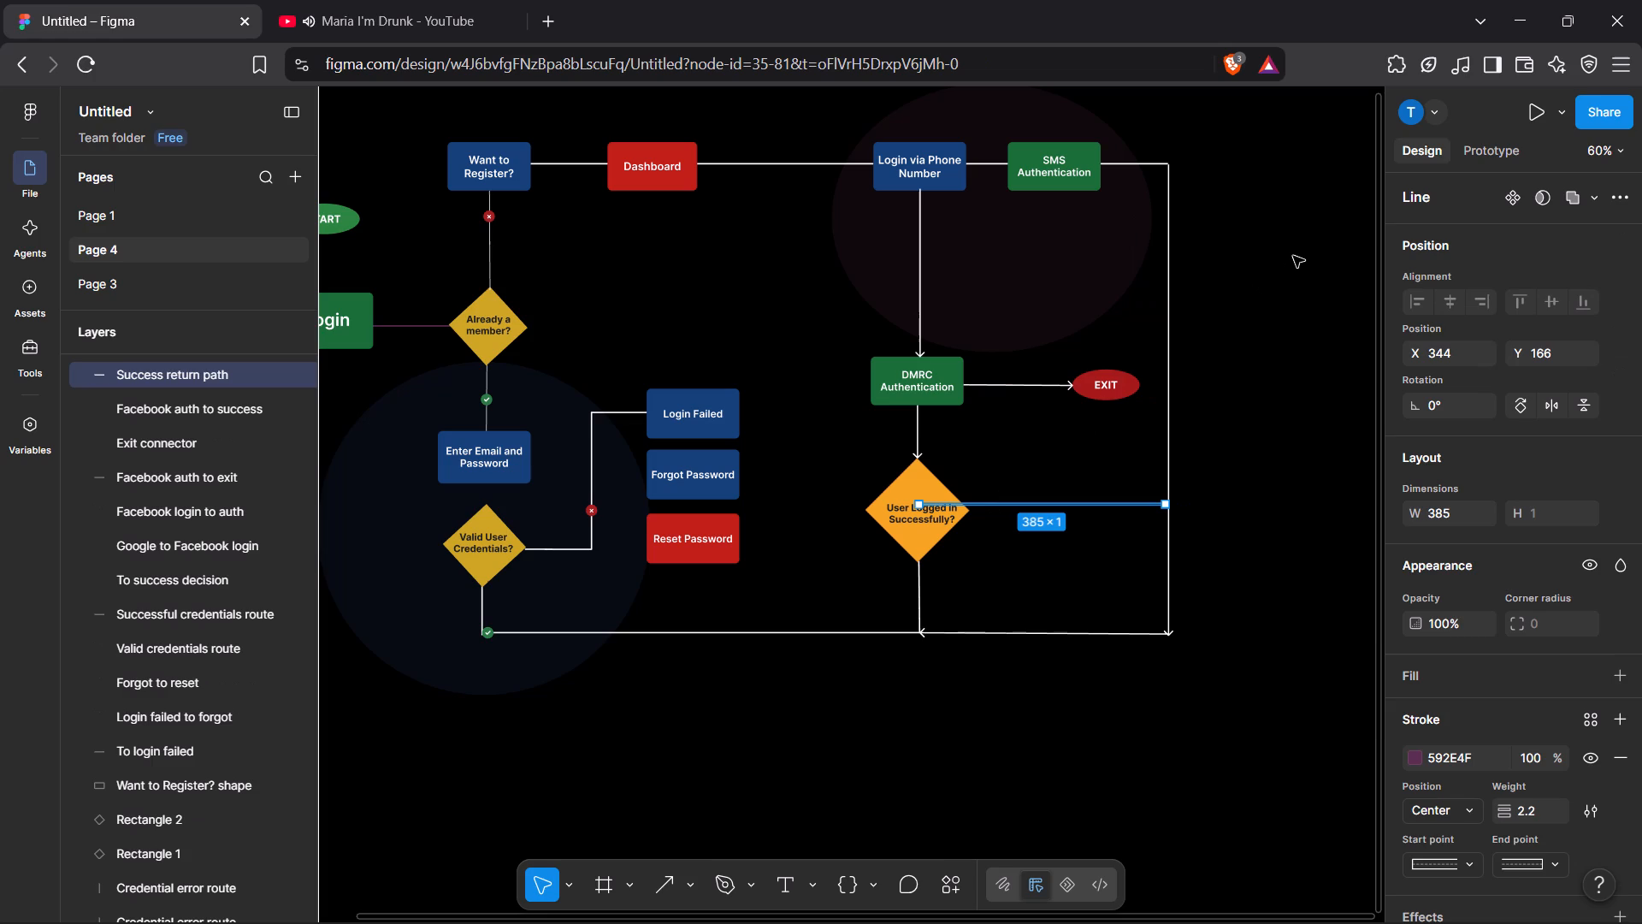
key("ctrl+x")
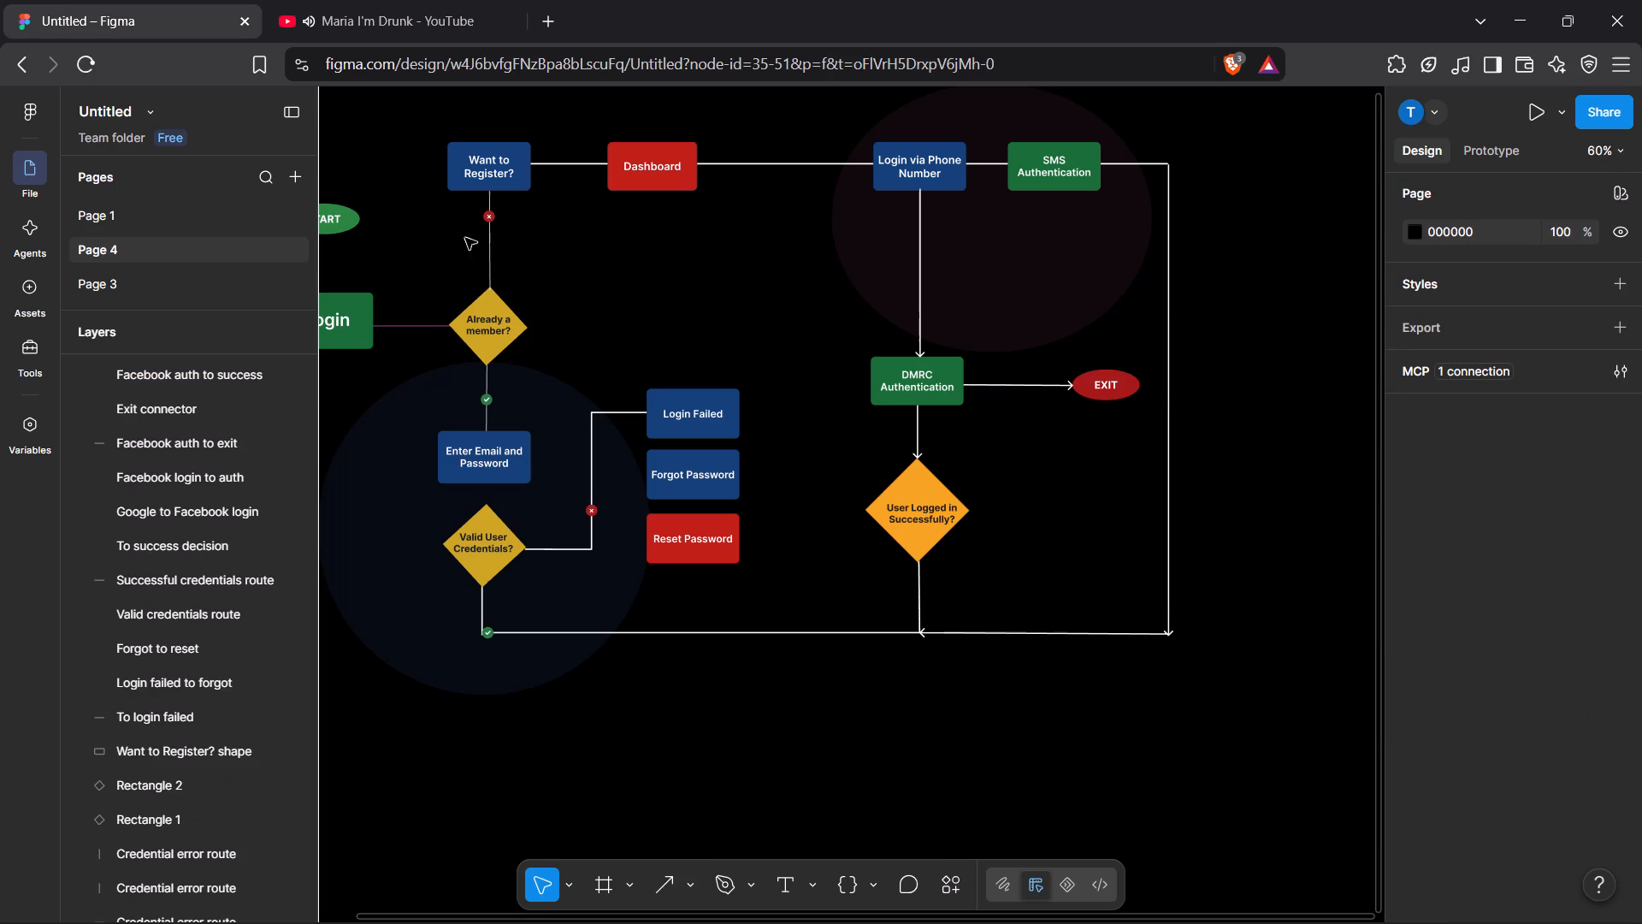
Replace the dark purple line between Login and the Already a member? diamond with a level white arrow about 117 long.
left_click(415, 330)
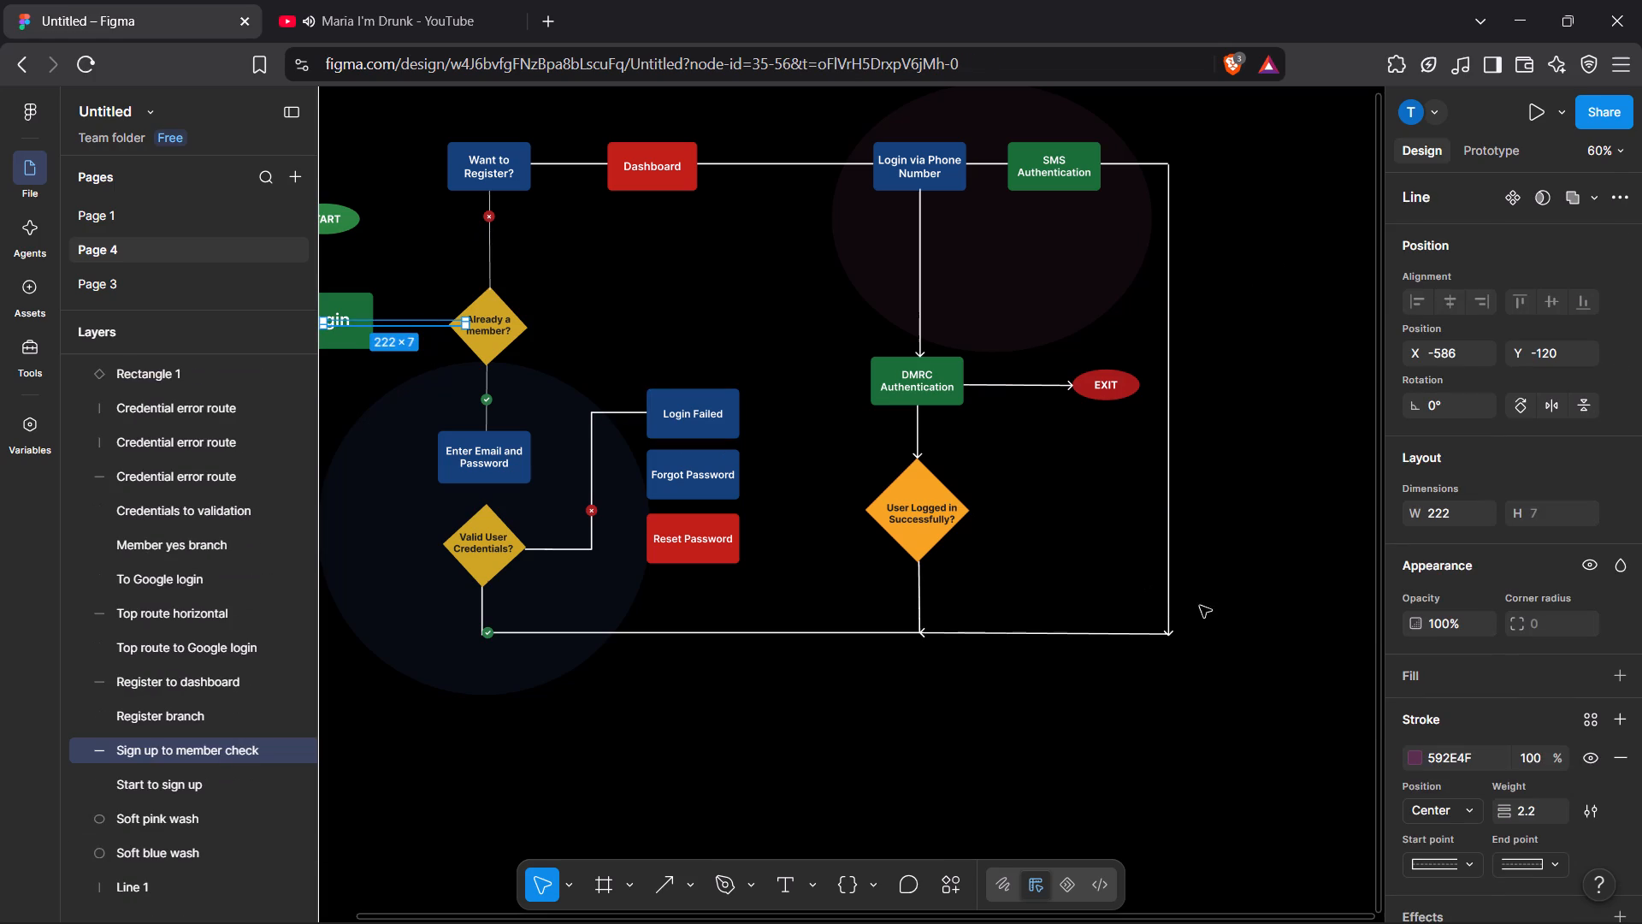
key("ctrl+x")
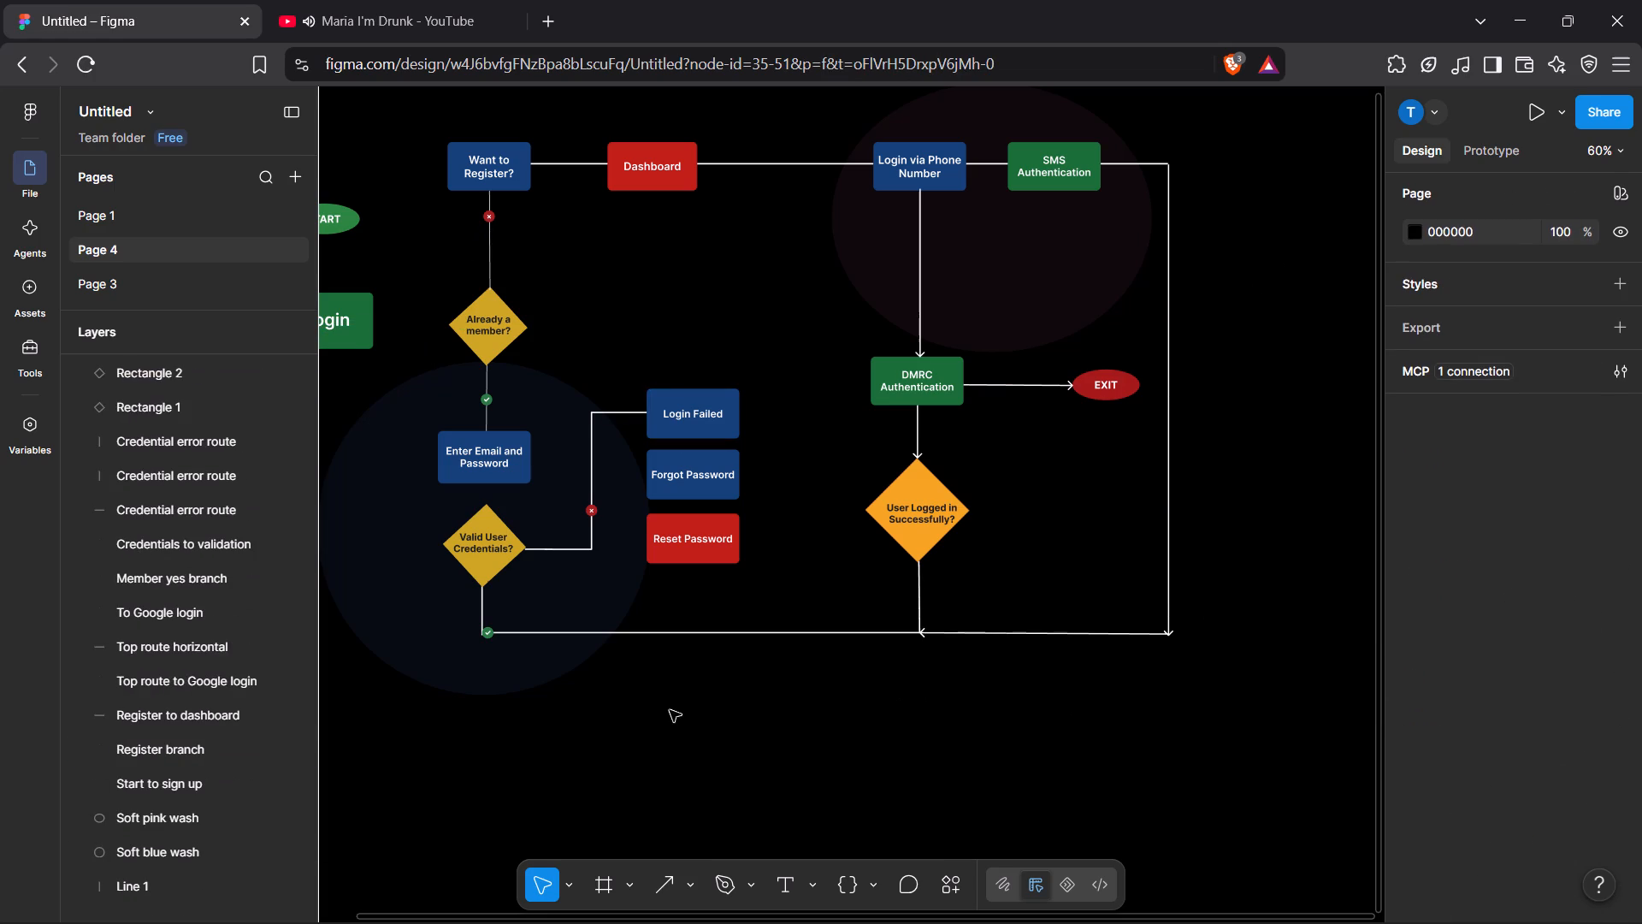
left_click(650, 882)
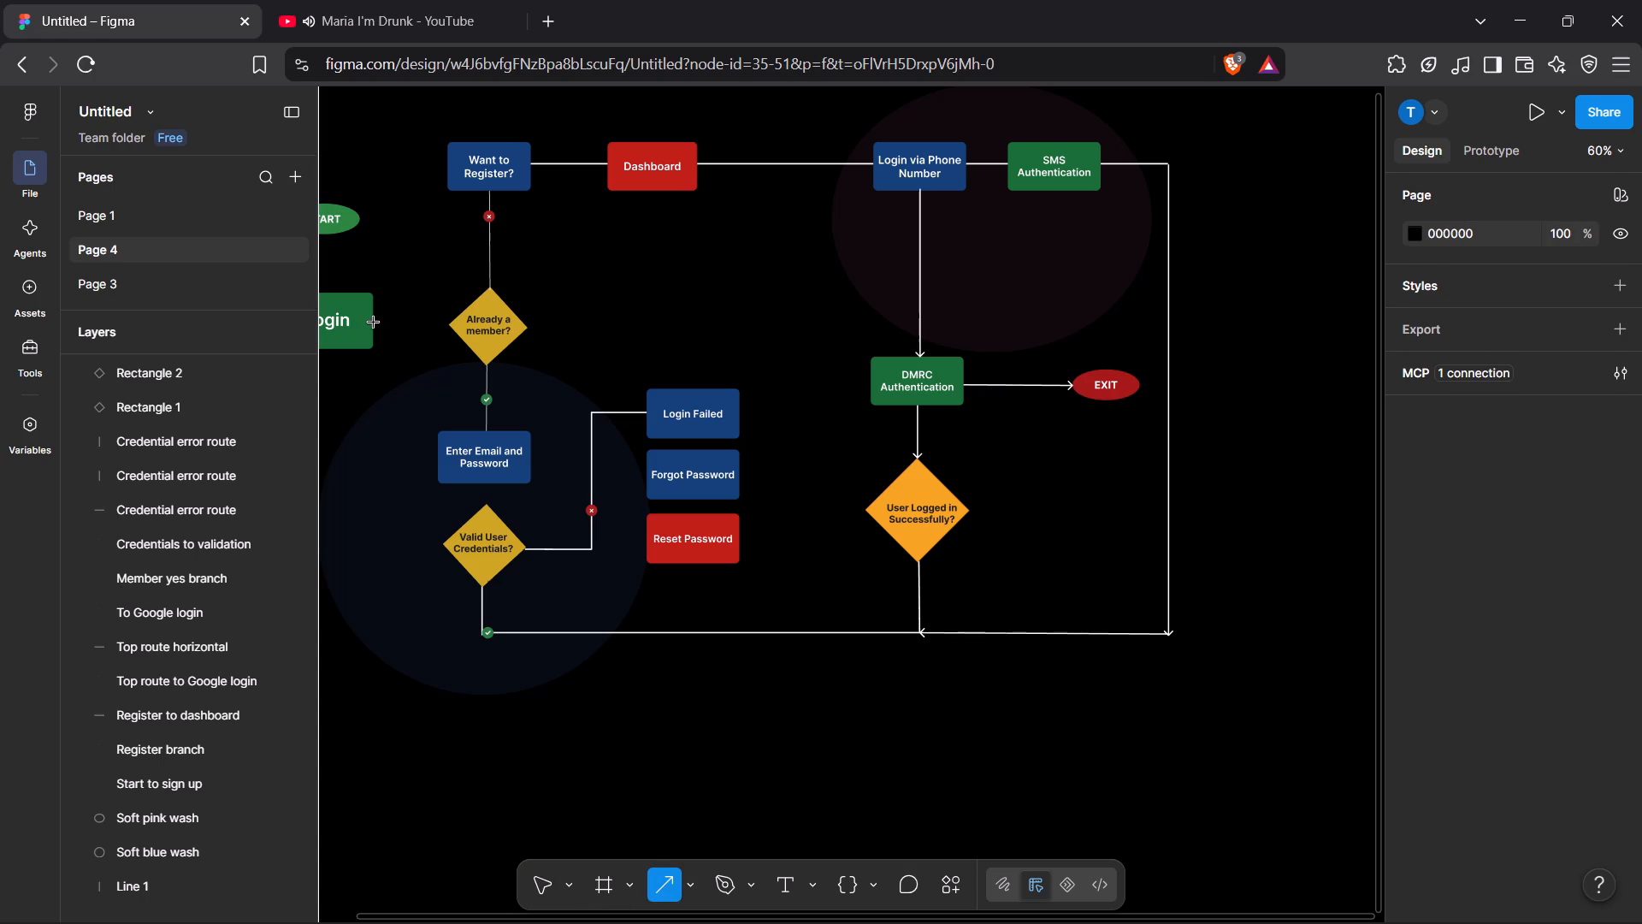
left_click_drag(372, 323, 428, 329)
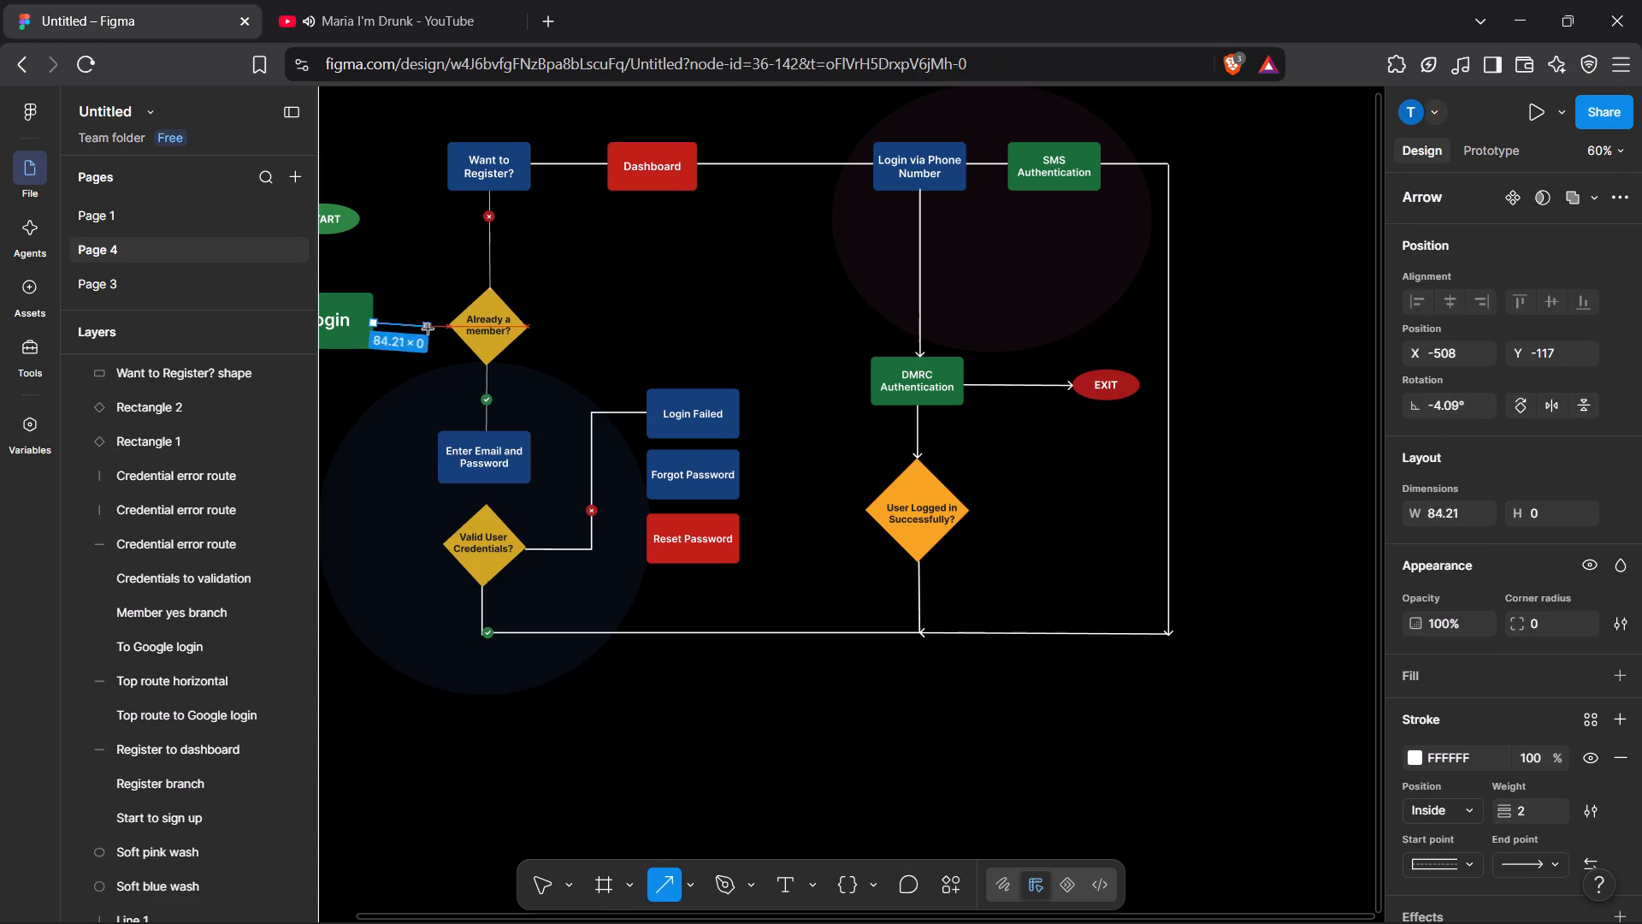
left_click_drag(428, 329, 446, 328)
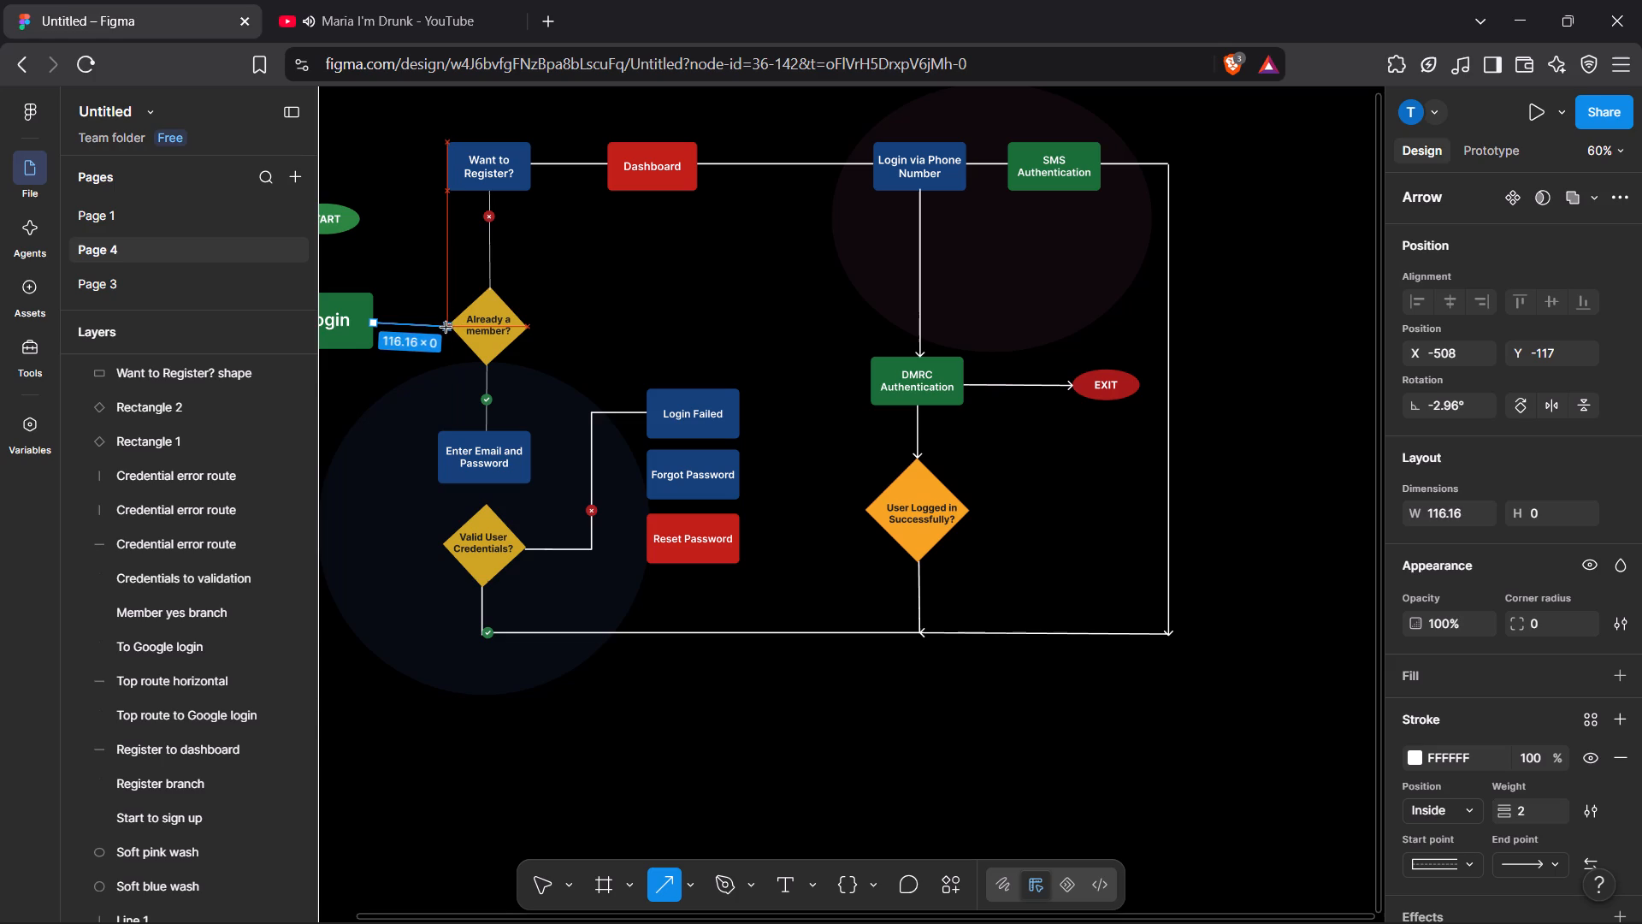
left_click_drag(446, 328, 448, 328)
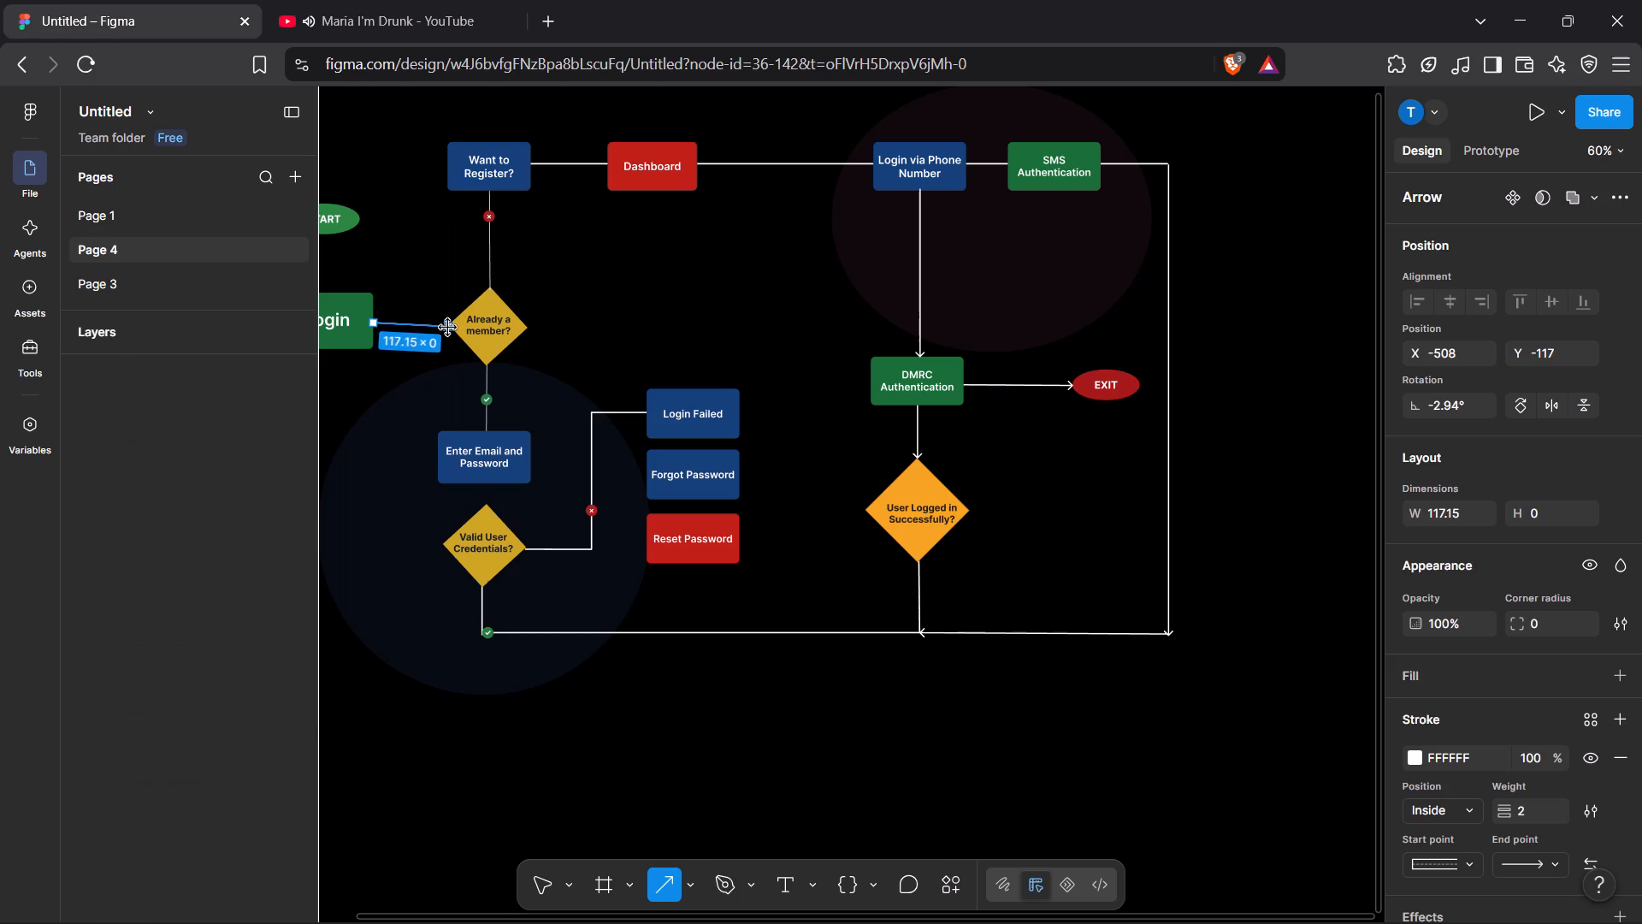
left_click(376, 326)
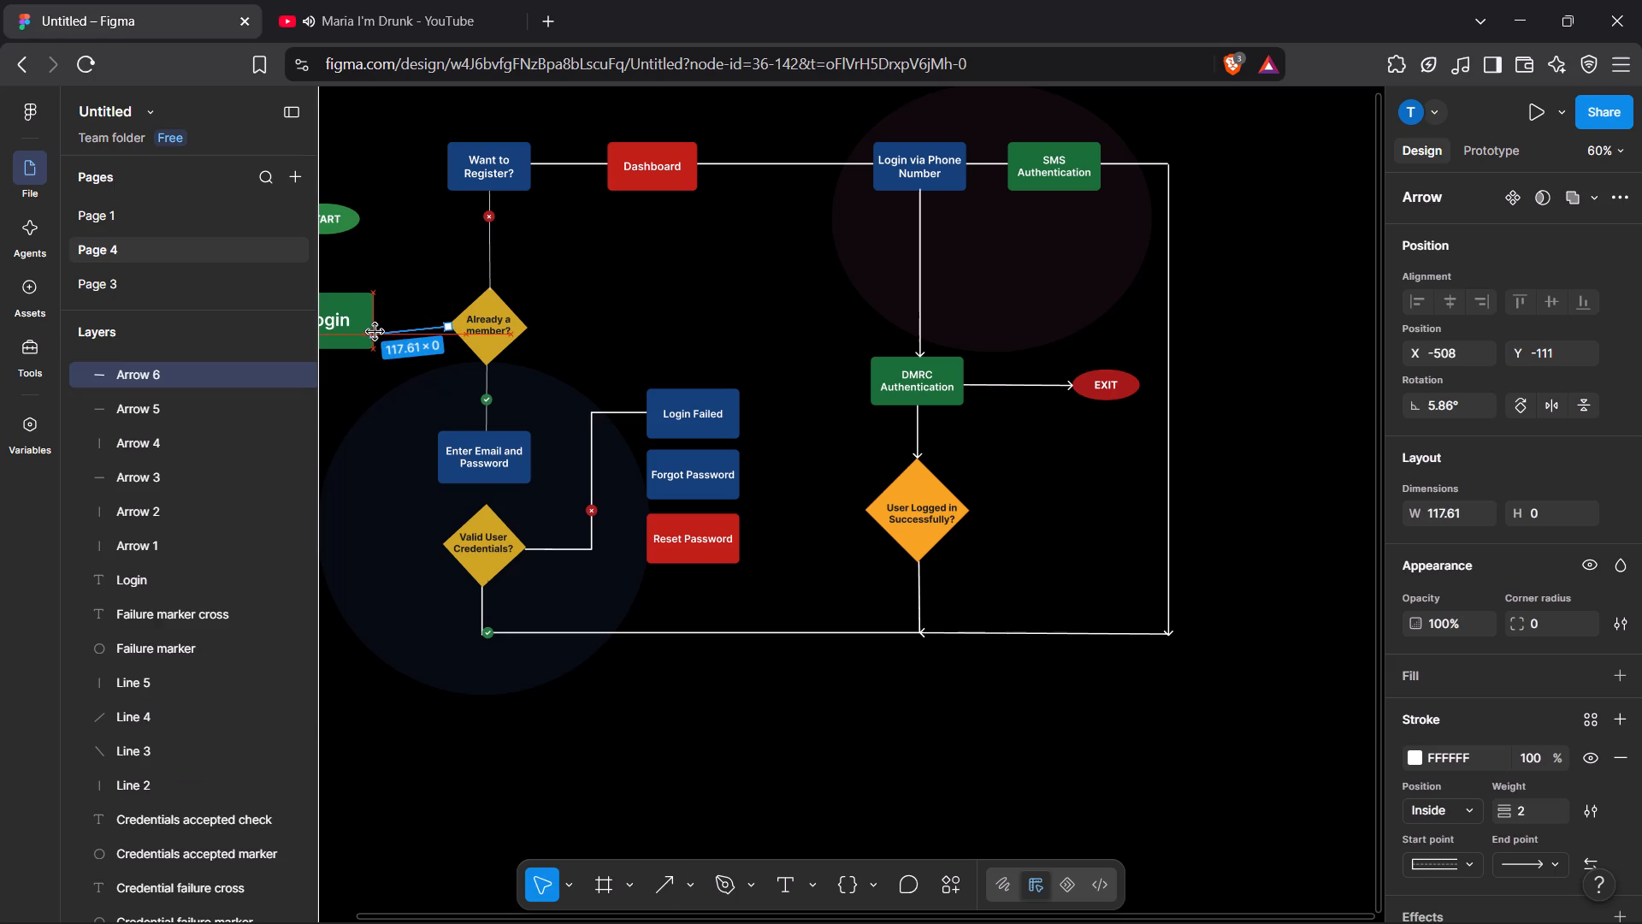
left_click(389, 451)
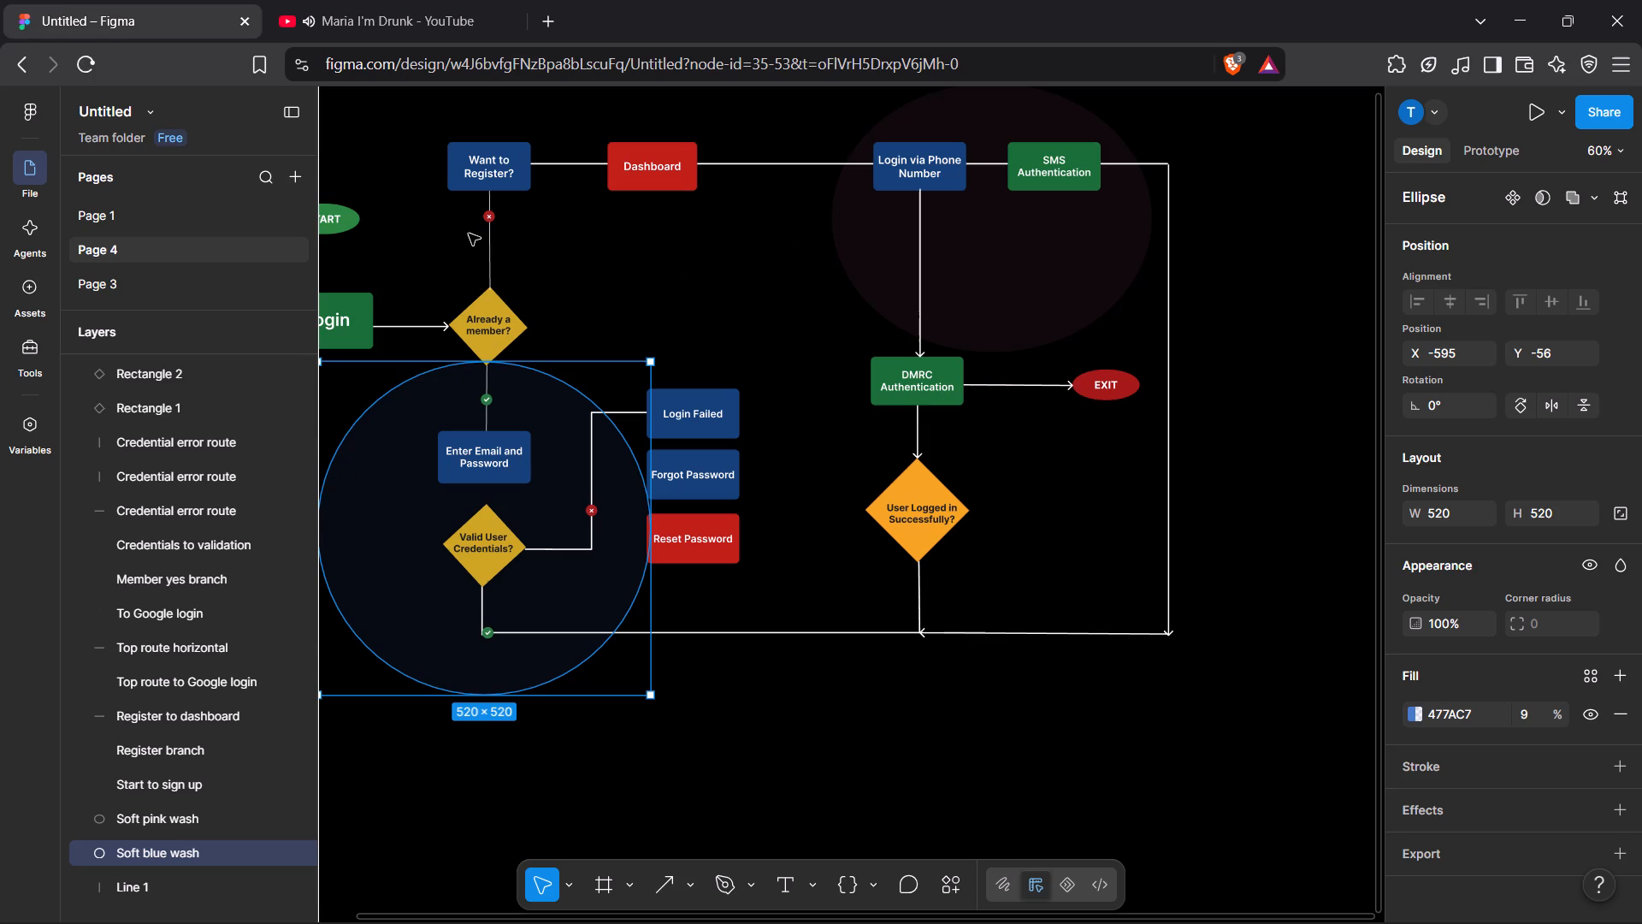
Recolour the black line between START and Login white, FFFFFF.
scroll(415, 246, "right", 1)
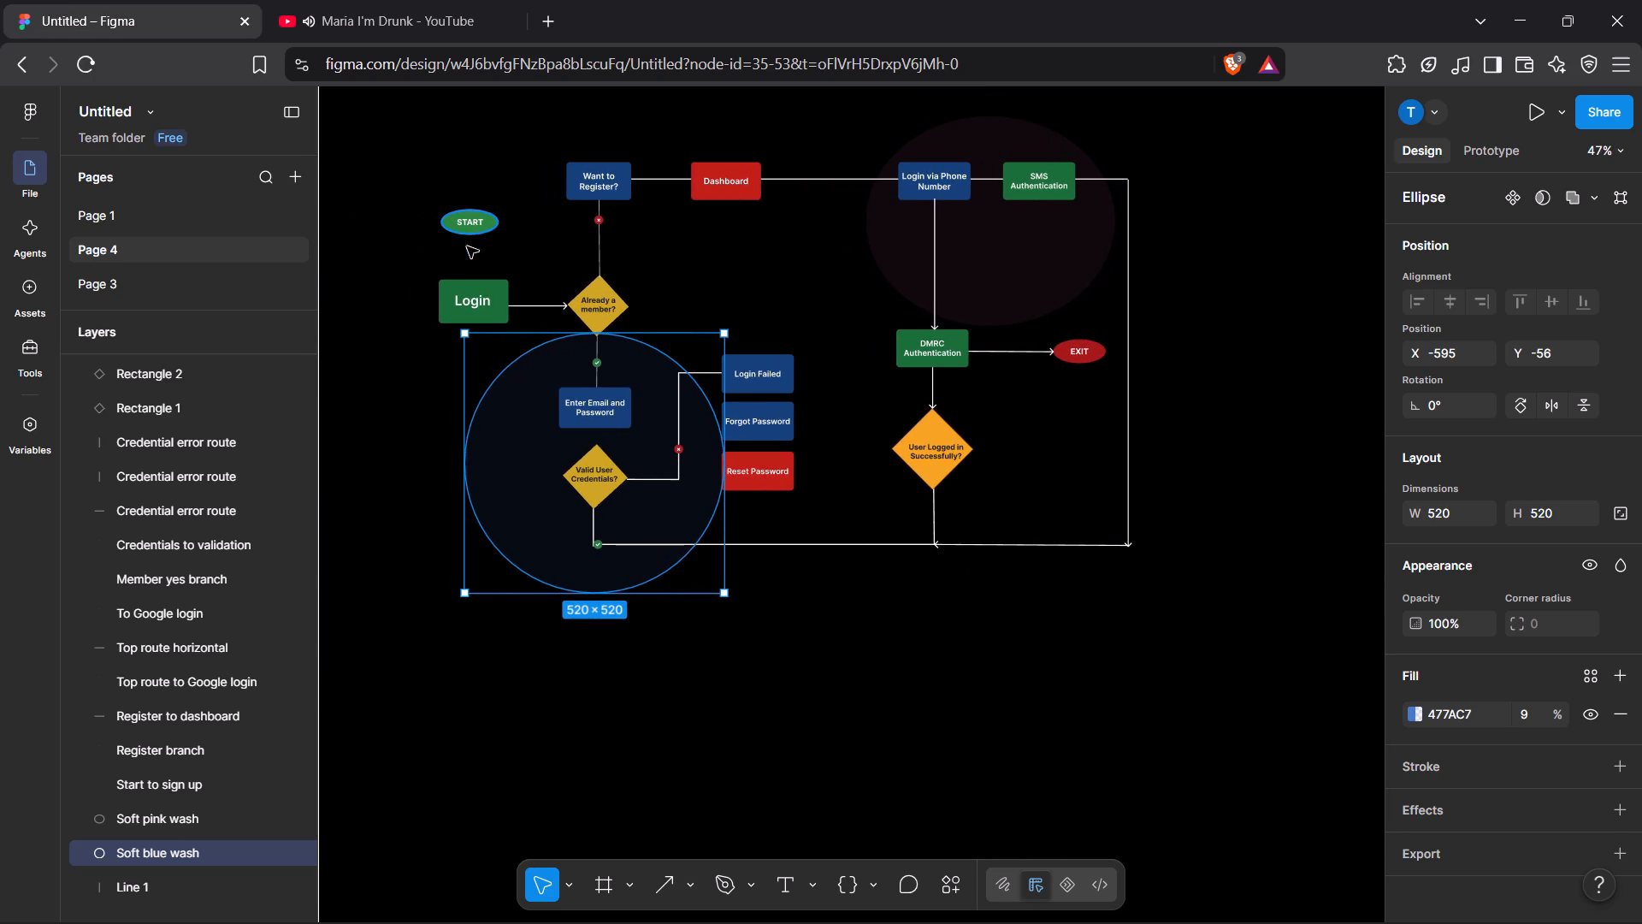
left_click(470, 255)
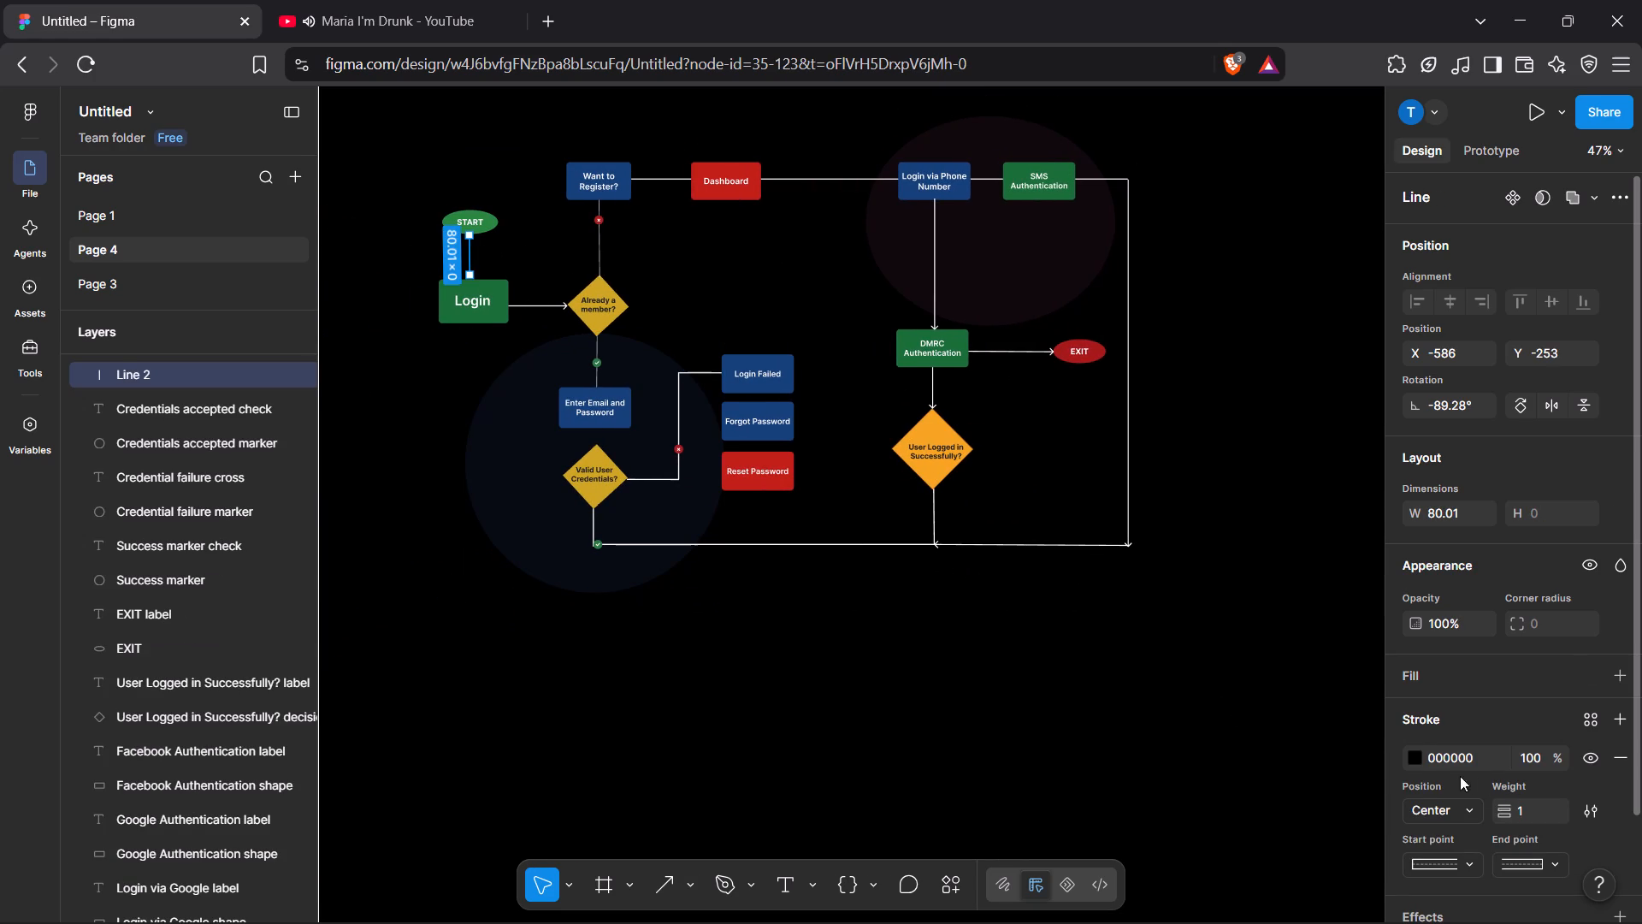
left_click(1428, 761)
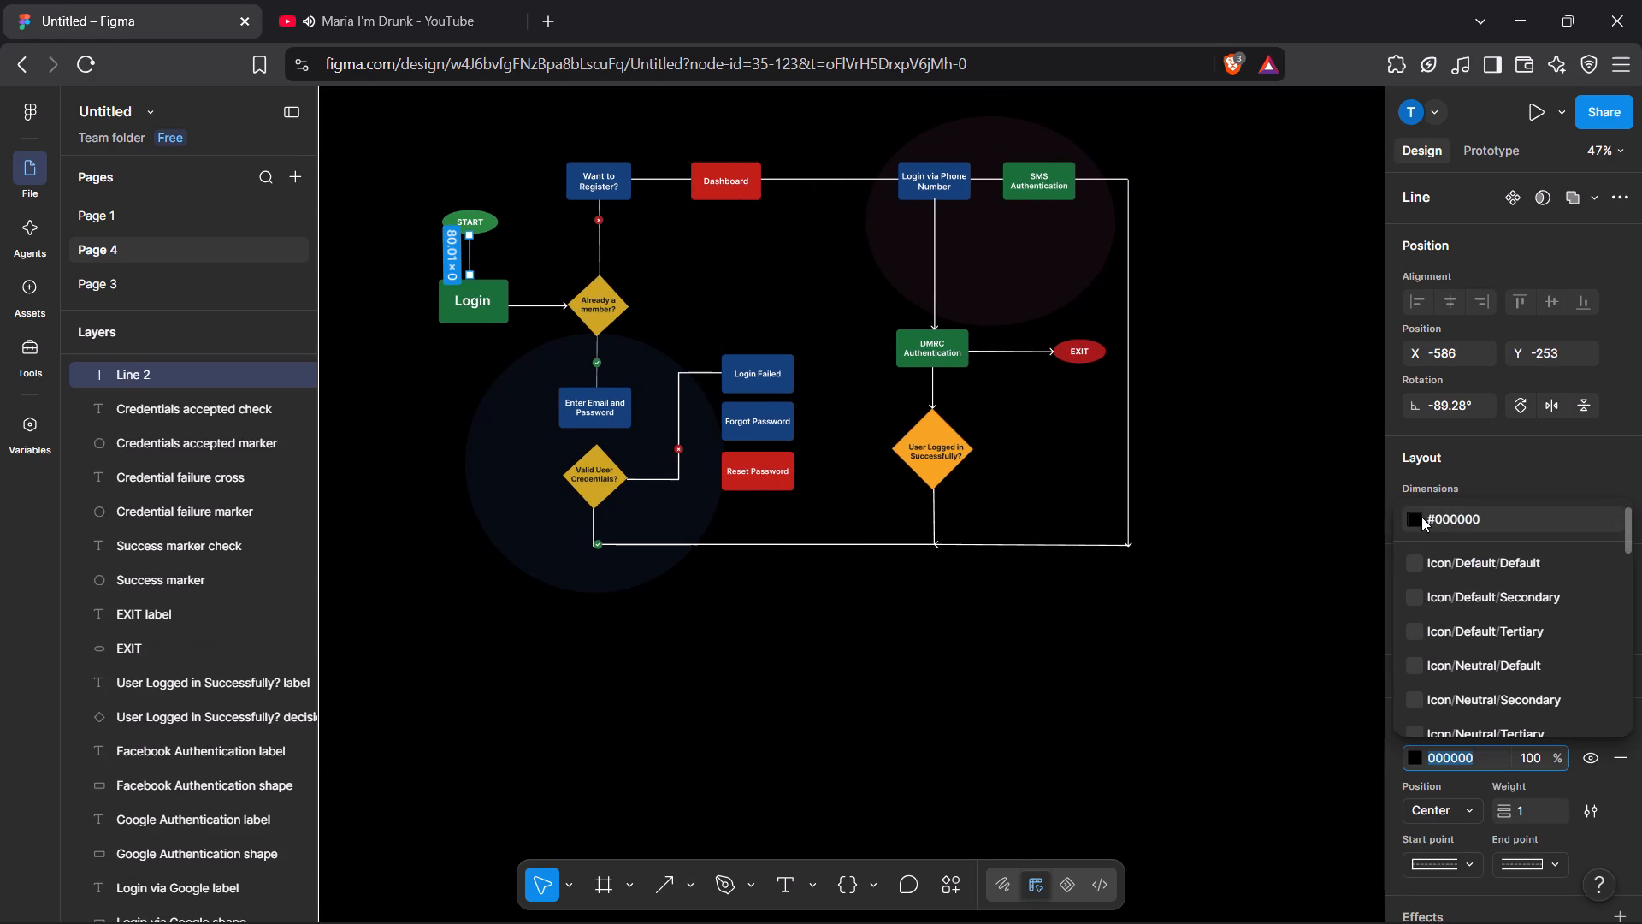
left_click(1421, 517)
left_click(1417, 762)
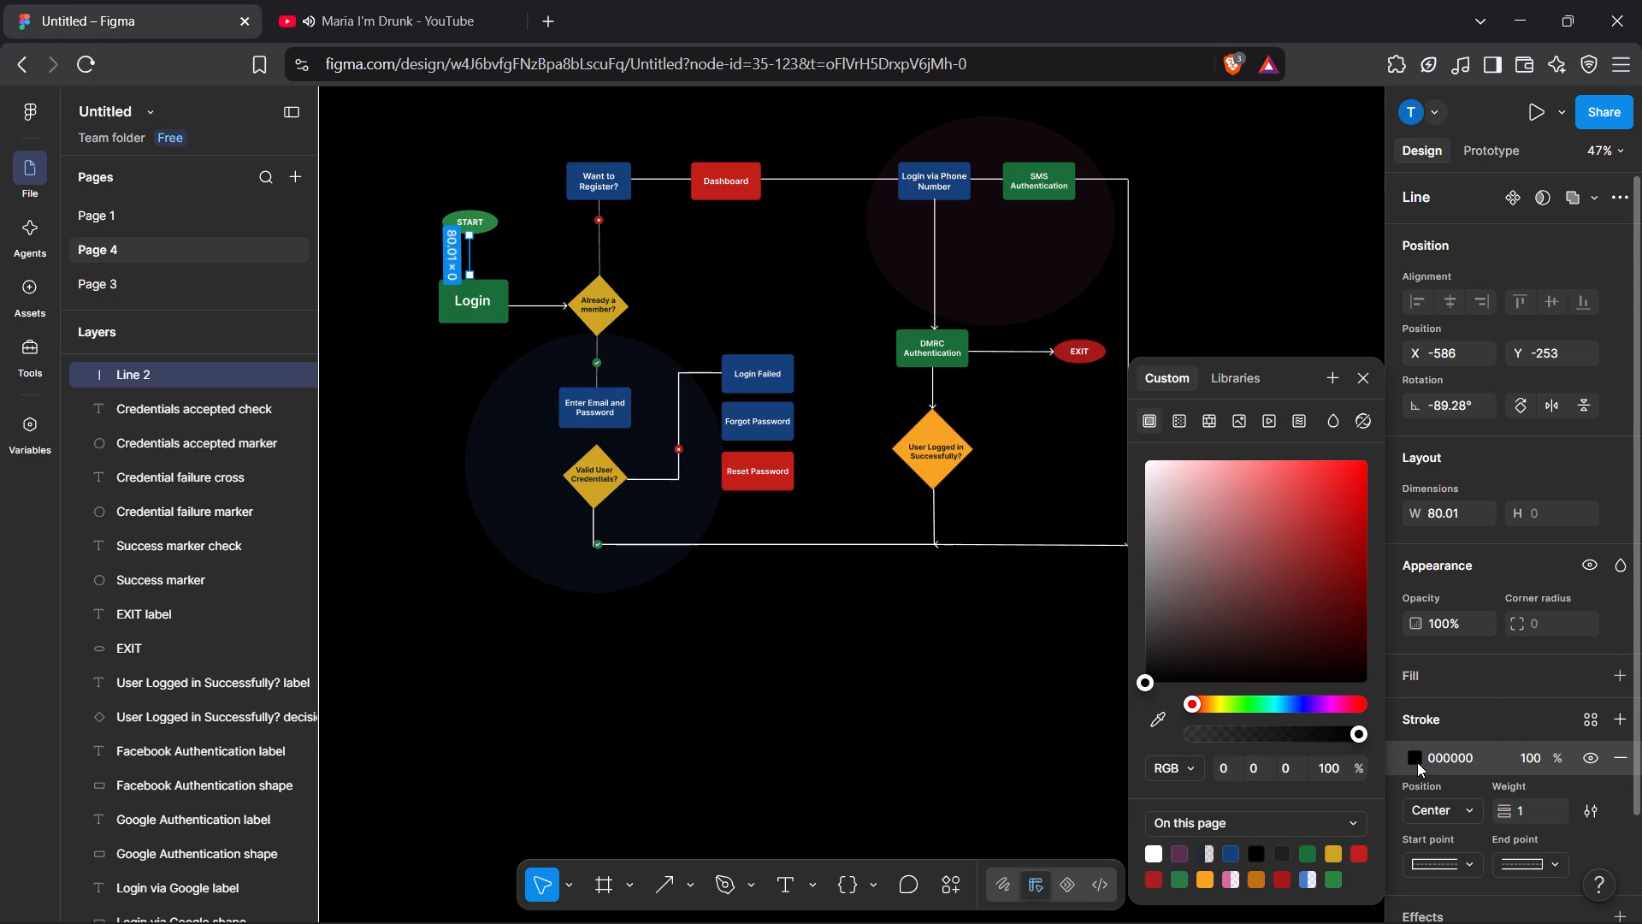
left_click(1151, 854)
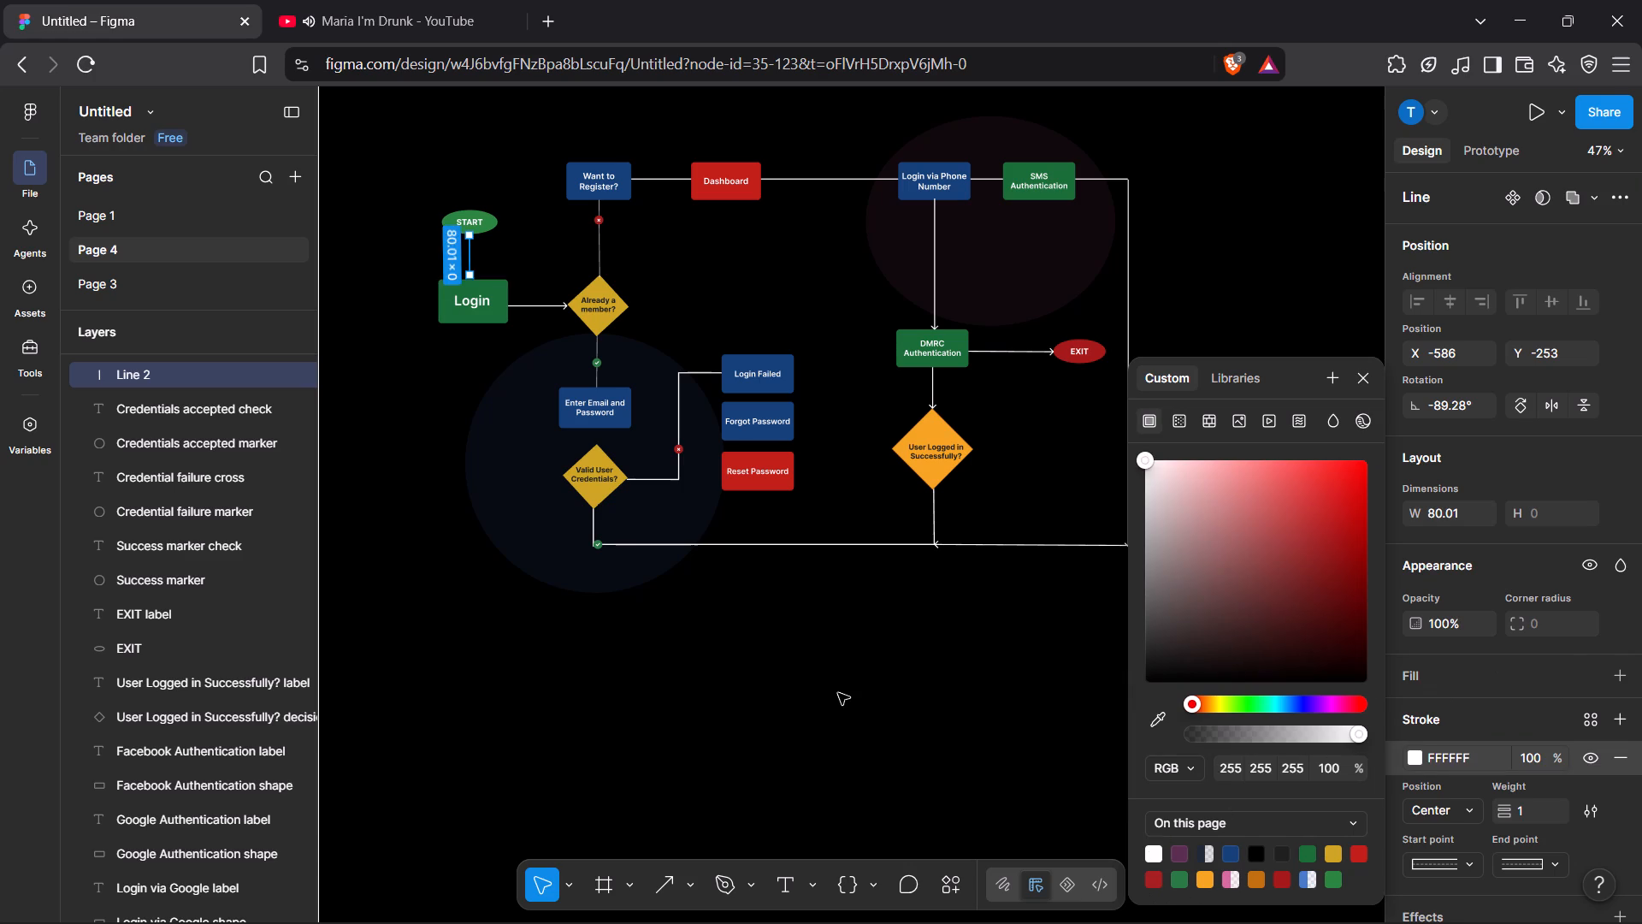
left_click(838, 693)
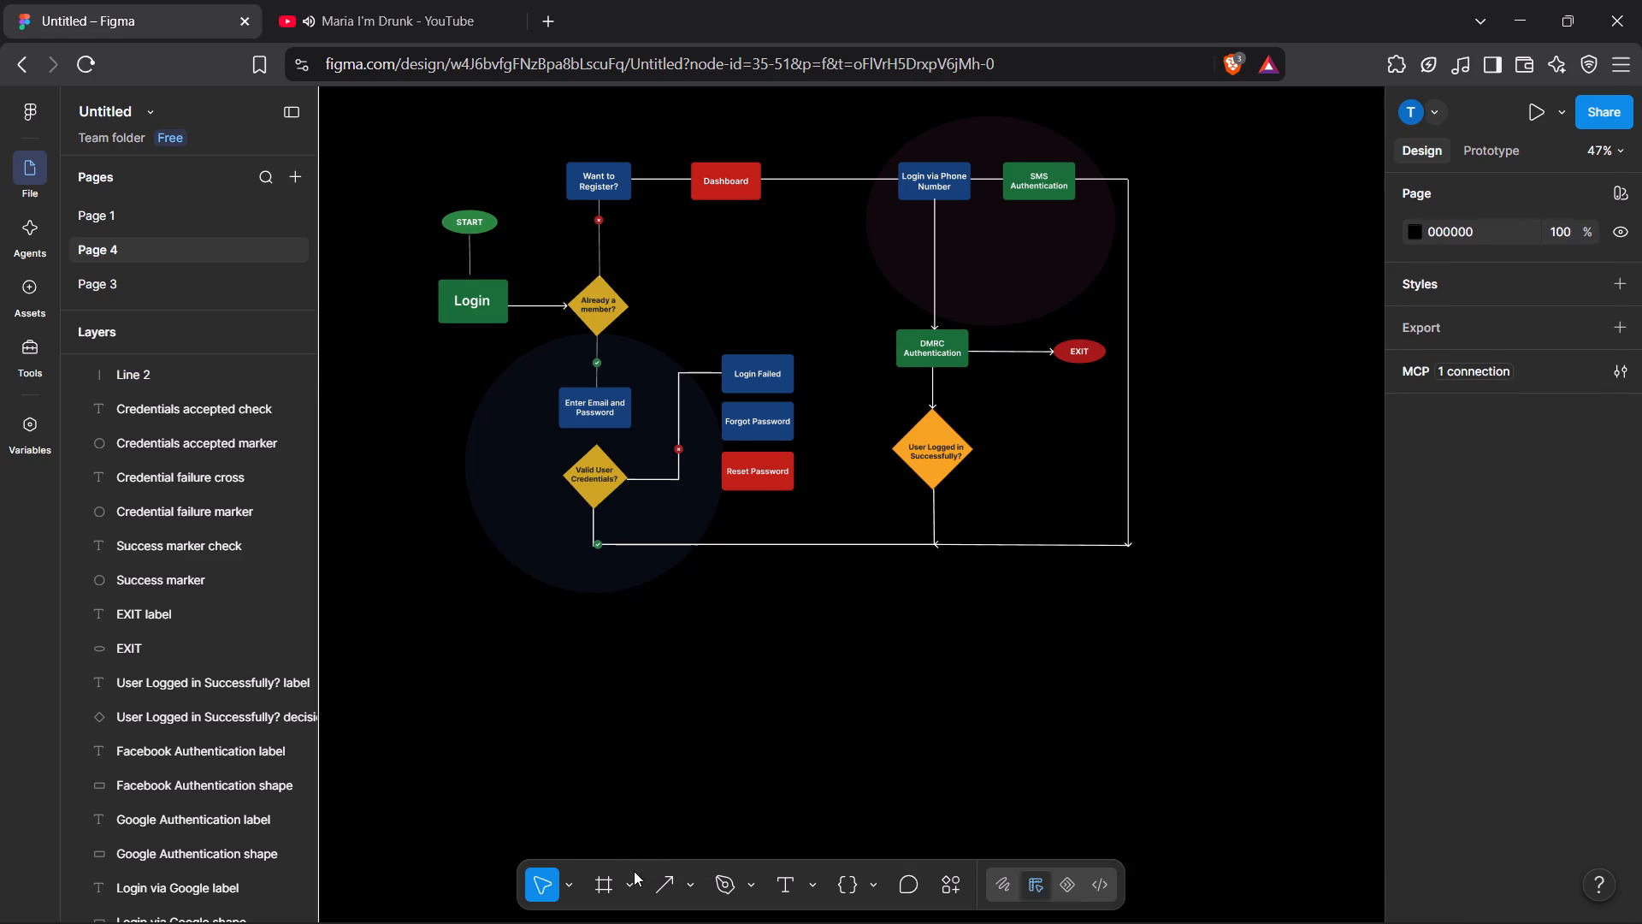
Replace the plain line between START and Login with a downward white arrow about 92 long.
left_click(468, 247)
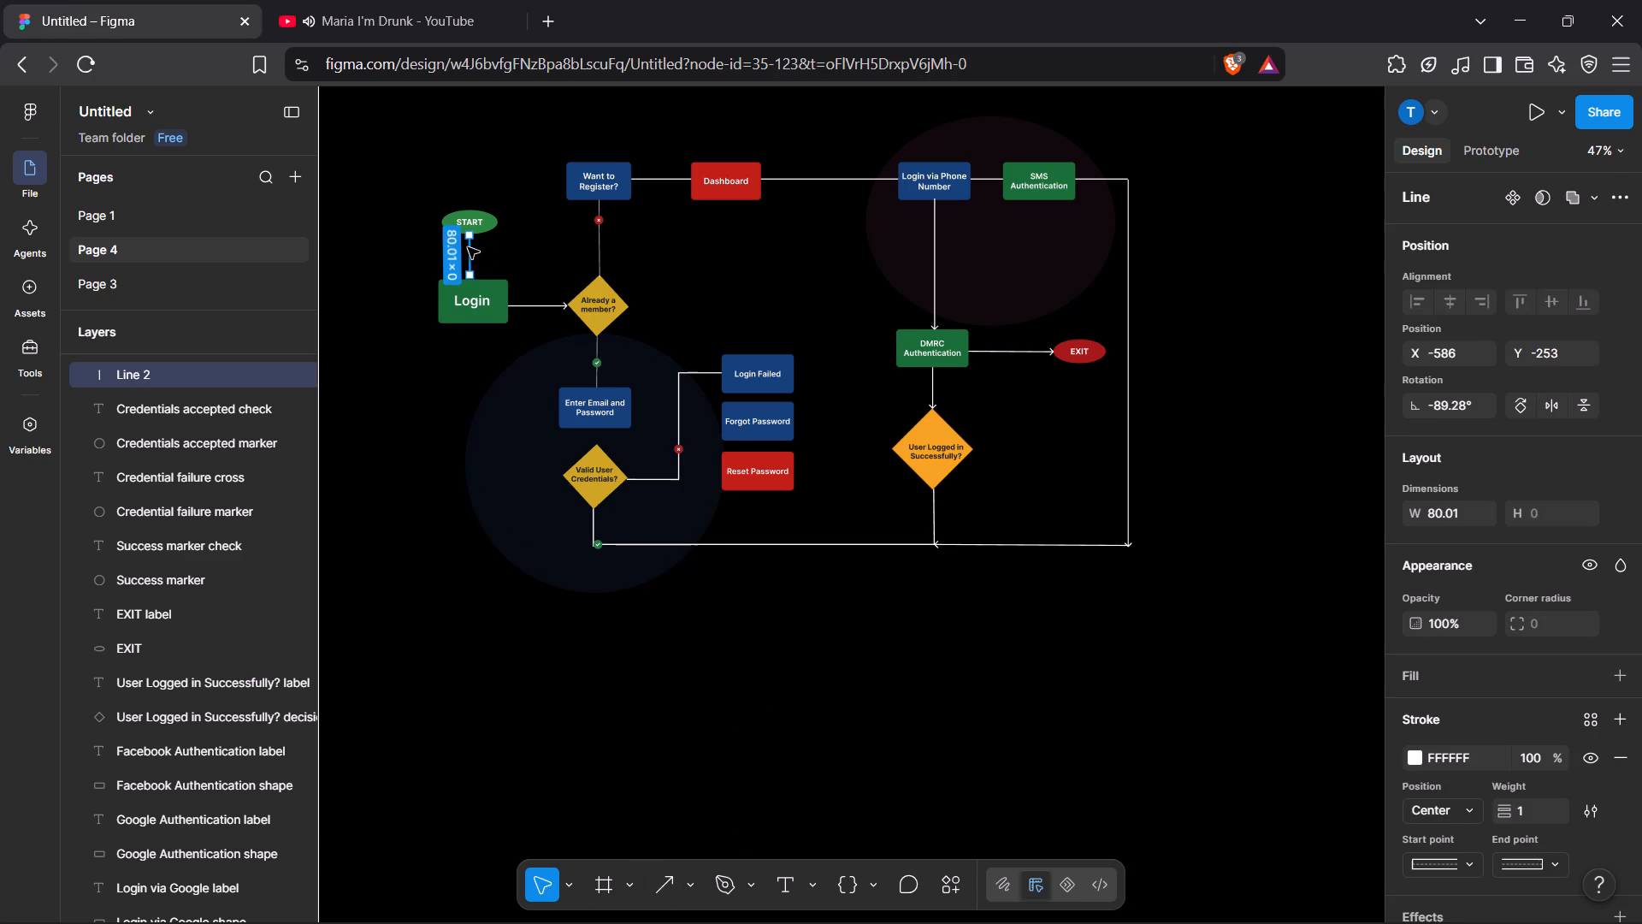
key("ctrl+x")
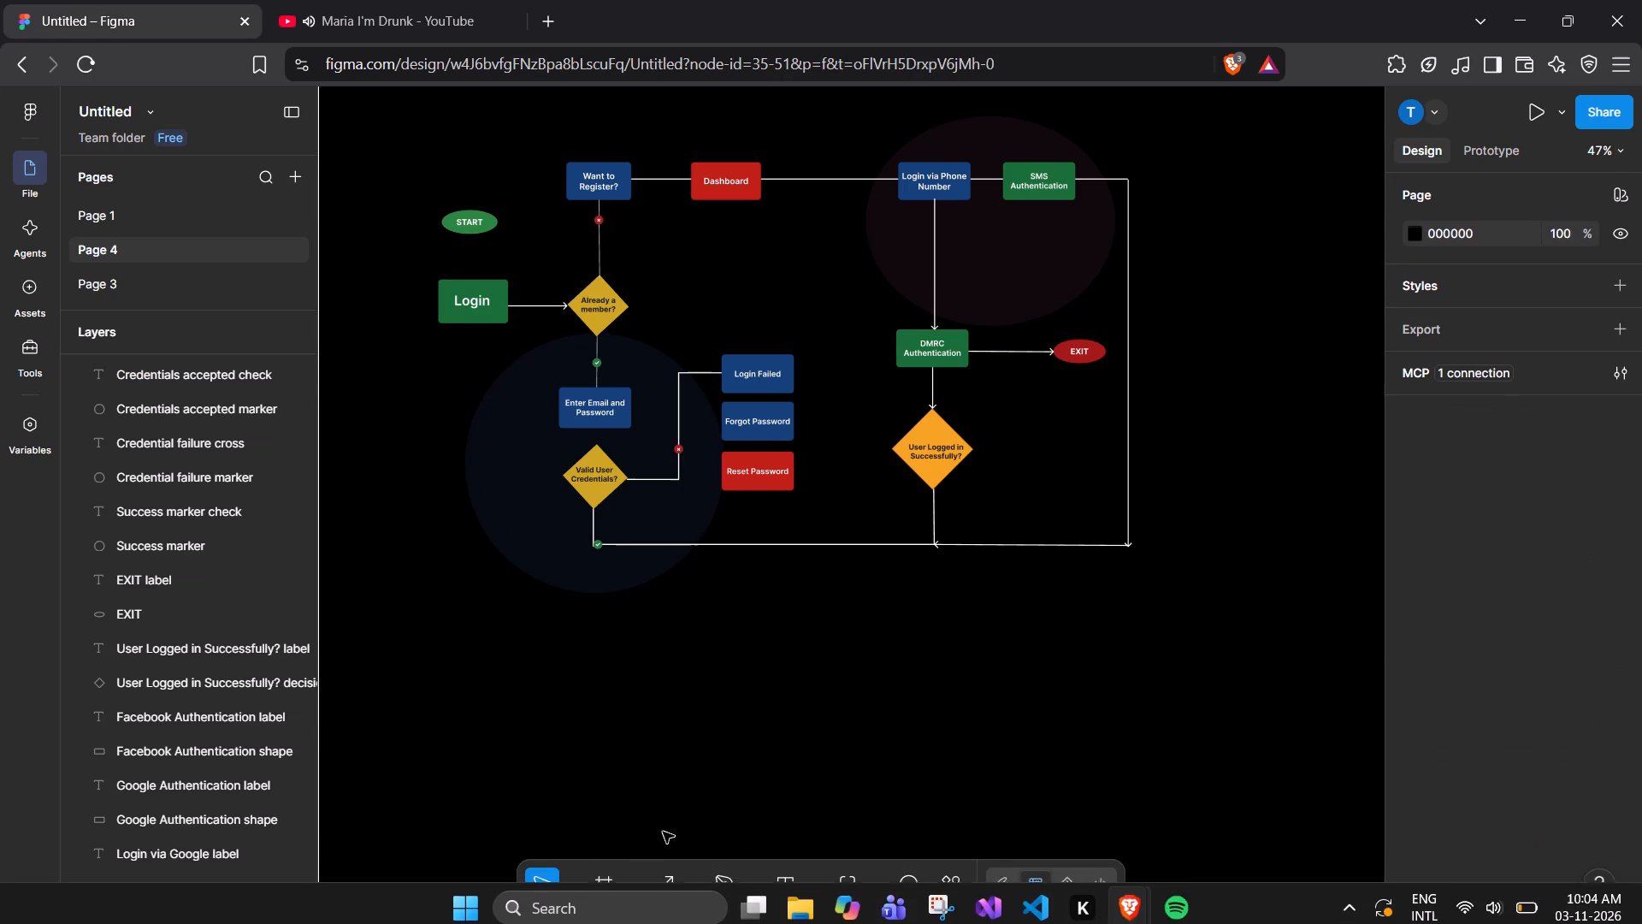
left_click(666, 877)
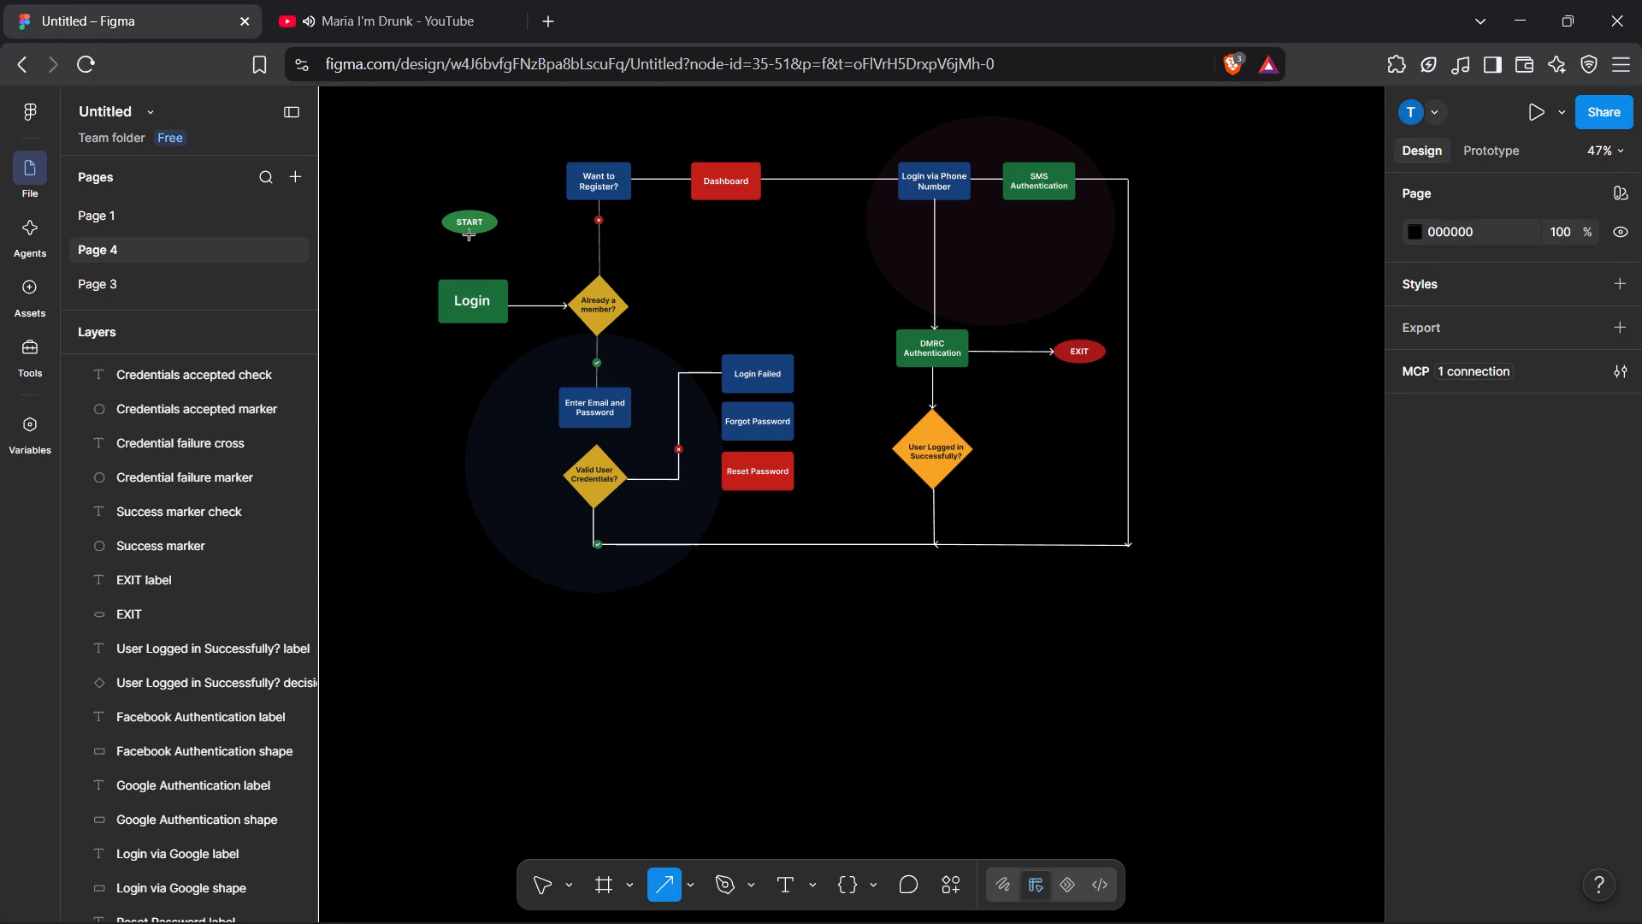
left_click_drag(470, 235, 470, 277)
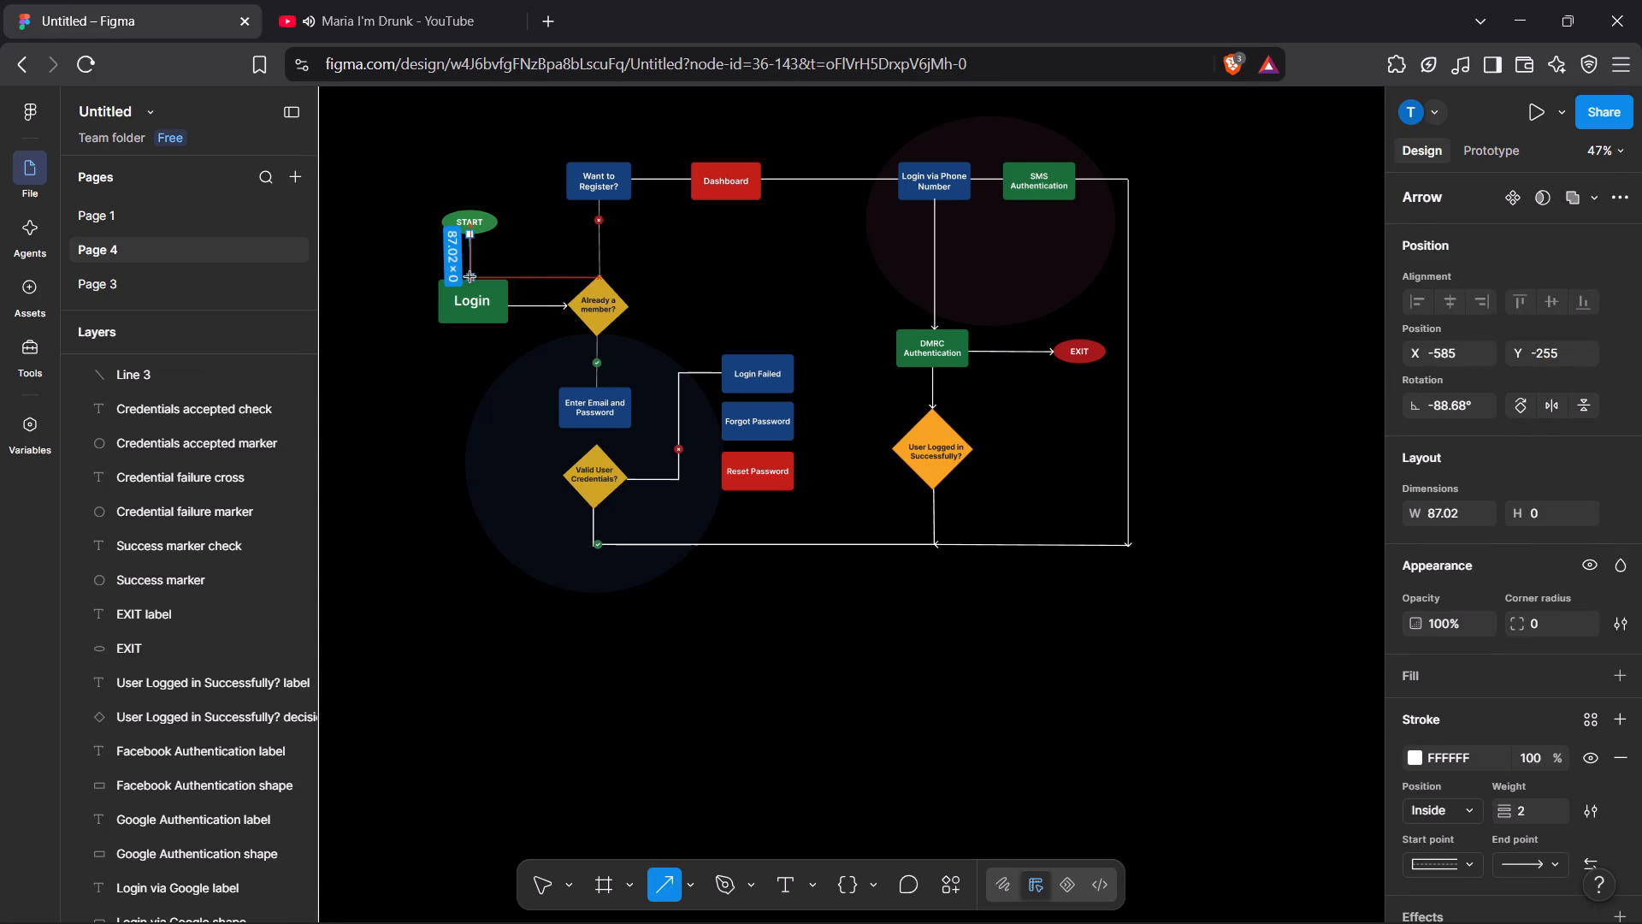
left_click_drag(470, 277, 470, 281)
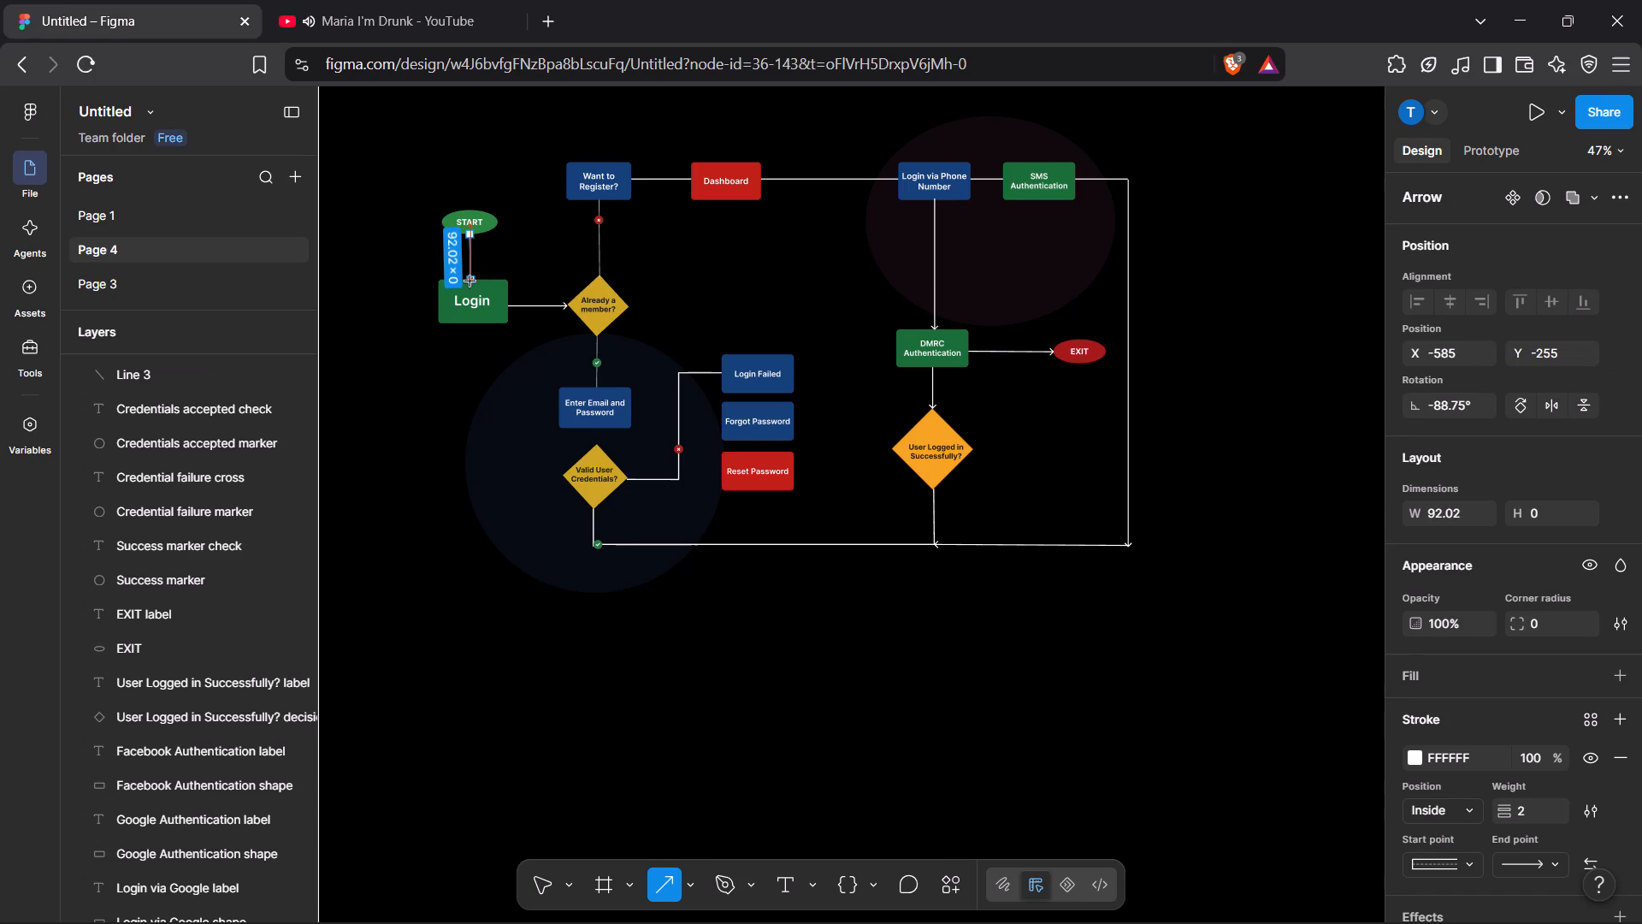
left_click_drag(470, 281, 470, 280)
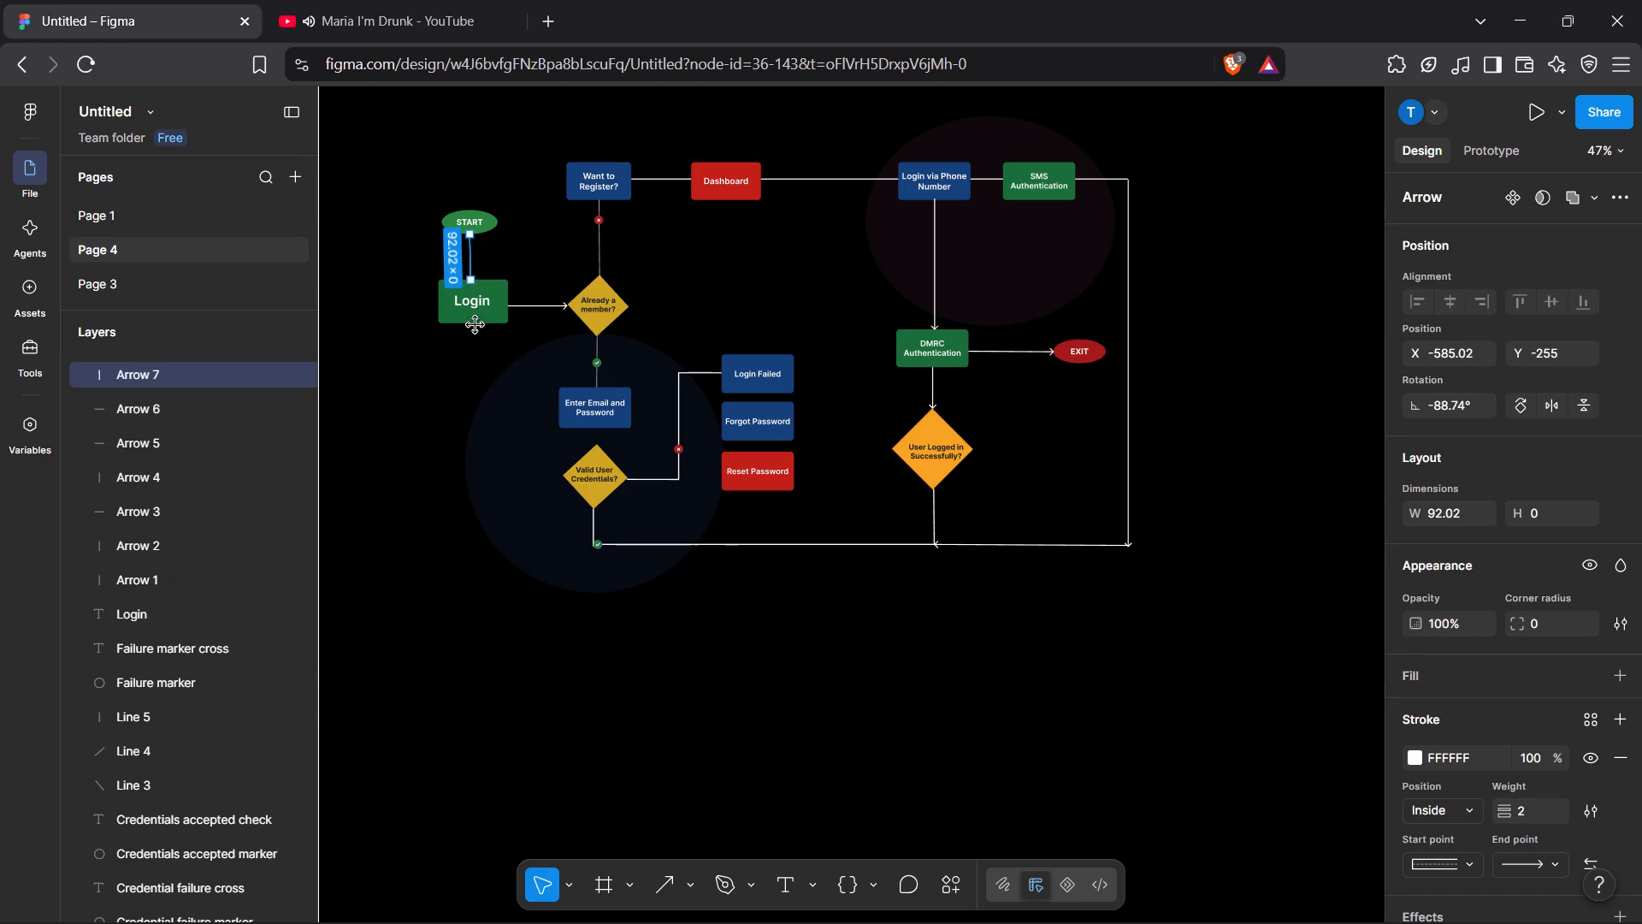
left_click(504, 428)
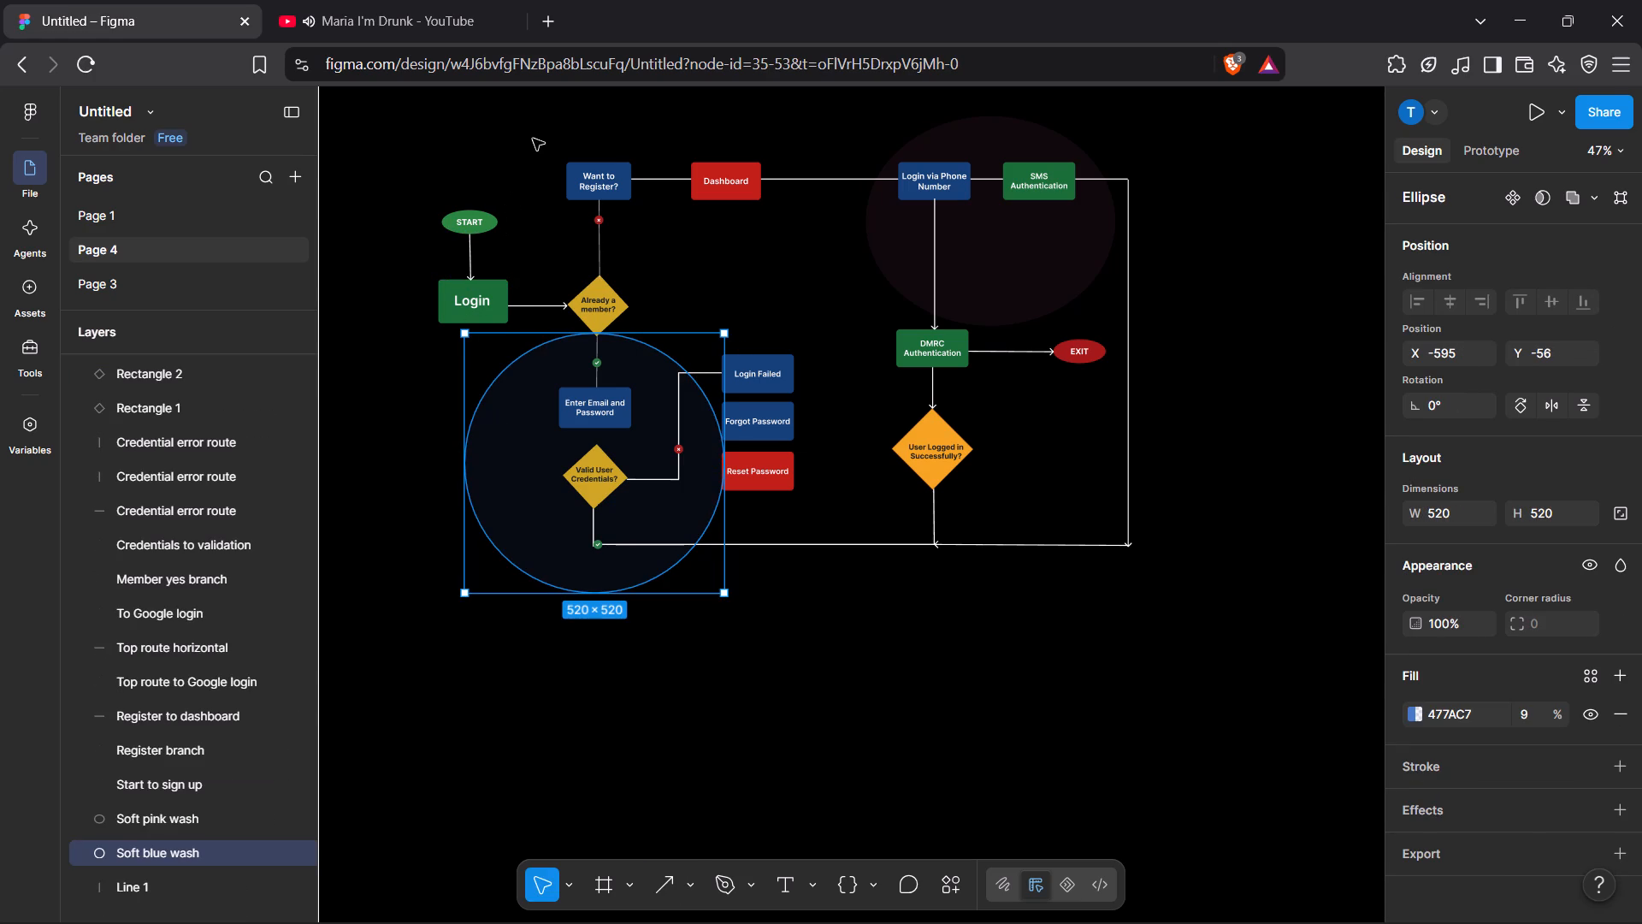
left_click(533, 135)
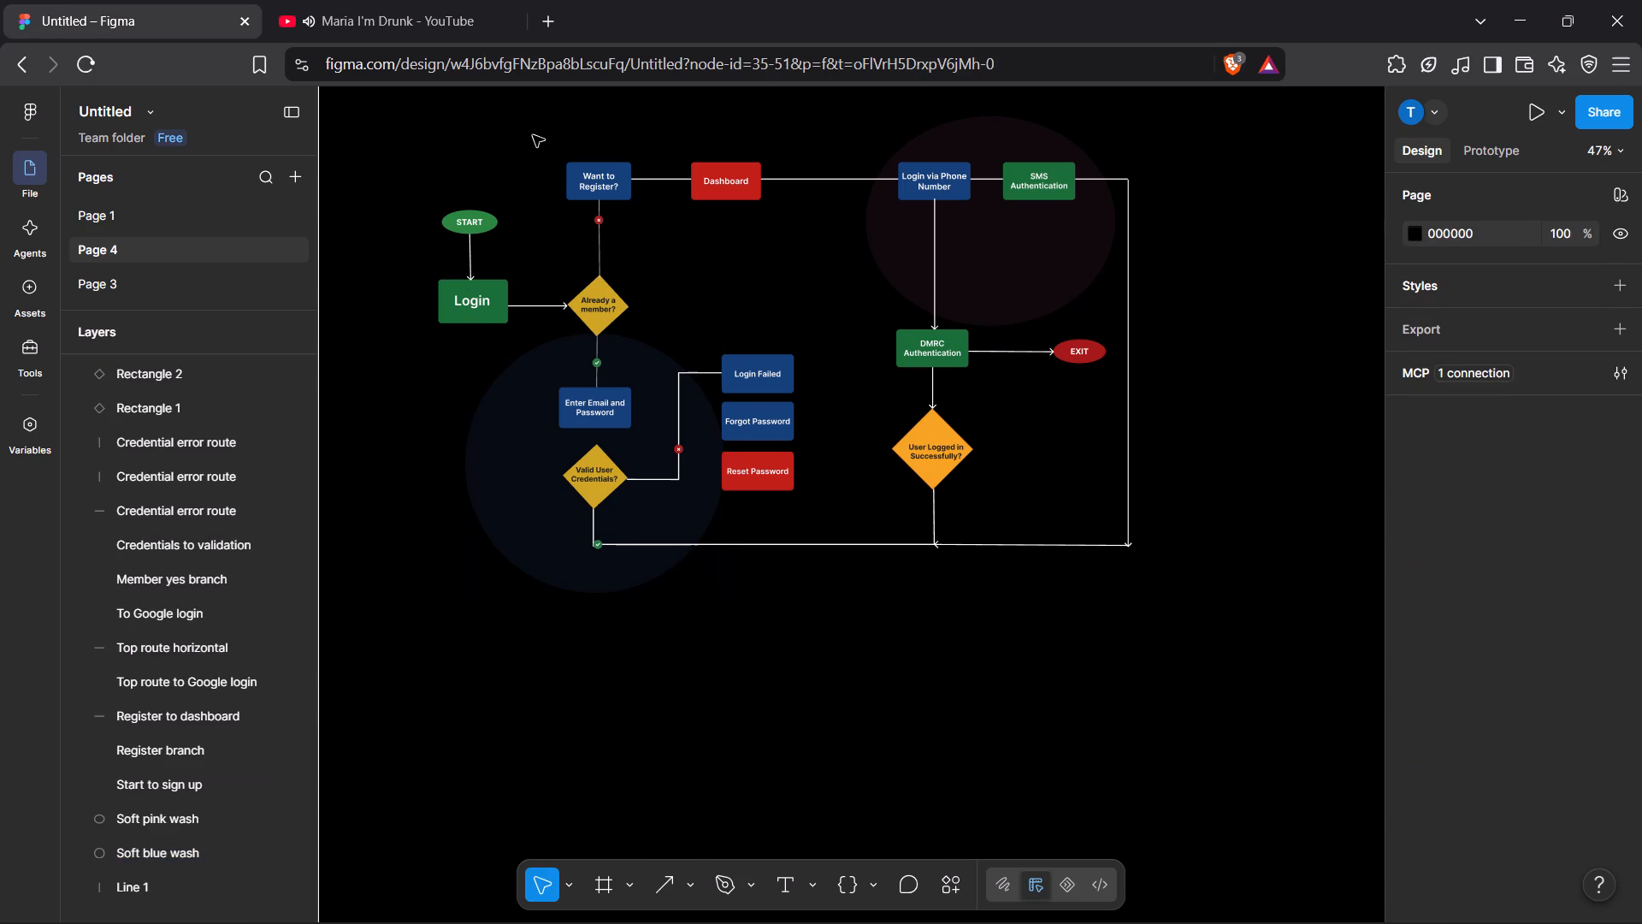
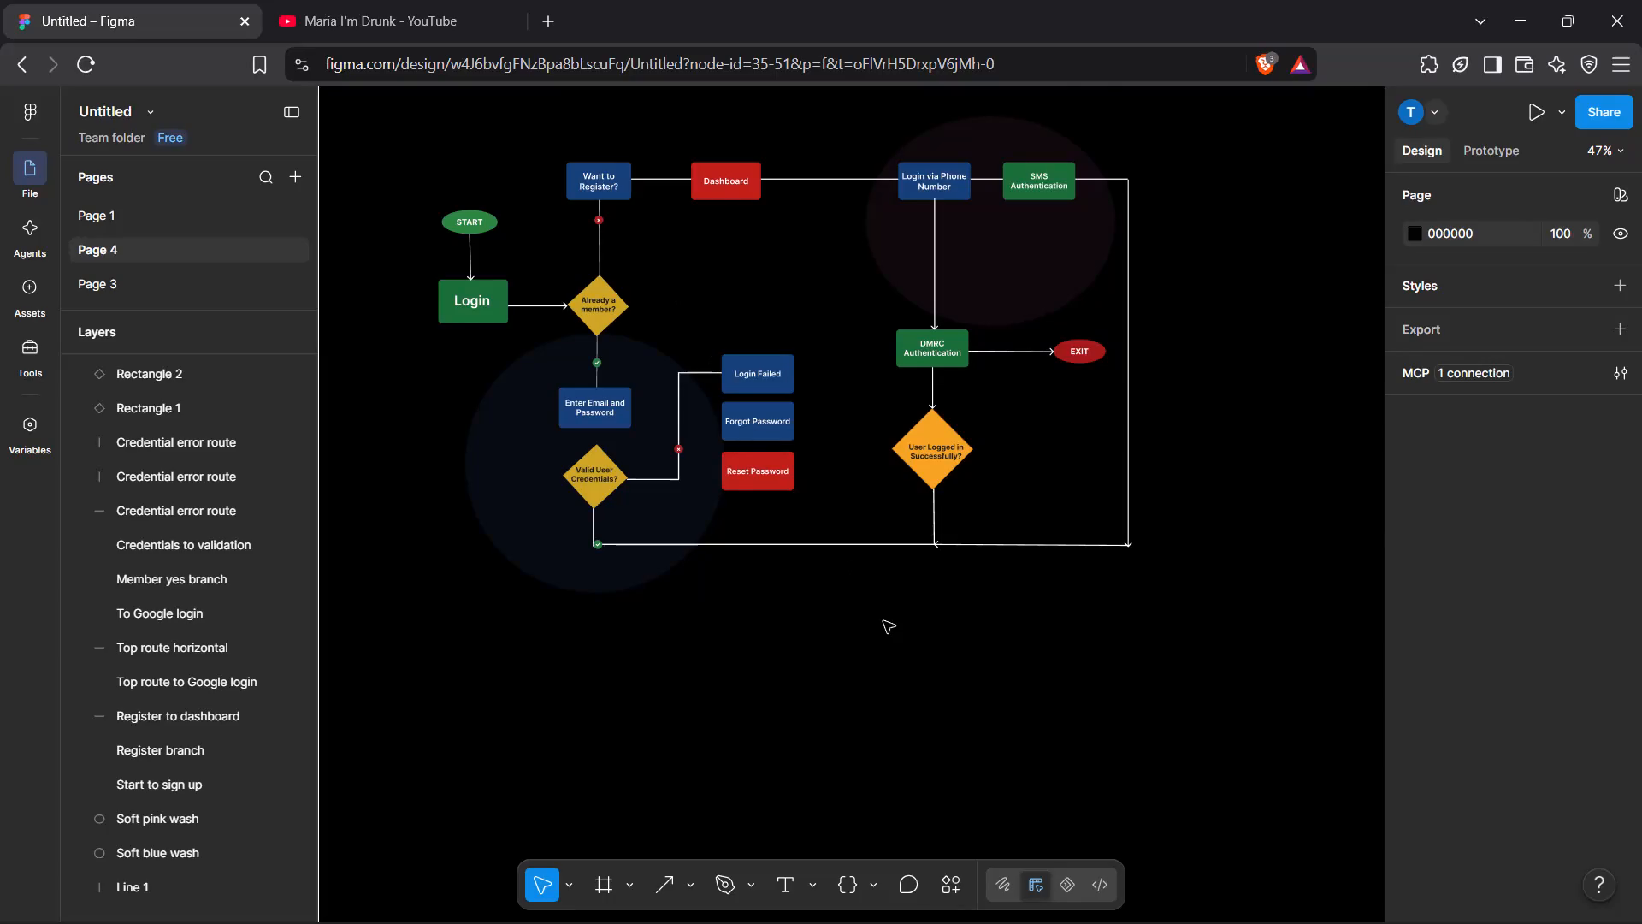
Search the web for DMRC, look over the Delhi Metro Rail Corporation website, and return to the Figma file.
scroll(883, 621, "down", 5)
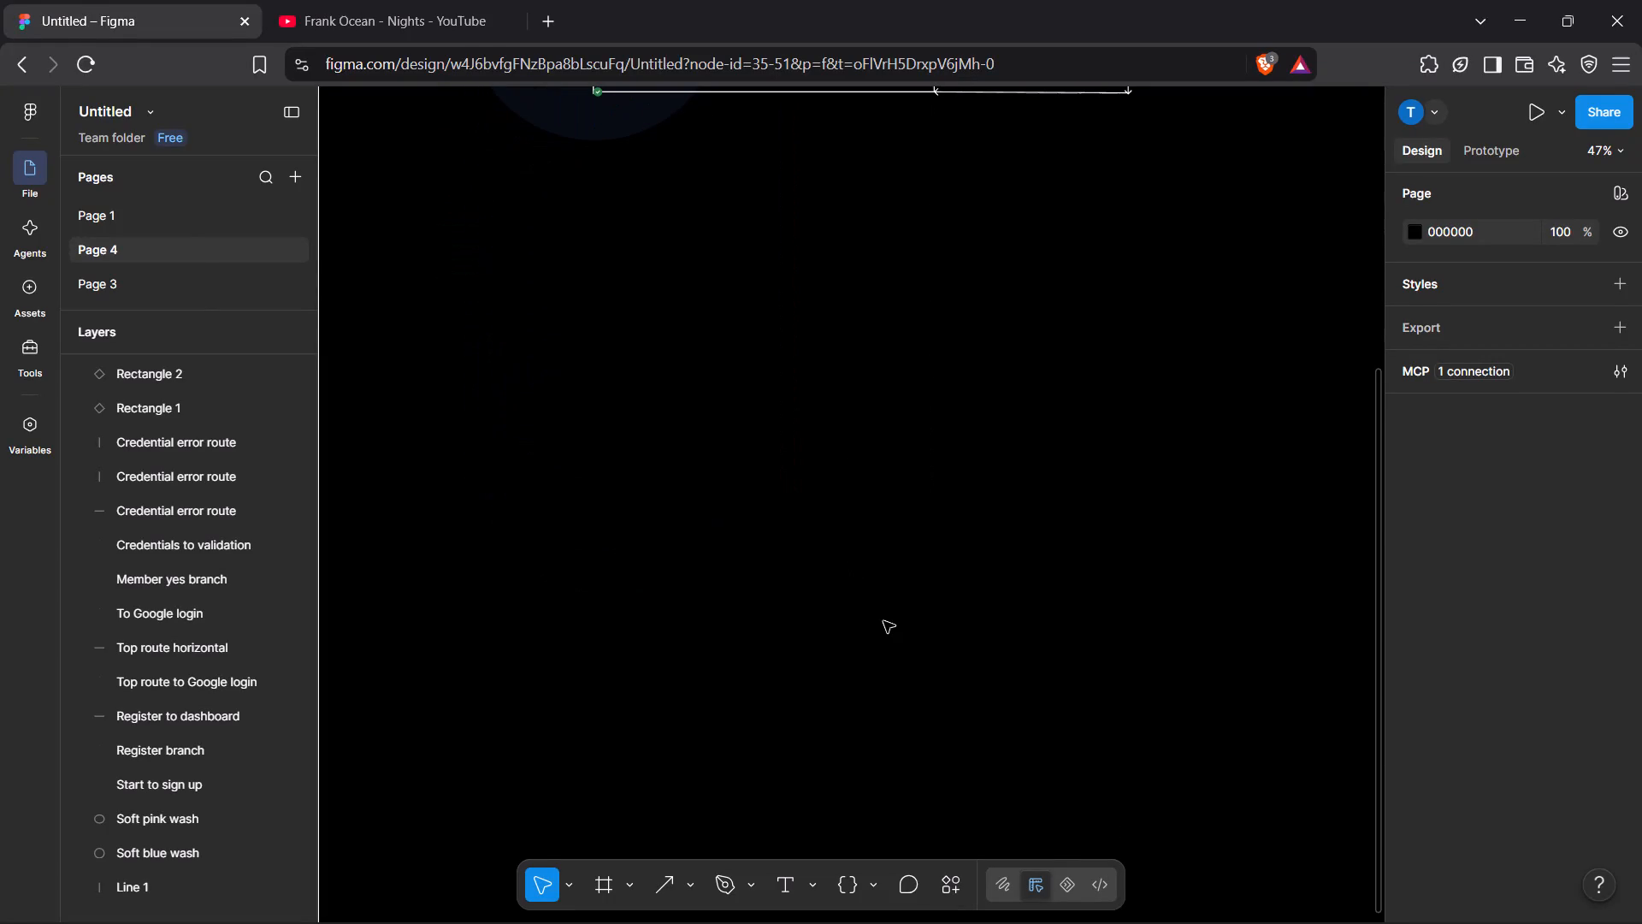
left_click(536, 1)
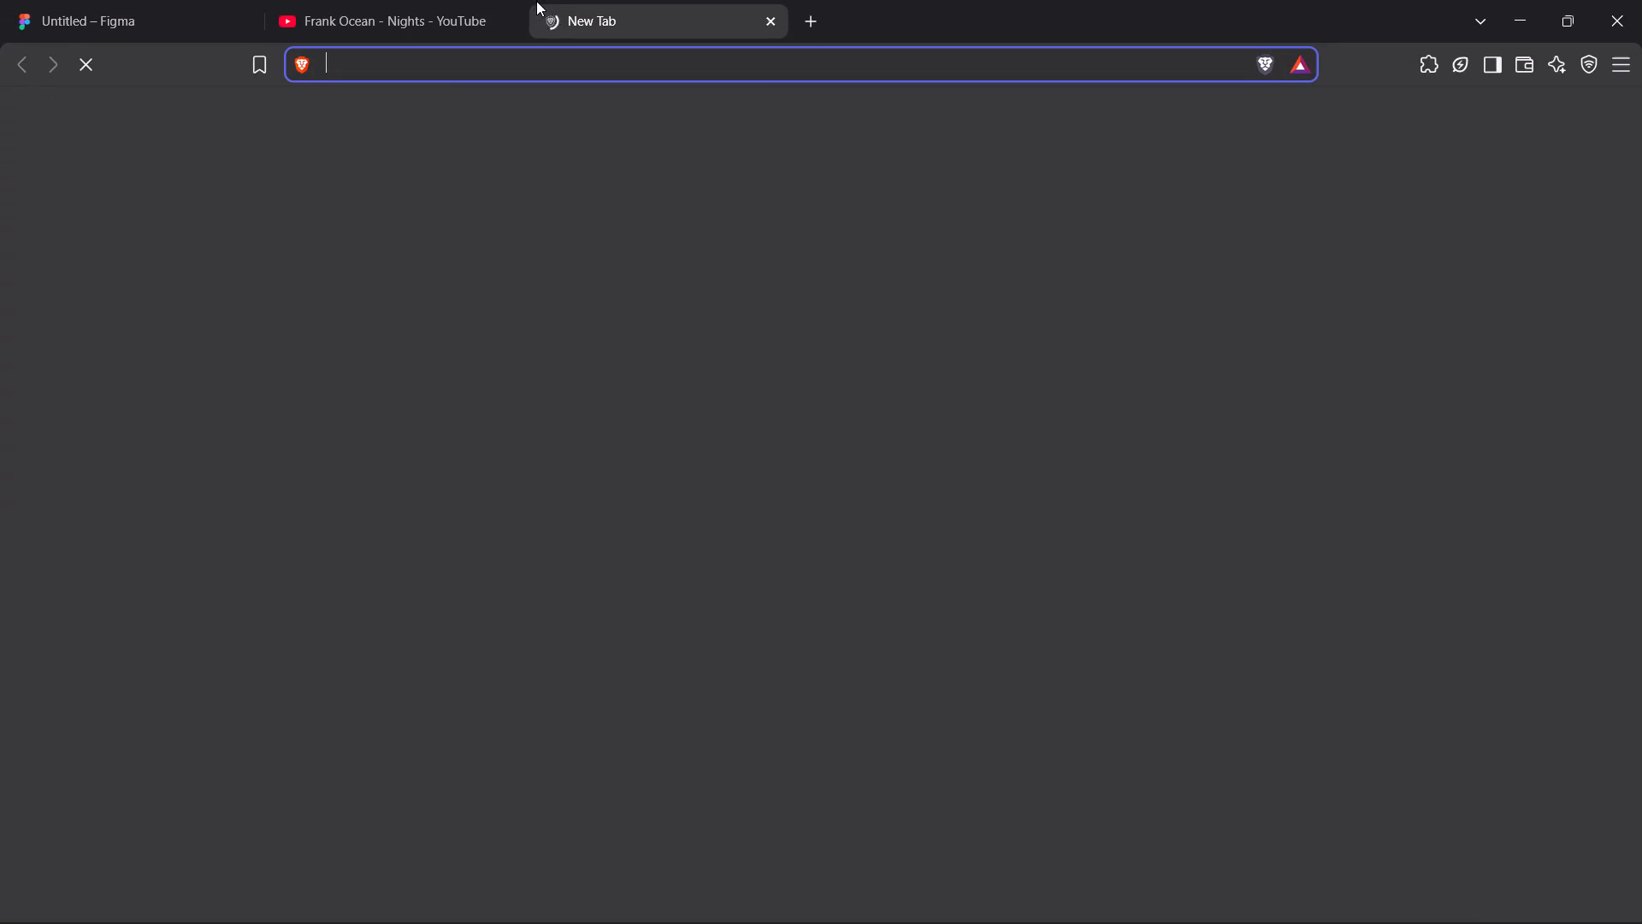
type("DMRC")
key("Return")
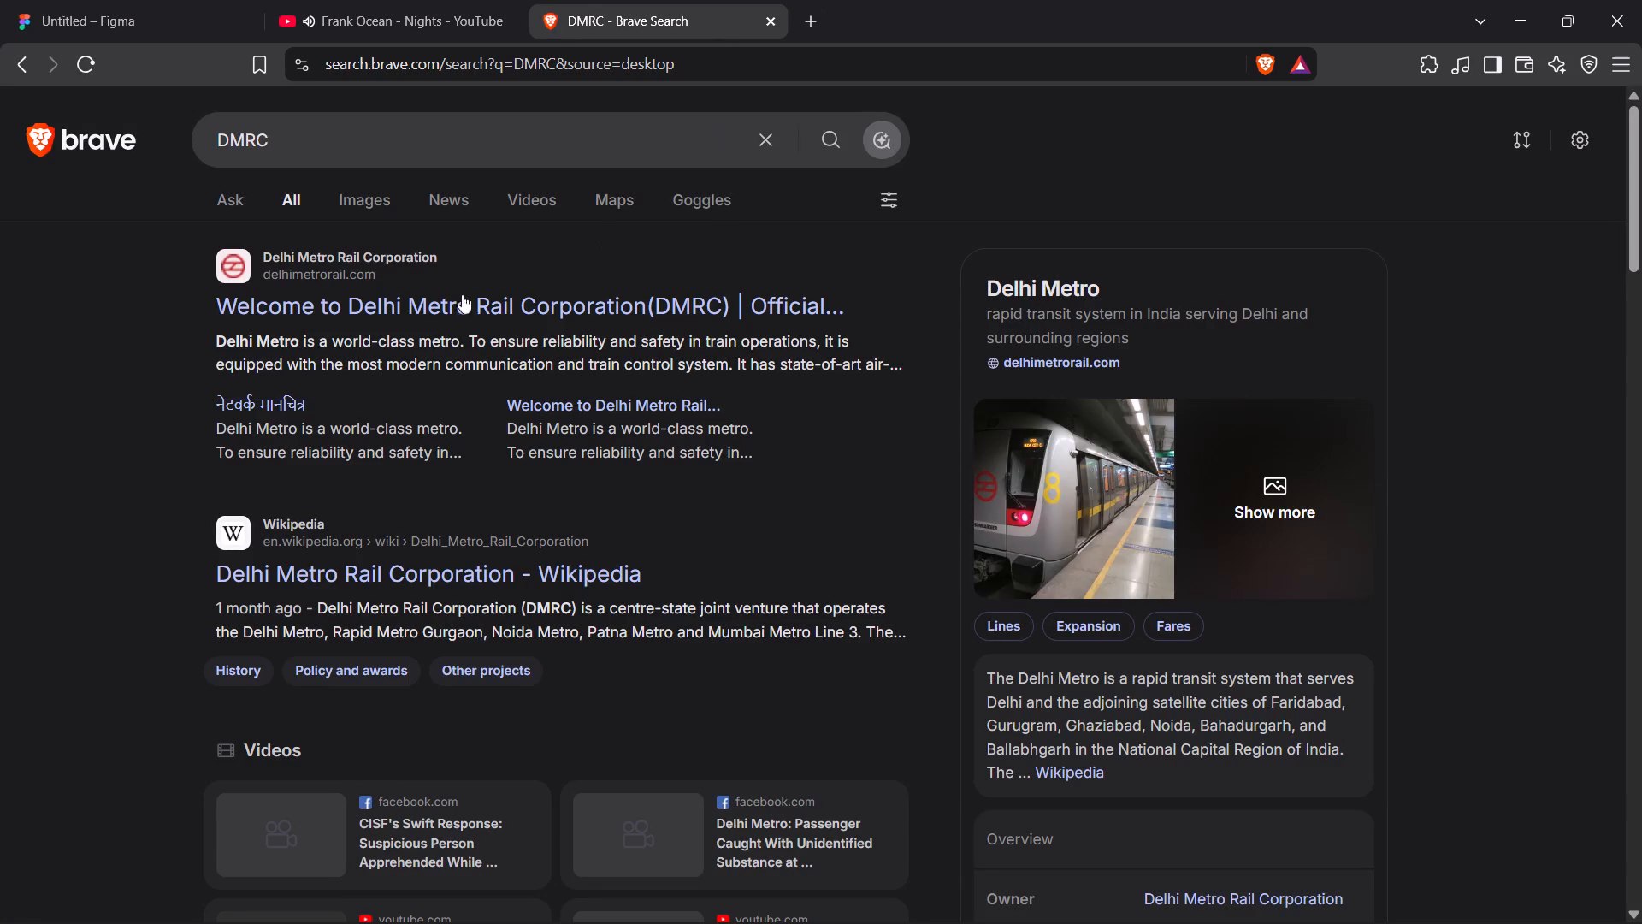
left_click(432, 305)
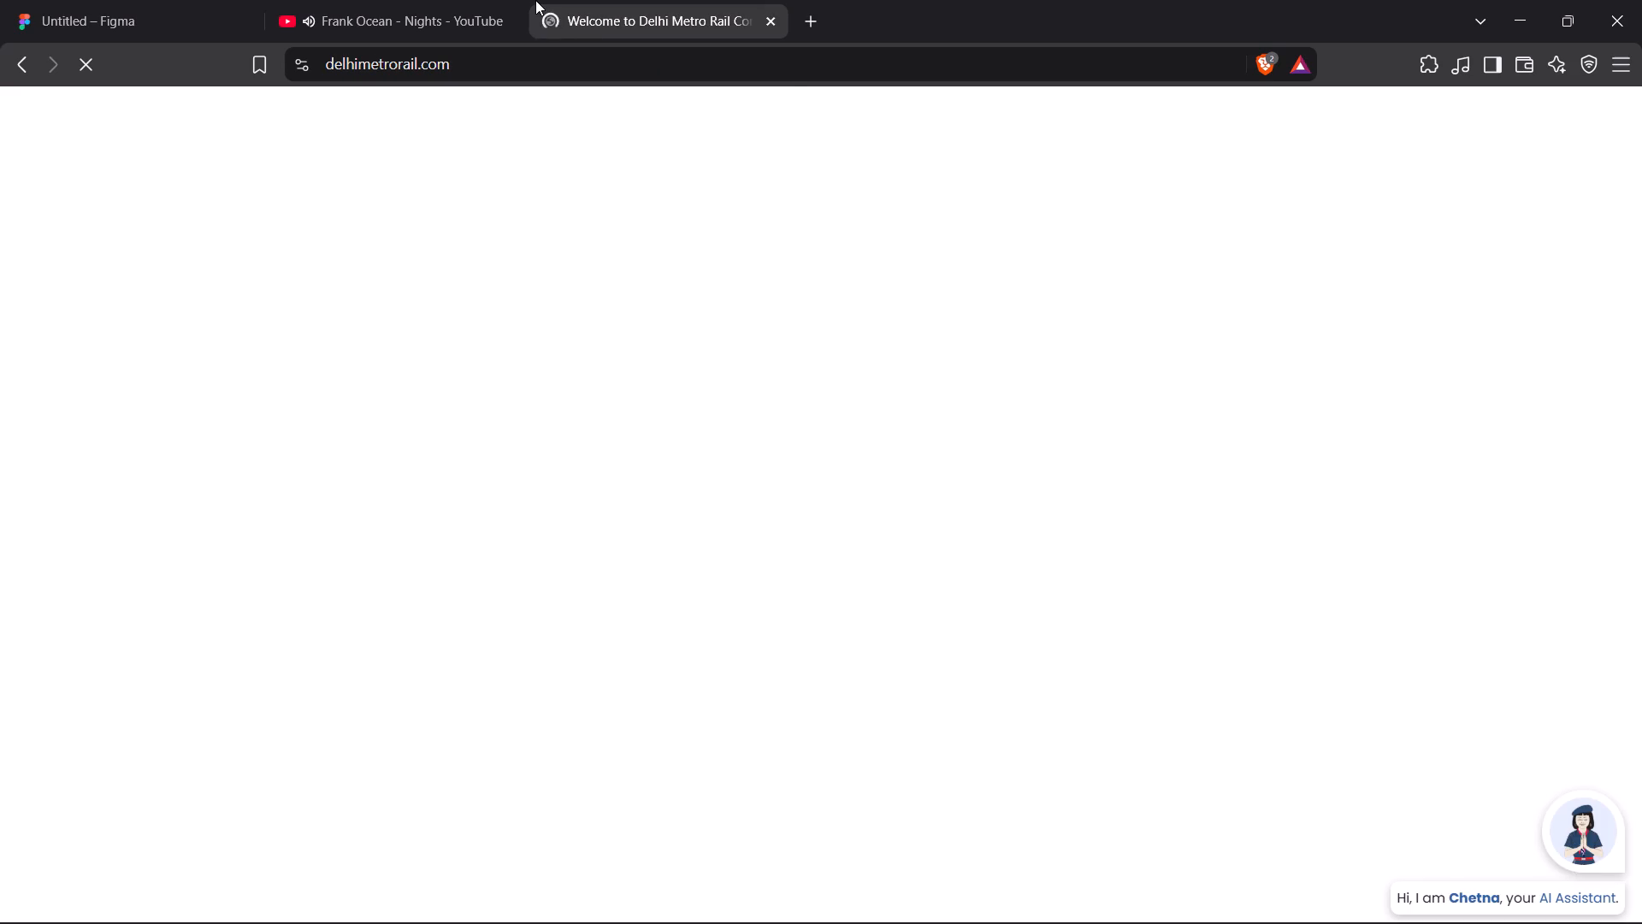
left_click(460, 0)
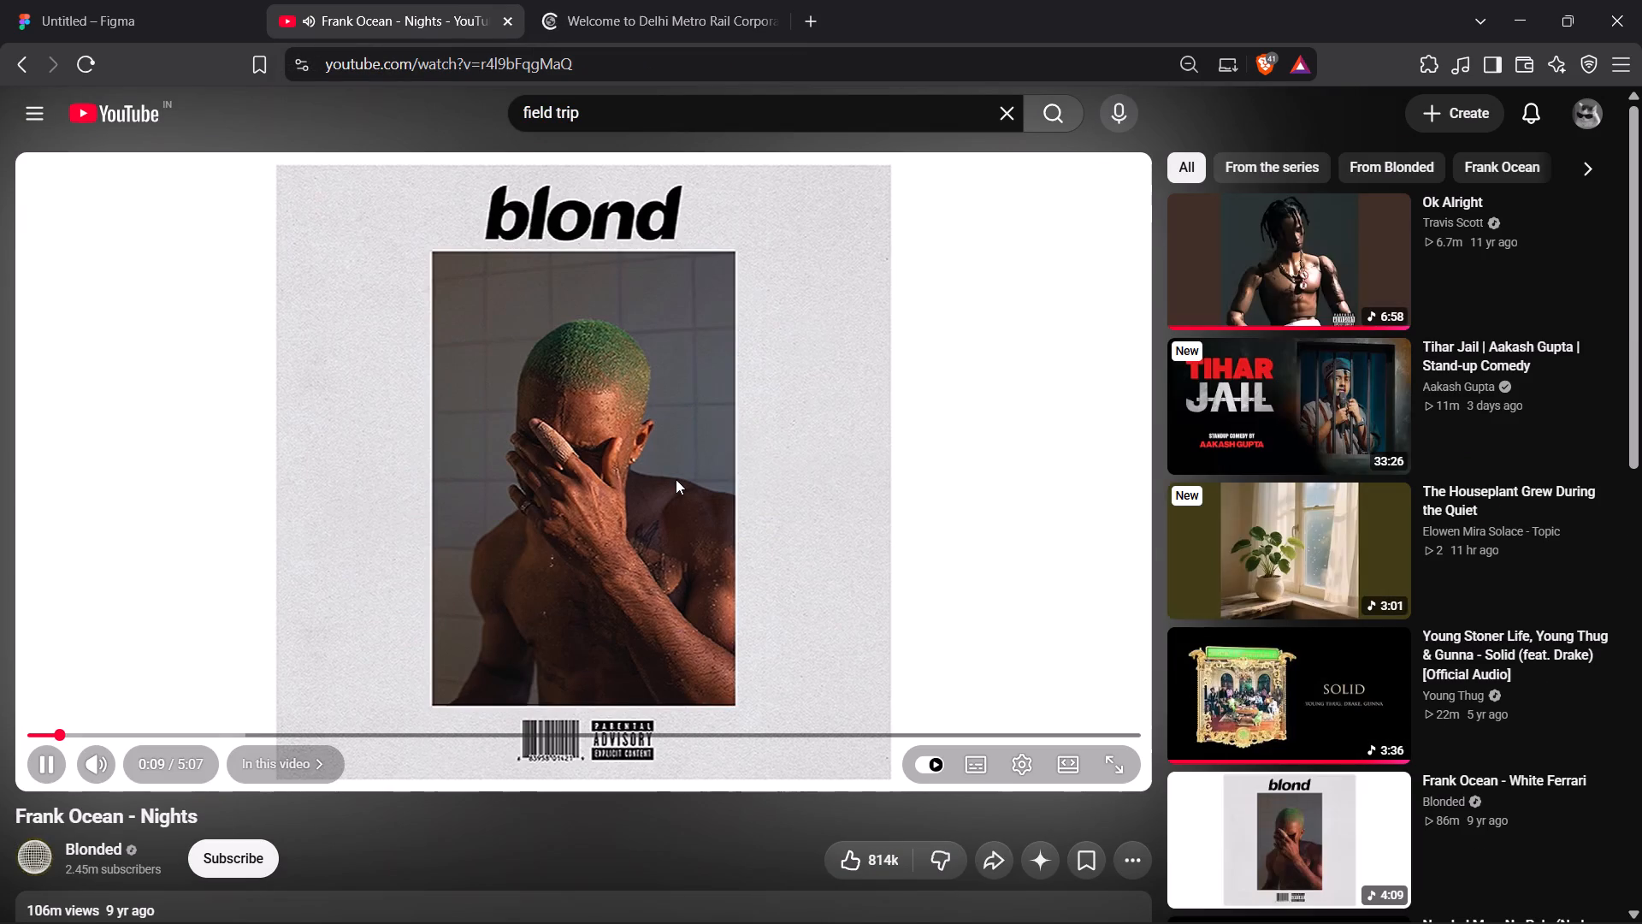
left_click(667, 0)
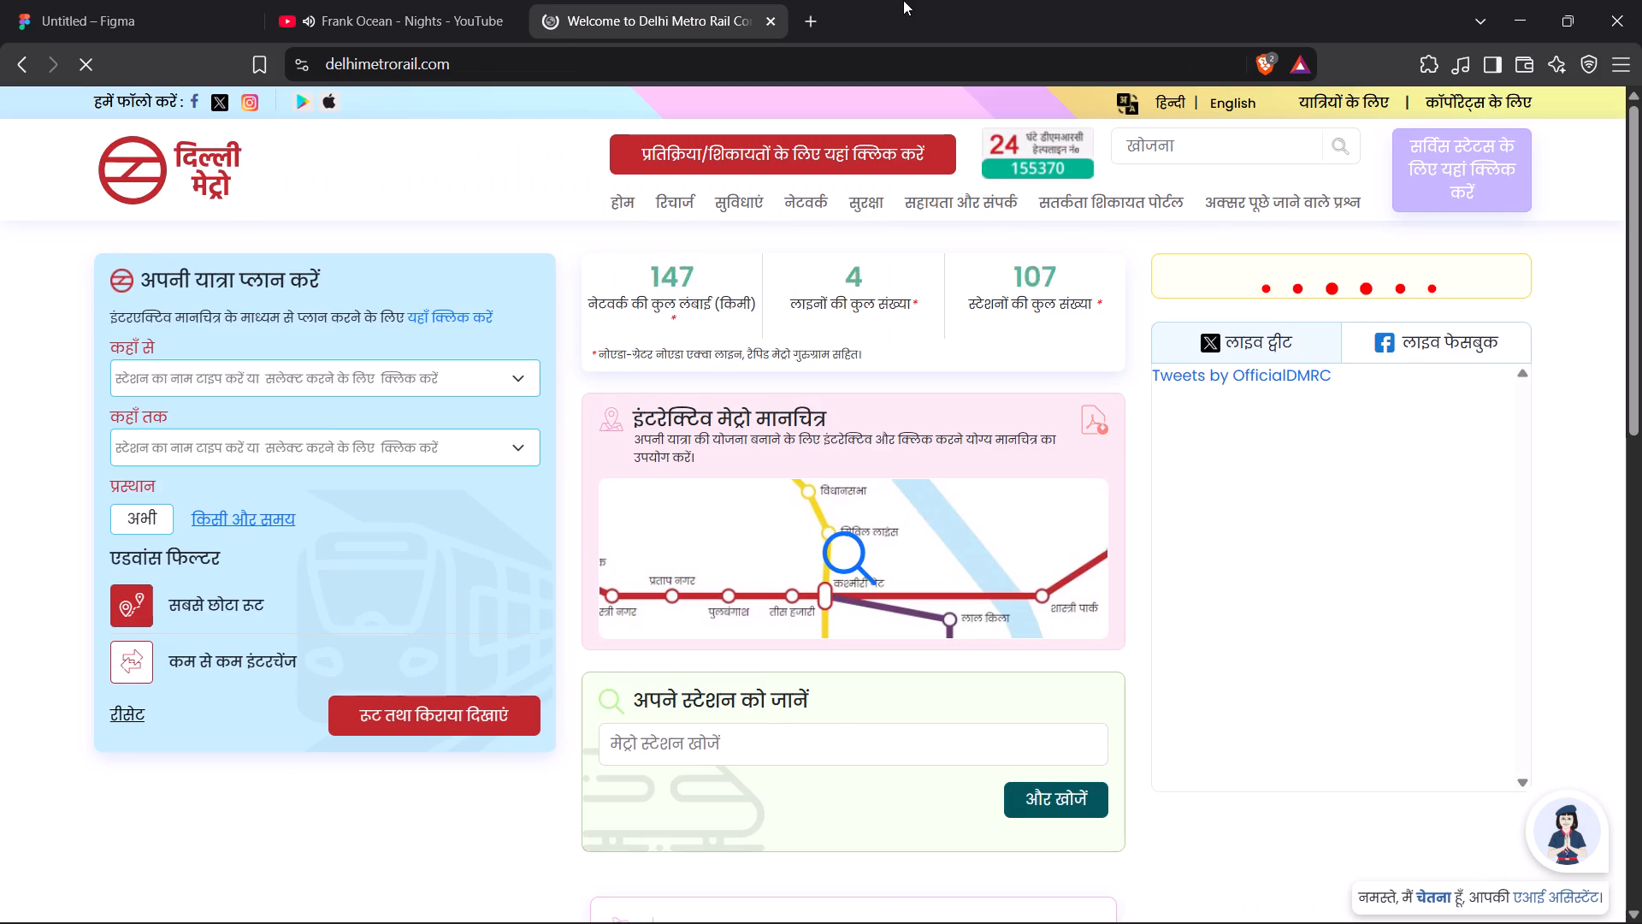
left_click(1268, 271)
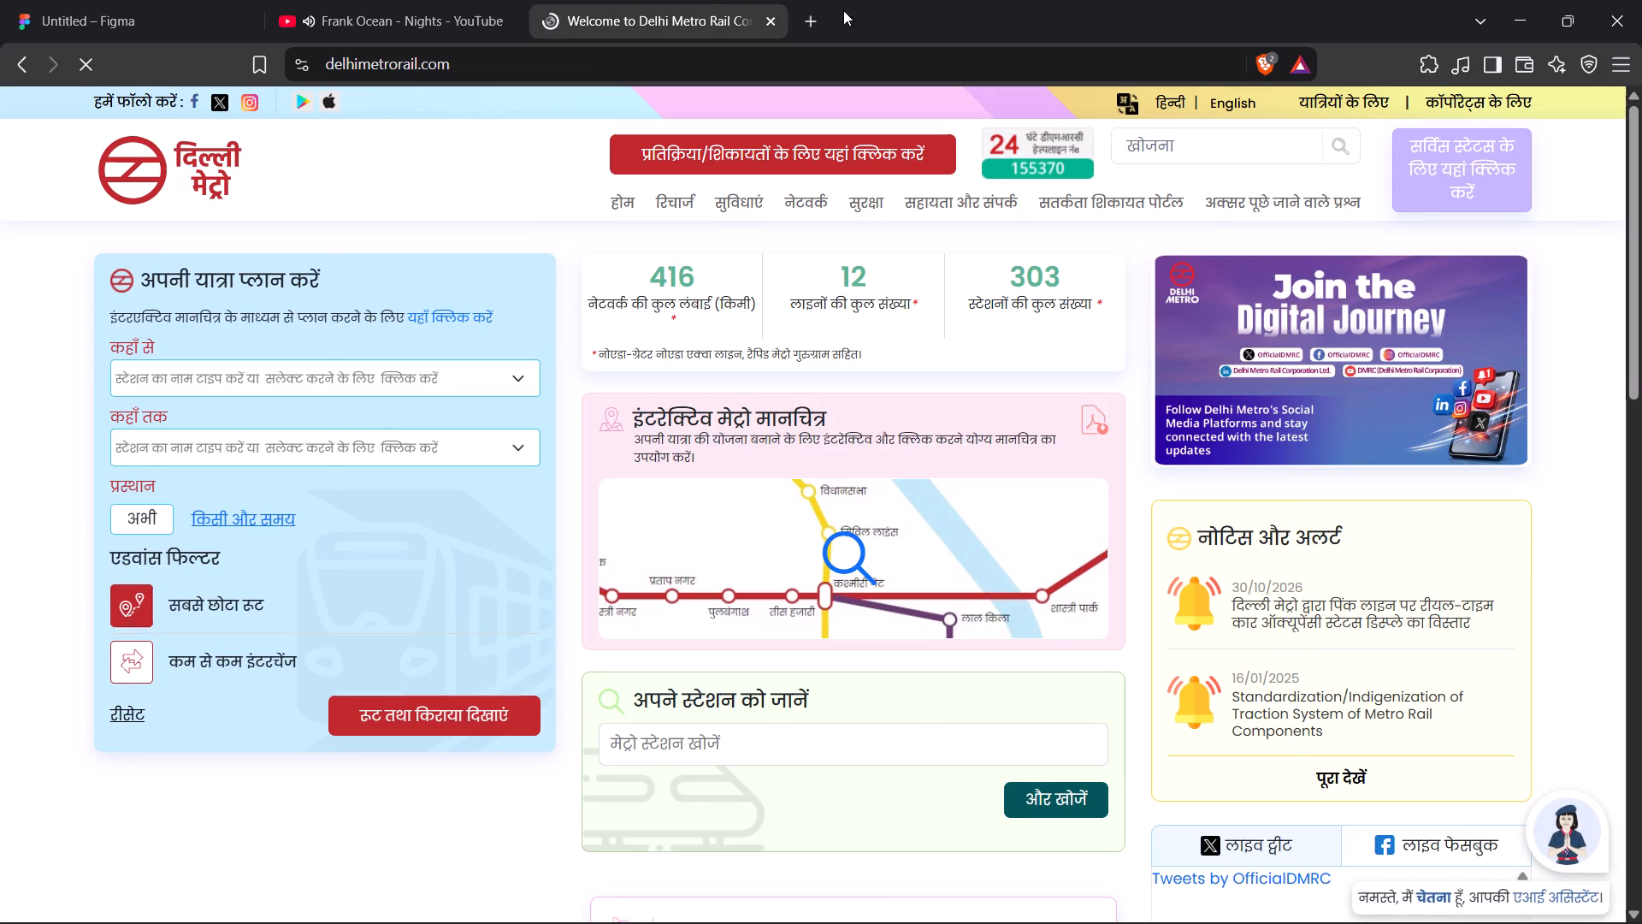
left_click(769, 18)
left_click(195, 0)
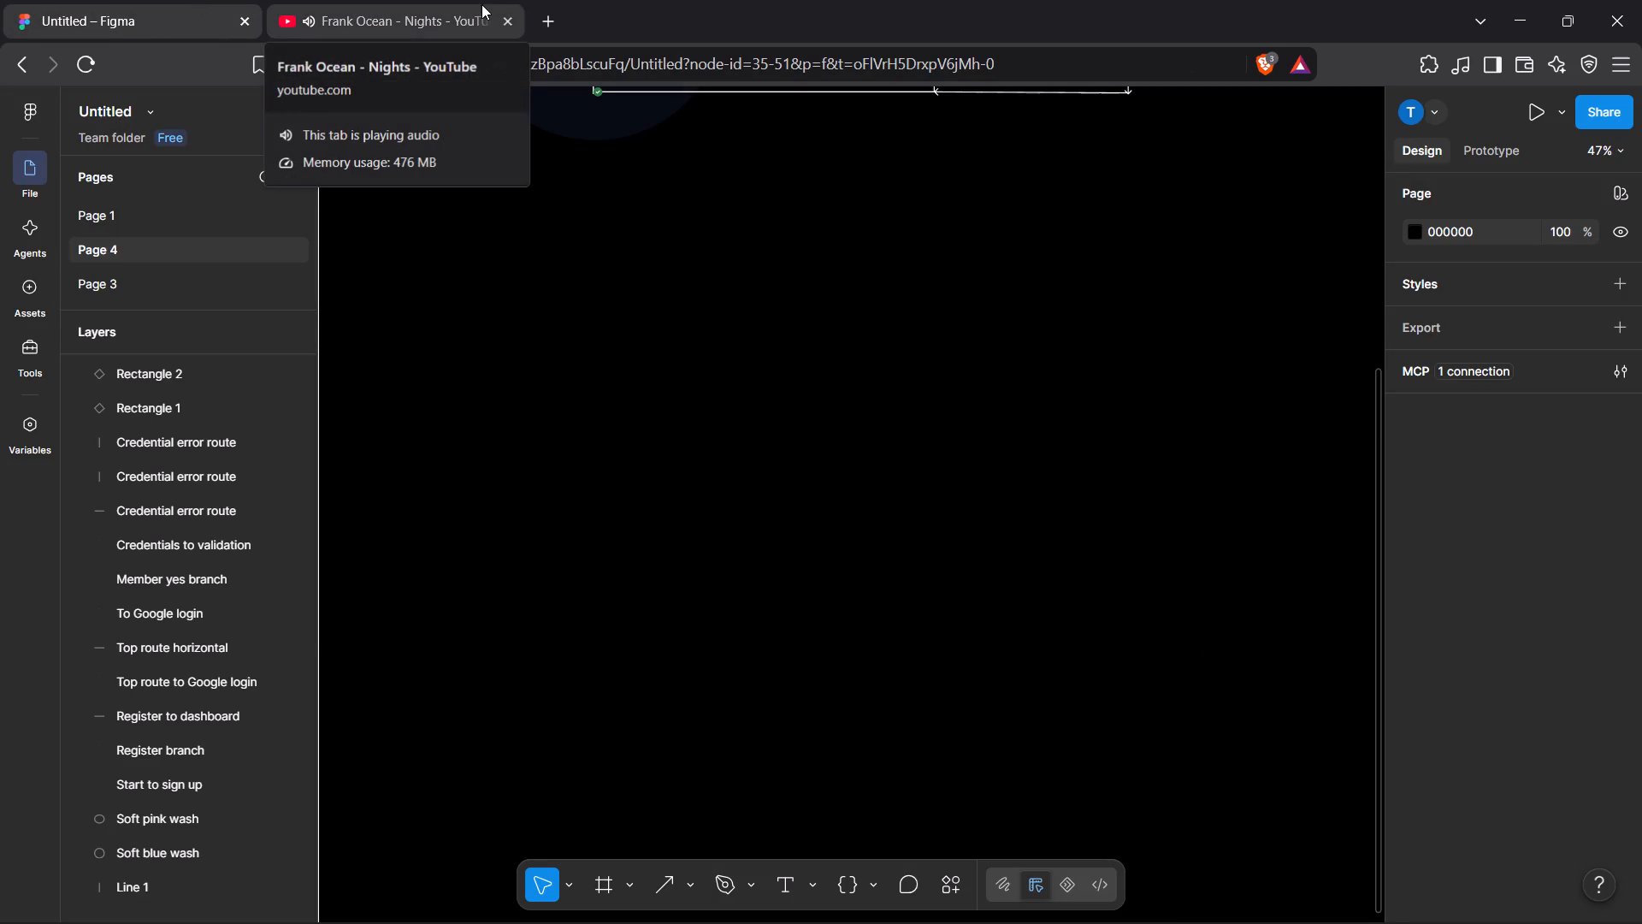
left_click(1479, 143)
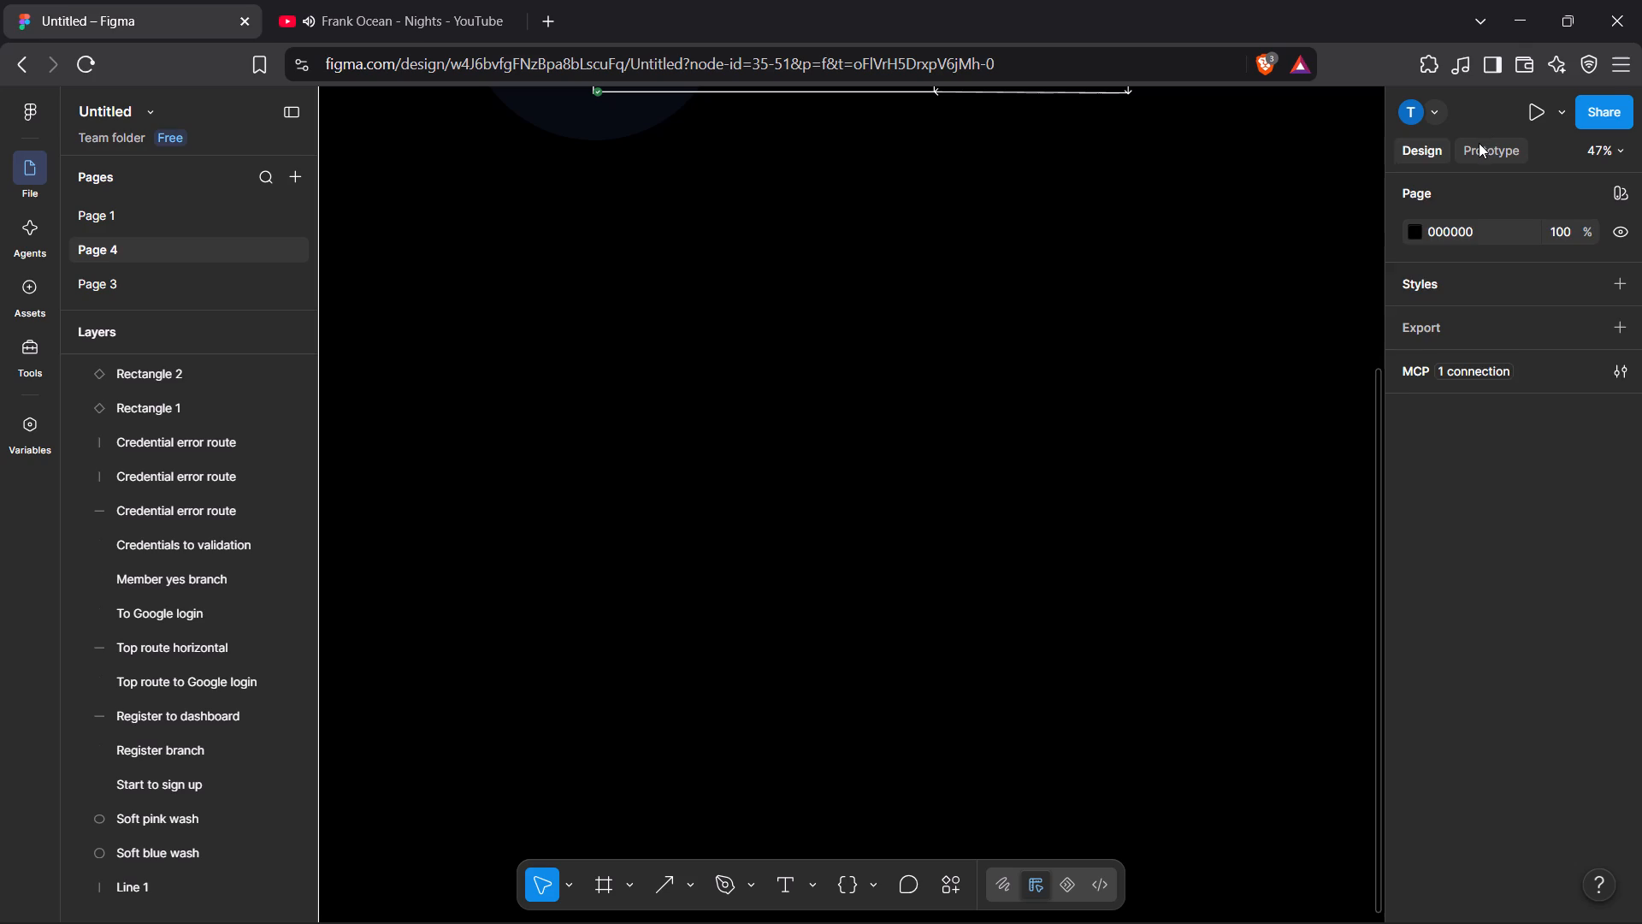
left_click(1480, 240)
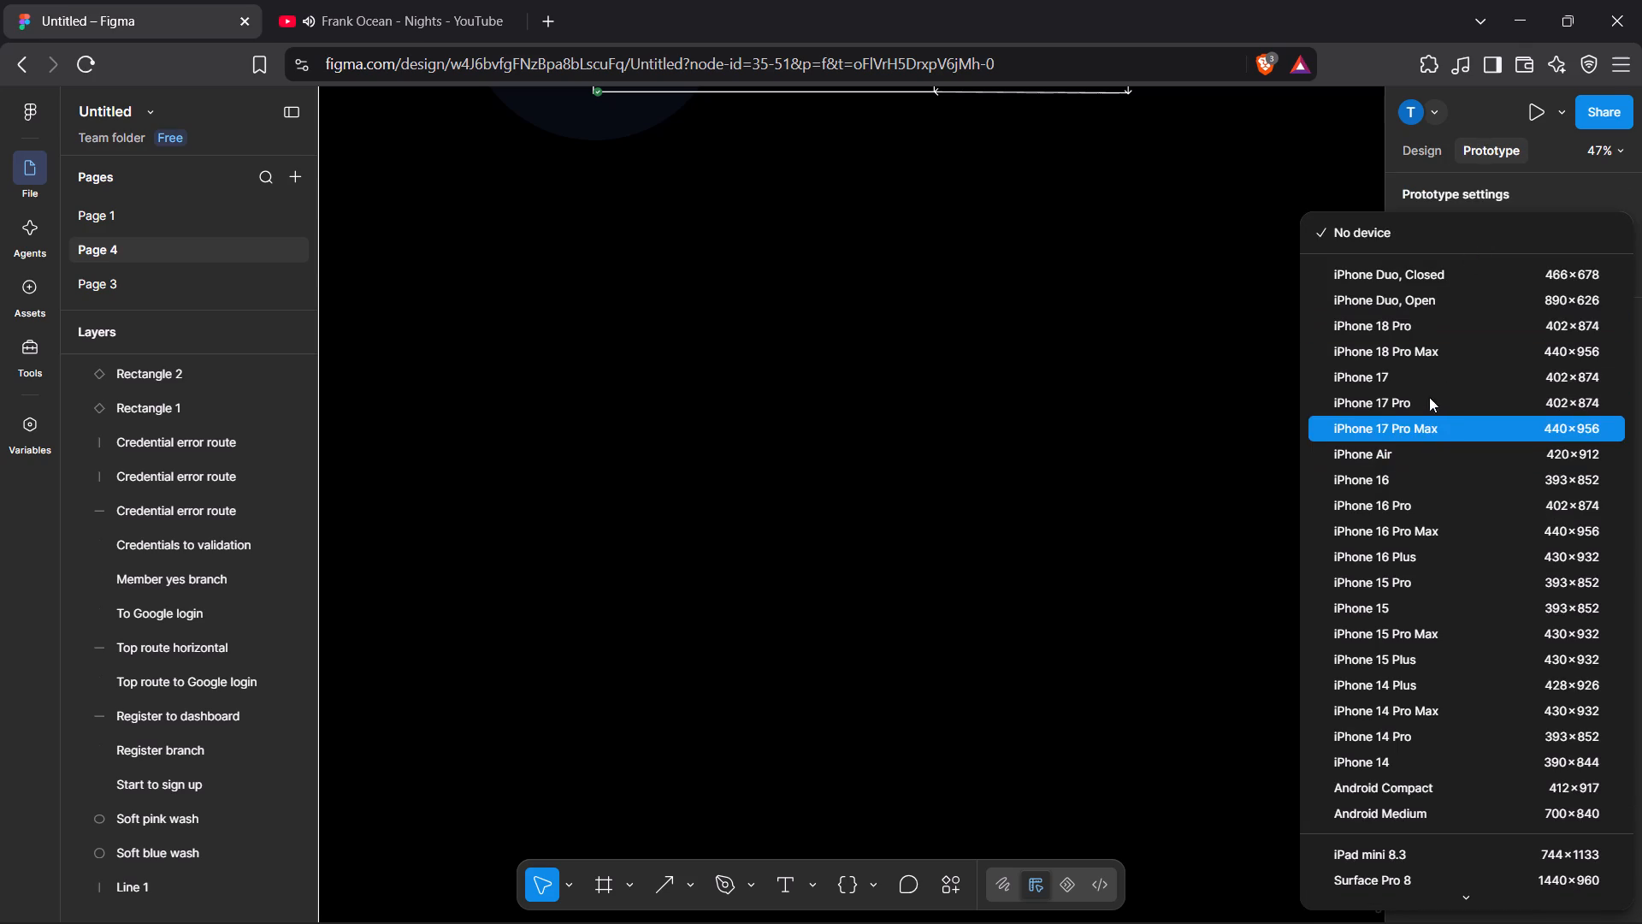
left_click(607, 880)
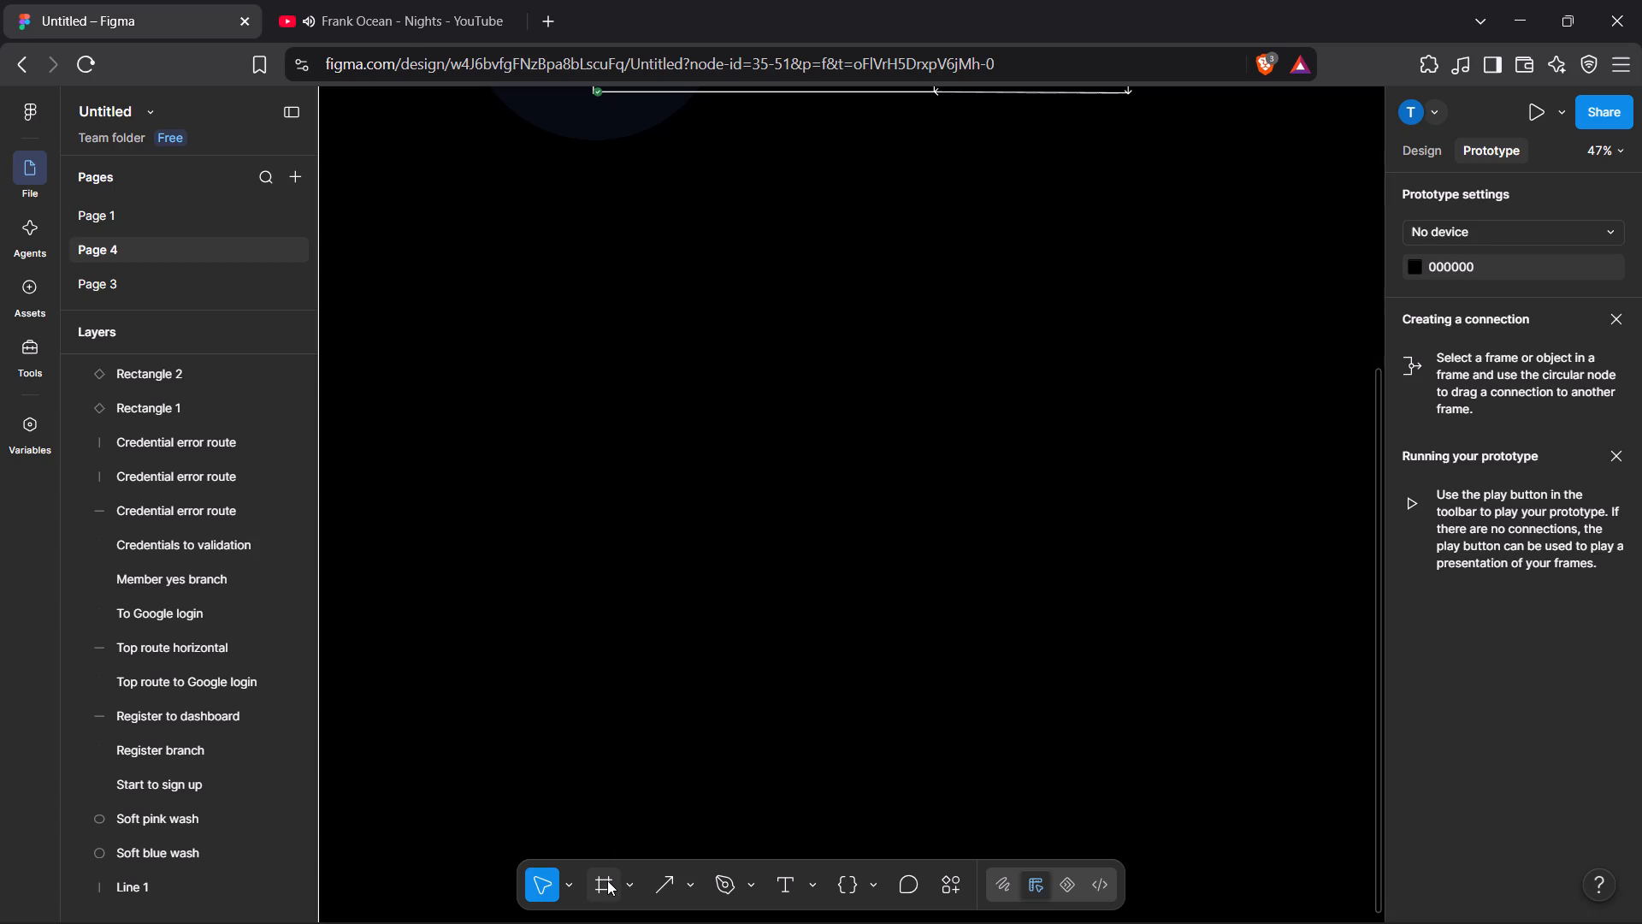
Draw a frame about 1054 × 1249 below the login flowchart, ending in line with the flowchart's outer vertical connector.
scroll(805, 541, "up", 1)
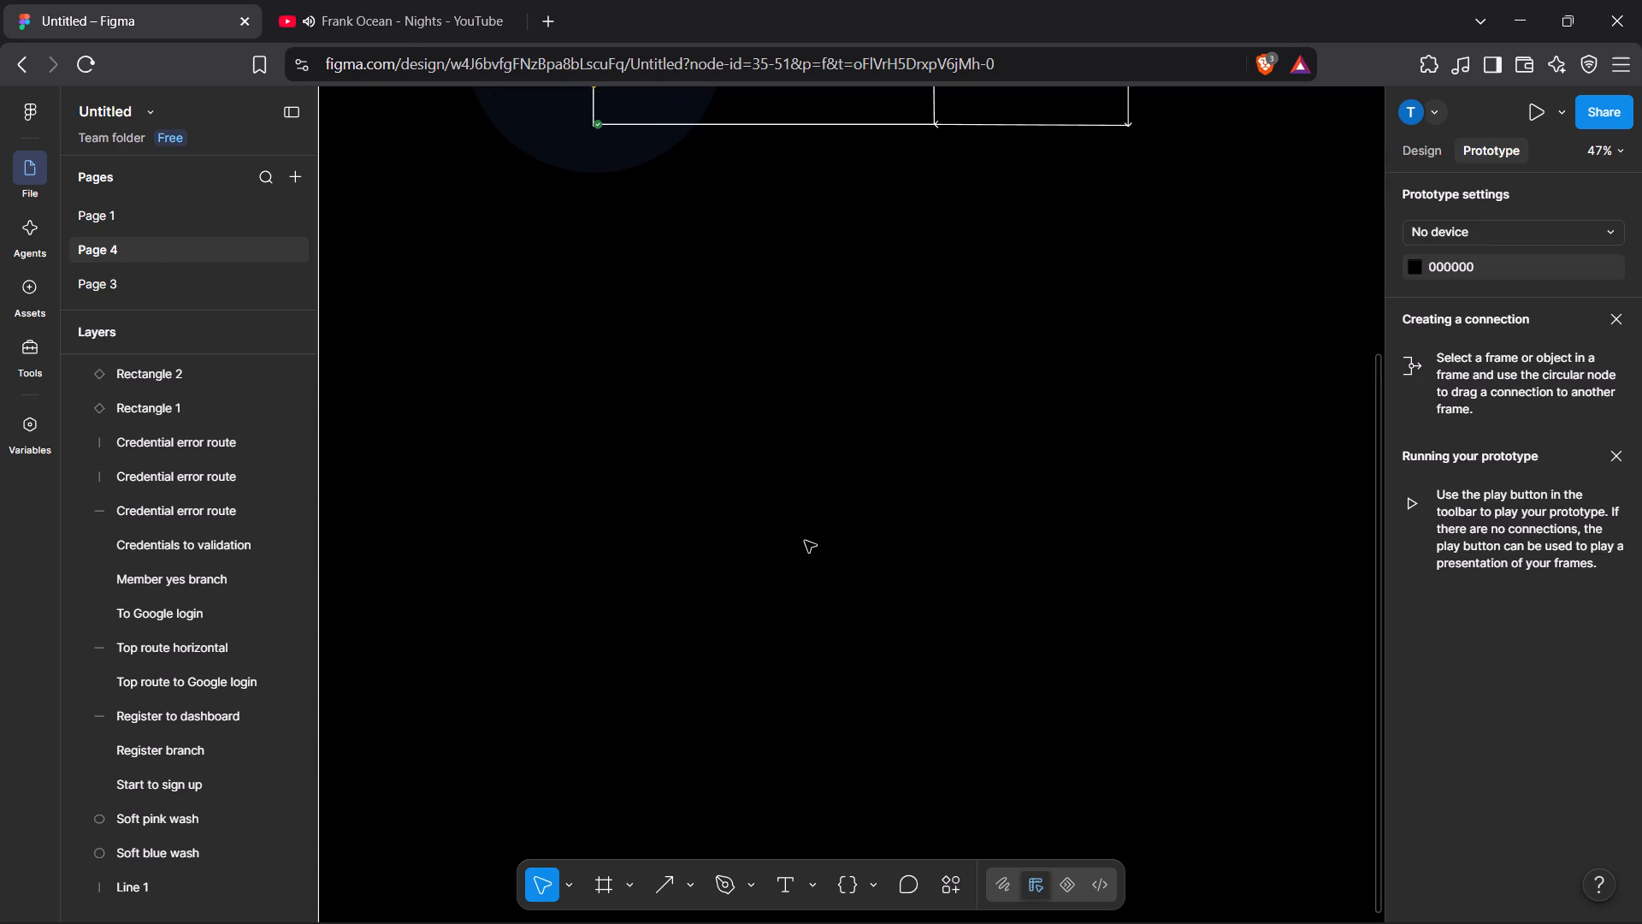
left_click(600, 895)
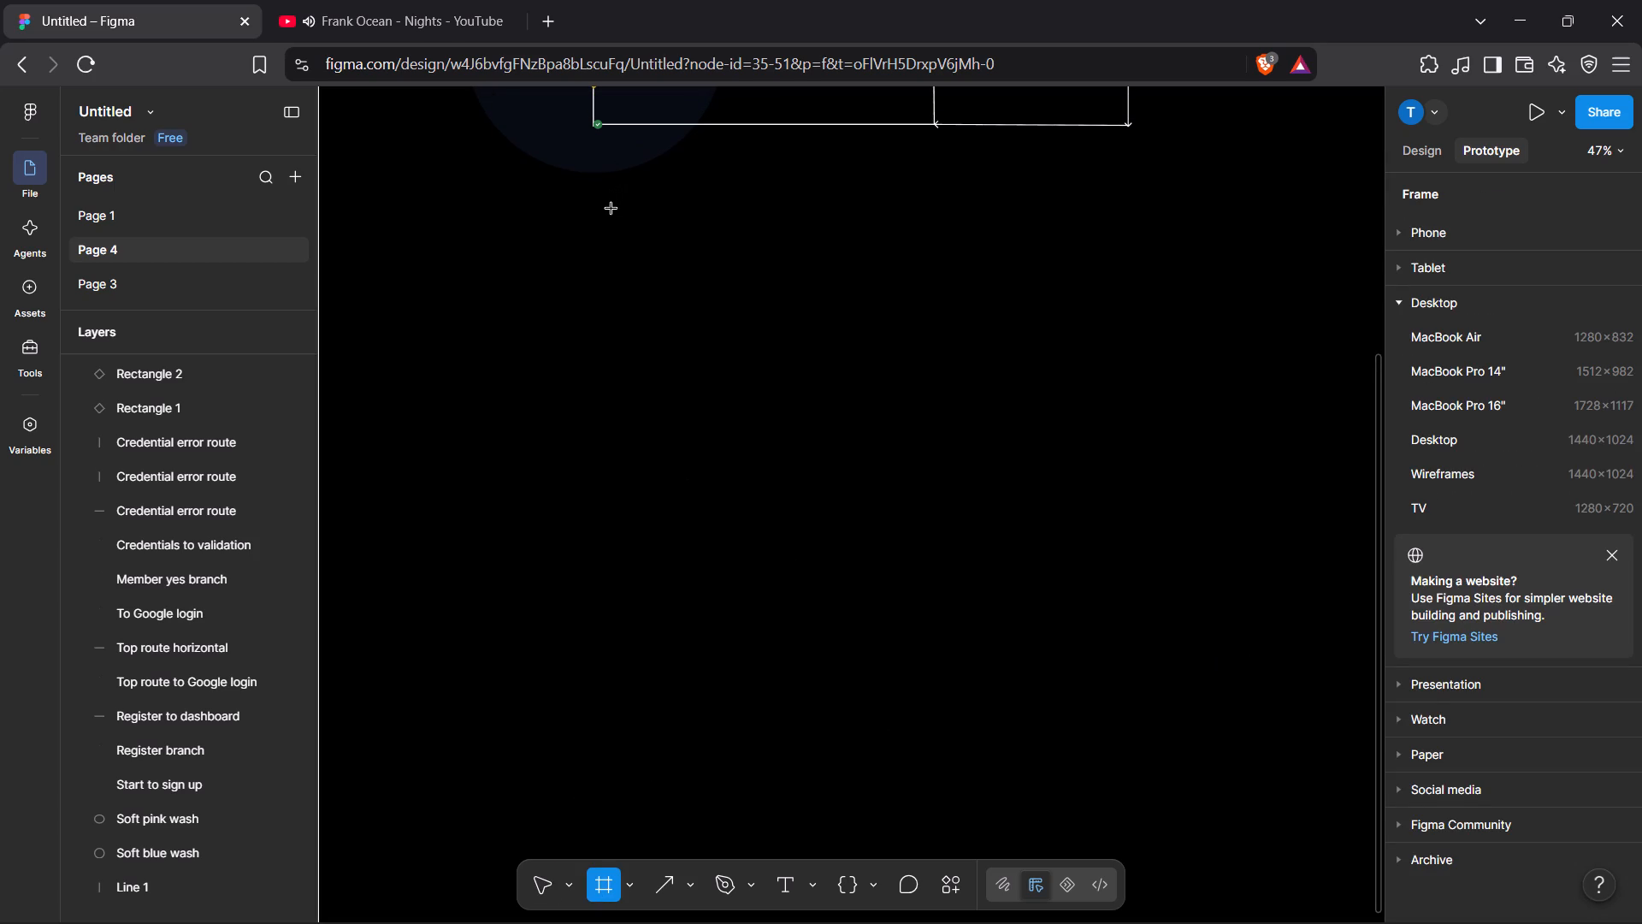
left_click_drag(603, 213, 650, 246)
left_click_drag(650, 246, 1155, 811)
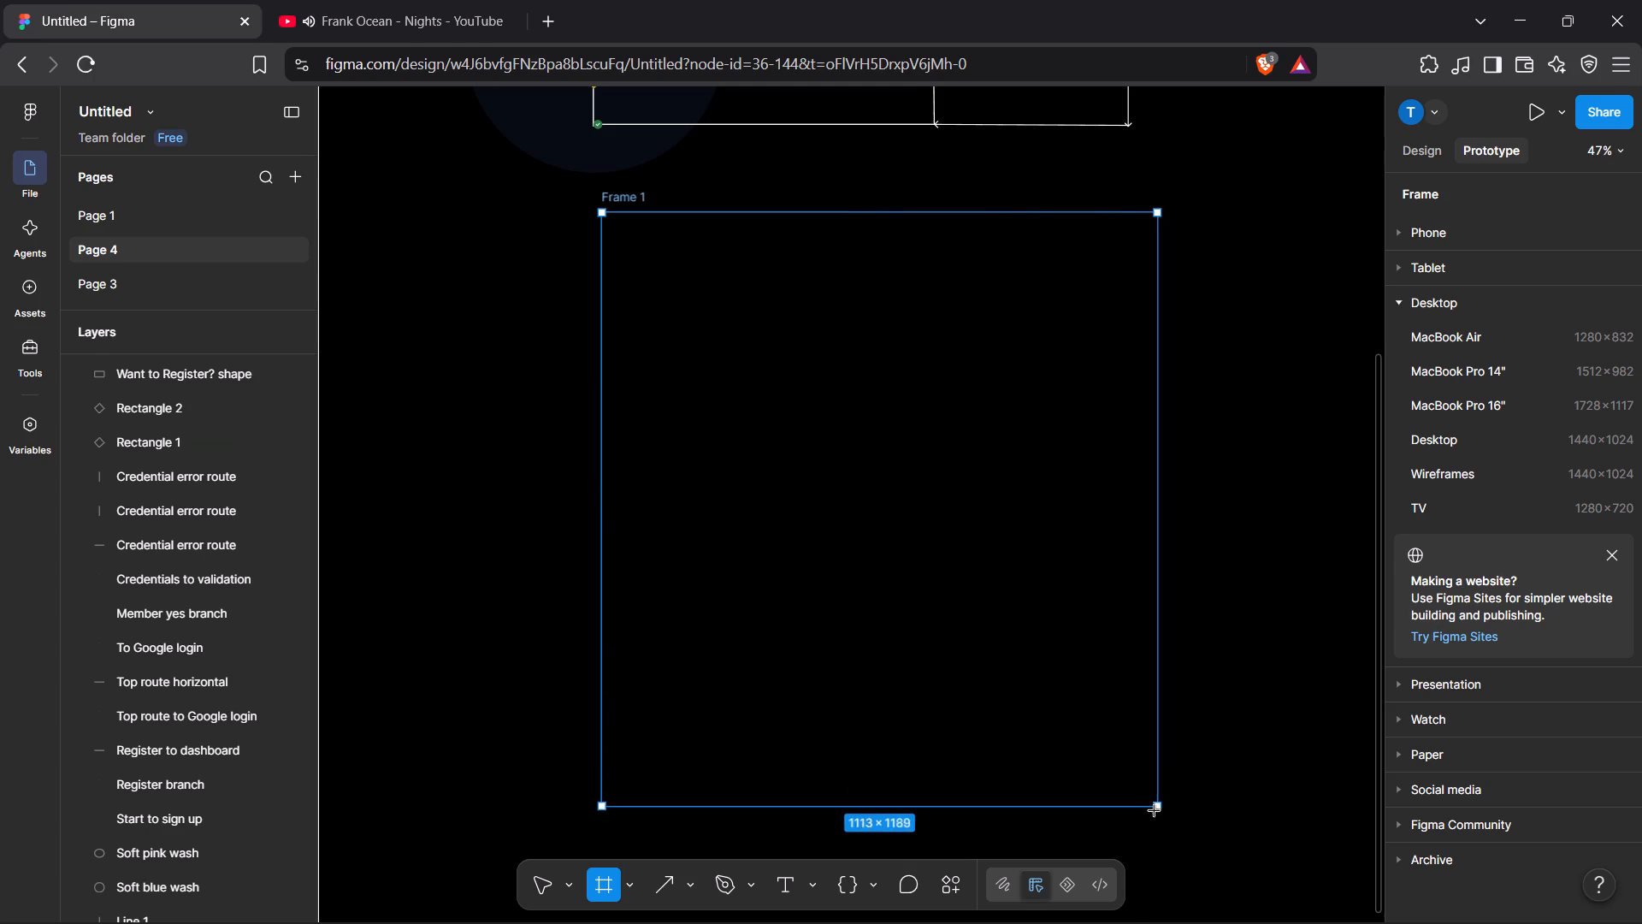
left_click_drag(1155, 811, 1130, 817)
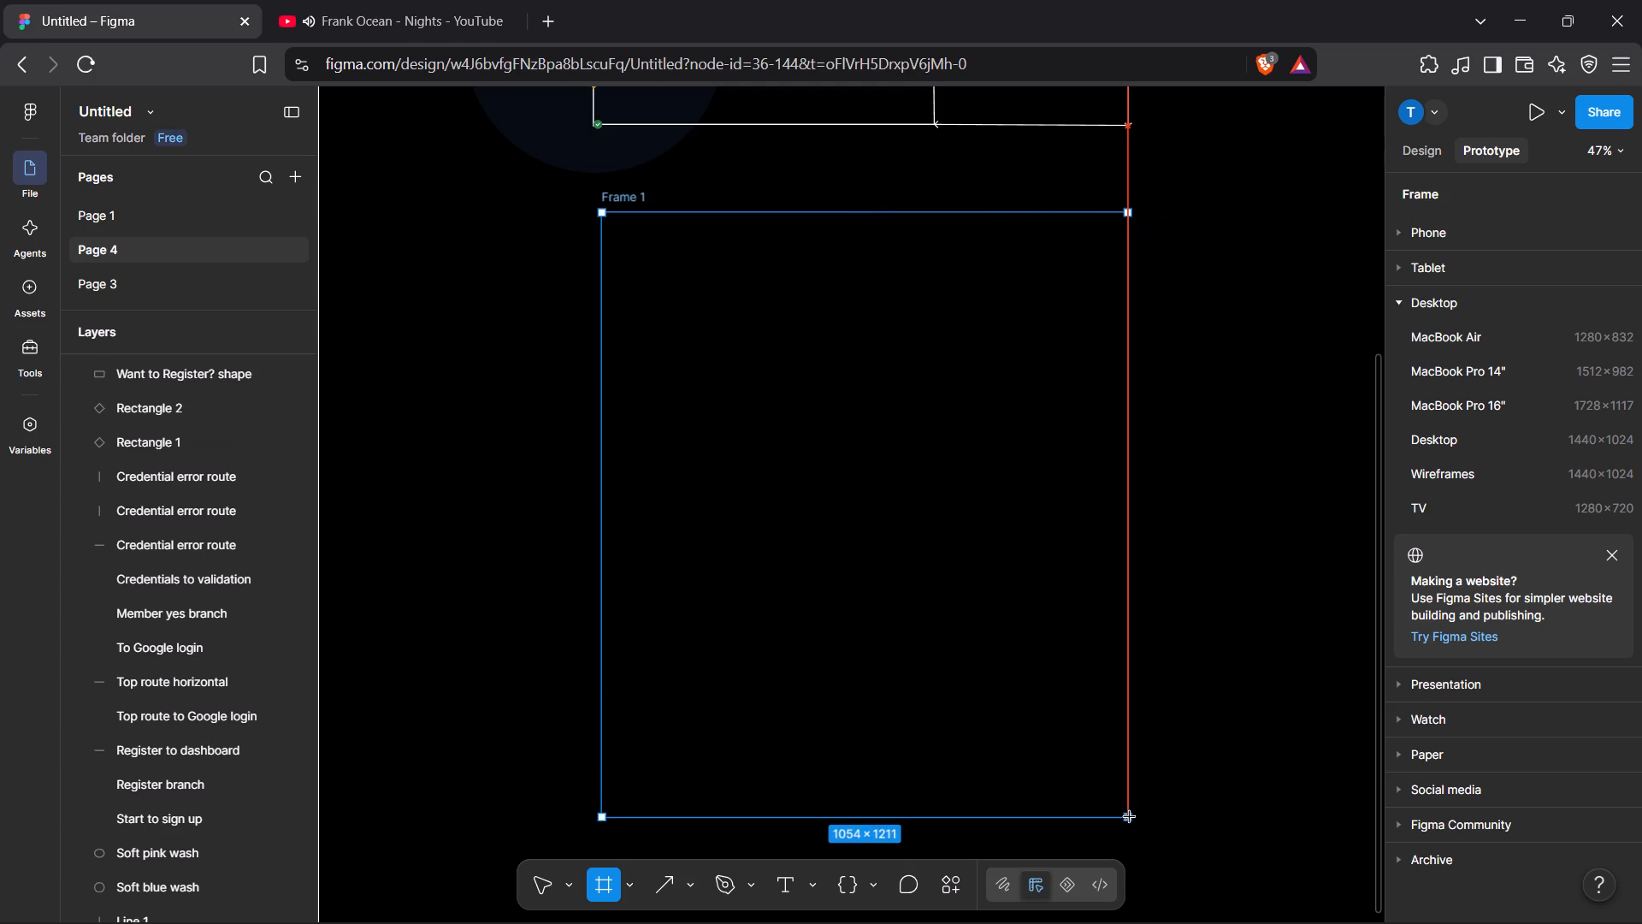
left_click_drag(1130, 817, 1131, 835)
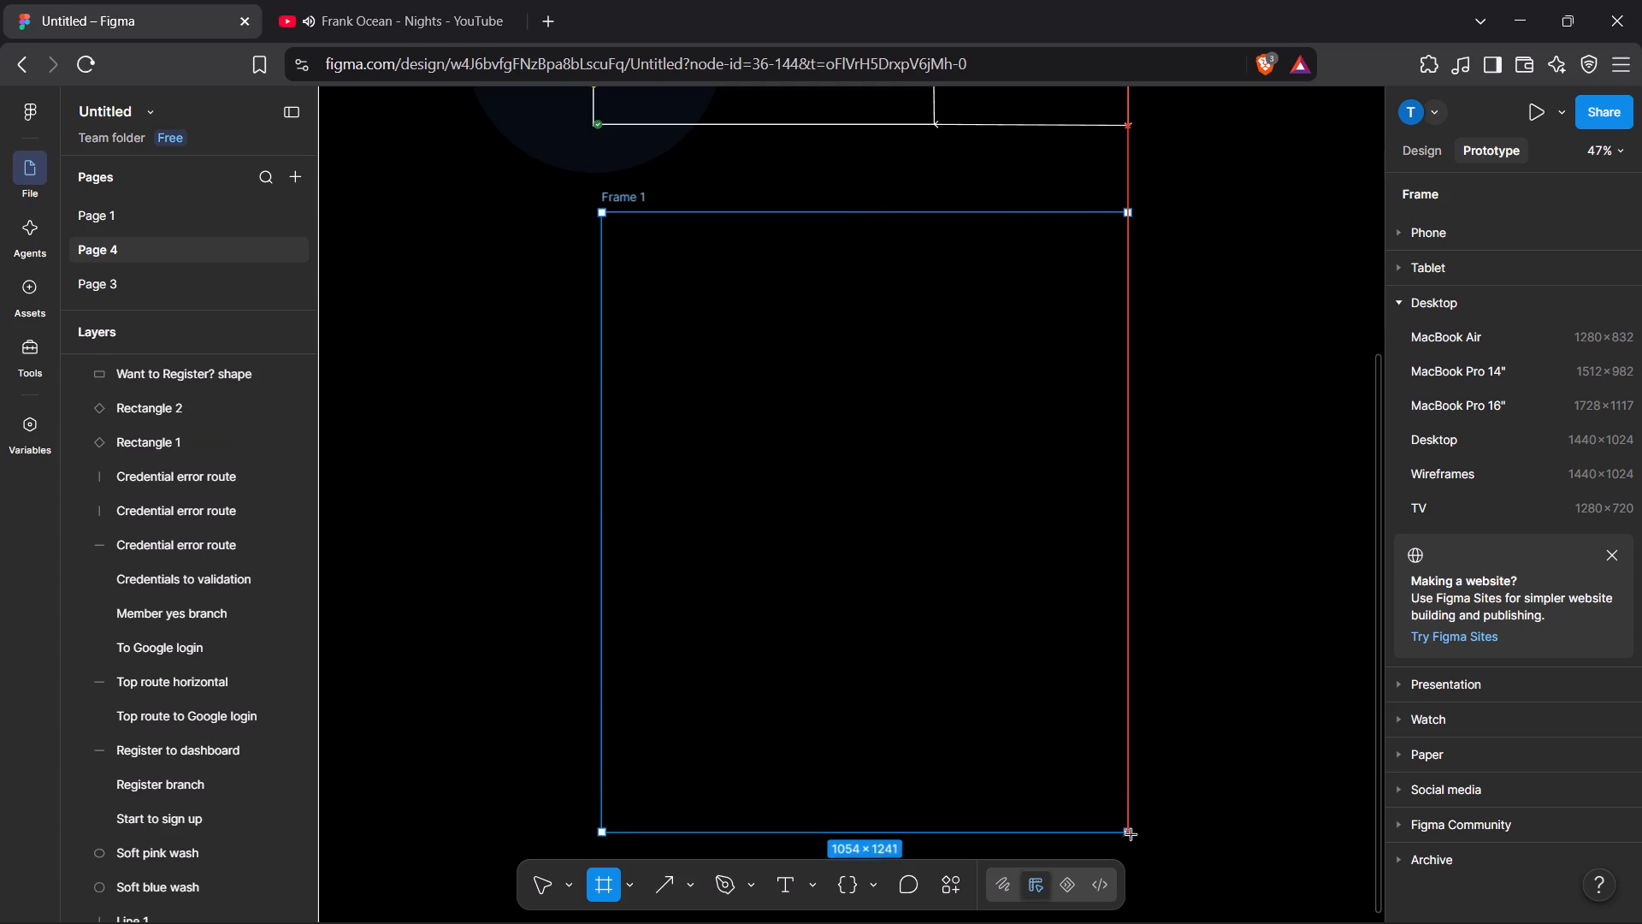
left_click_drag(1131, 835, 1132, 837)
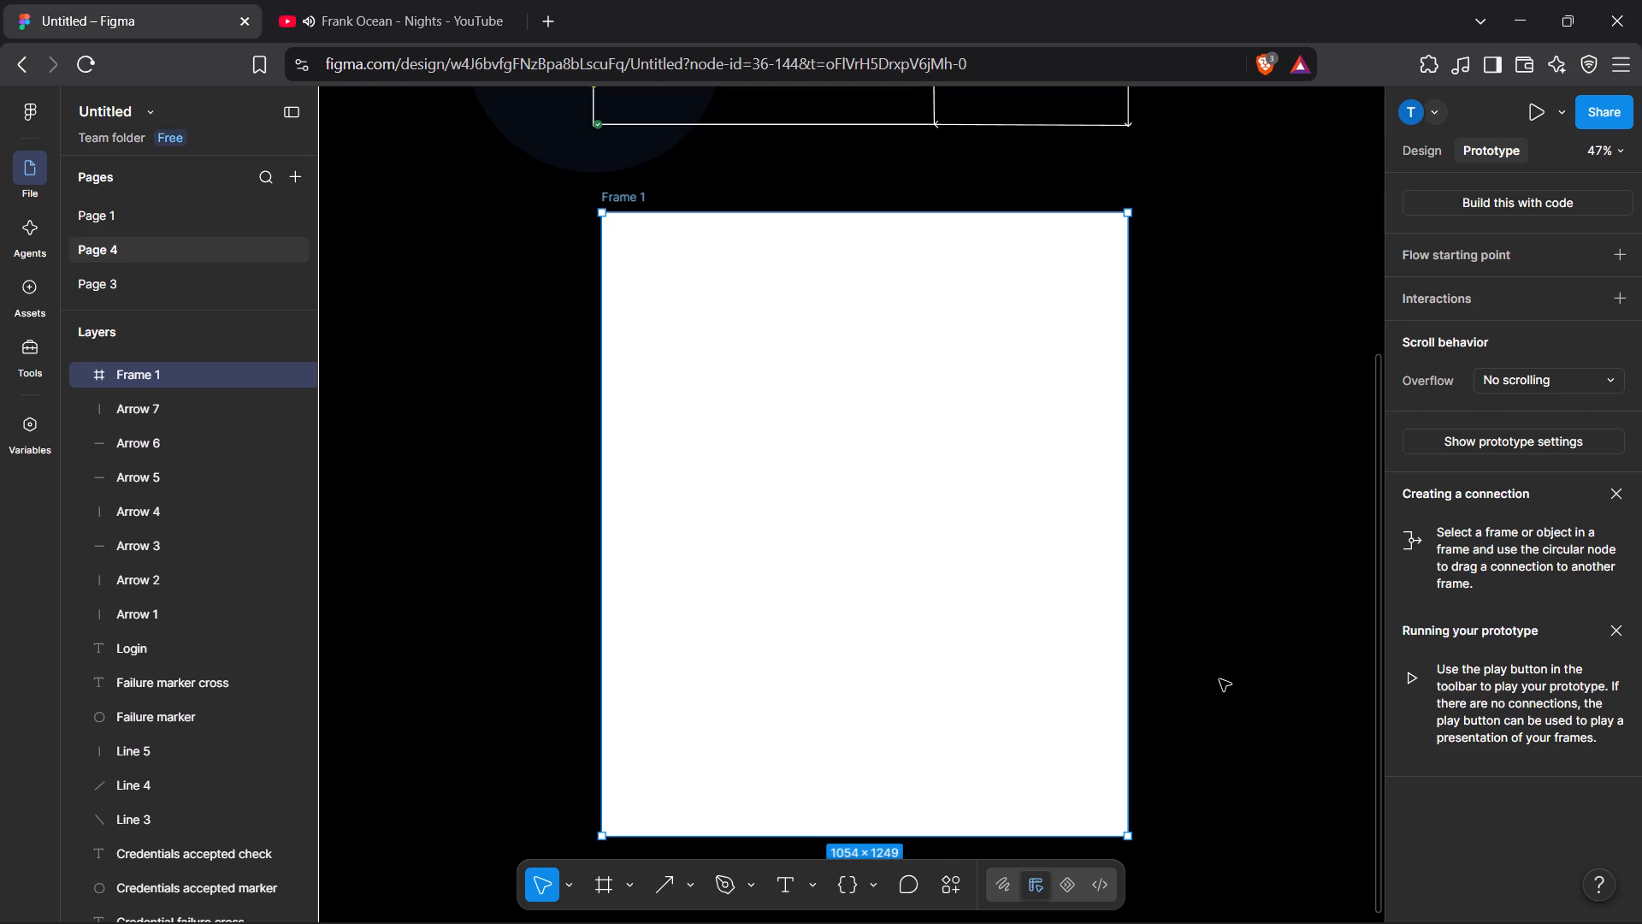
left_click(1220, 679)
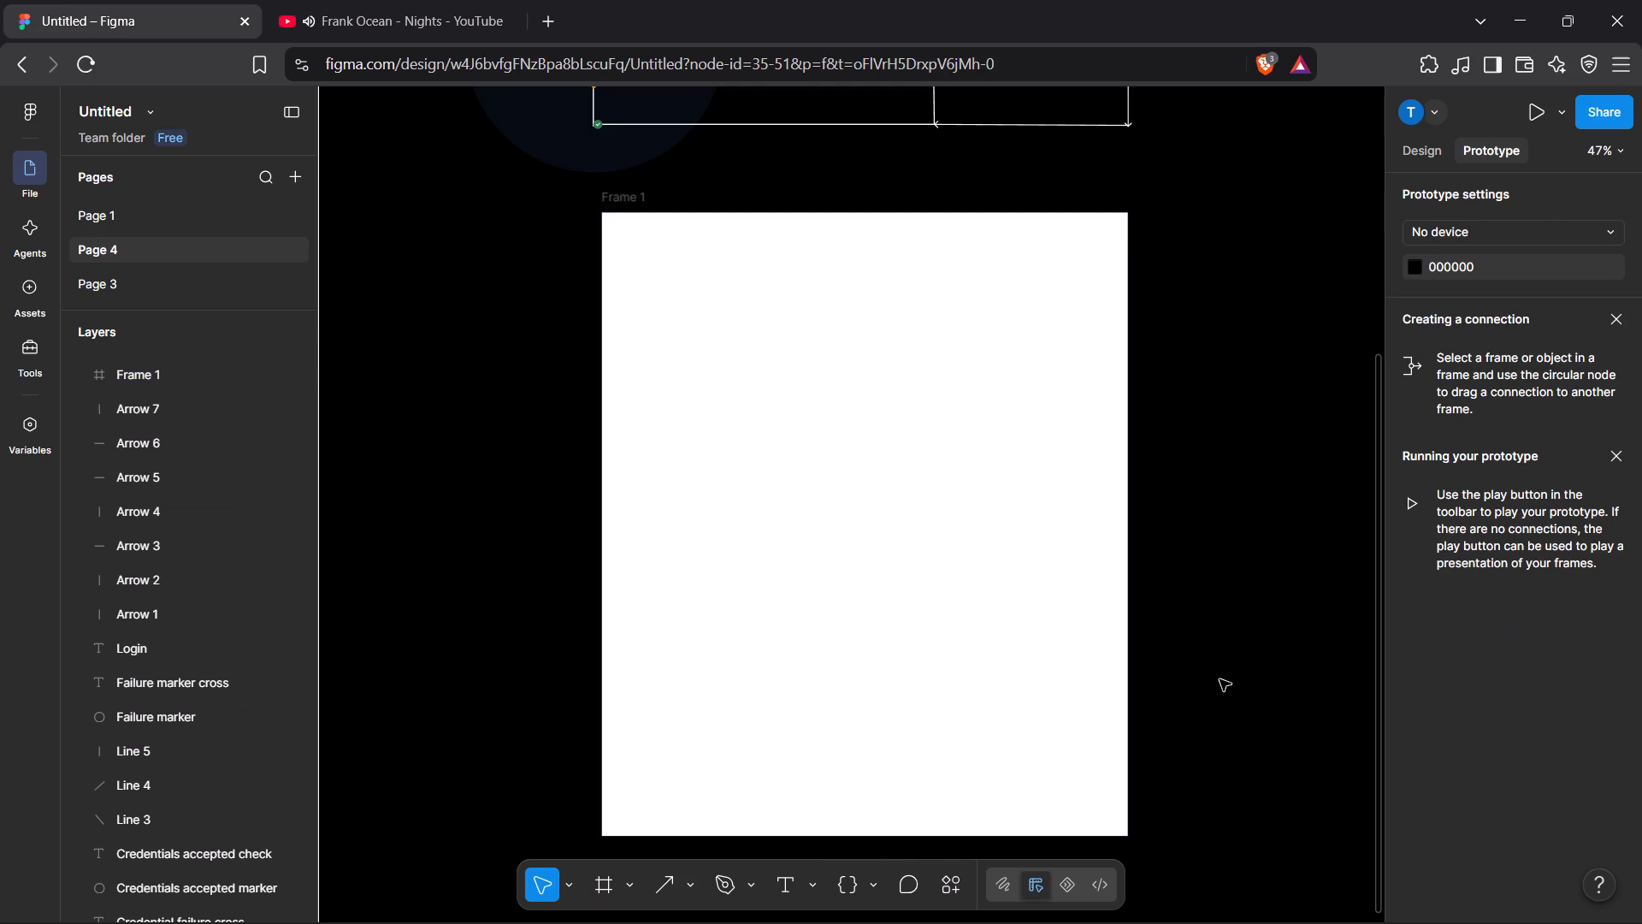
left_click(531, 887)
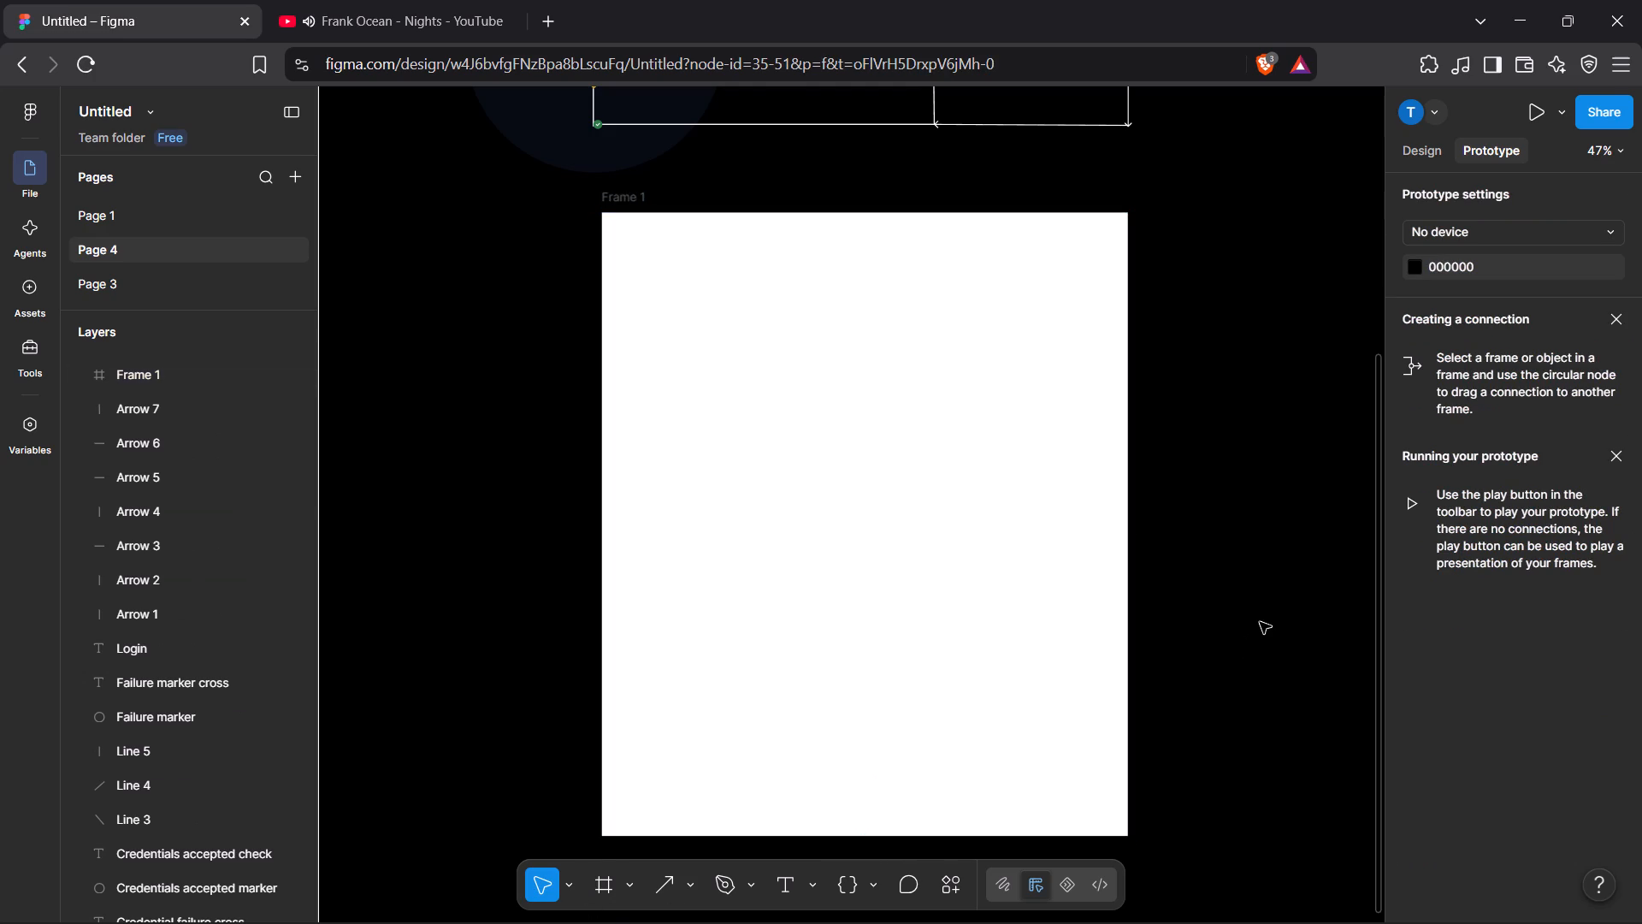
Extend the new frame's left edge to line up with the connector below the Valid User Credentials? diamond, making the frame 1072 wide.
left_click(1427, 159)
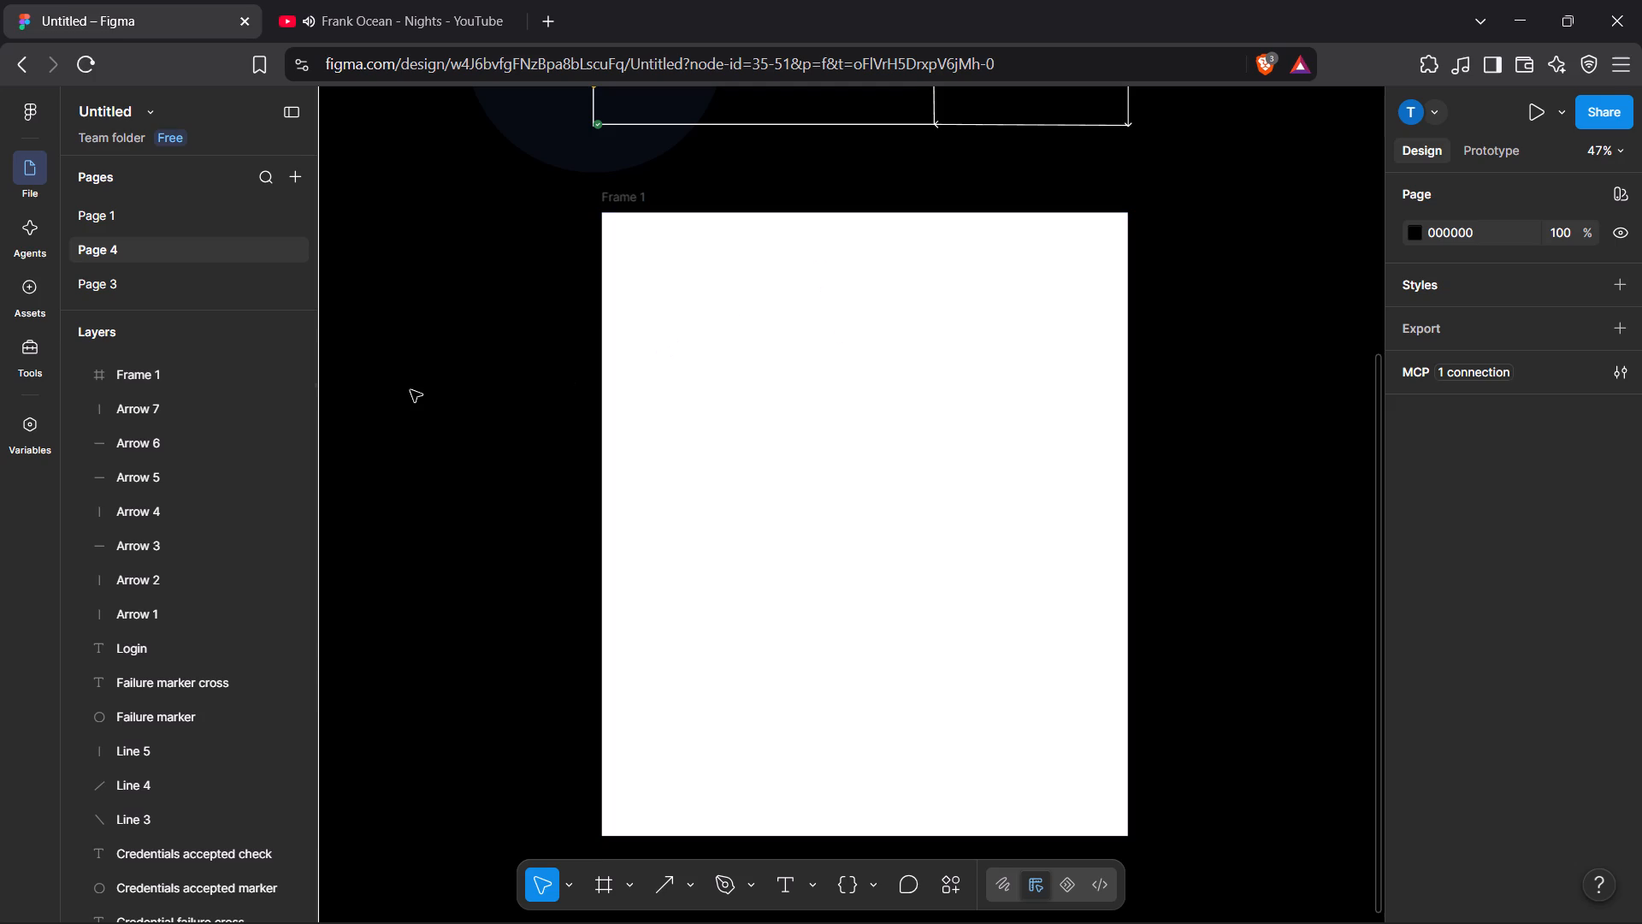
scroll(498, 438, "down", 1)
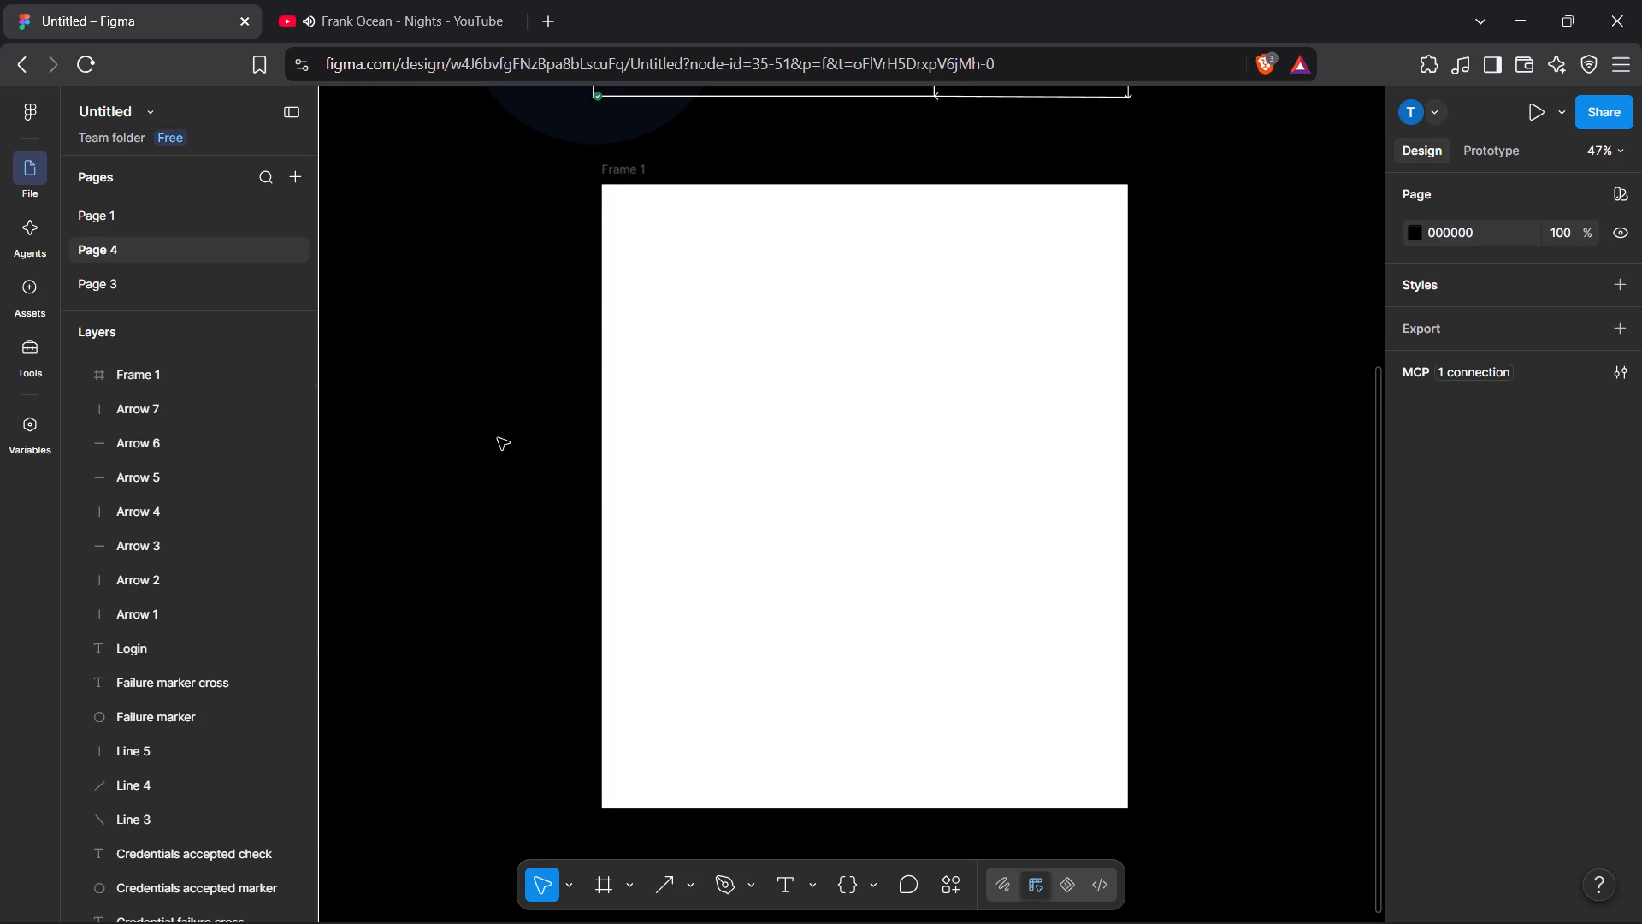
scroll(498, 438, "up", 5)
scroll(498, 438, "down", 1)
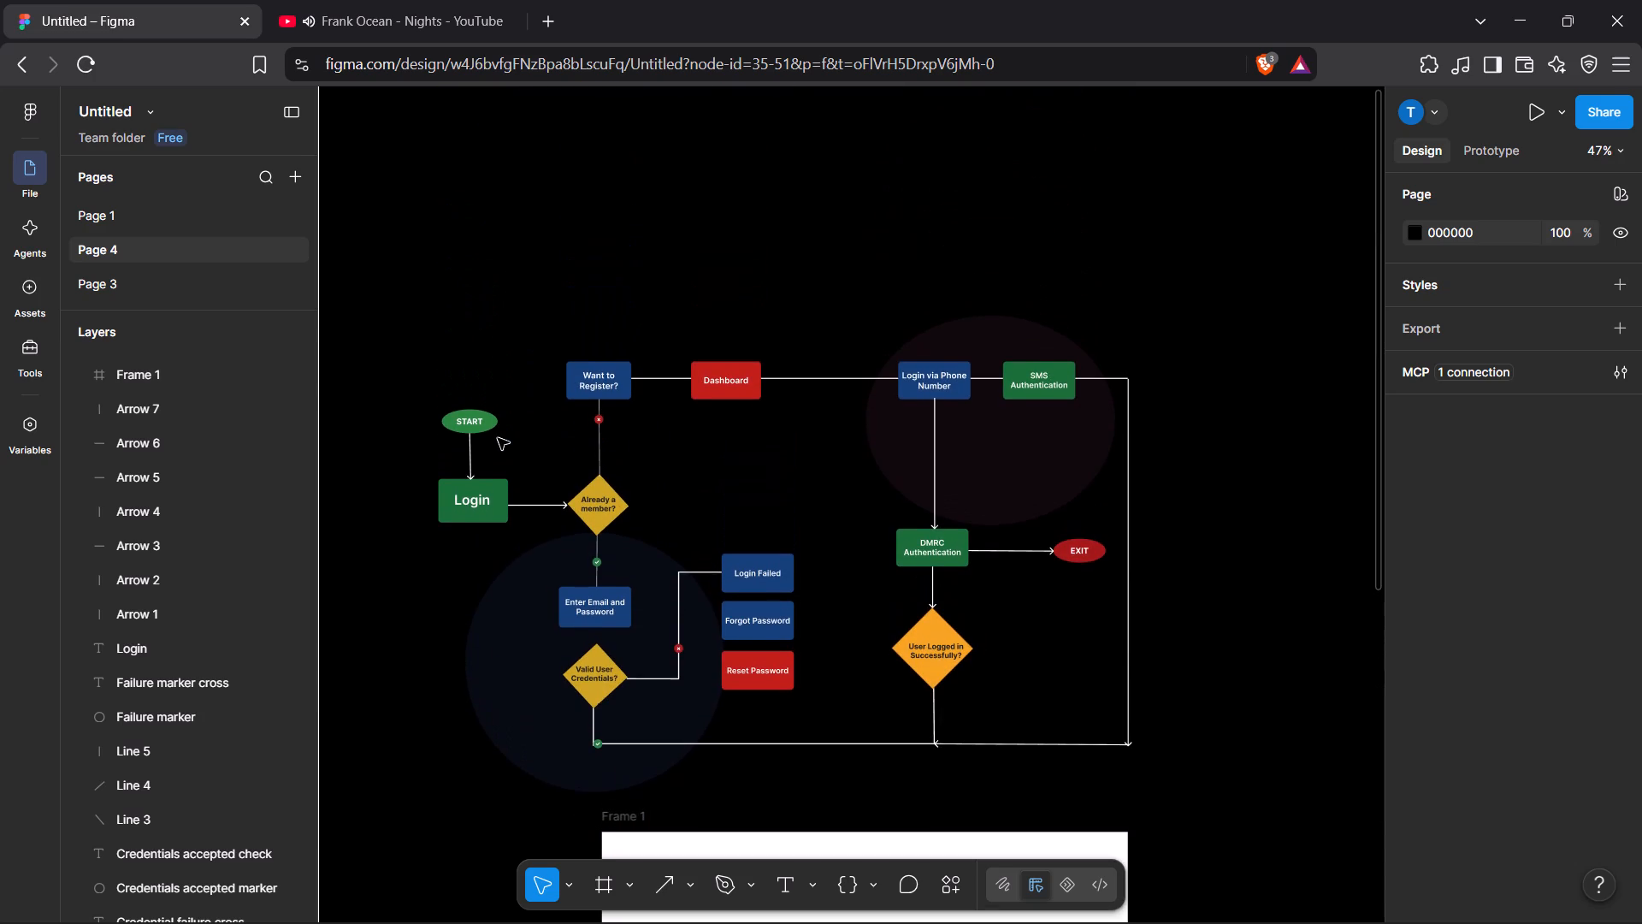
scroll(498, 438, "down", 2)
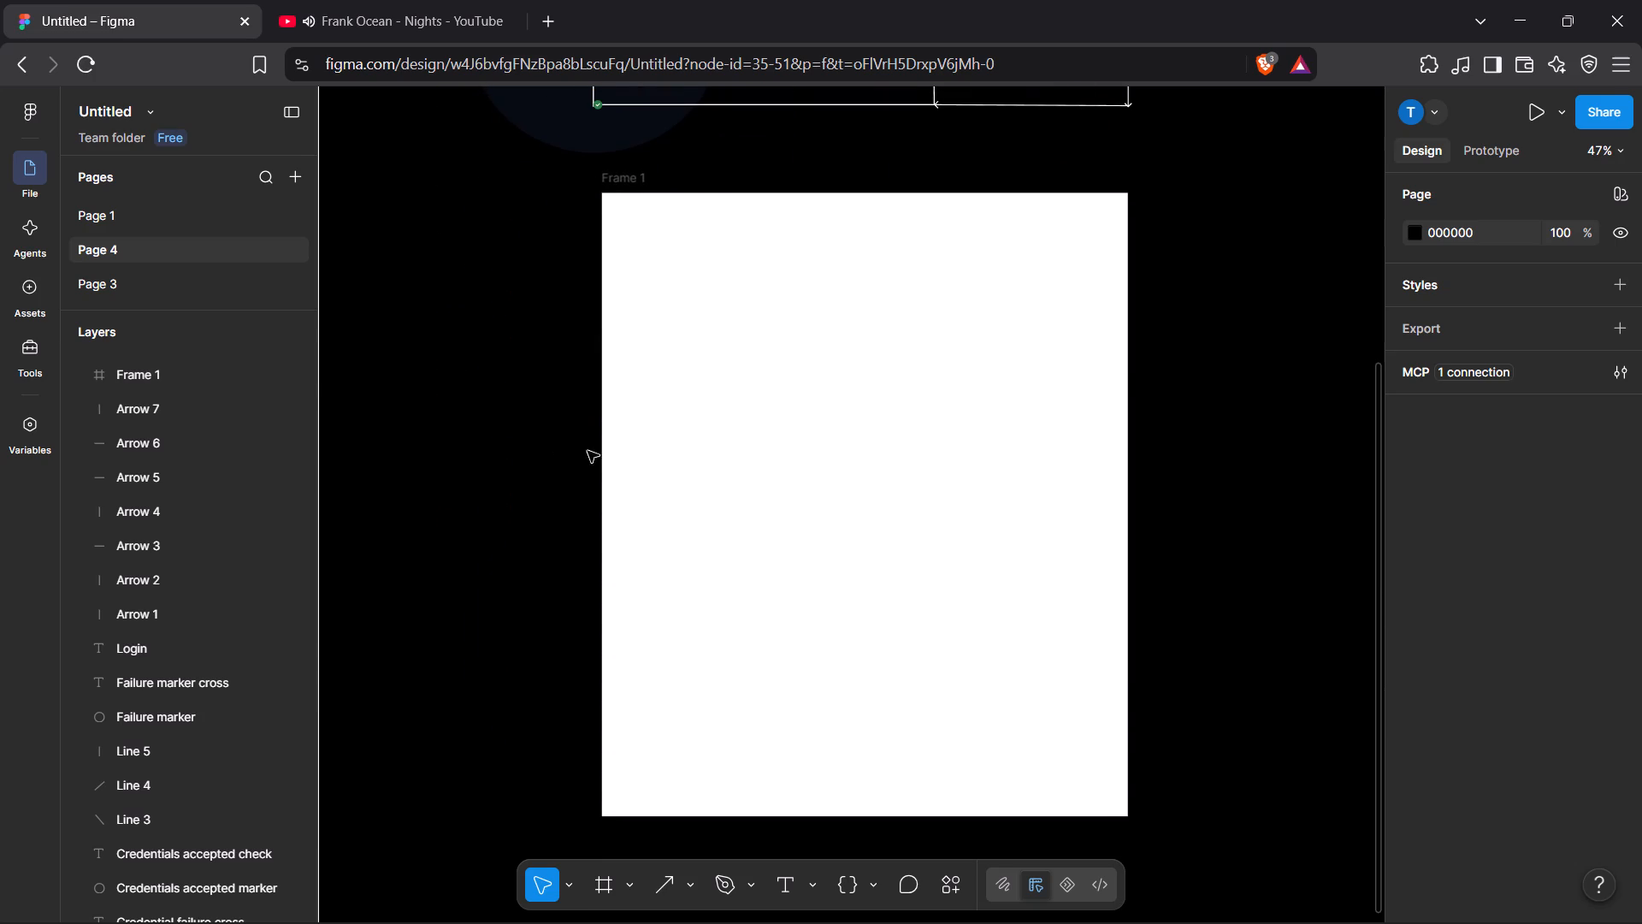
left_click(609, 455)
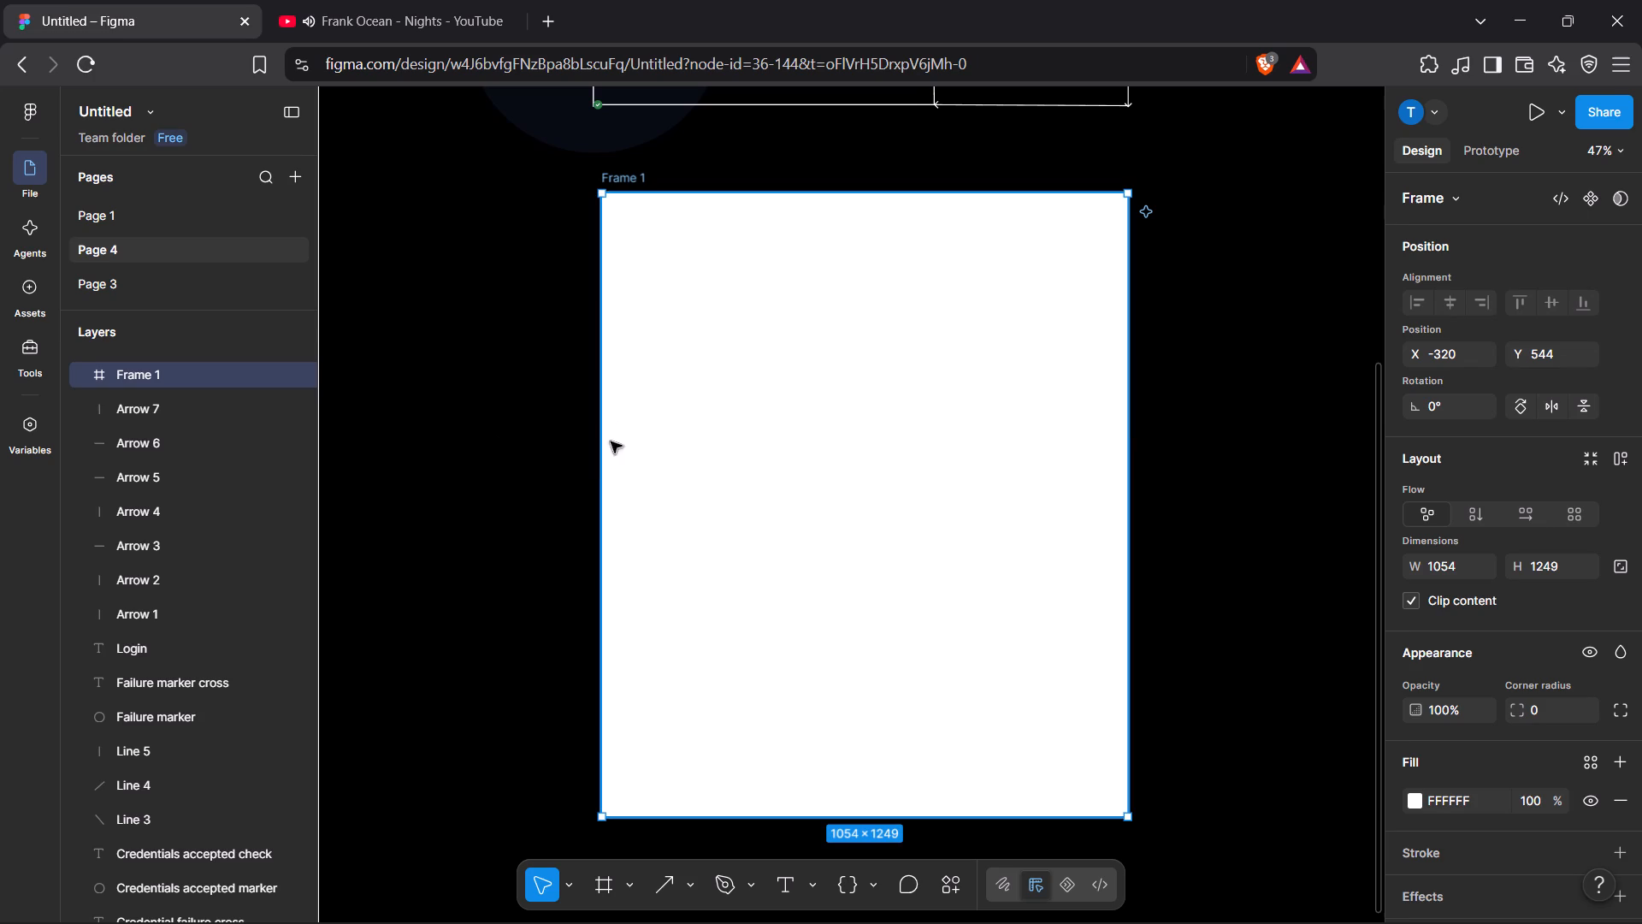
left_click(597, 483)
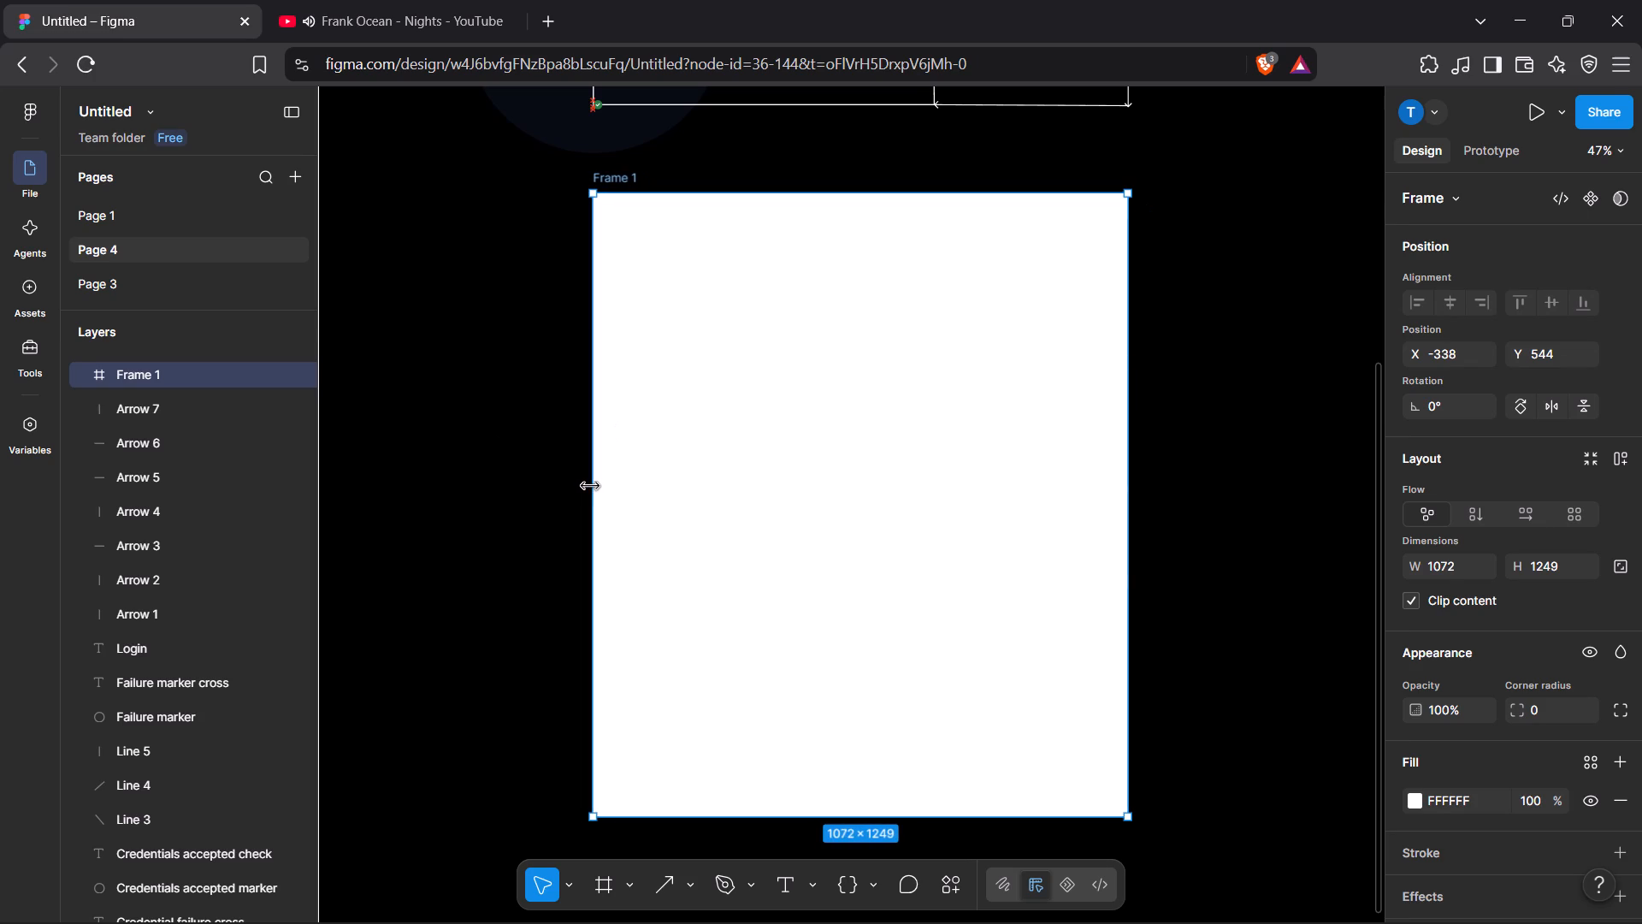
left_click(523, 454)
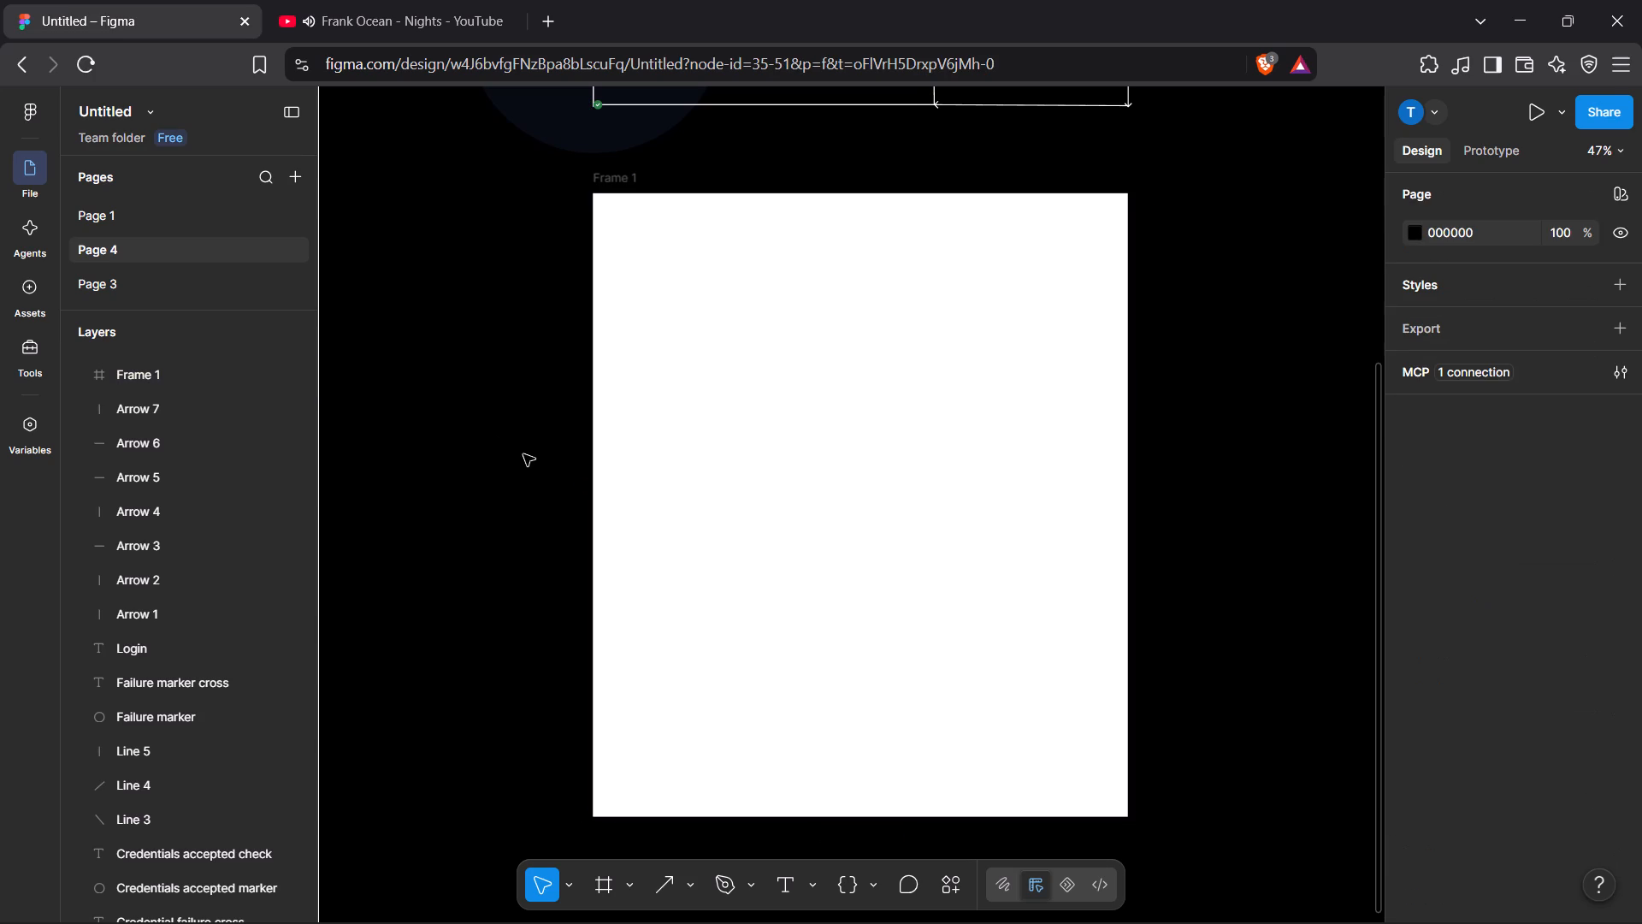
Search the web for DMRC logo, view the image results, and return to the Figma file.
left_click(545, 17)
type("DMRC logo")
key("Return")
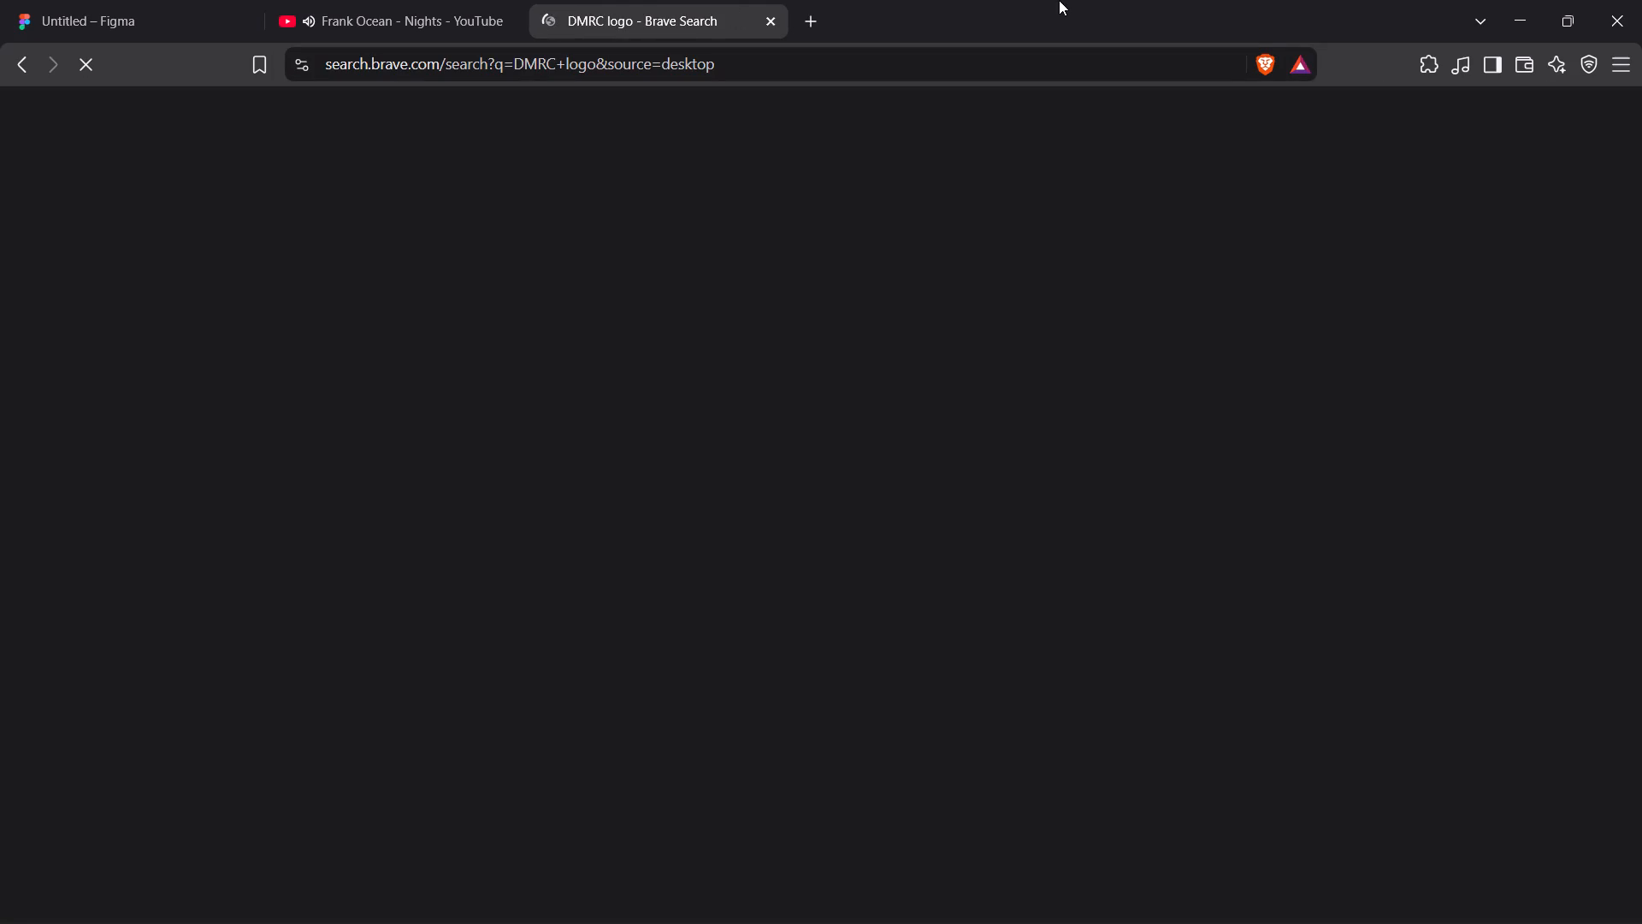
left_click(347, 214)
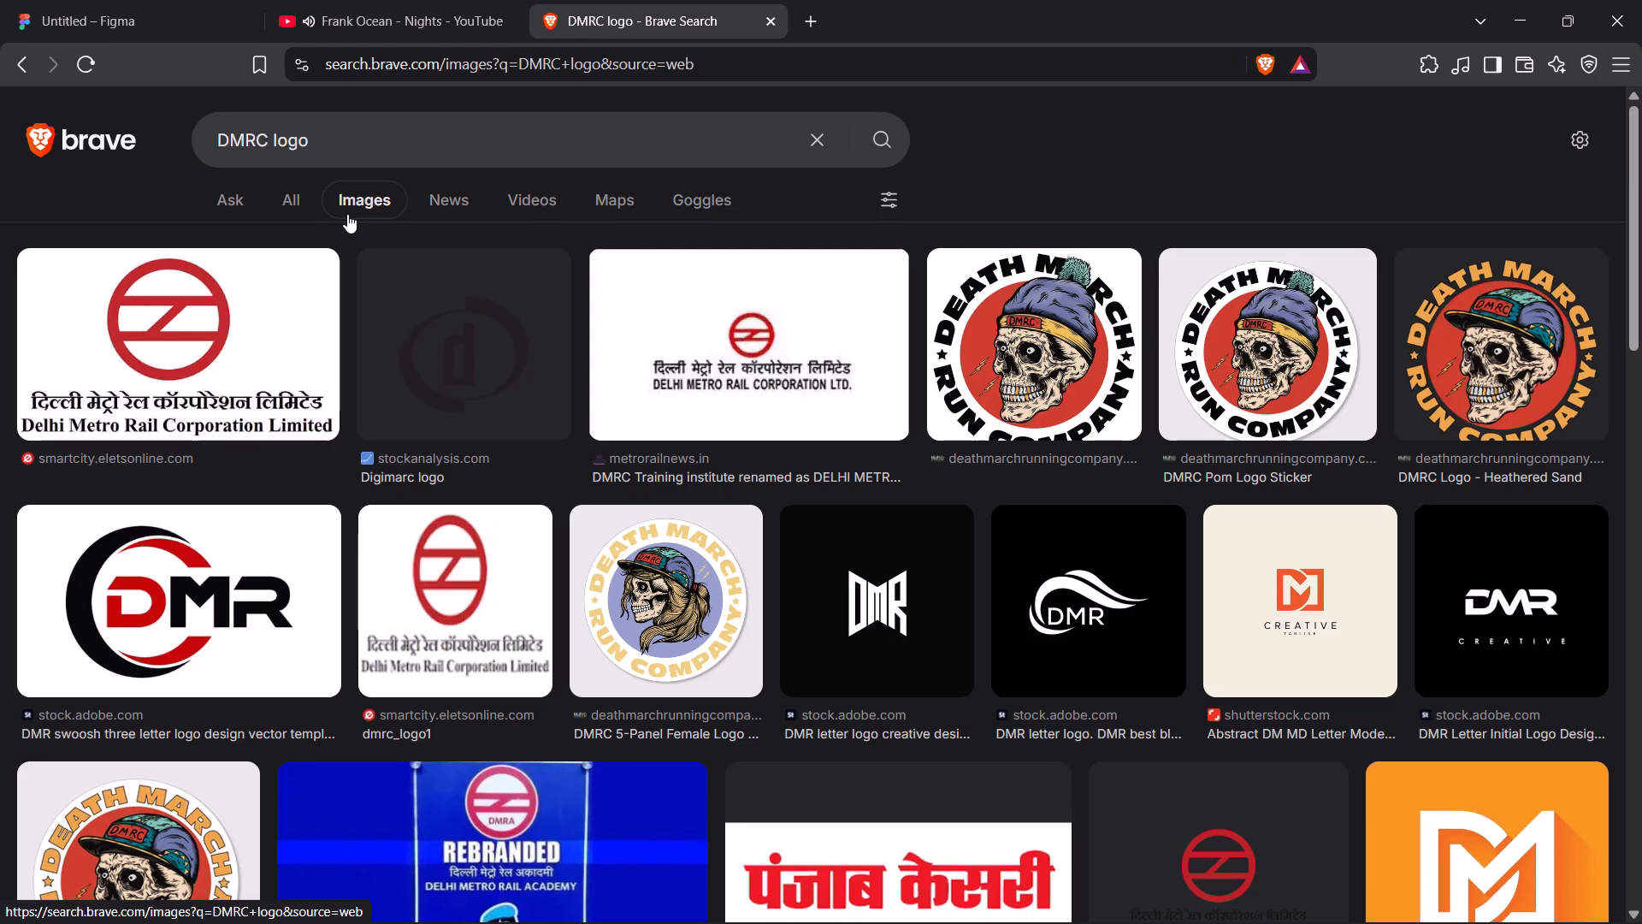
left_click(343, 0)
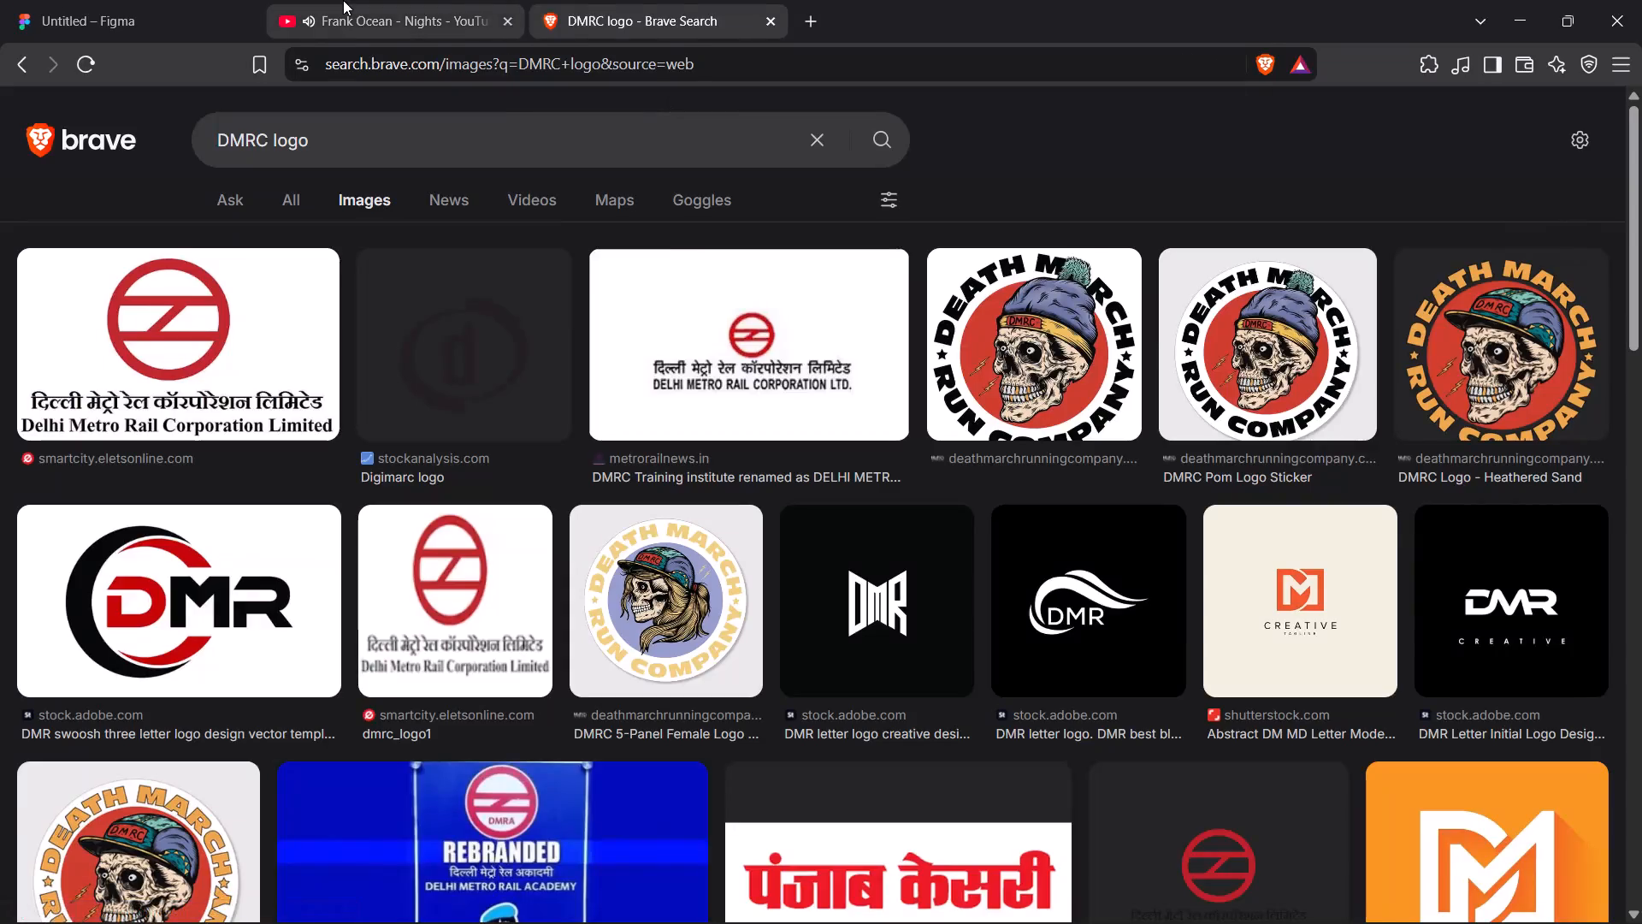
left_click(220, 0)
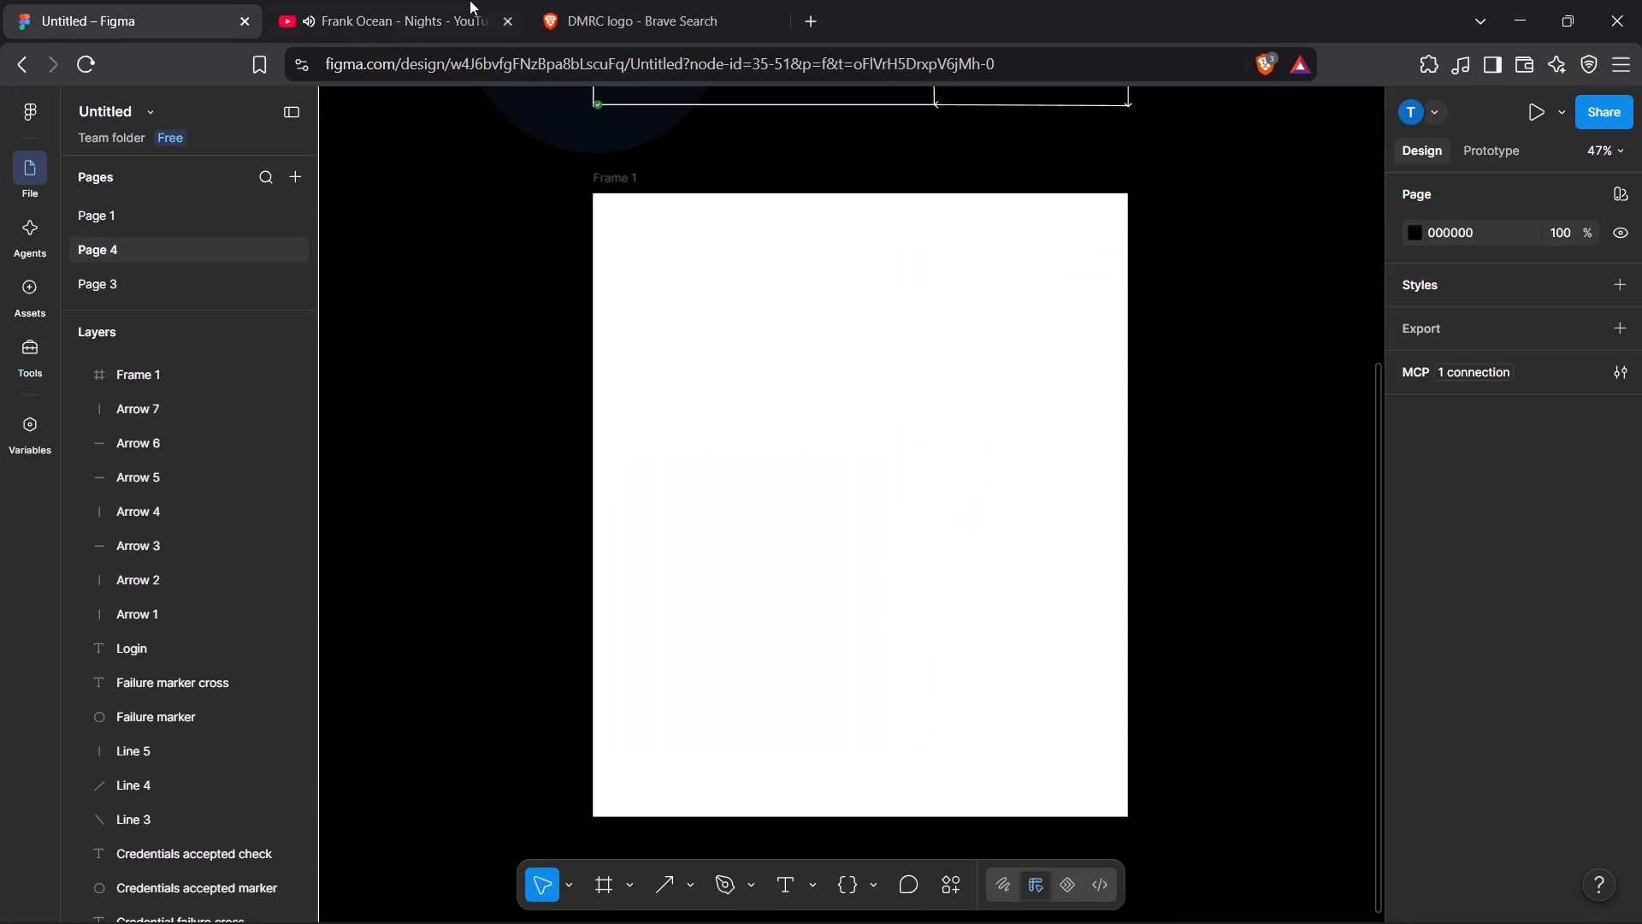
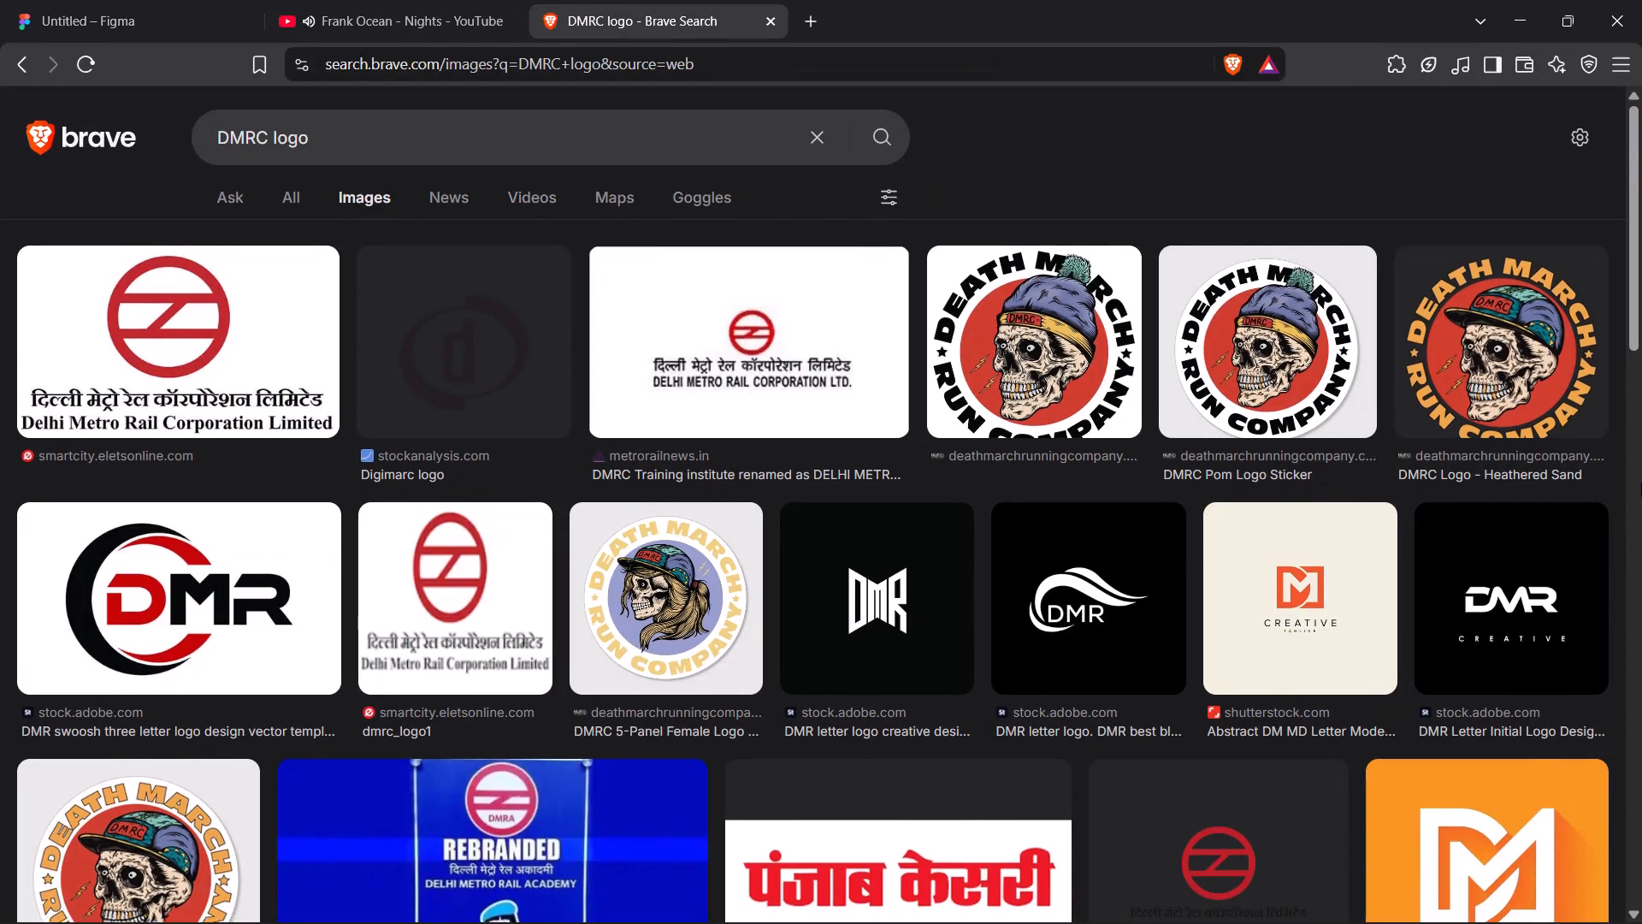
Open the preview of the Delhi Metro Rail Corporation Limited logo from smartcity.eletsonline.com in the image results.
scroll(1641, 483, "right", 1)
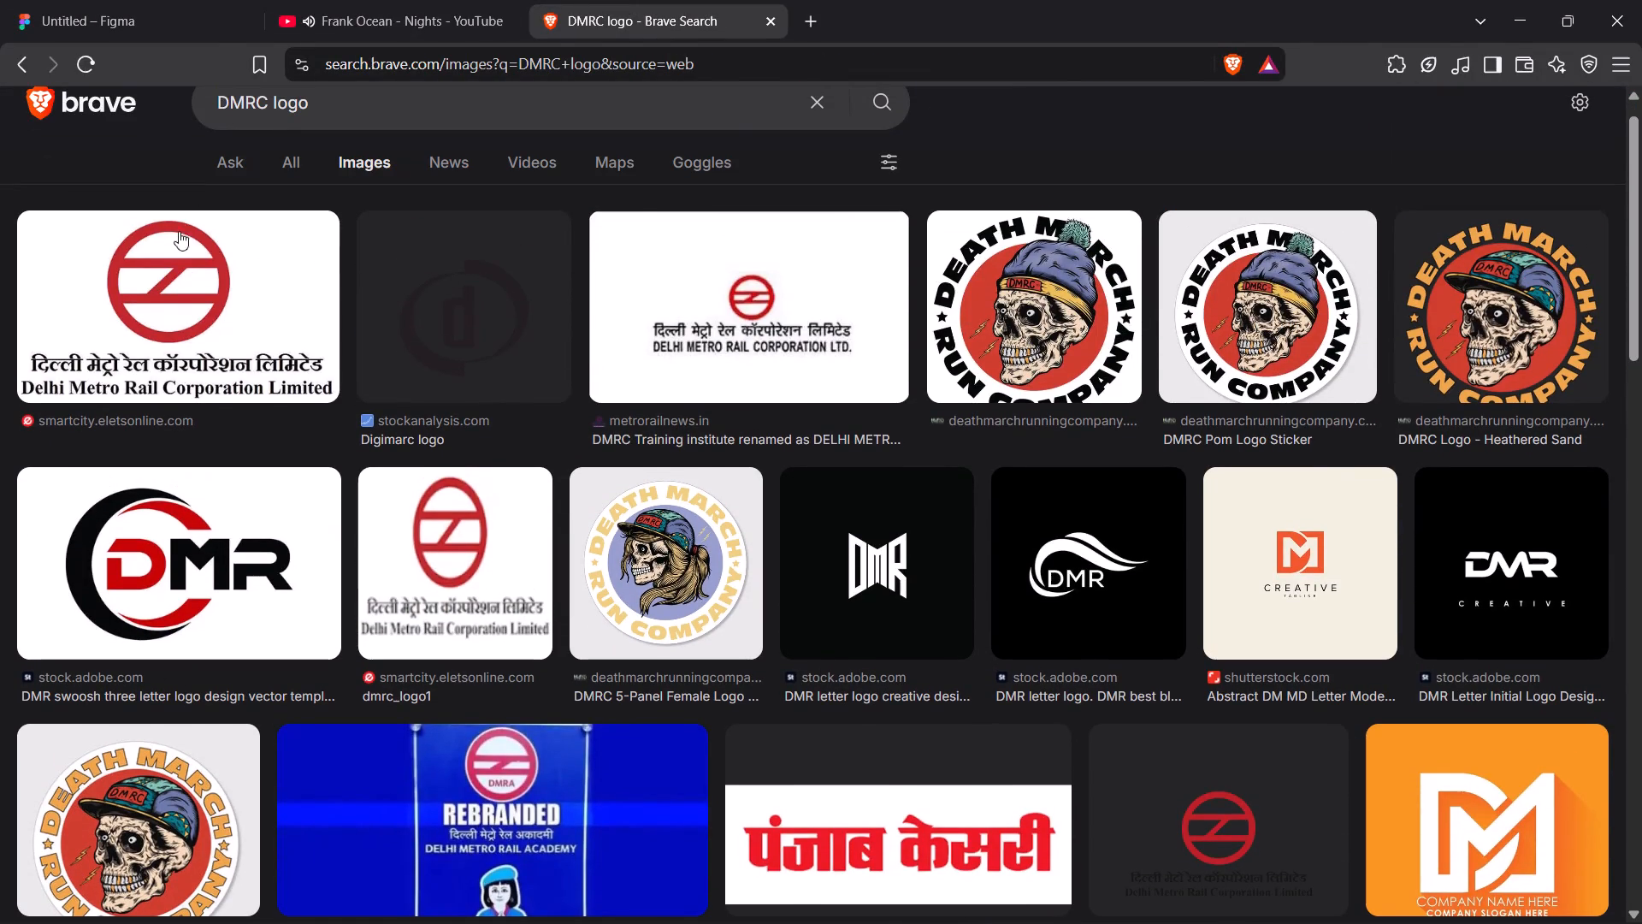
left_click(177, 239)
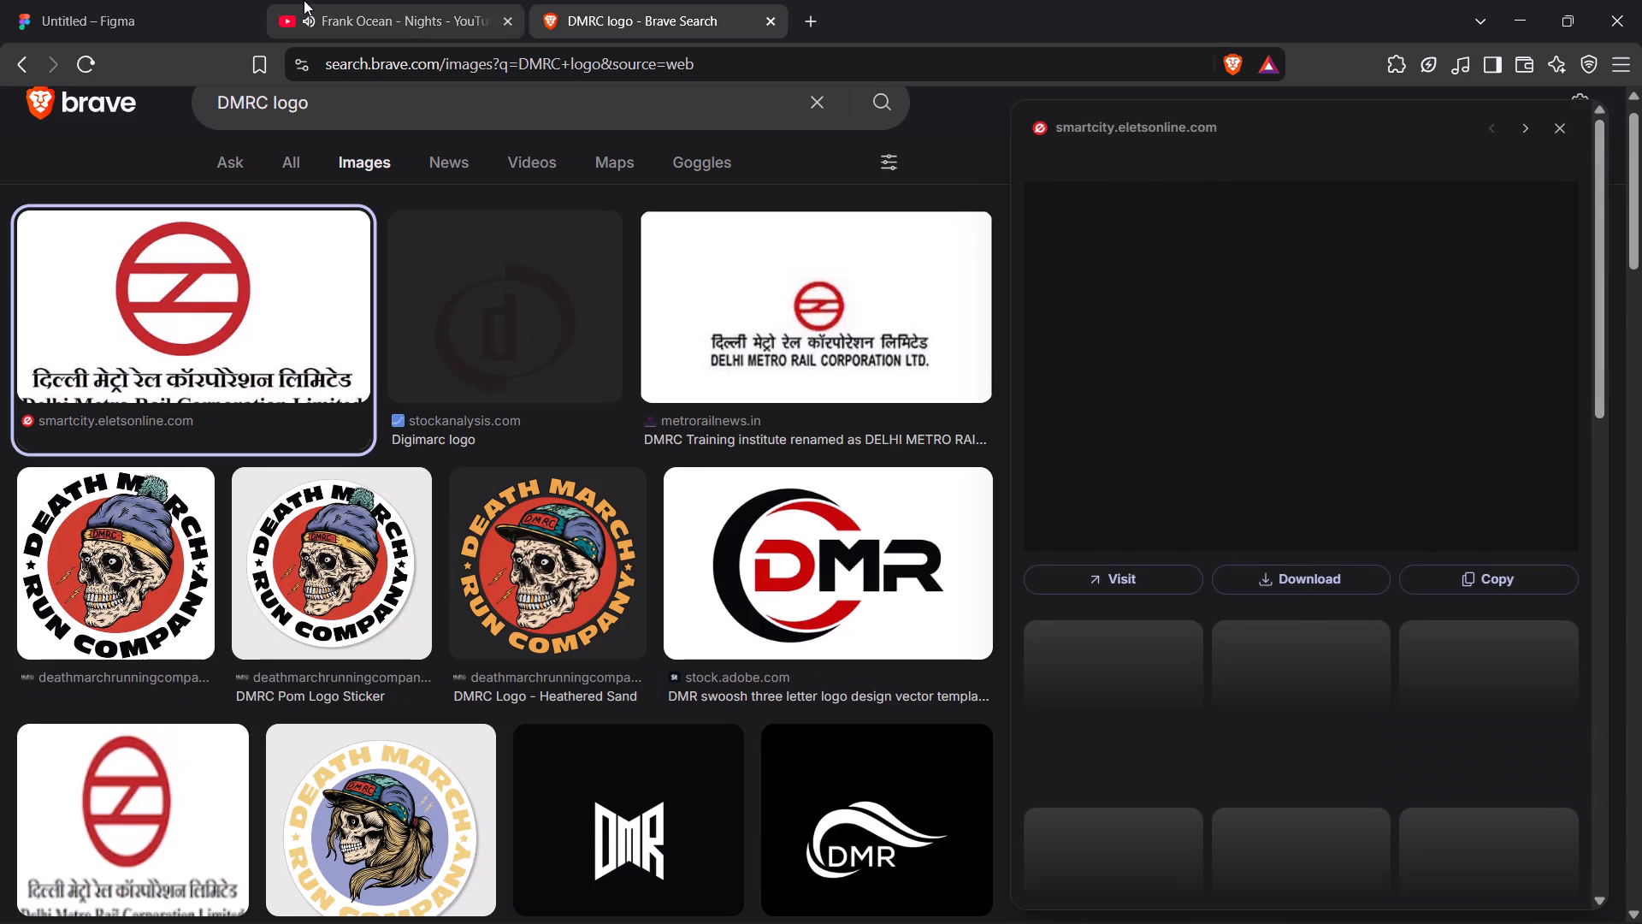
left_click(304, 0)
left_click(139, 0)
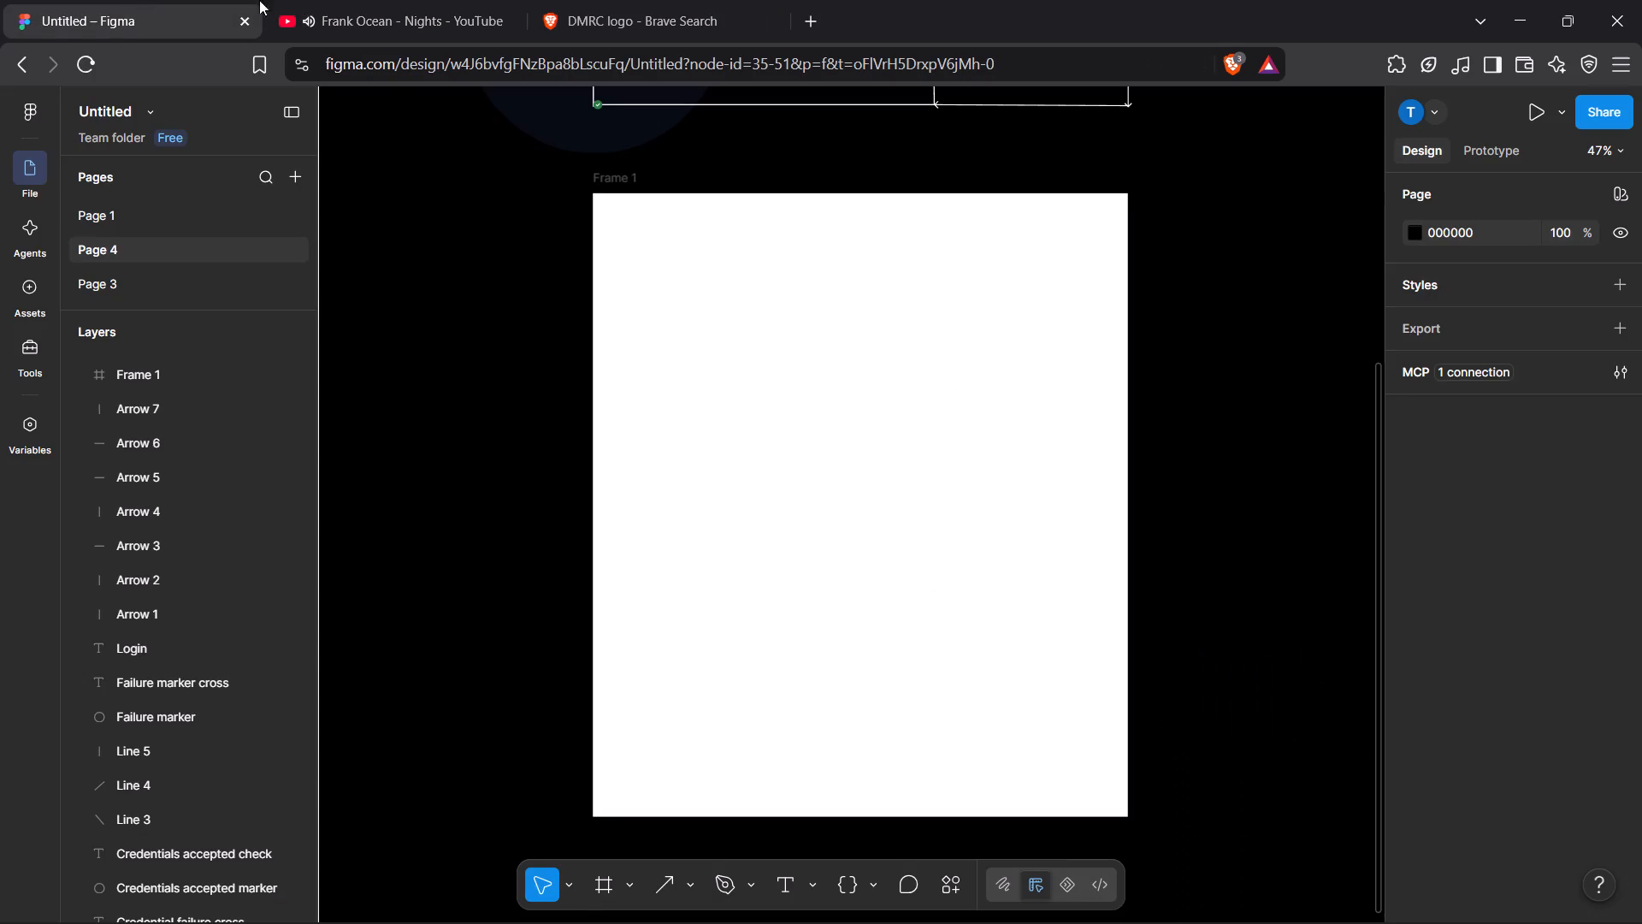
left_click(443, 0)
left_click(628, 0)
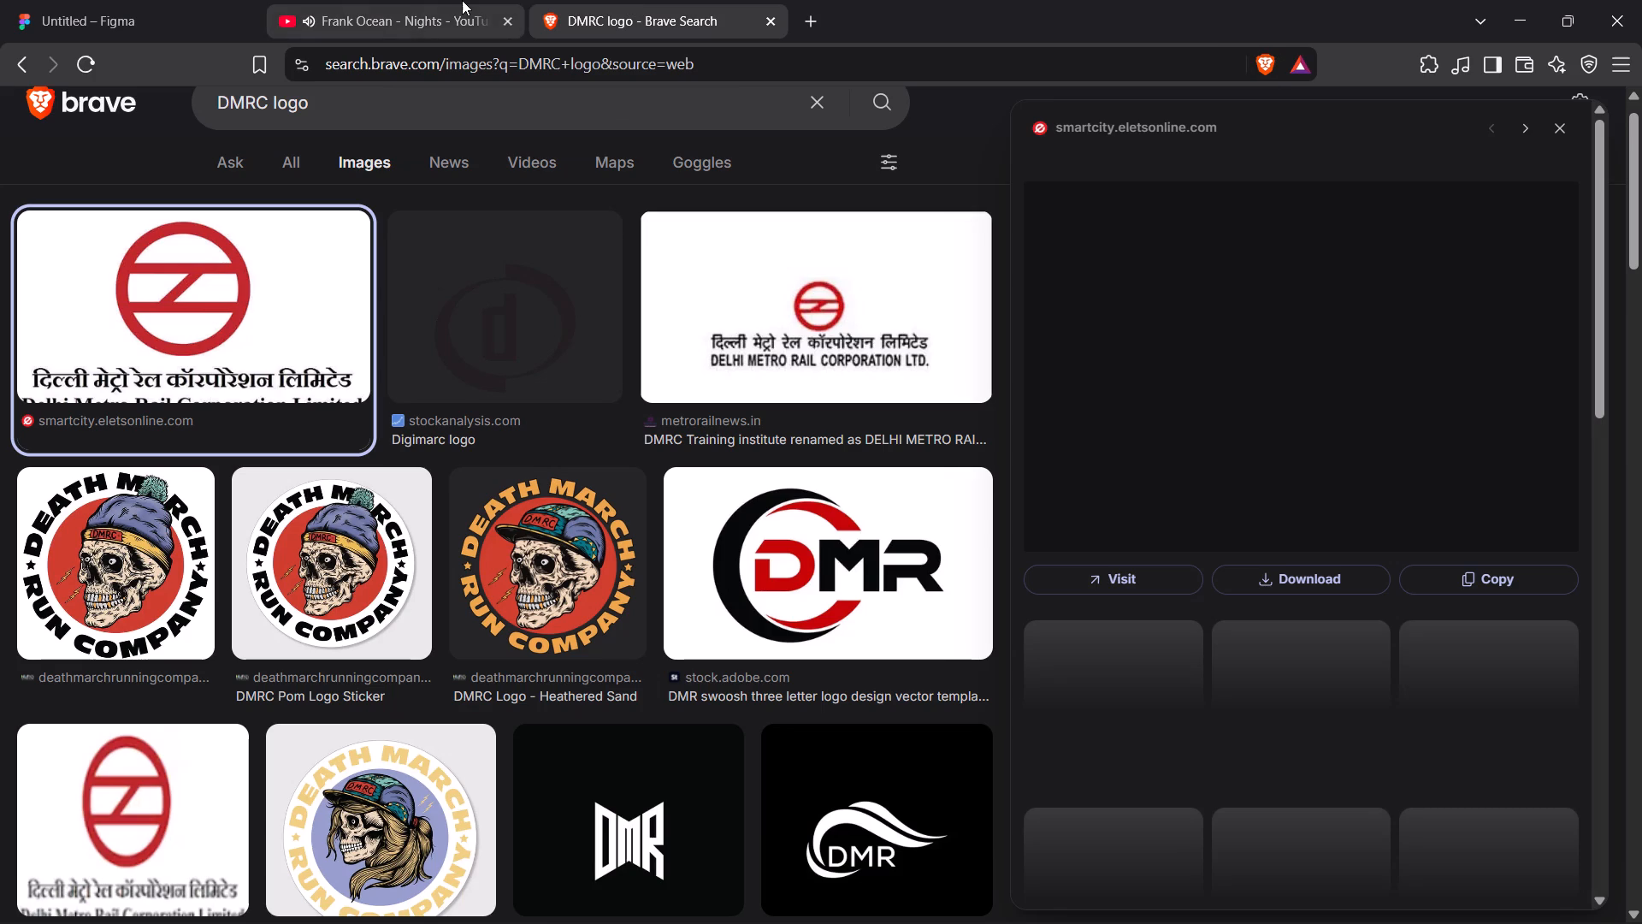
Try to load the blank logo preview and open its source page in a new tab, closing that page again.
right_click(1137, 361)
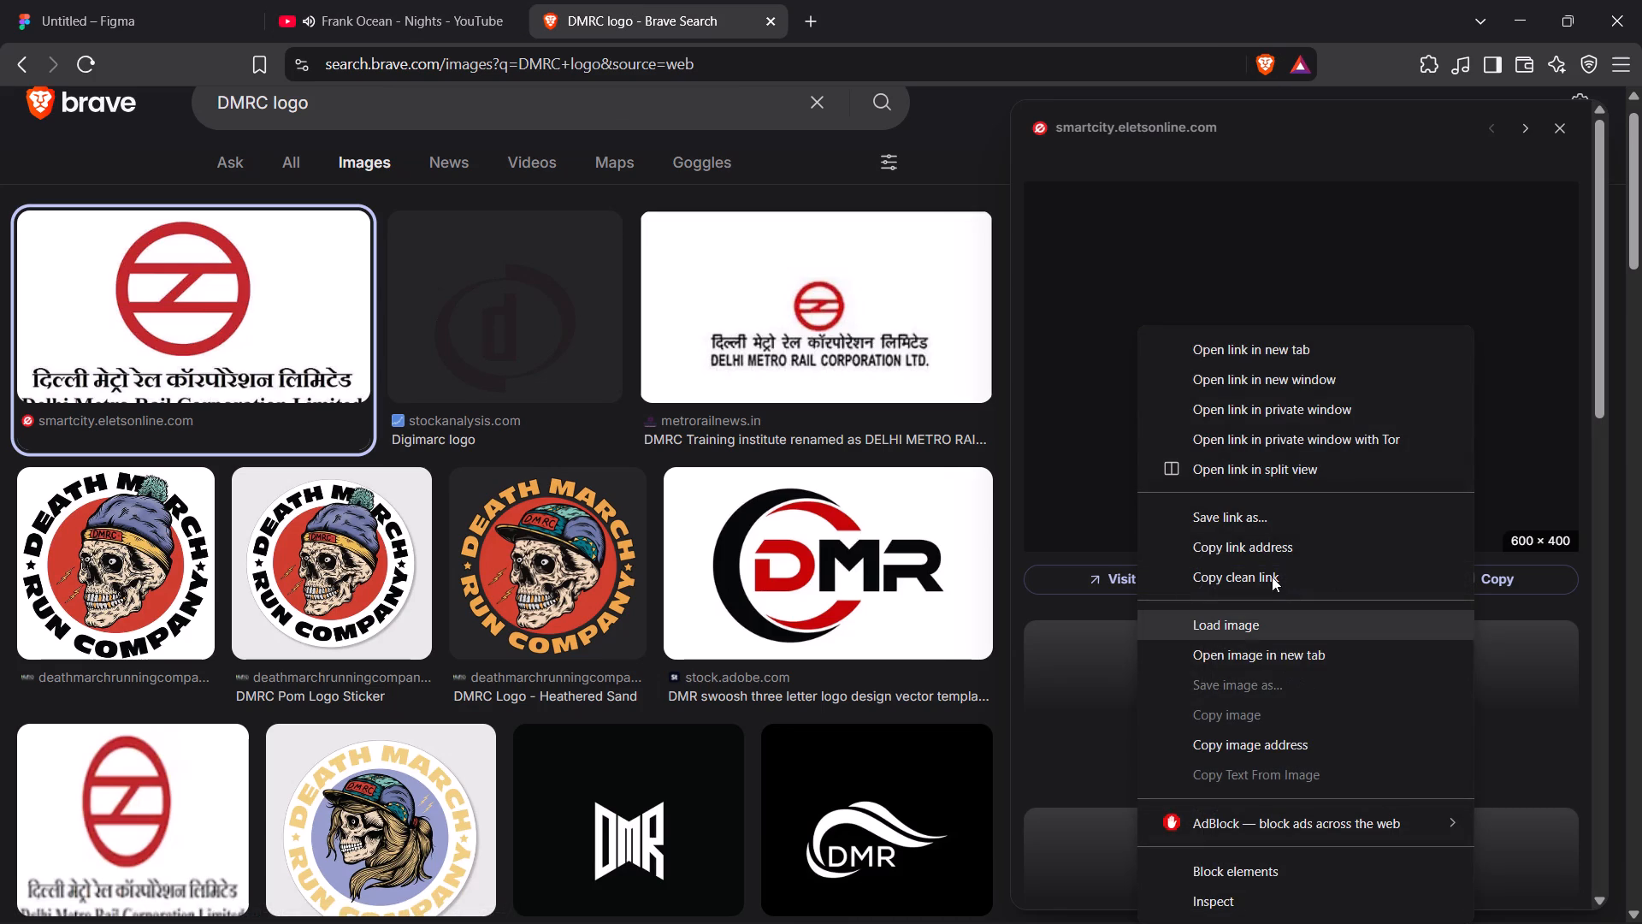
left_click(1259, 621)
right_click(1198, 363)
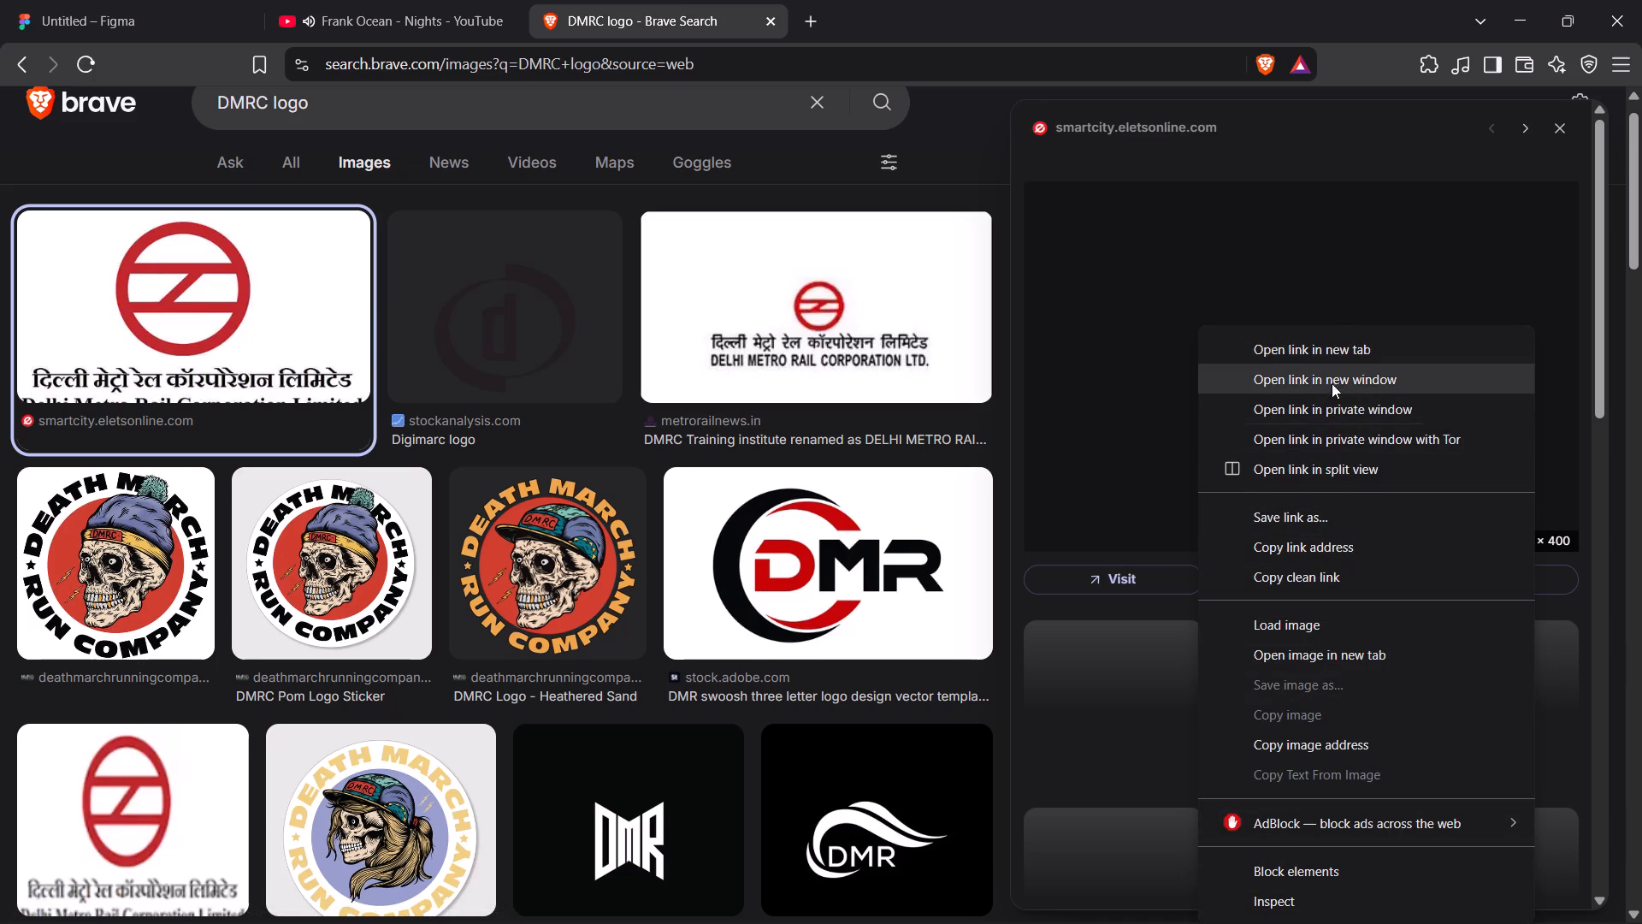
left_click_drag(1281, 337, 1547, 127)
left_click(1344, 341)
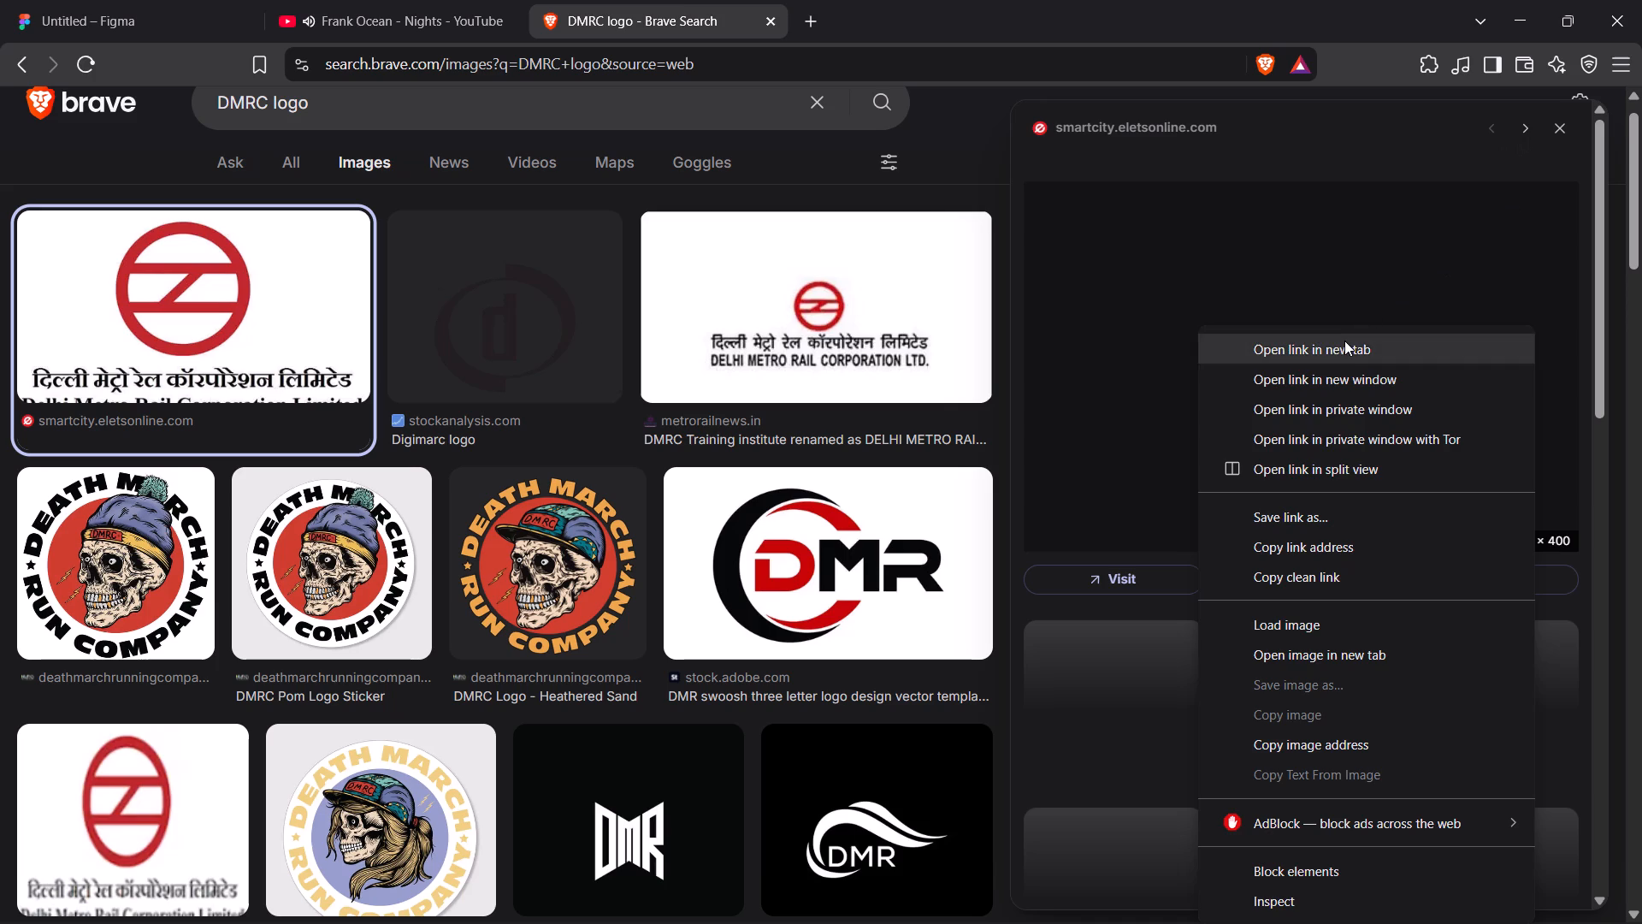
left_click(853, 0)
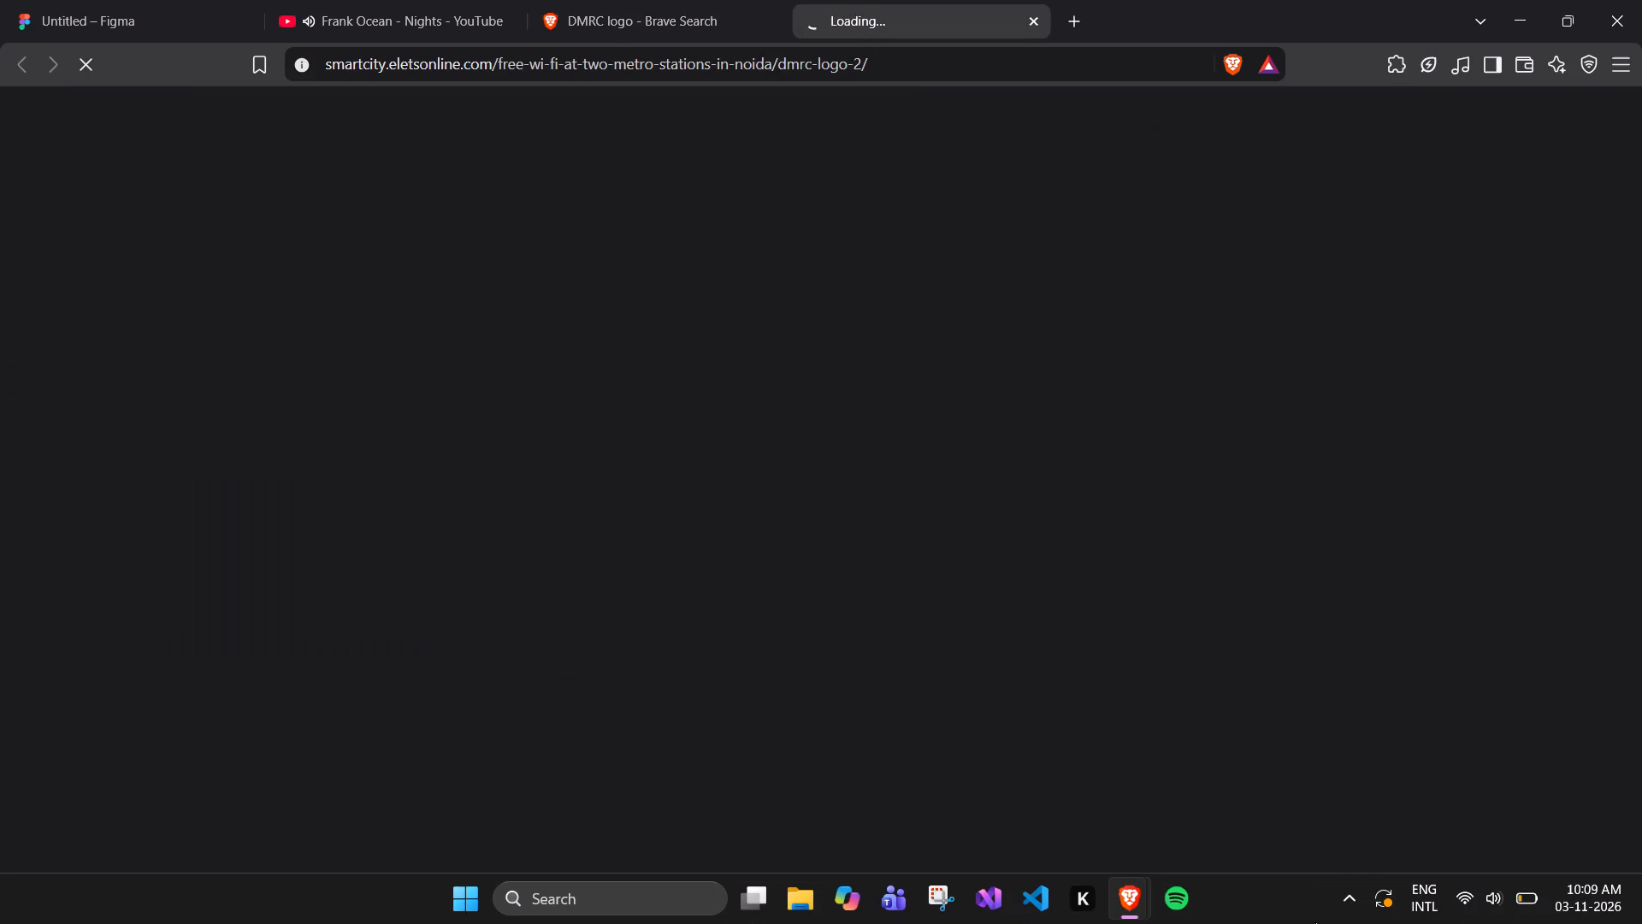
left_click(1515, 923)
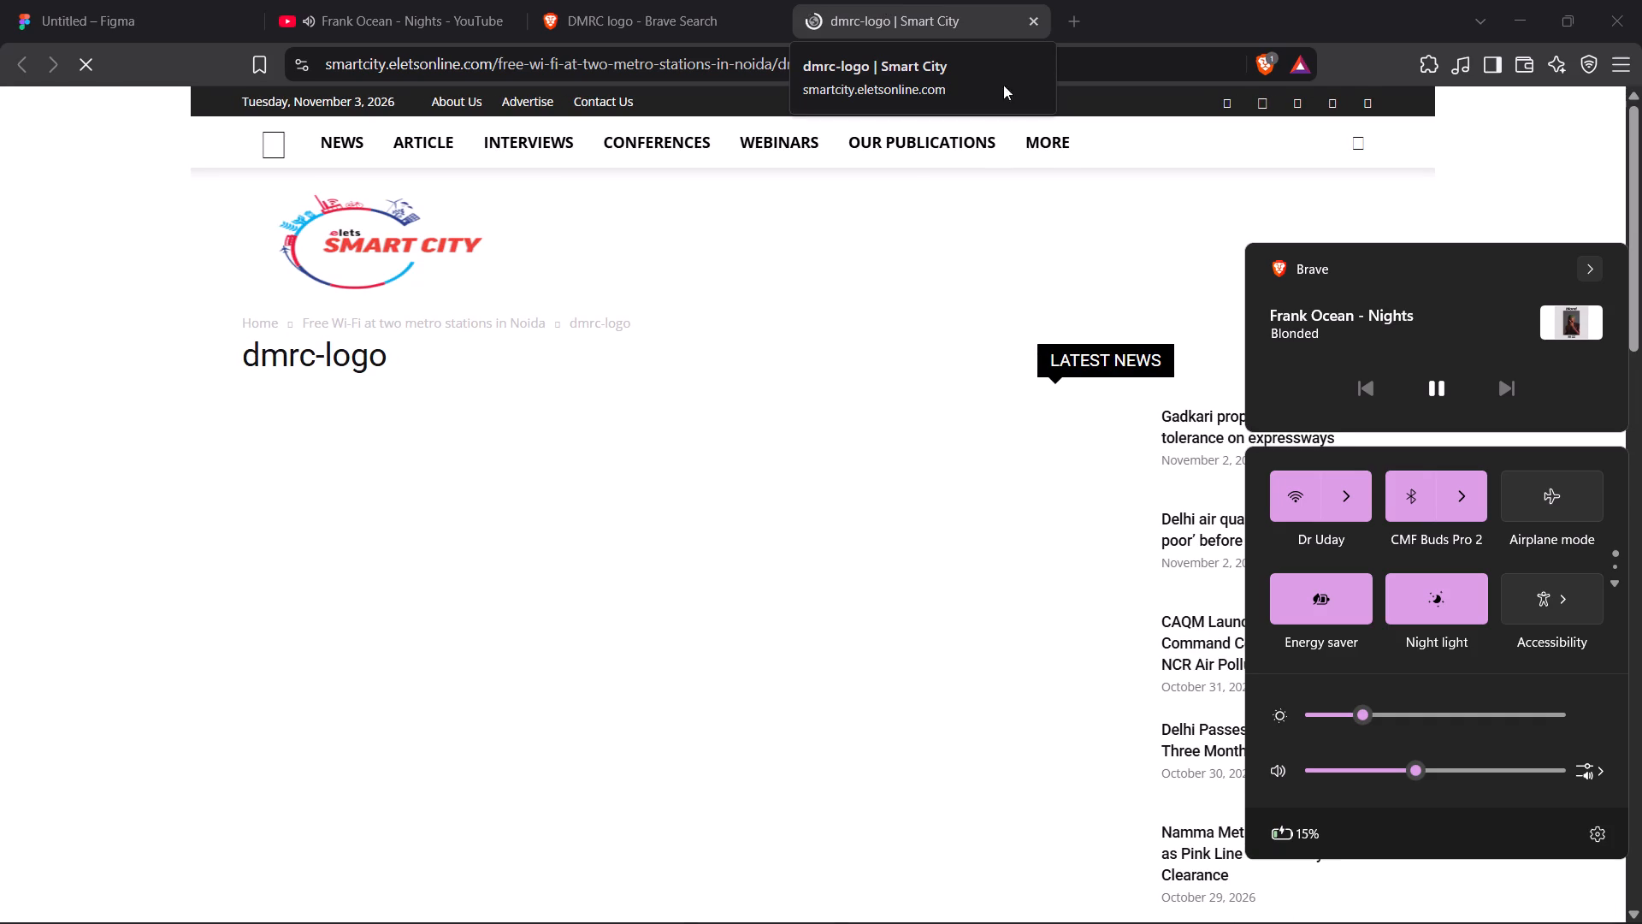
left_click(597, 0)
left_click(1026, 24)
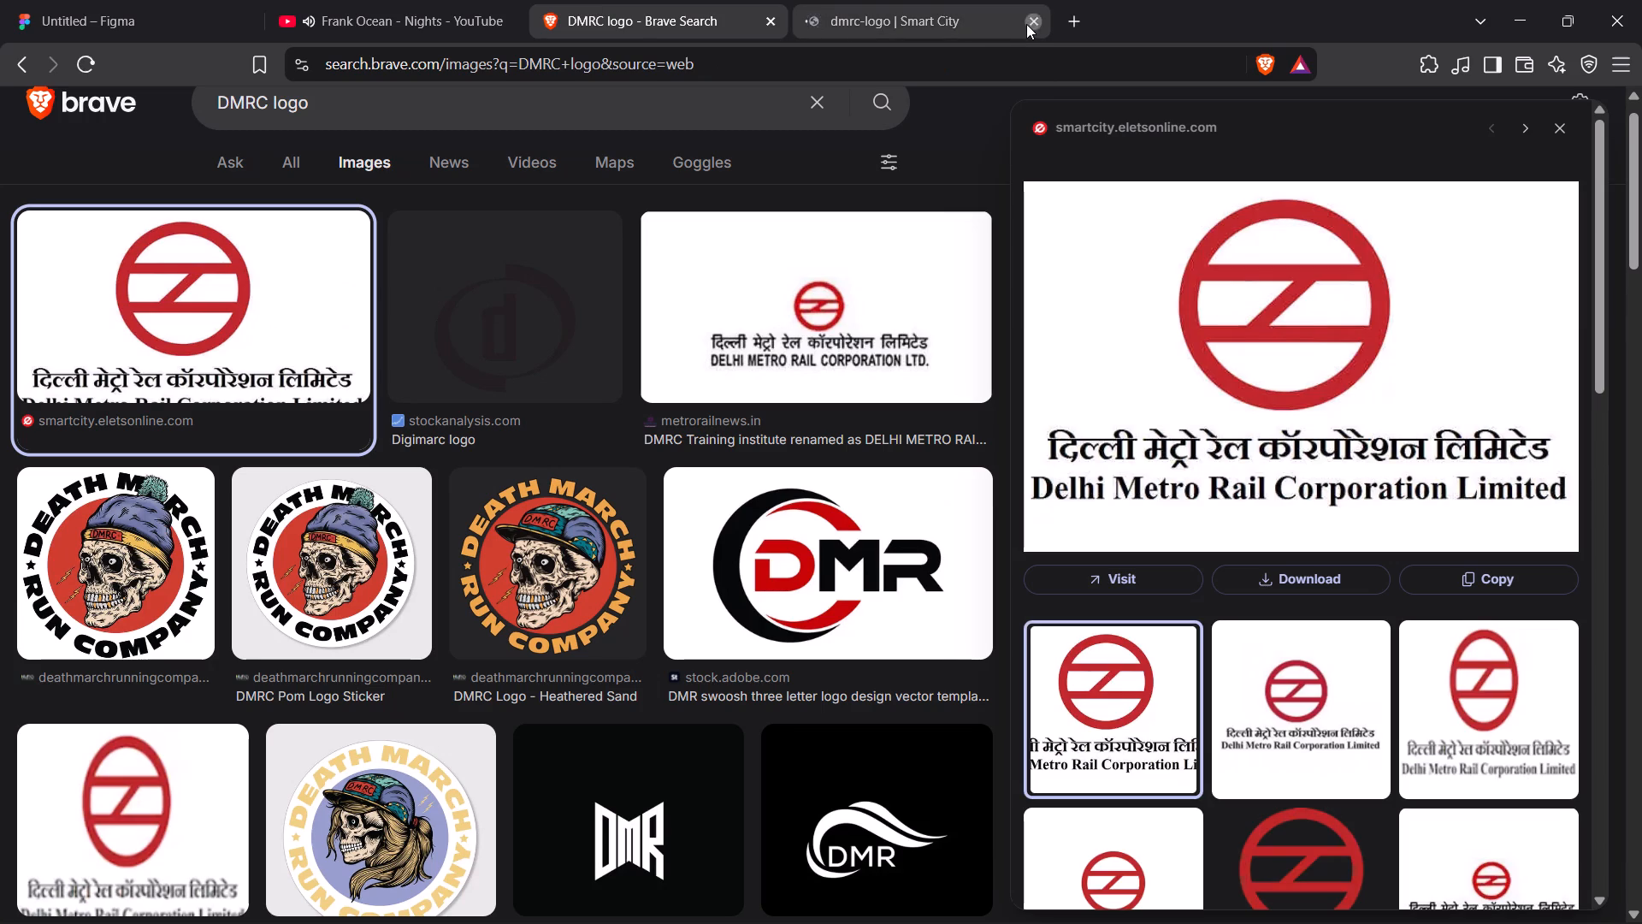
Copy the Delhi Metro Rail Corporation Limited logo image and paste it into Frame 1 in the Figma file, allowing clipboard access.
right_click(1332, 409)
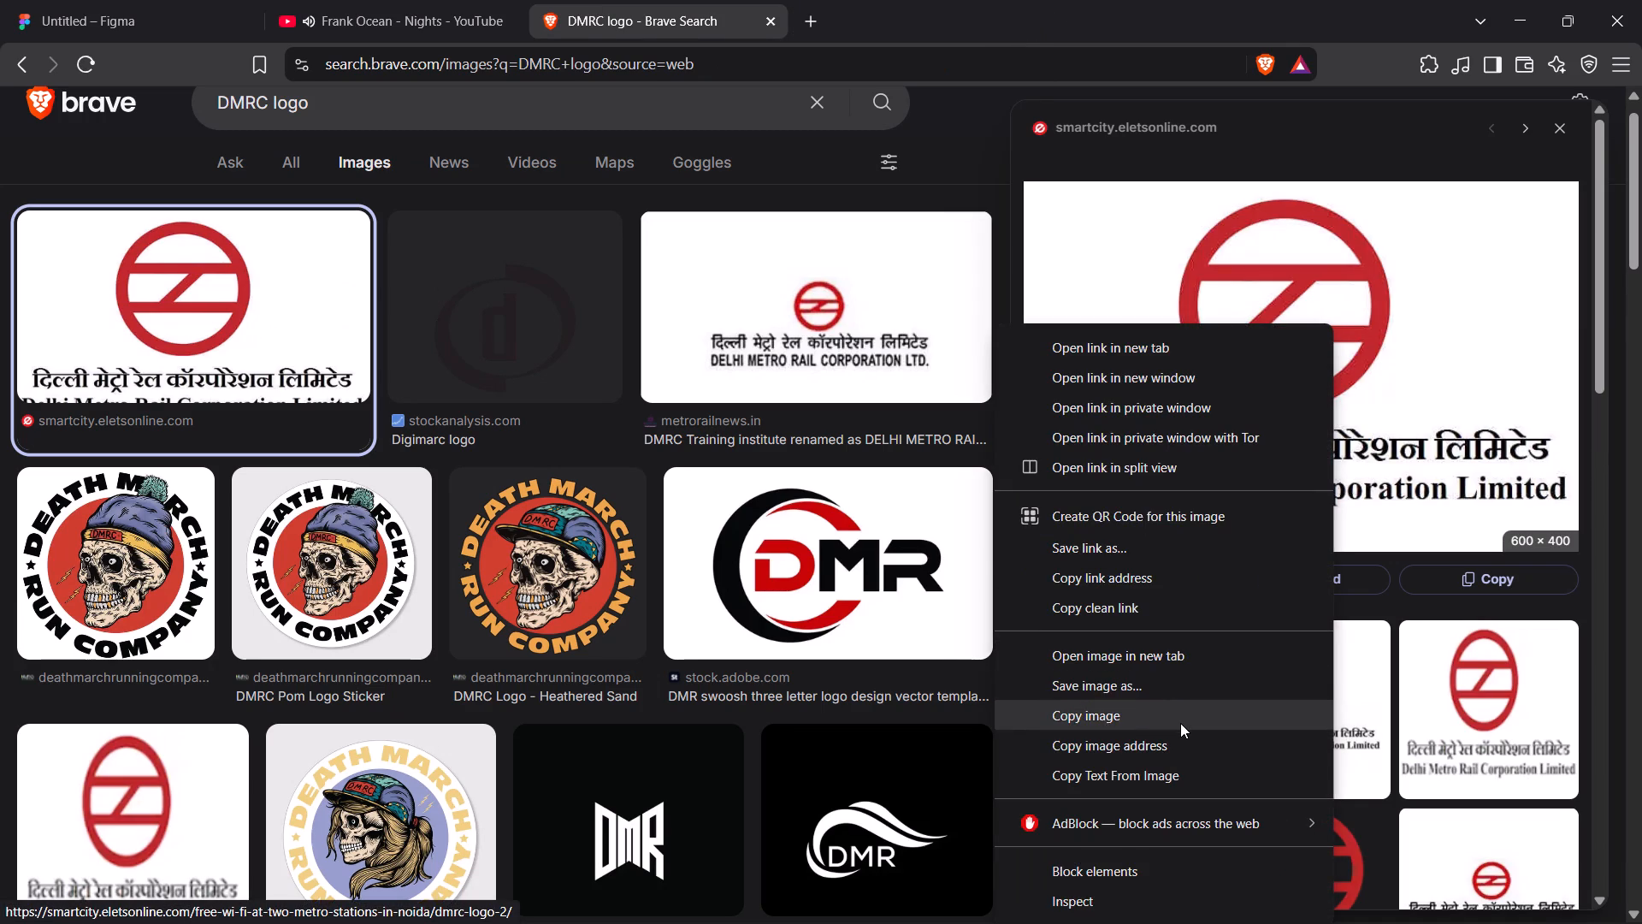
left_click(1180, 723)
left_click(416, 0)
left_click(85, 0)
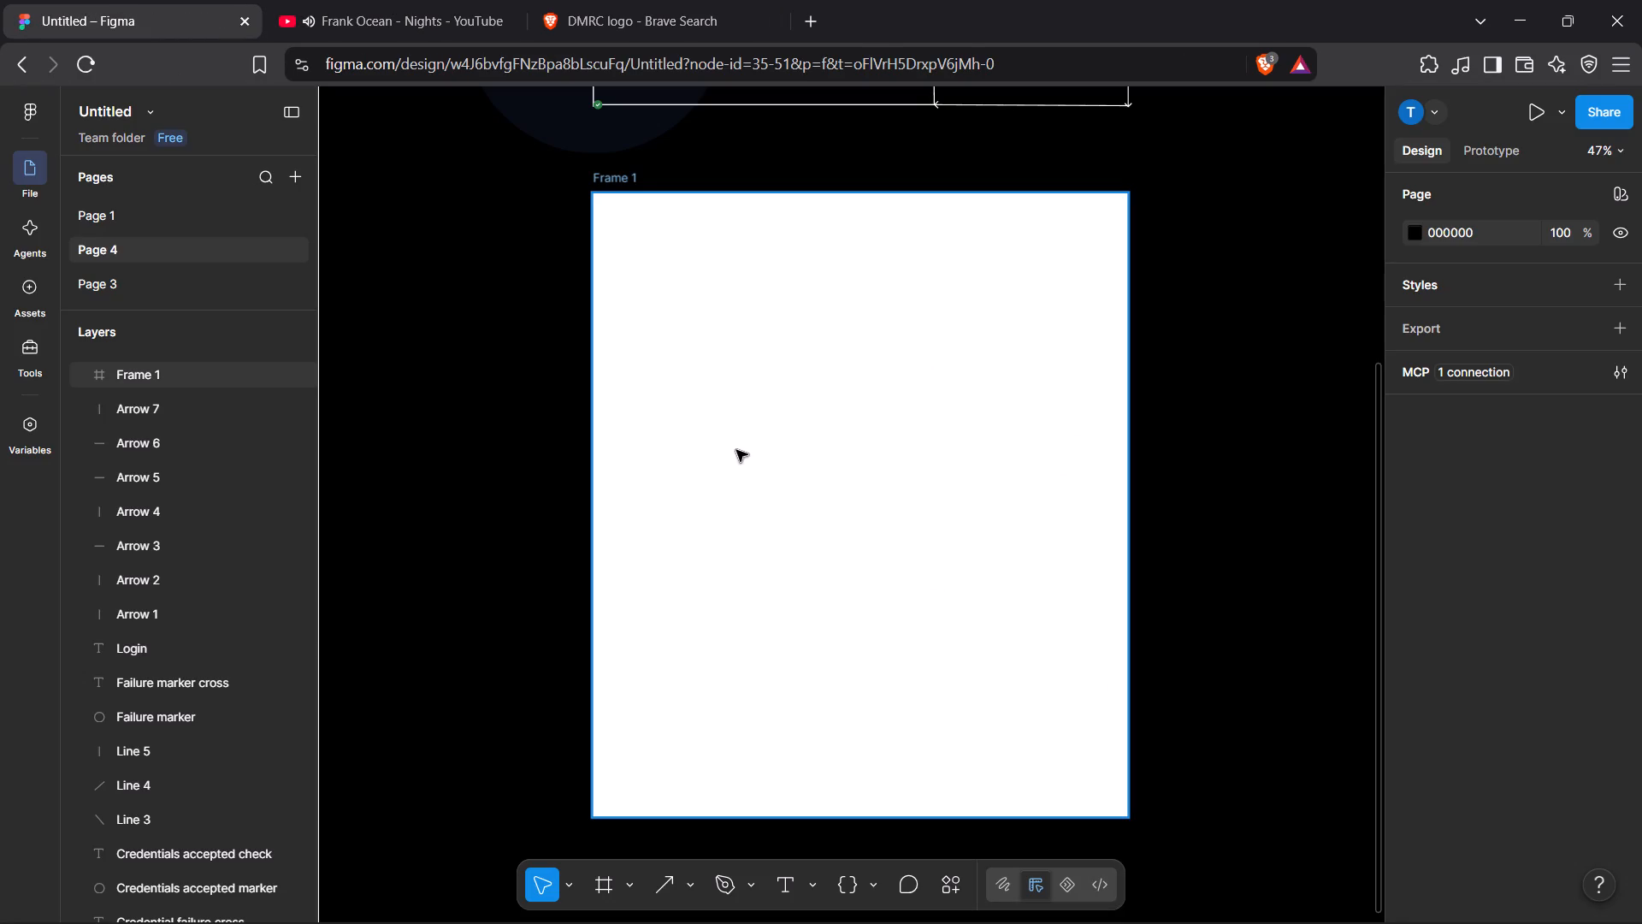
left_click(736, 450)
key("ctrl+v")
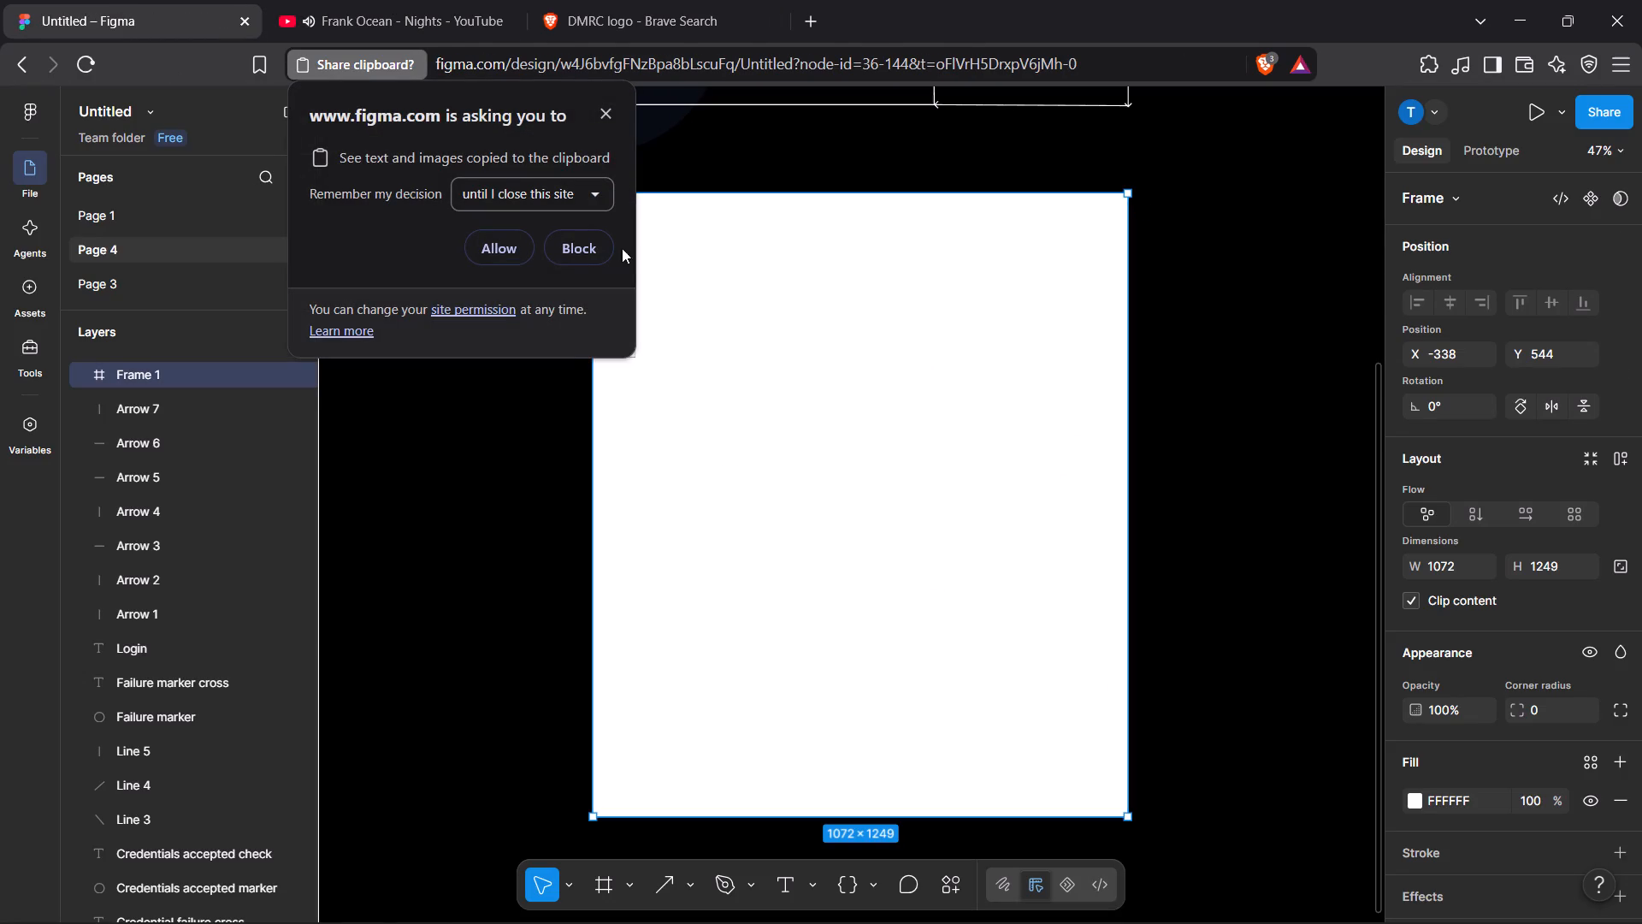
left_click(511, 261)
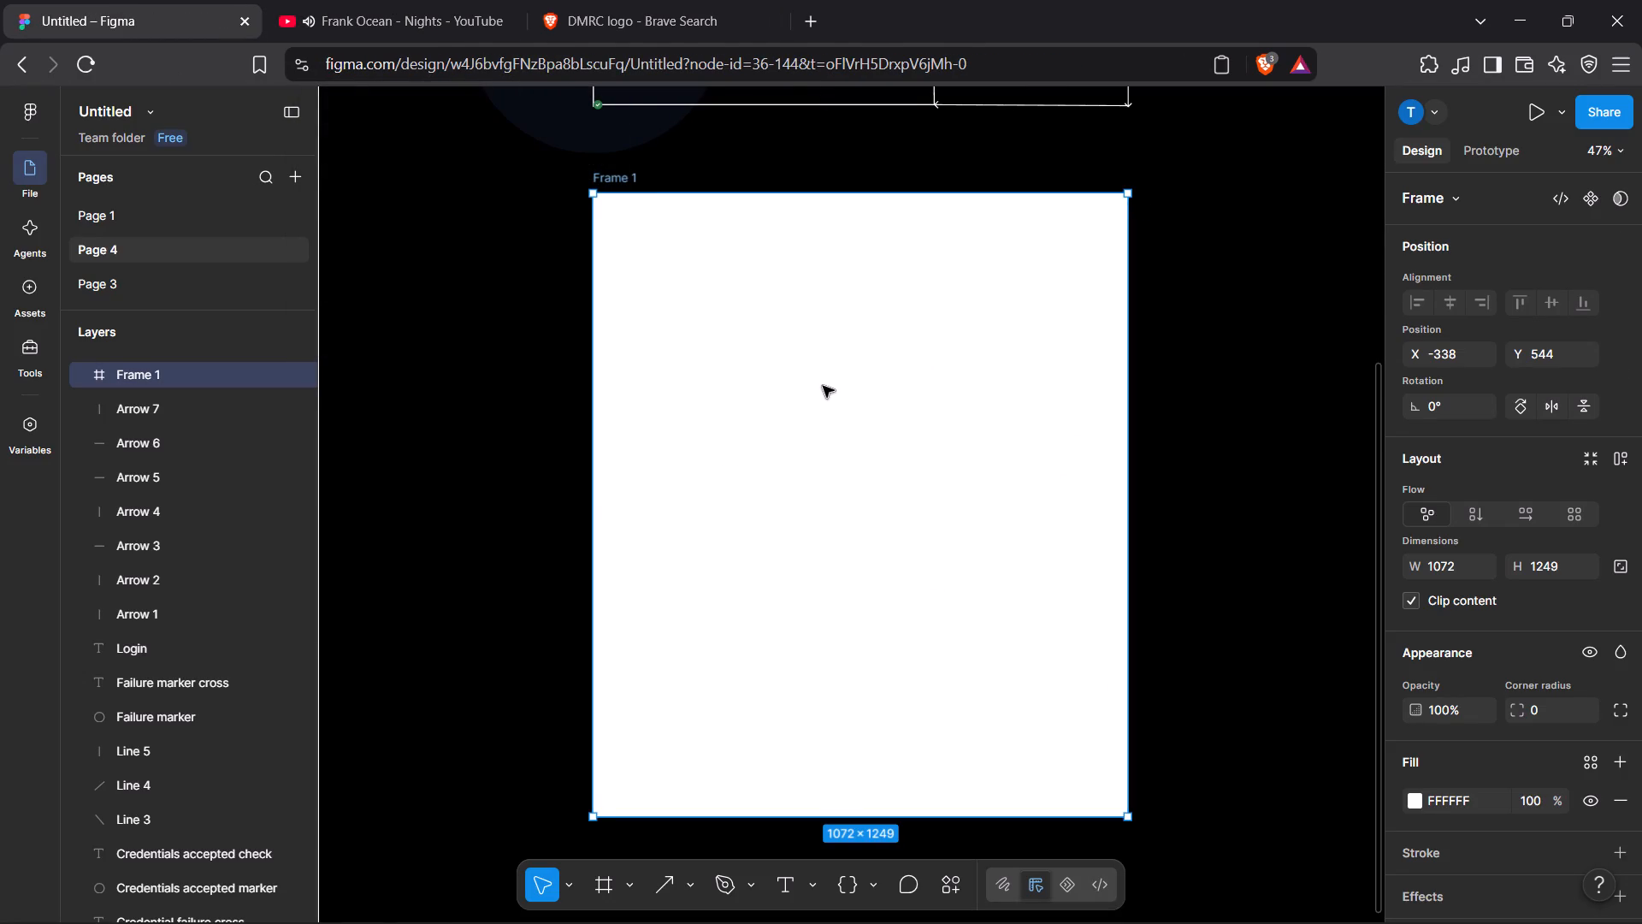
left_click(836, 394)
left_click(835, 448)
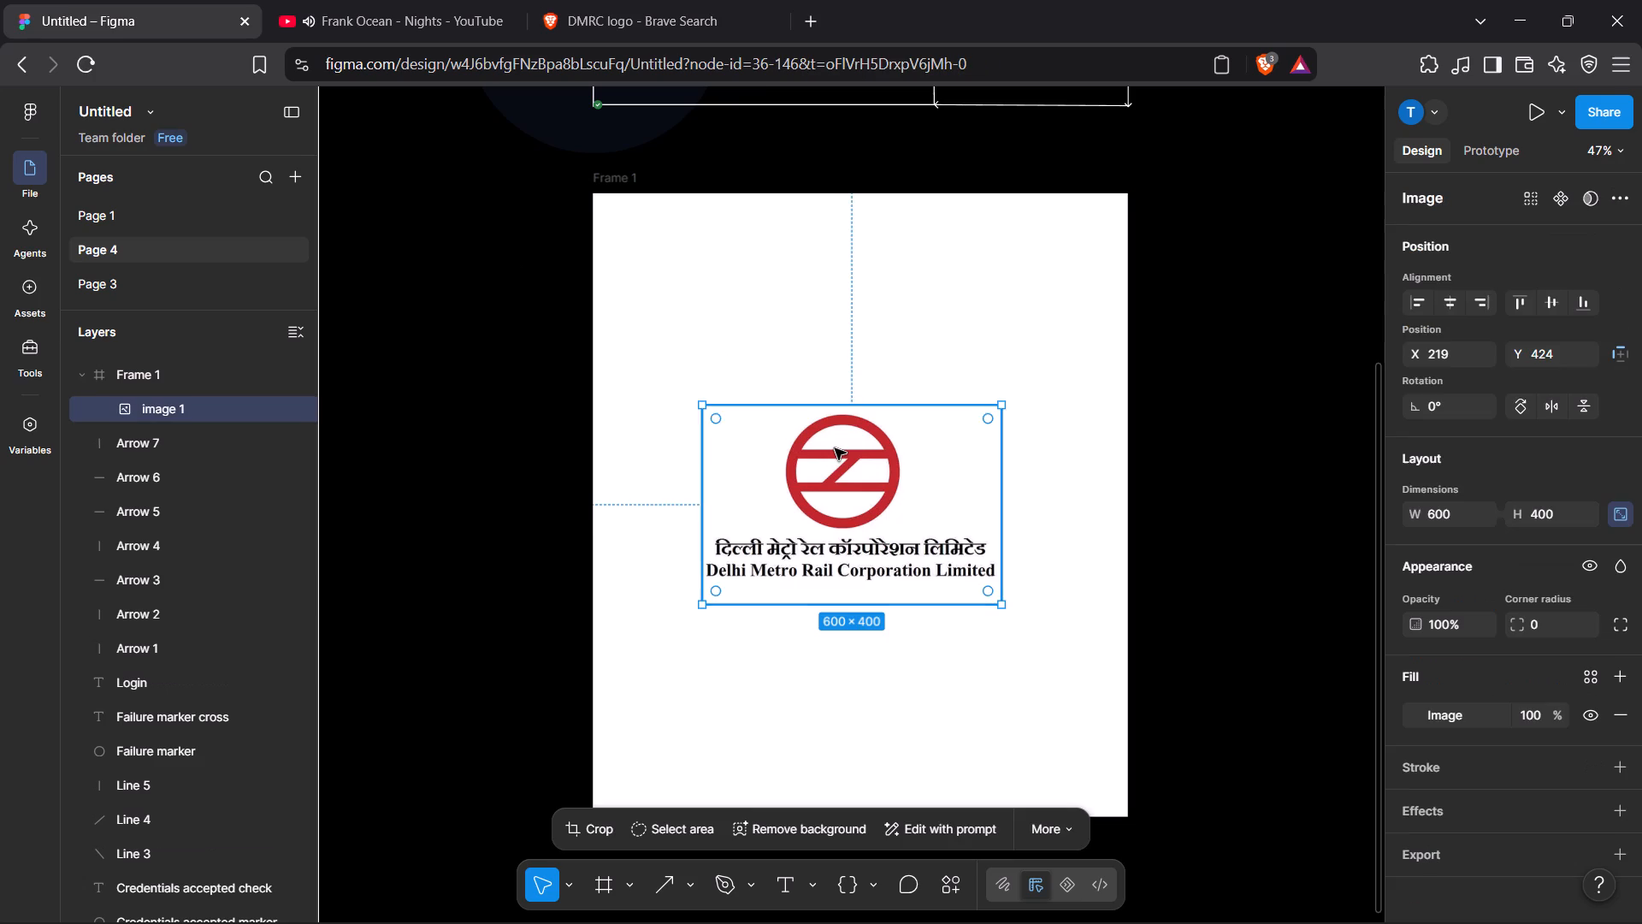
Scale the pasted logo image proportionally to about 632 × 421.
left_click_drag(902, 407, 913, 381)
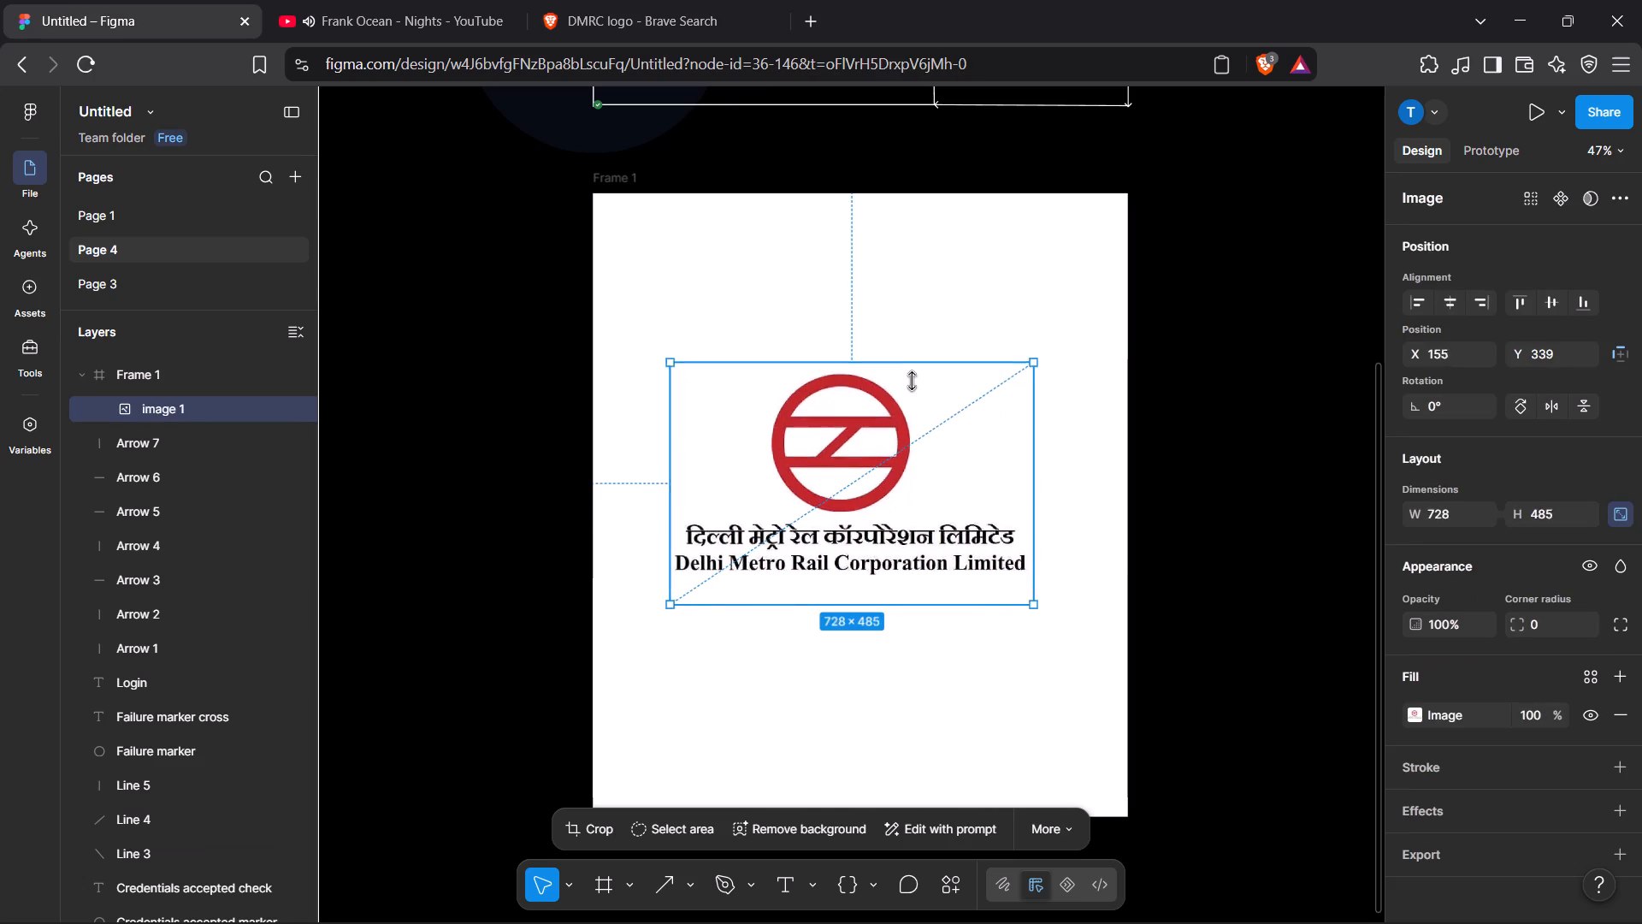
left_click_drag(913, 381, 910, 394)
Move the logo to the top of Frame 1, centred horizontally and about 24 below the frame's upper edge.
left_click_drag(913, 428, 974, 313)
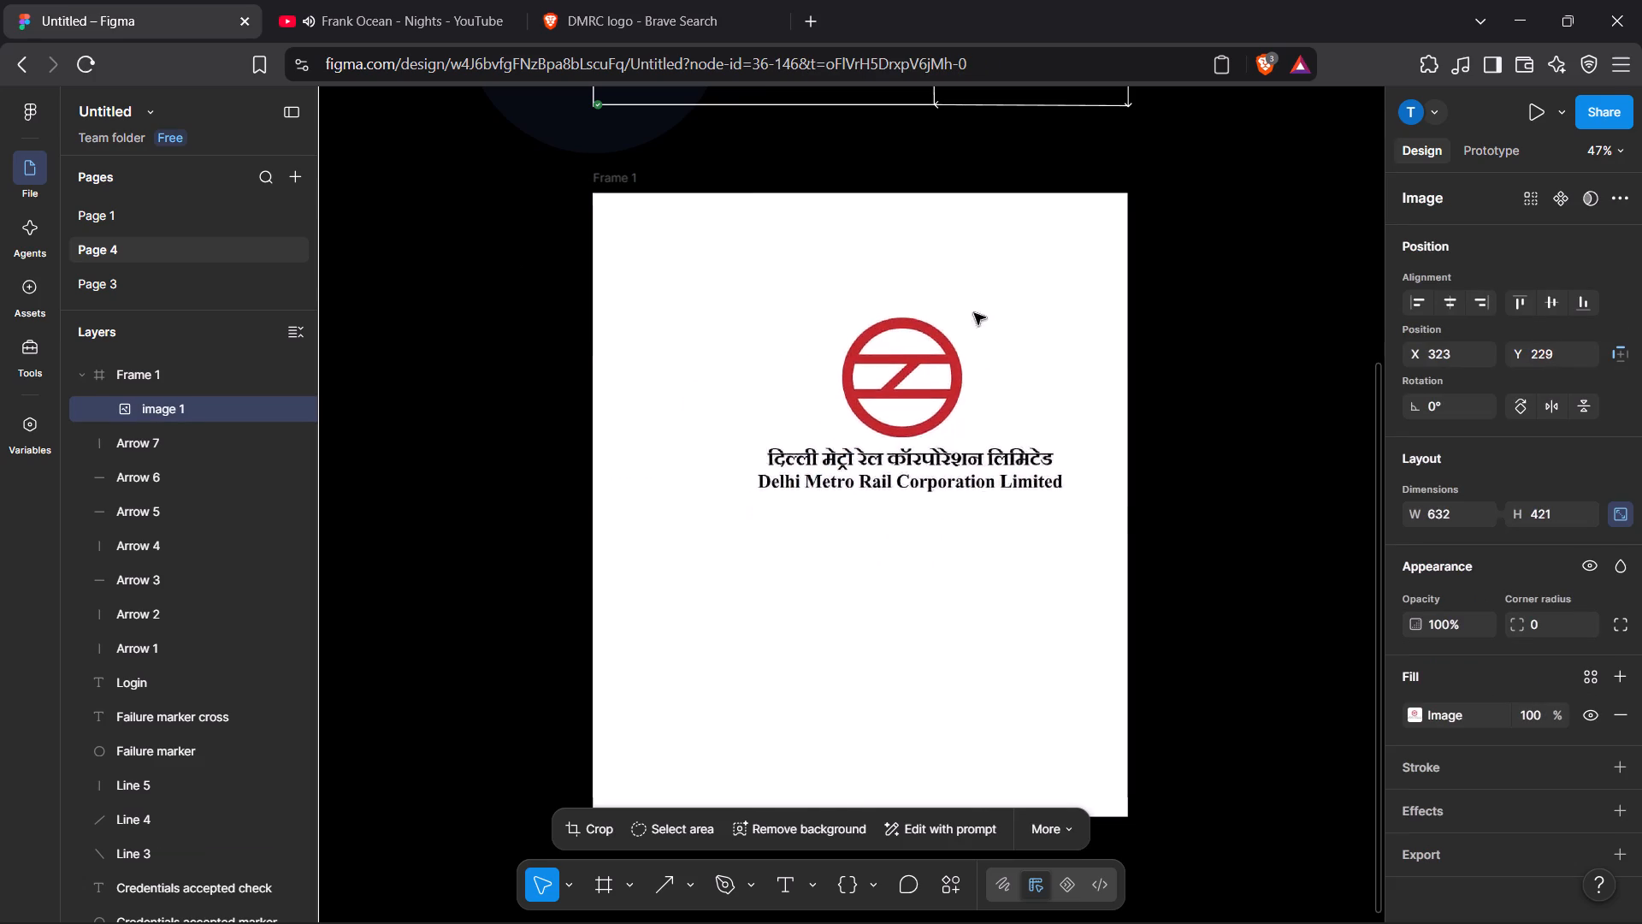
left_click_drag(974, 313, 925, 240)
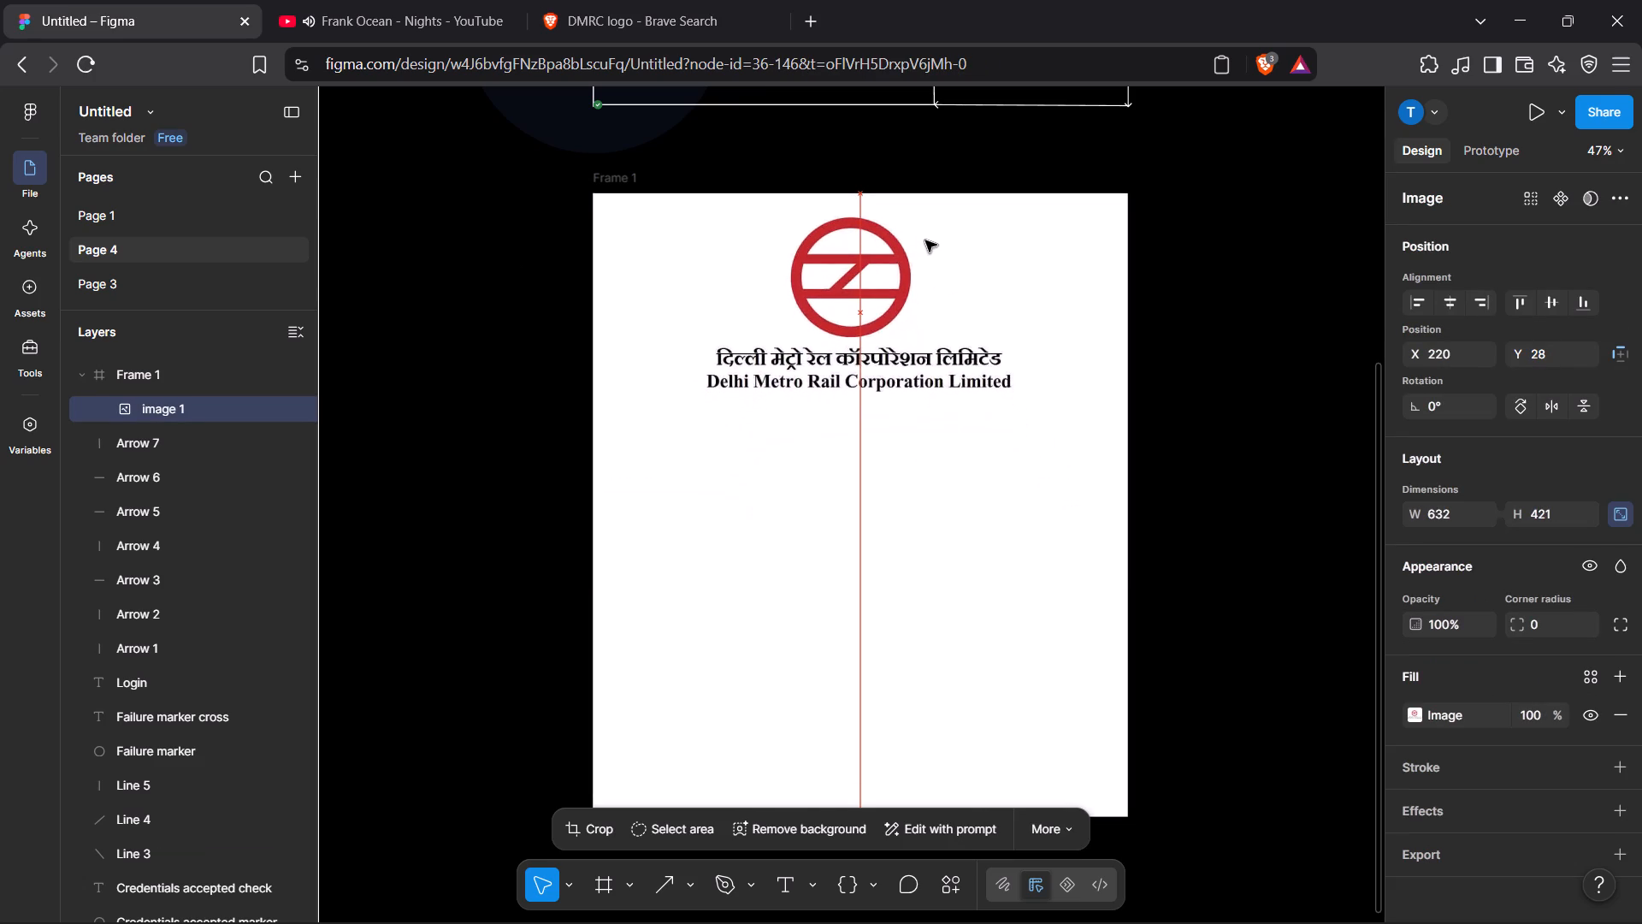
left_click_drag(925, 240, 927, 239)
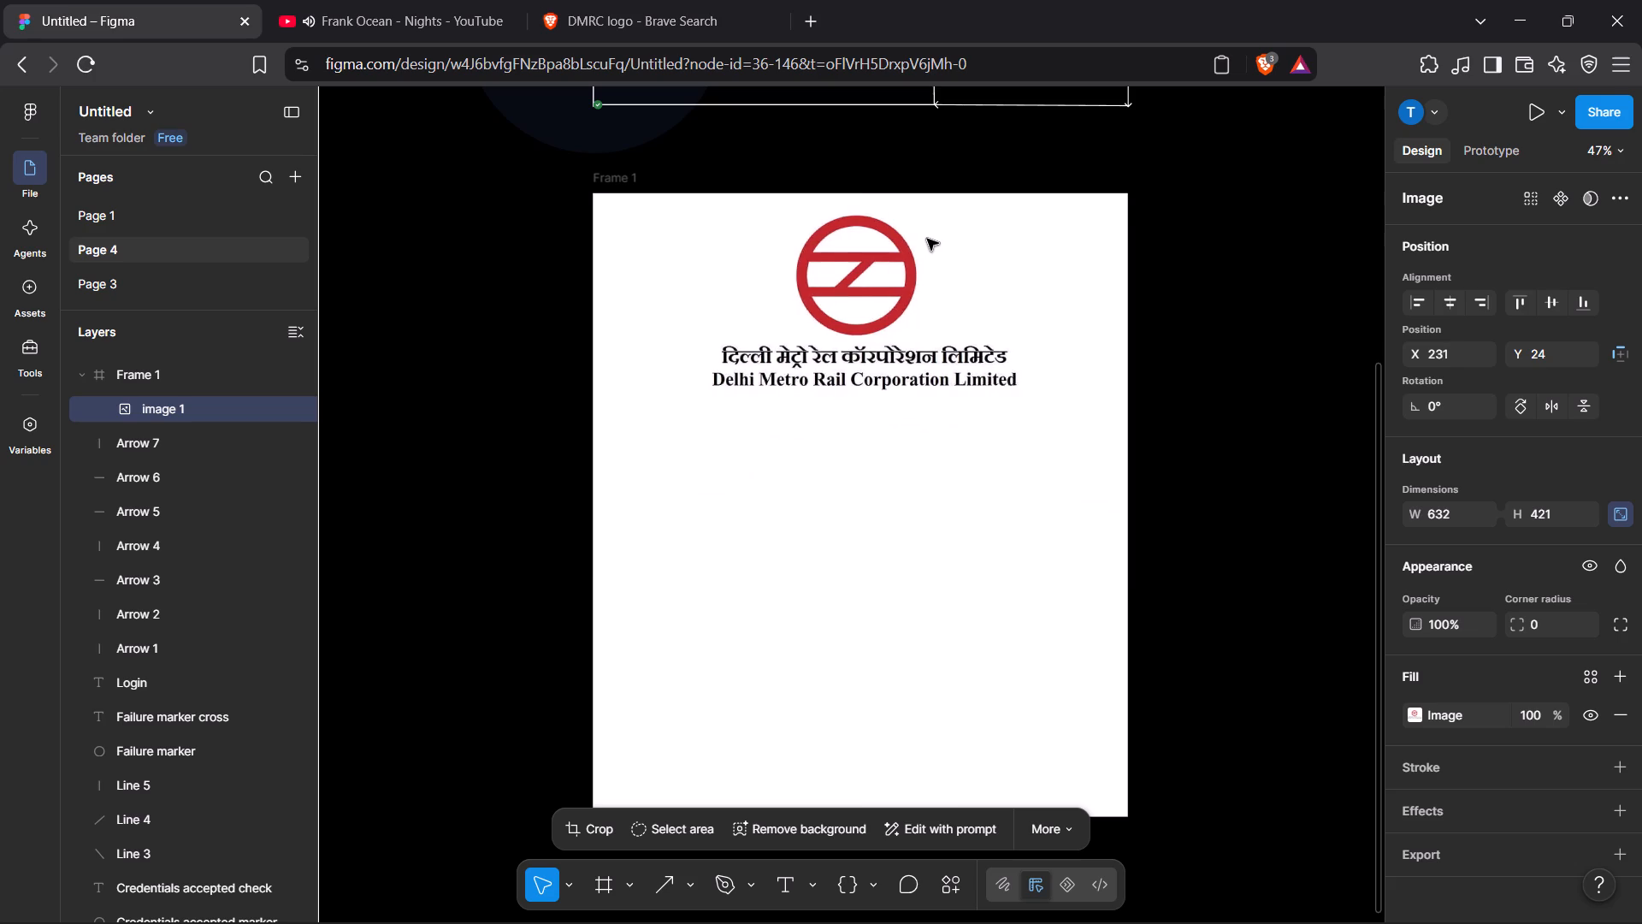
left_click_drag(927, 239, 924, 239)
left_click(1188, 336)
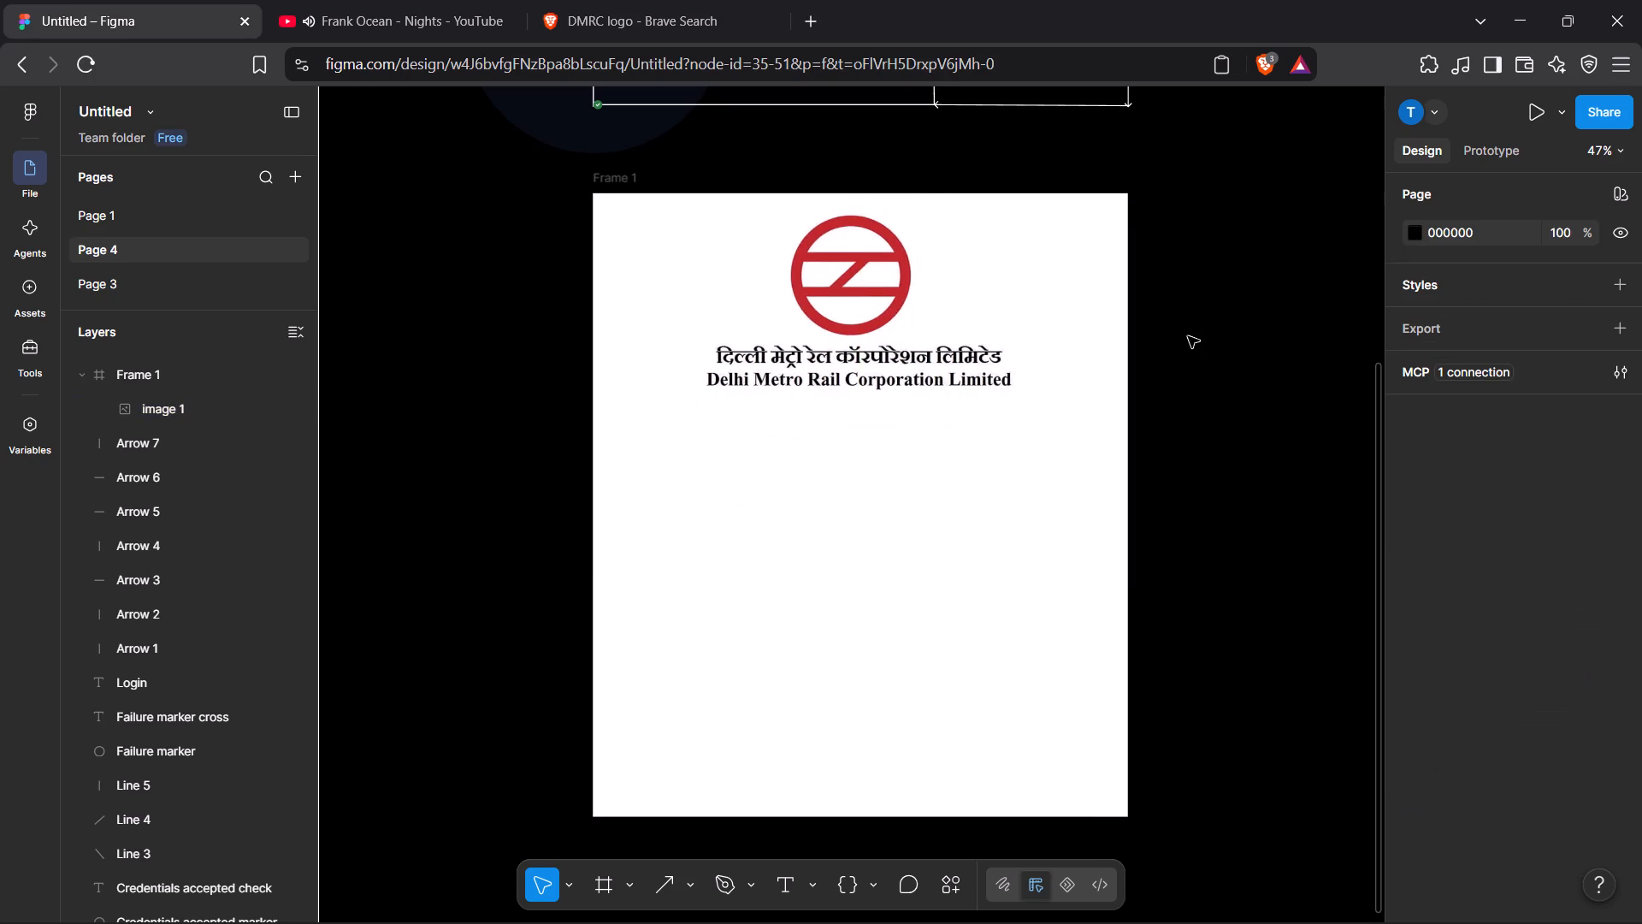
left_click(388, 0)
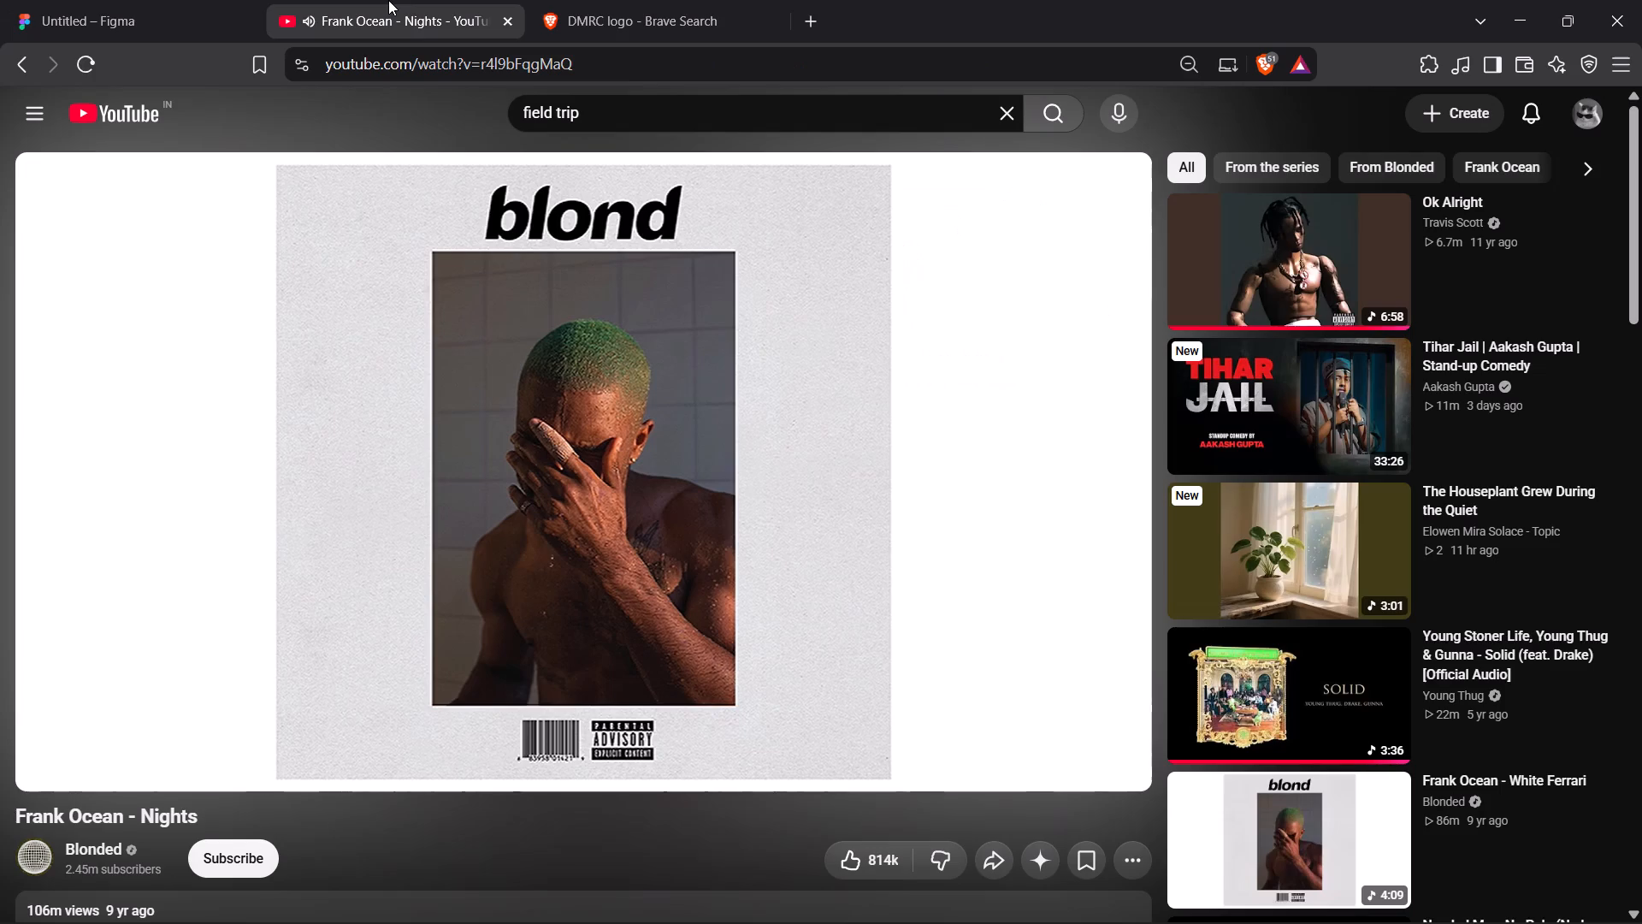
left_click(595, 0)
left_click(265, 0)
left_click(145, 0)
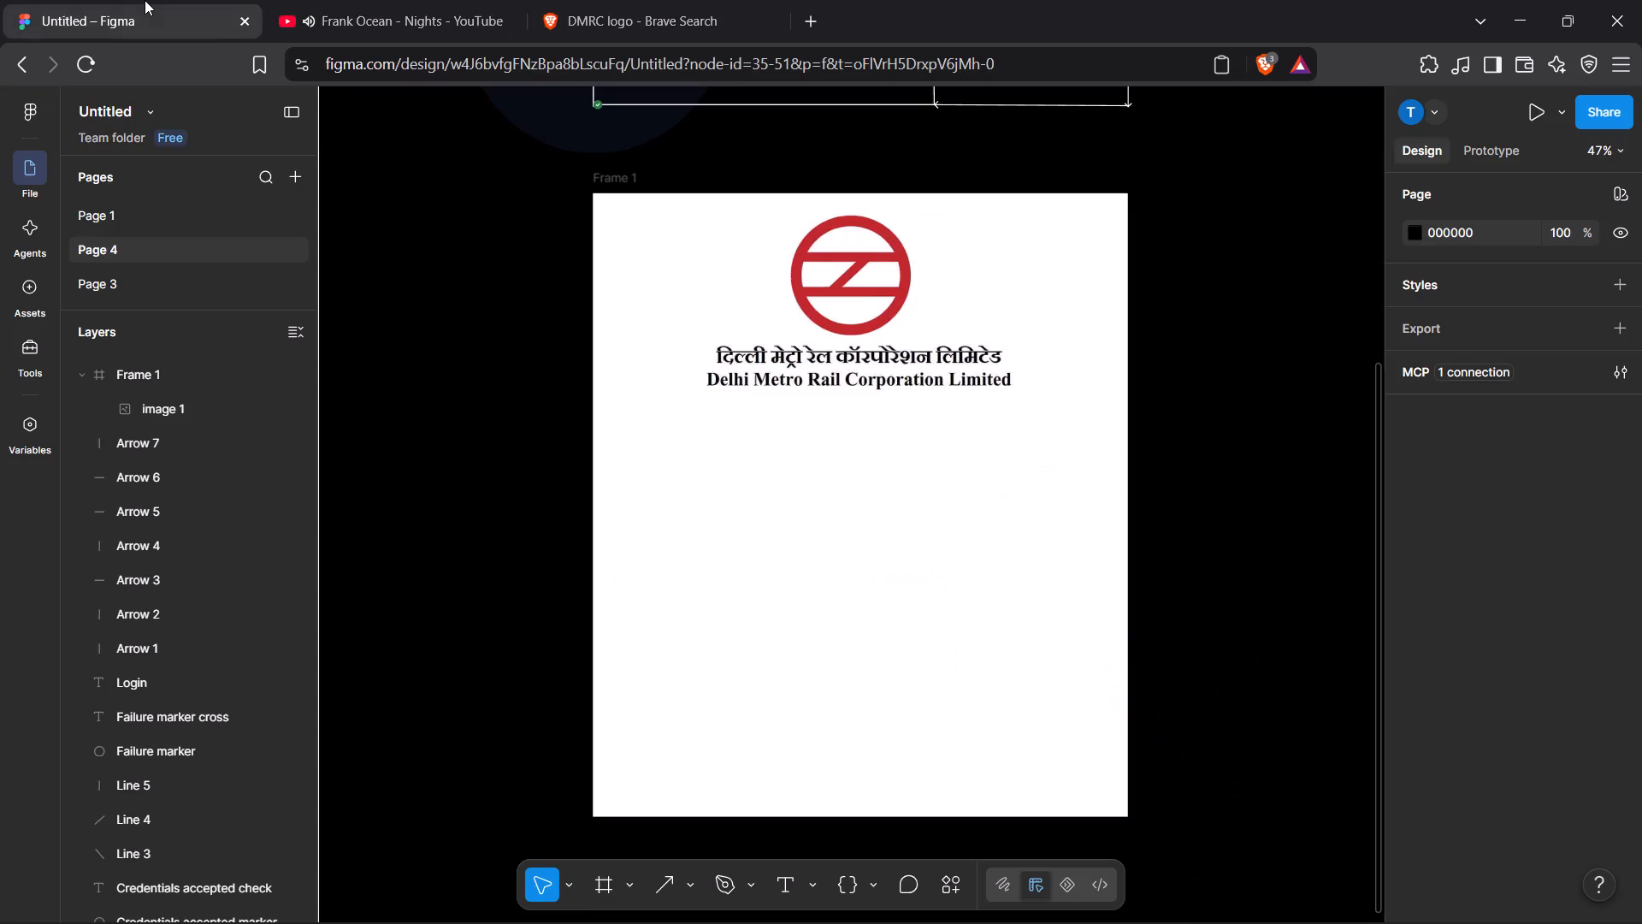
Reorder the browser tabs so the Figma file follows the YouTube tab, and switch to YouTube.
left_click_drag(145, 0, 347, 0)
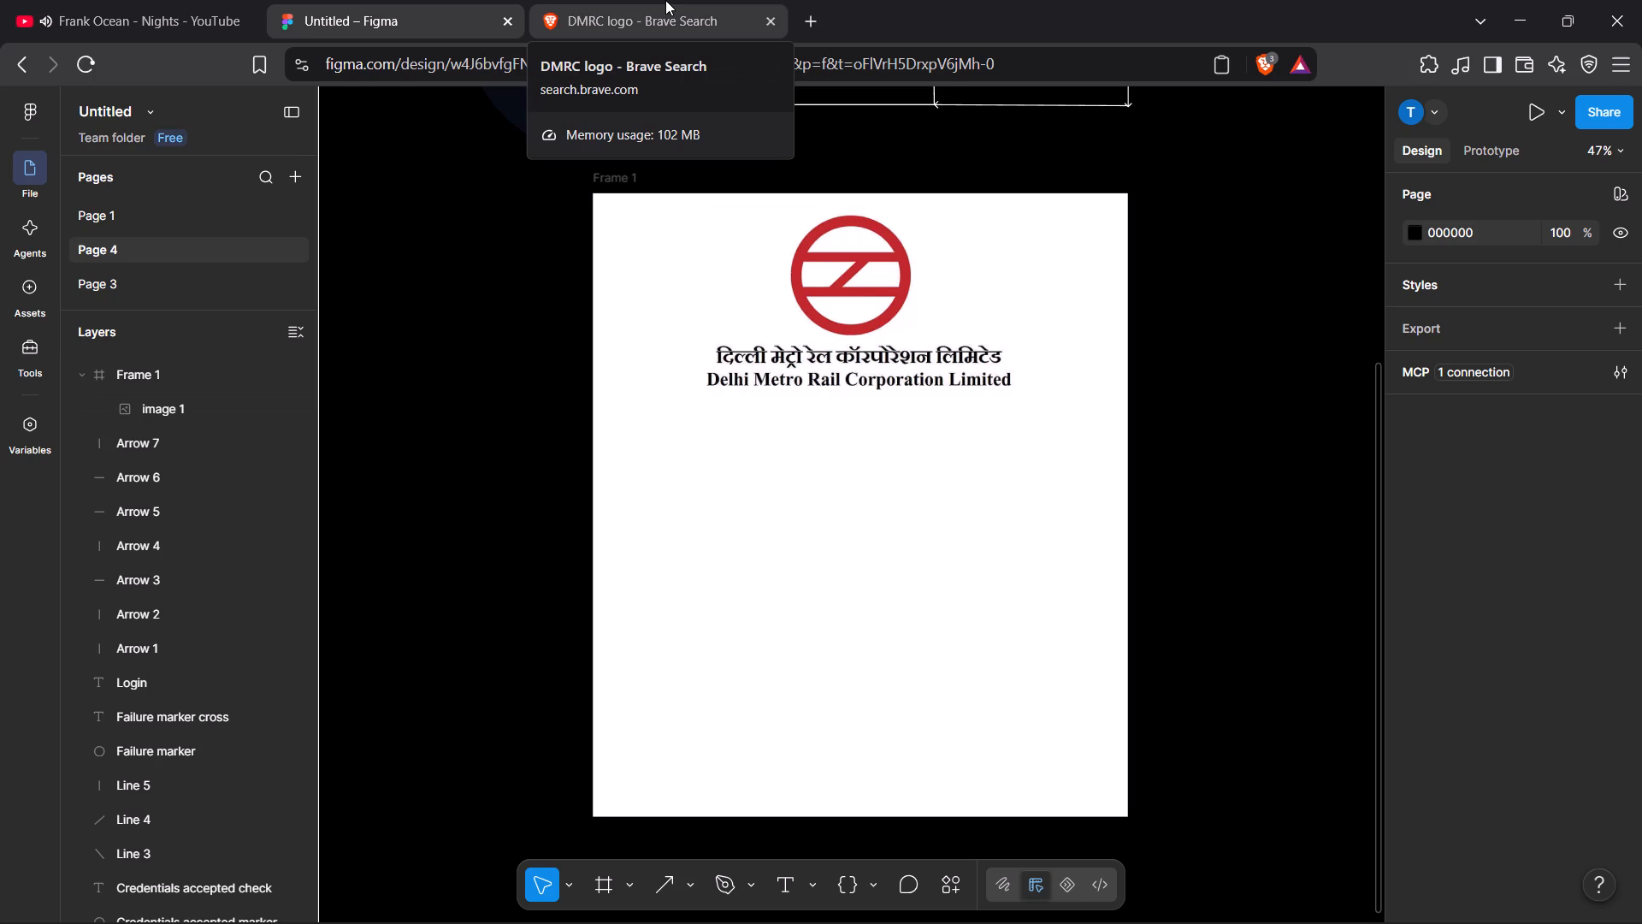
left_click(131, 0)
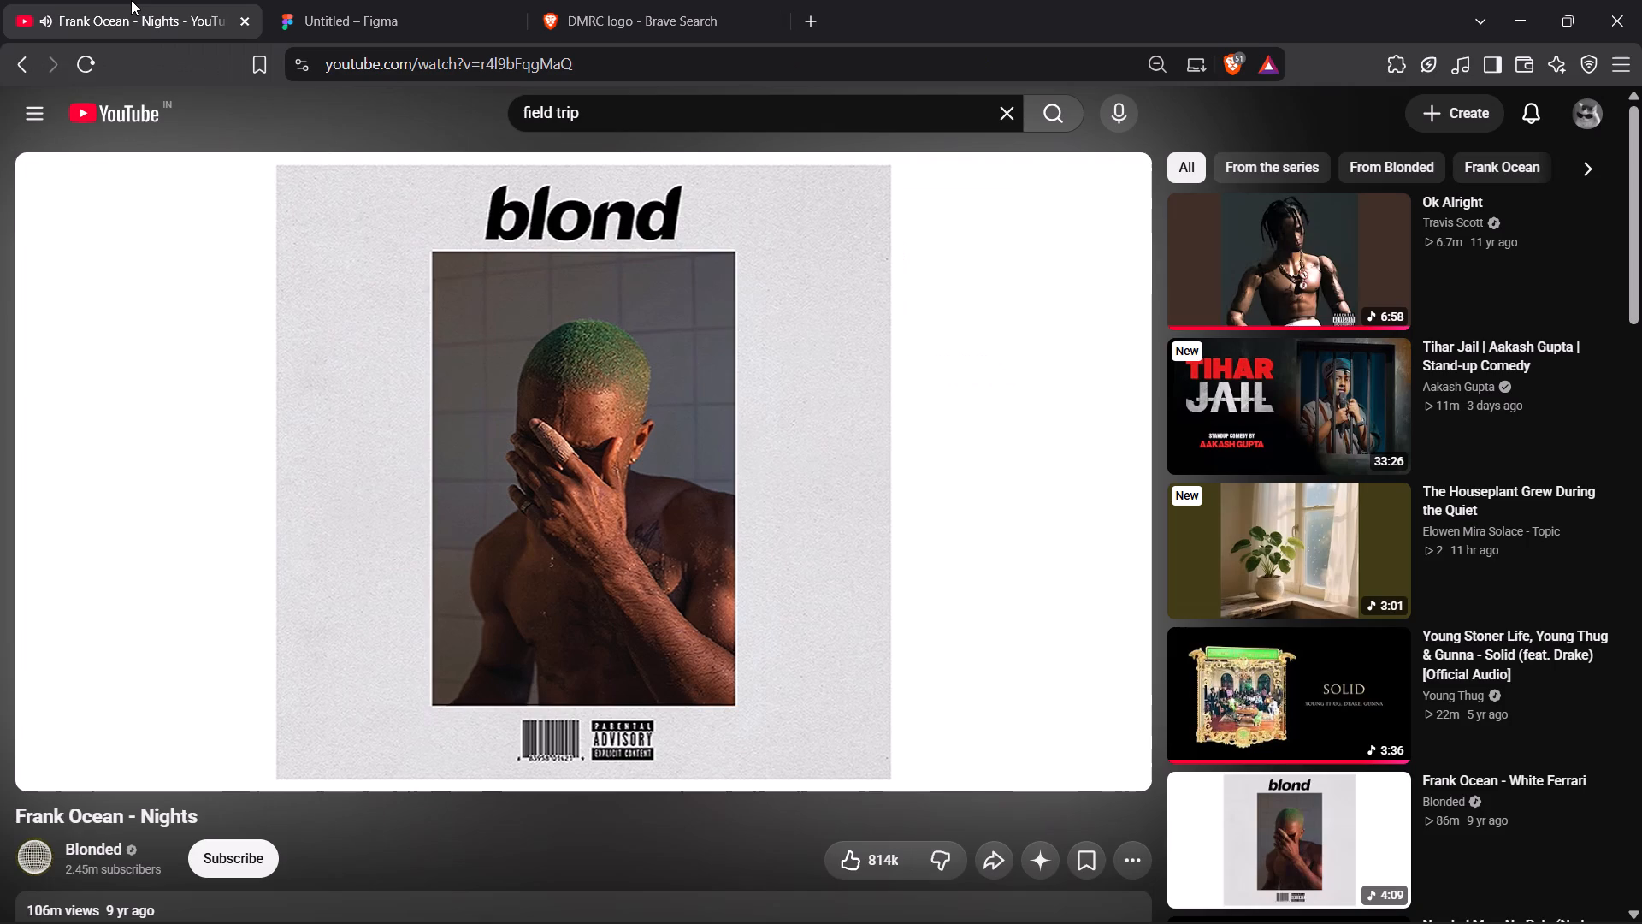
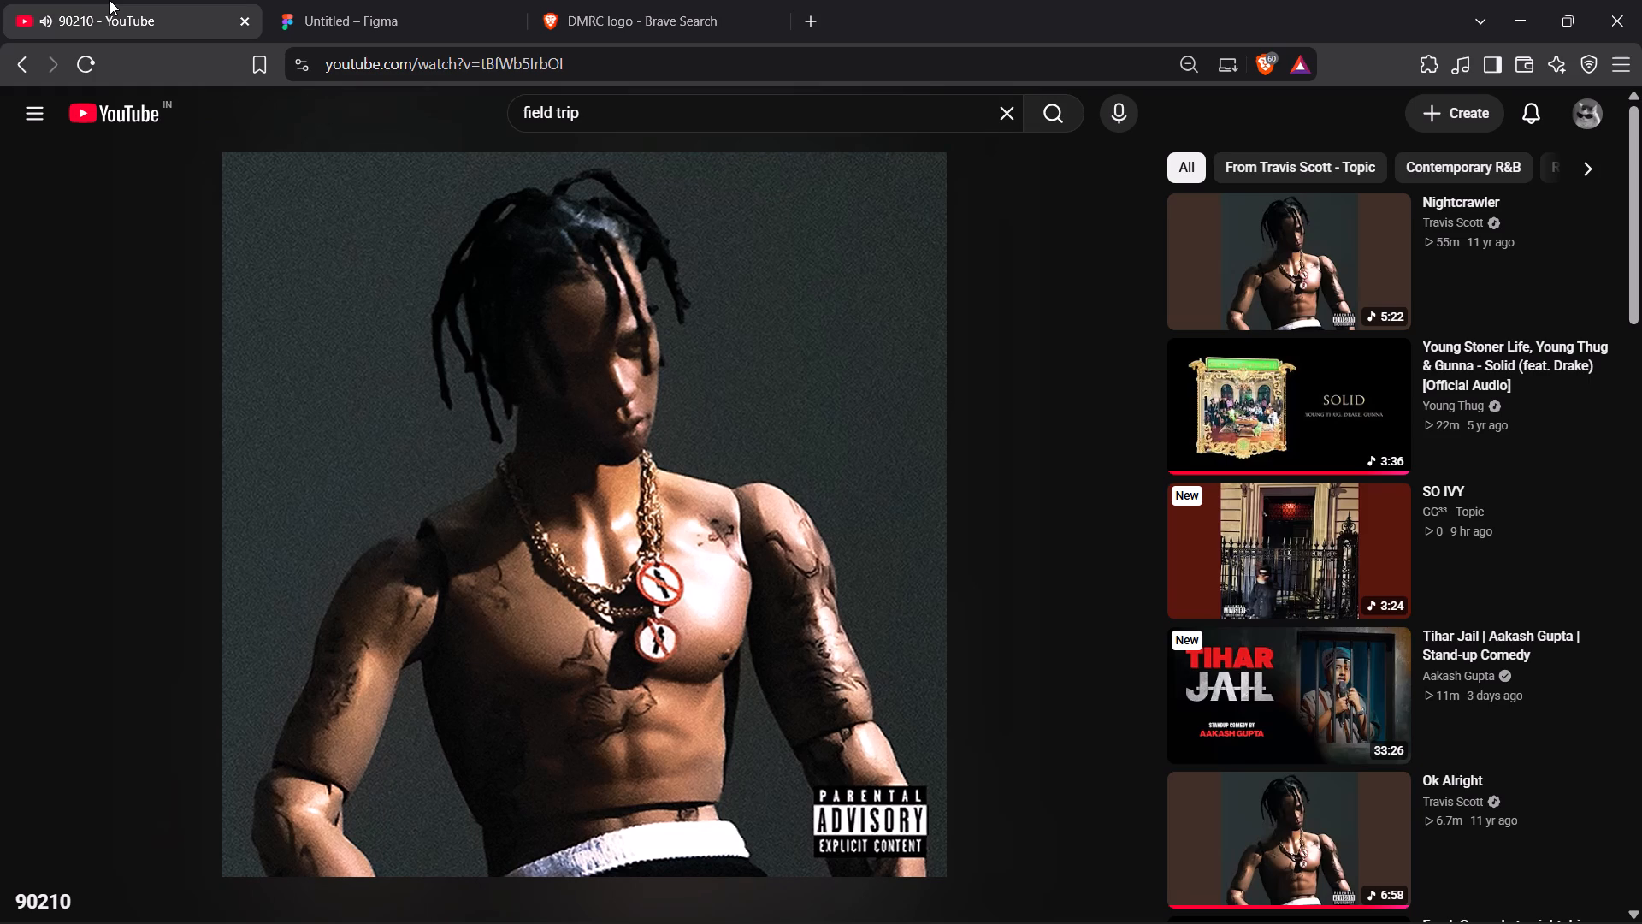
Switch to the Figma file and crop the logo image's lower part to 632 × 280, leaving only the red emblem.
left_click(425, 0)
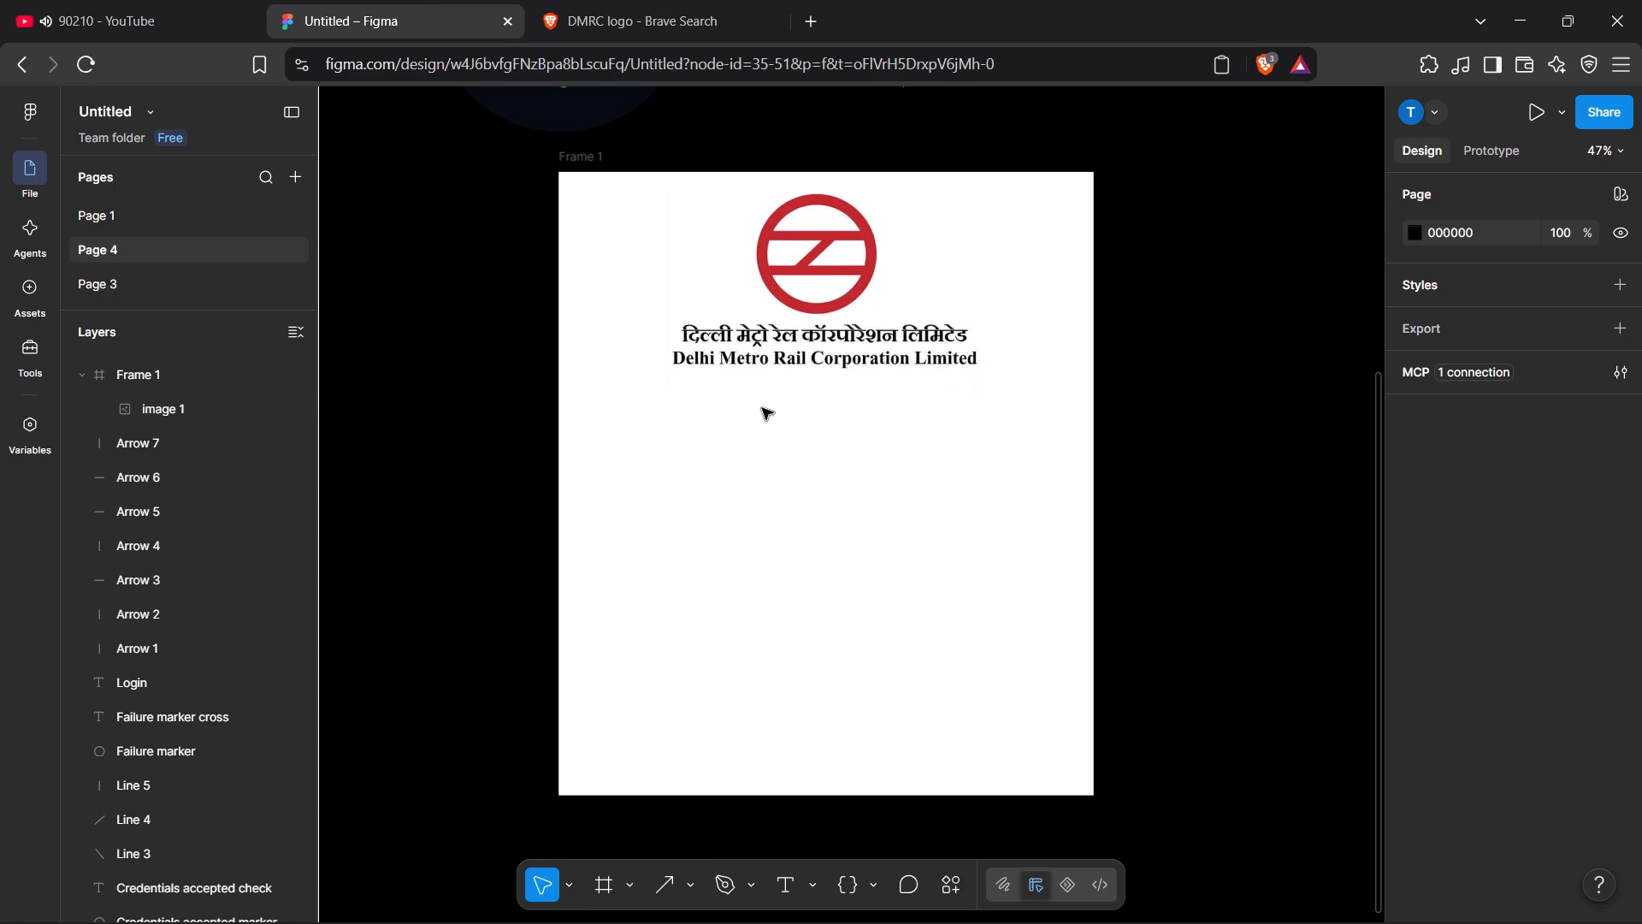
double_click(861, 350)
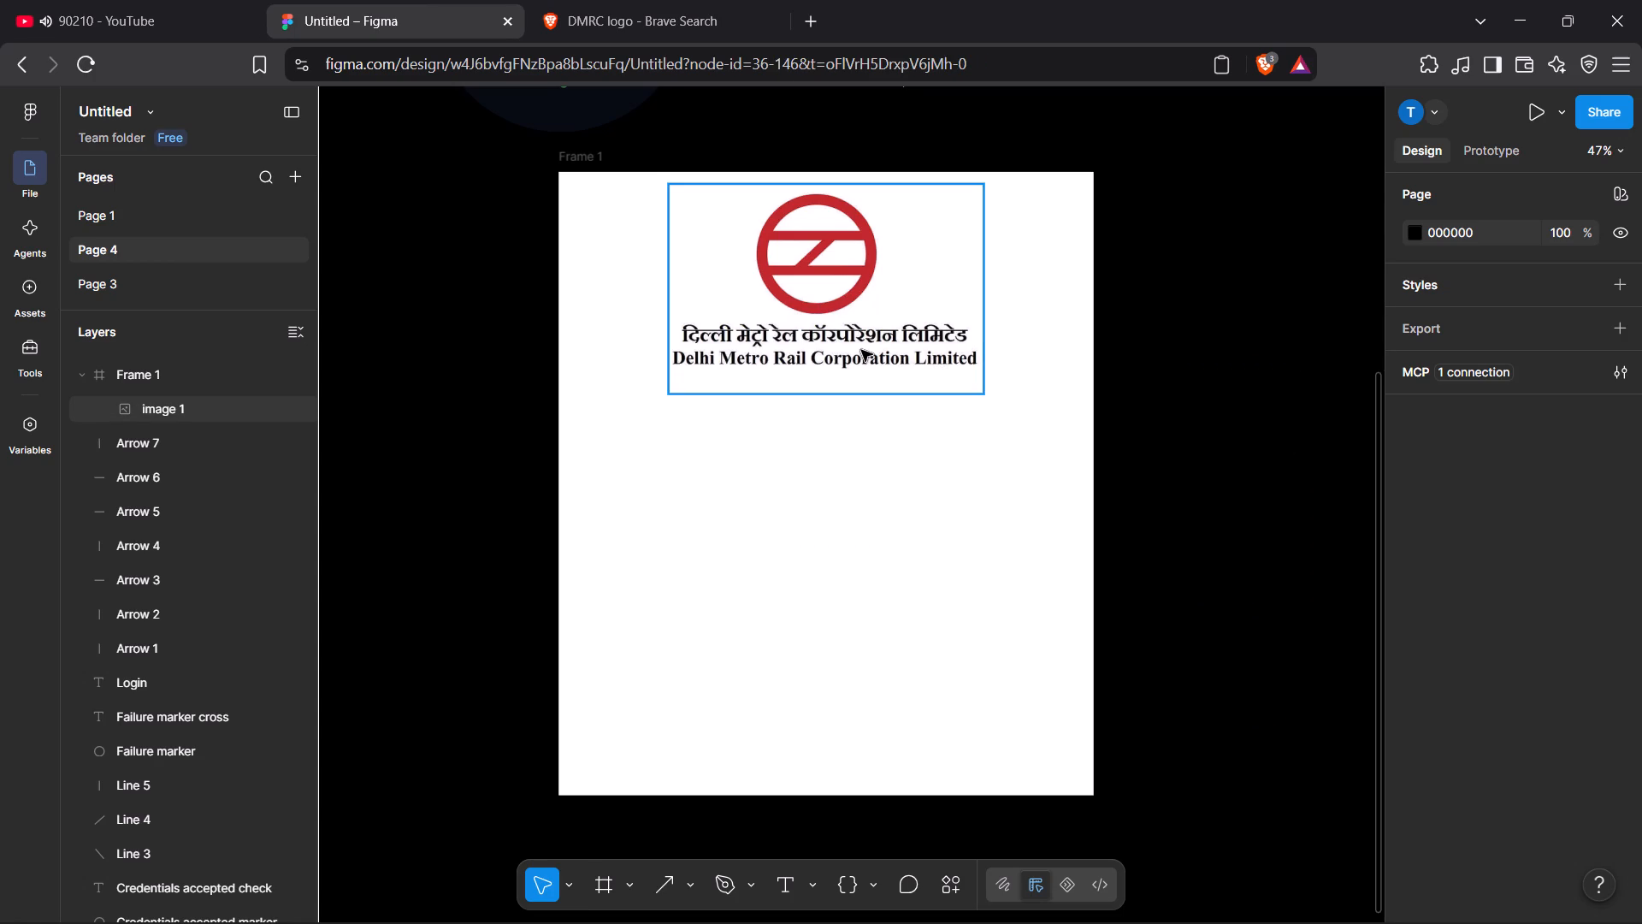
left_click_drag(982, 394, 981, 324)
left_click(1242, 240)
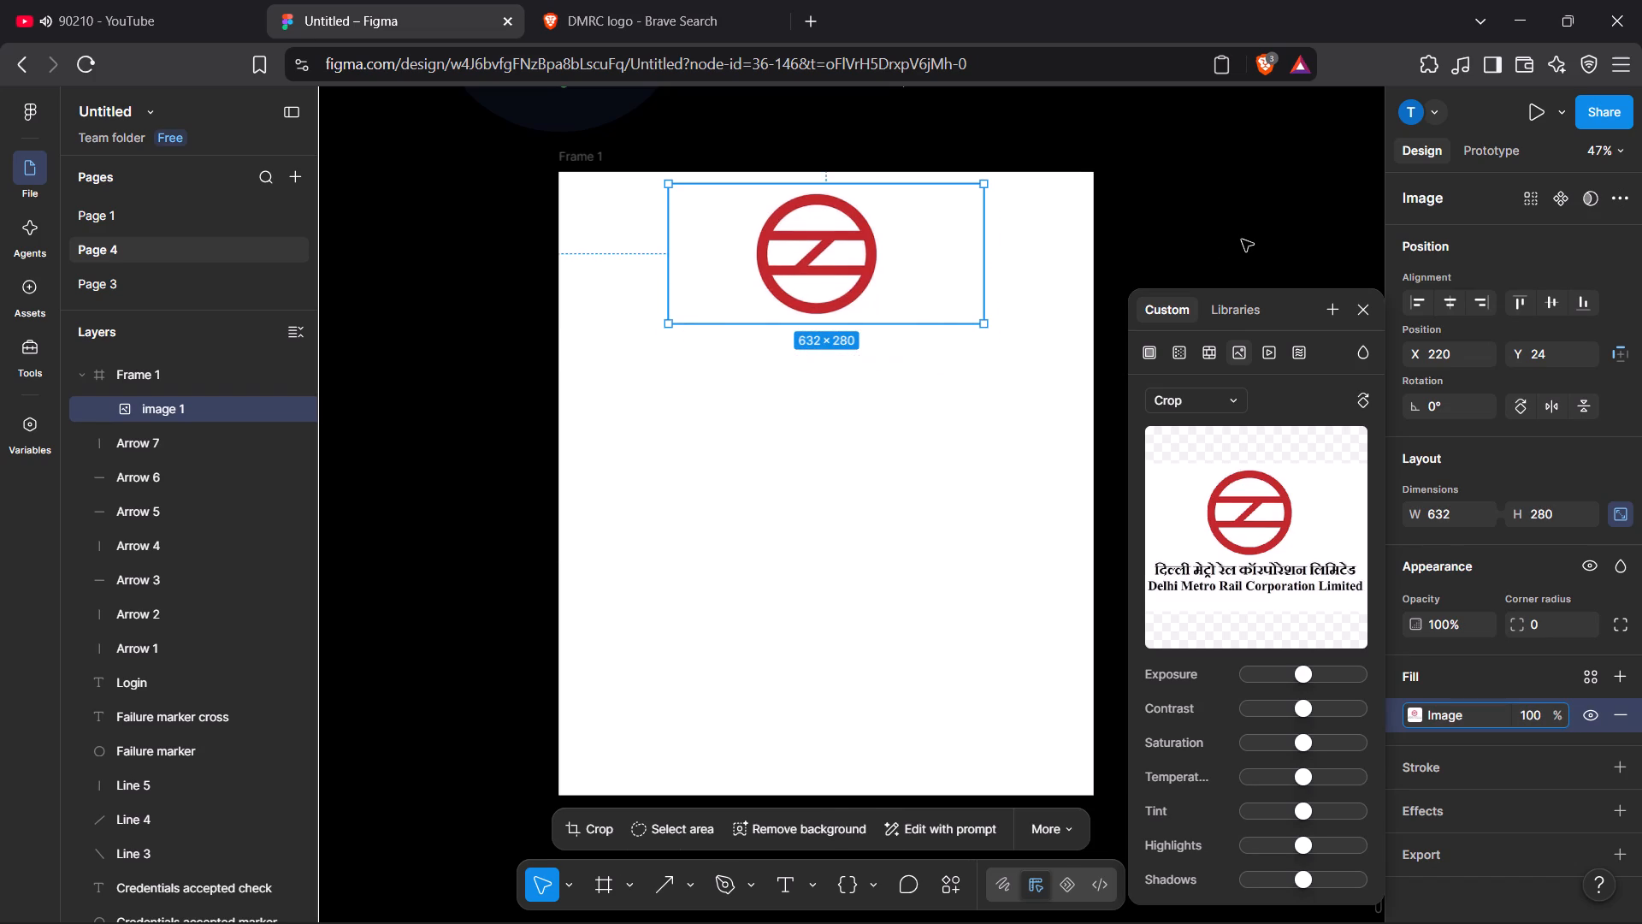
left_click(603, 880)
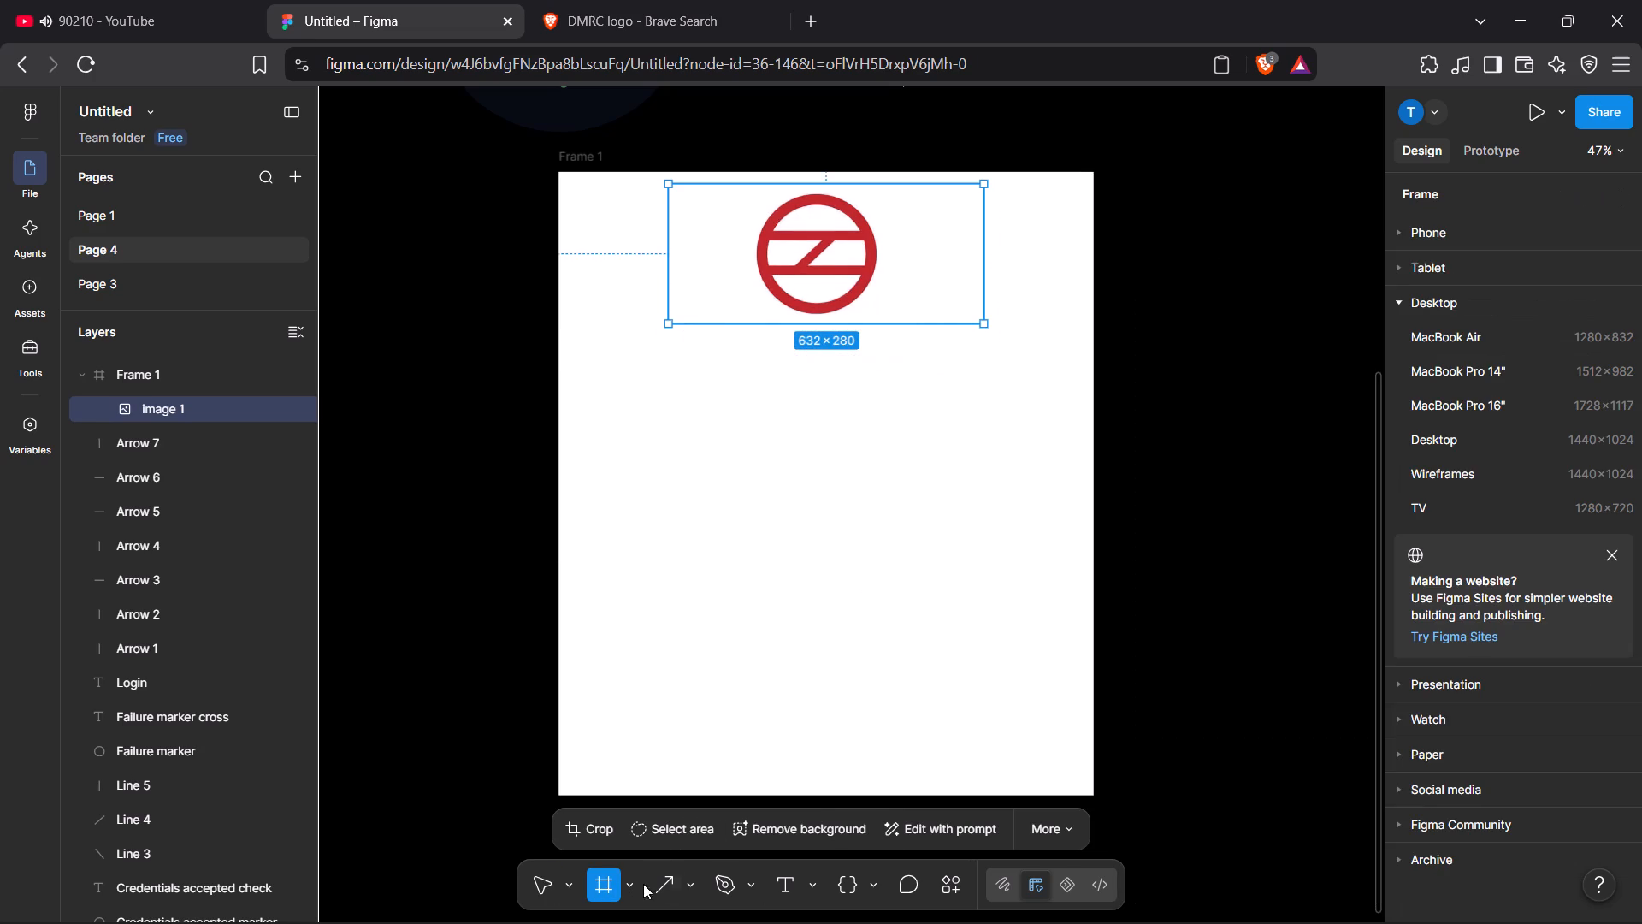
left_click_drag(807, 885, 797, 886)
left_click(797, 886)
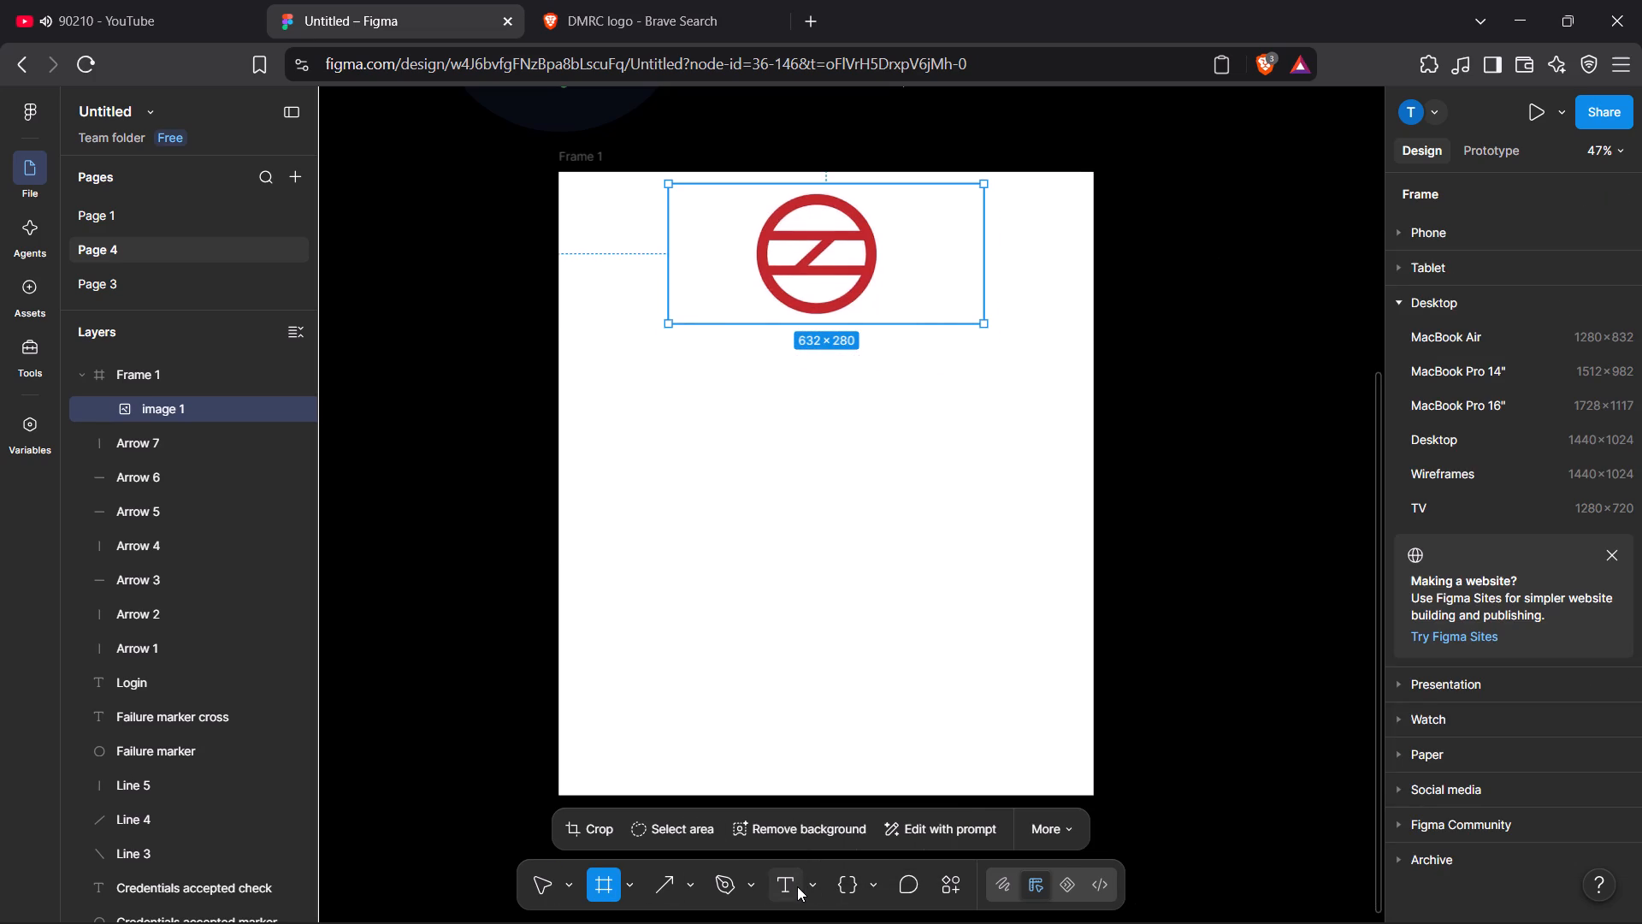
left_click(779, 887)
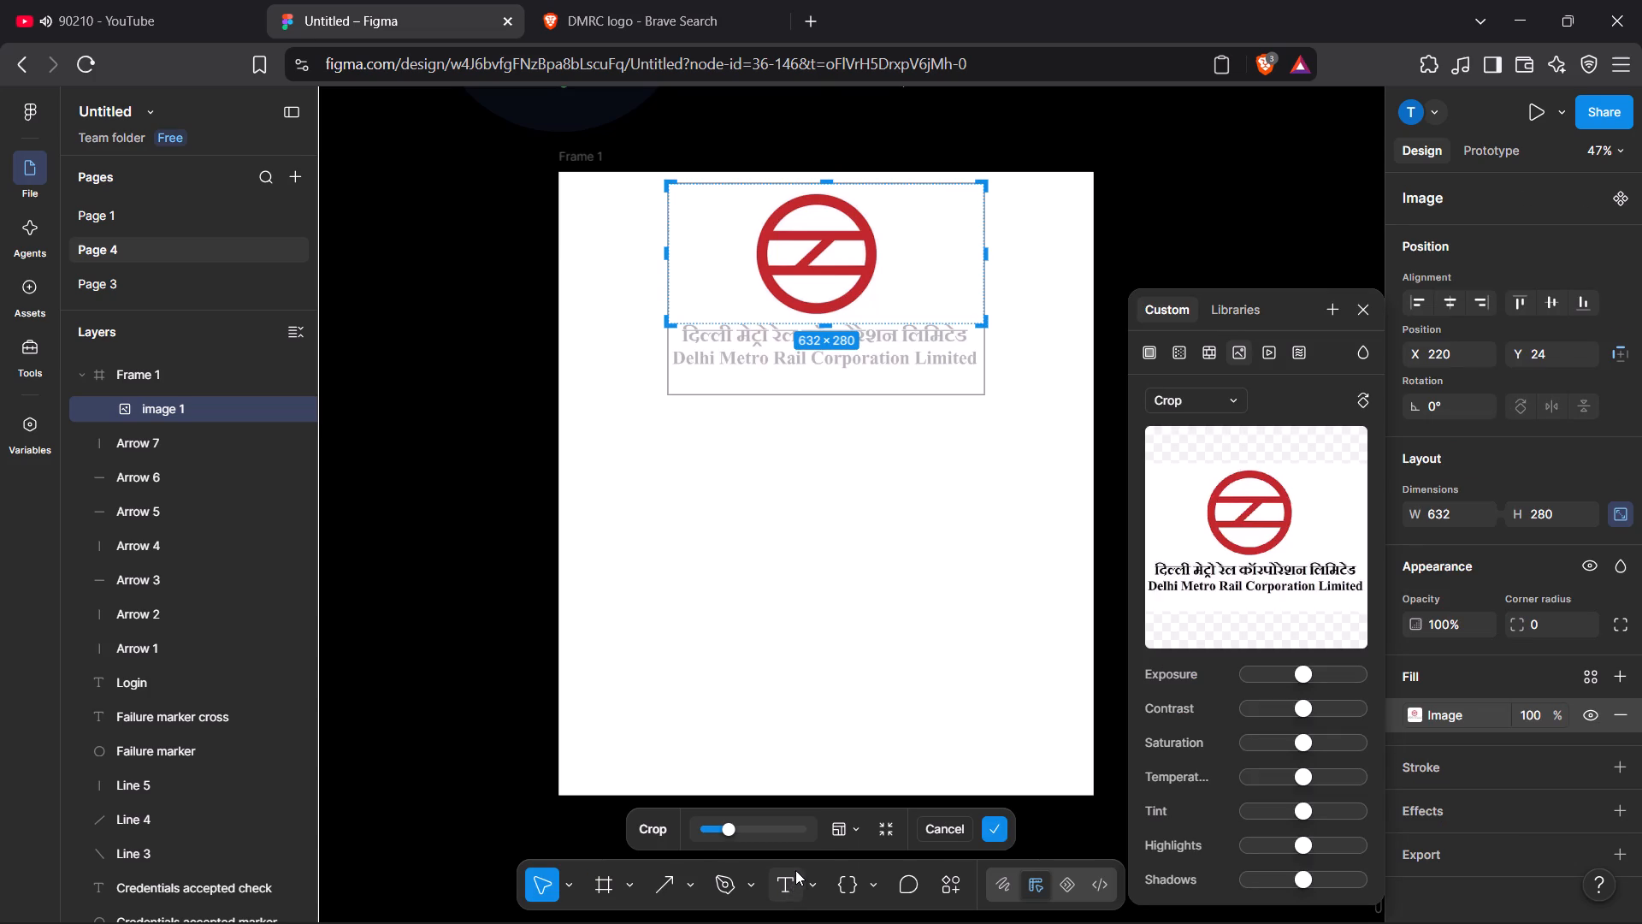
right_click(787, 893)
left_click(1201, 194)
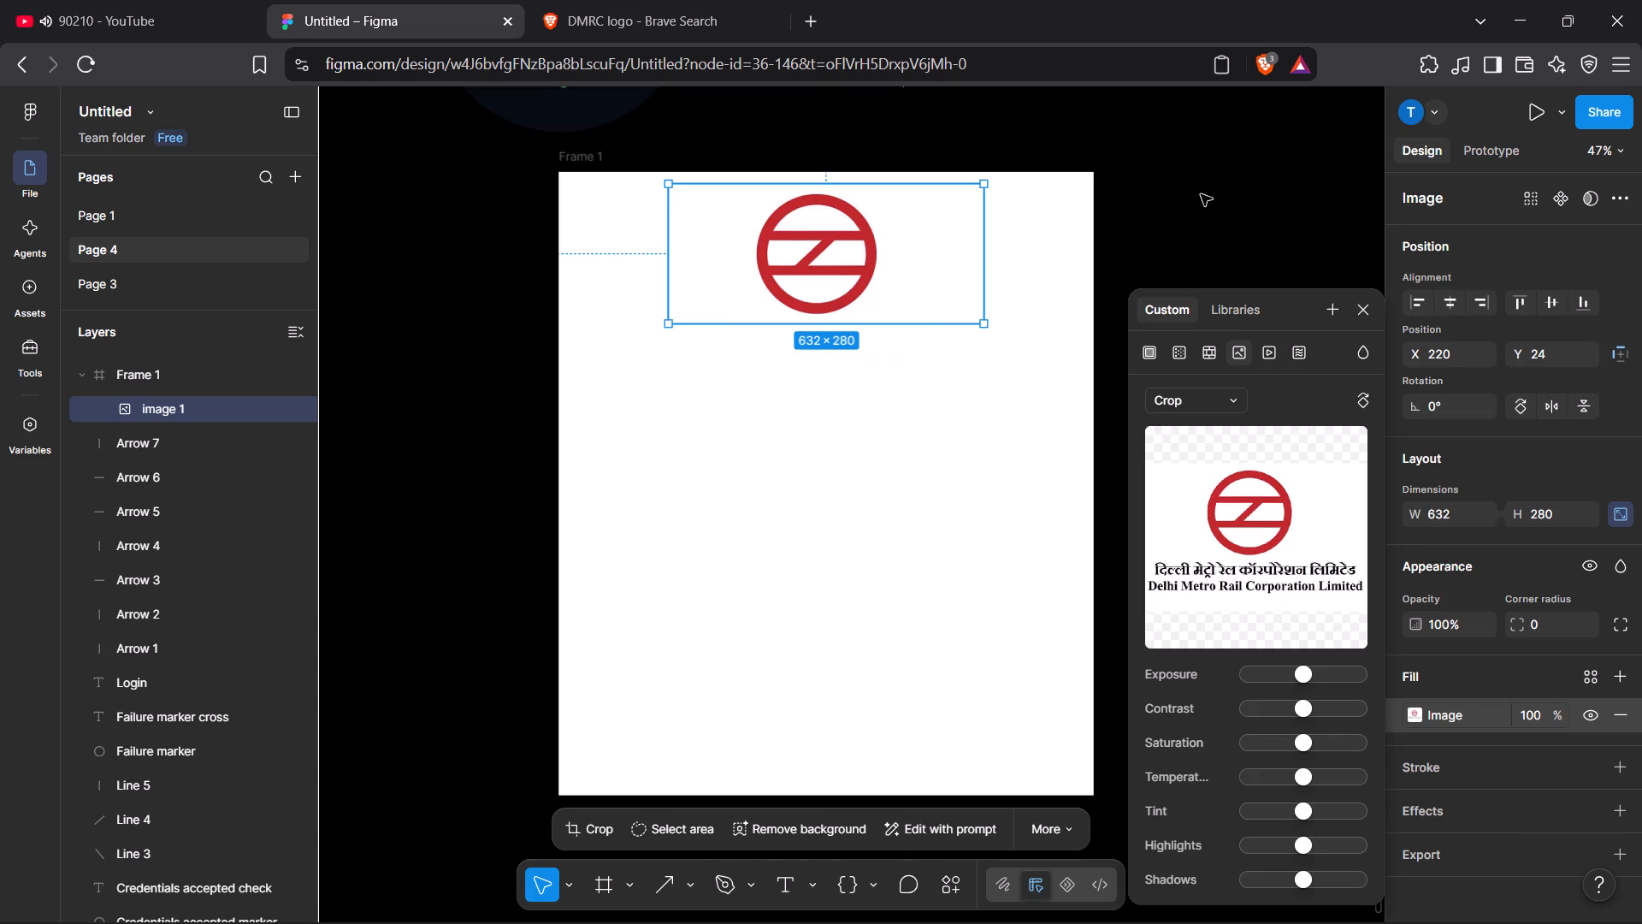
Draw a text box of about 821 × 128 in Frame 1, directly below the red emblem.
left_click(779, 888)
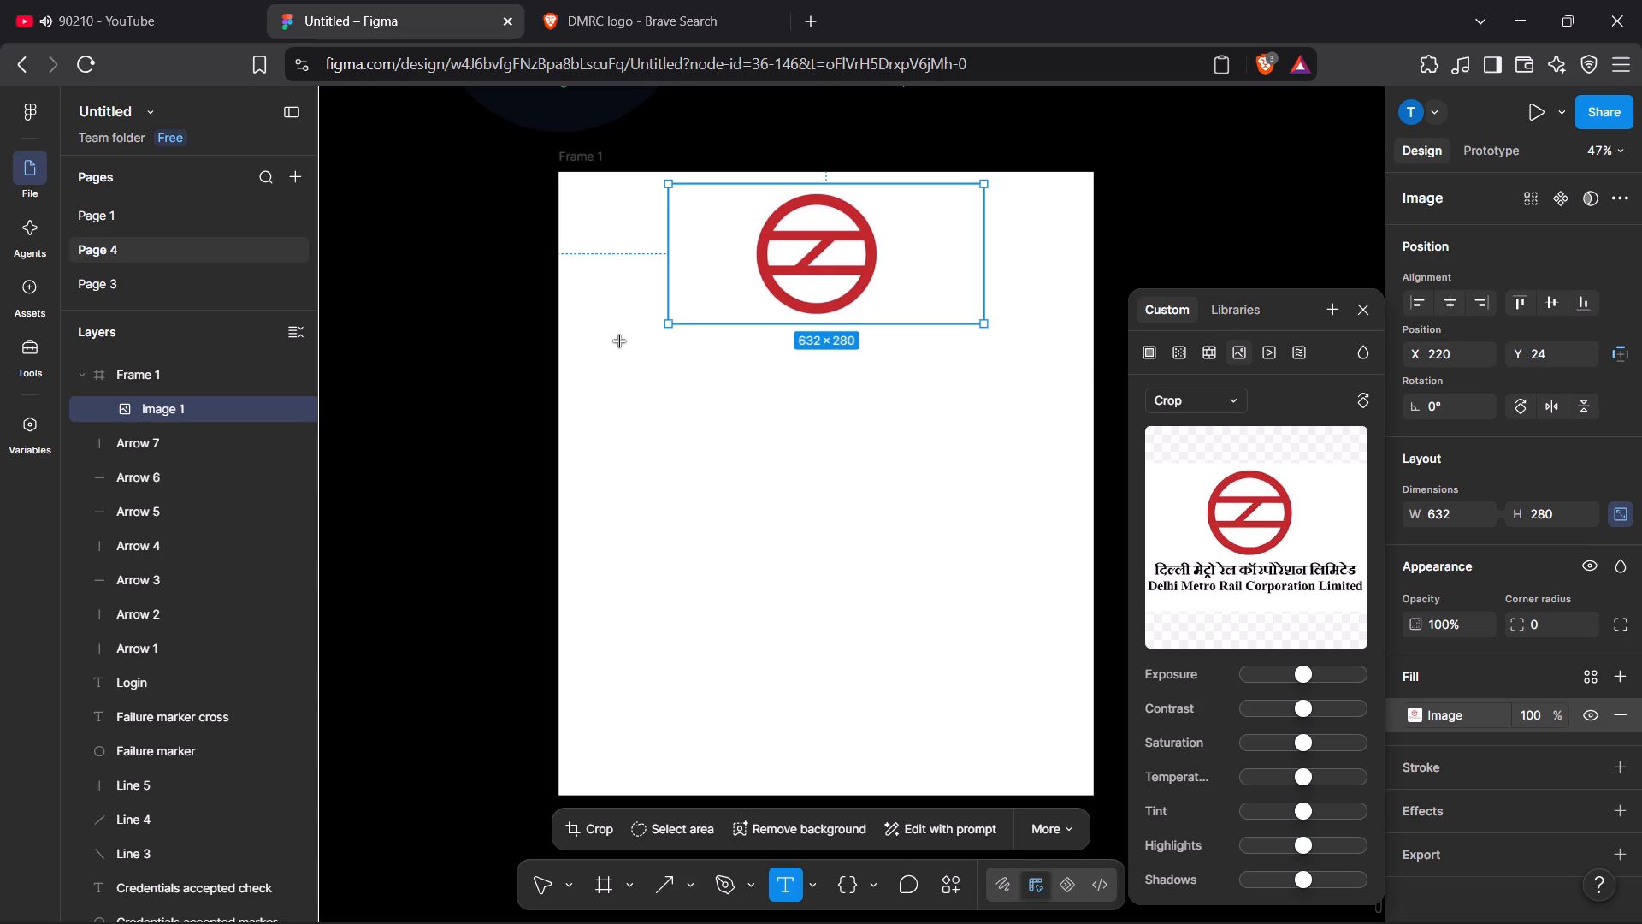
left_click_drag(622, 327, 786, 369)
left_click_drag(786, 369, 1010, 393)
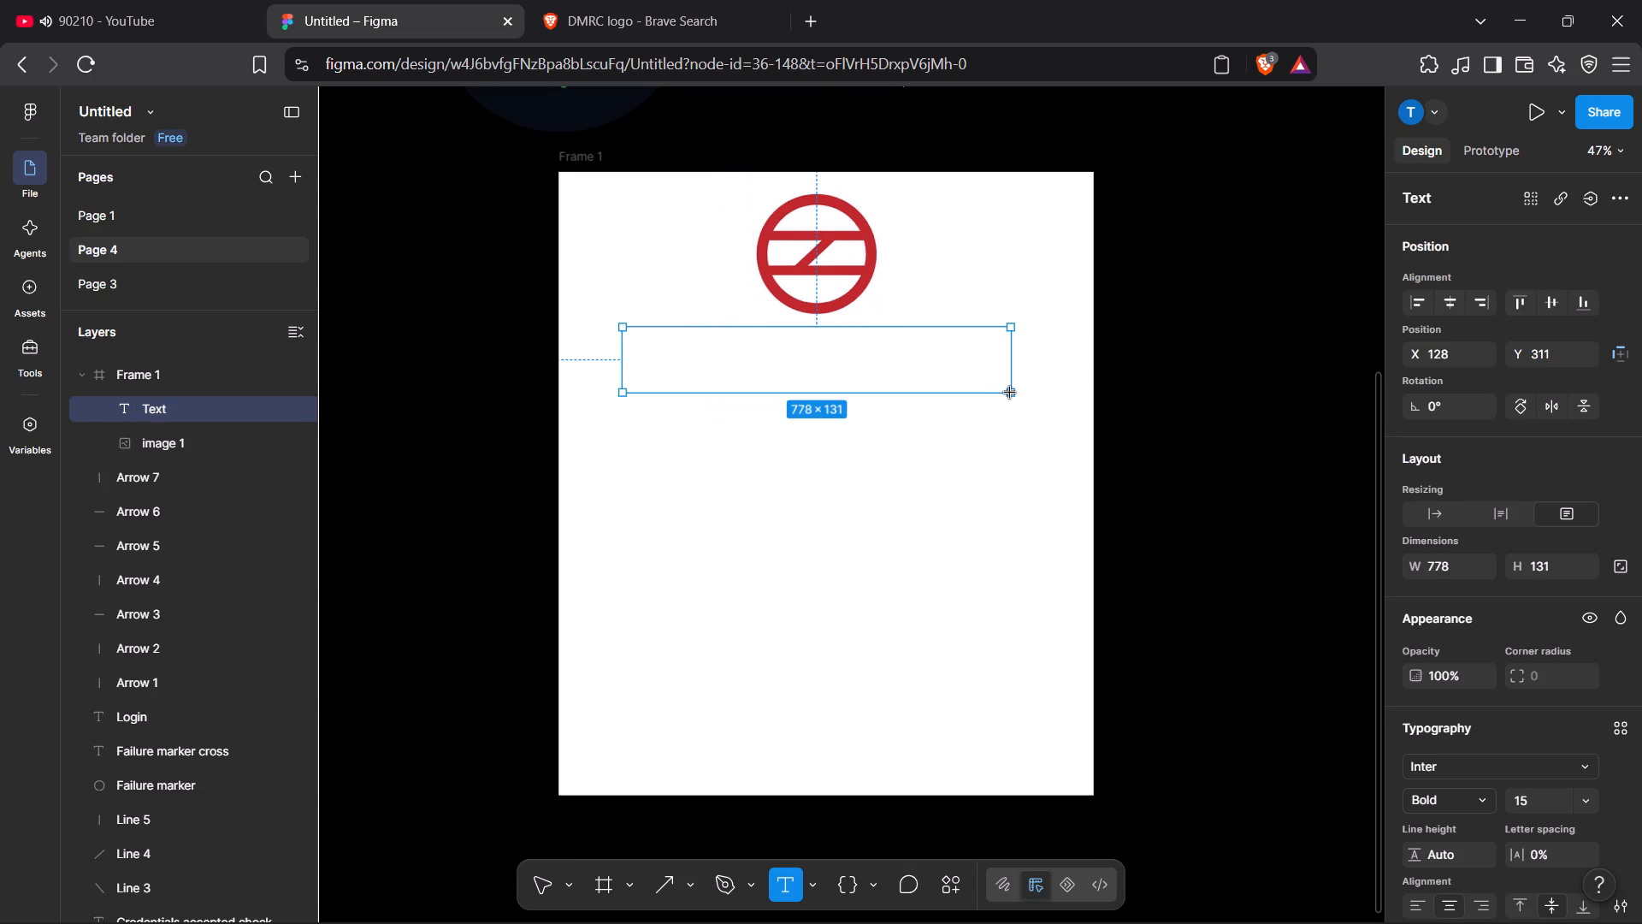
left_click_drag(1010, 393, 1031, 394)
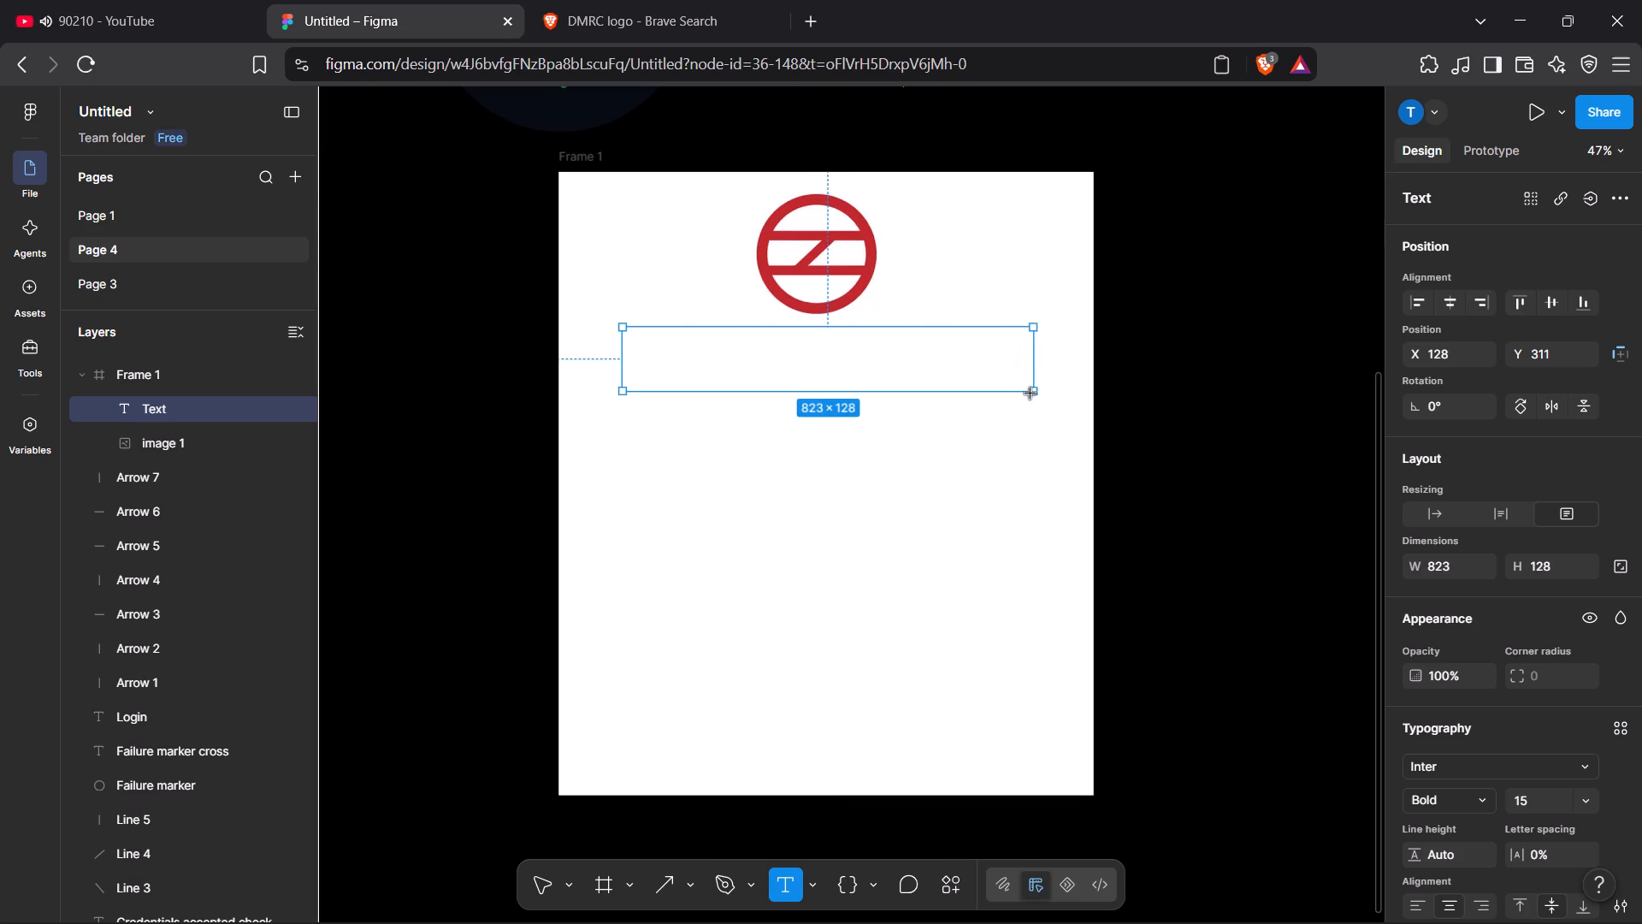
left_click_drag(1031, 394, 1031, 391)
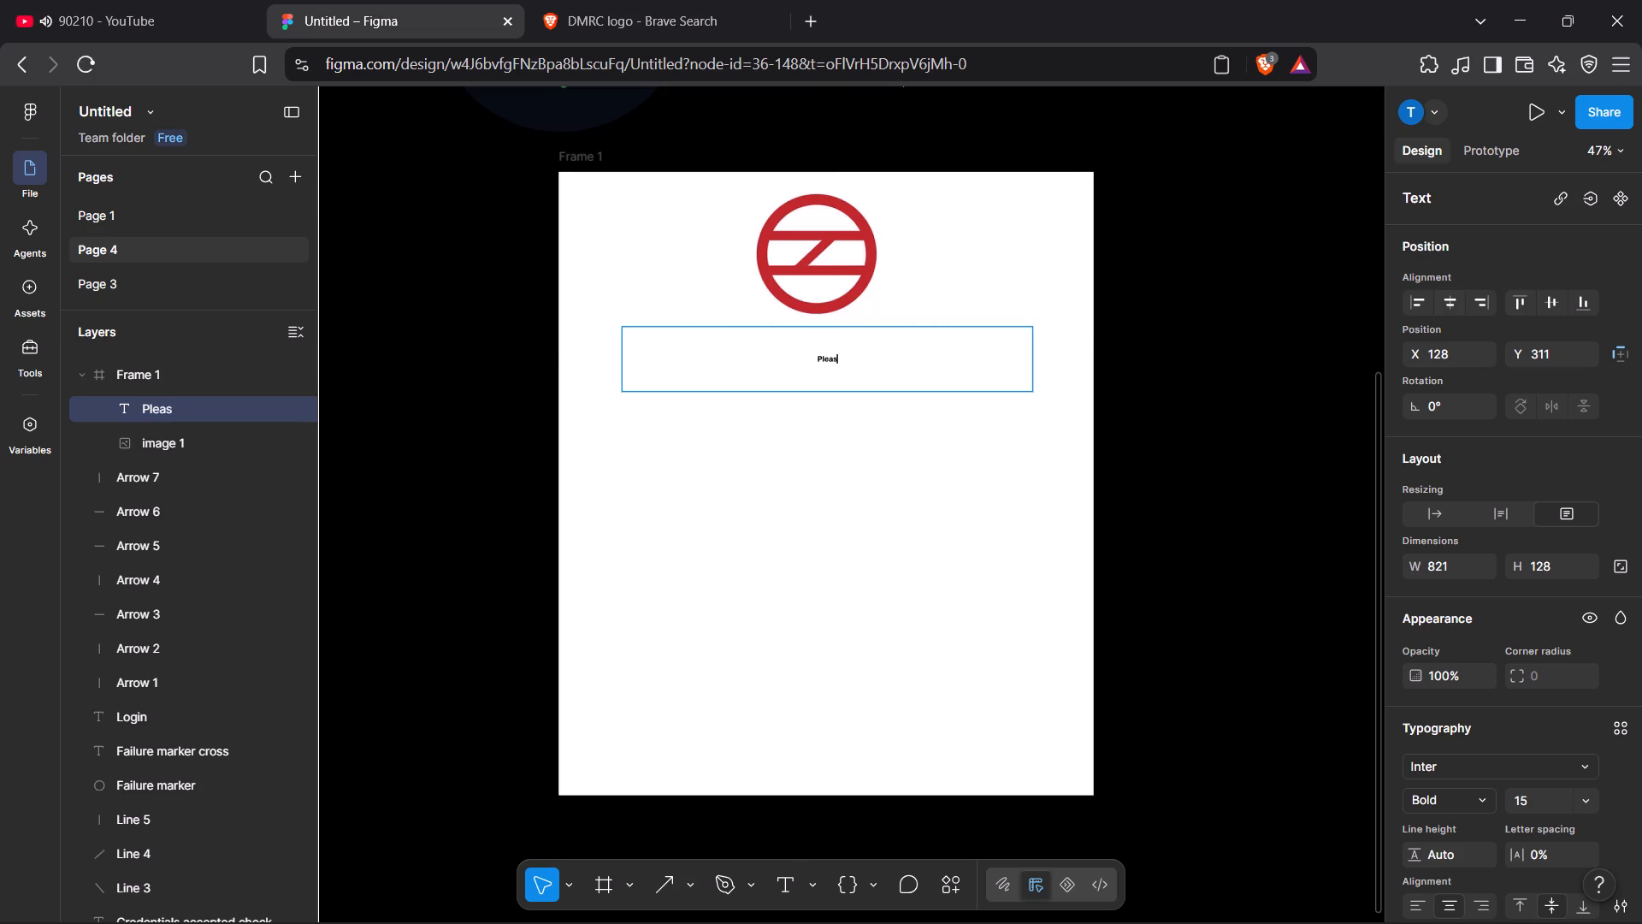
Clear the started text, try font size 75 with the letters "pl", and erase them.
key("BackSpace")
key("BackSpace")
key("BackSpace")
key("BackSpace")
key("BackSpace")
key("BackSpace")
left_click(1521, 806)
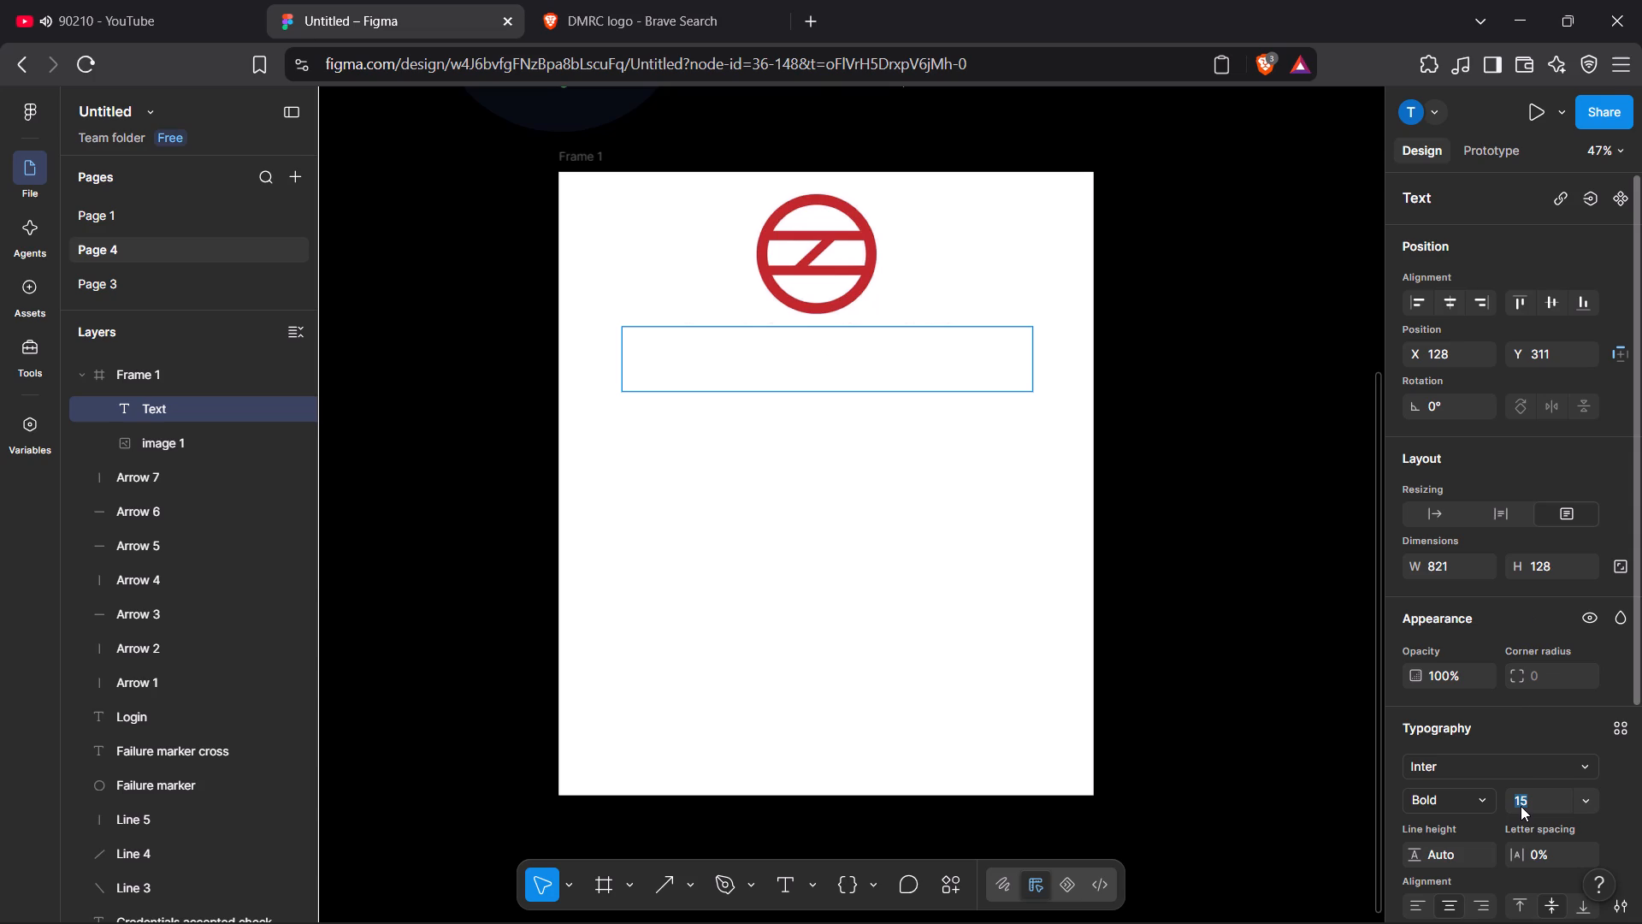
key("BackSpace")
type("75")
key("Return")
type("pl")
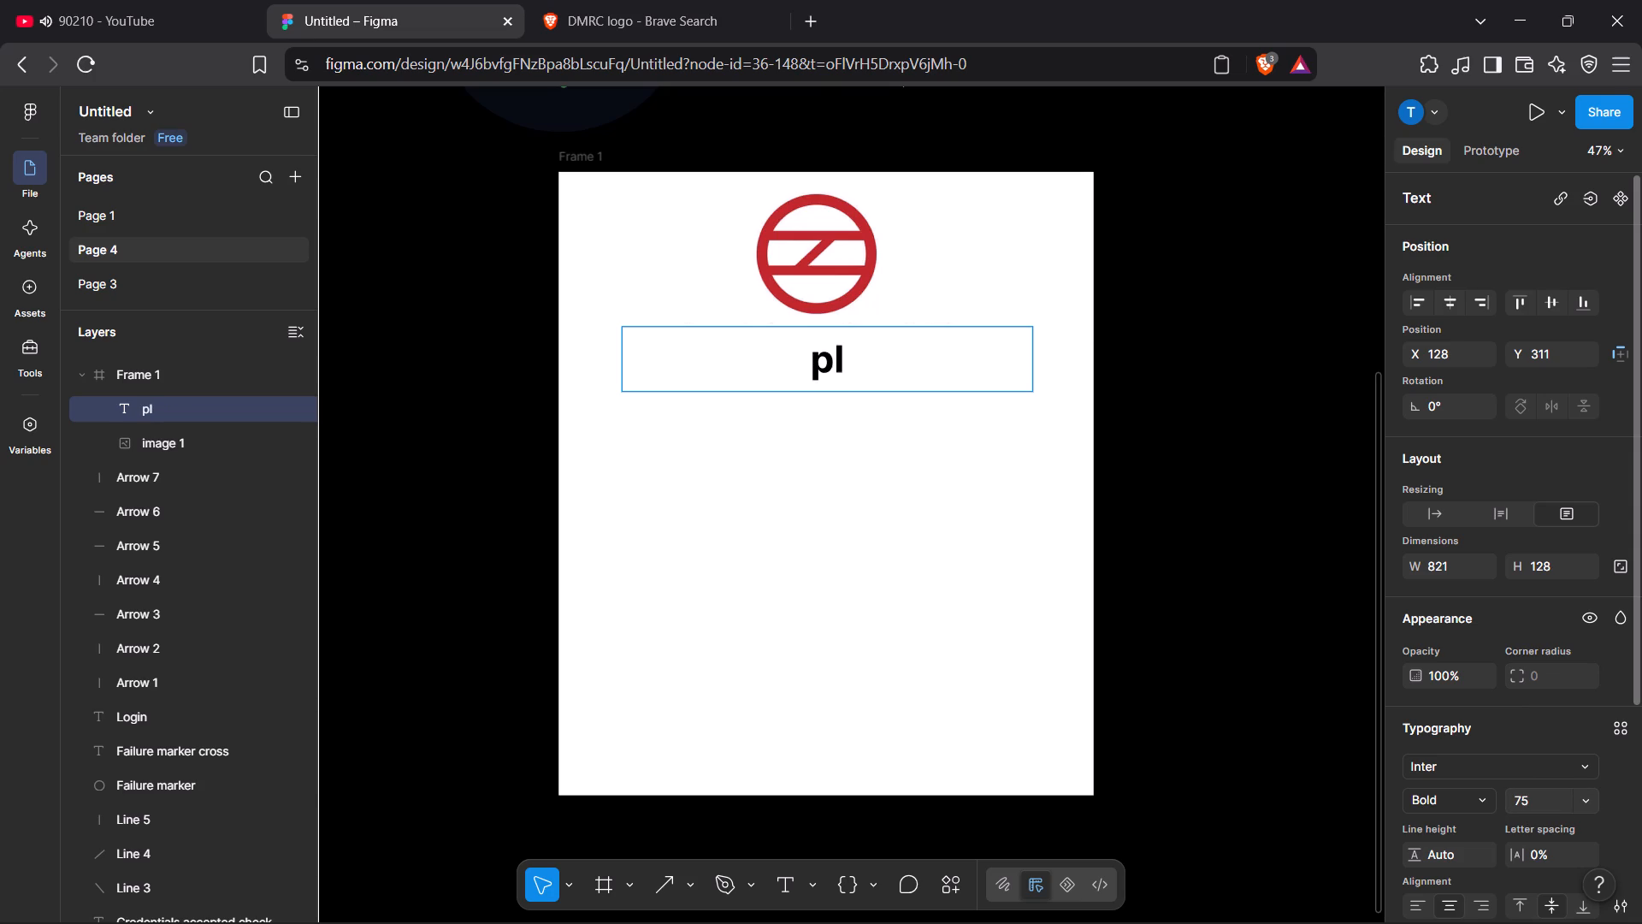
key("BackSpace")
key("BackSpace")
Set the font size of the empty text box to 50.
left_click(1551, 797)
key("BackSpace")
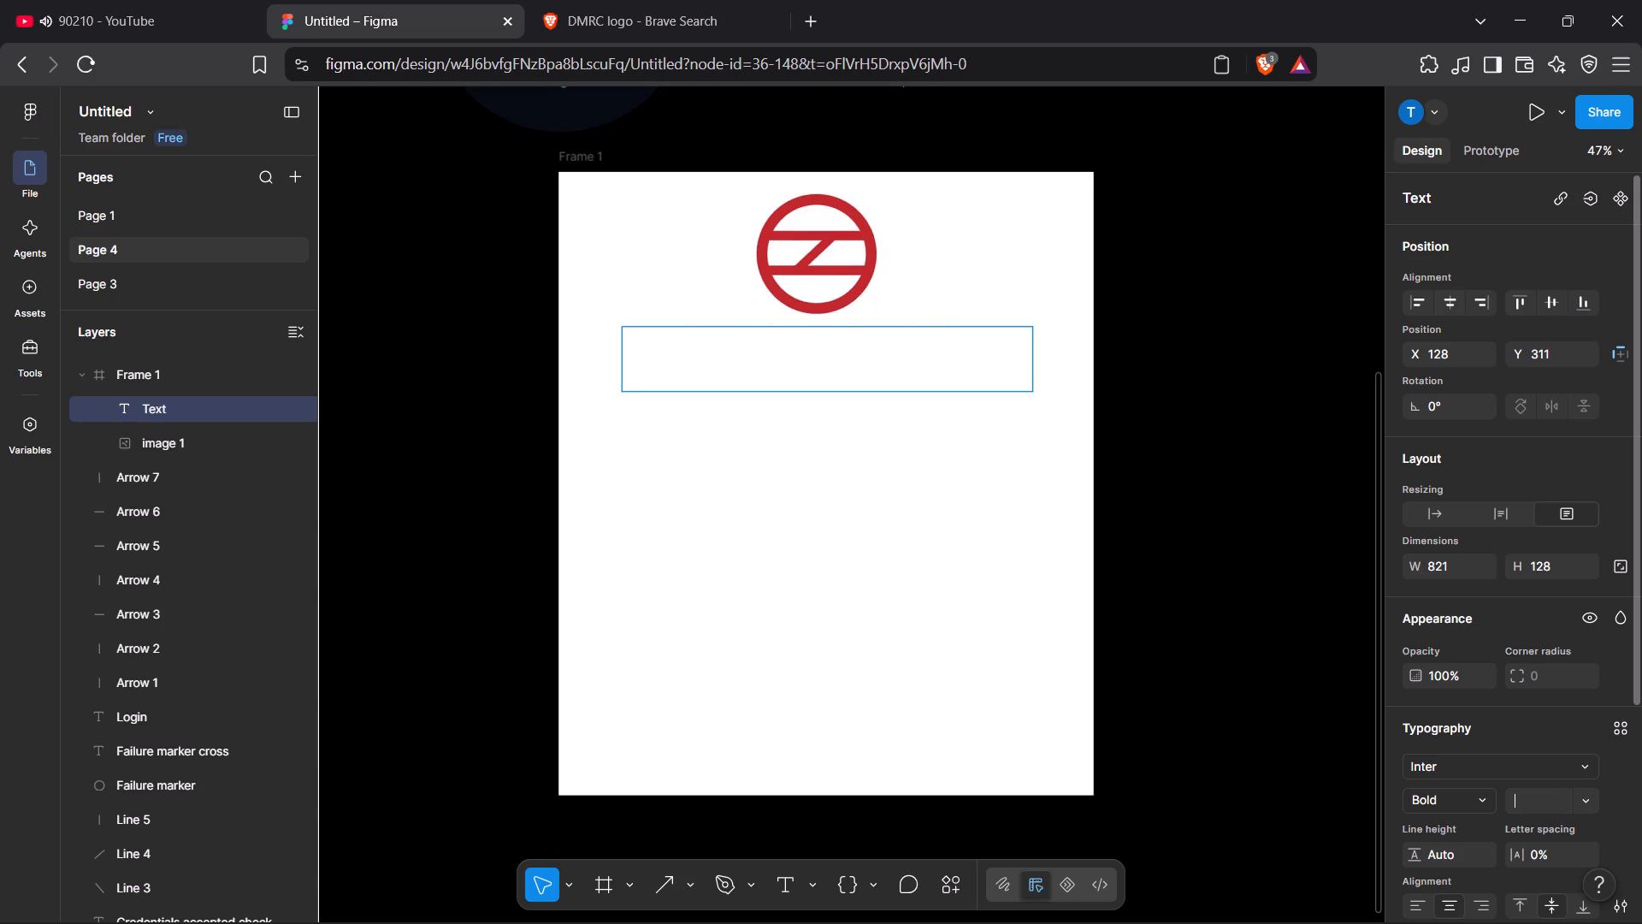
type("50")
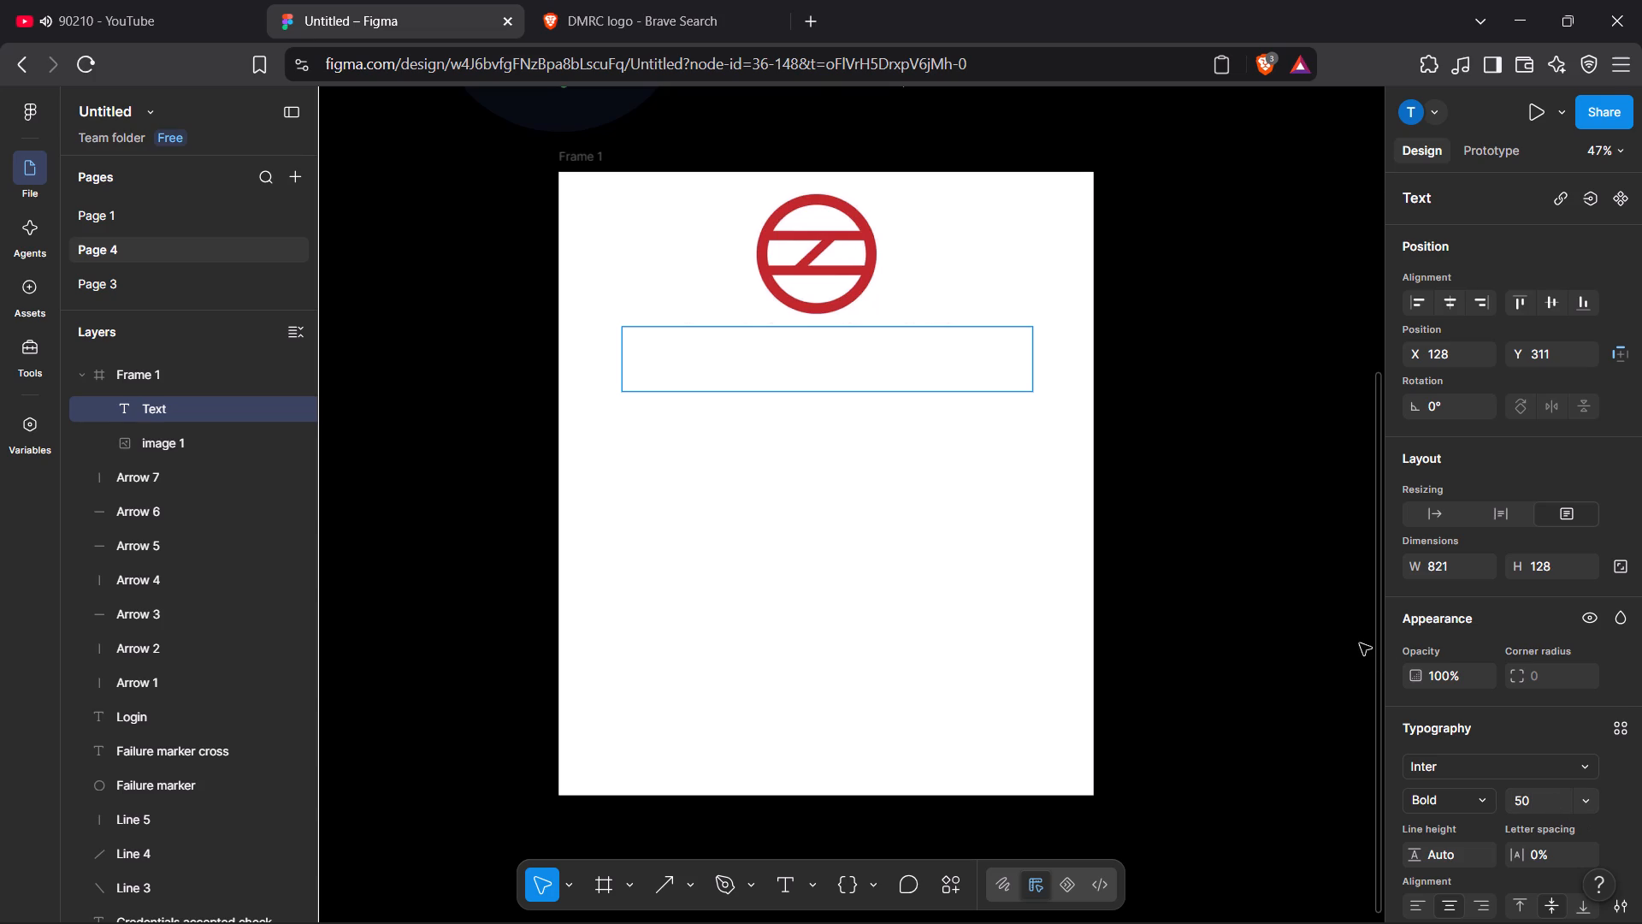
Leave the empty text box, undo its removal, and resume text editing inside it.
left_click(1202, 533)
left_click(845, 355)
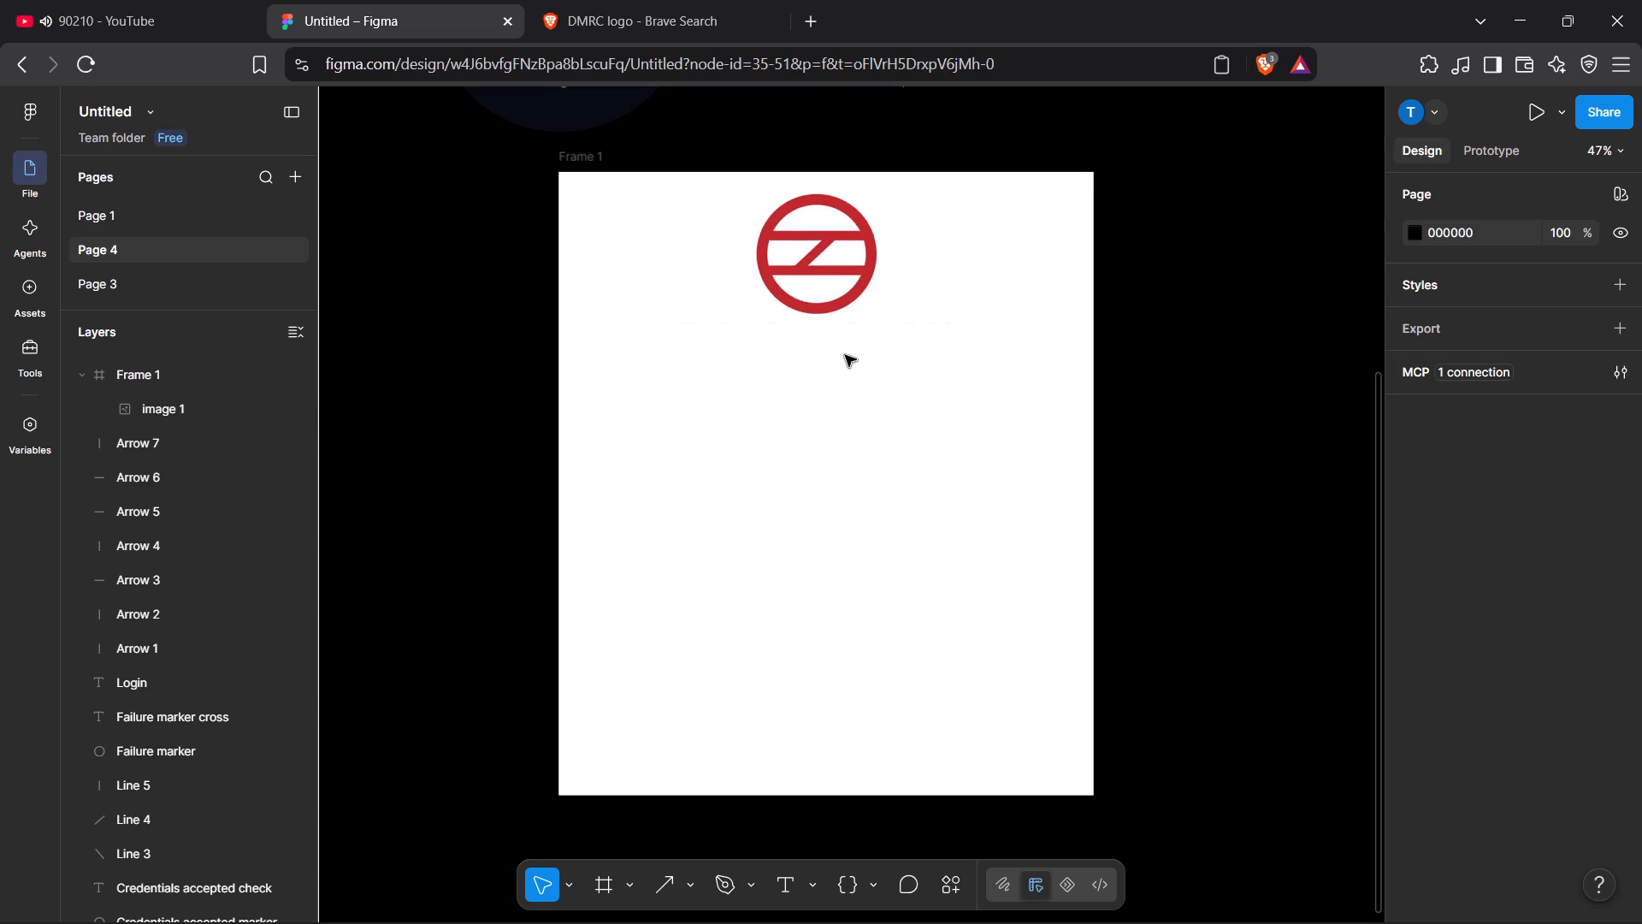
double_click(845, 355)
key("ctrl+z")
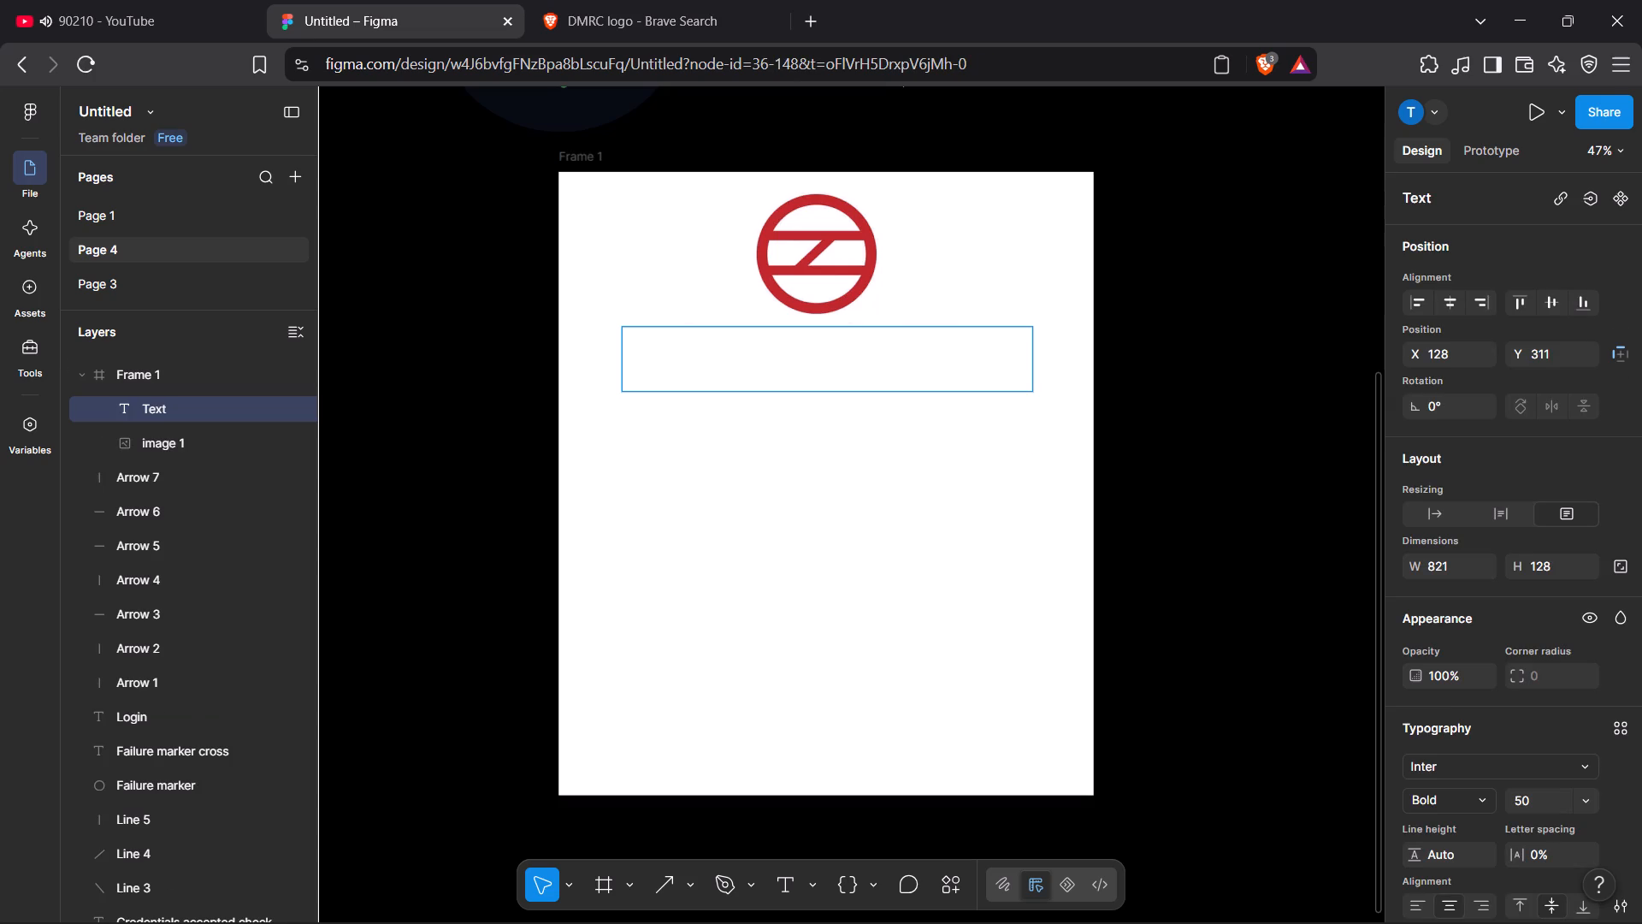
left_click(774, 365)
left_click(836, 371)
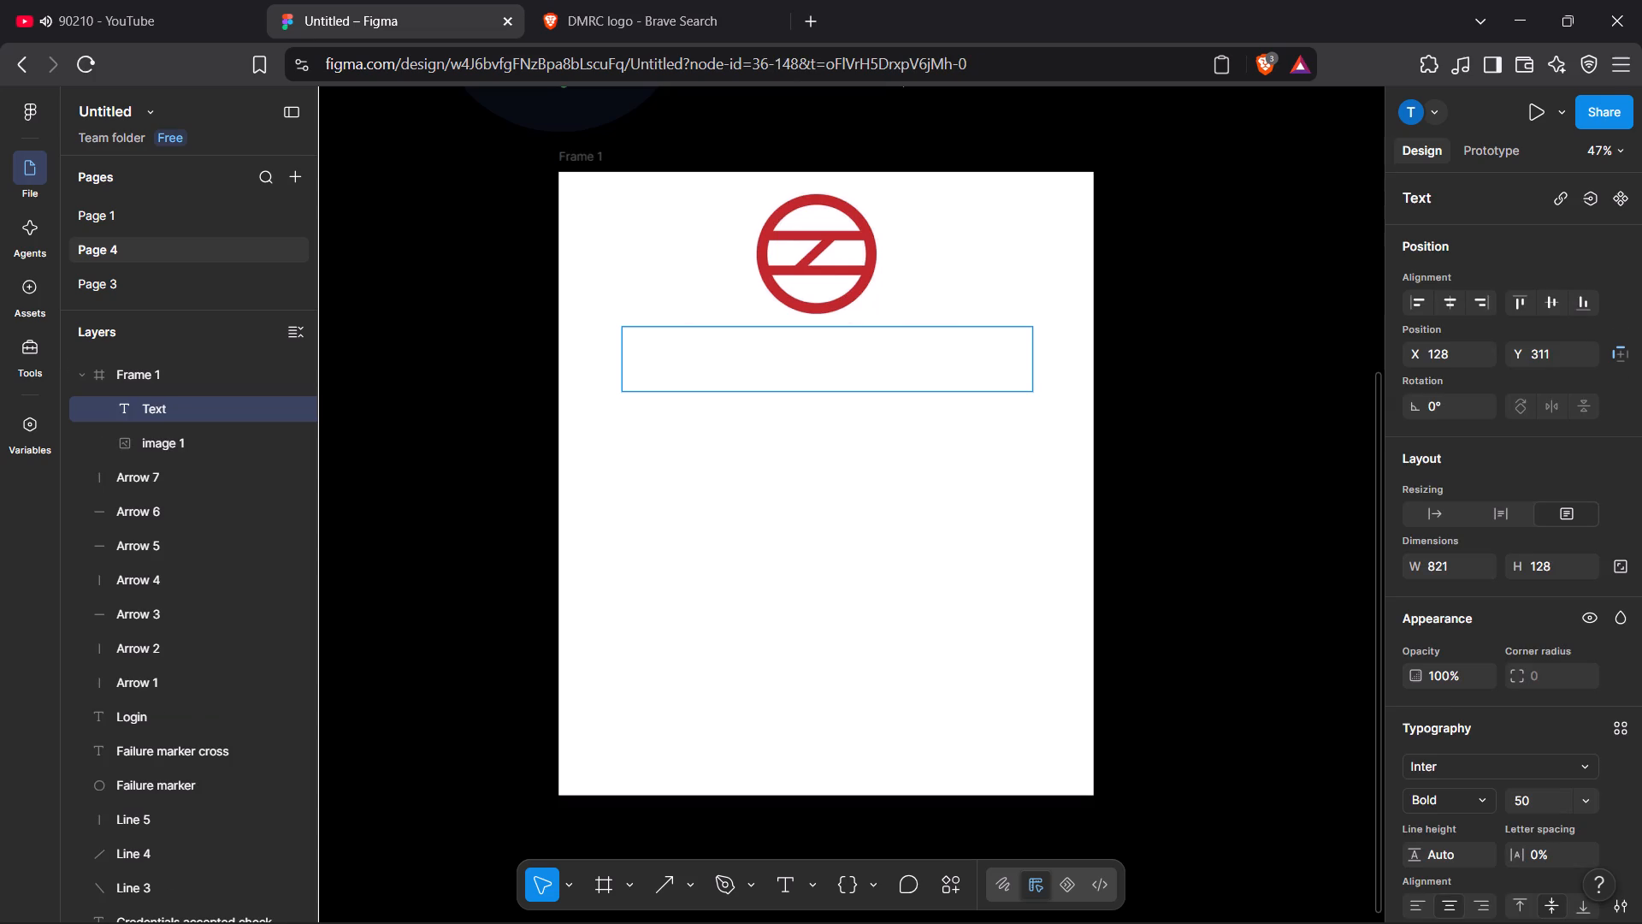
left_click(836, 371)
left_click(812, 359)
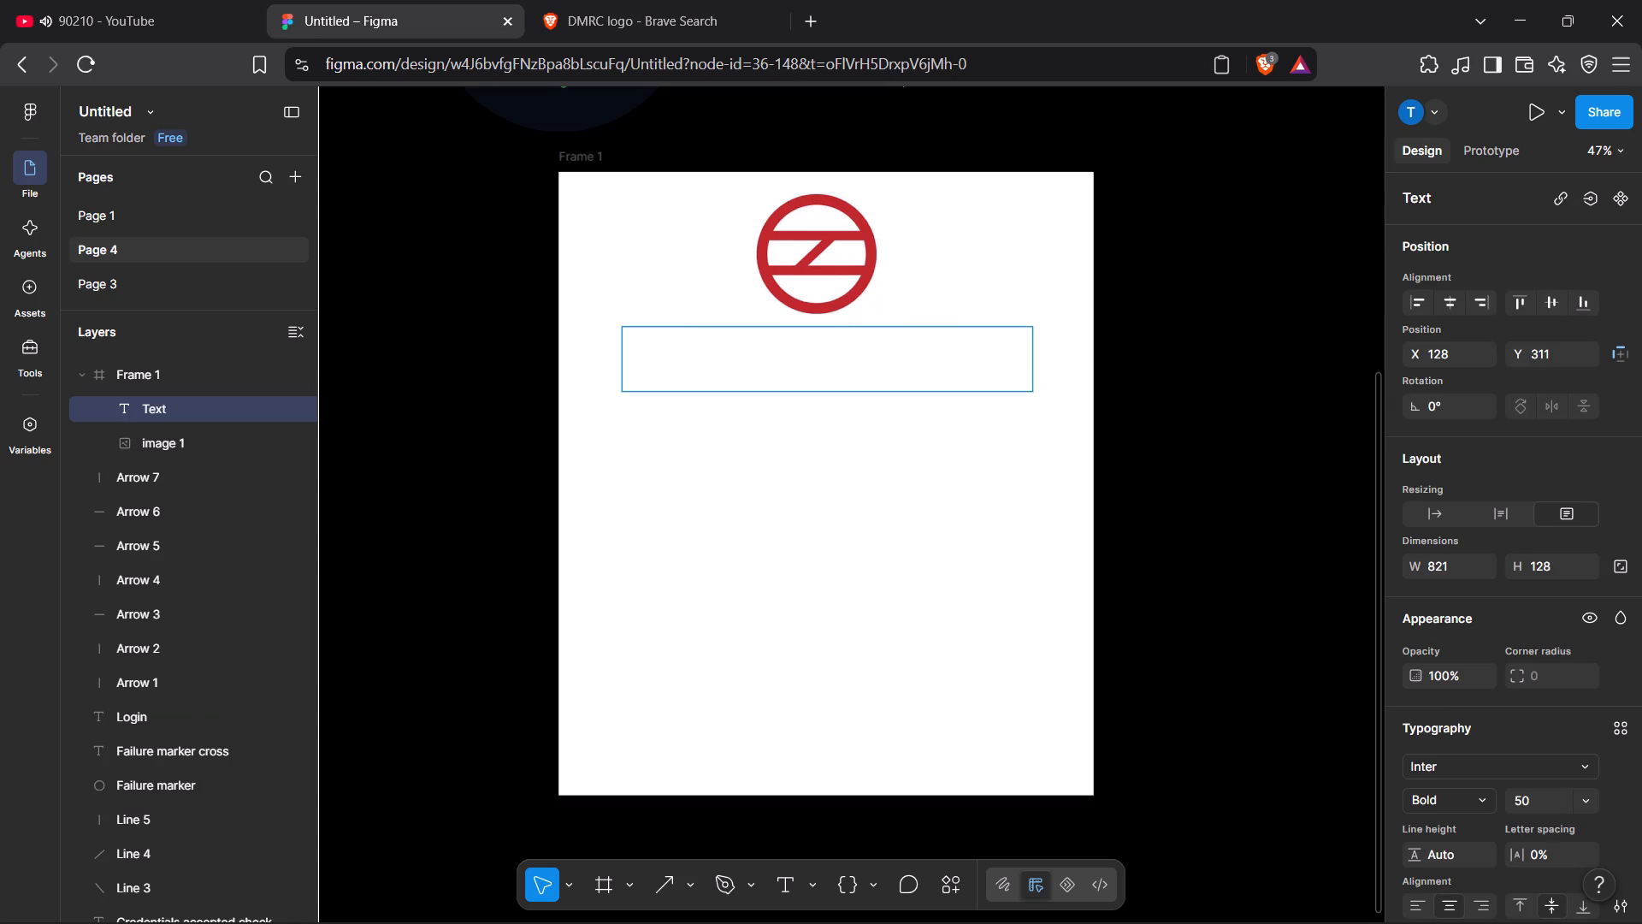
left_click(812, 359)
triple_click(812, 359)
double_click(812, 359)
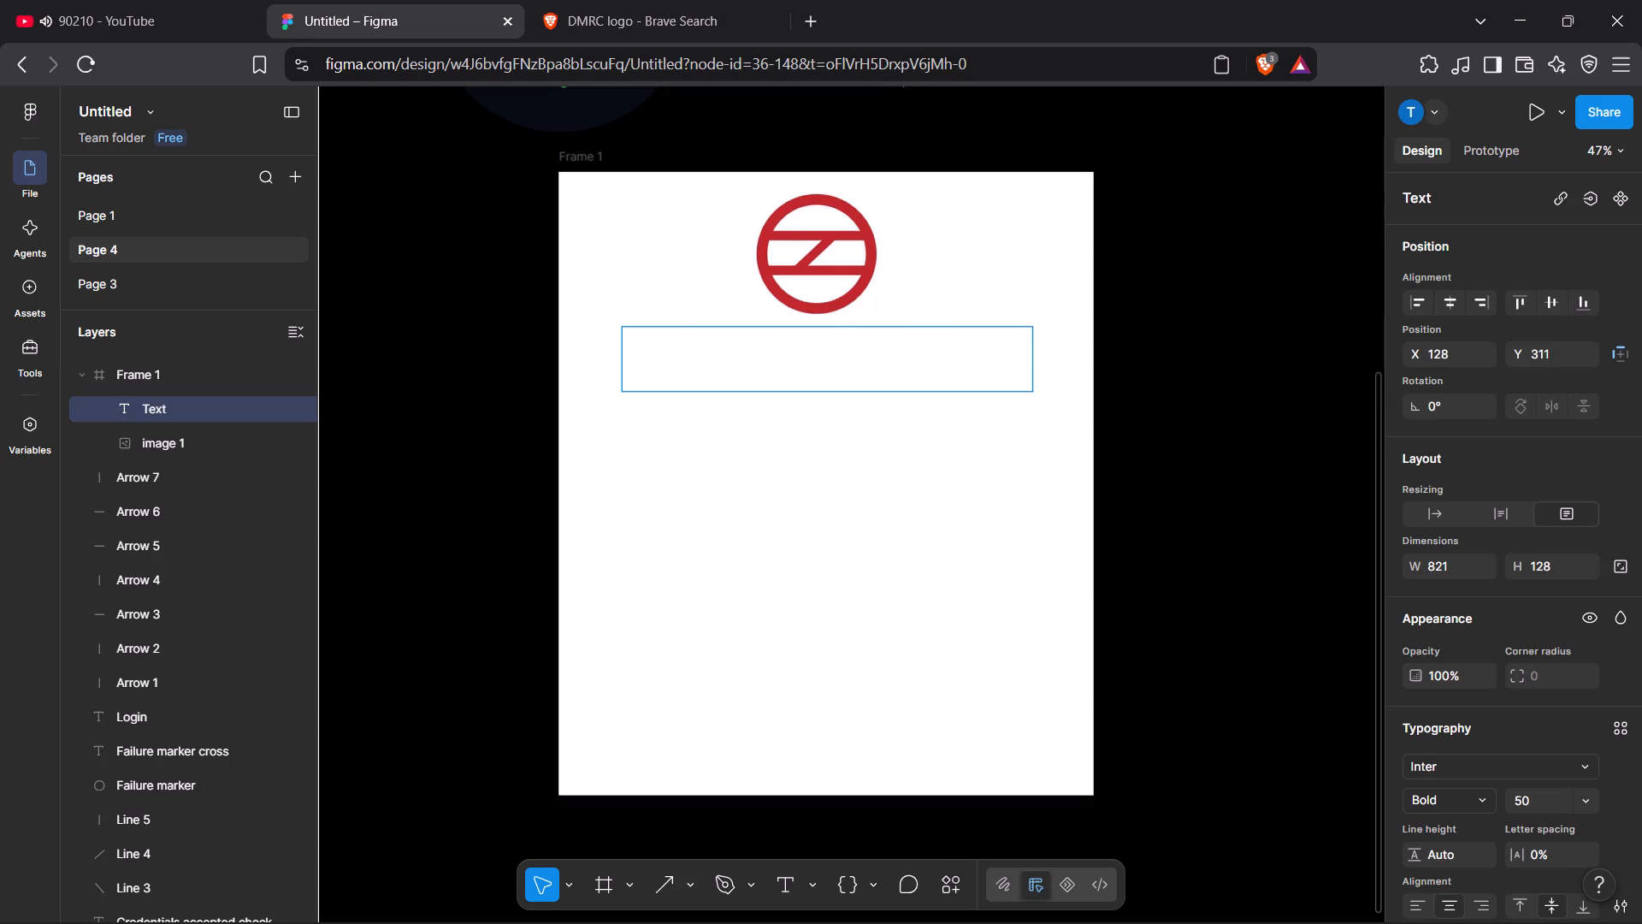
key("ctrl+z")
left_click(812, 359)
Enter the heading "Please complete the registration to avail the services" in the text box below the emblem.
type("ta")
key("BackSpace")
key("BackSpace")
type("pl")
key("BackSpace")
key("BackSpace")
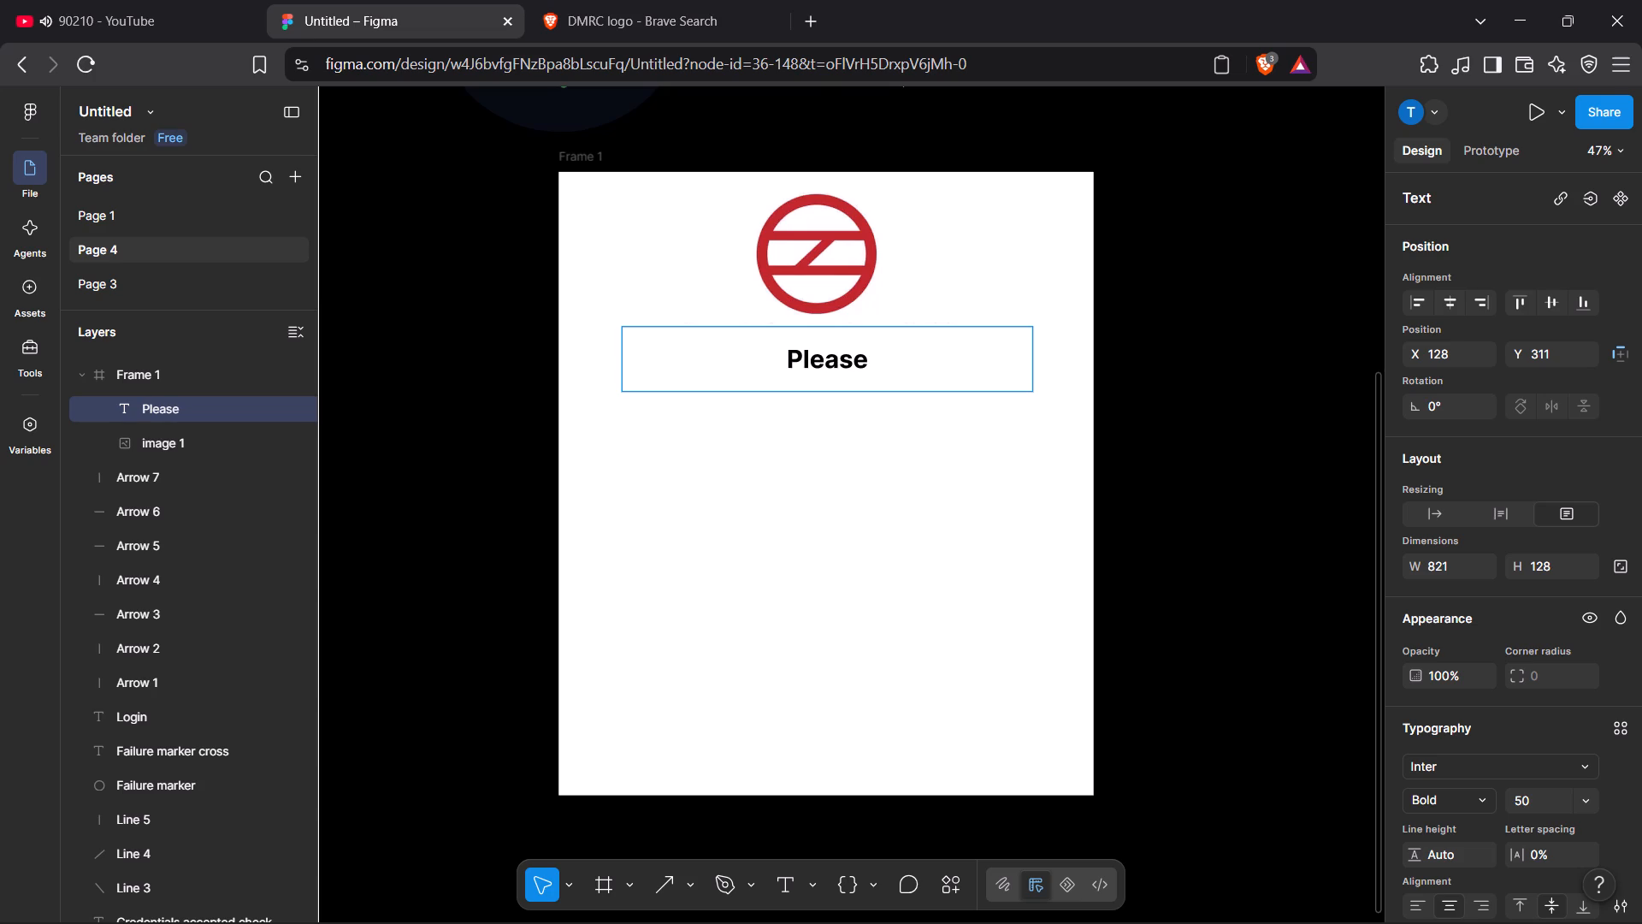
key("space")
type("complete")
key("space")
type("the registration")
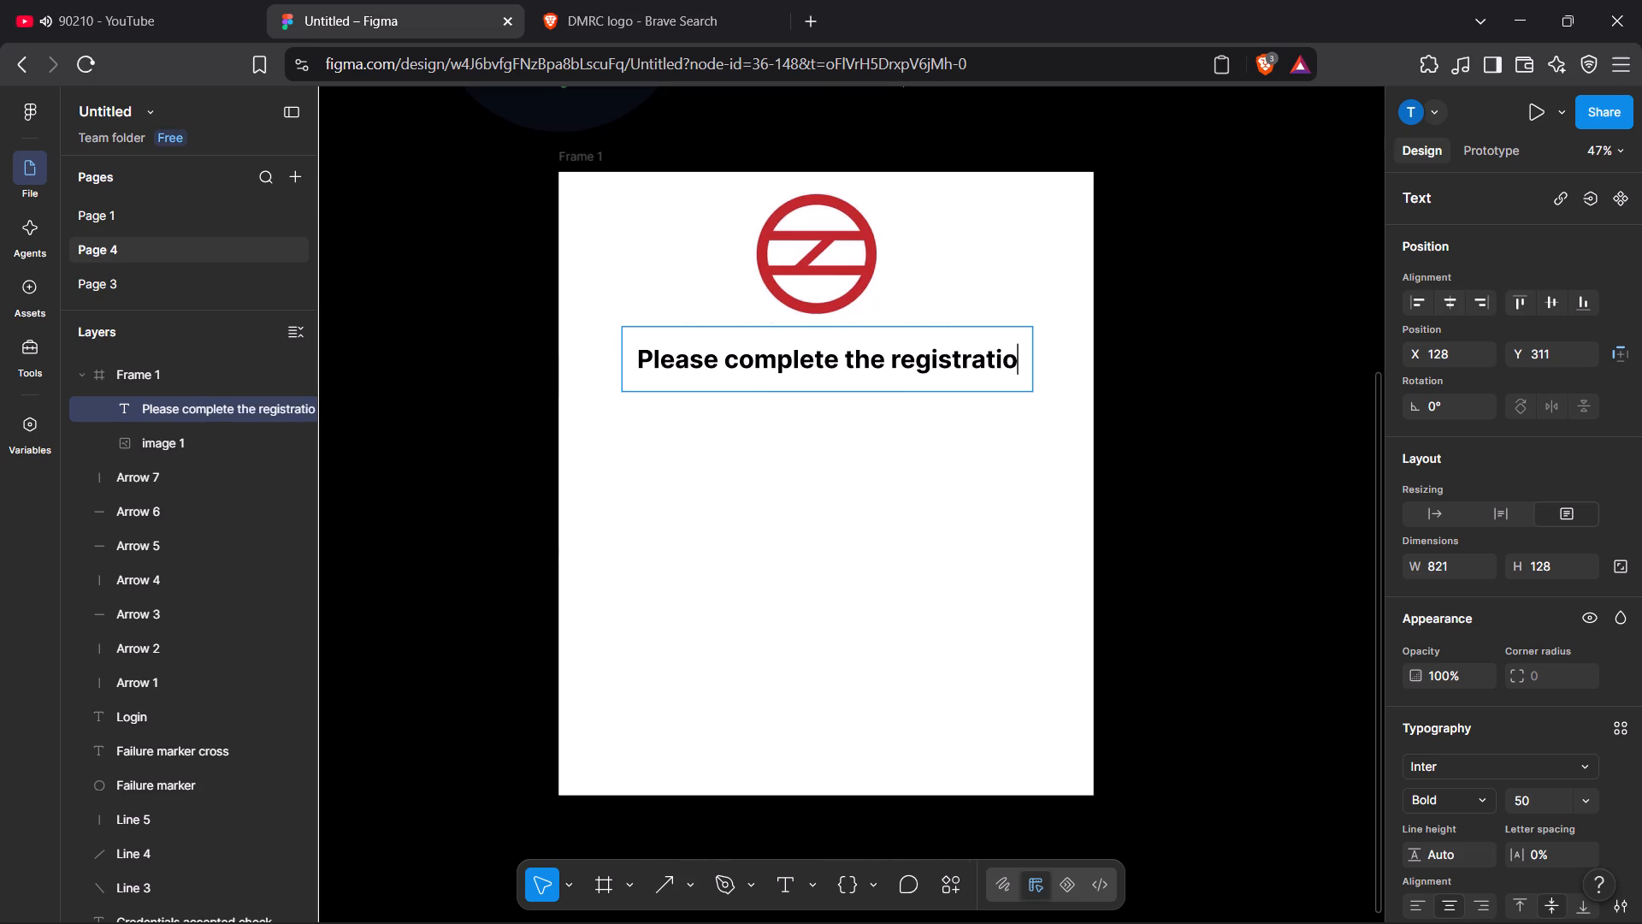
key("space")
type("to avail the services")
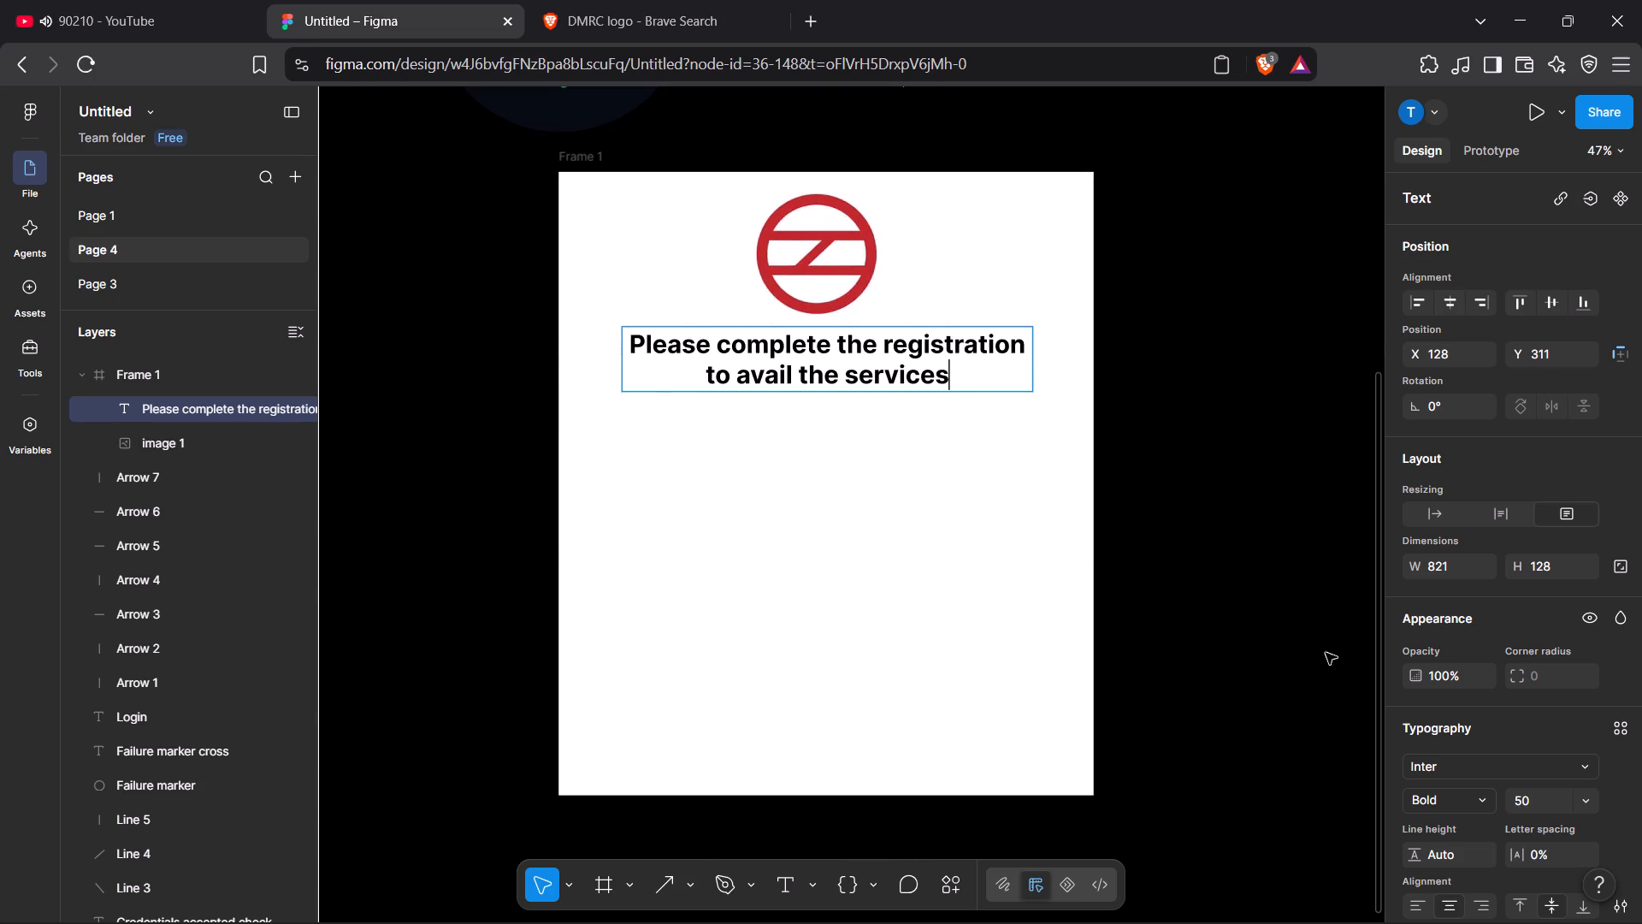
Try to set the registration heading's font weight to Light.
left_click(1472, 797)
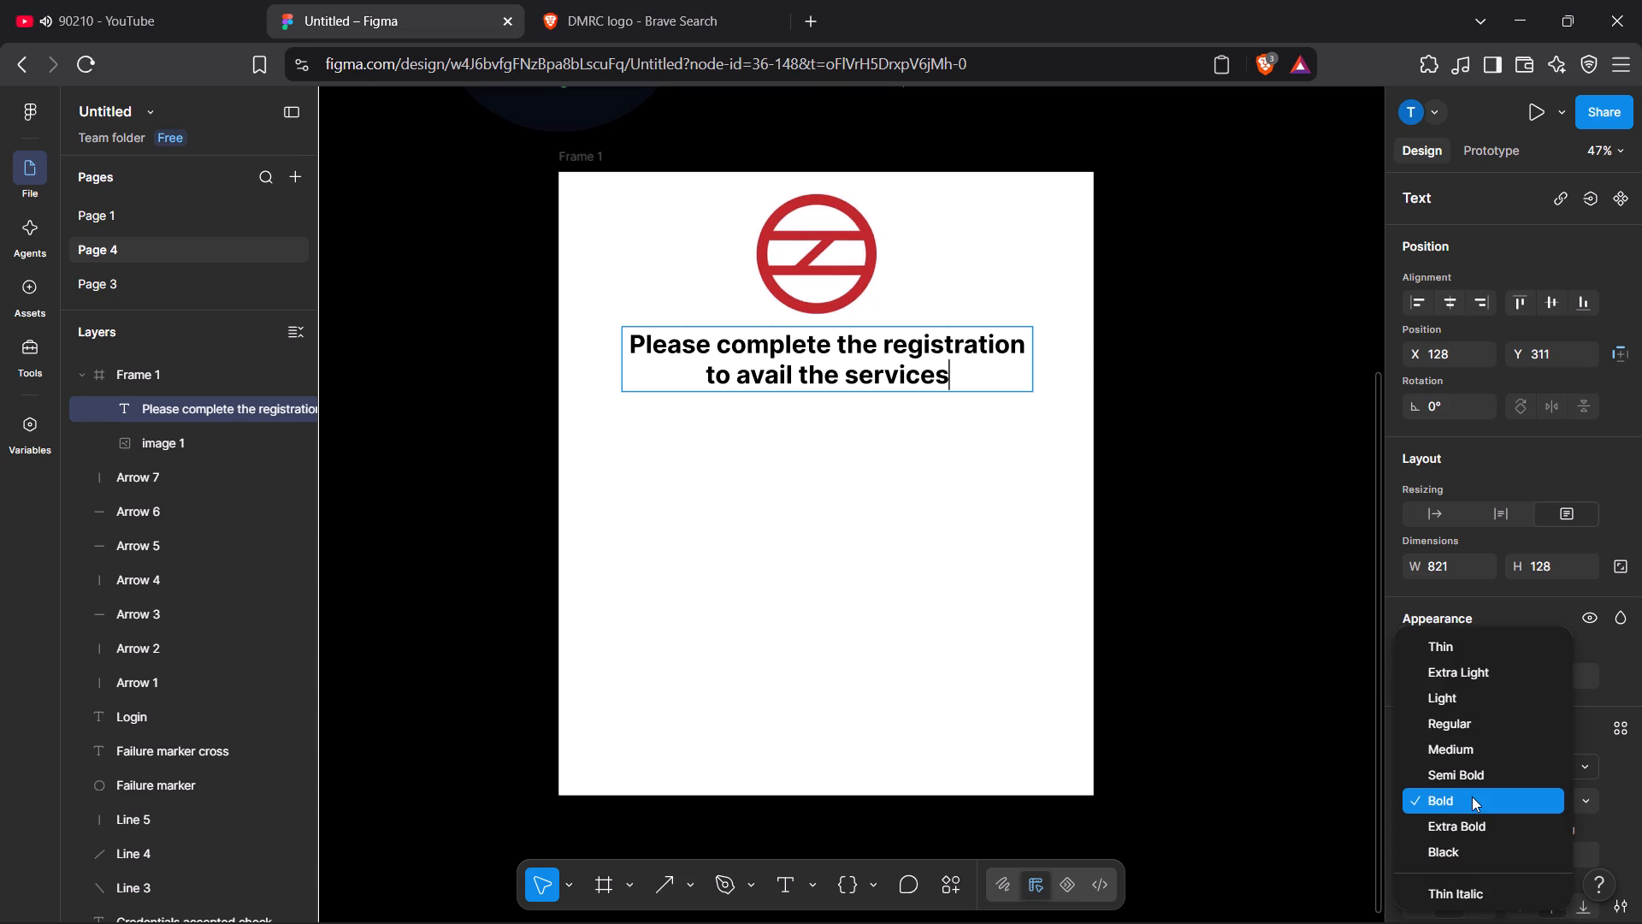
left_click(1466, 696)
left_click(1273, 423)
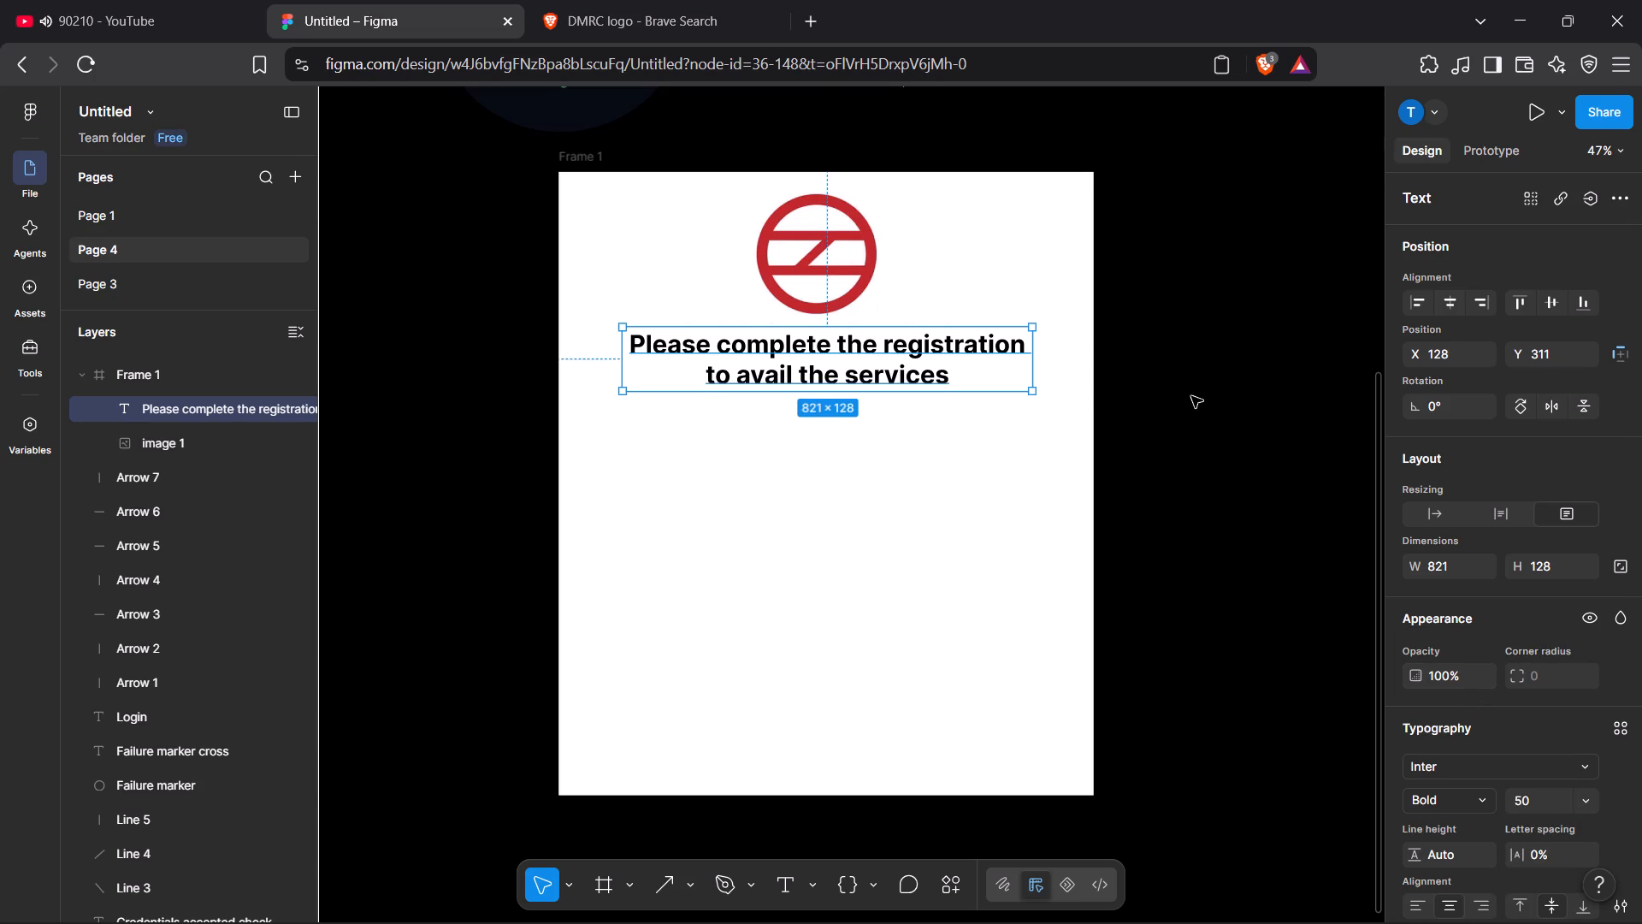
Preview popular fonts on the registration heading and set it to Roboto with Regular weight.
left_click(1454, 767)
scroll(1254, 729, "down", 1)
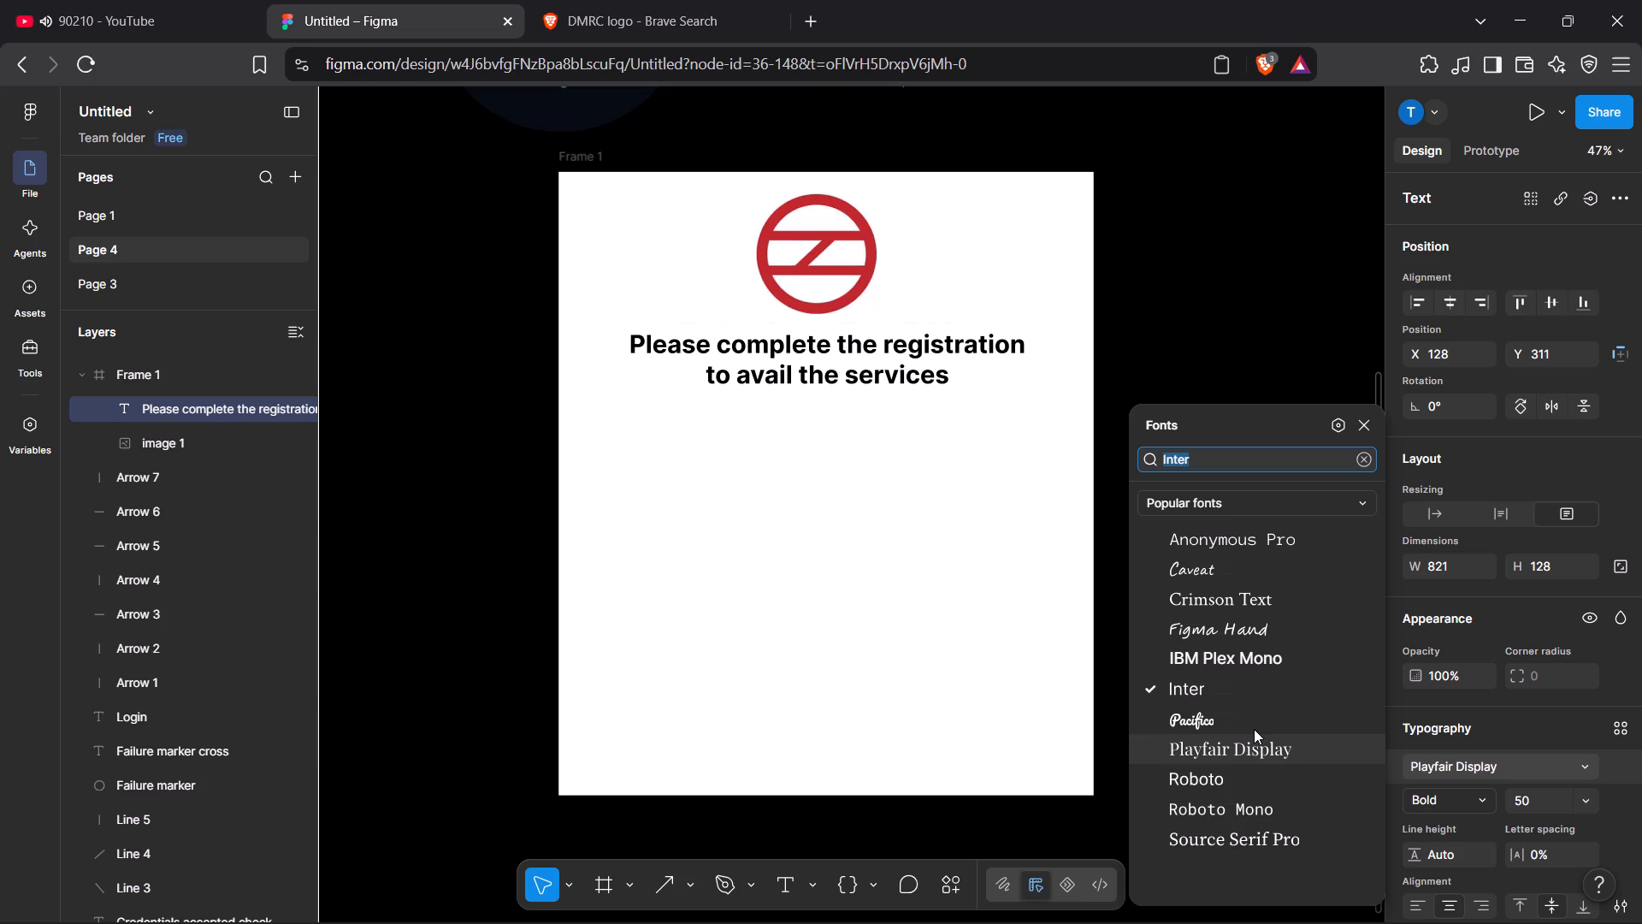
scroll(1254, 729, "down", 1)
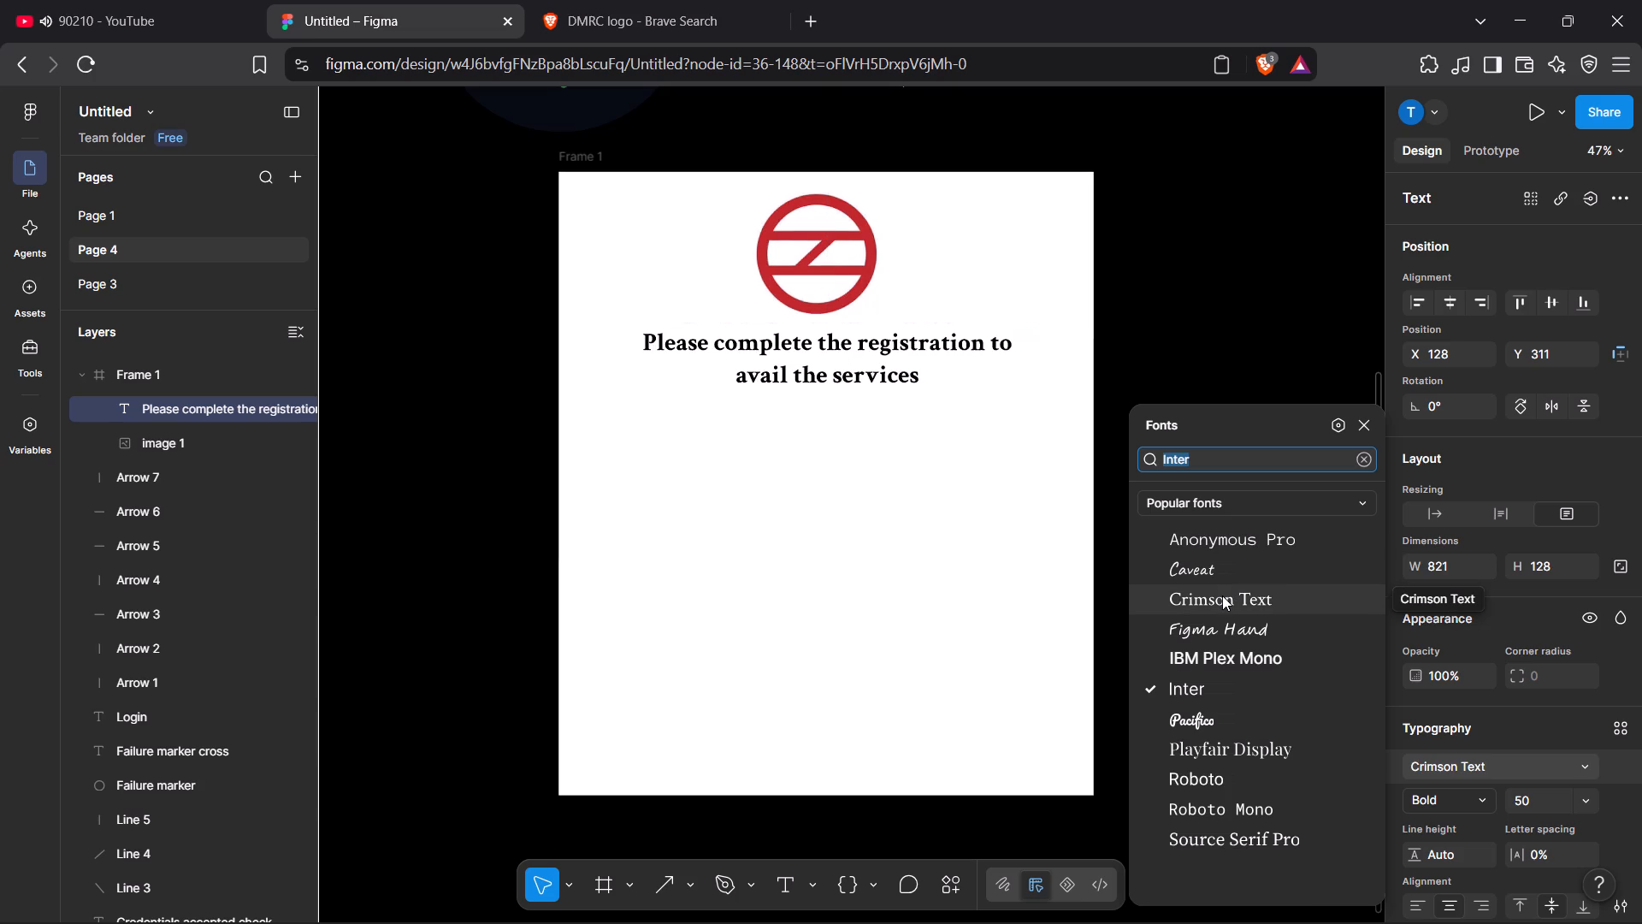
scroll(1234, 655, "down", 1)
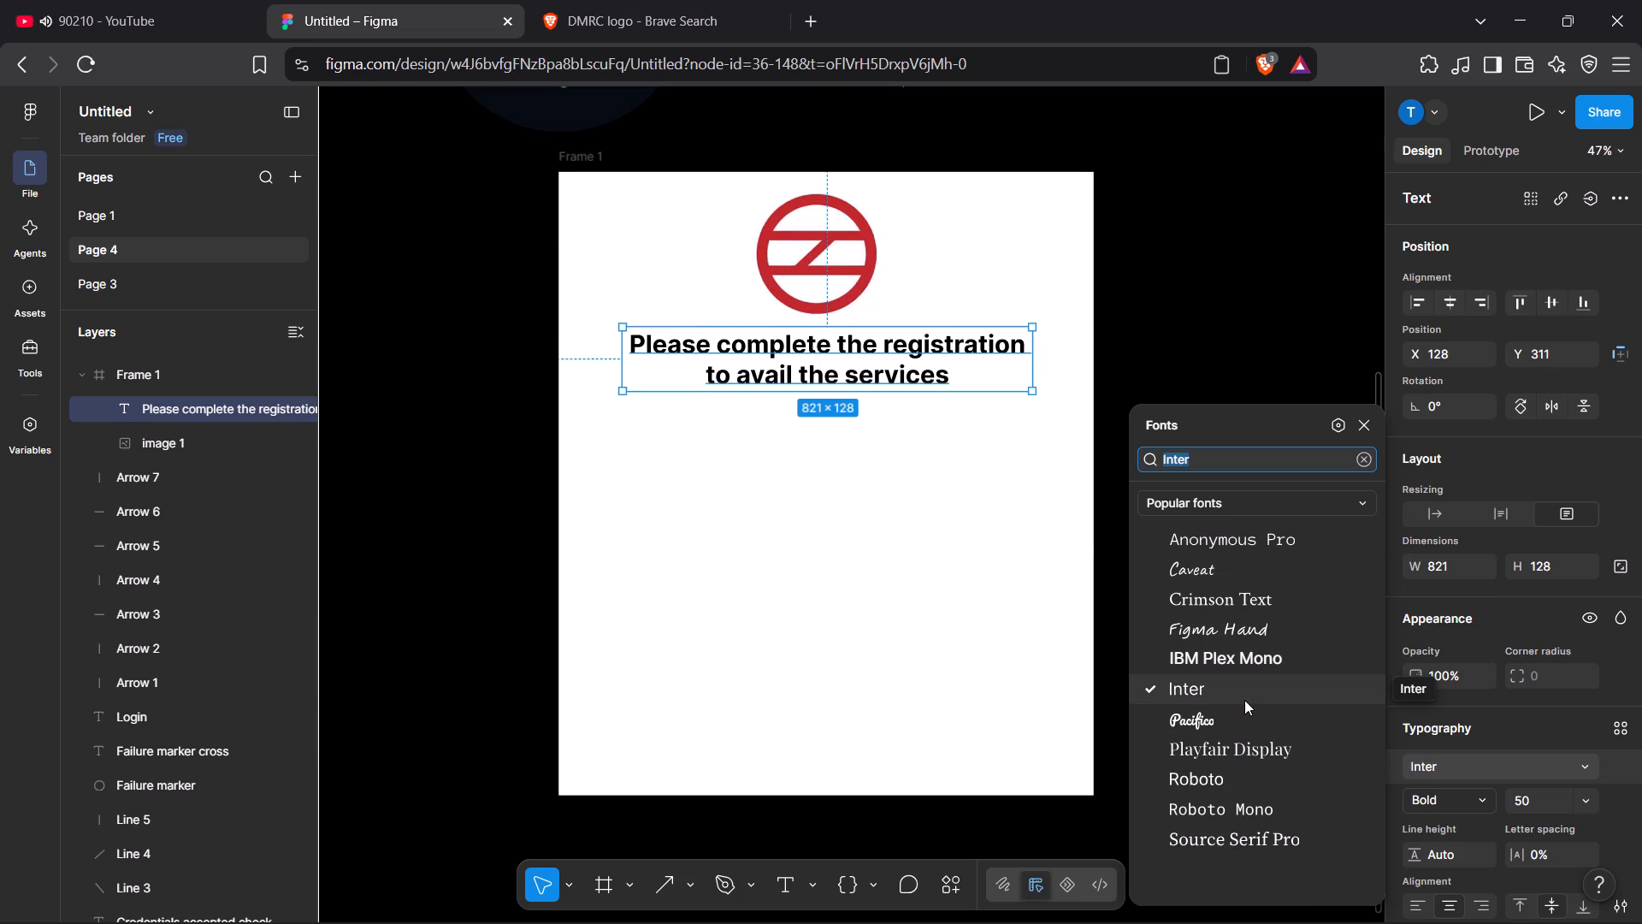
left_click(1458, 809)
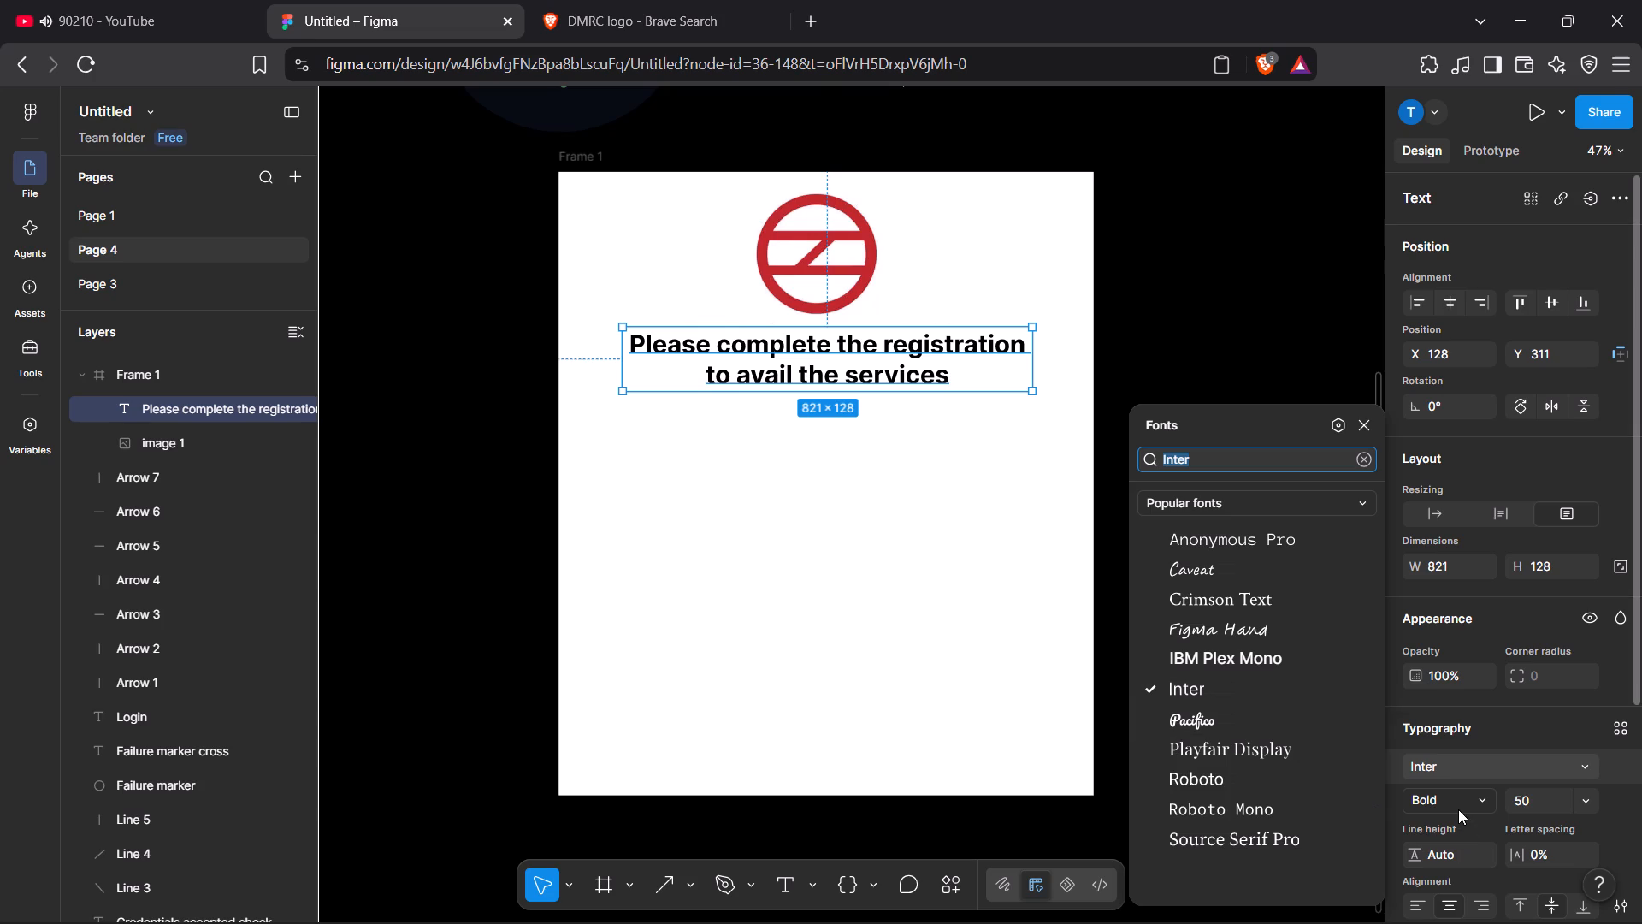
left_click(1468, 720)
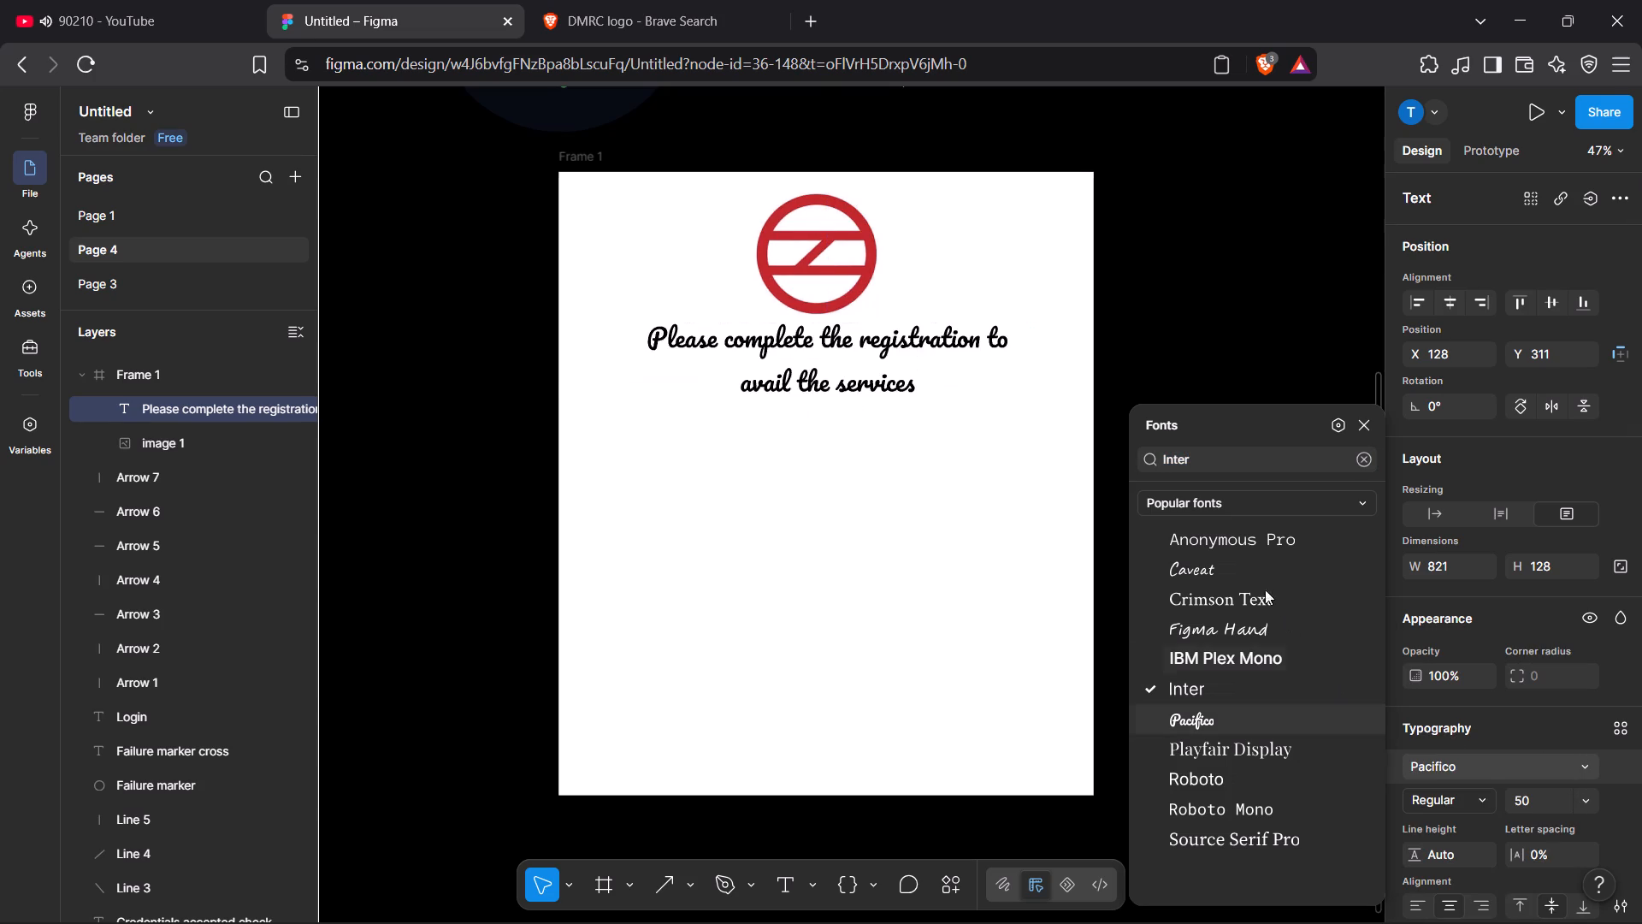
scroll(1229, 683, "down", 1)
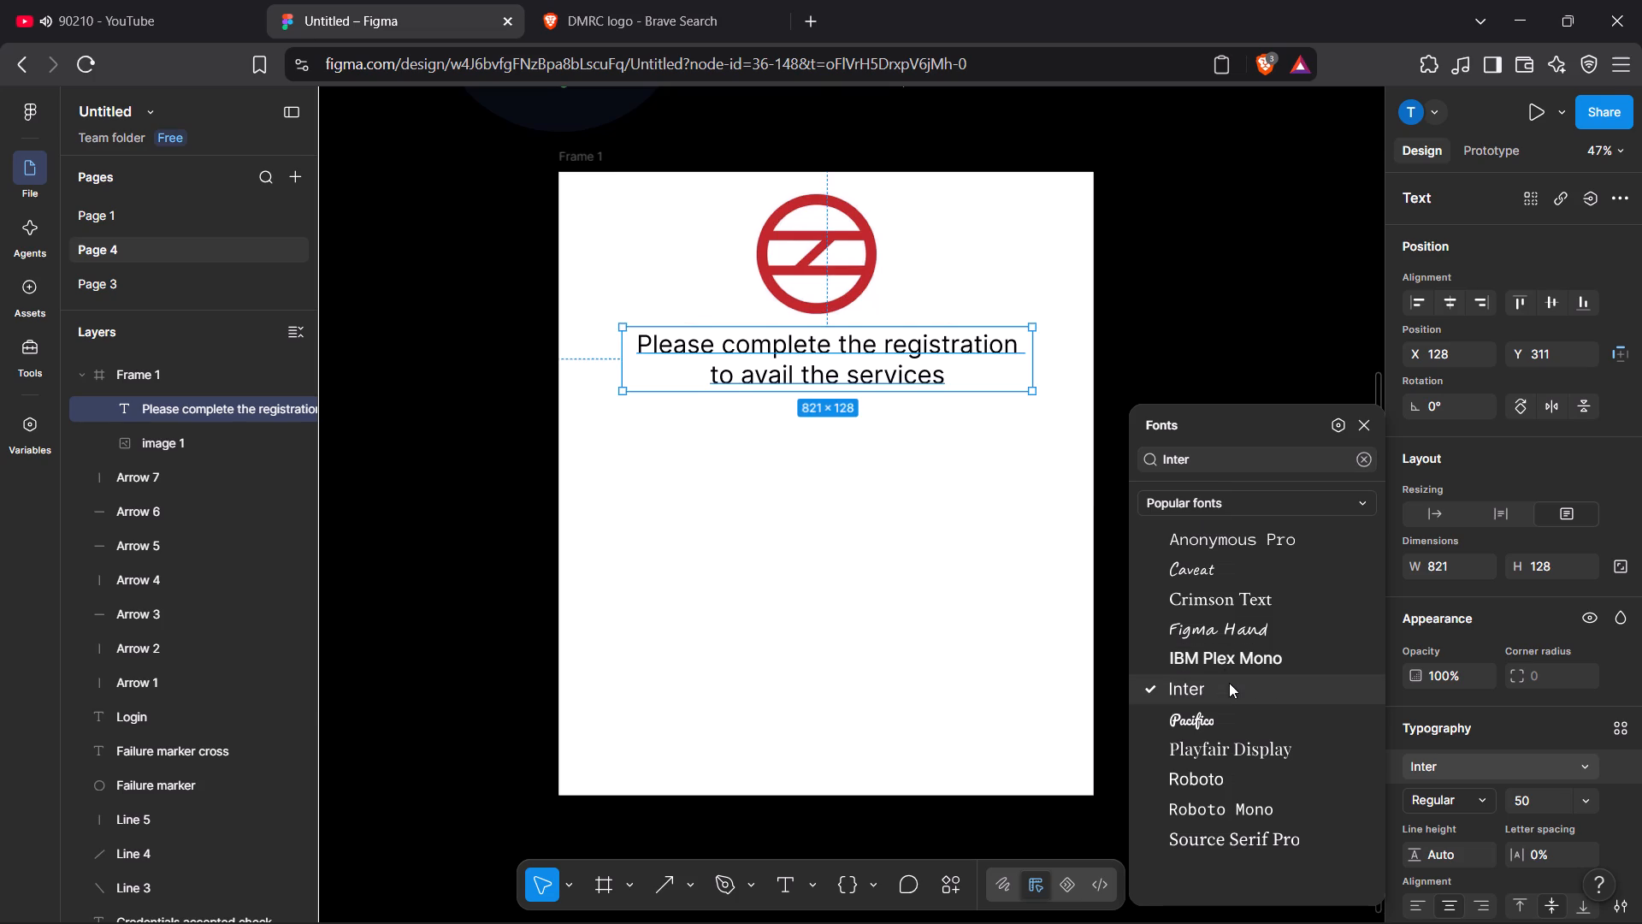
scroll(1229, 683, "down", 1)
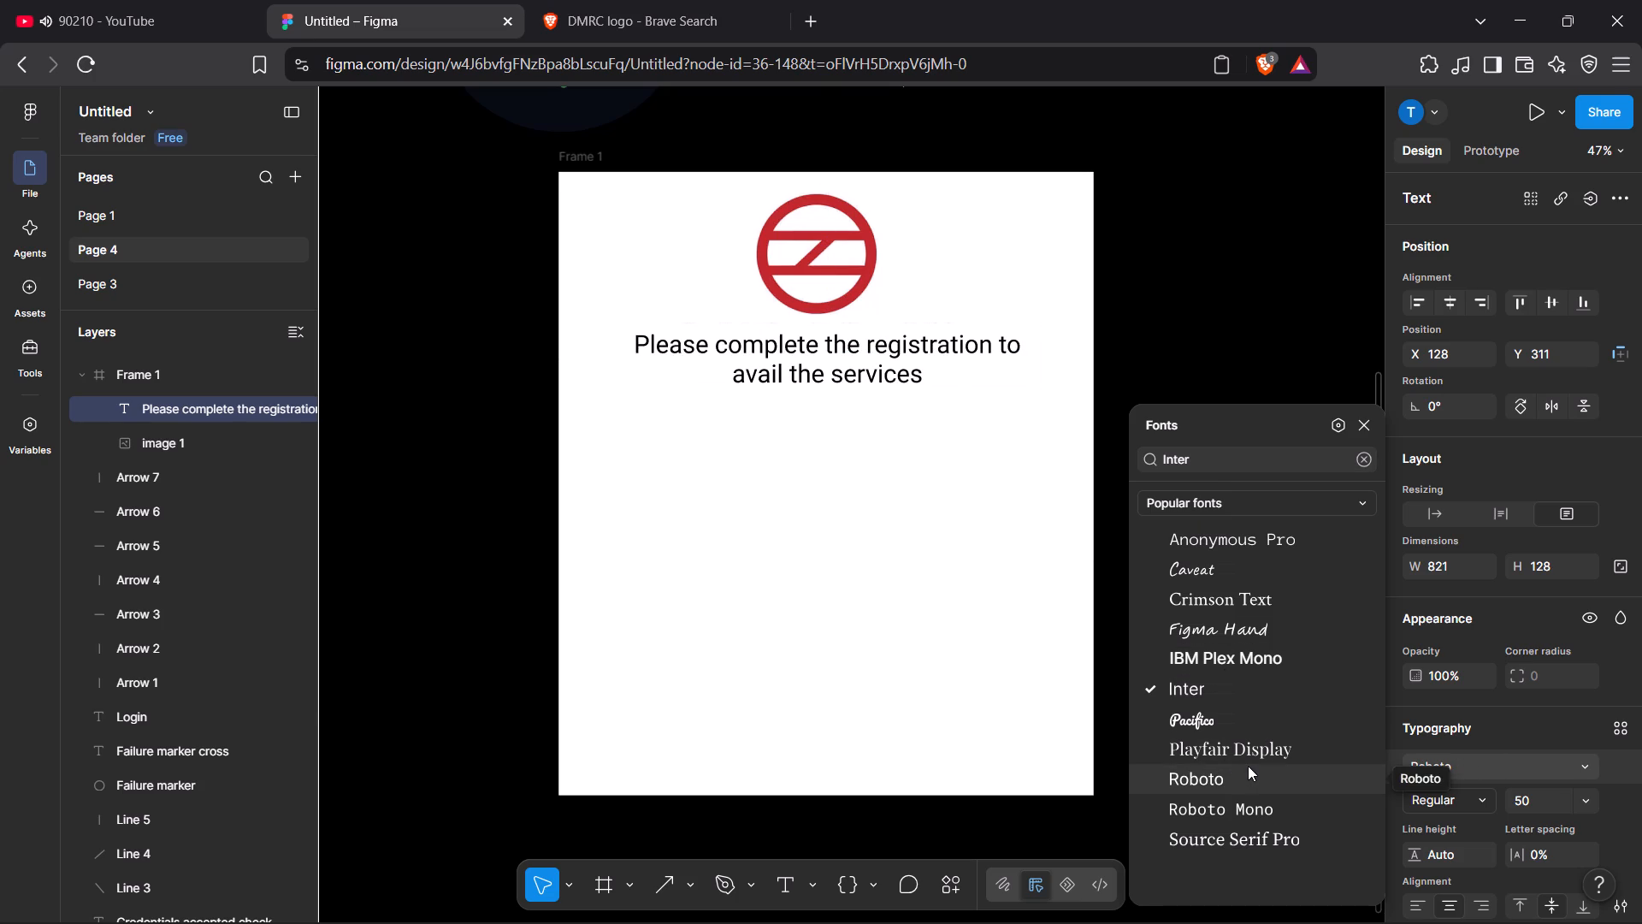
left_click(1249, 769)
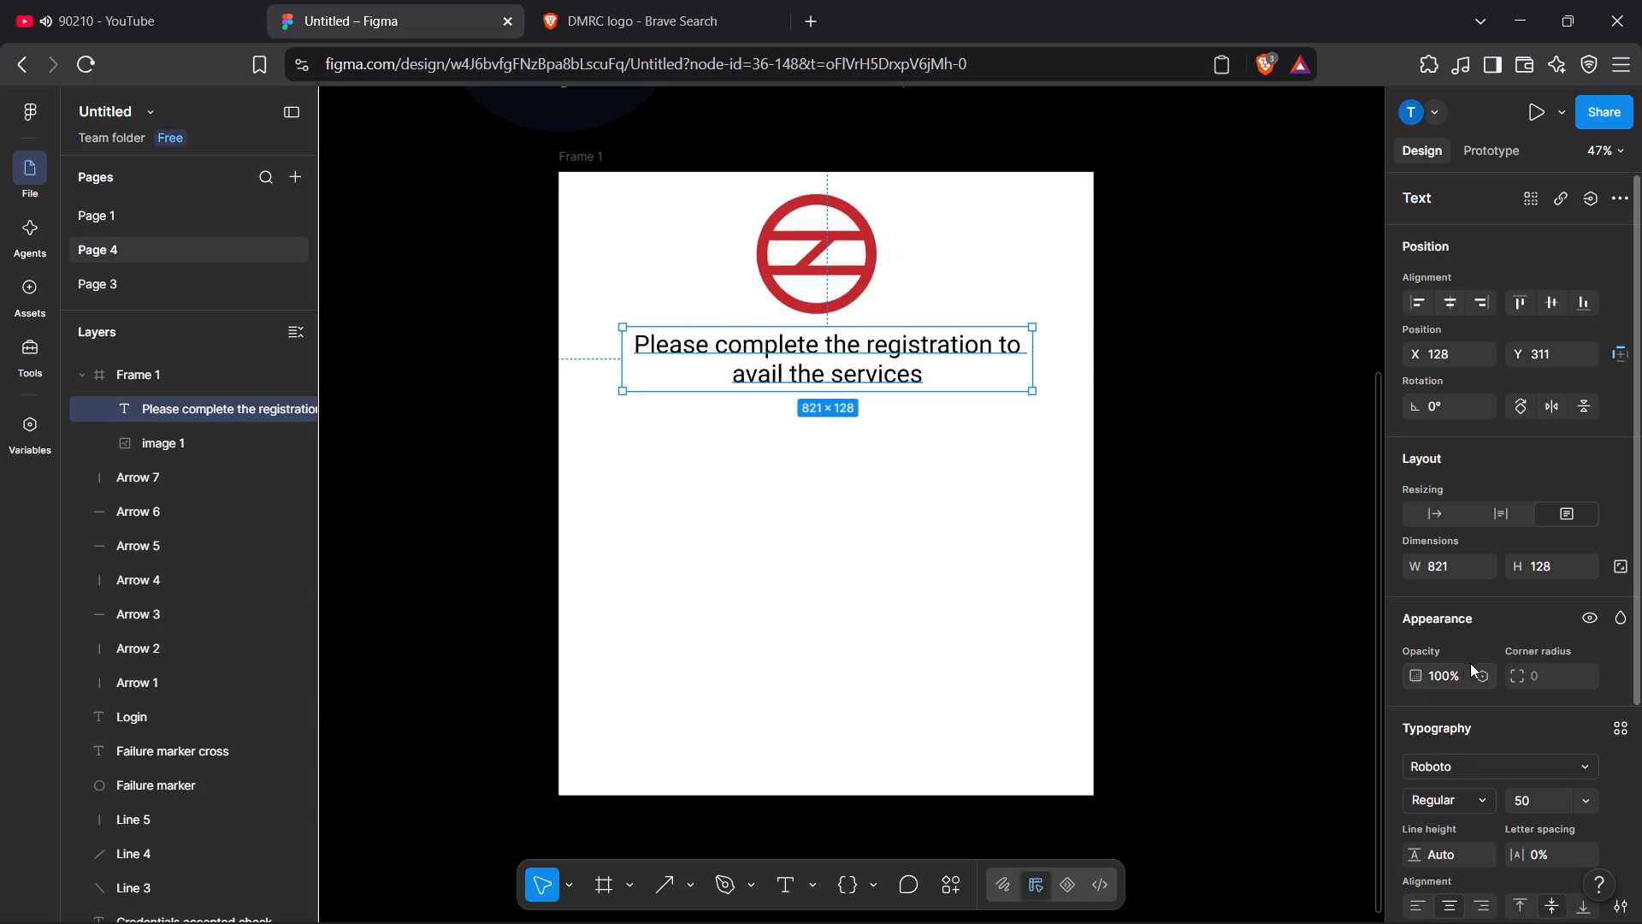
Set the registration heading's font weight to Medium and deselect it.
scroll(1484, 532, "down", 2)
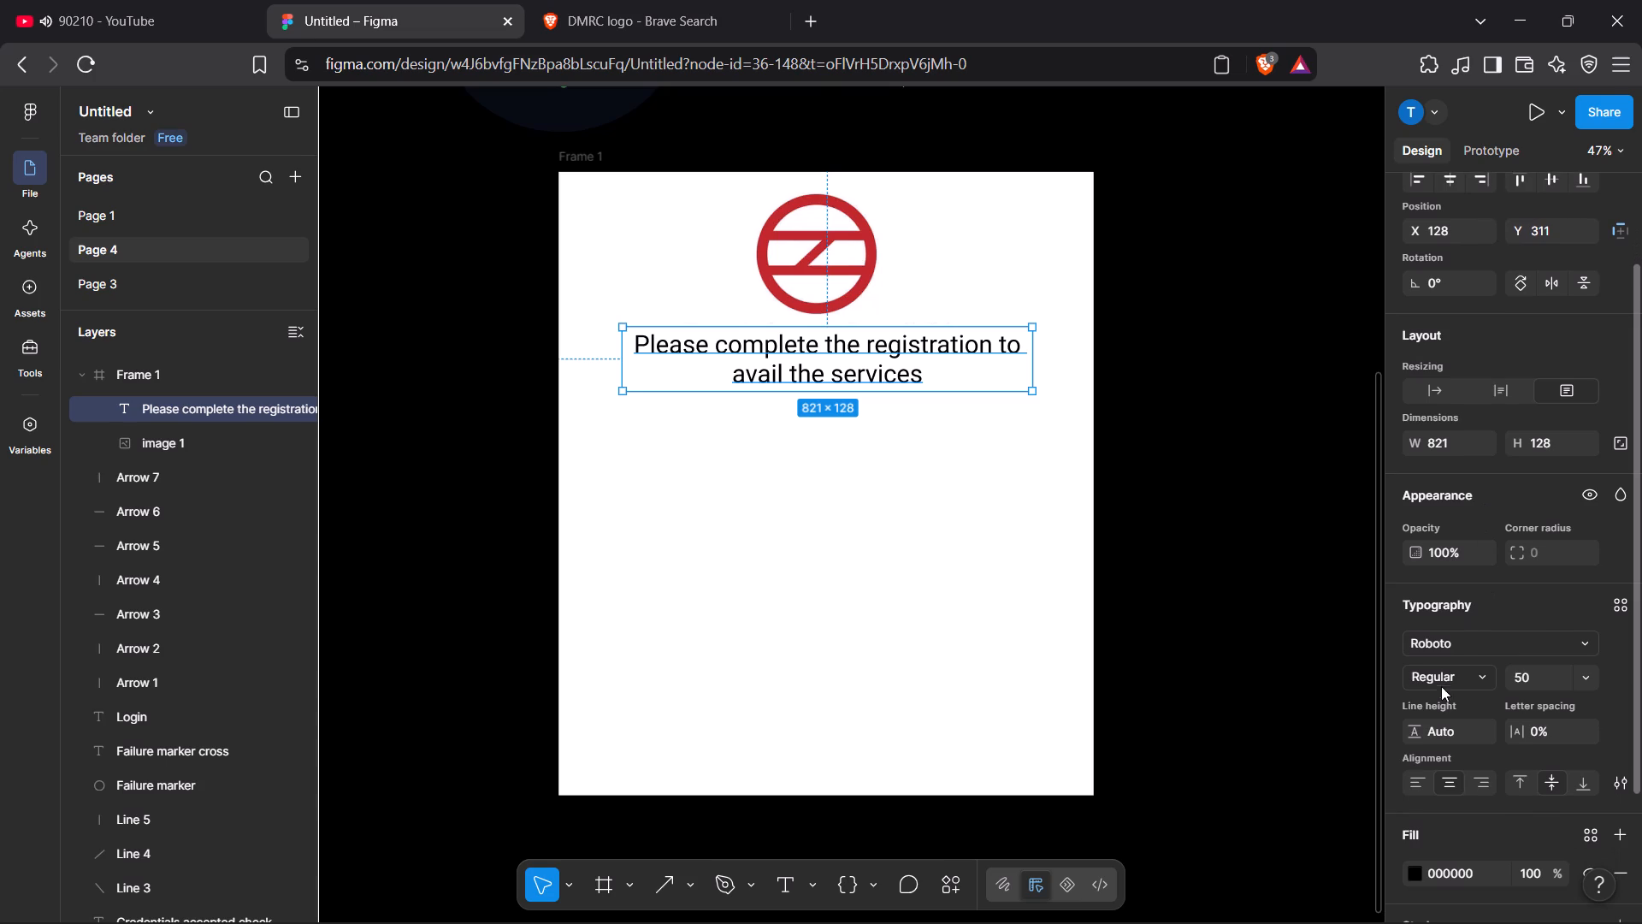
left_click(1441, 684)
left_click(1442, 702)
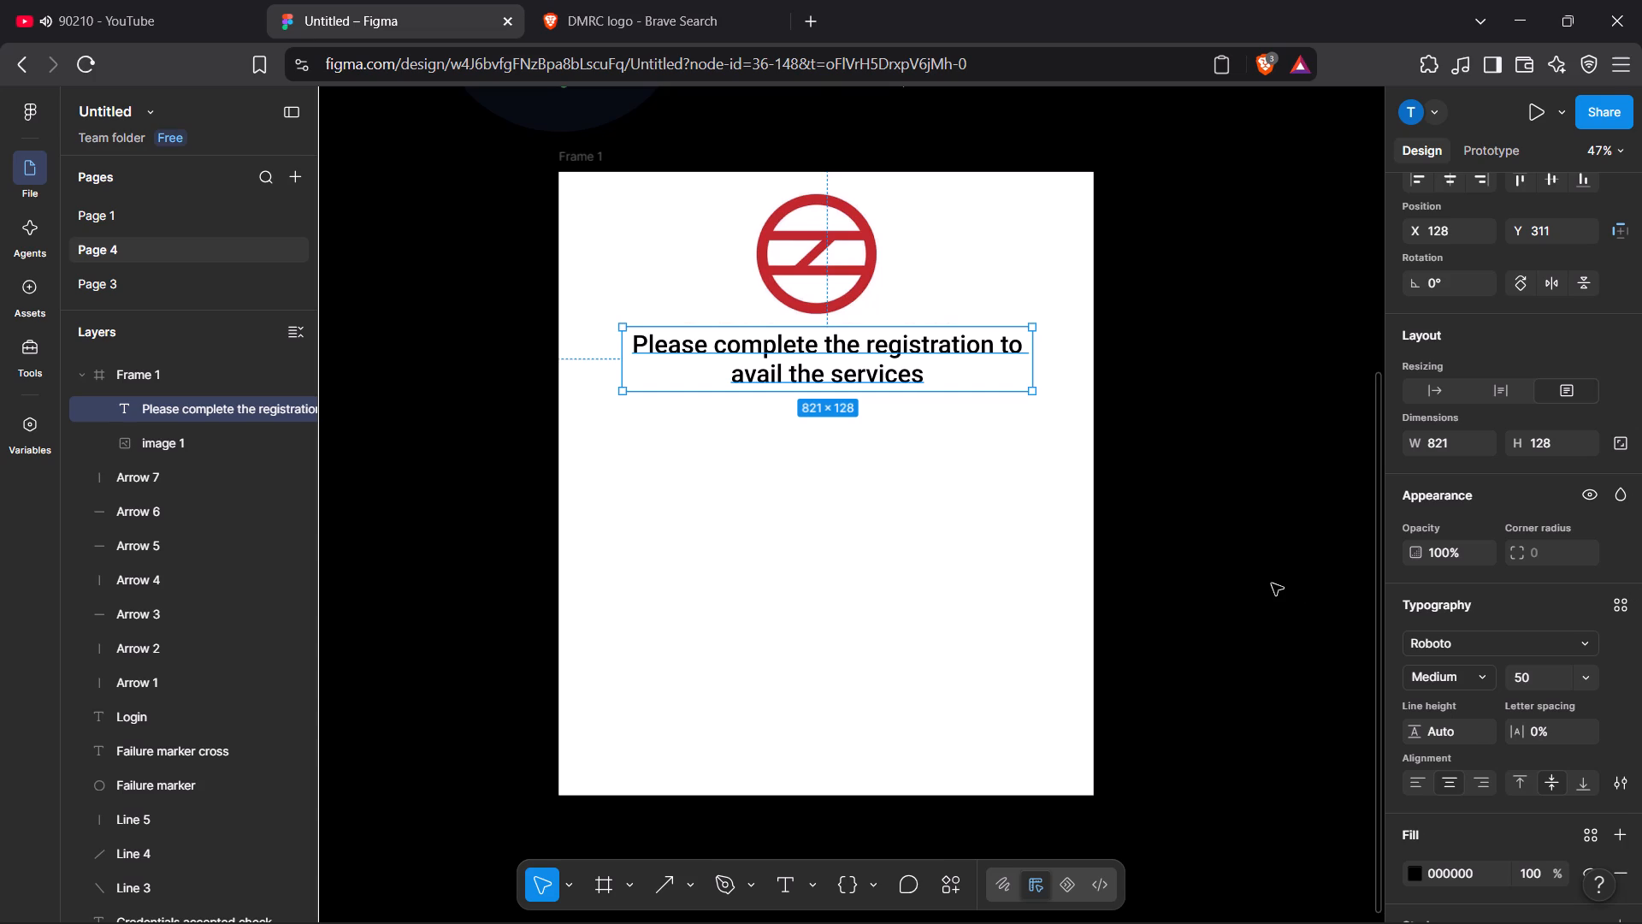
left_click(913, 452)
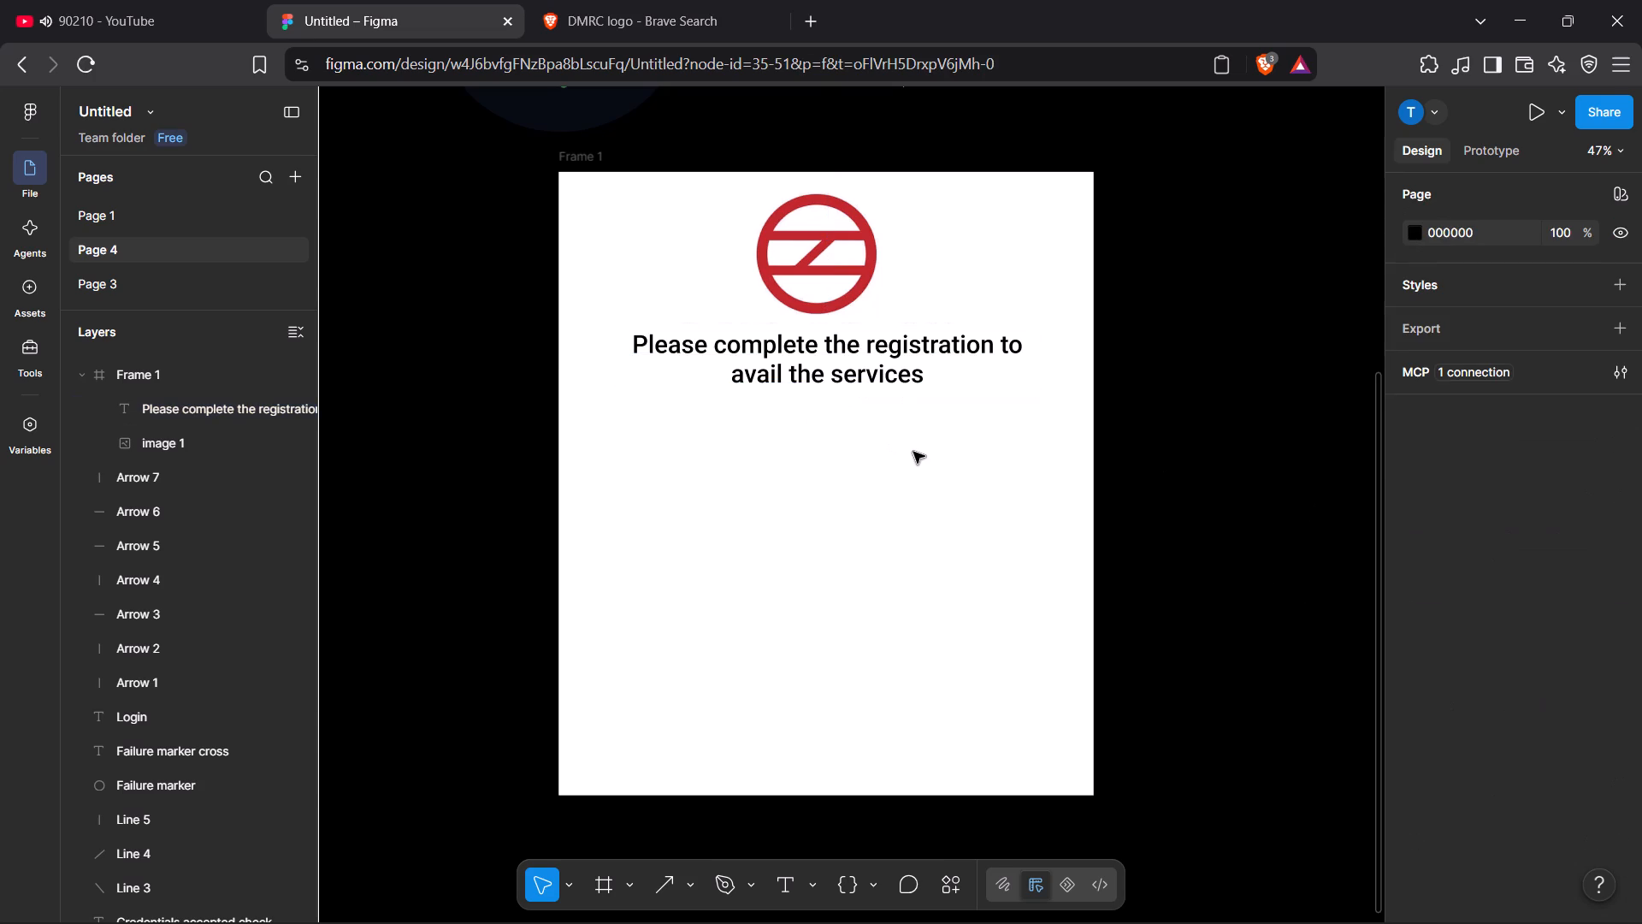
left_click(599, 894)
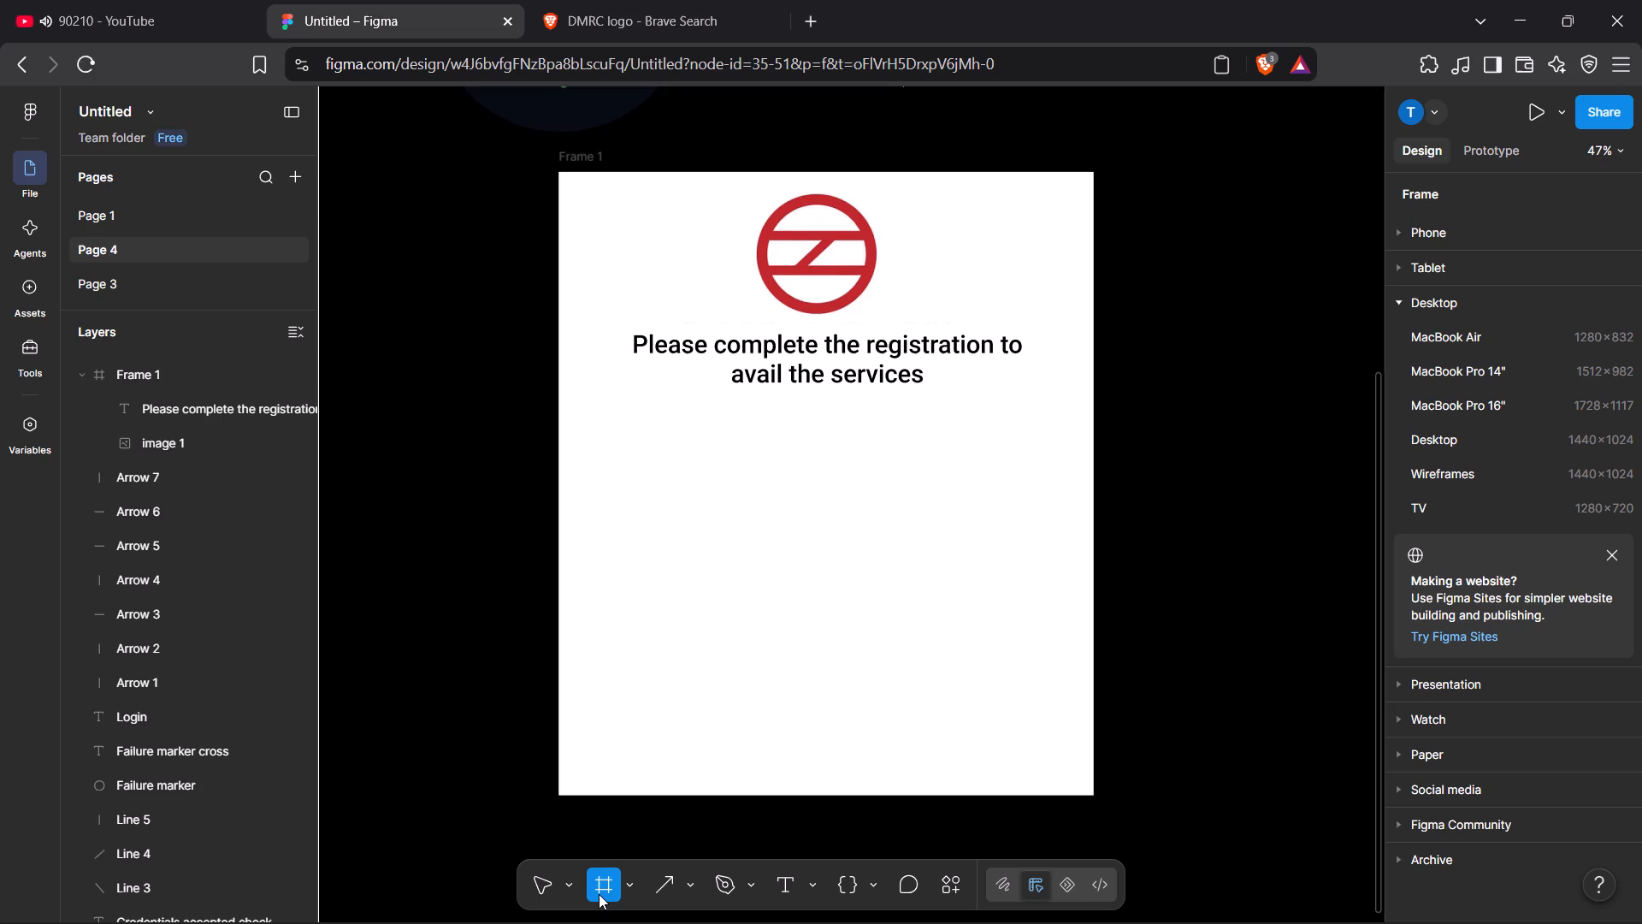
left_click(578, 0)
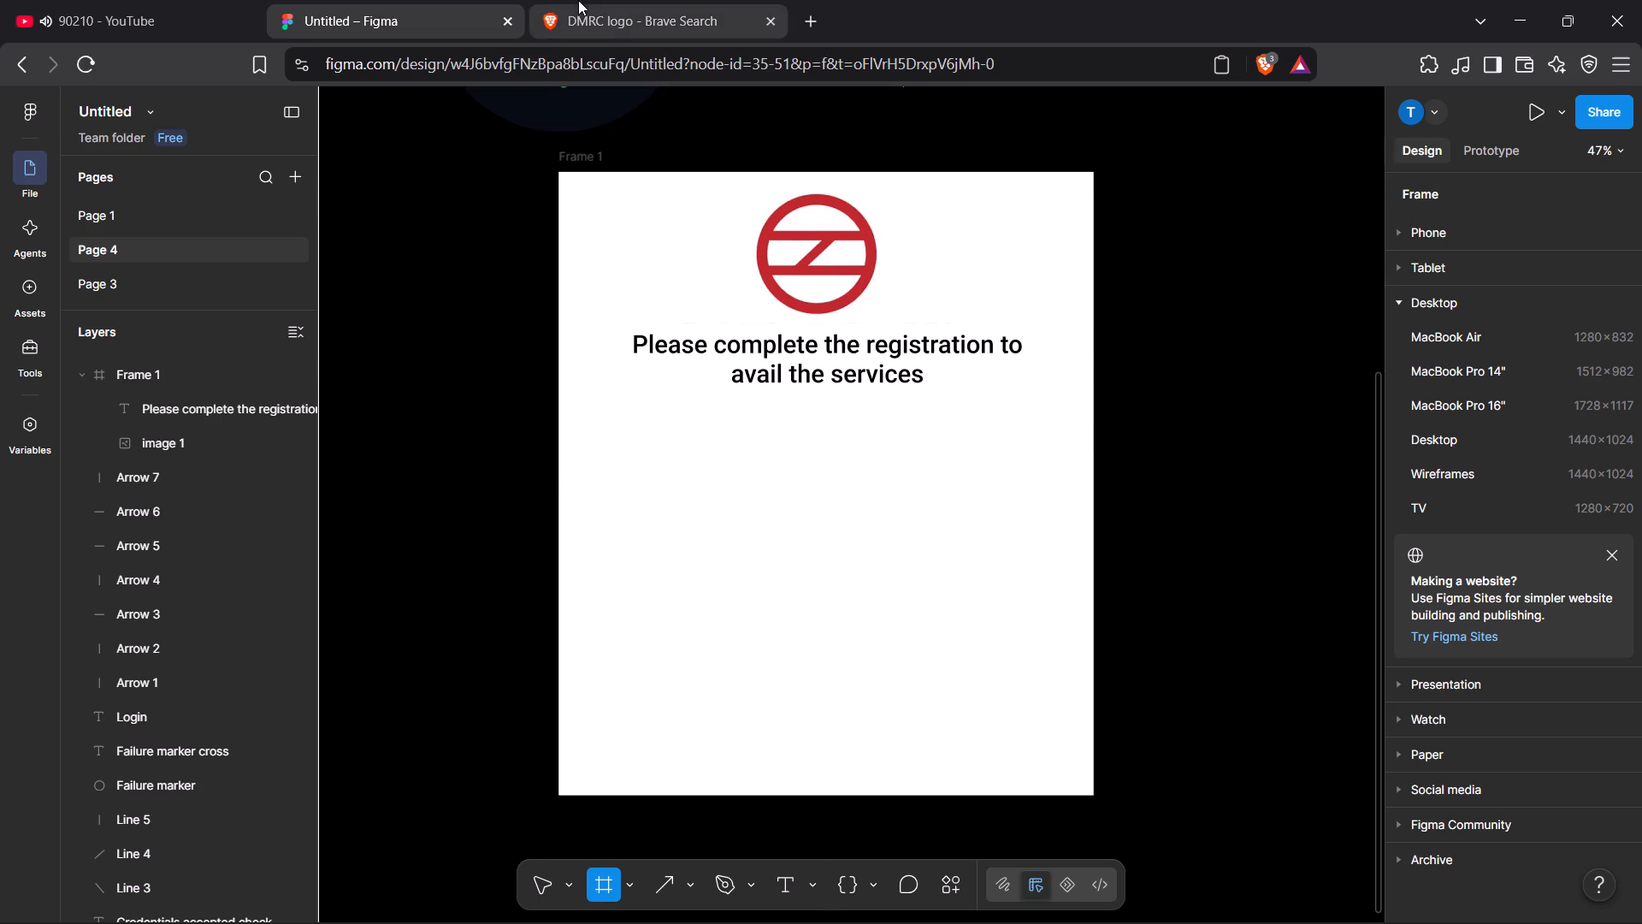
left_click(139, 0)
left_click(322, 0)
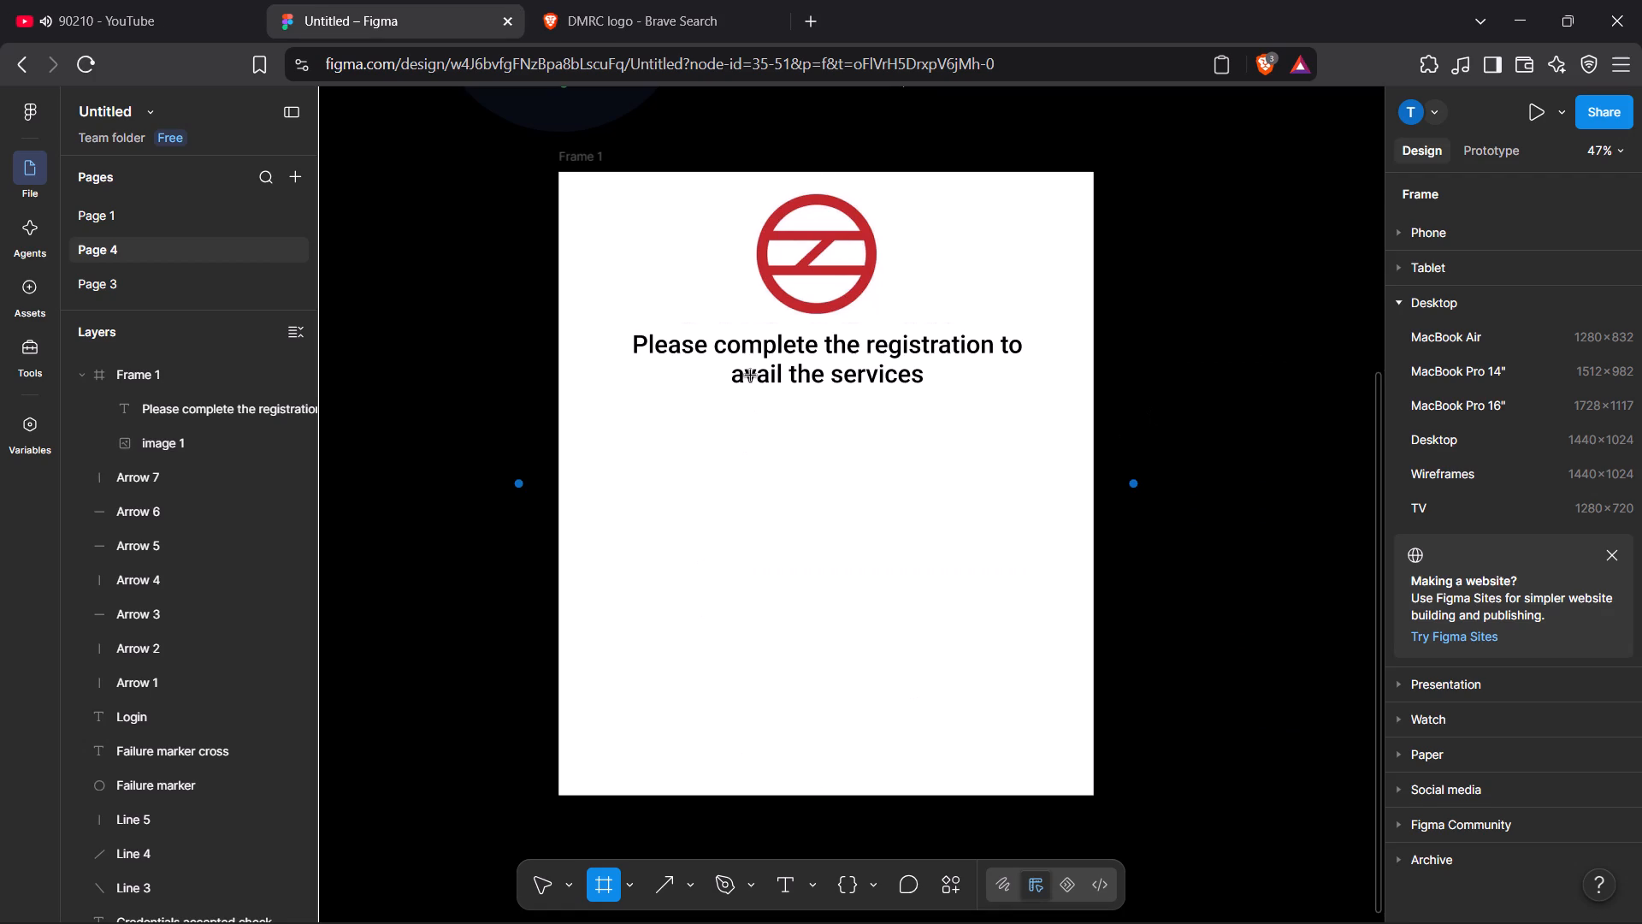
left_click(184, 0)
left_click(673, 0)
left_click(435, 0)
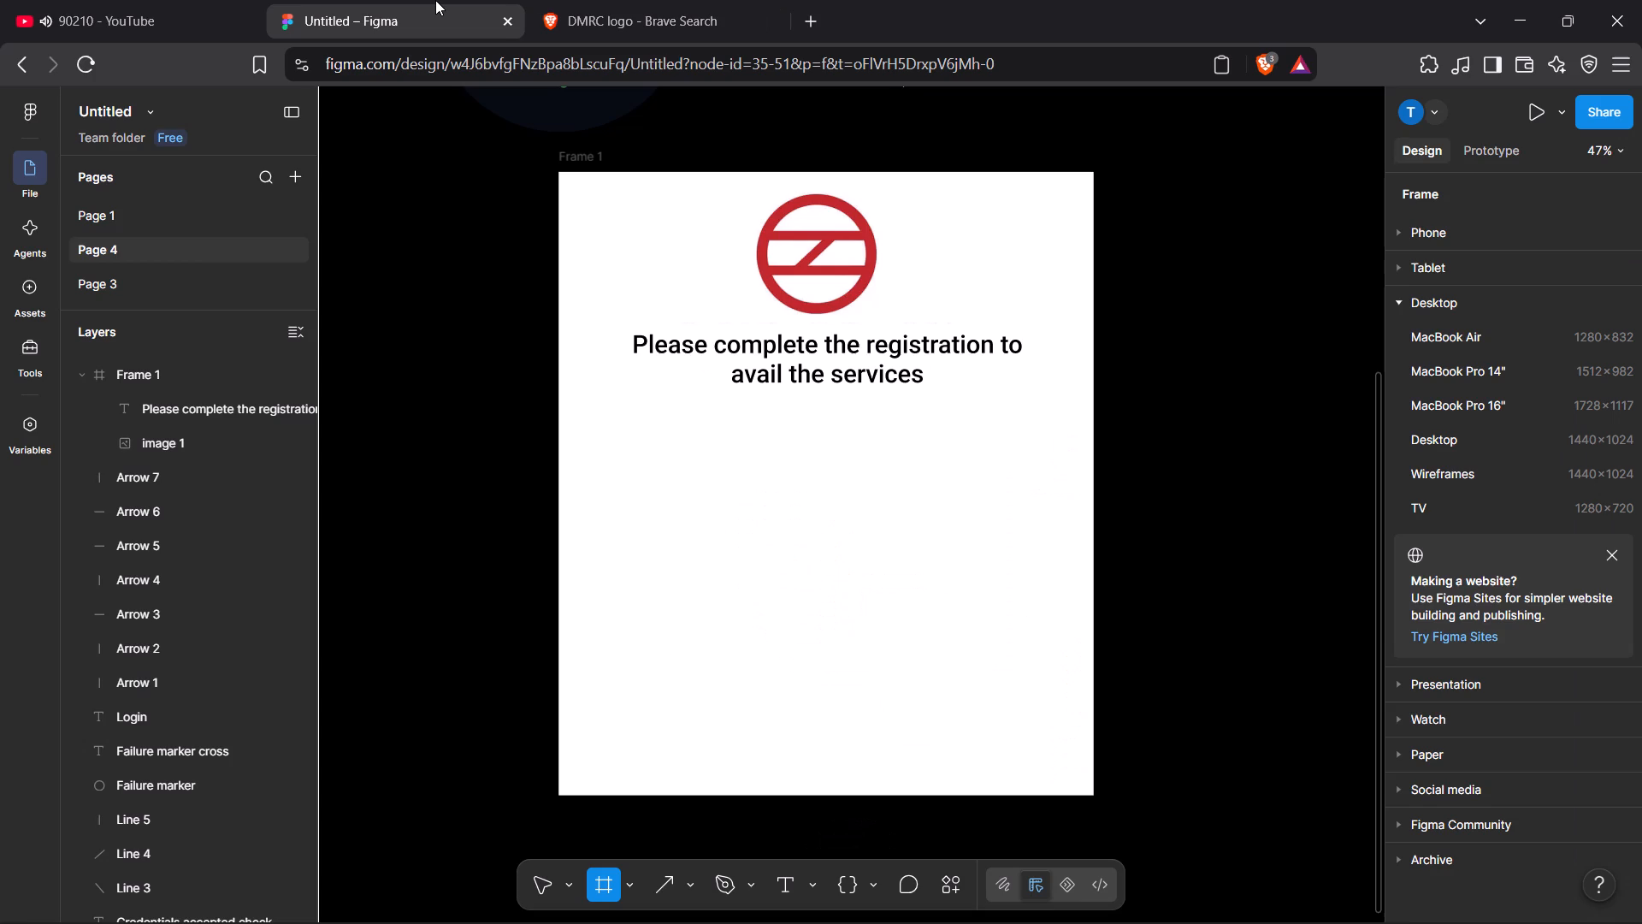
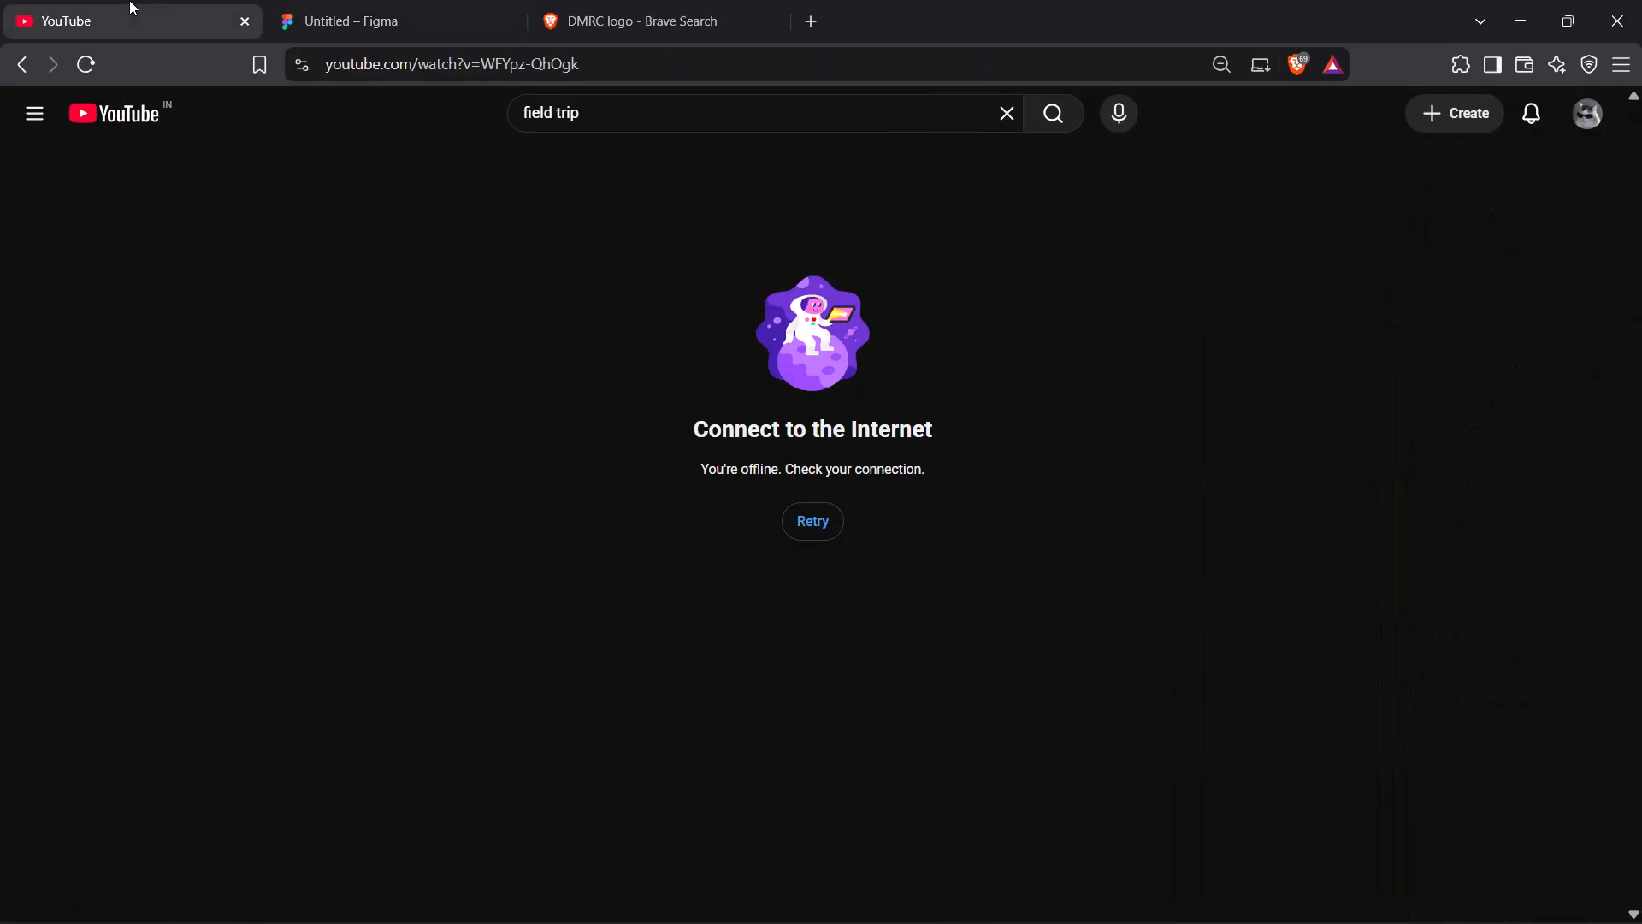
Retry loading the offline YouTube video and play it.
left_click(814, 508)
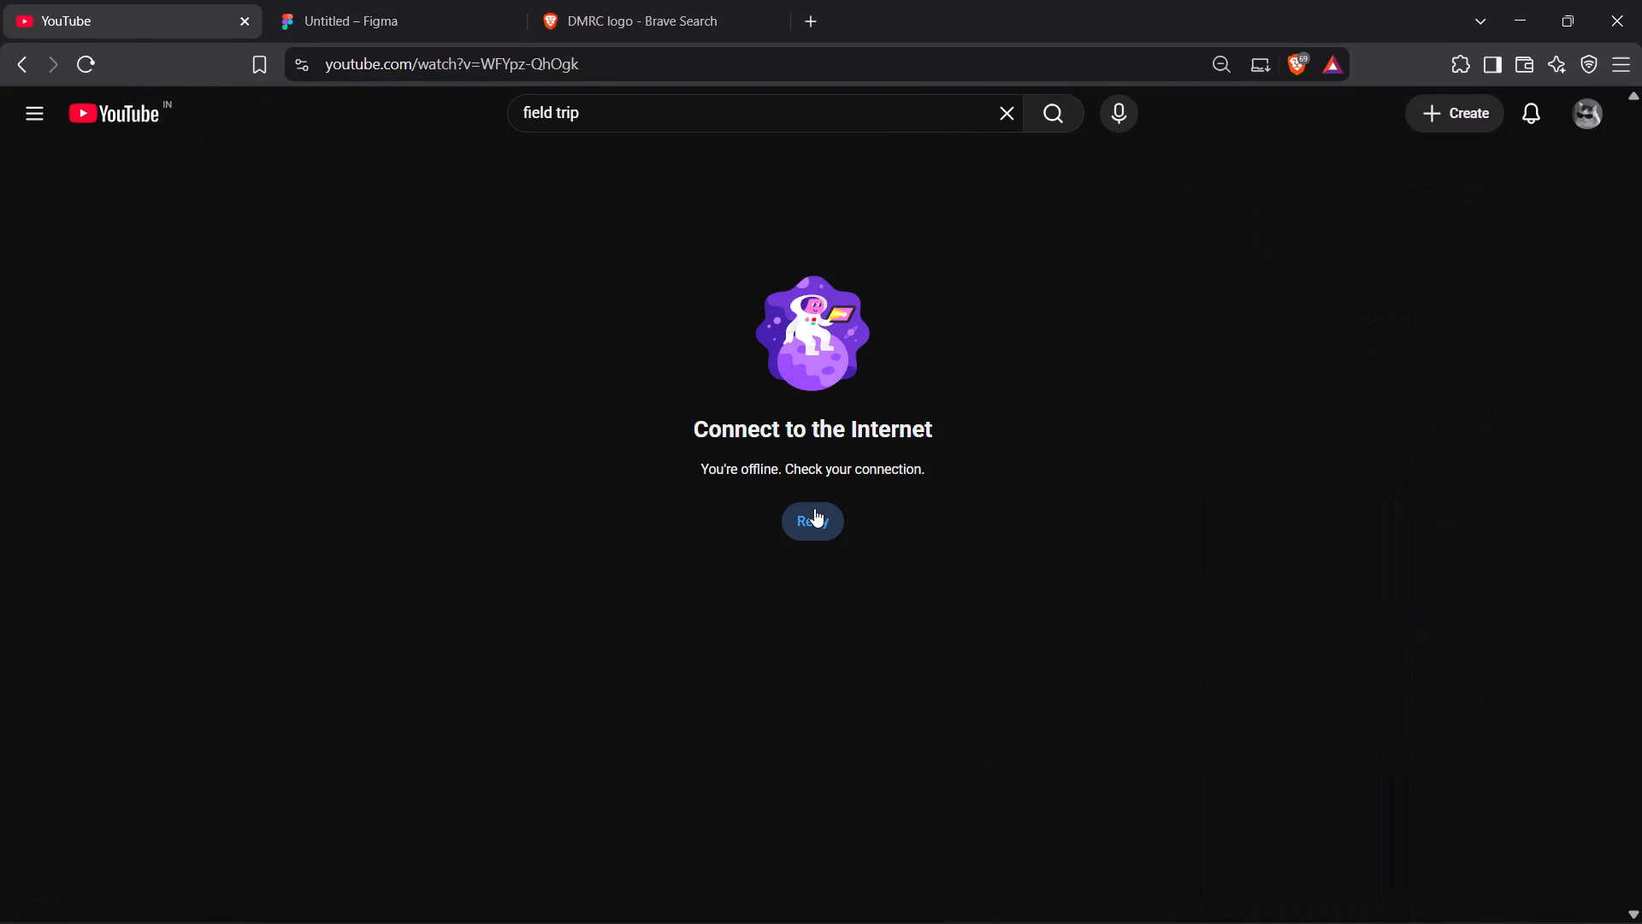
left_click(1511, 893)
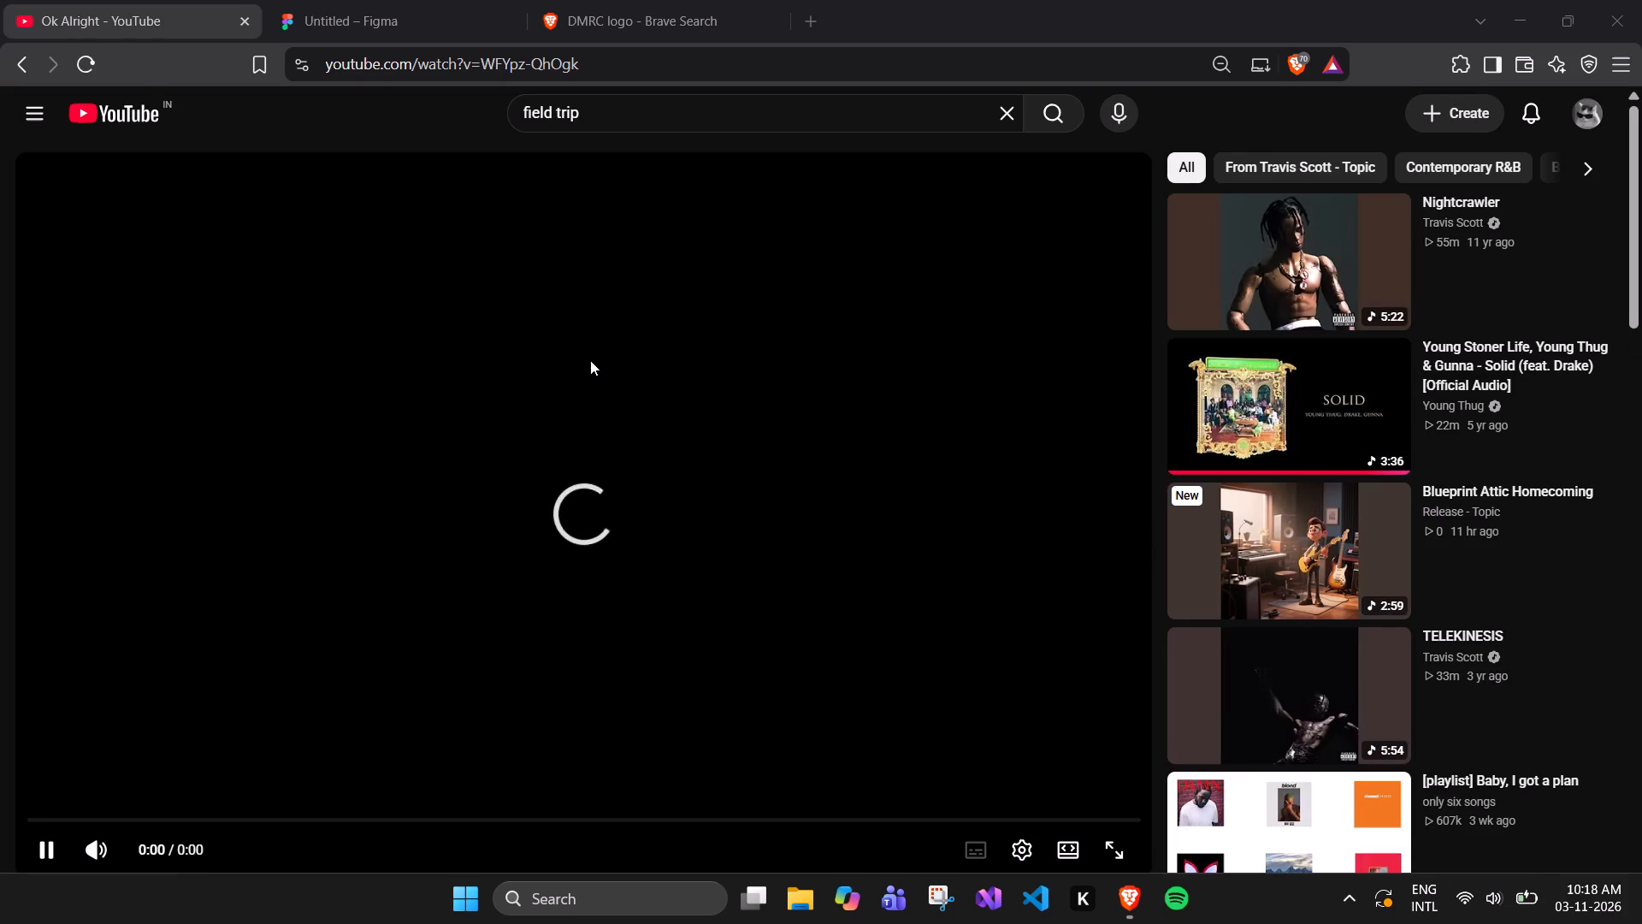
key("space")
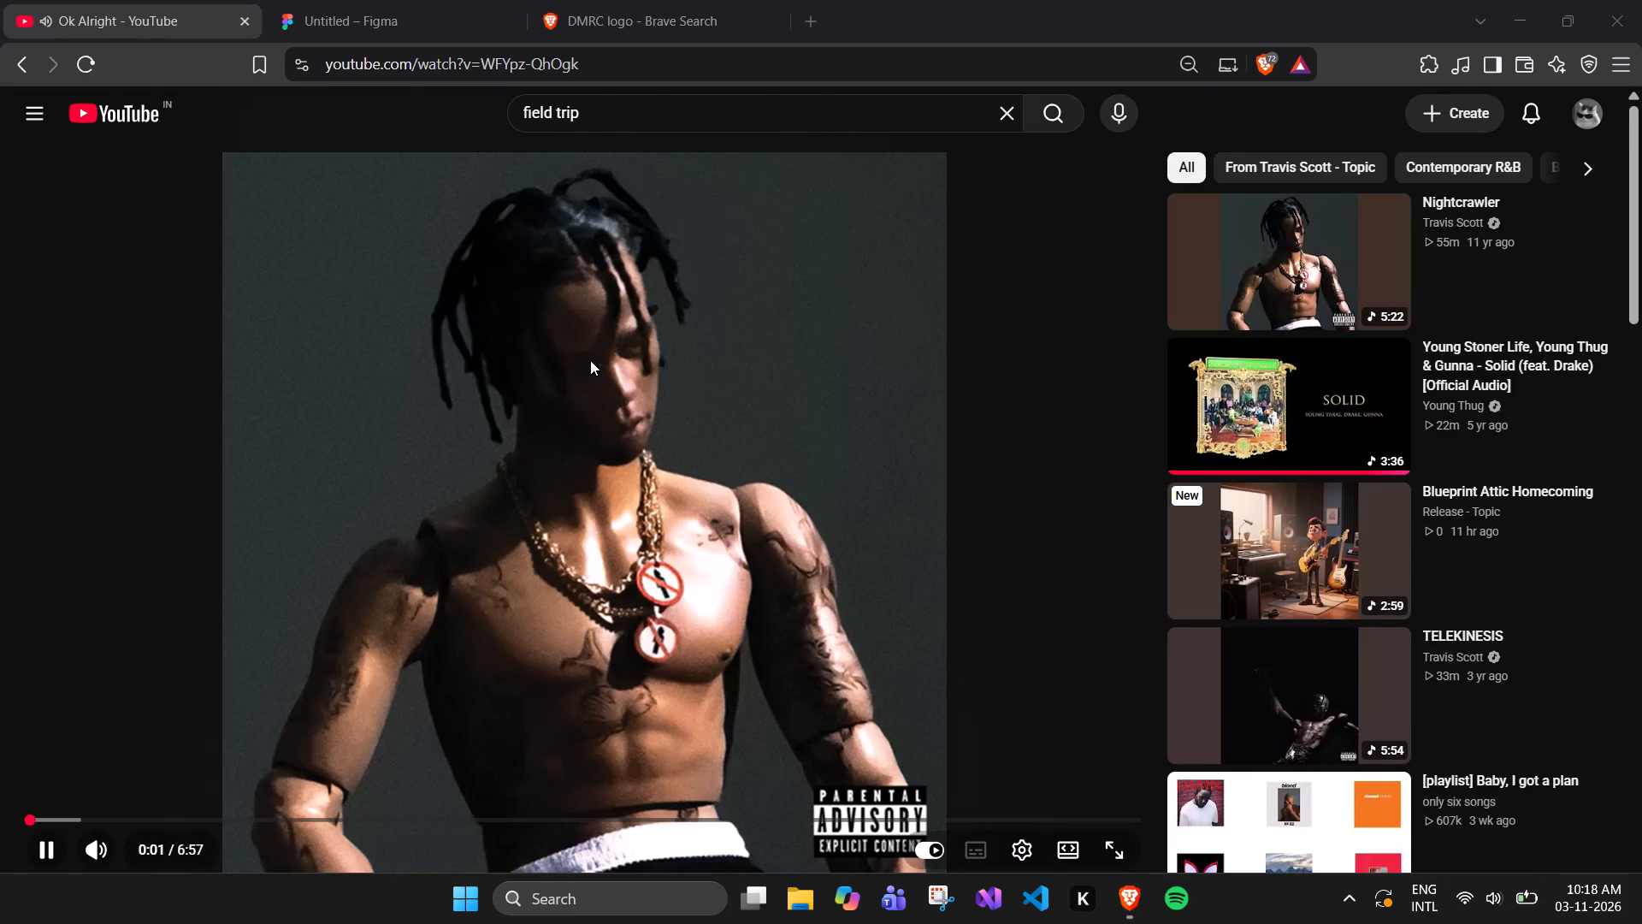
key("space")
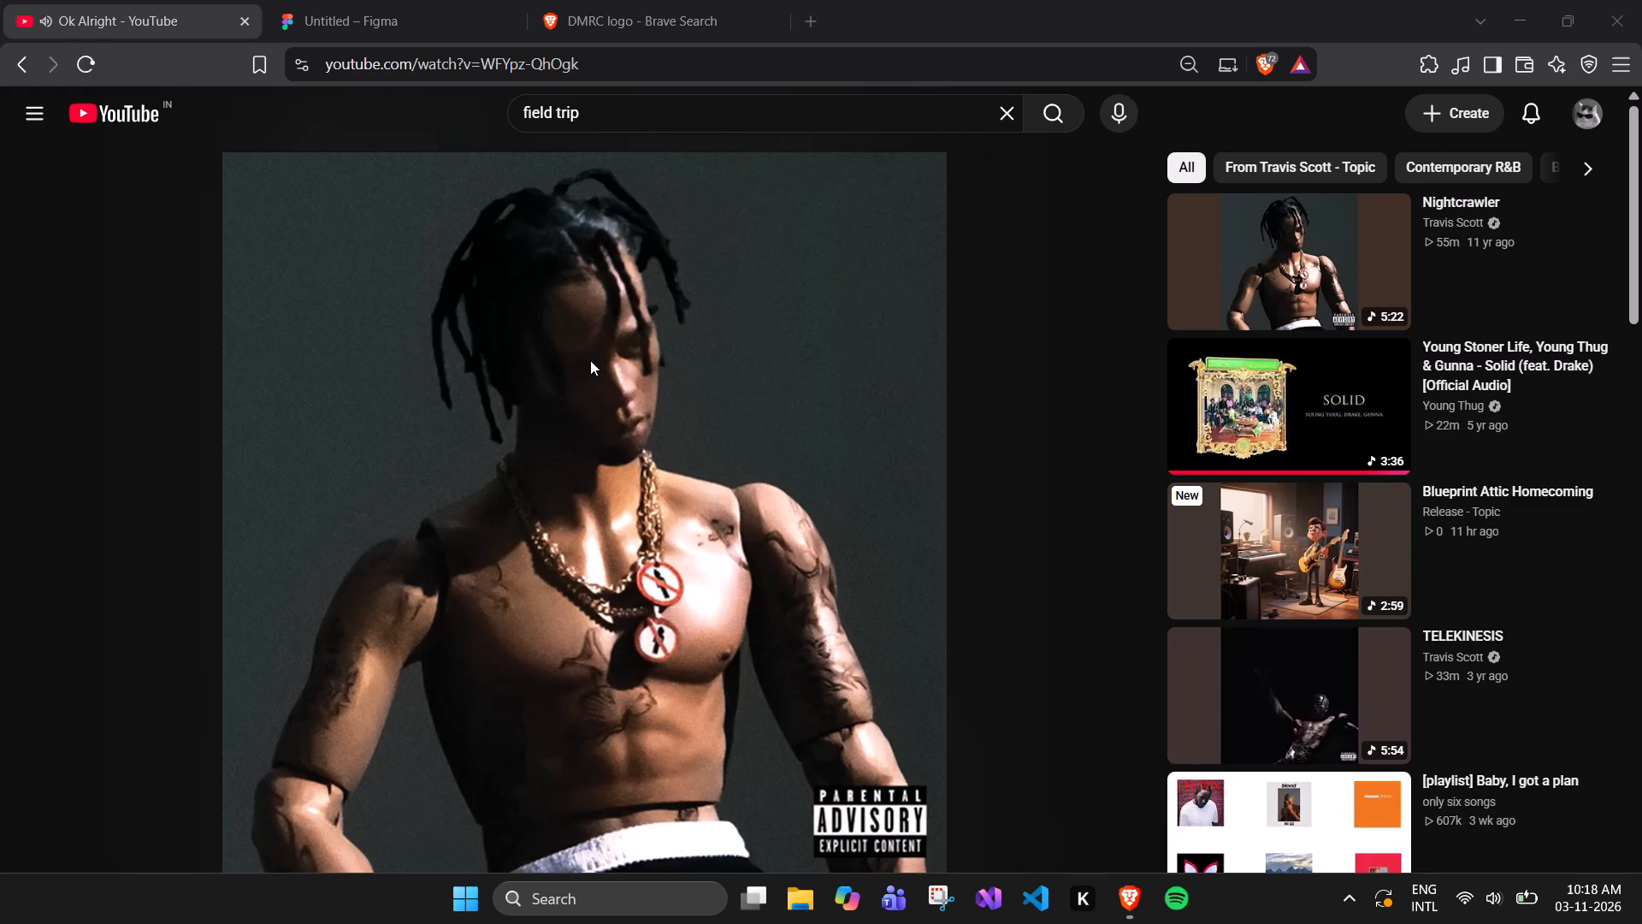
Switch to the Figma file, place a 100 × 100 frame over the registration heading inside Frame 1, and deselect it.
left_click(419, 0)
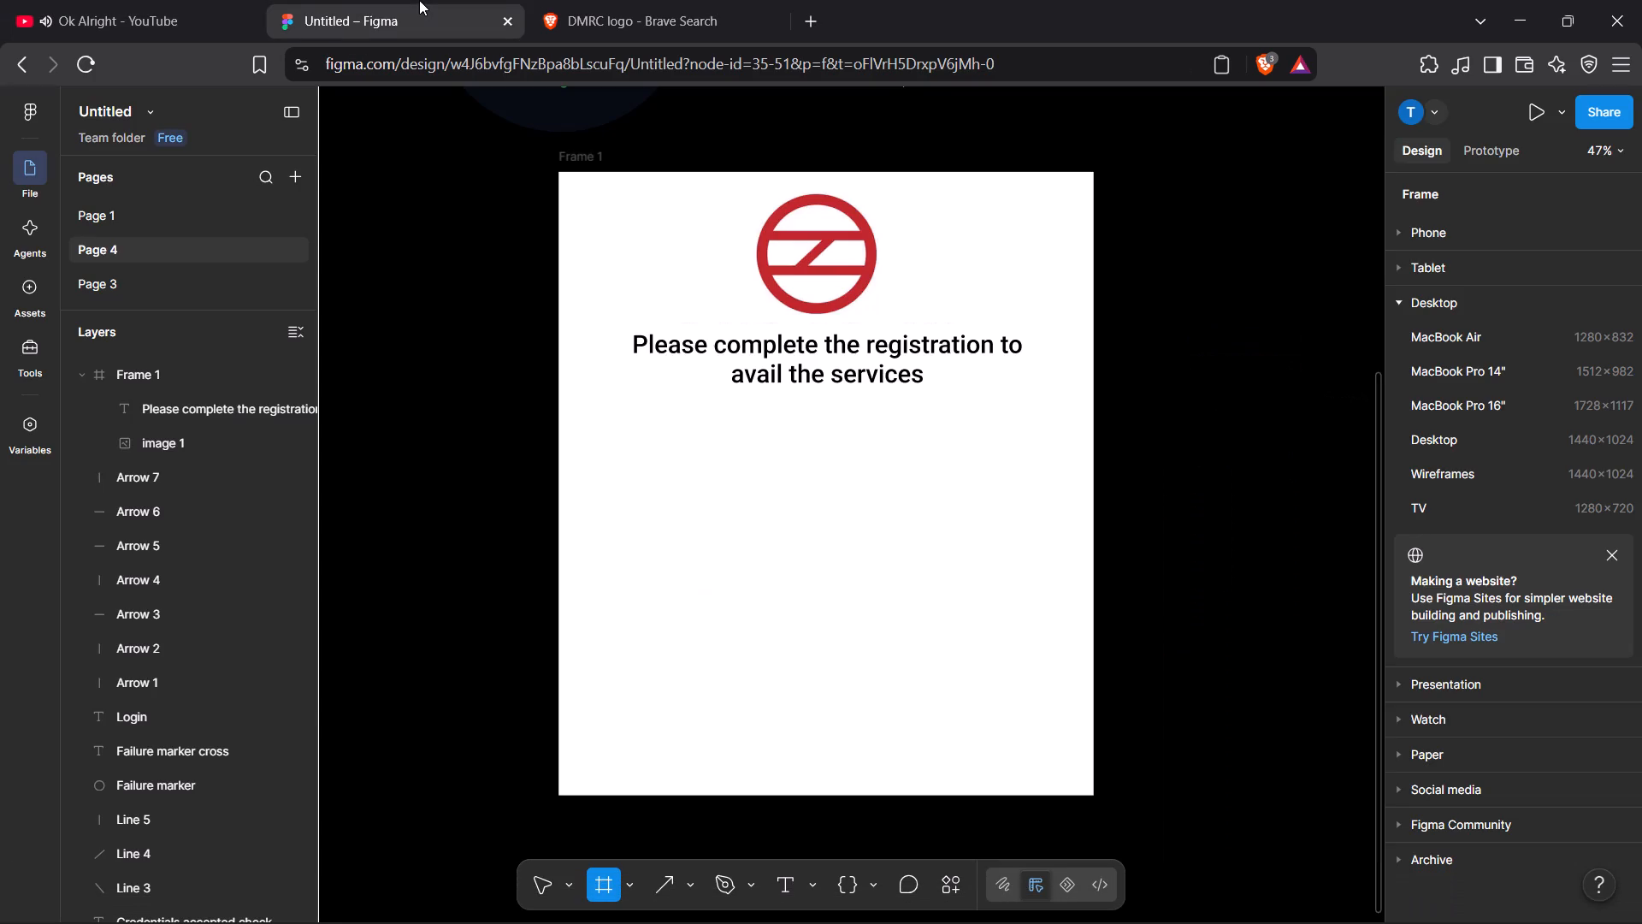
left_click(542, 0)
left_click(416, 0)
left_click(771, 380)
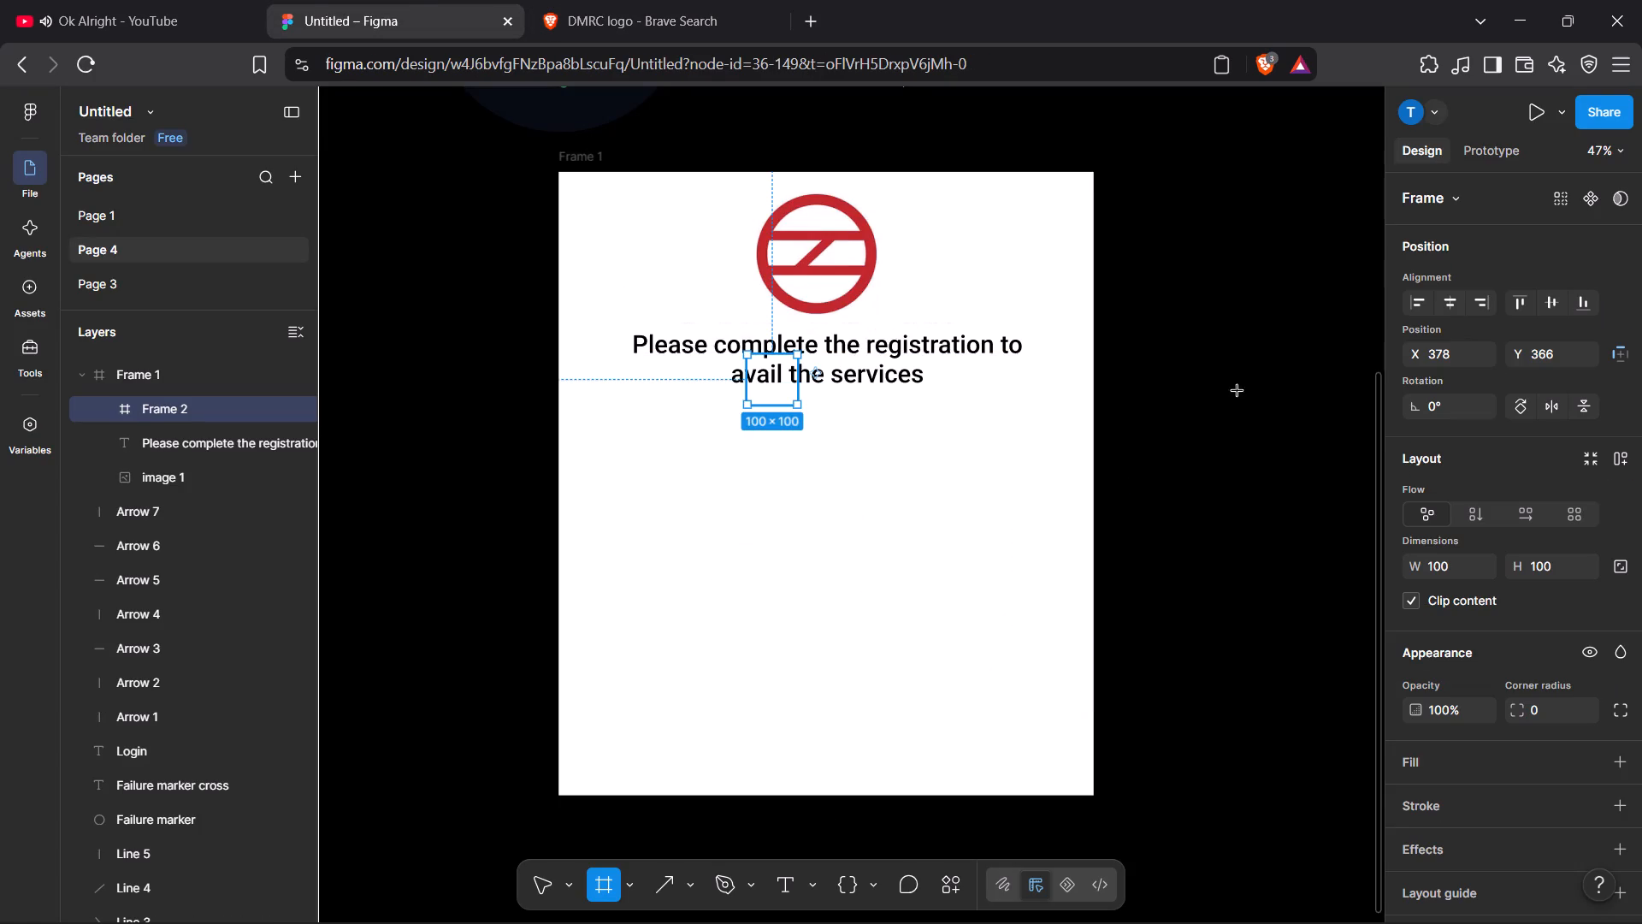
left_click(1098, 384)
Set the font size of the registration heading below the emblem to 30.
left_click(1078, 381)
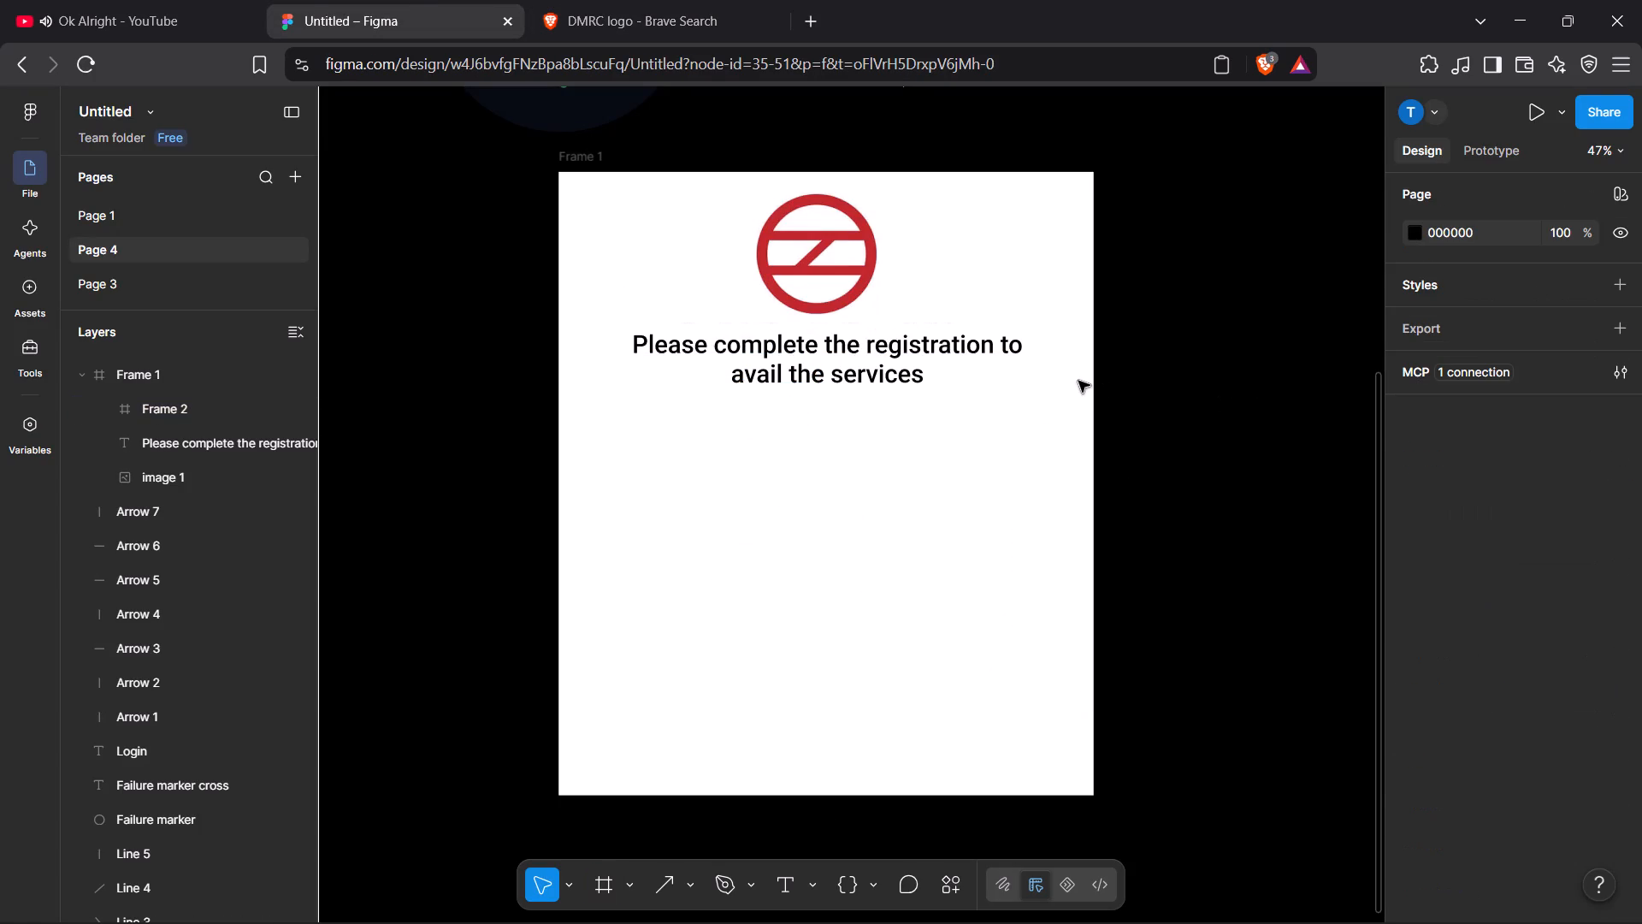
left_click(993, 384)
left_click(957, 367)
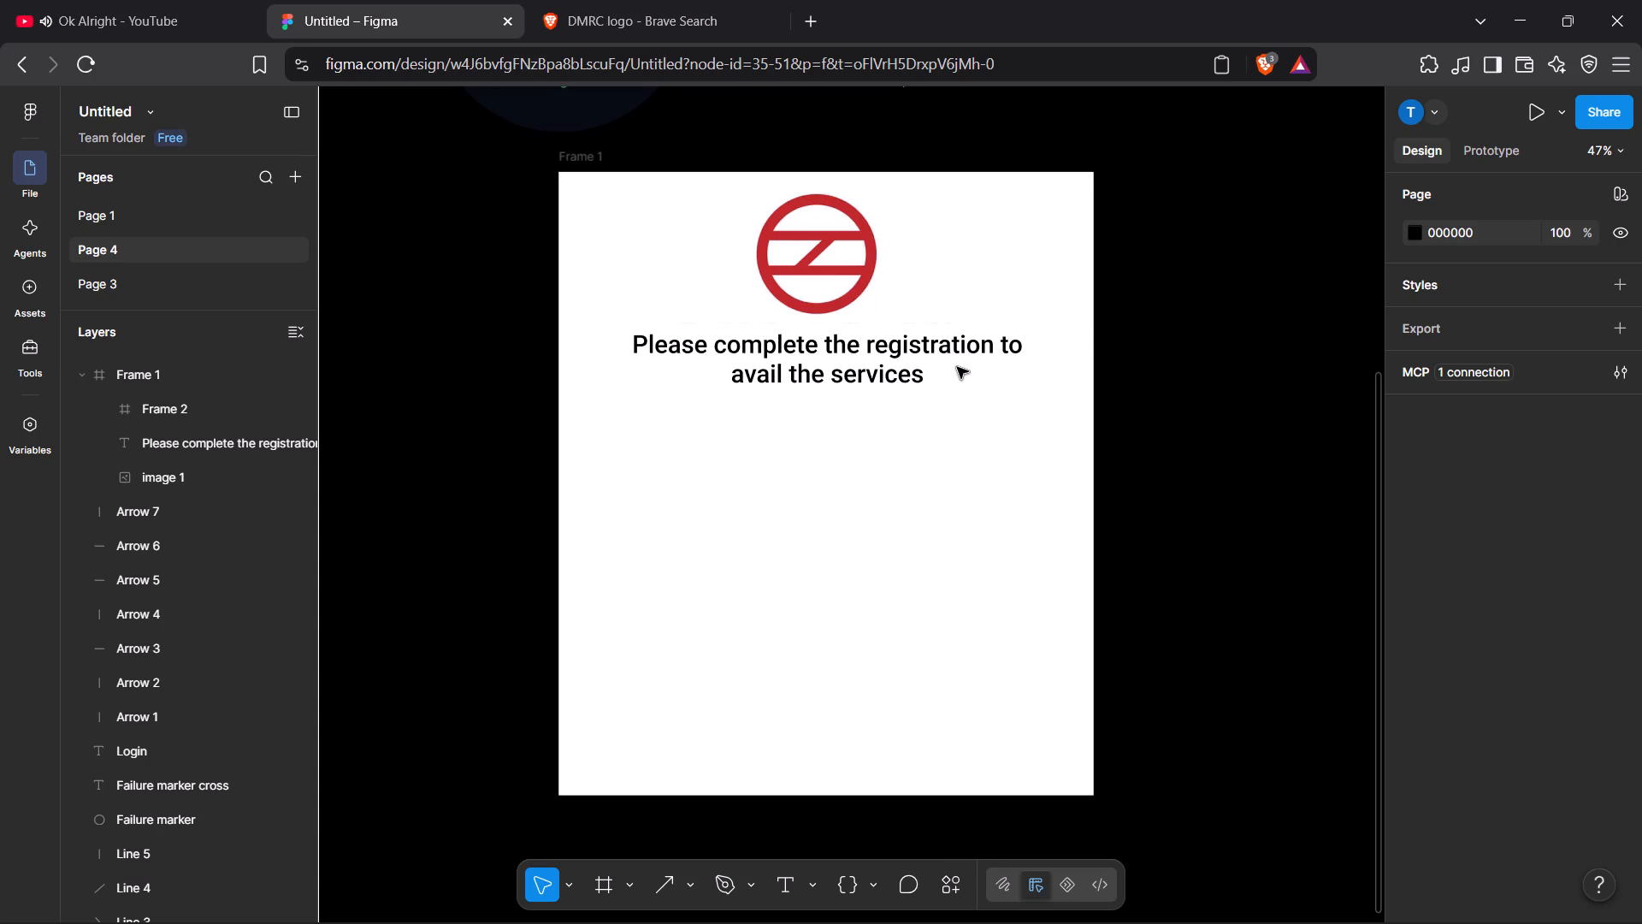
left_click(957, 367)
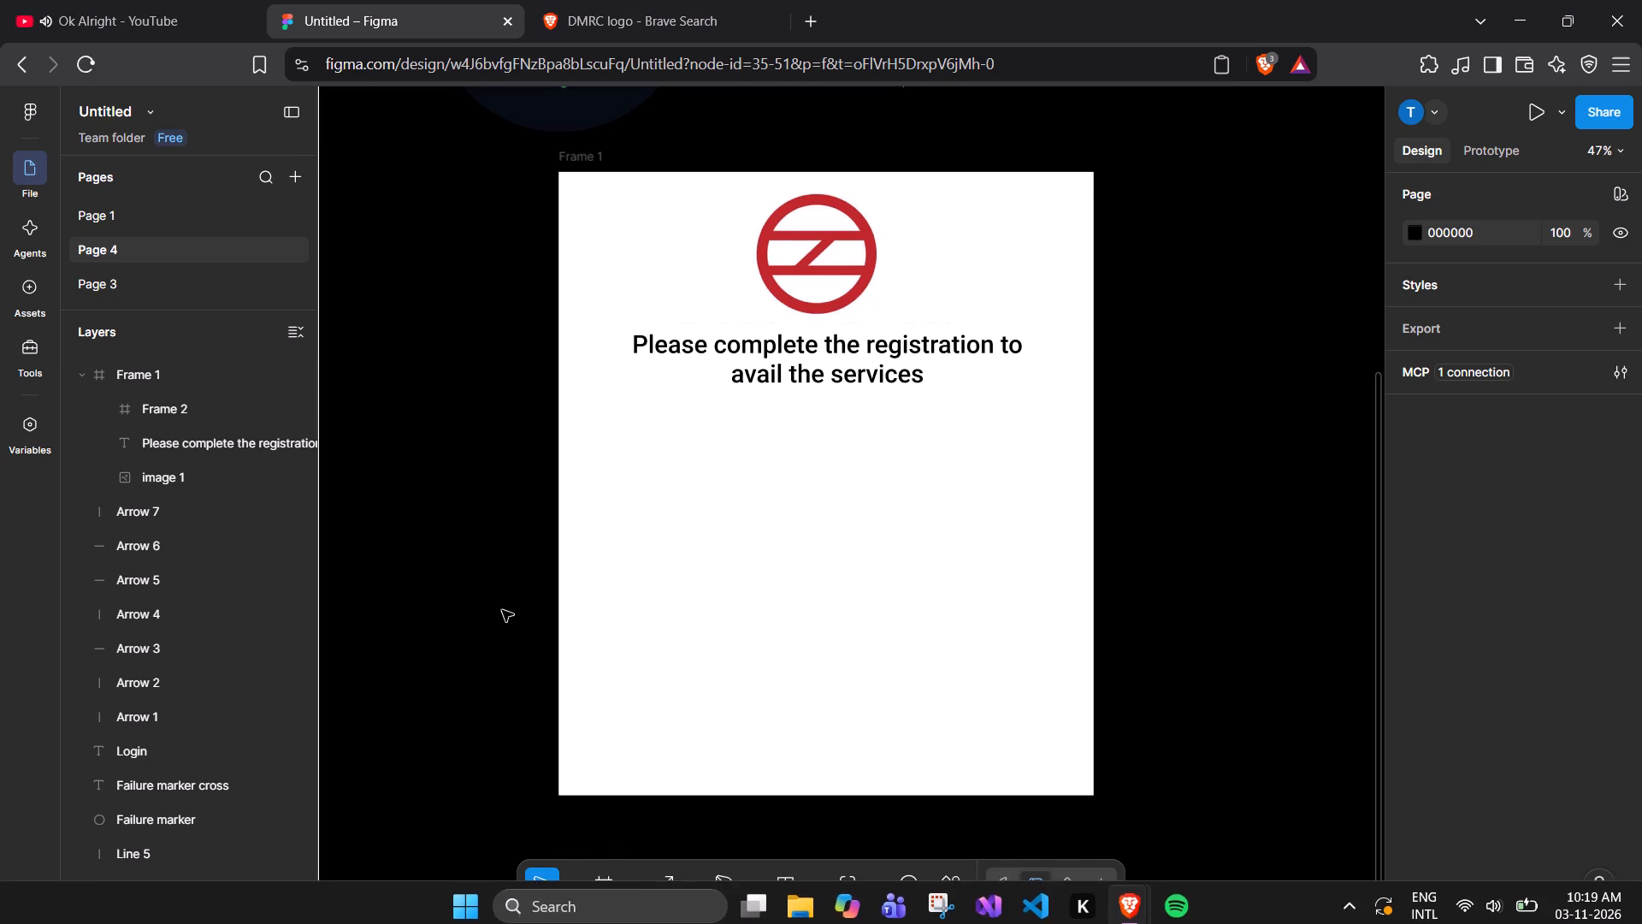
left_click(502, 610)
left_click(724, 351)
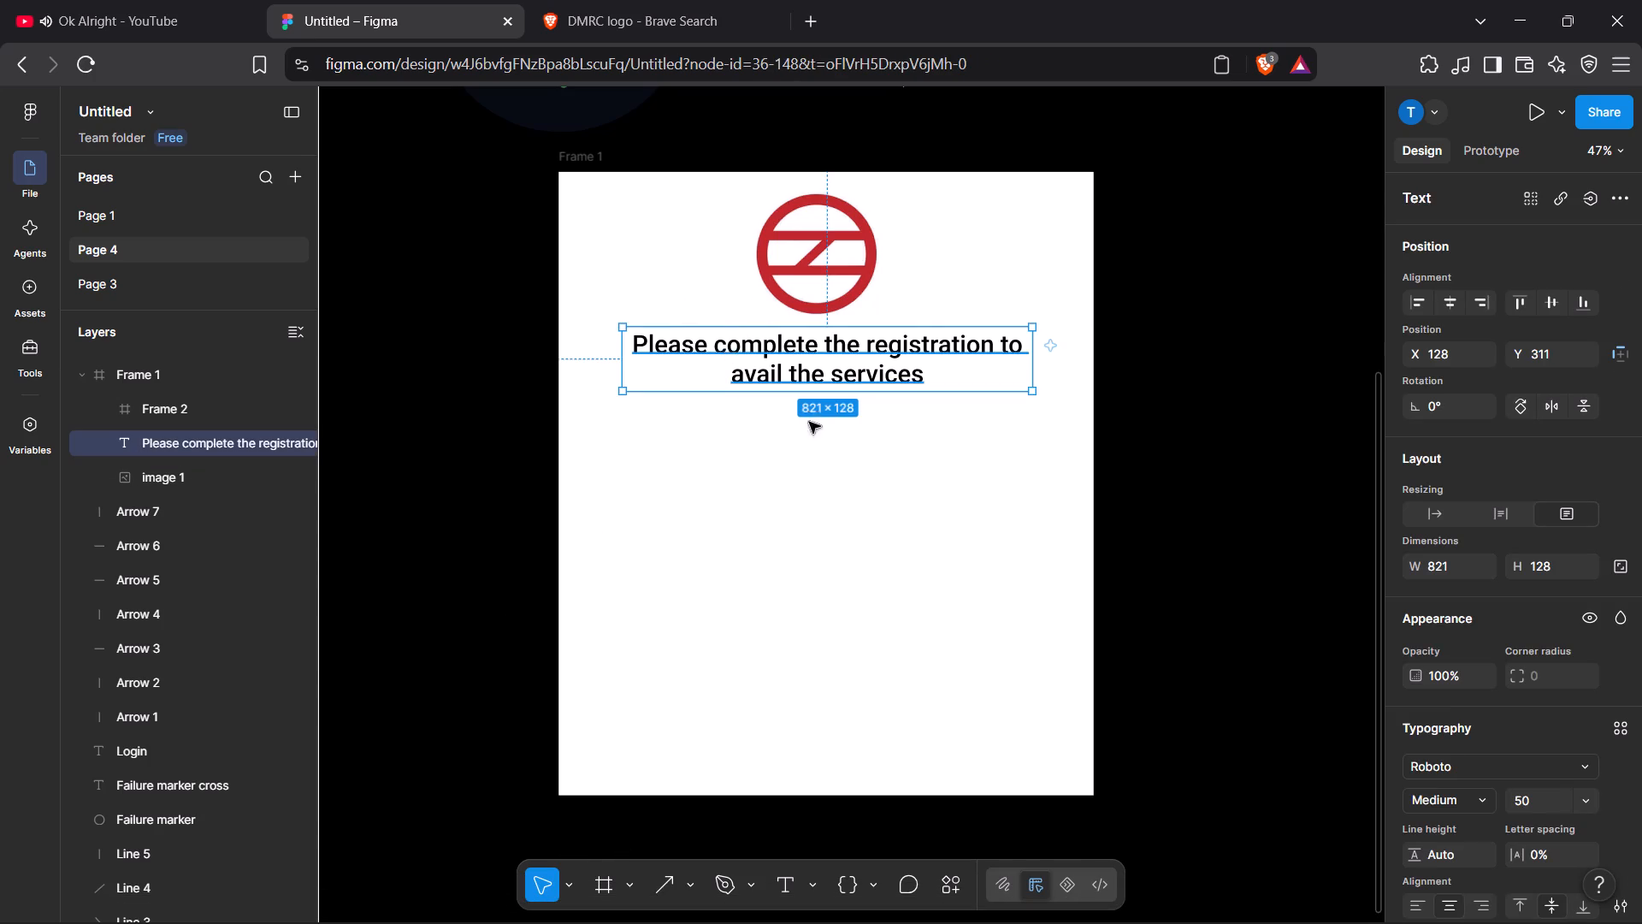
left_click(1542, 808)
key("BackSpace")
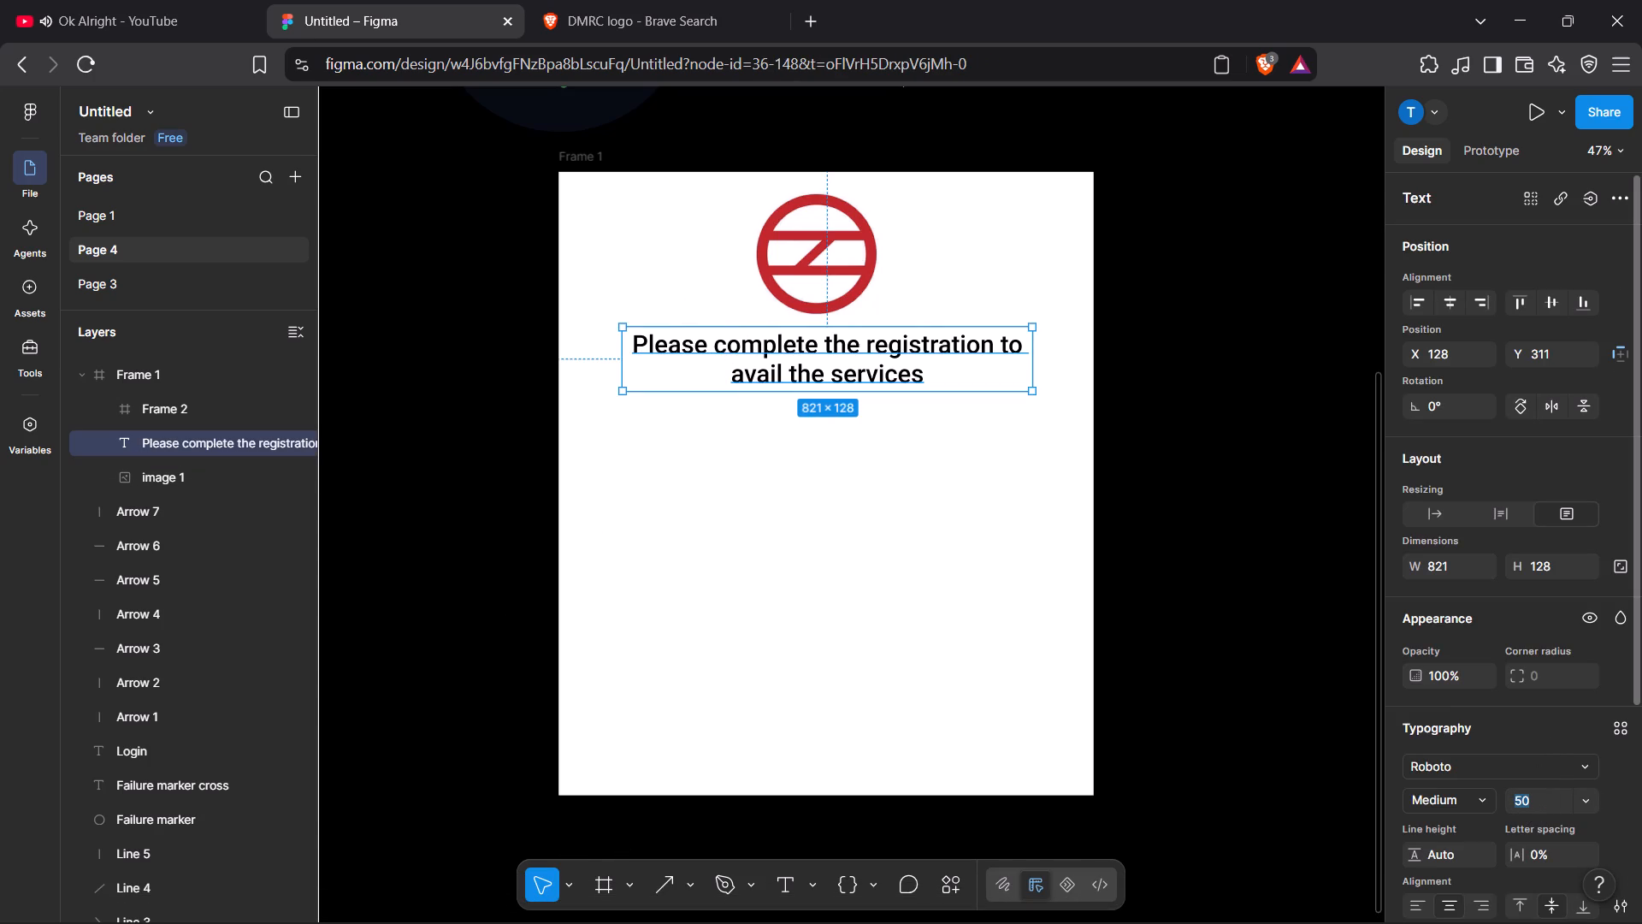
type("30")
left_click(1315, 663)
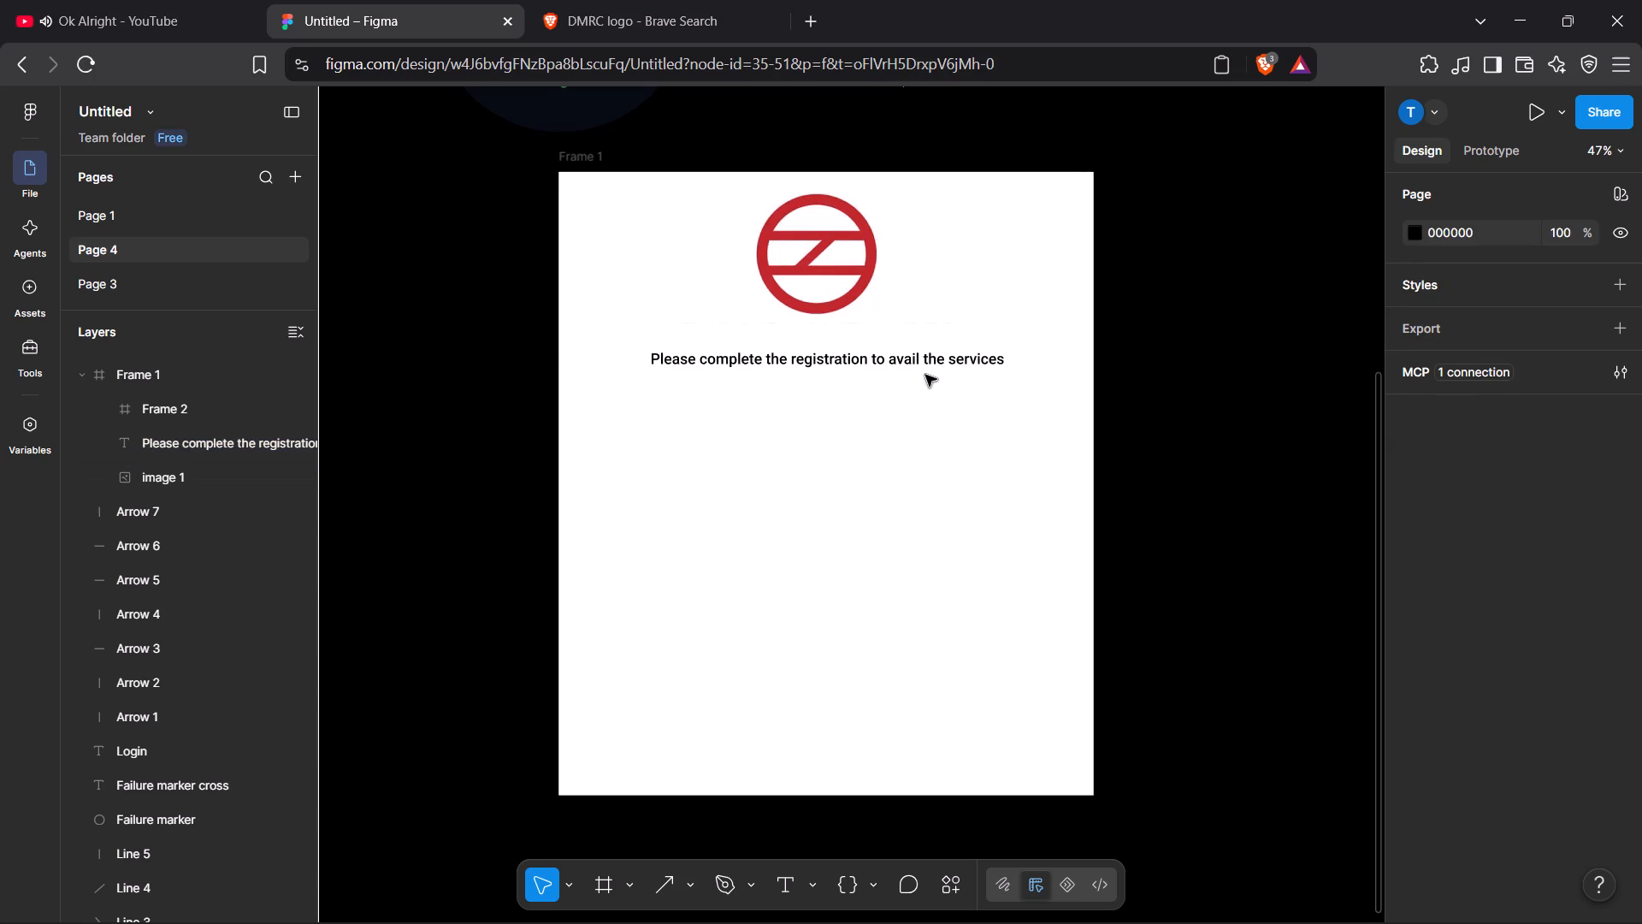
Select the registration heading below the emblem.
left_click(938, 363)
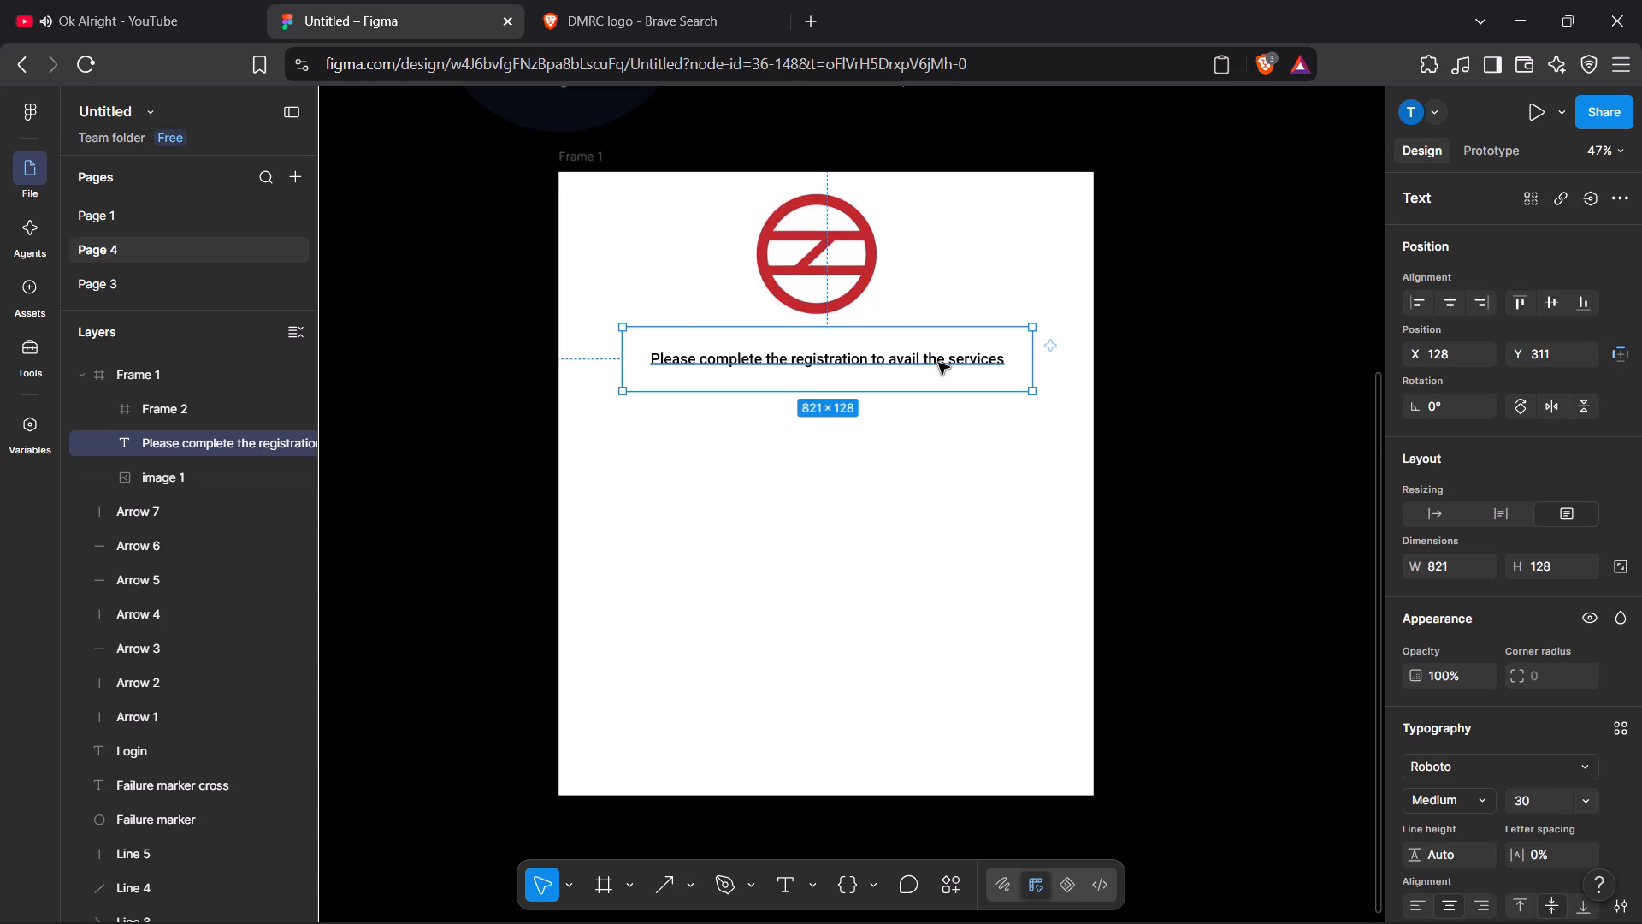
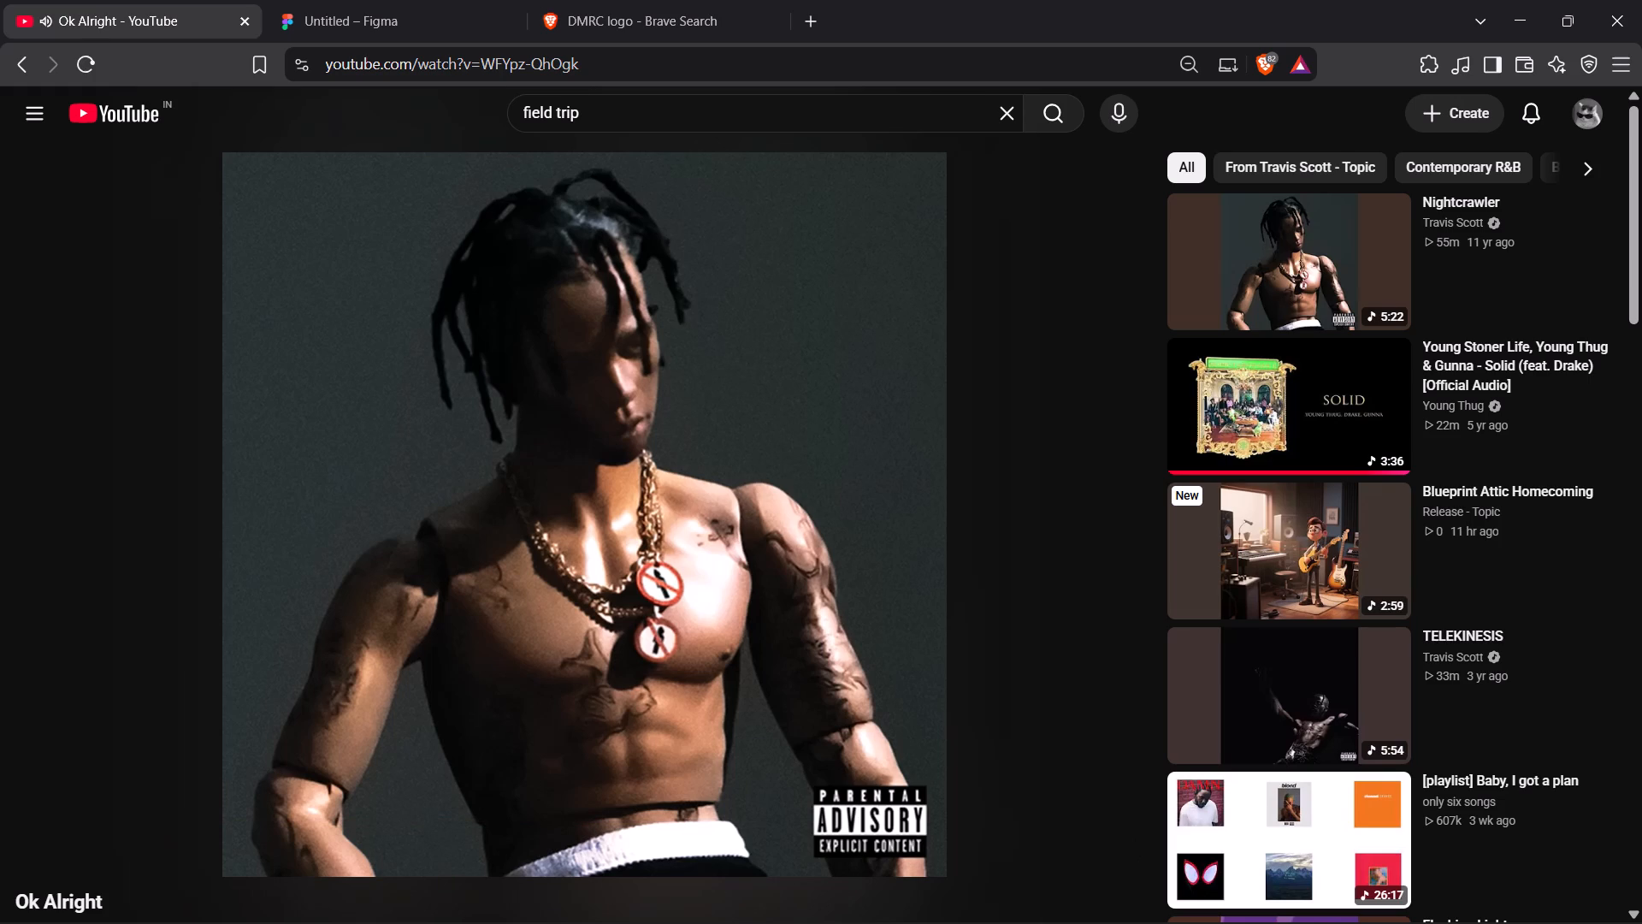
Close the DMRC logo search page, keeping the Figma file open.
left_click(679, 0)
left_click(422, 0)
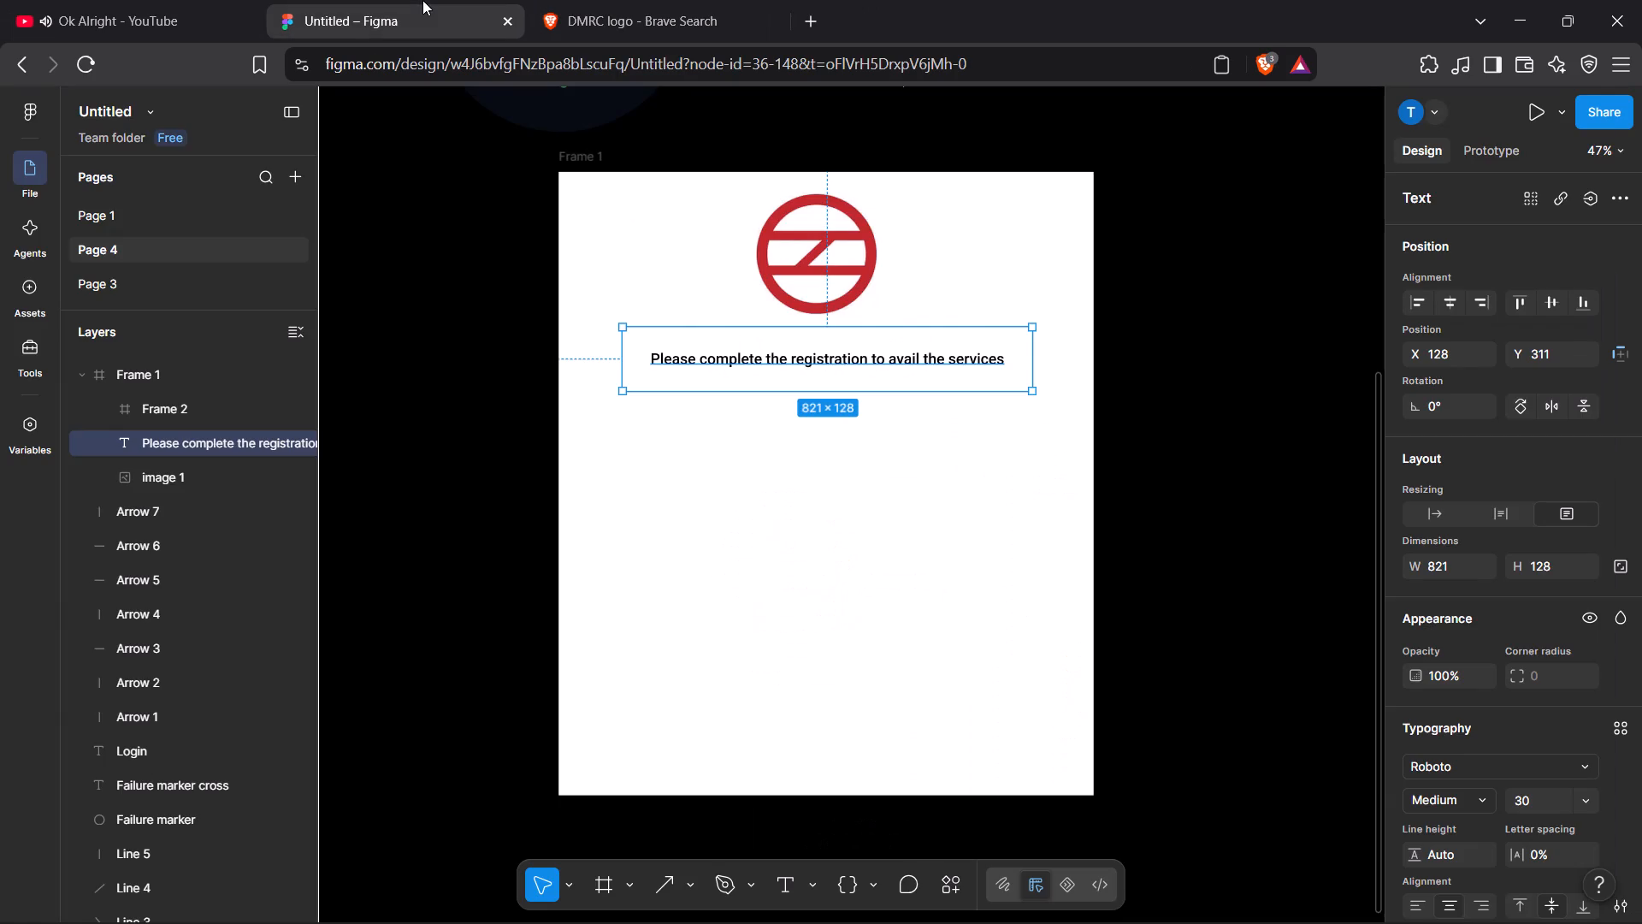
left_click(769, 25)
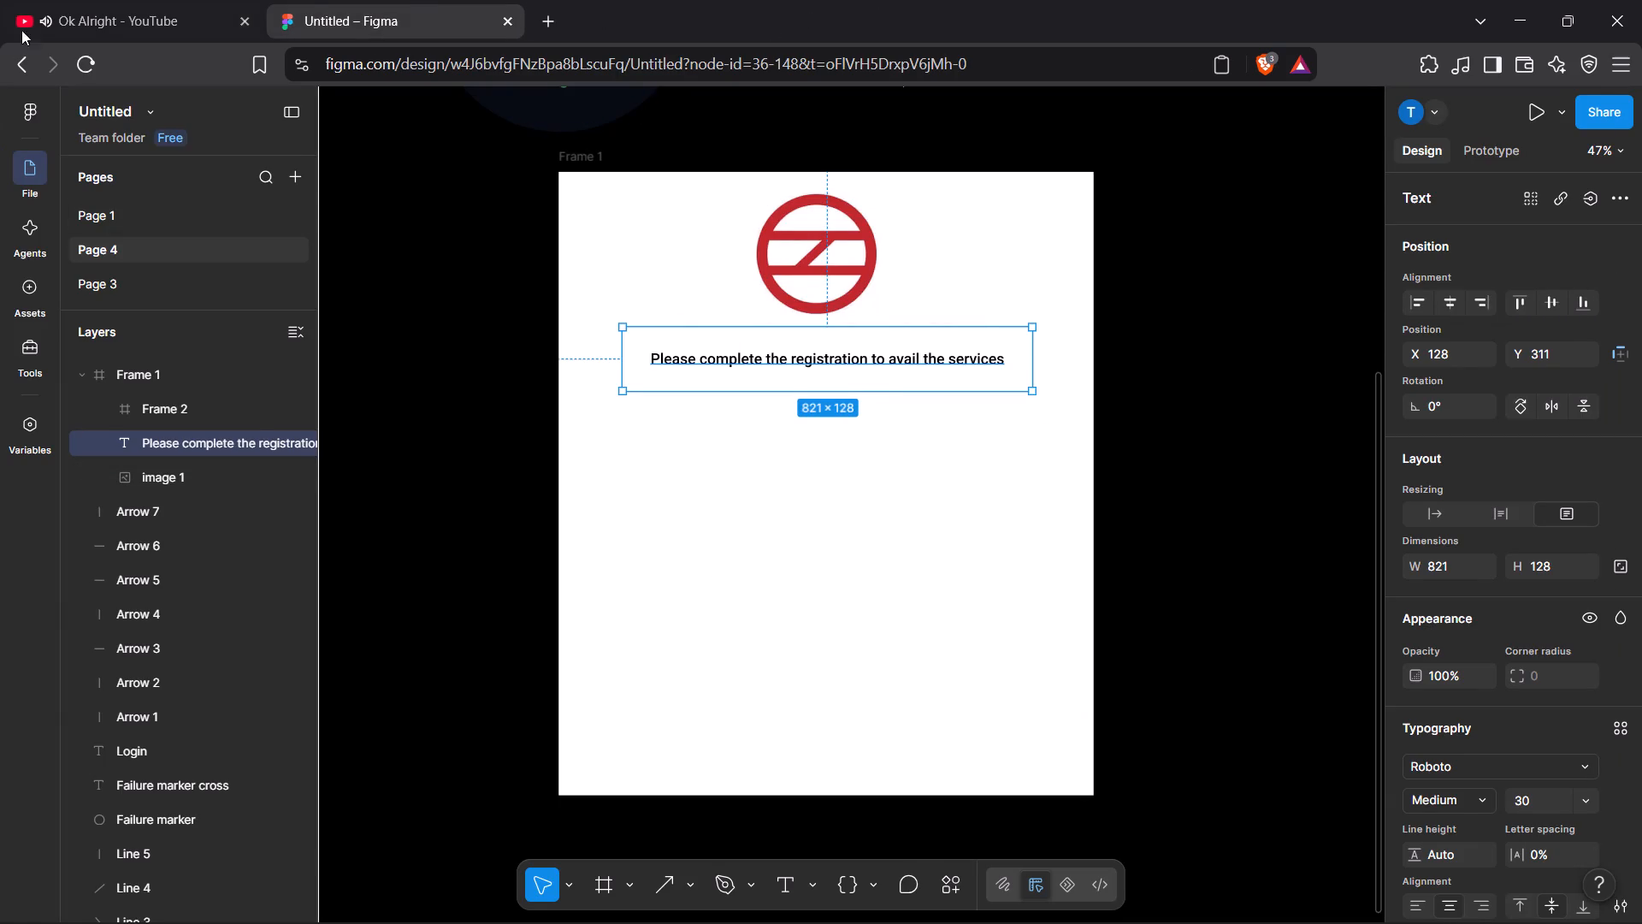
Switch to the YouTube video and replay the last few seconds twice, pausing in between and leaving it playing.
left_click(95, 0)
left_click(583, 273)
key("c")
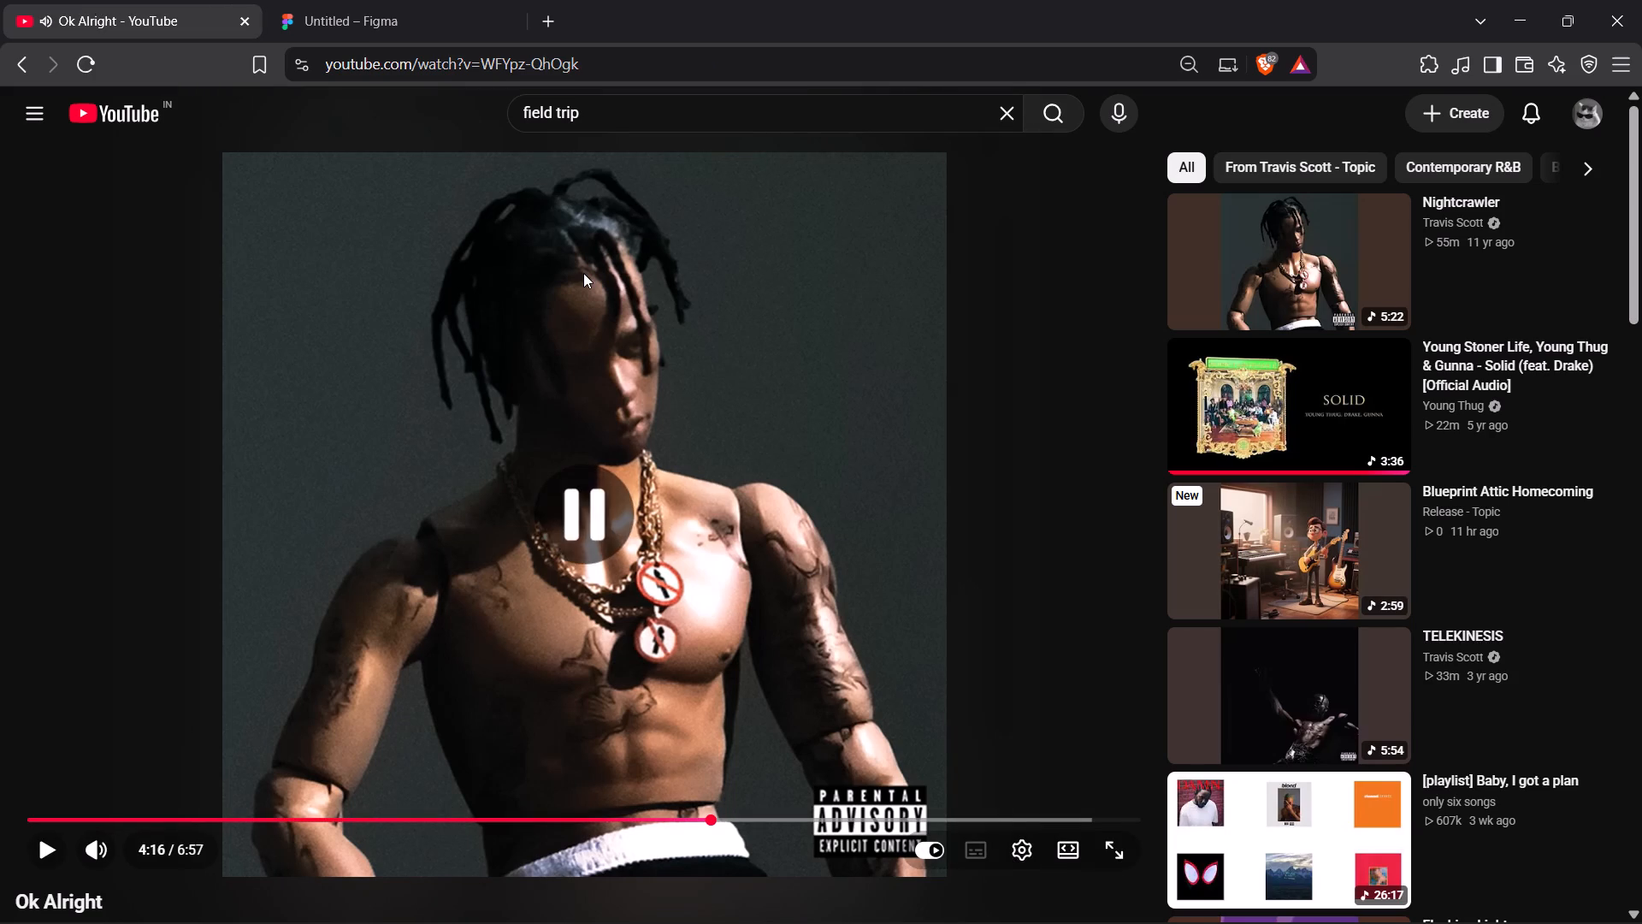
key("Left")
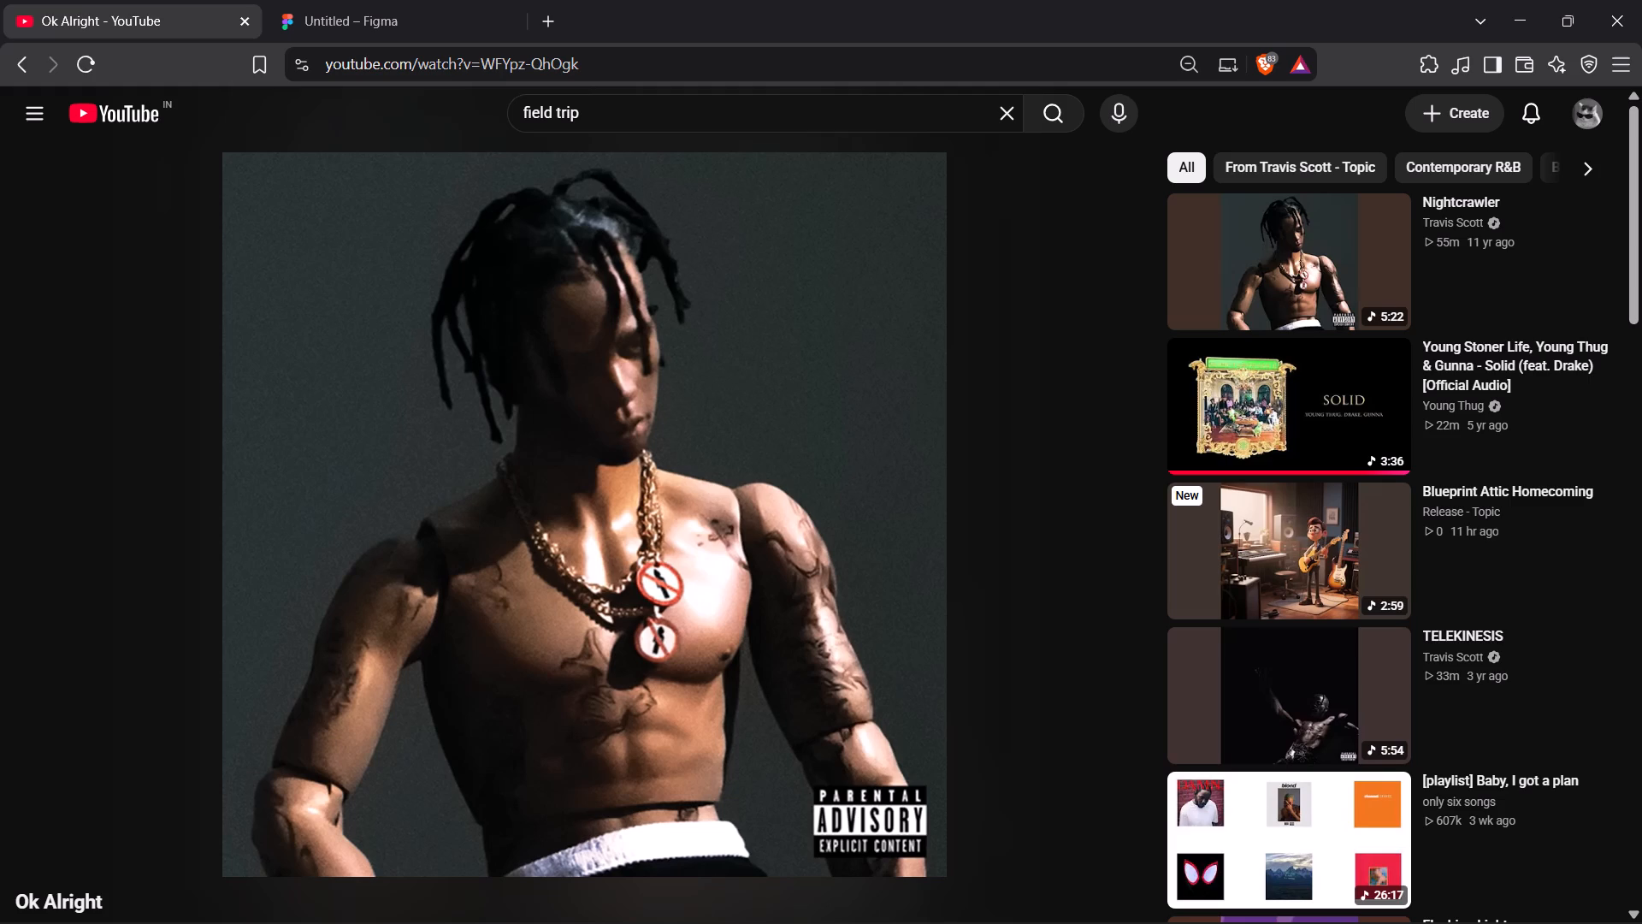
key("space")
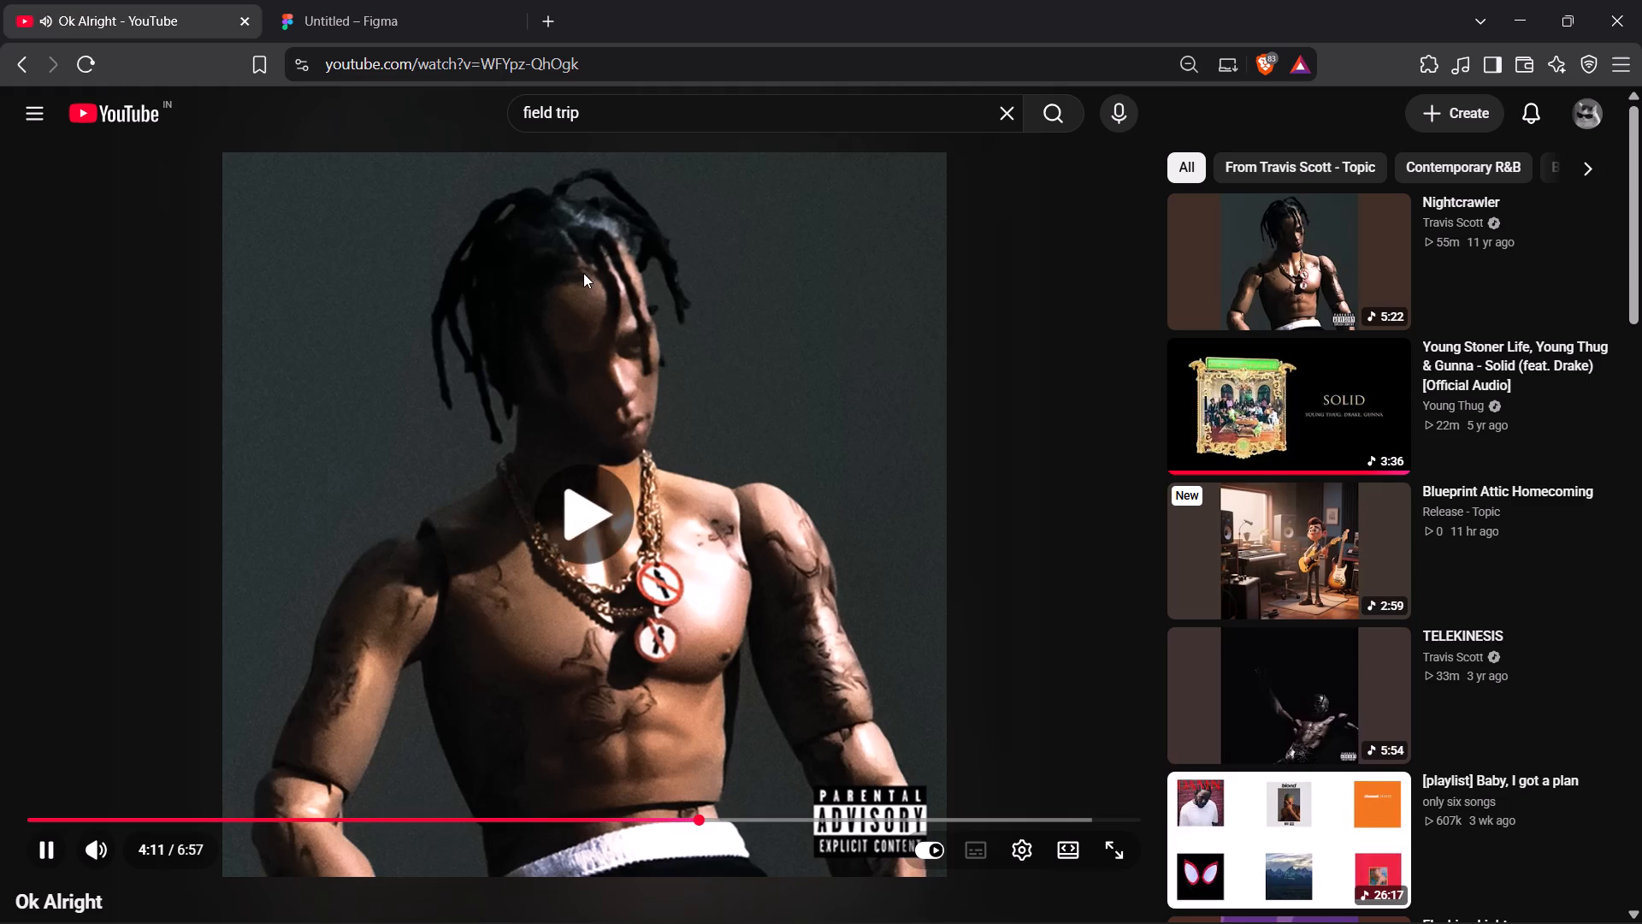
key("Left")
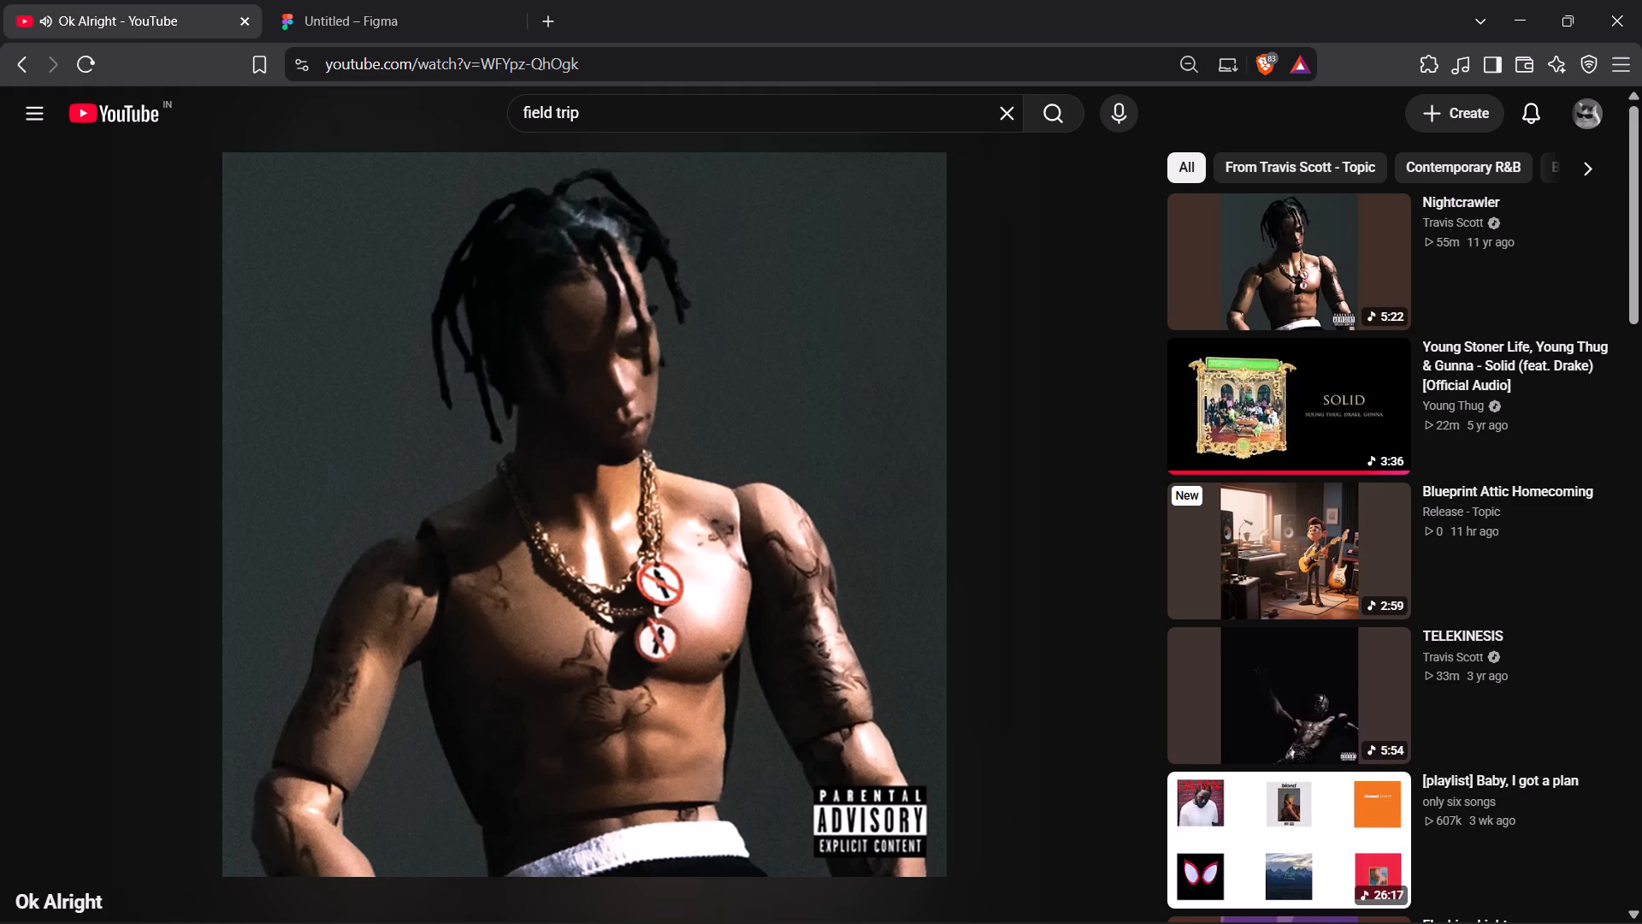
key("space")
key("space")
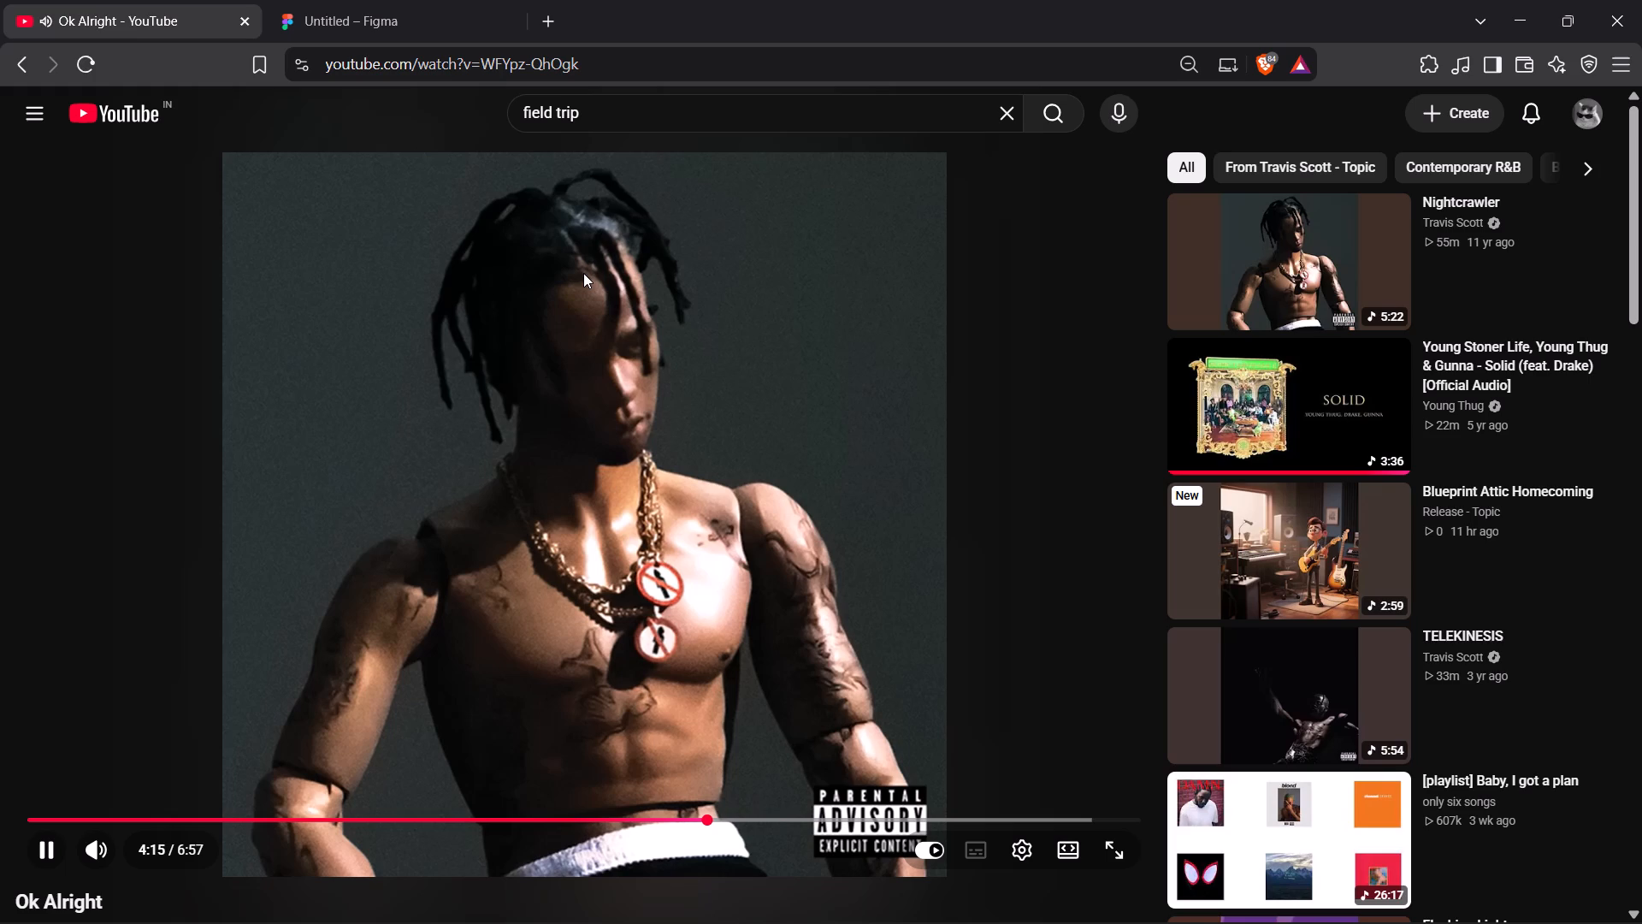
Switch to the Figma file and move the registration heading up closer to the emblem, to about X 125, Y 277.
left_click(380, 0)
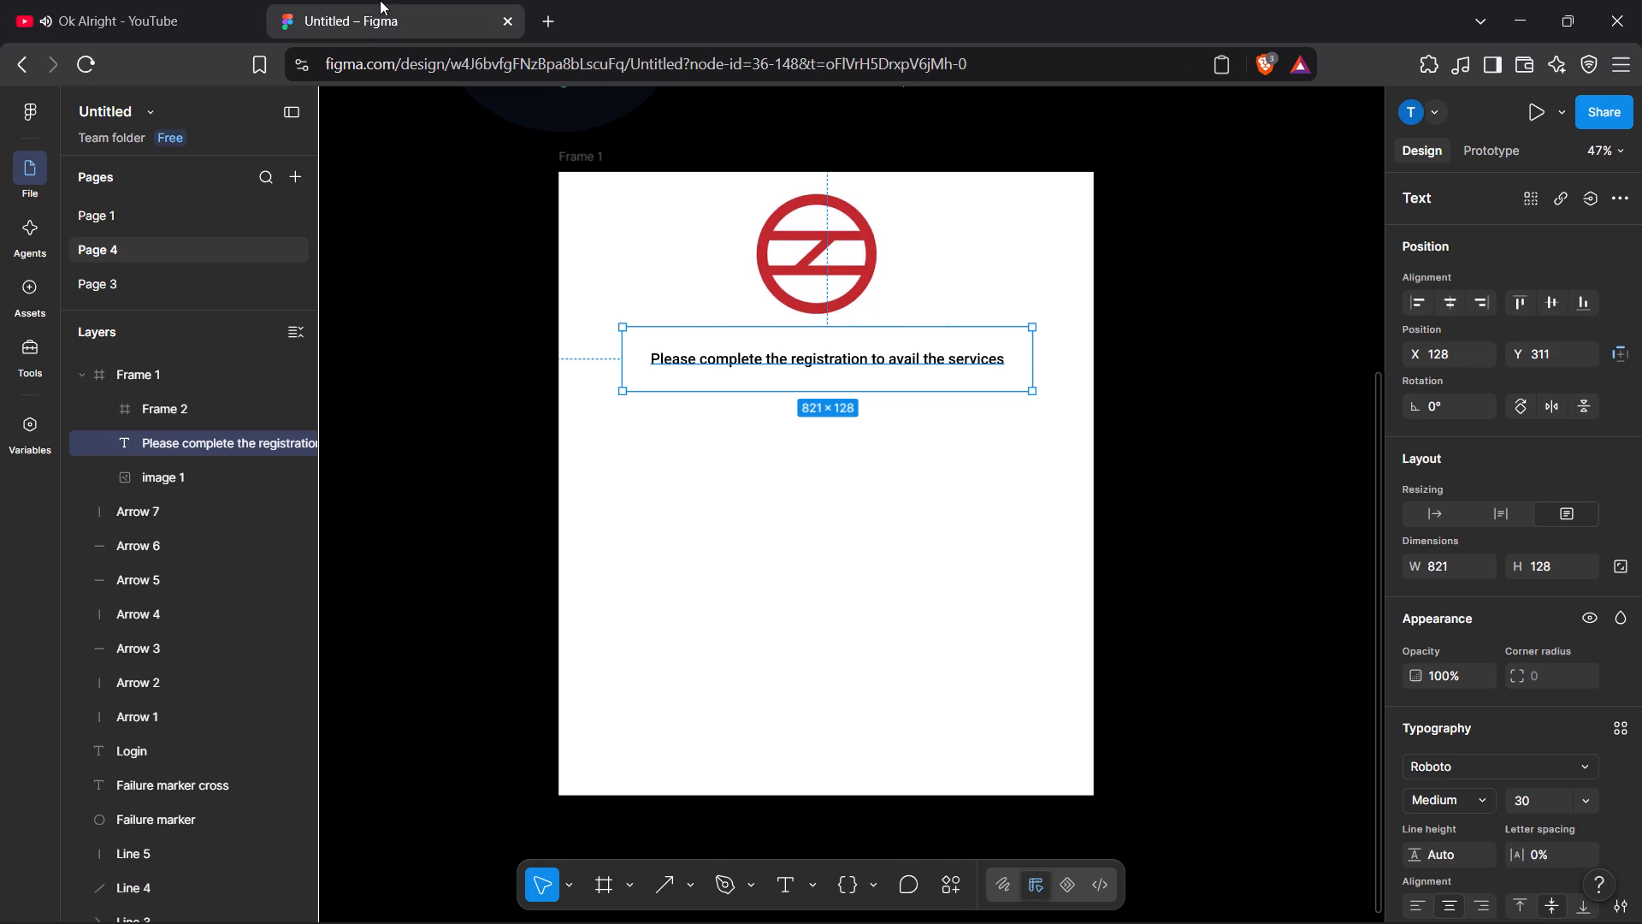
left_click(1090, 340)
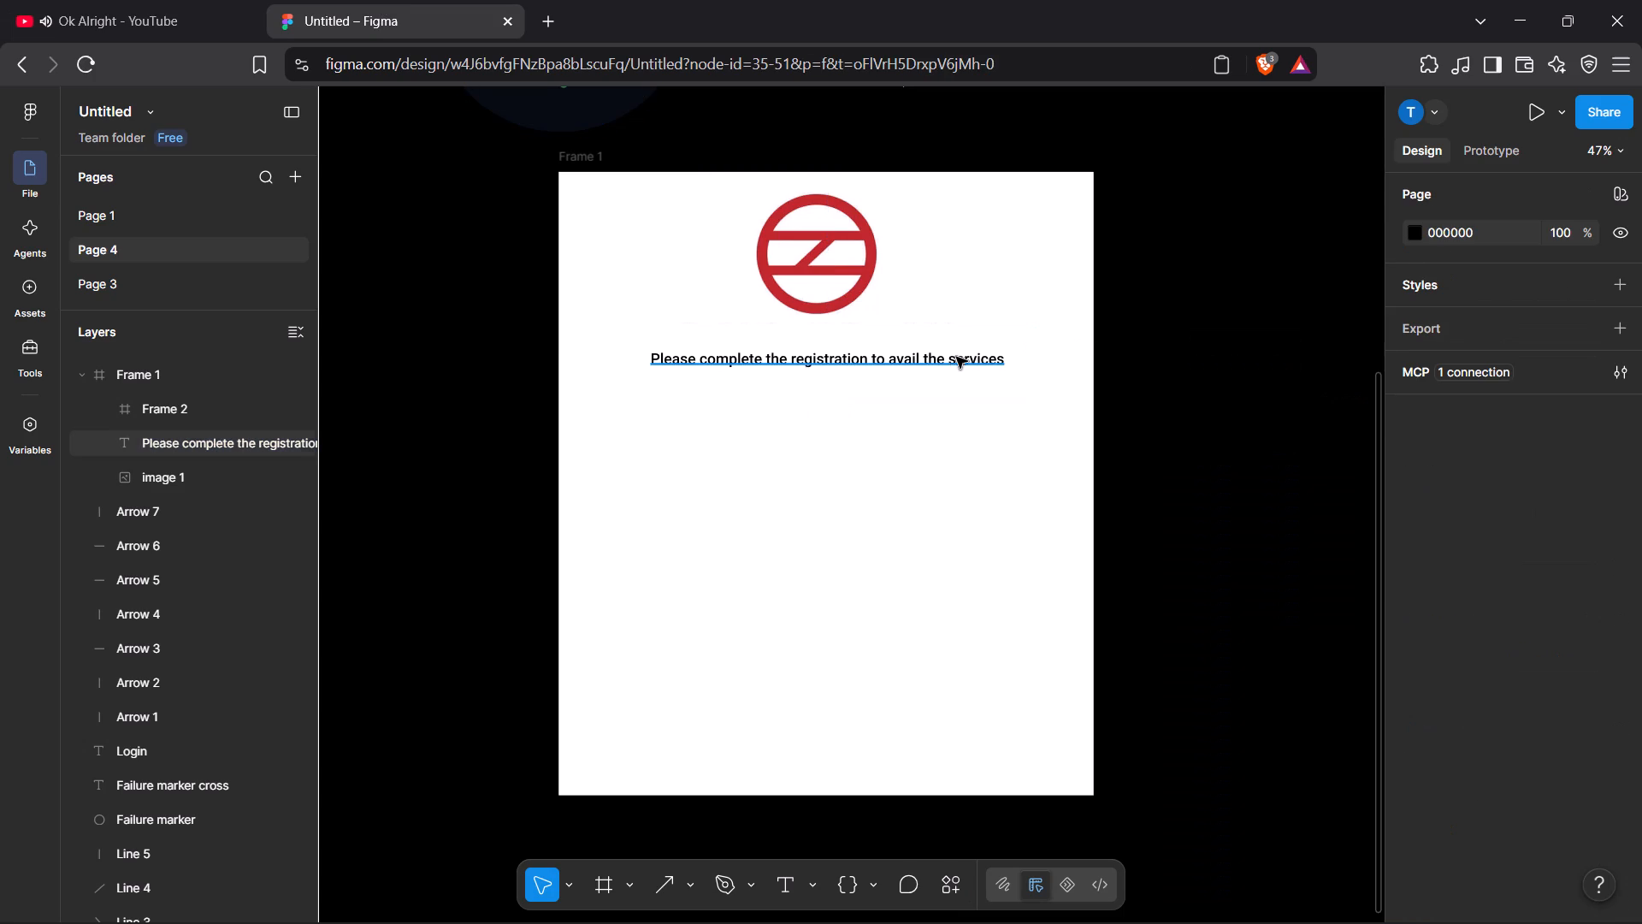
left_click(950, 358)
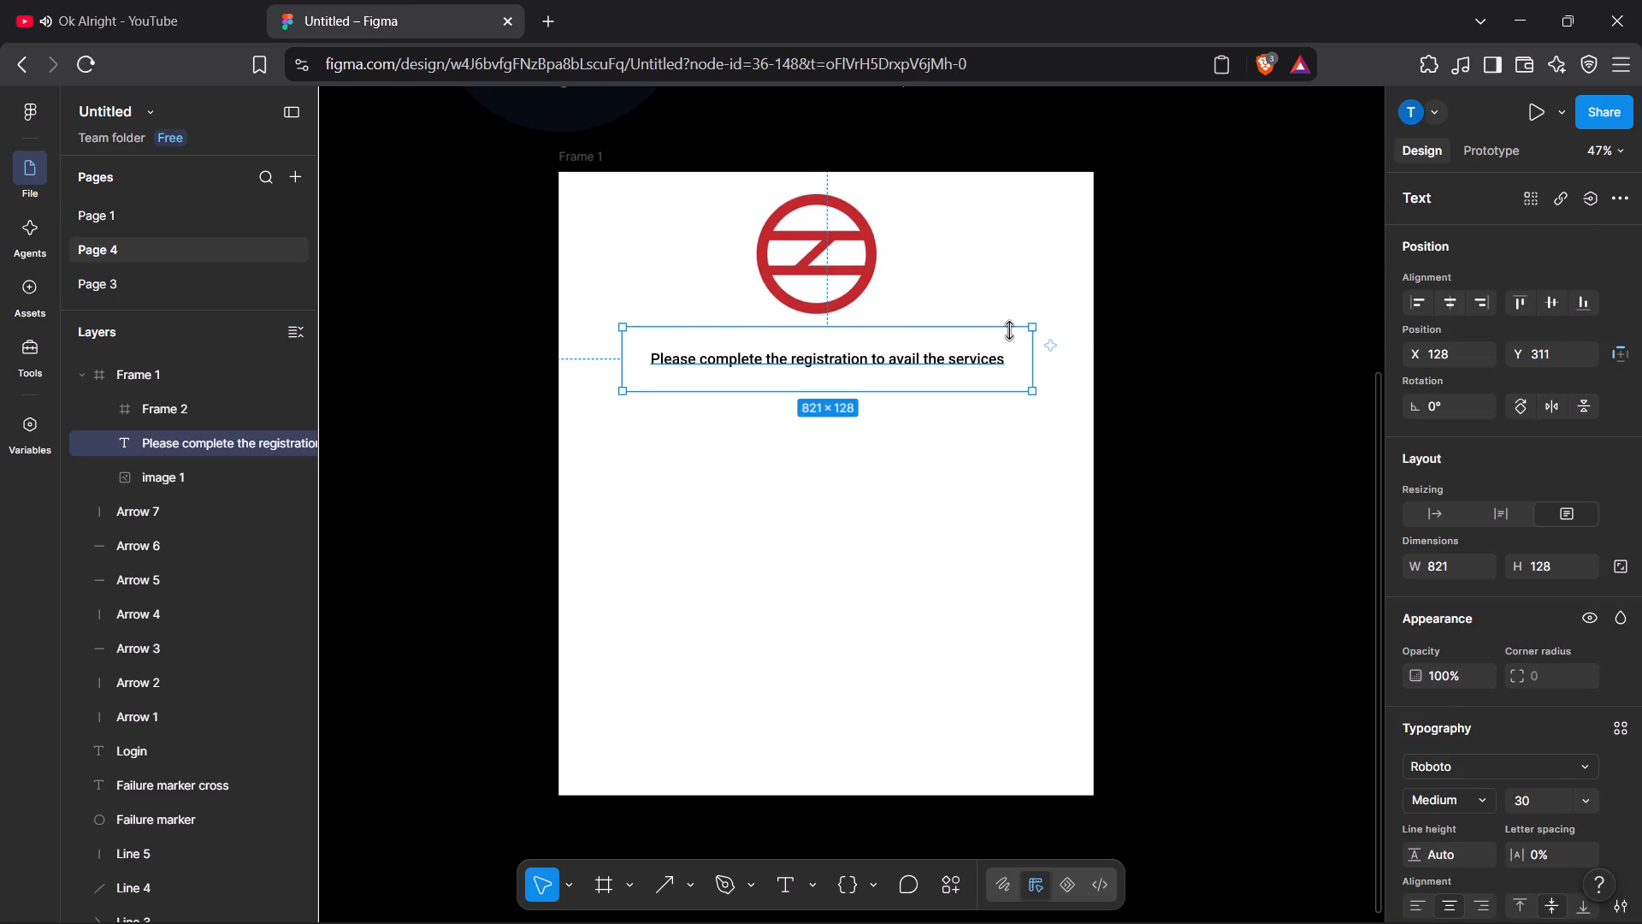
left_click_drag(1013, 345, 1015, 326)
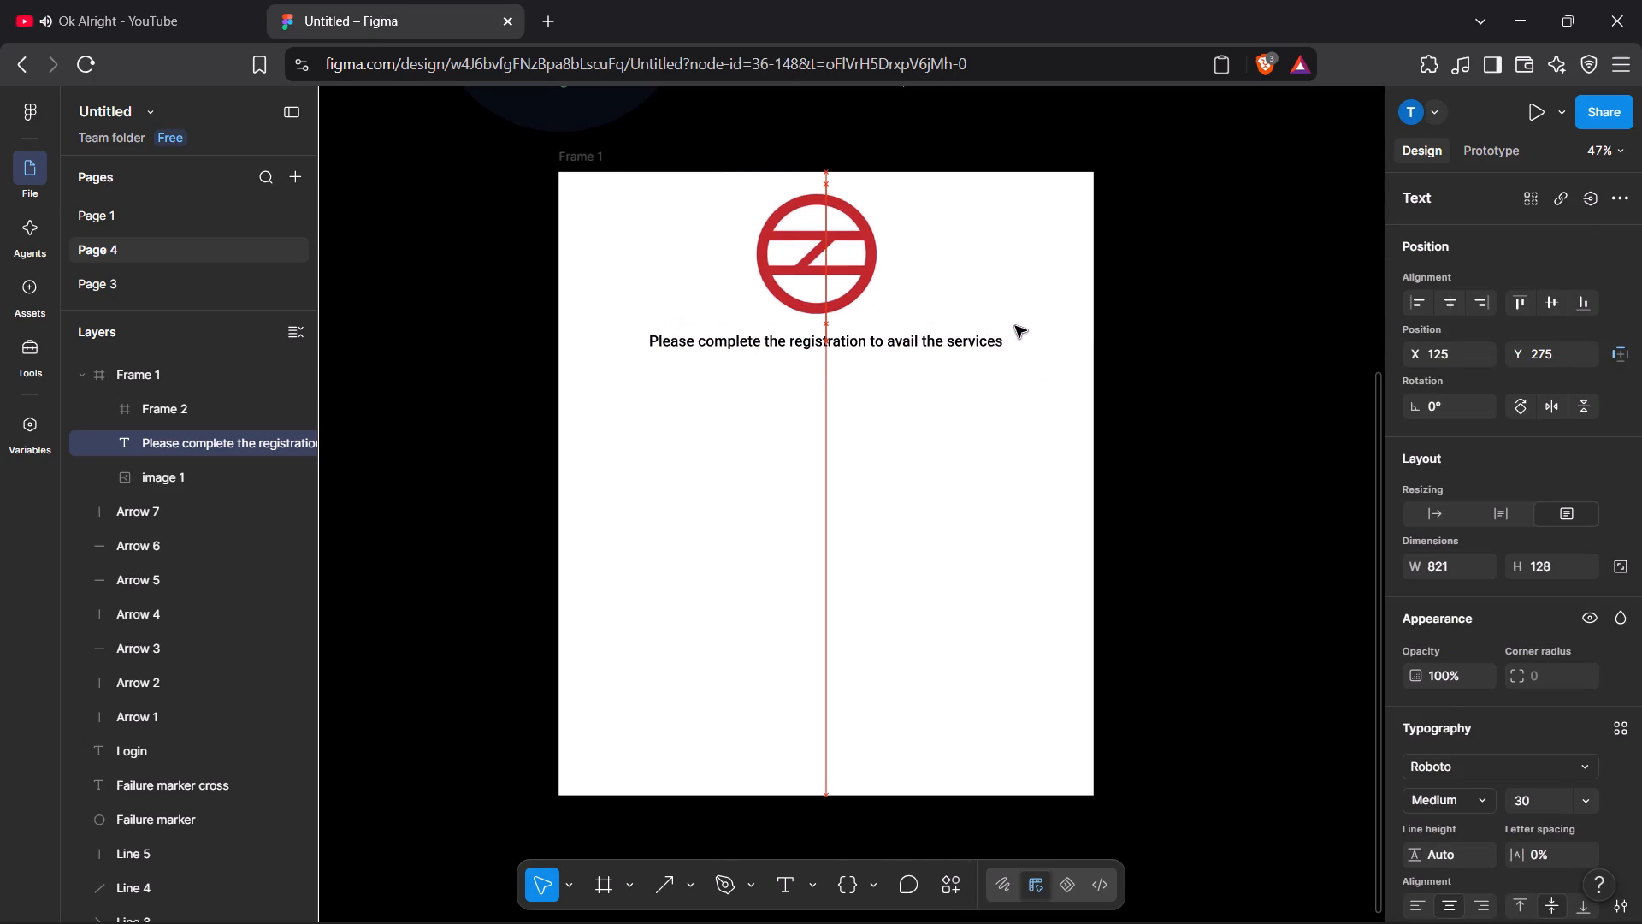
left_click_drag(1015, 326, 1016, 327)
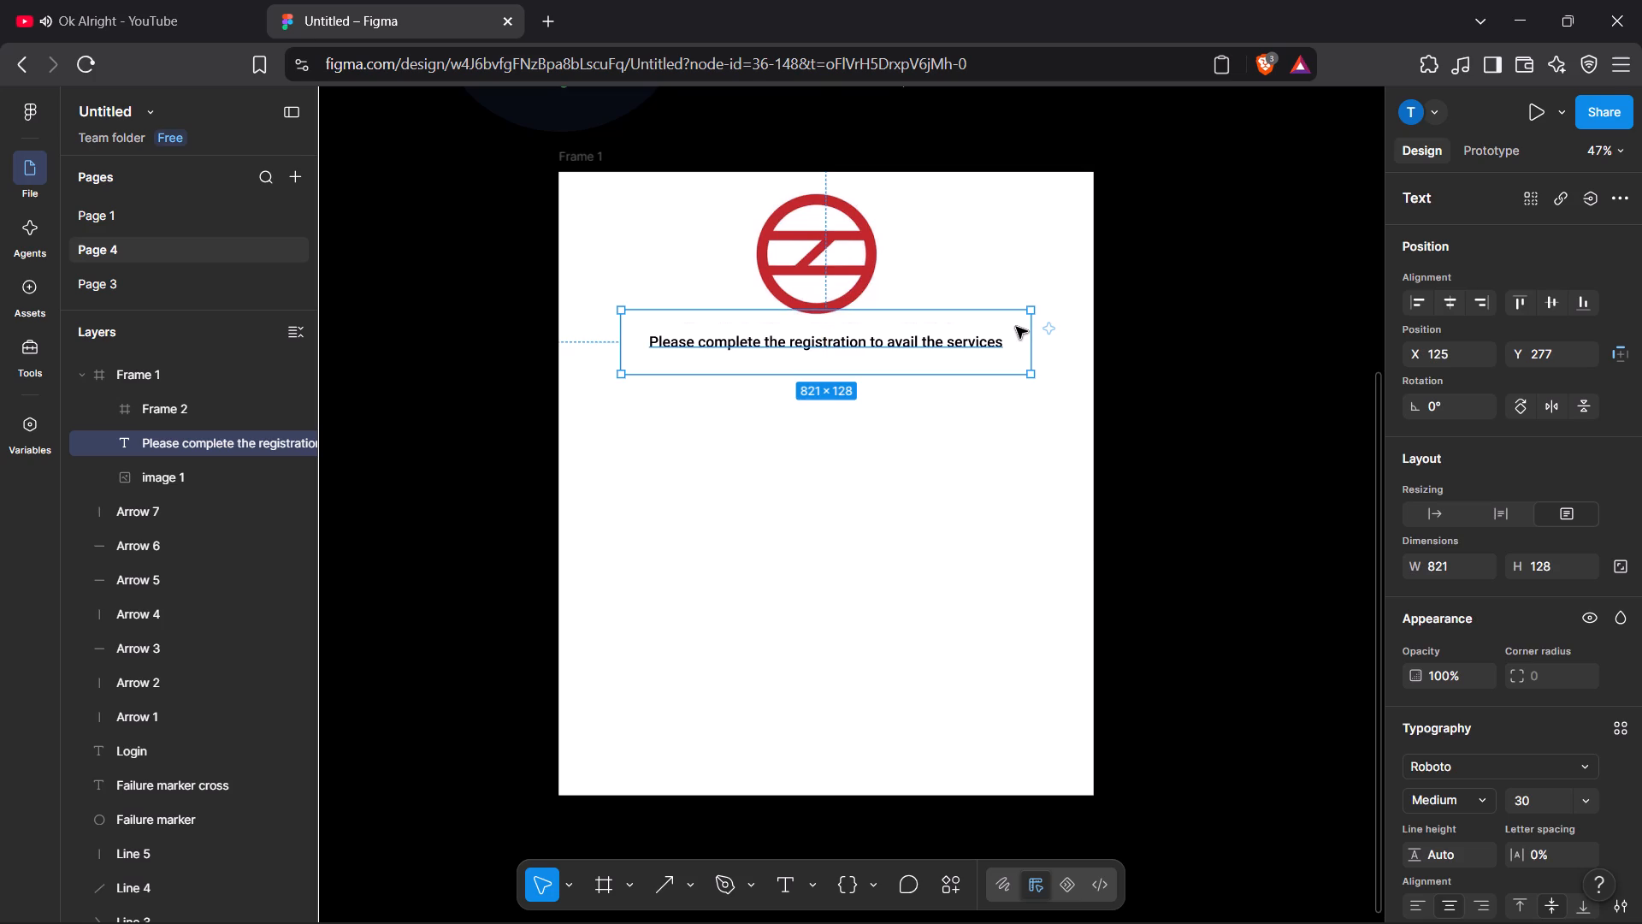
left_click(1208, 427)
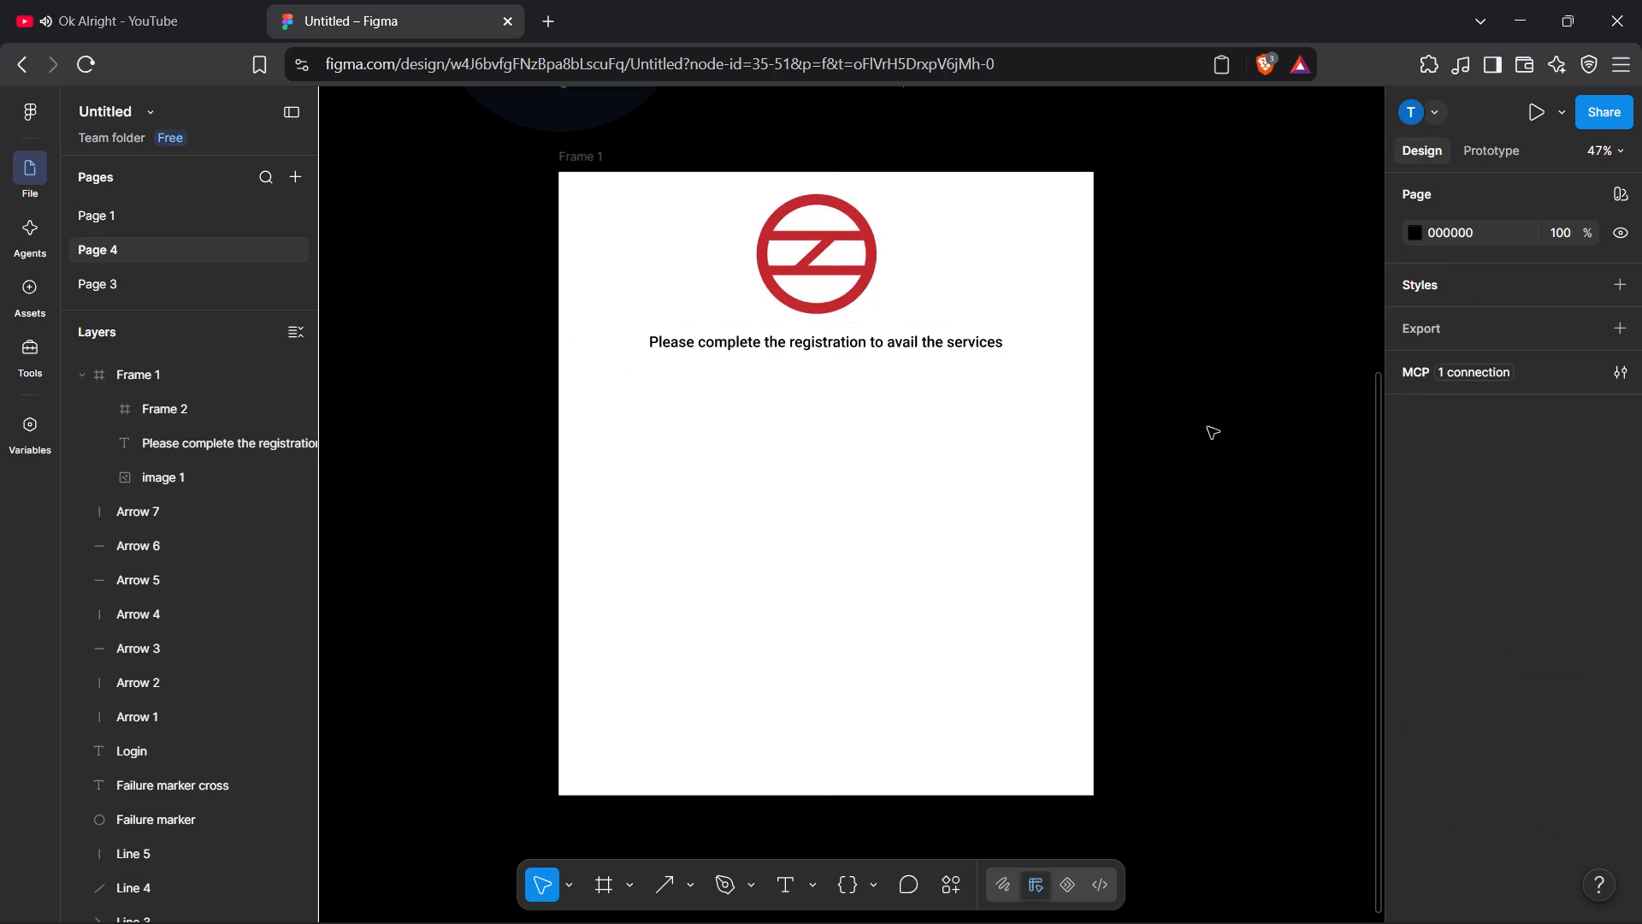
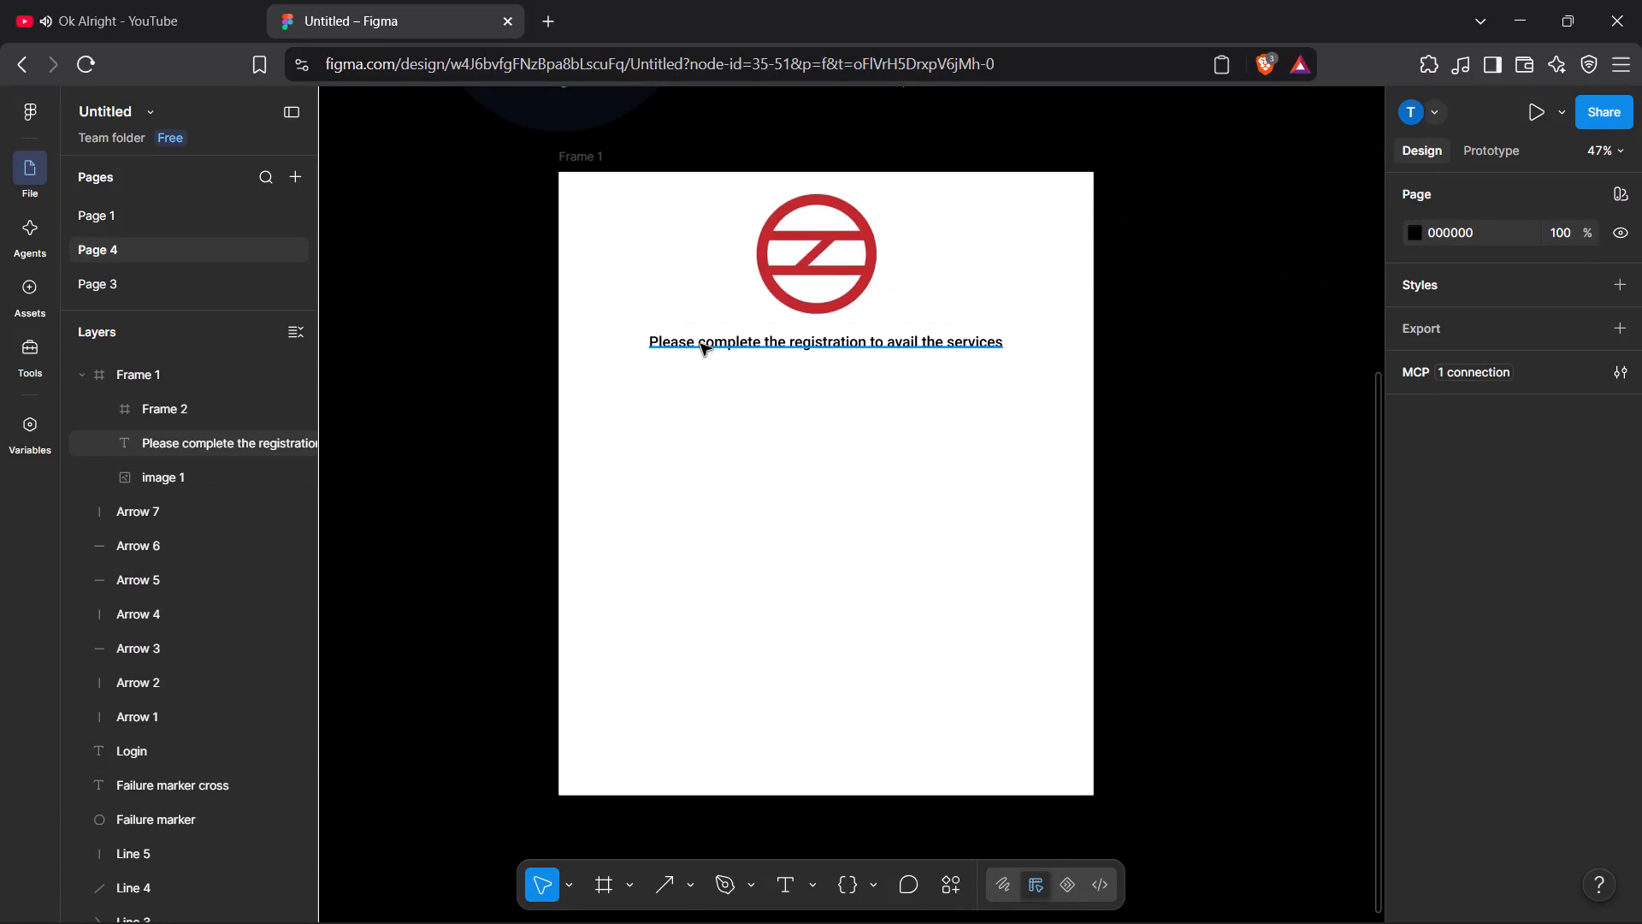
Narrow Frame 1 by moving its left edge inward until the frame is about 947 wide, keeping its height.
left_click(553, 335)
left_click(581, 330)
left_click(571, 361)
double_click(571, 361)
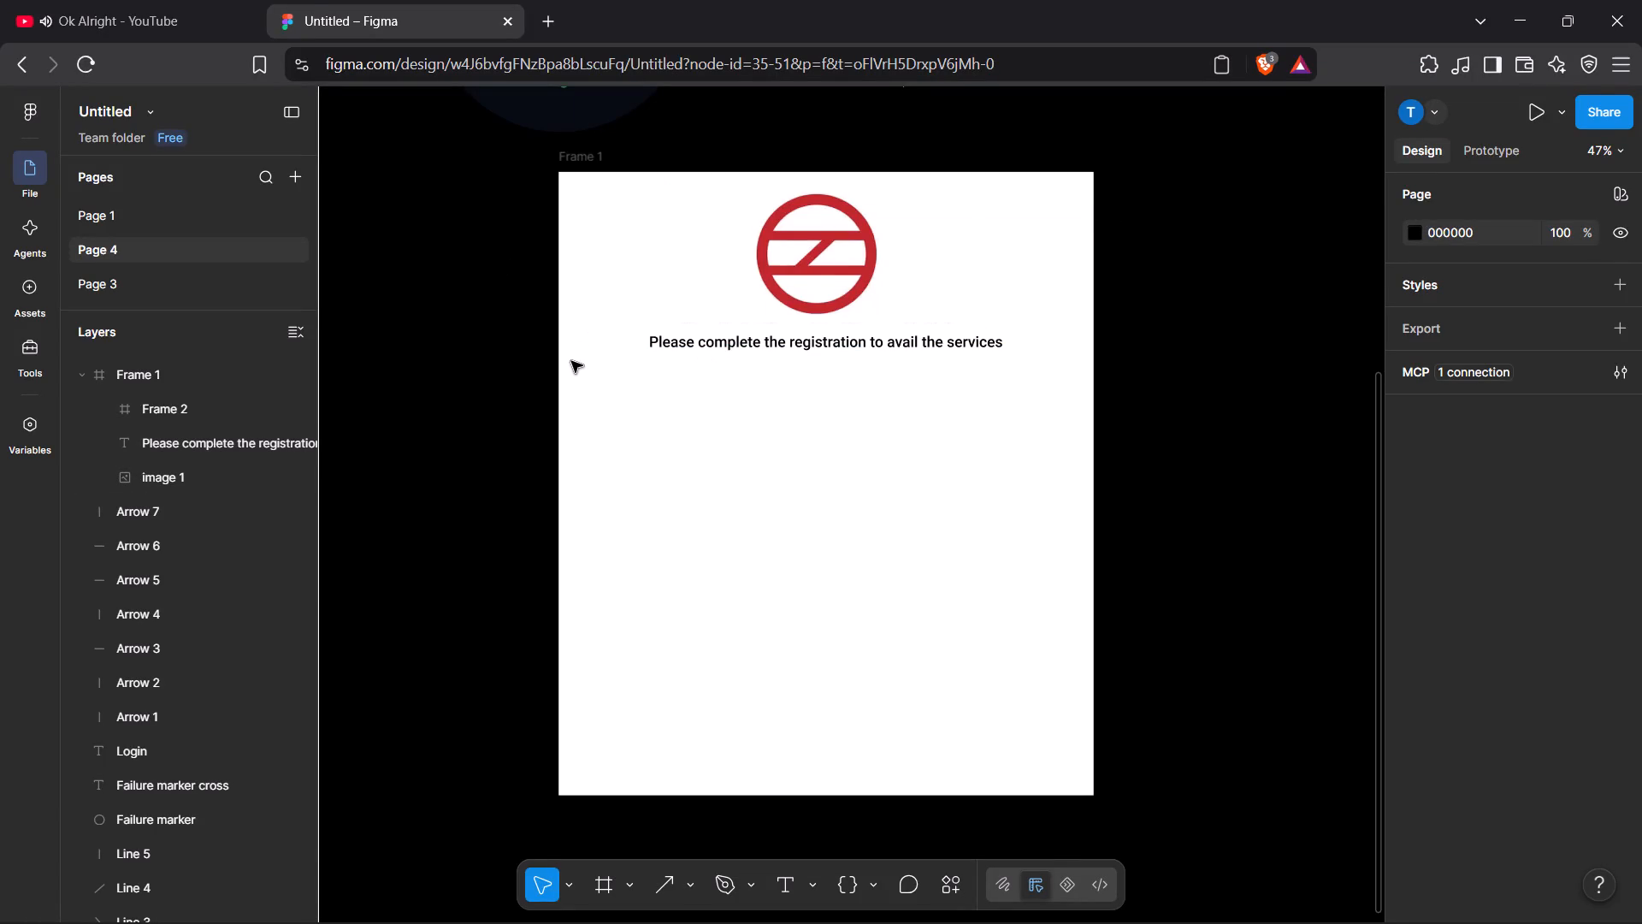
double_click(567, 391)
double_click(209, 382)
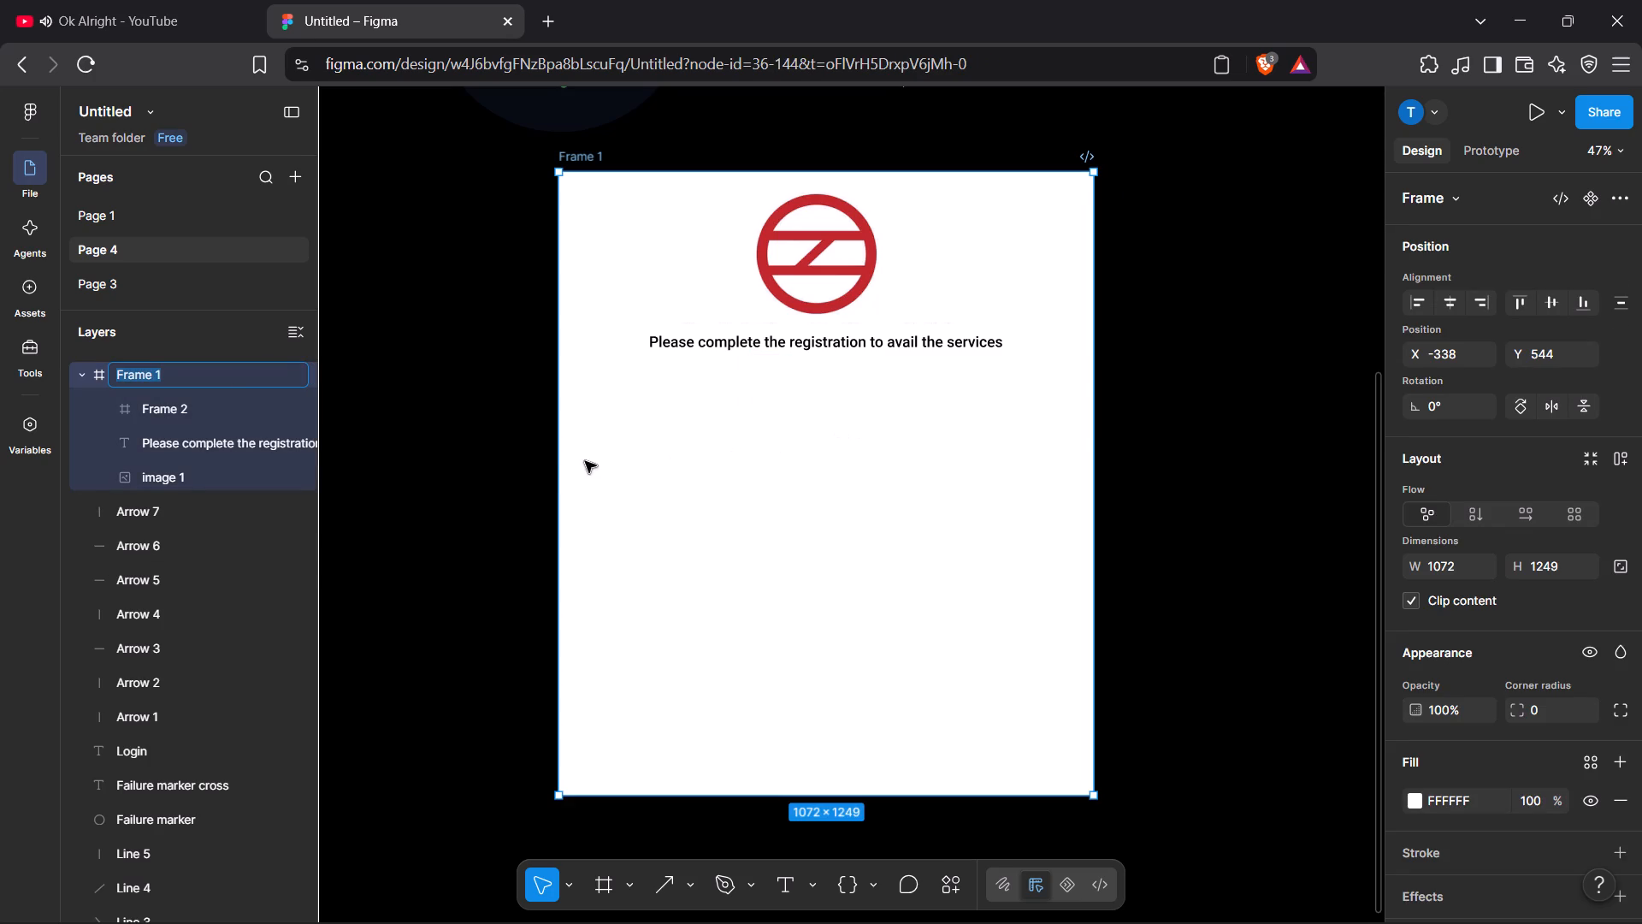
left_click_drag(559, 464, 590, 461)
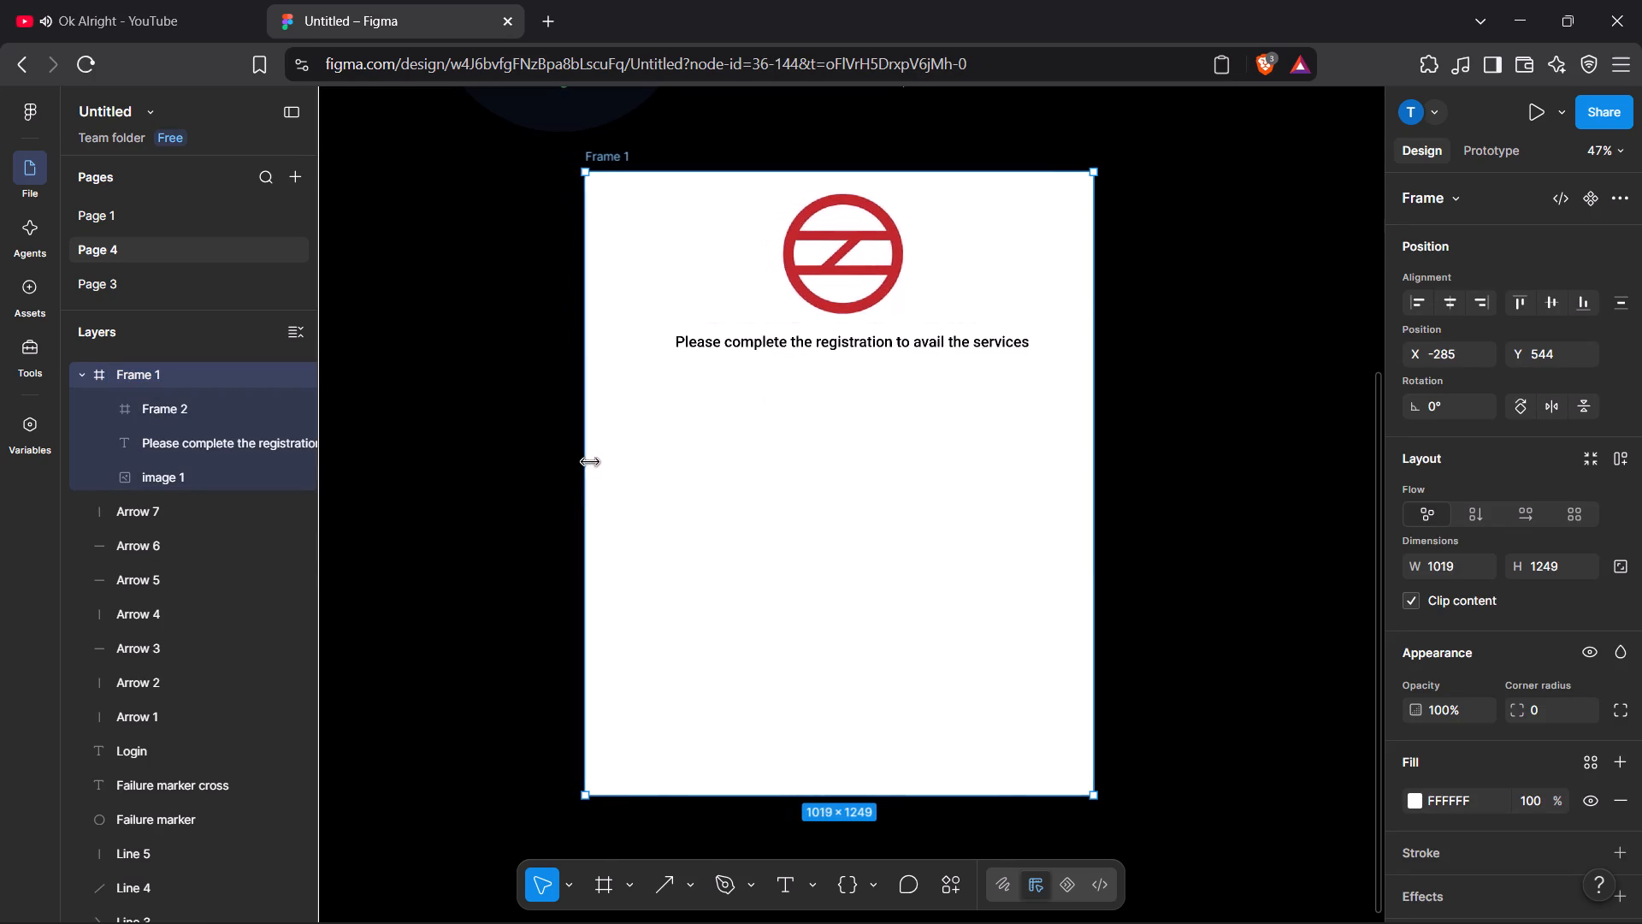
left_click_drag(590, 461, 659, 447)
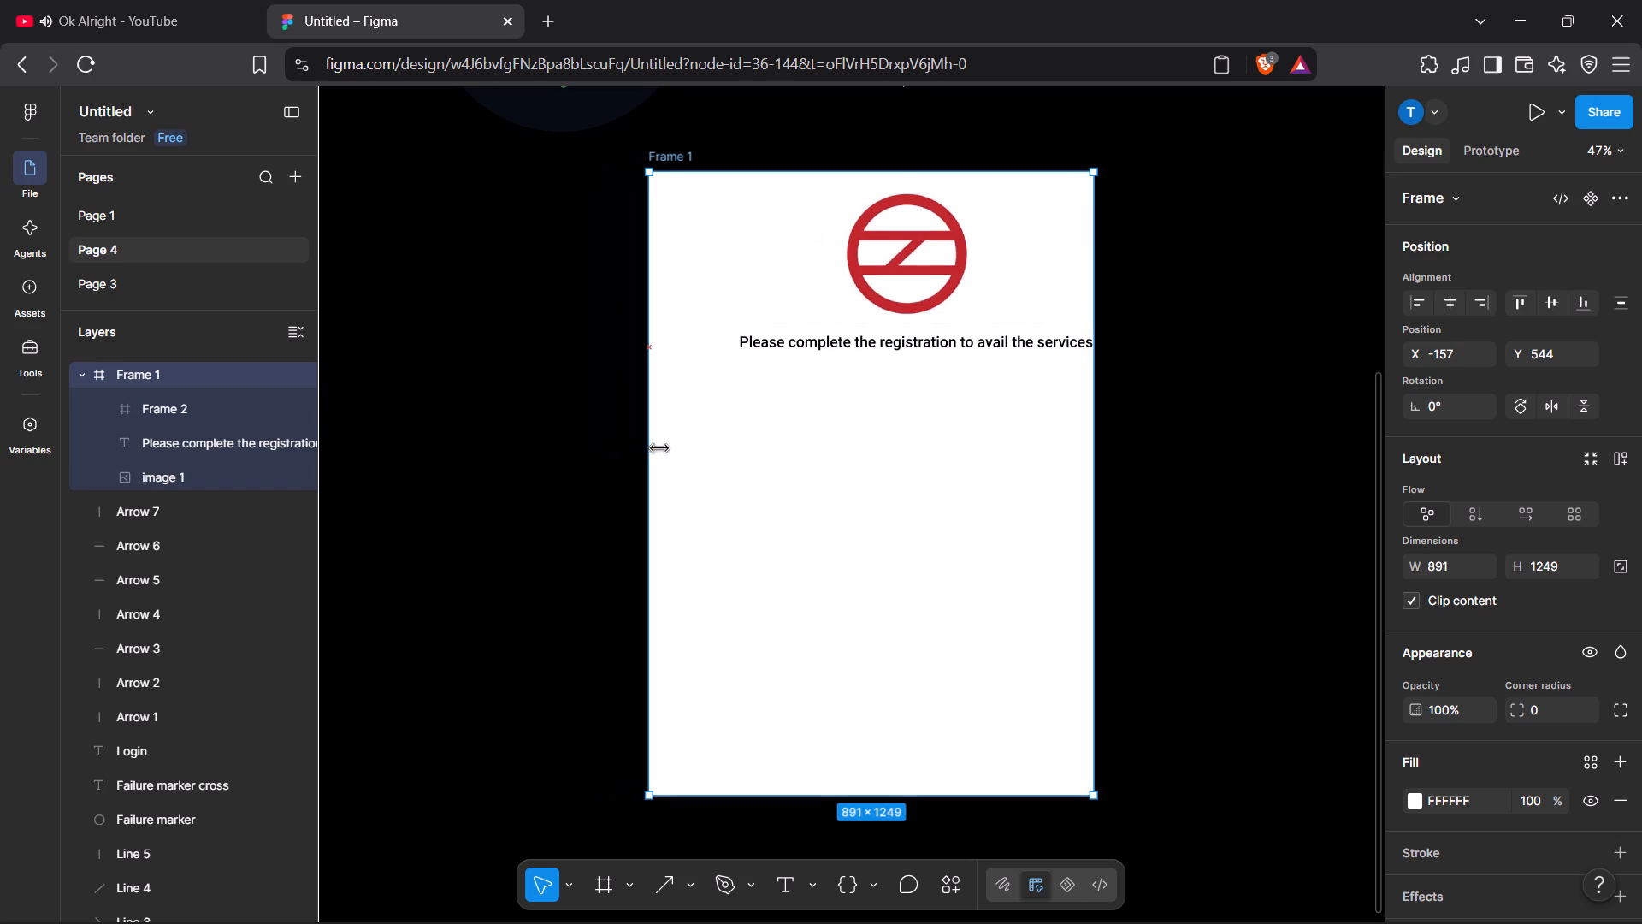
left_click_drag(659, 447, 605, 451)
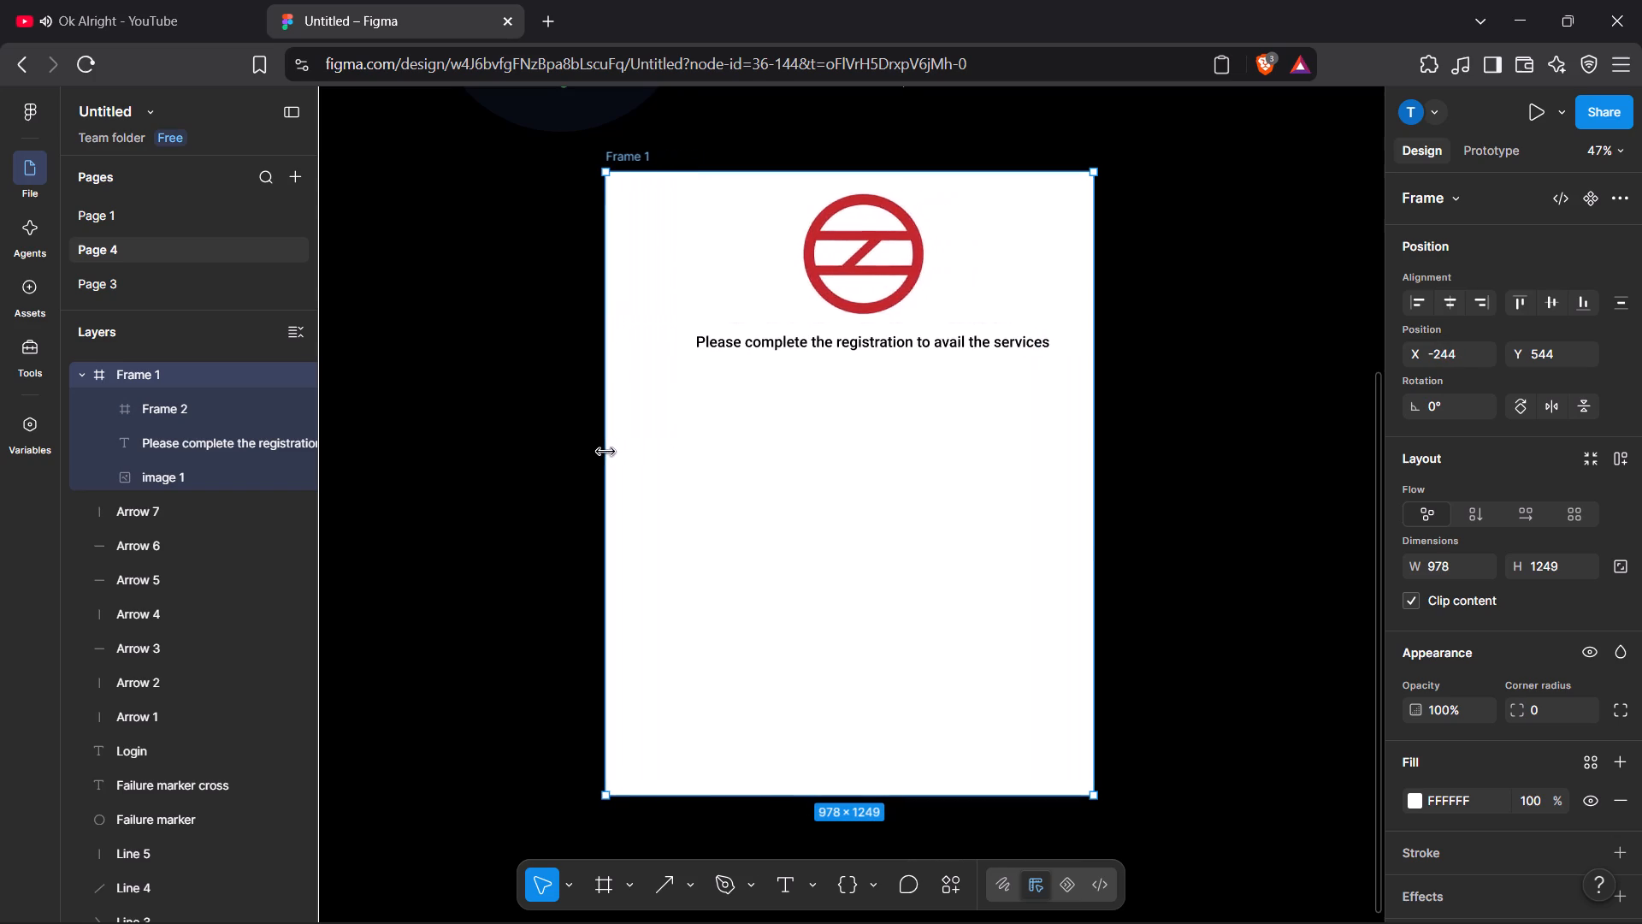
left_click_drag(605, 451, 623, 441)
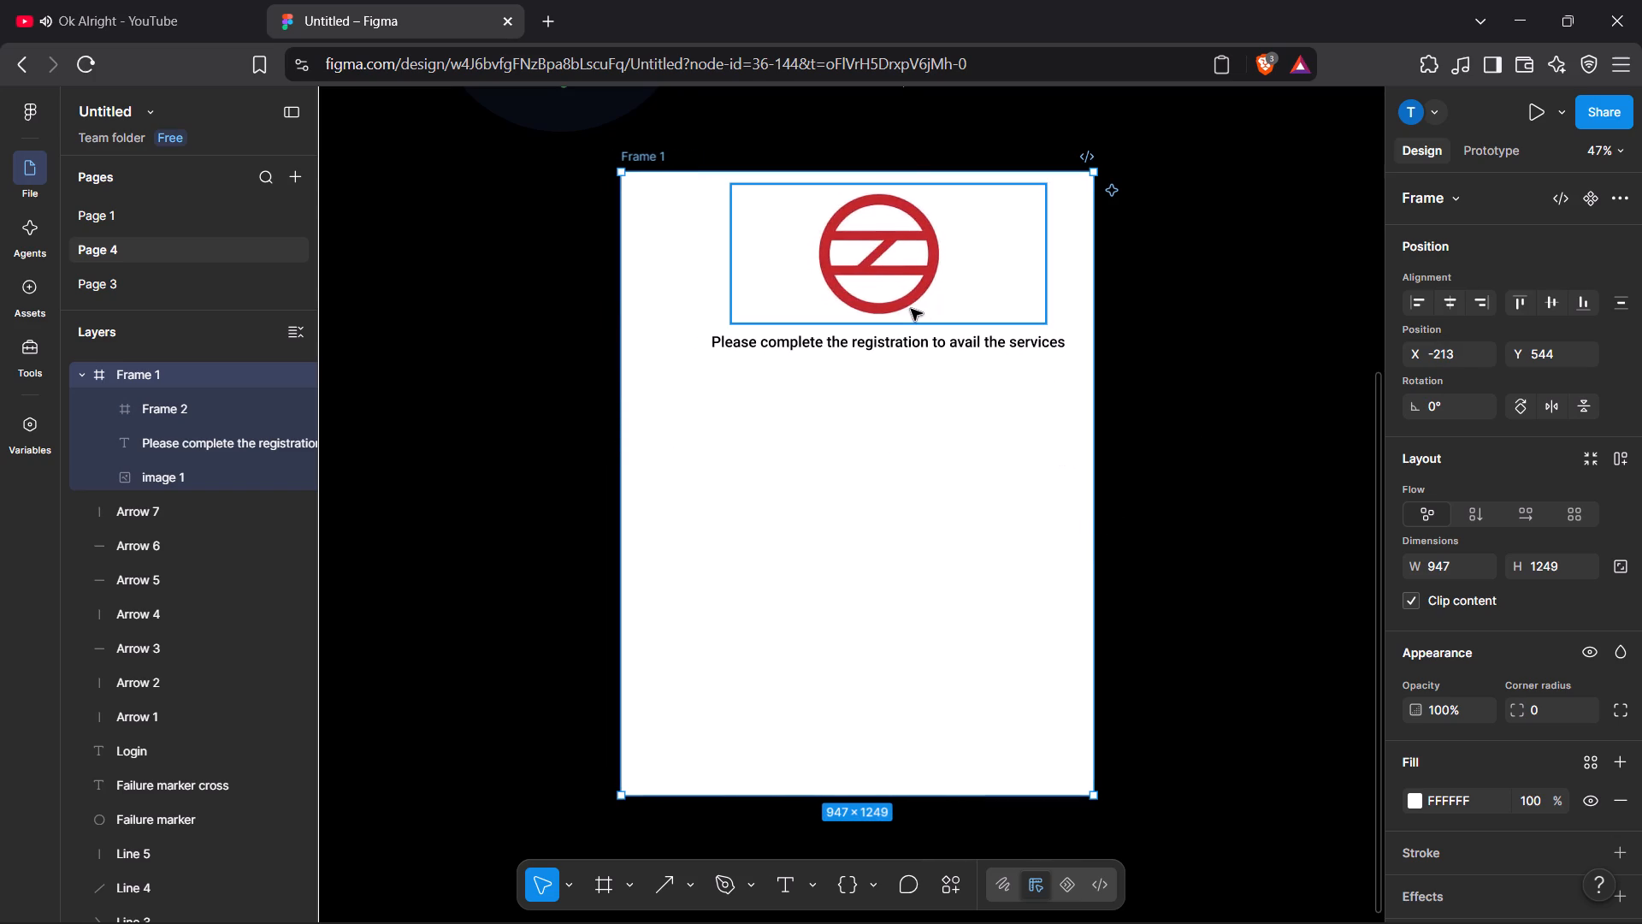
Move the metro emblem left to the horizontal centre of the narrowed frame, at about X 158.
left_click(911, 309)
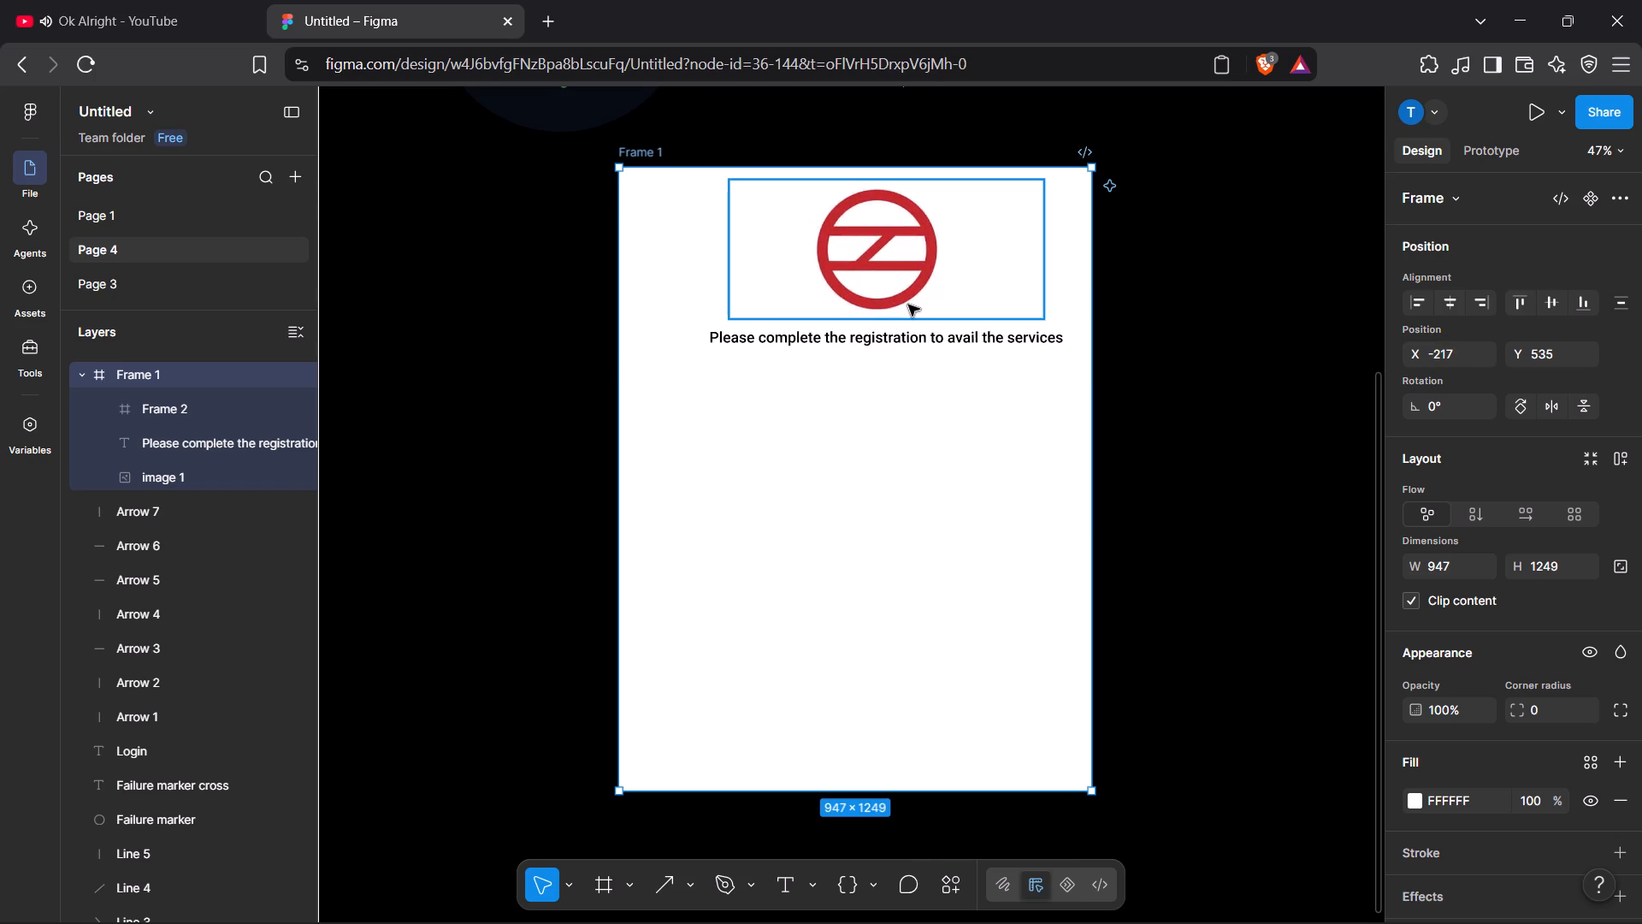
left_click(908, 305)
left_click(937, 289)
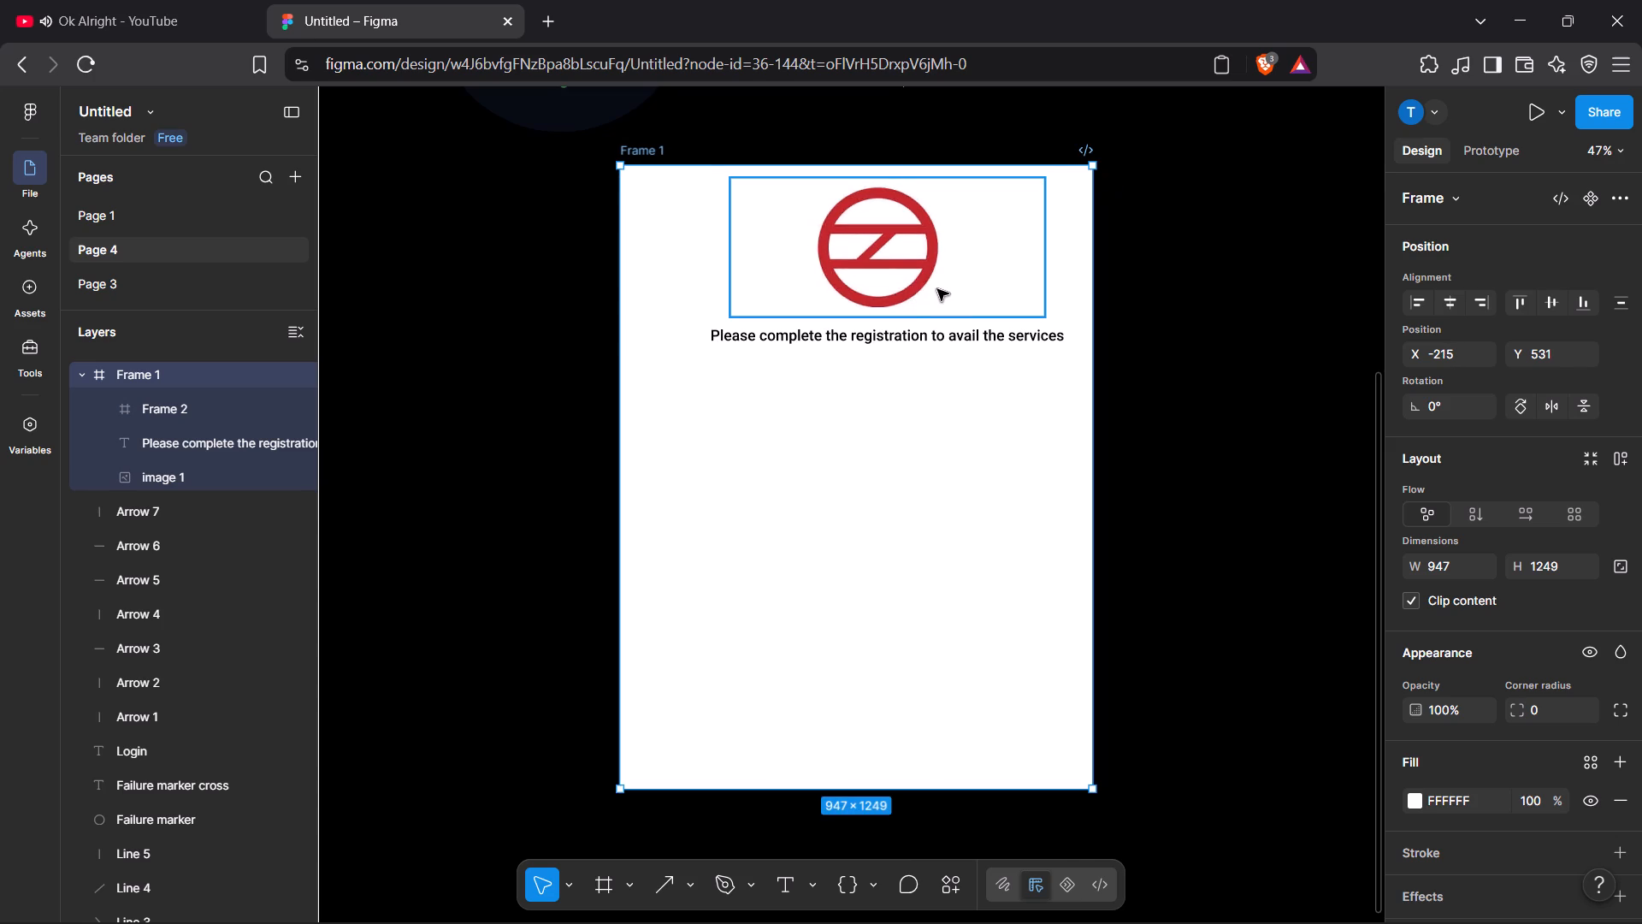
left_click_drag(937, 289, 906, 289)
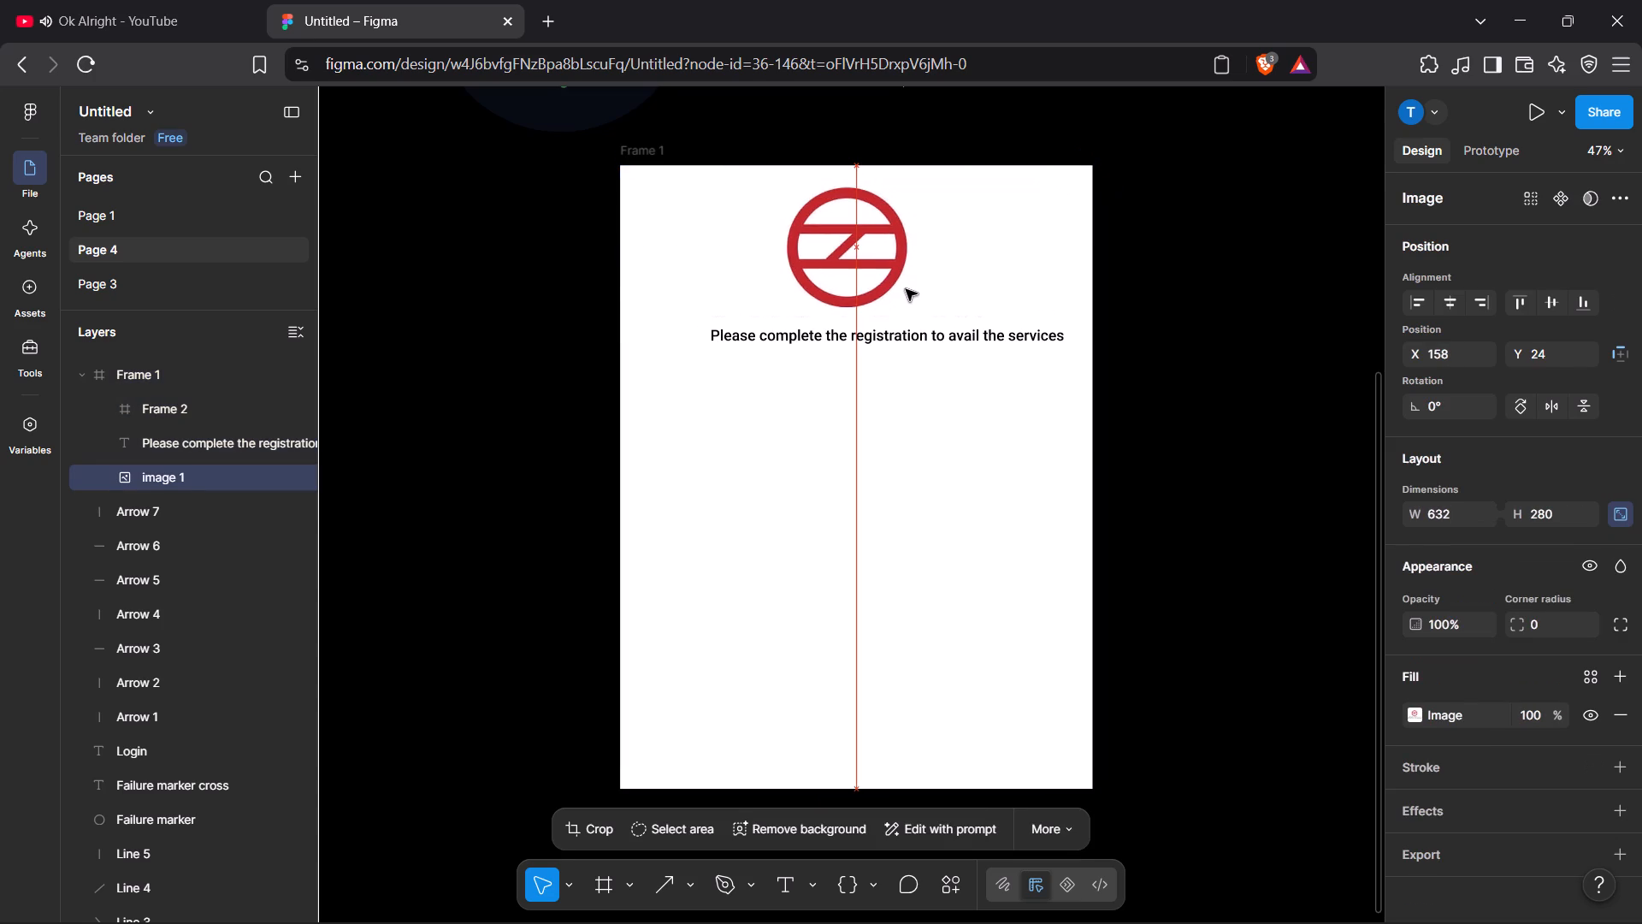
left_click_drag(906, 289, 906, 290)
Centre the registration heading horizontally beneath the emblem, at about X 63, Y 288.
left_click(1054, 346)
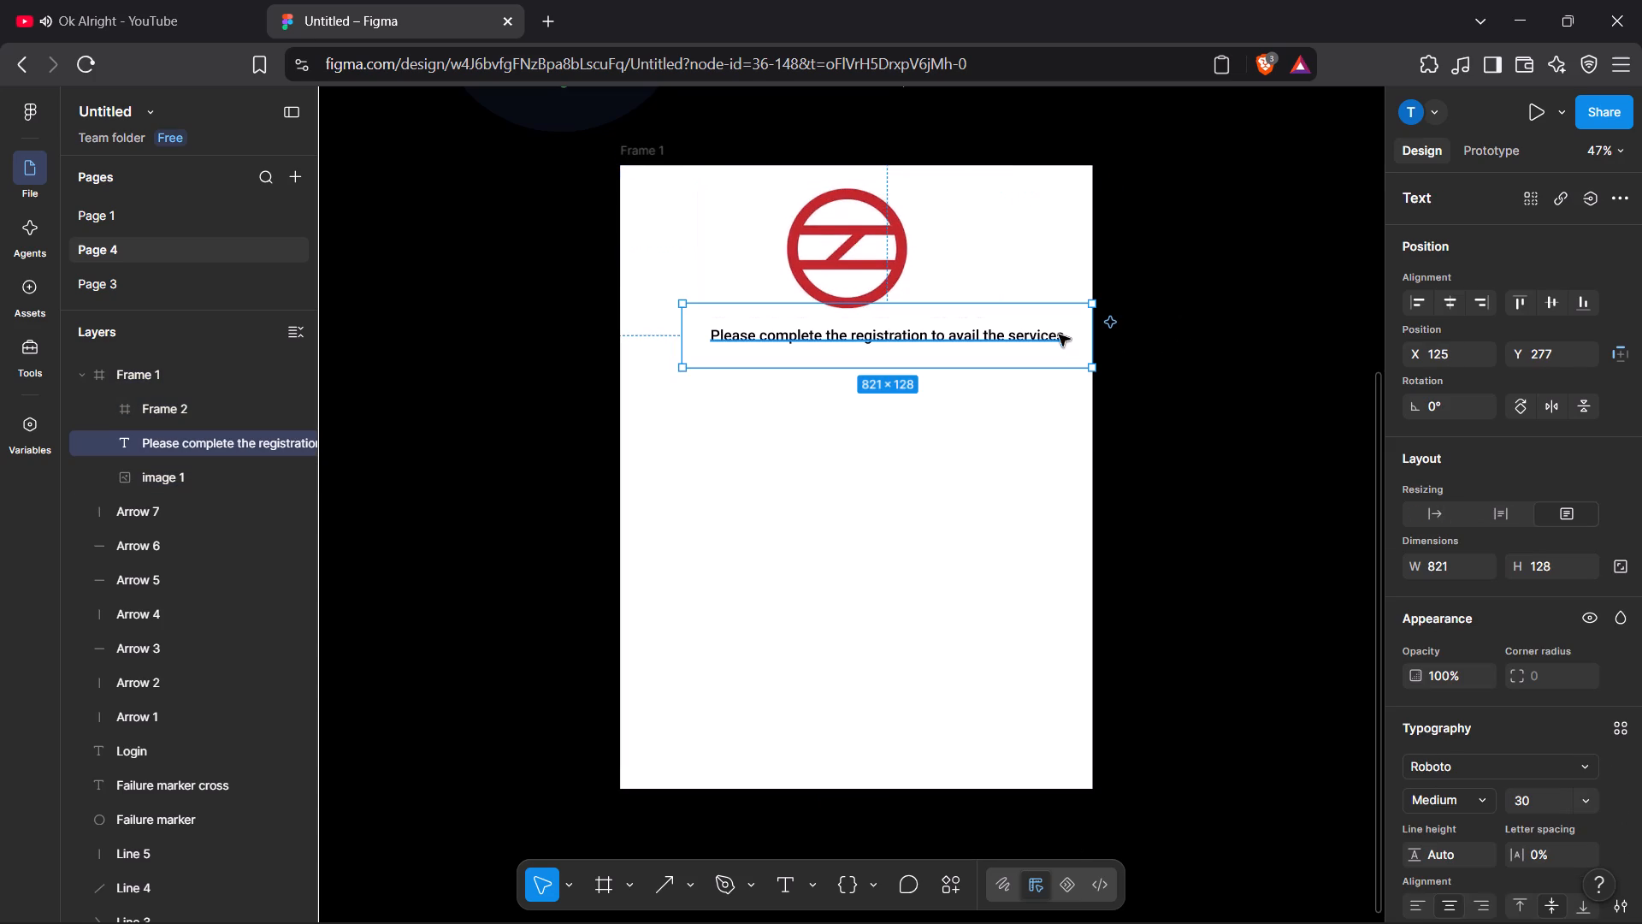
left_click_drag(1058, 313, 1027, 320)
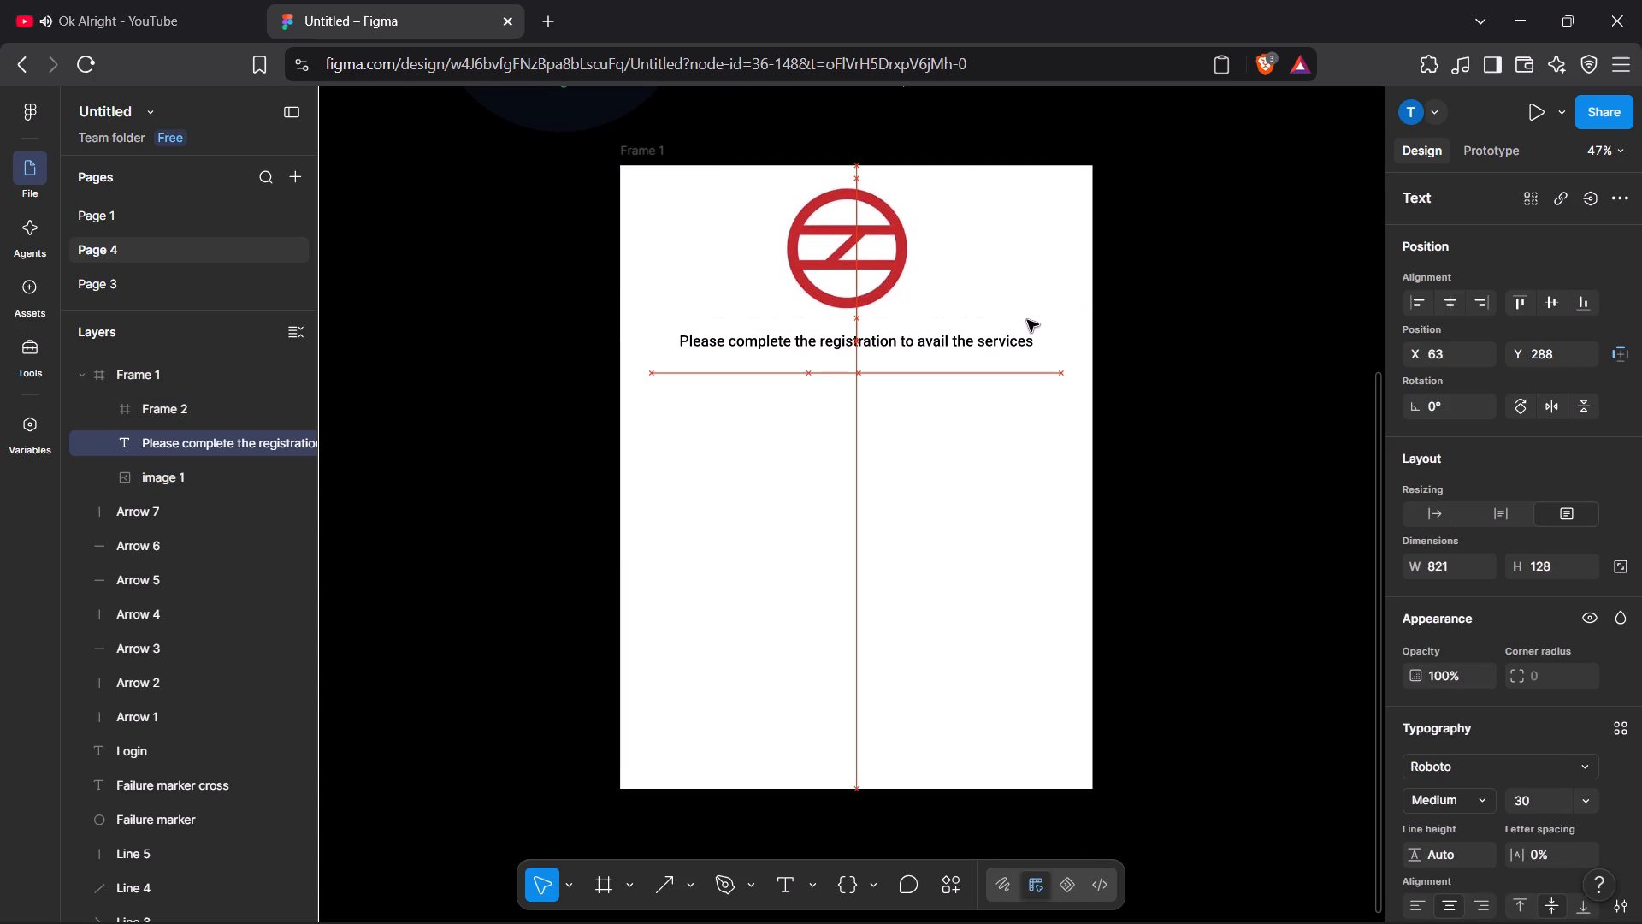
left_click_drag(1027, 320, 1028, 320)
left_click(1251, 358)
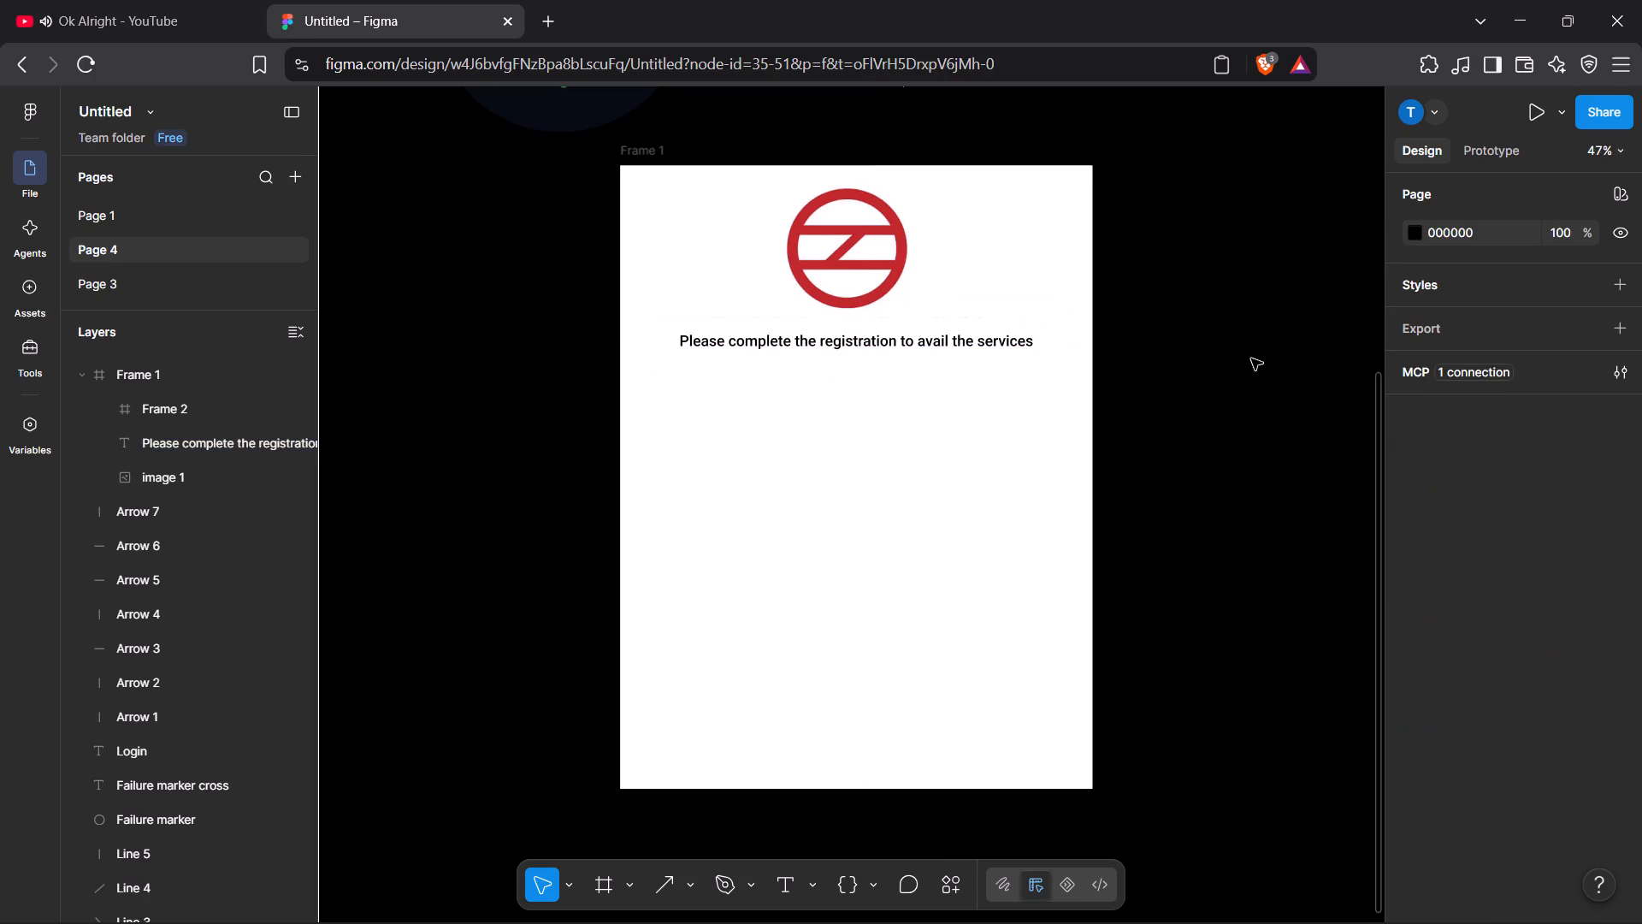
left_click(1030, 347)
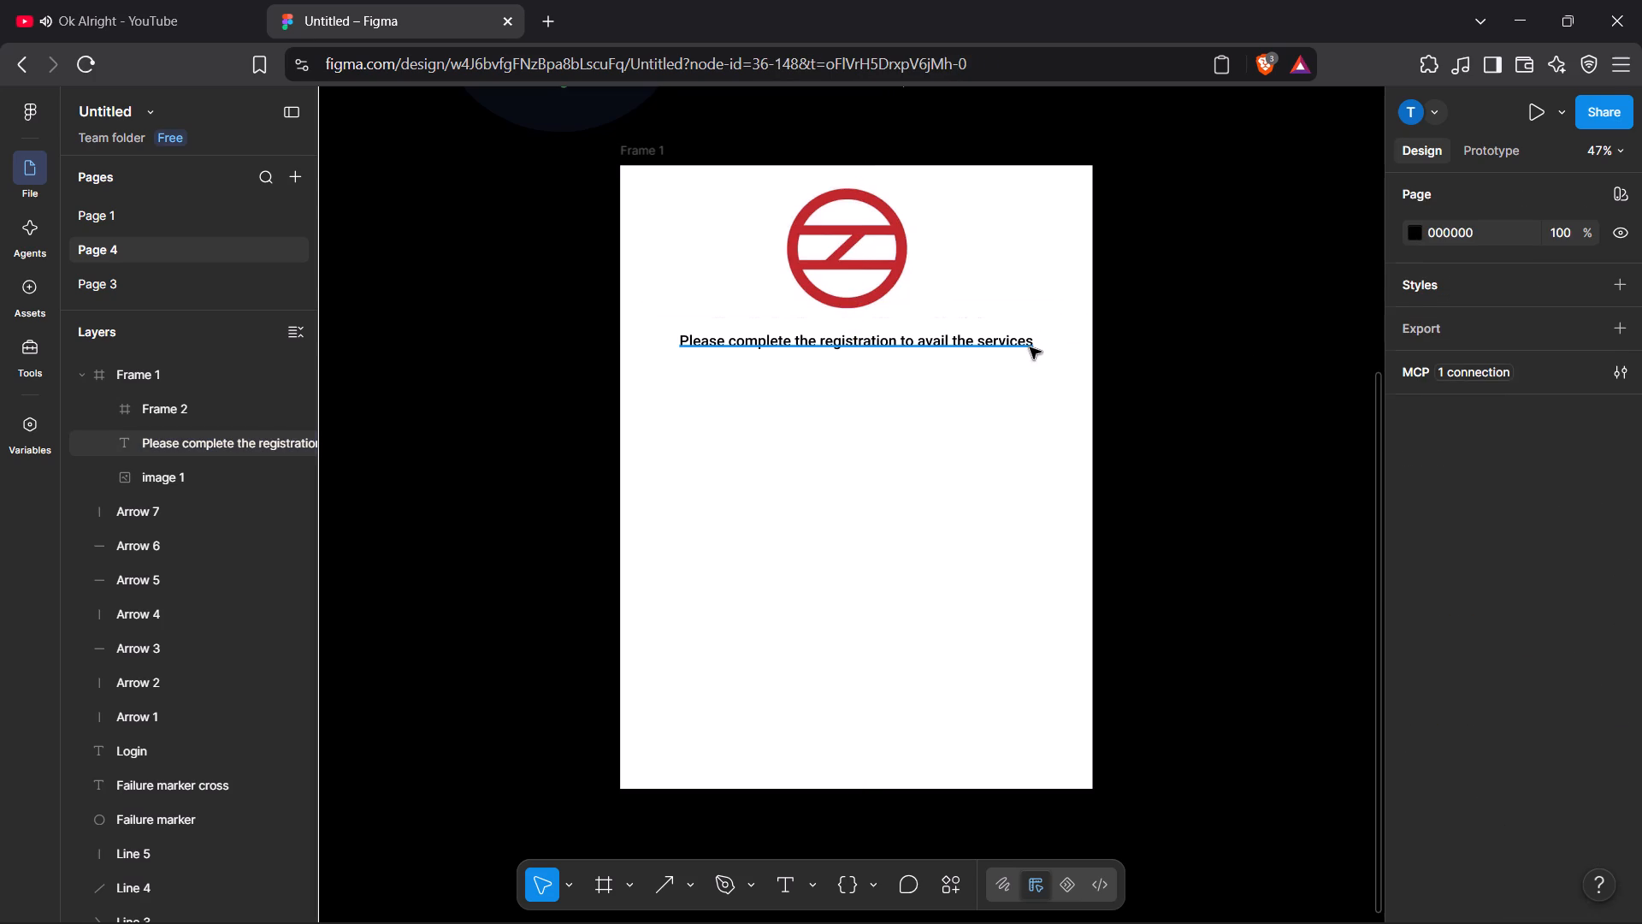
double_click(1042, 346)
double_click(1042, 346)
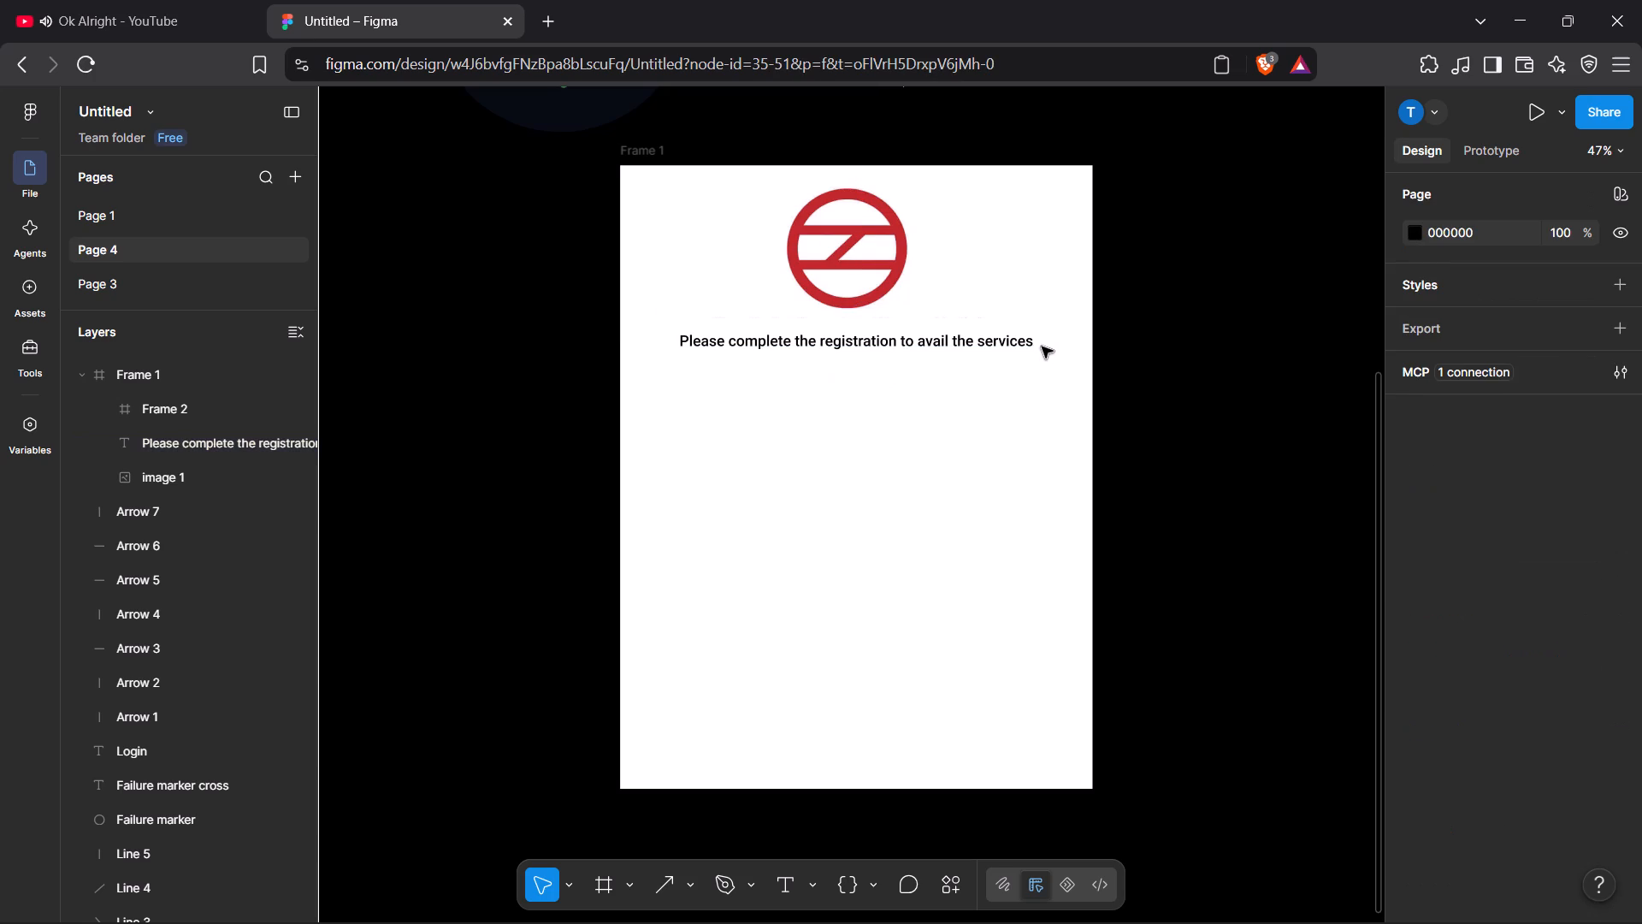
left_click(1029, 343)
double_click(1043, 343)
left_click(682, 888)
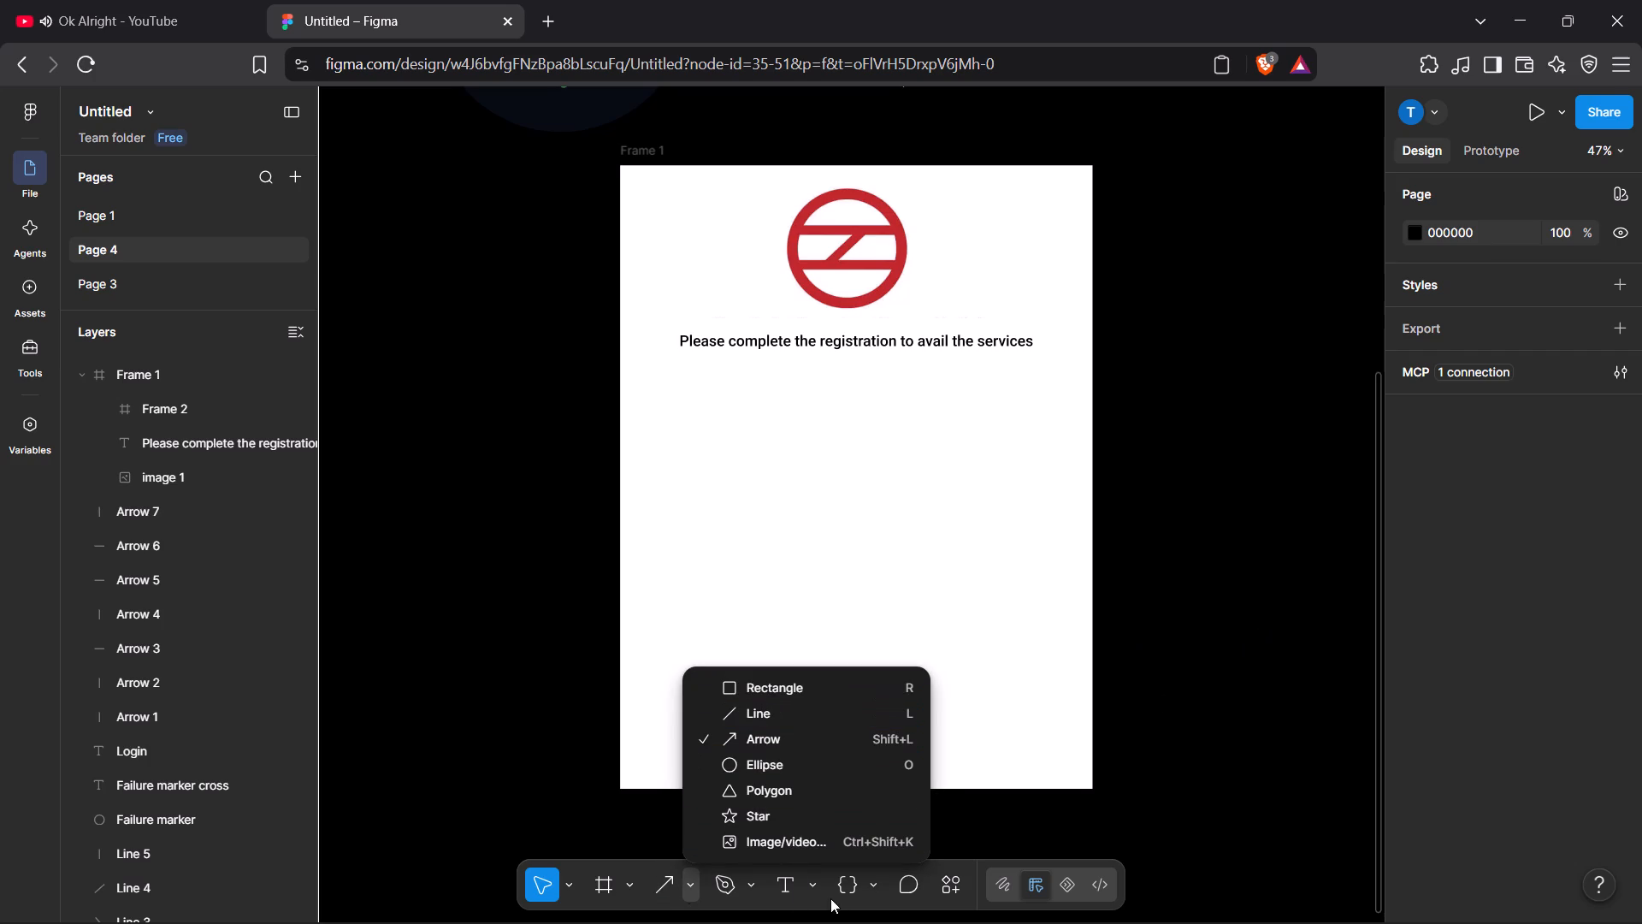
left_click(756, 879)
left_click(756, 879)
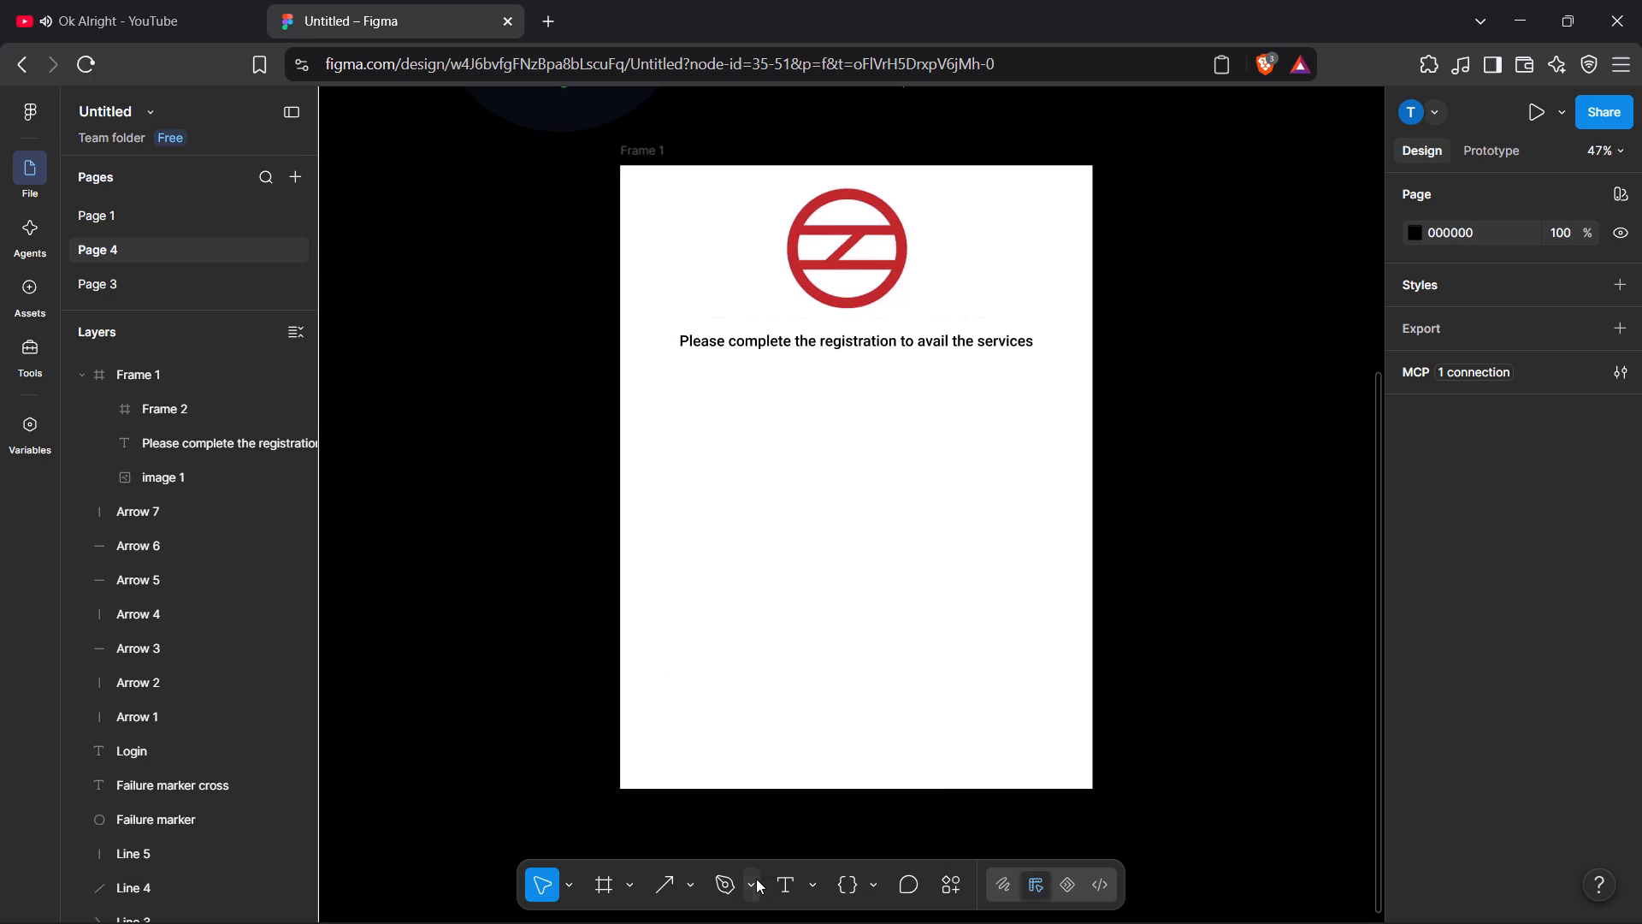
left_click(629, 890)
Draw a rectangle about 623 × 102 below the registration heading in Frame 1, at about X 119, Y 523.
left_click(689, 886)
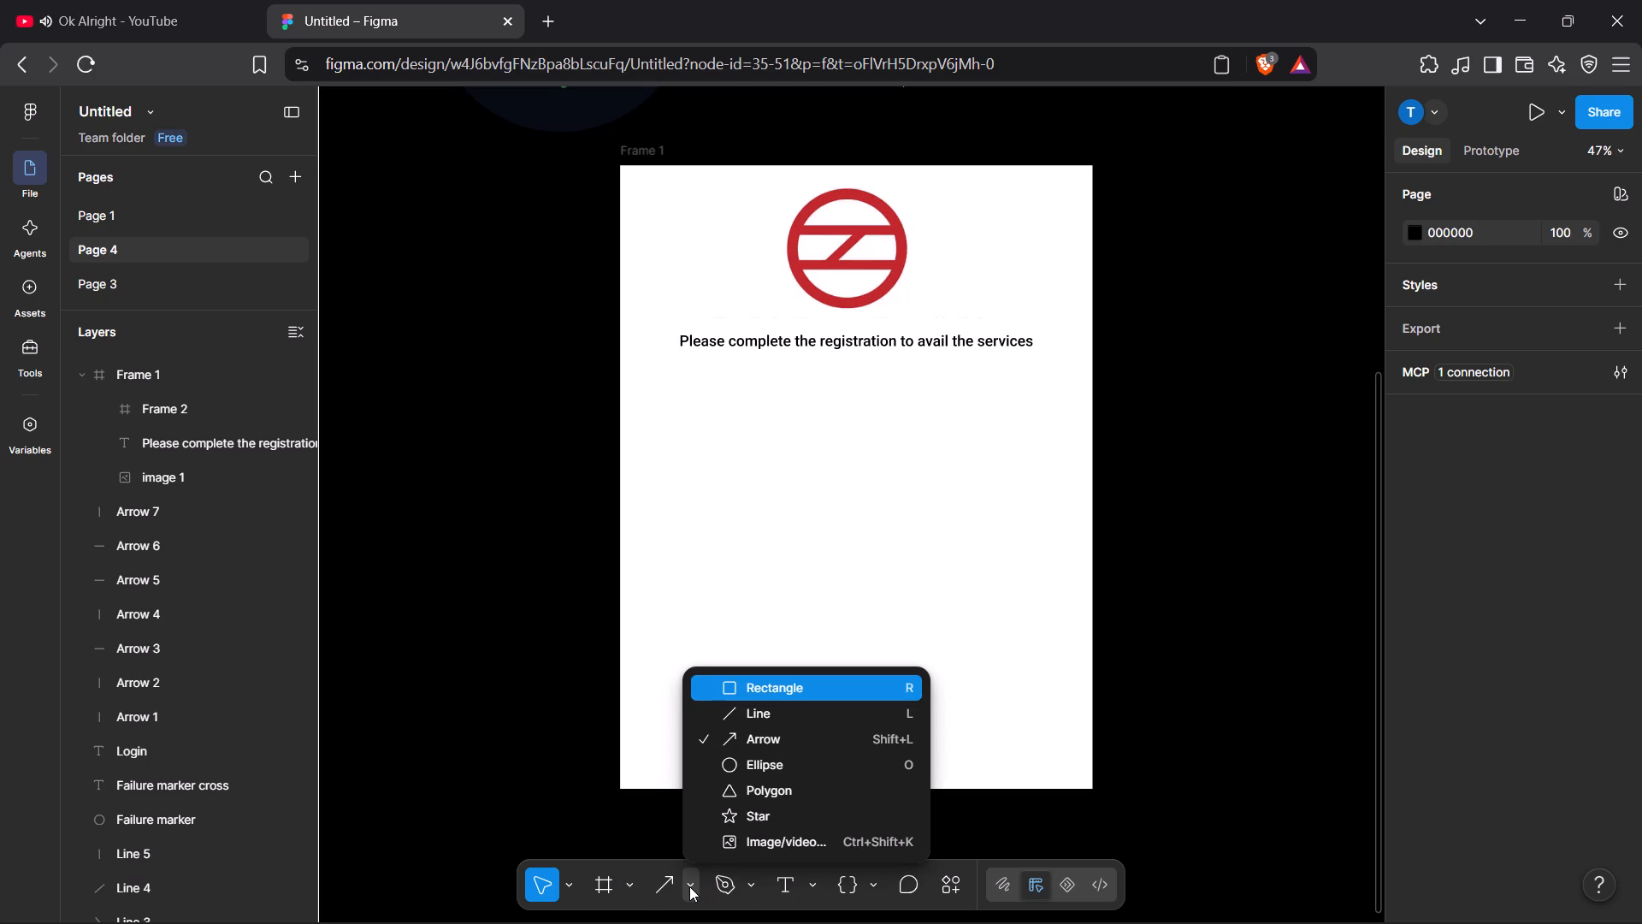
left_click(791, 690)
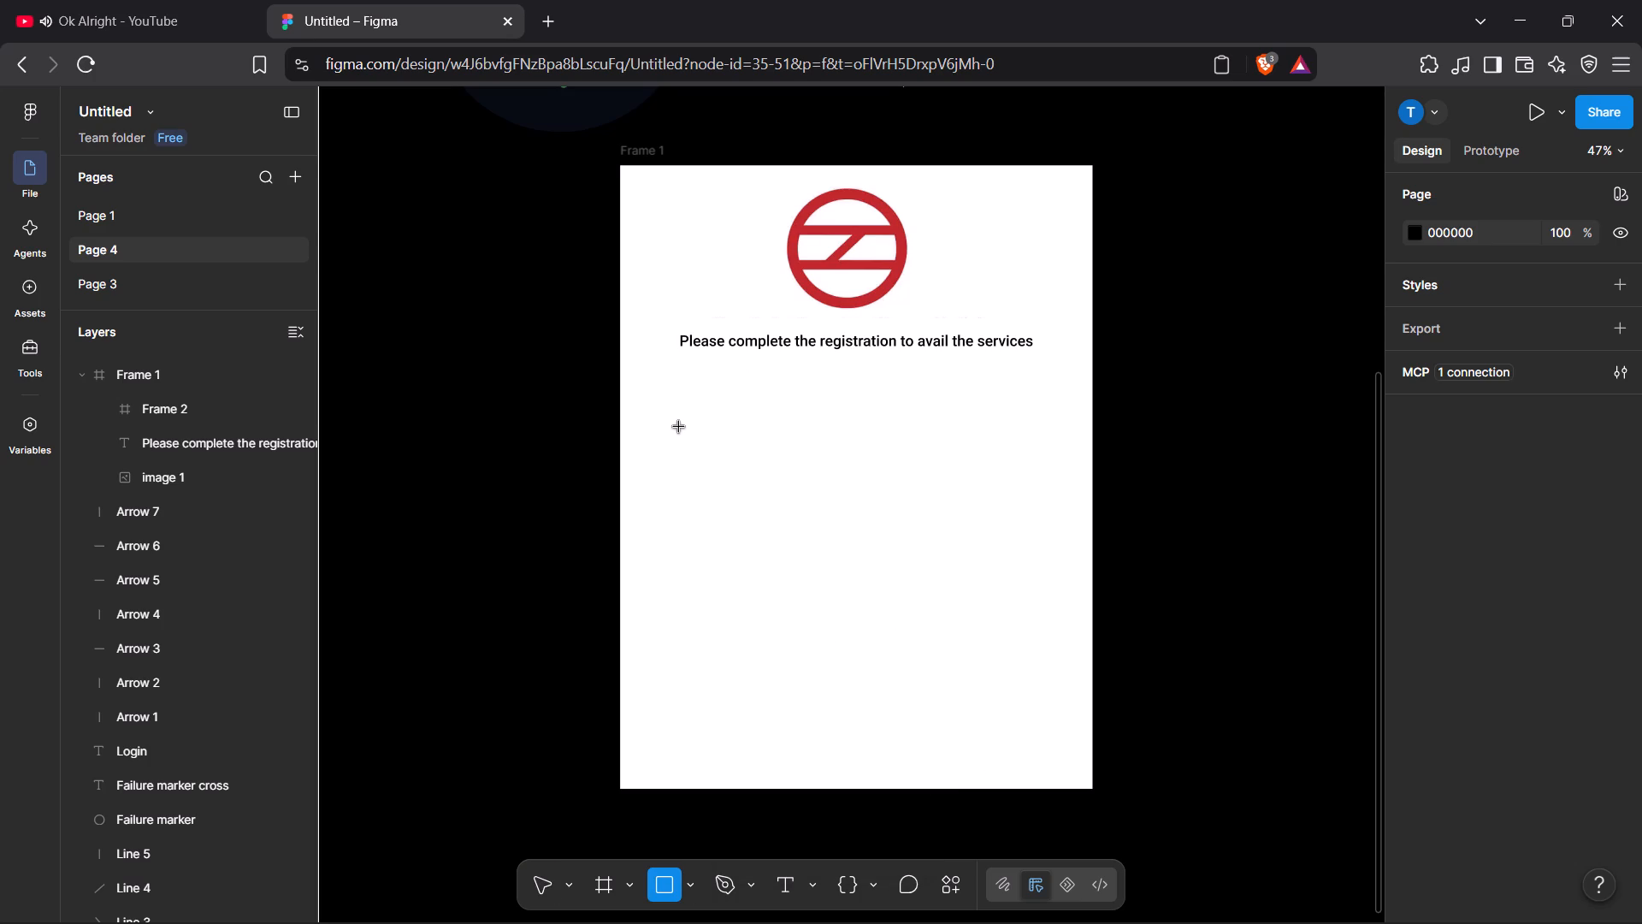
left_click_drag(679, 427, 714, 414)
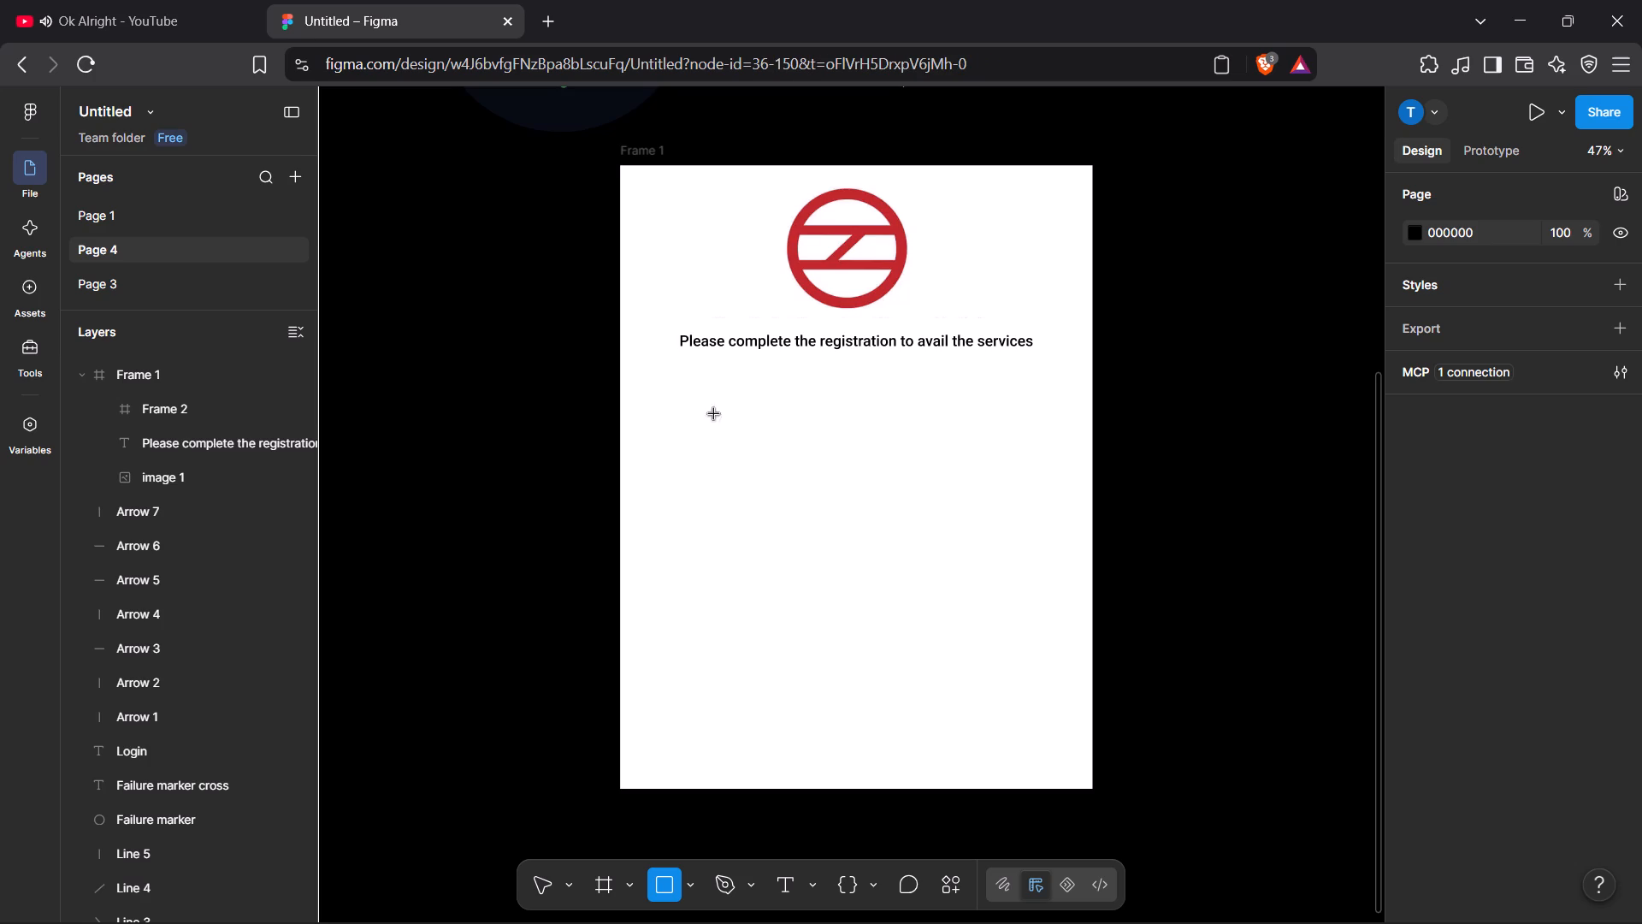
left_click_drag(714, 414, 1045, 496)
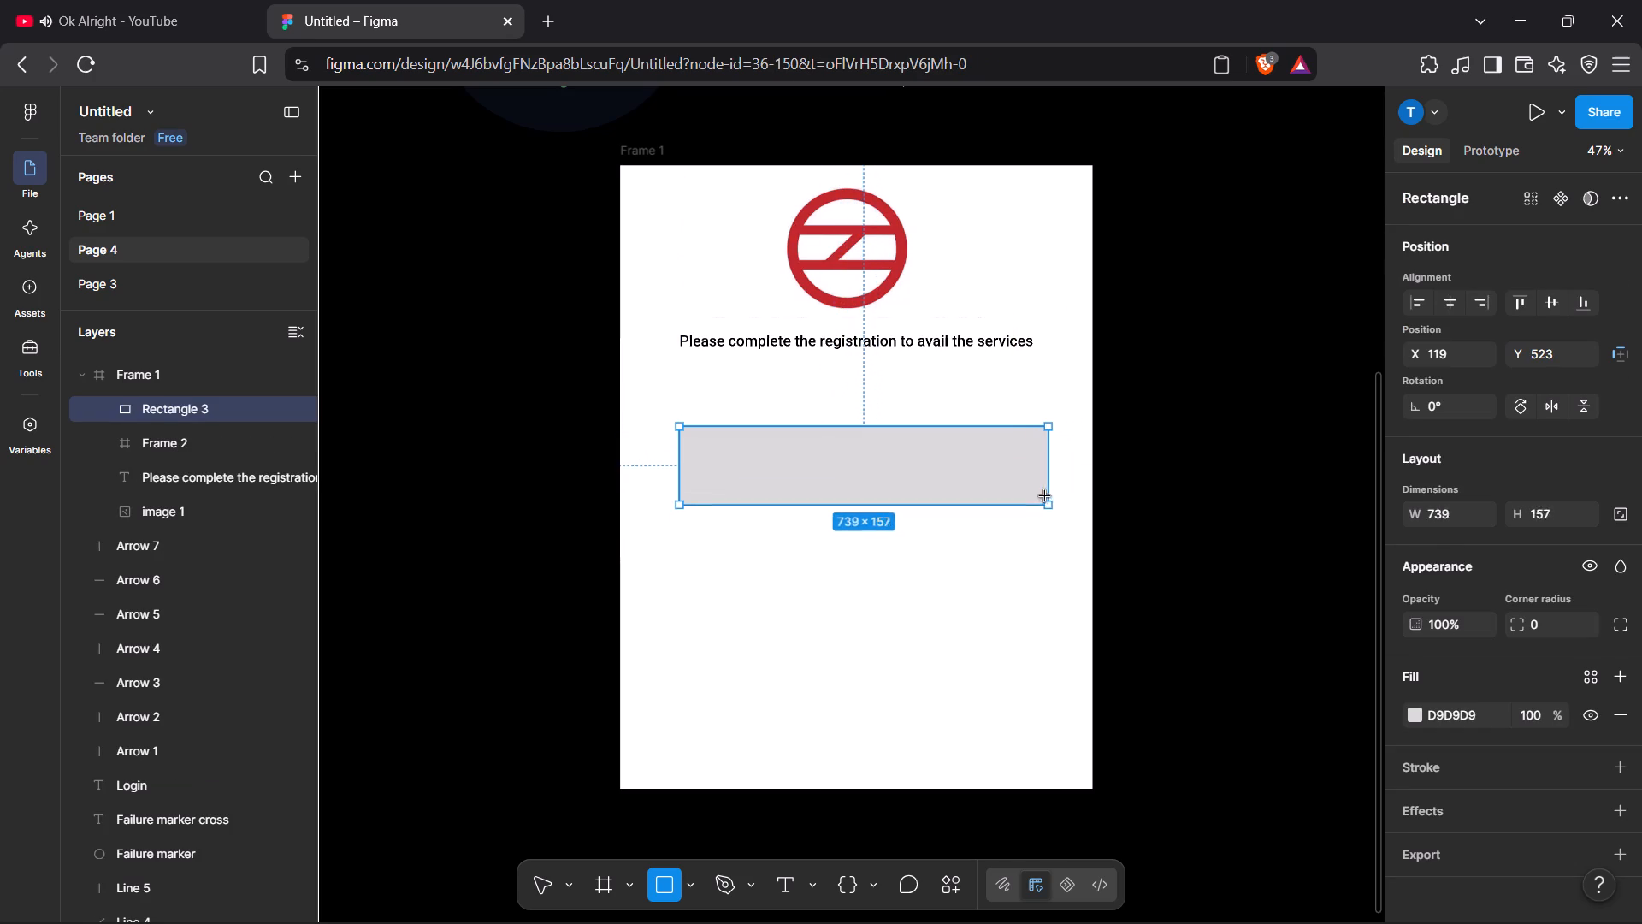
left_click_drag(1045, 496, 1039, 492)
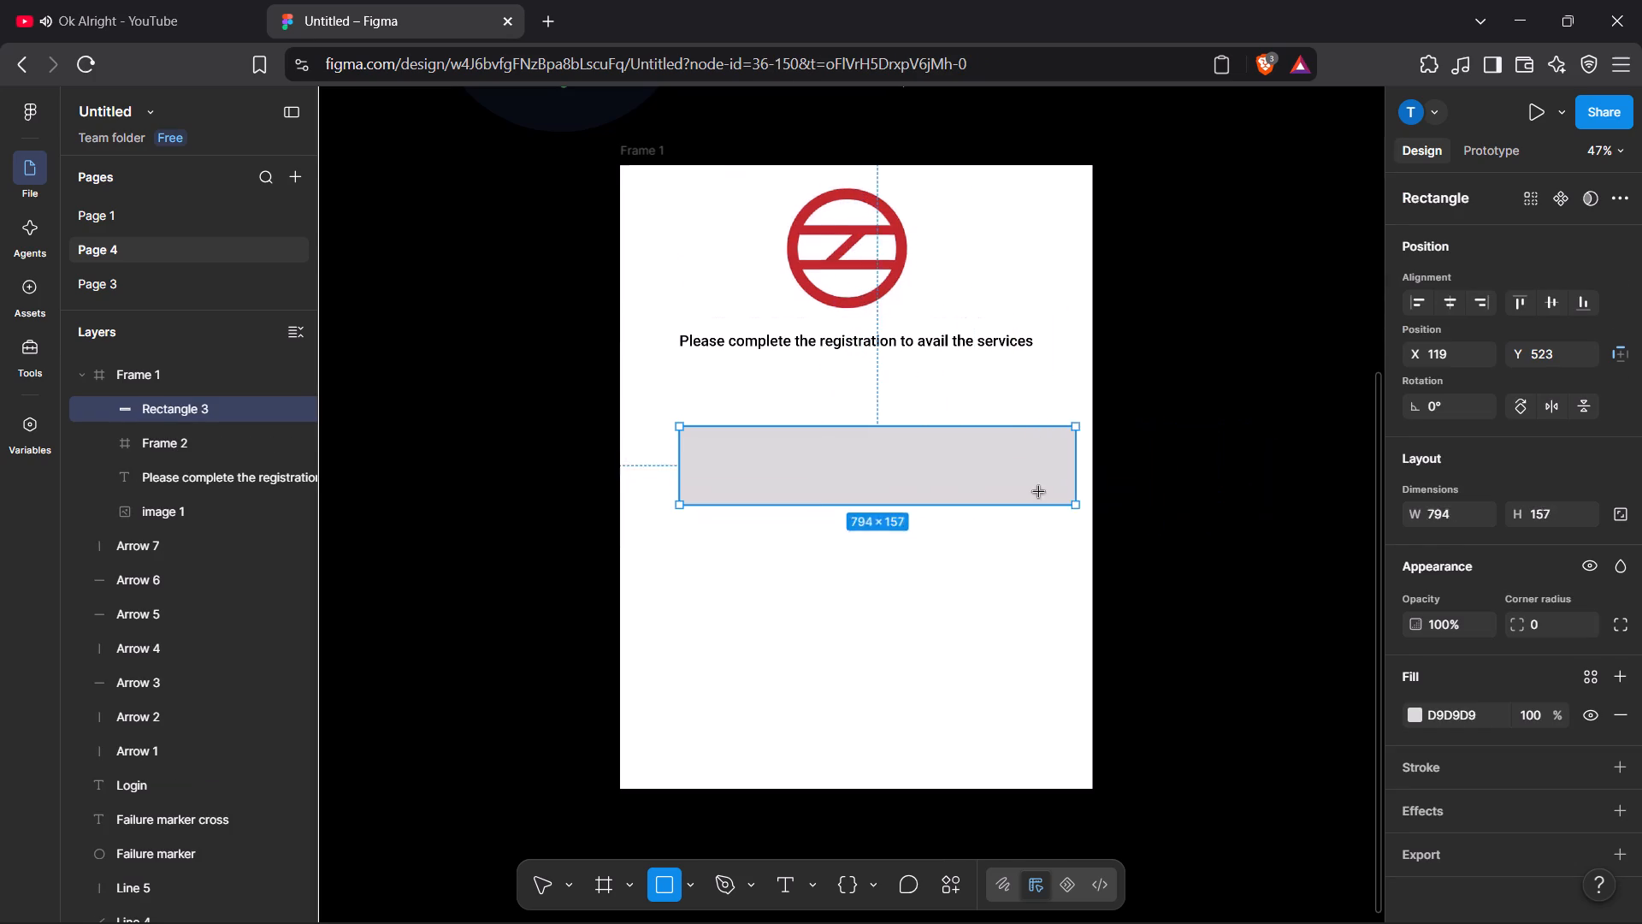
left_click_drag(1039, 492, 990, 481)
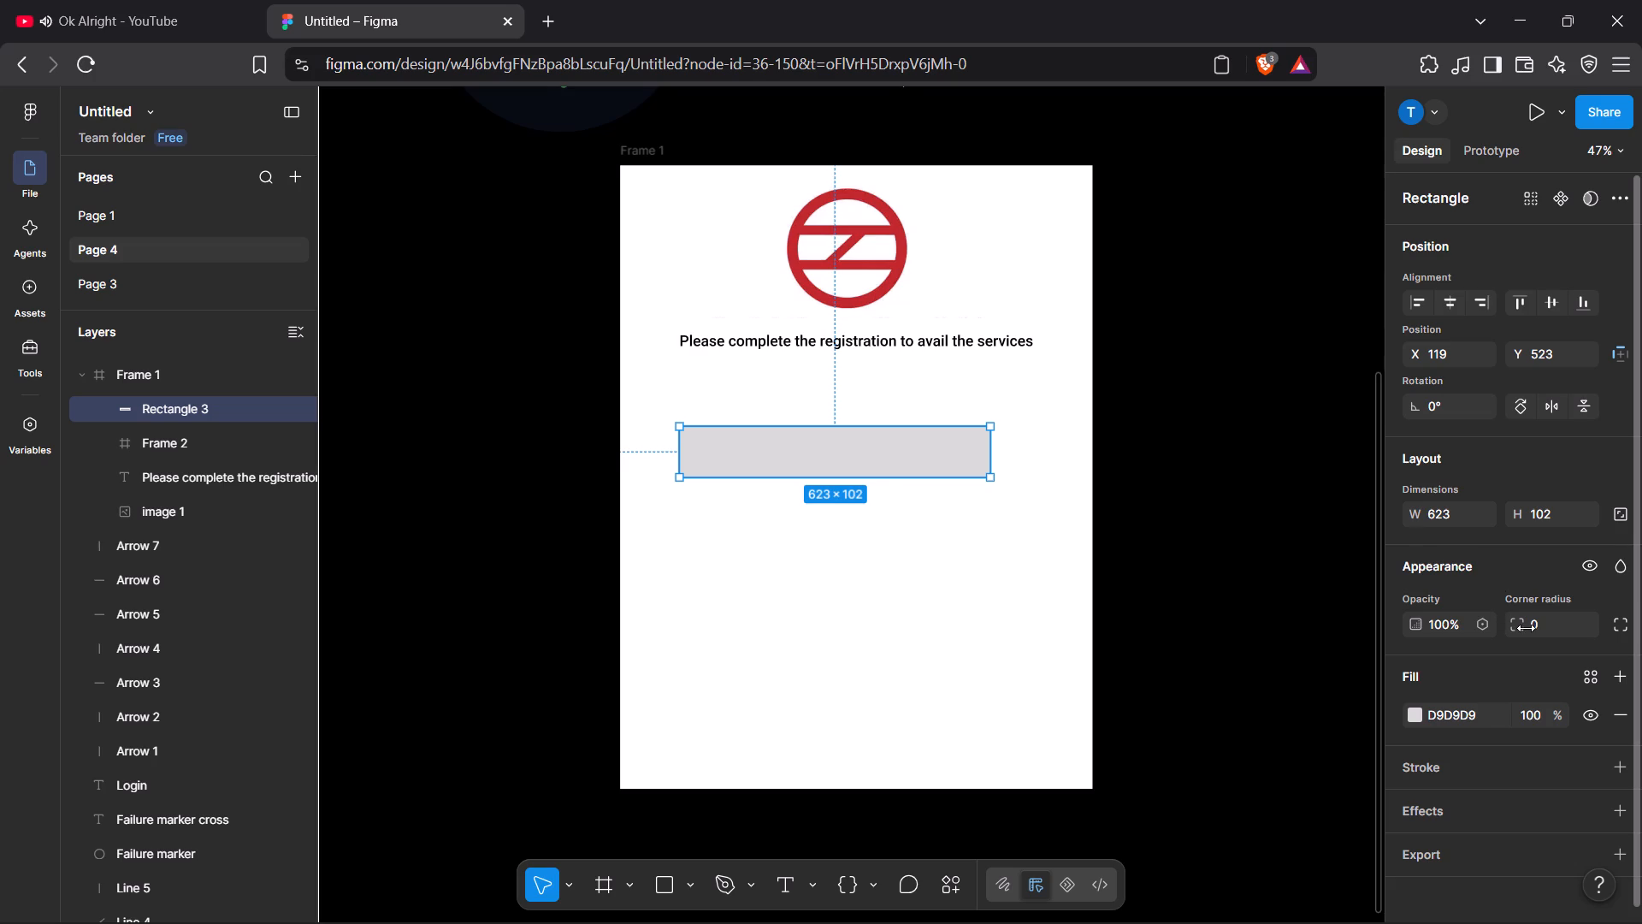
Round the corners of the grey rectangle below the registration heading to a radius of 22.
left_click_drag(1526, 628, 864, 505)
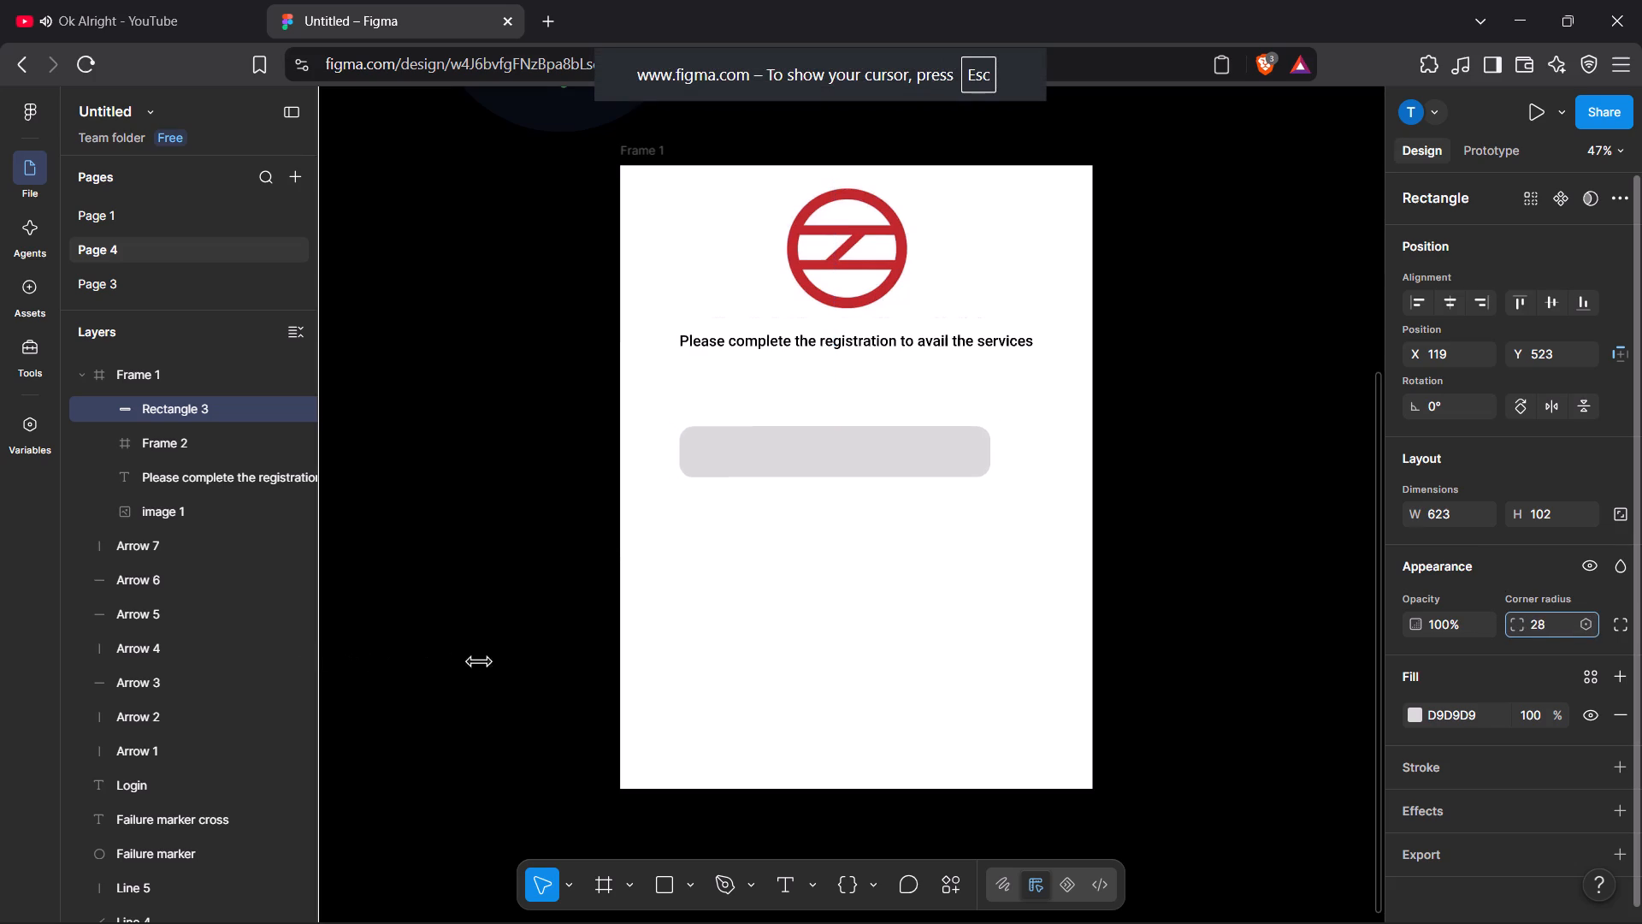
left_click_drag(864, 505, 1232, 504)
left_click_drag(1232, 504, 1372, 504)
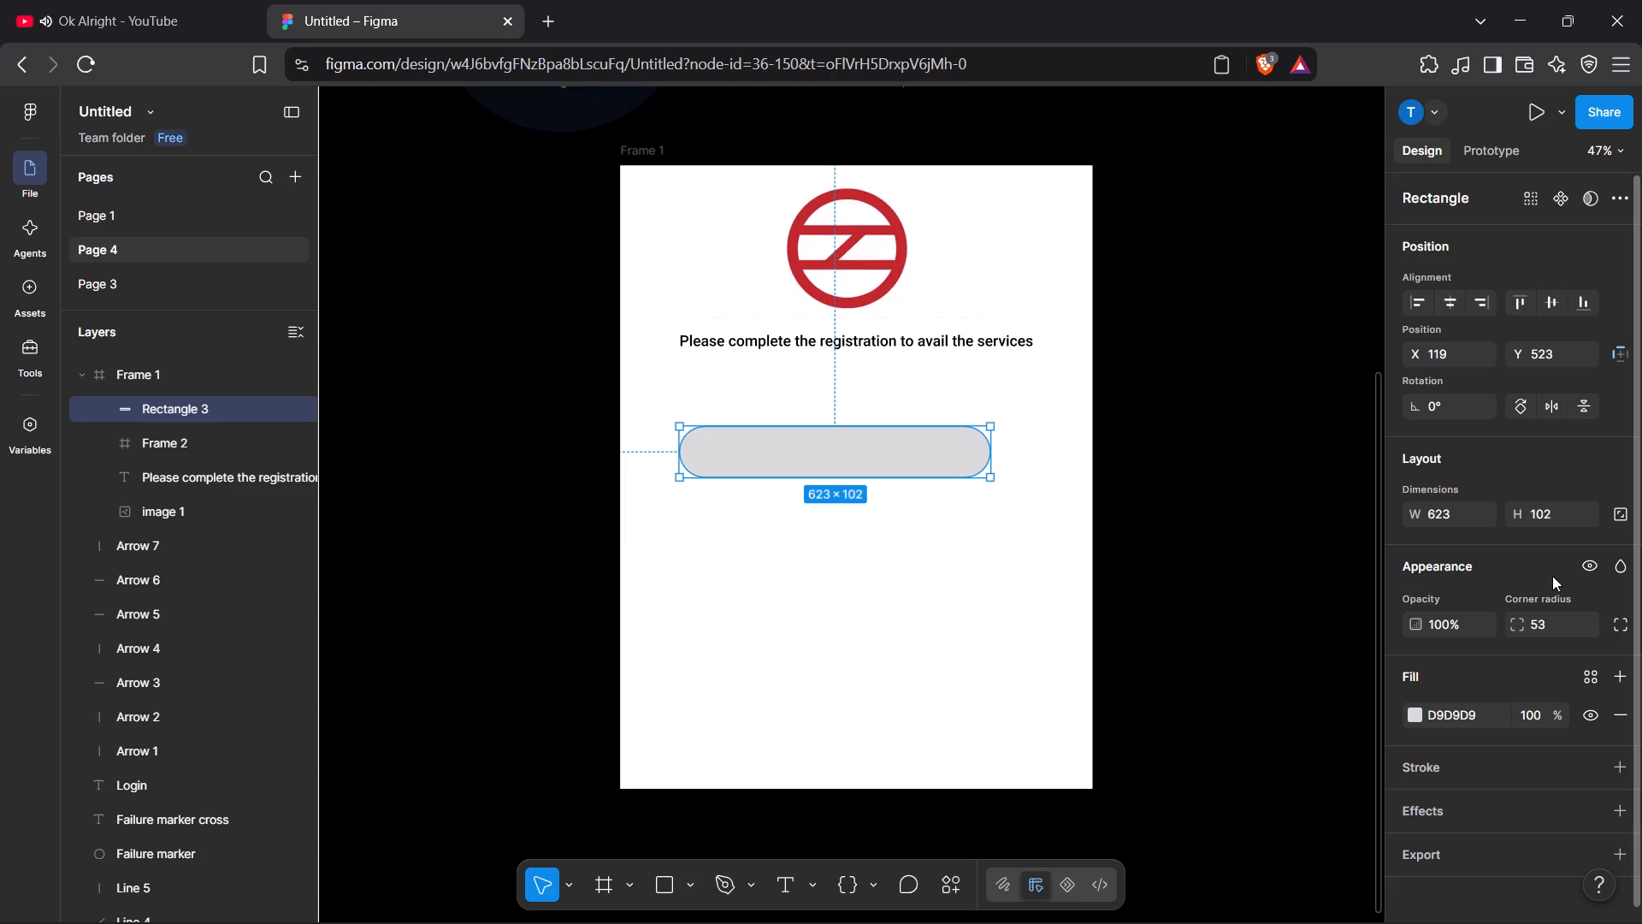
left_click_drag(1527, 627, 821, 505)
left_click_drag(1527, 626, 810, 505)
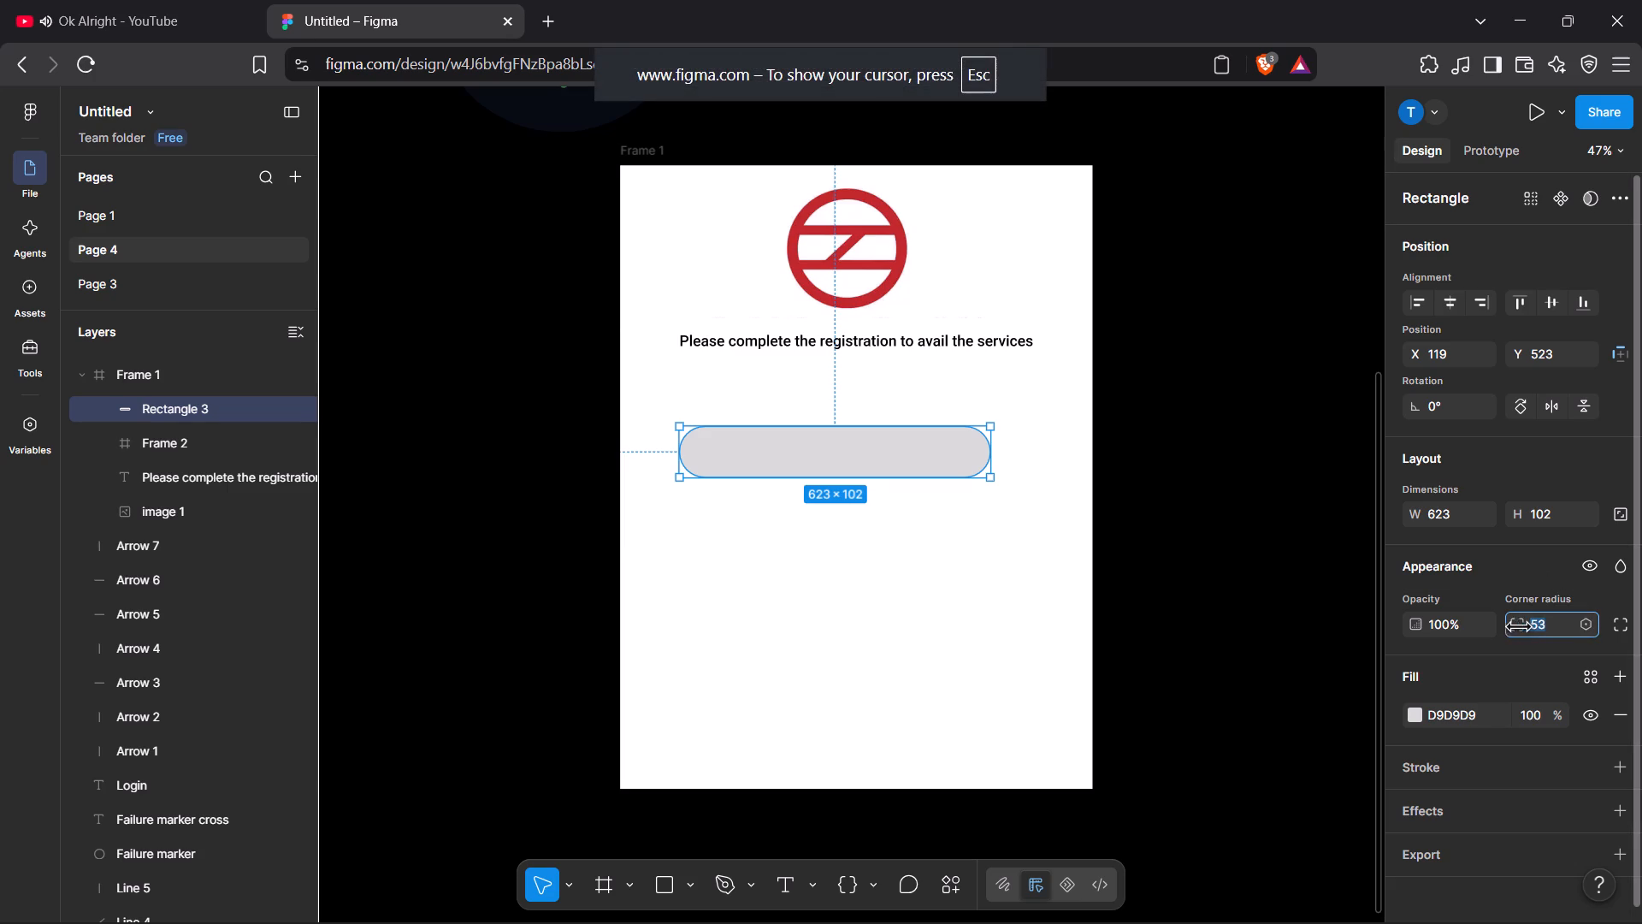
left_click_drag(810, 505, 442, 529)
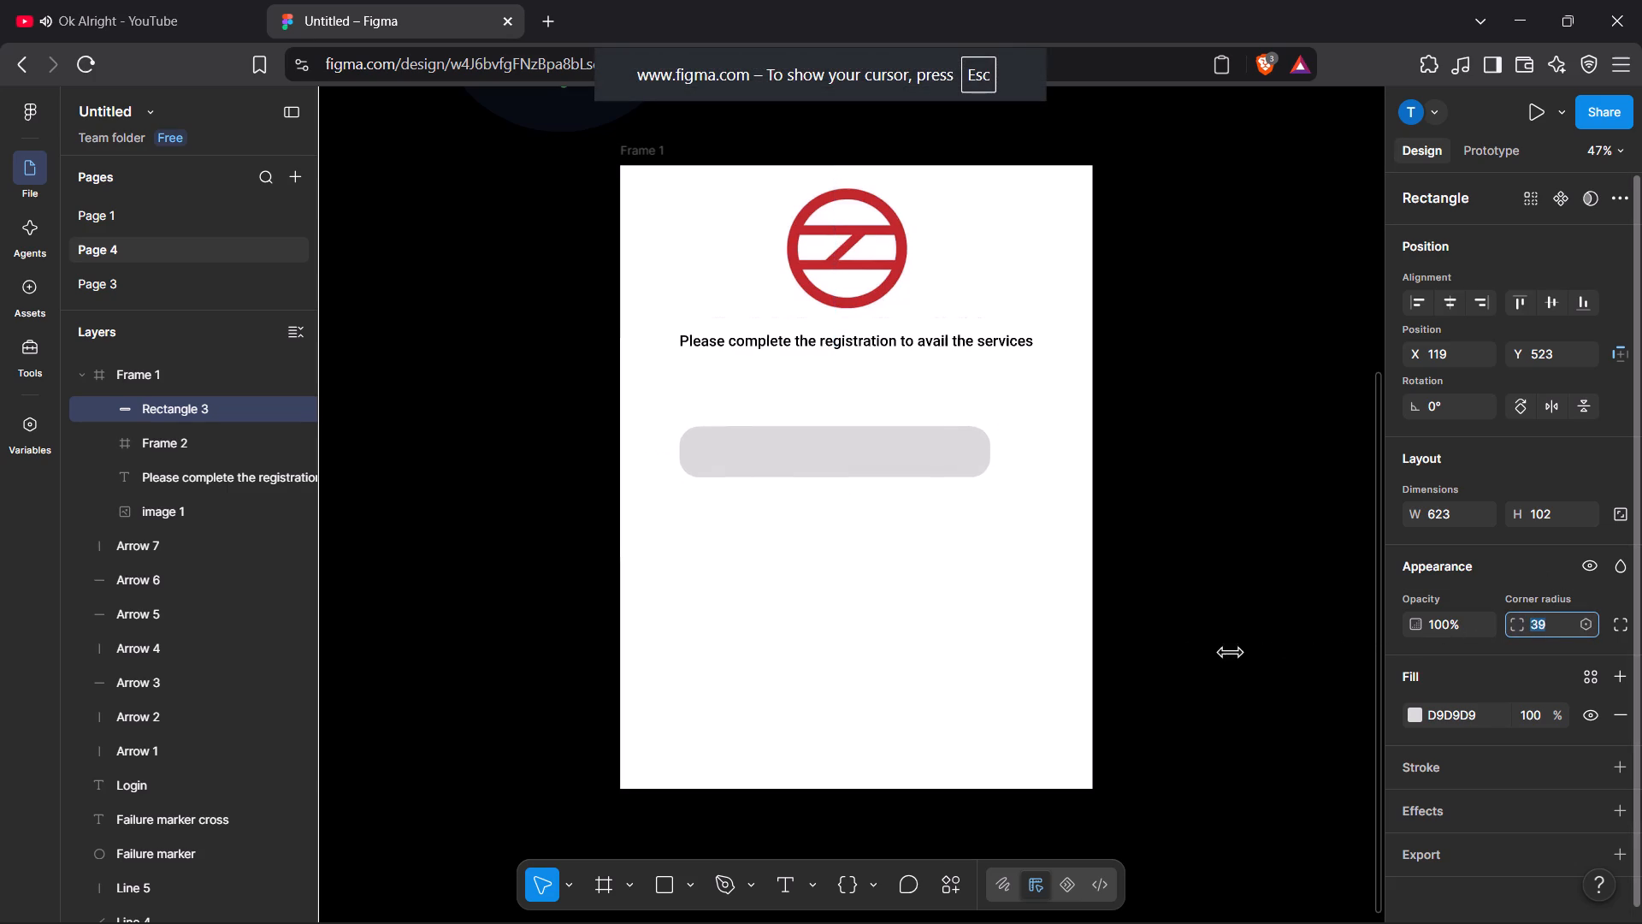
left_click_drag(442, 529, 487, 495)
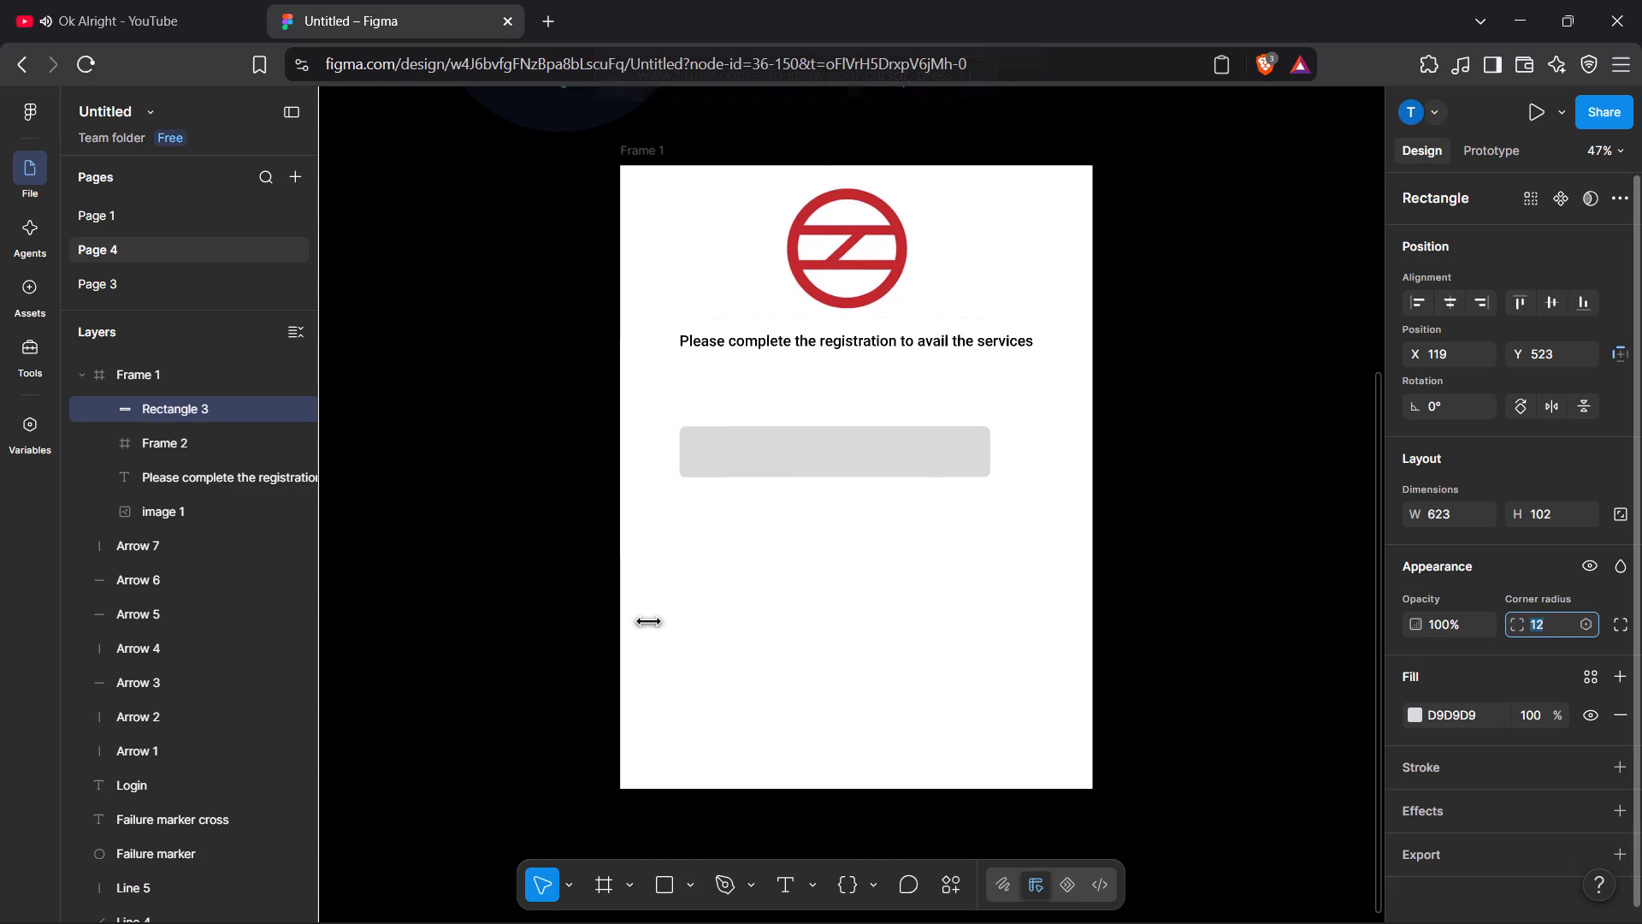
left_click_drag(487, 495, 393, 495)
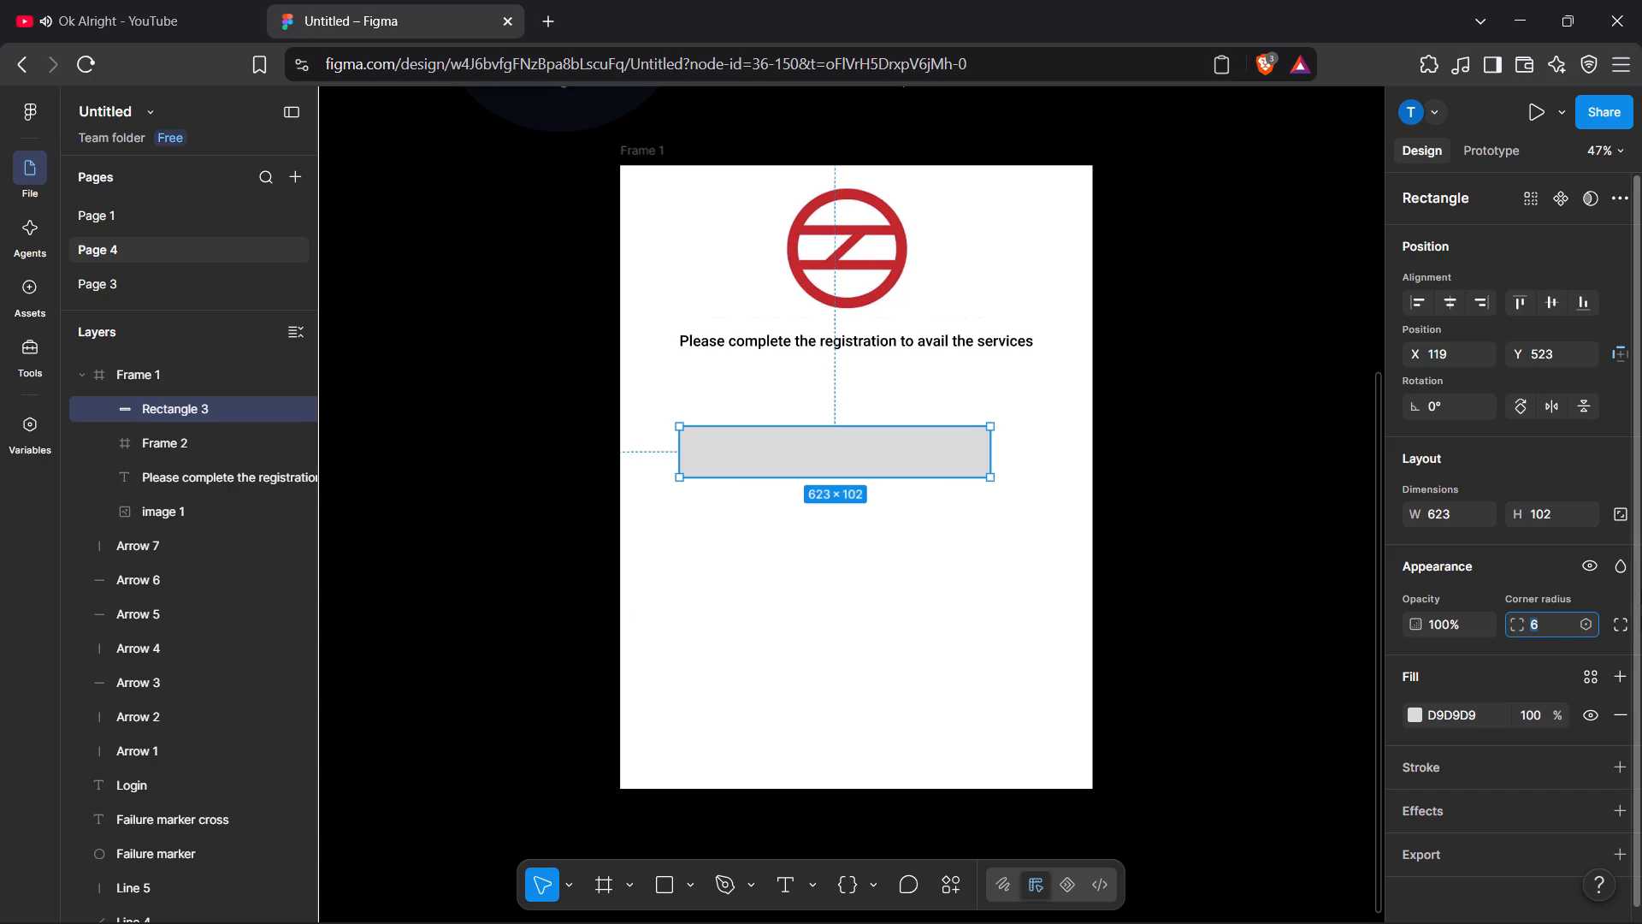
left_click_drag(1528, 633, 831, 504)
left_click_drag(831, 504, 958, 494)
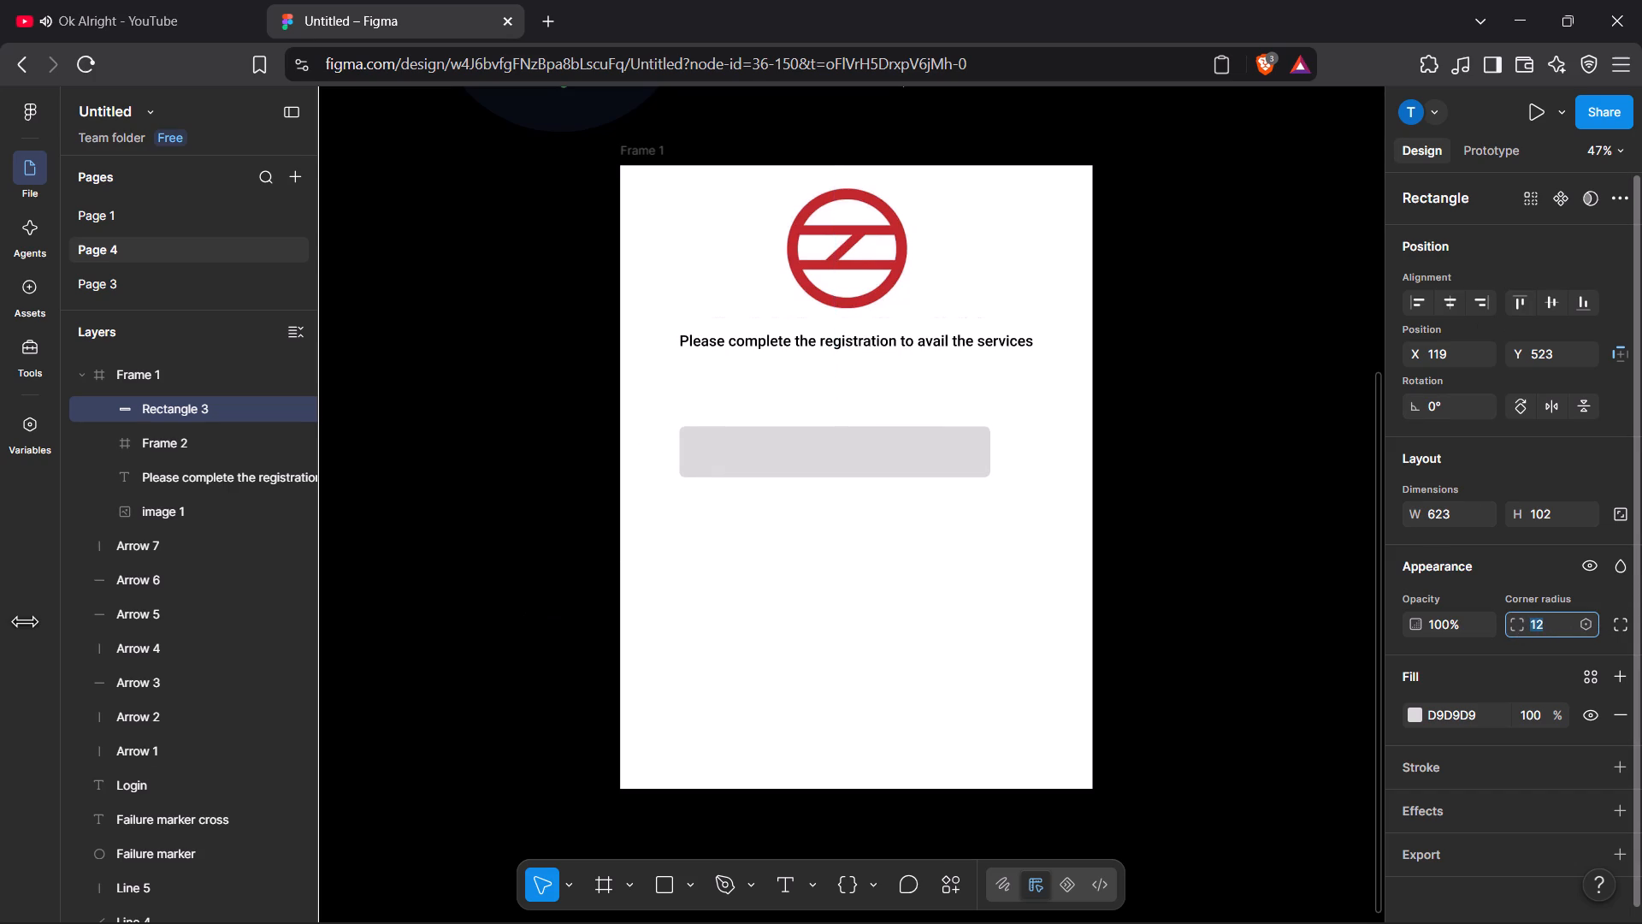
left_click_drag(958, 494, 1052, 479)
left_click_drag(1052, 479, 1164, 480)
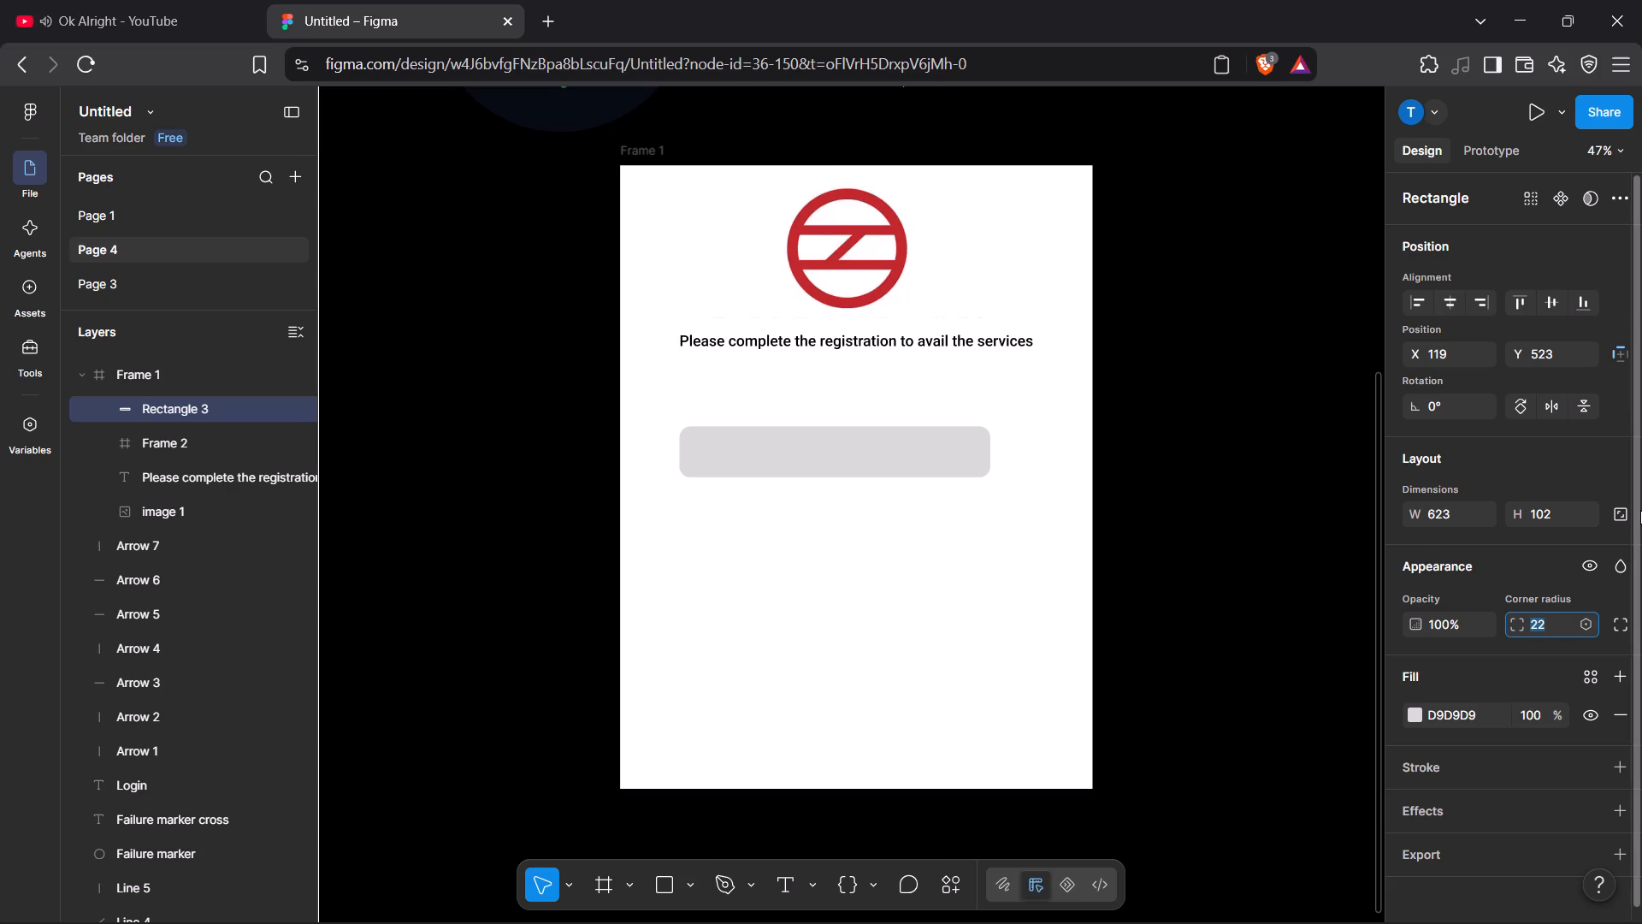
left_click(1289, 404)
Open the rounded rectangle for vector editing and shift its shape slightly down within Frame 1.
left_click(914, 459)
left_click_drag(914, 459, 914, 473)
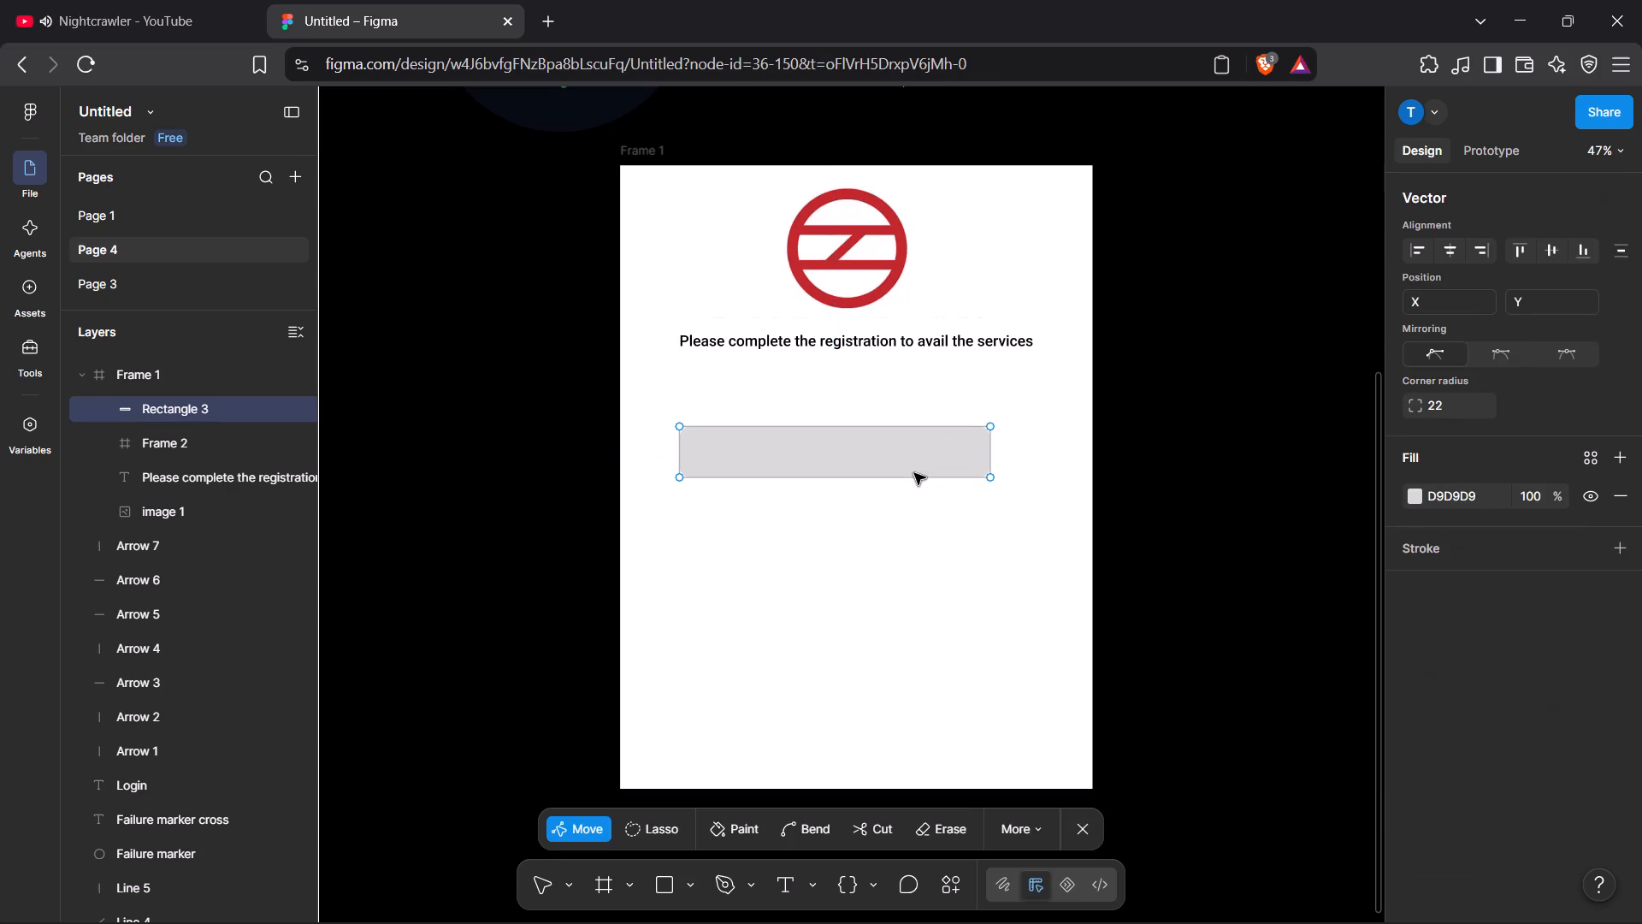
left_click_drag(914, 473, 914, 483)
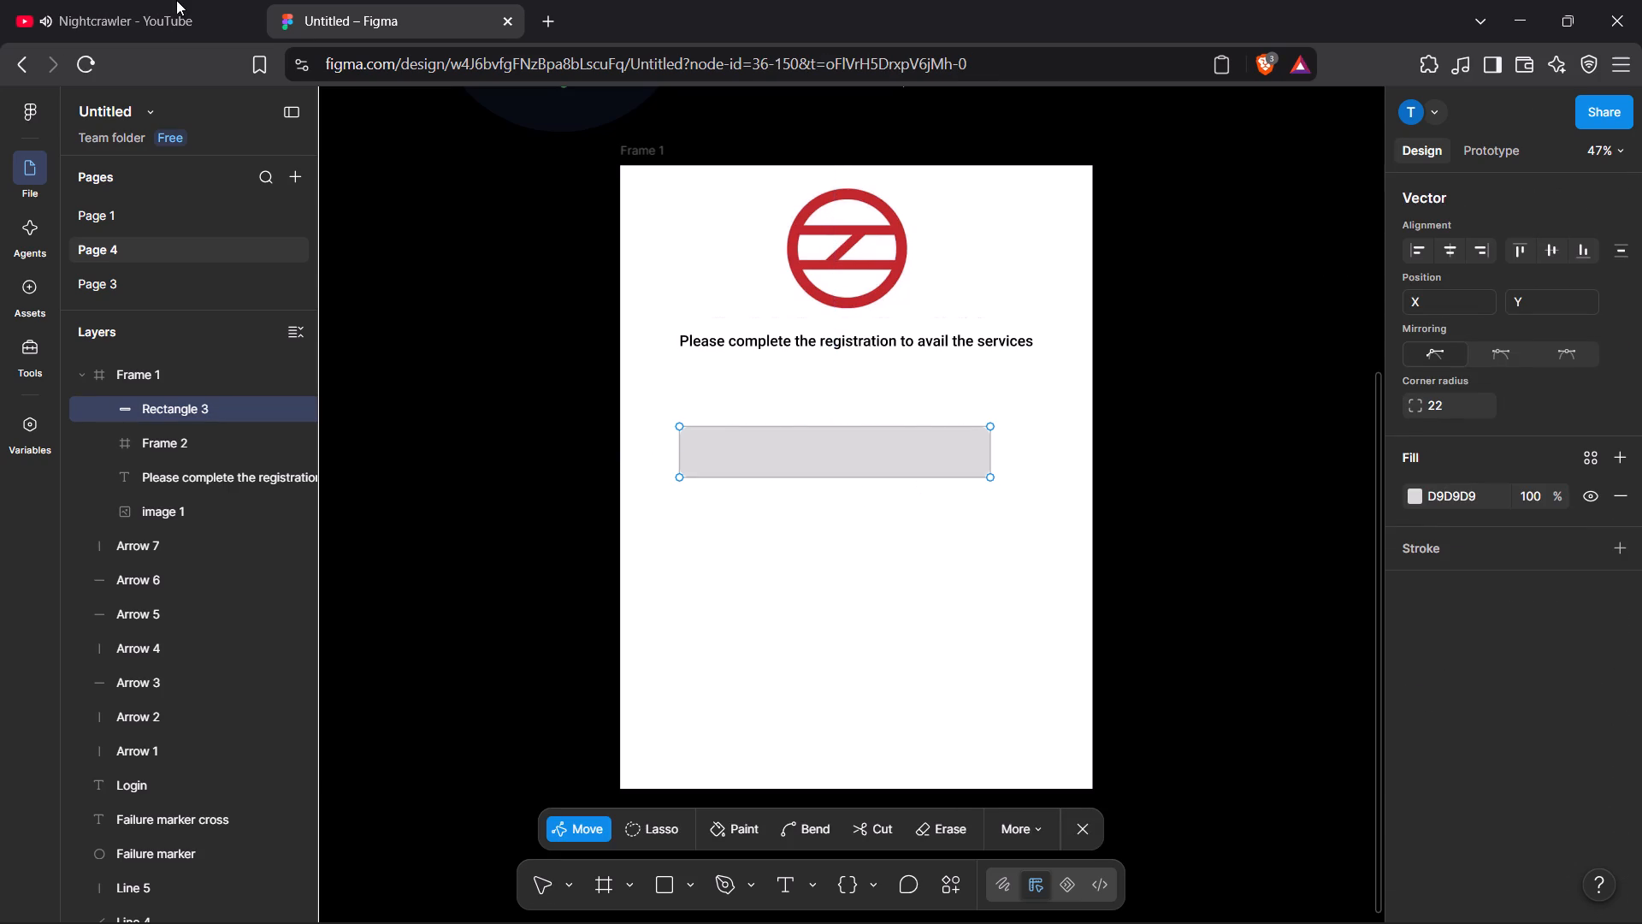
left_click(176, 0)
left_click(362, 0)
left_click(746, 442)
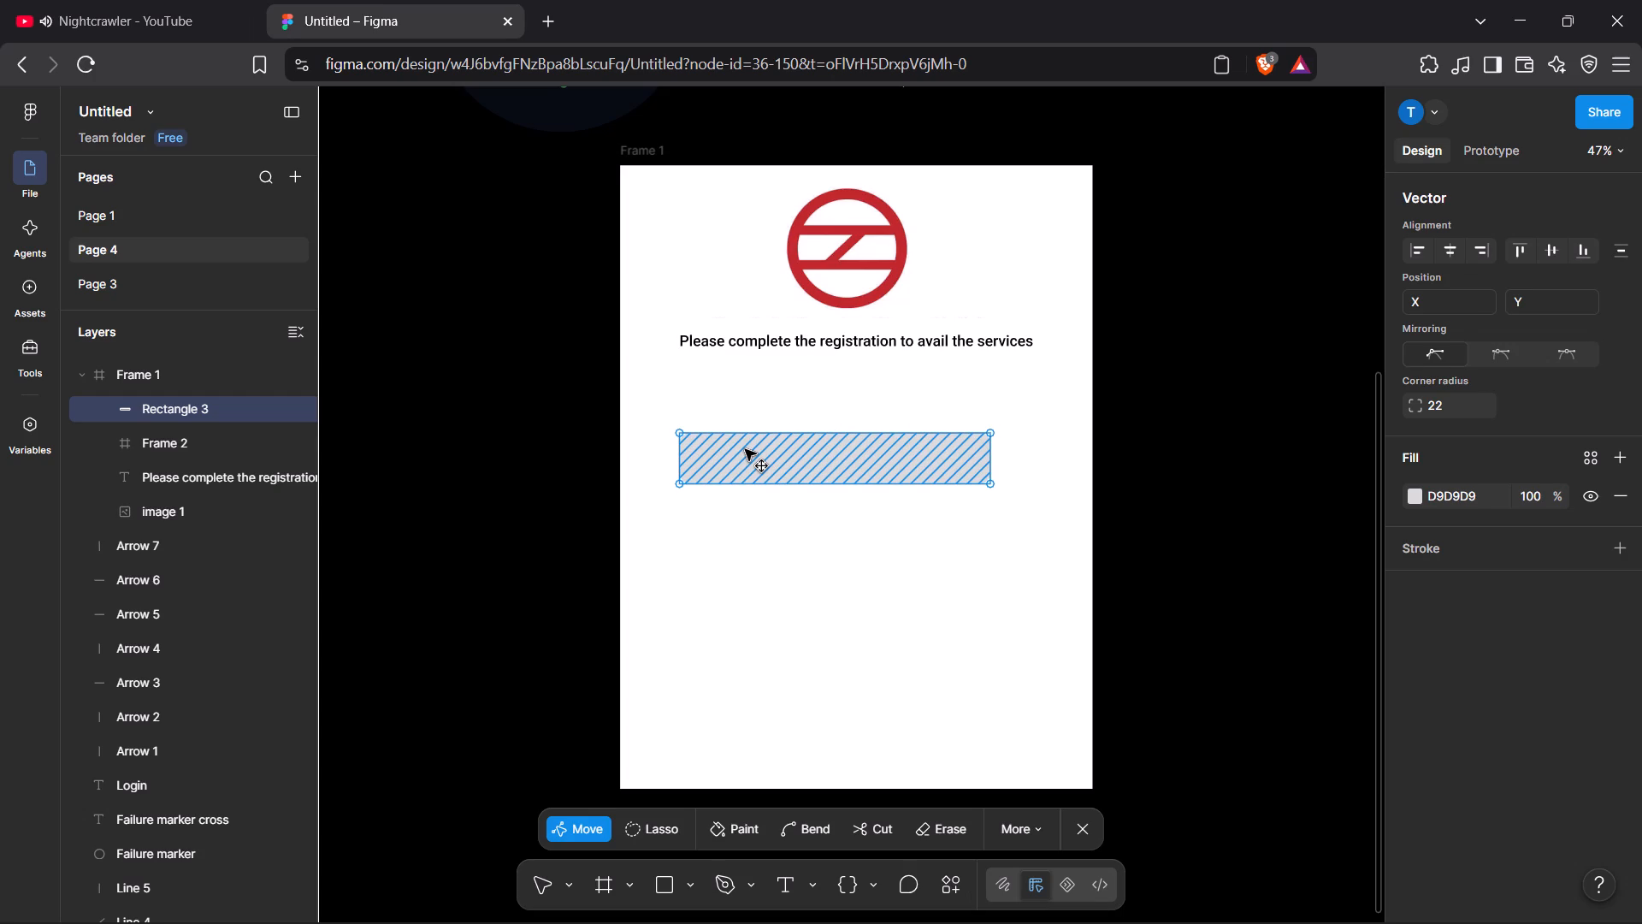
Widen the rectangle by extending its right edge to about the end of the registration heading, and leave vector editing.
left_click_drag(989, 452, 1028, 451)
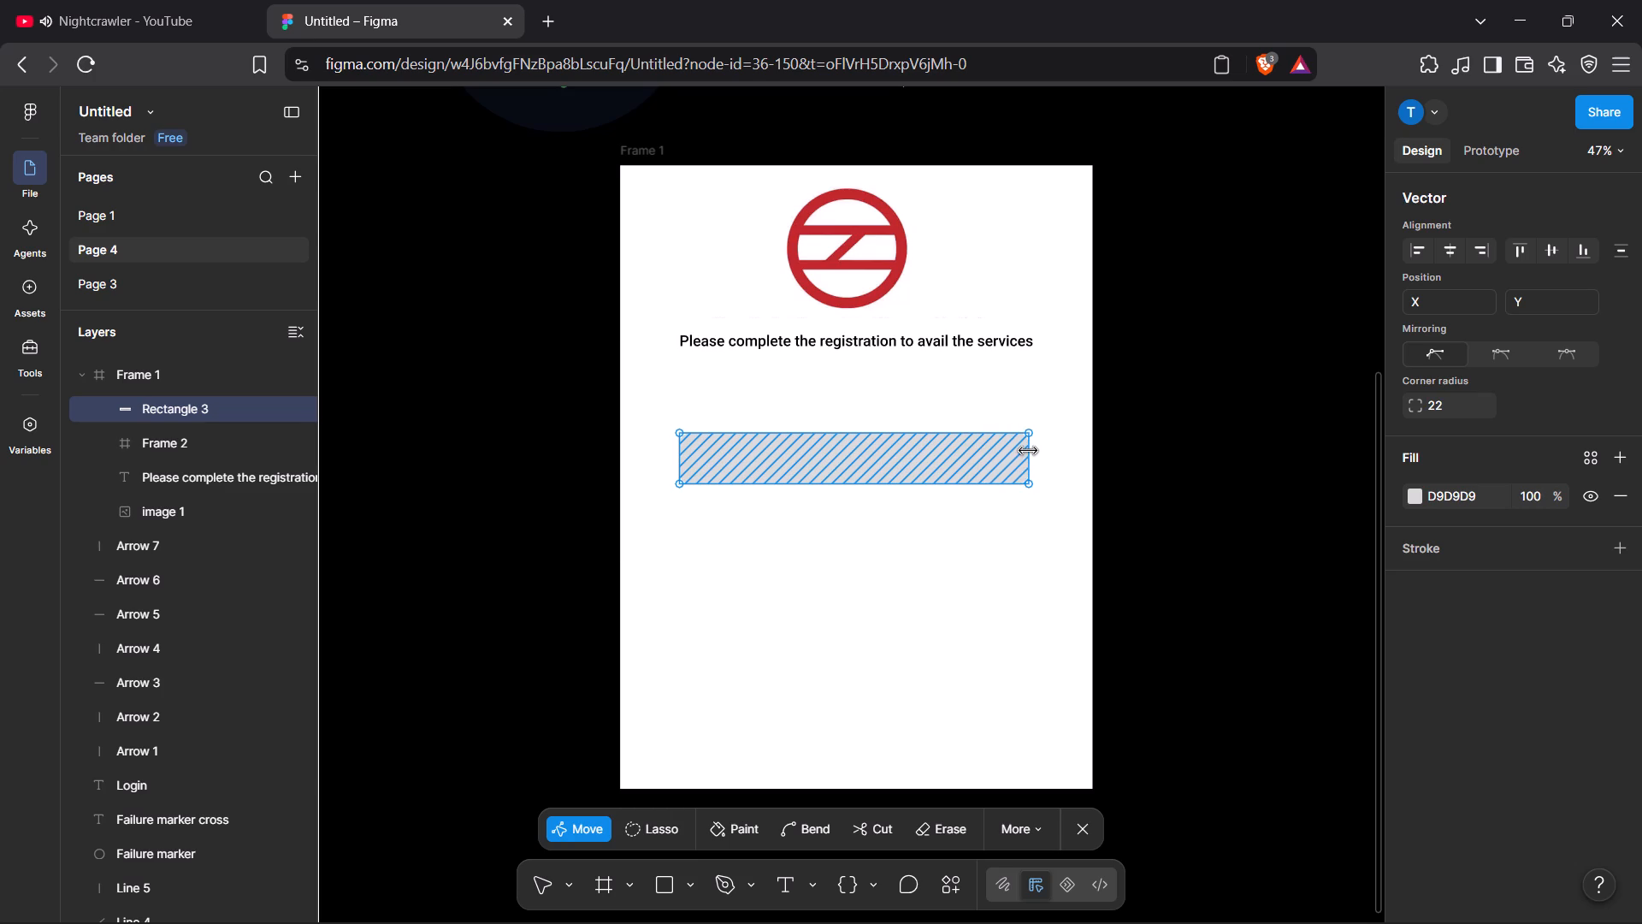
left_click(1174, 459)
left_click(1174, 459)
left_click(869, 577)
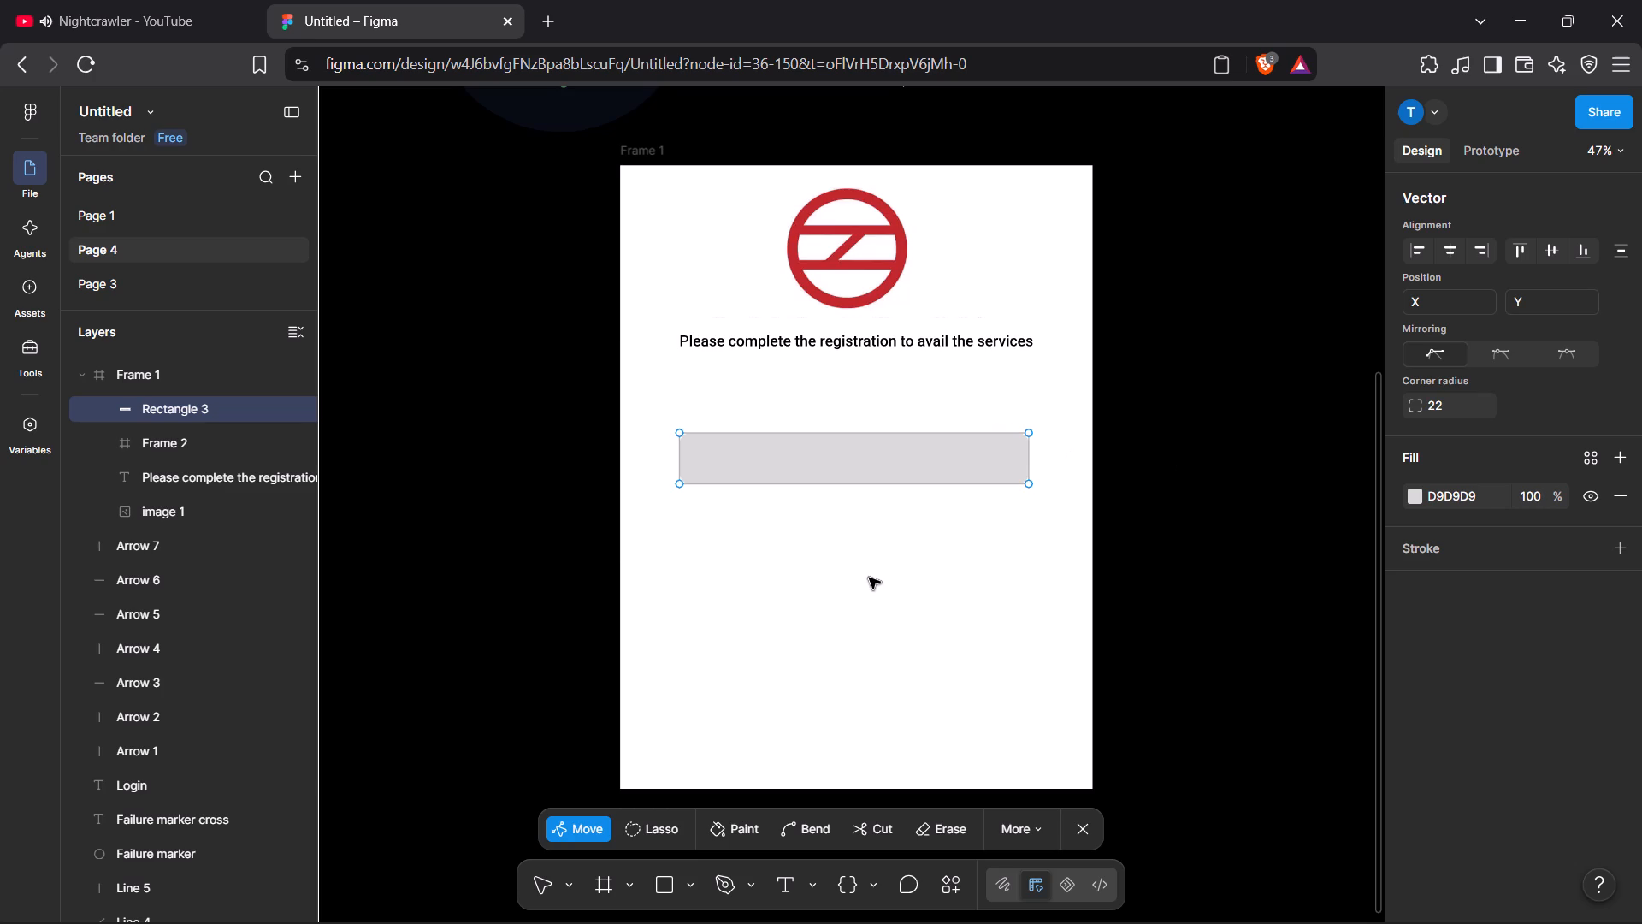
left_click(869, 577)
left_click(869, 577)
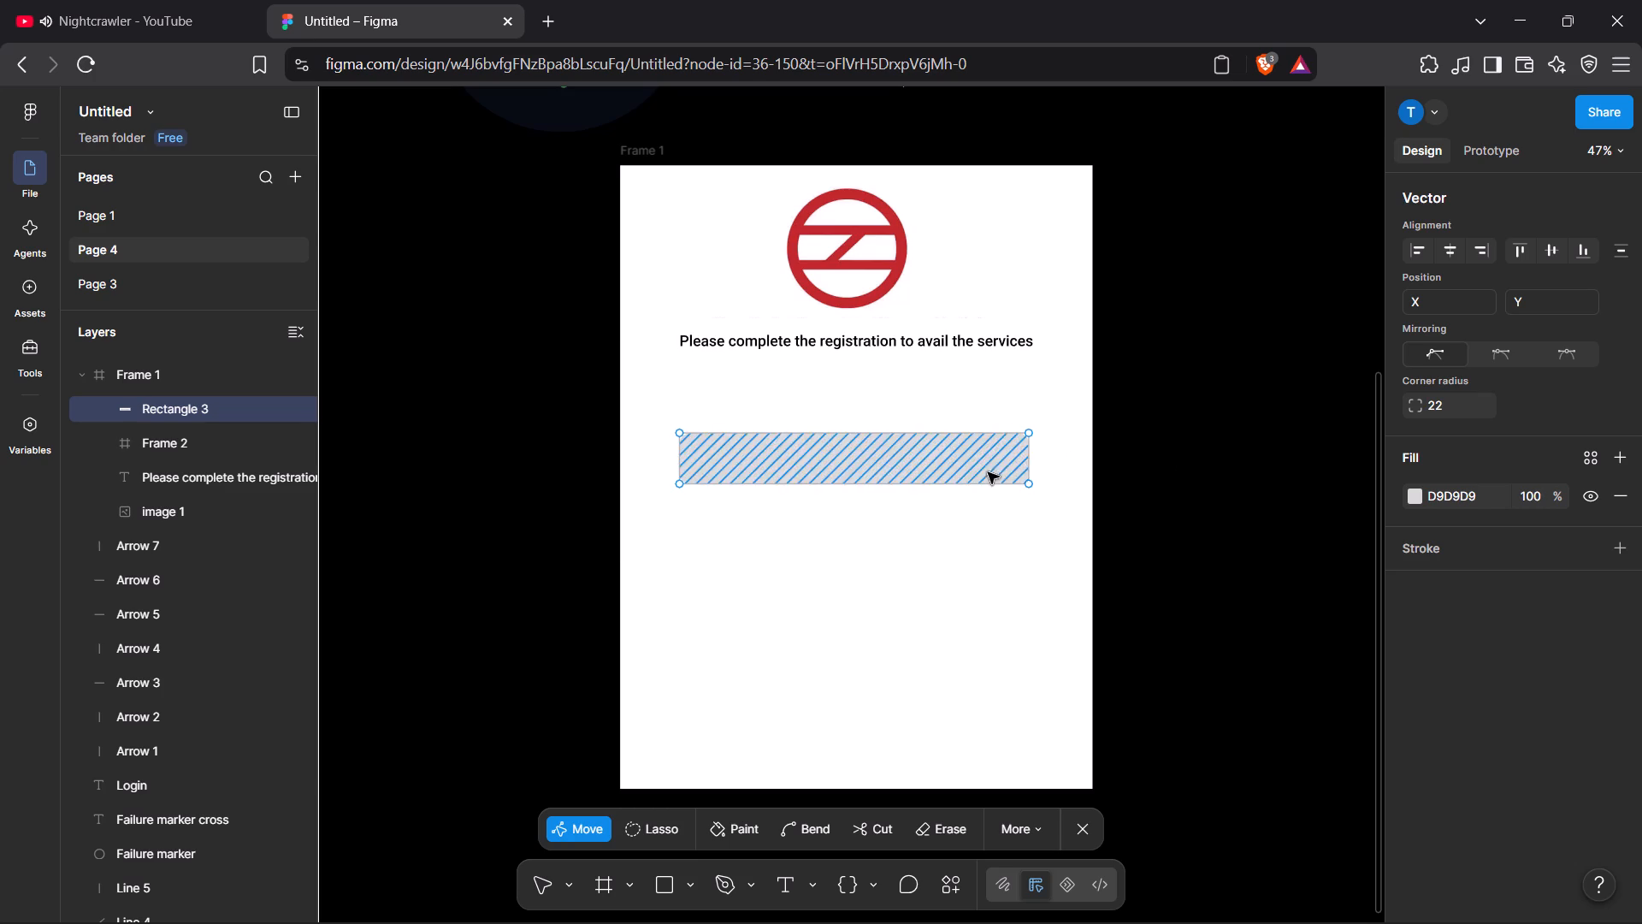
left_click(1309, 537)
left_click(1072, 838)
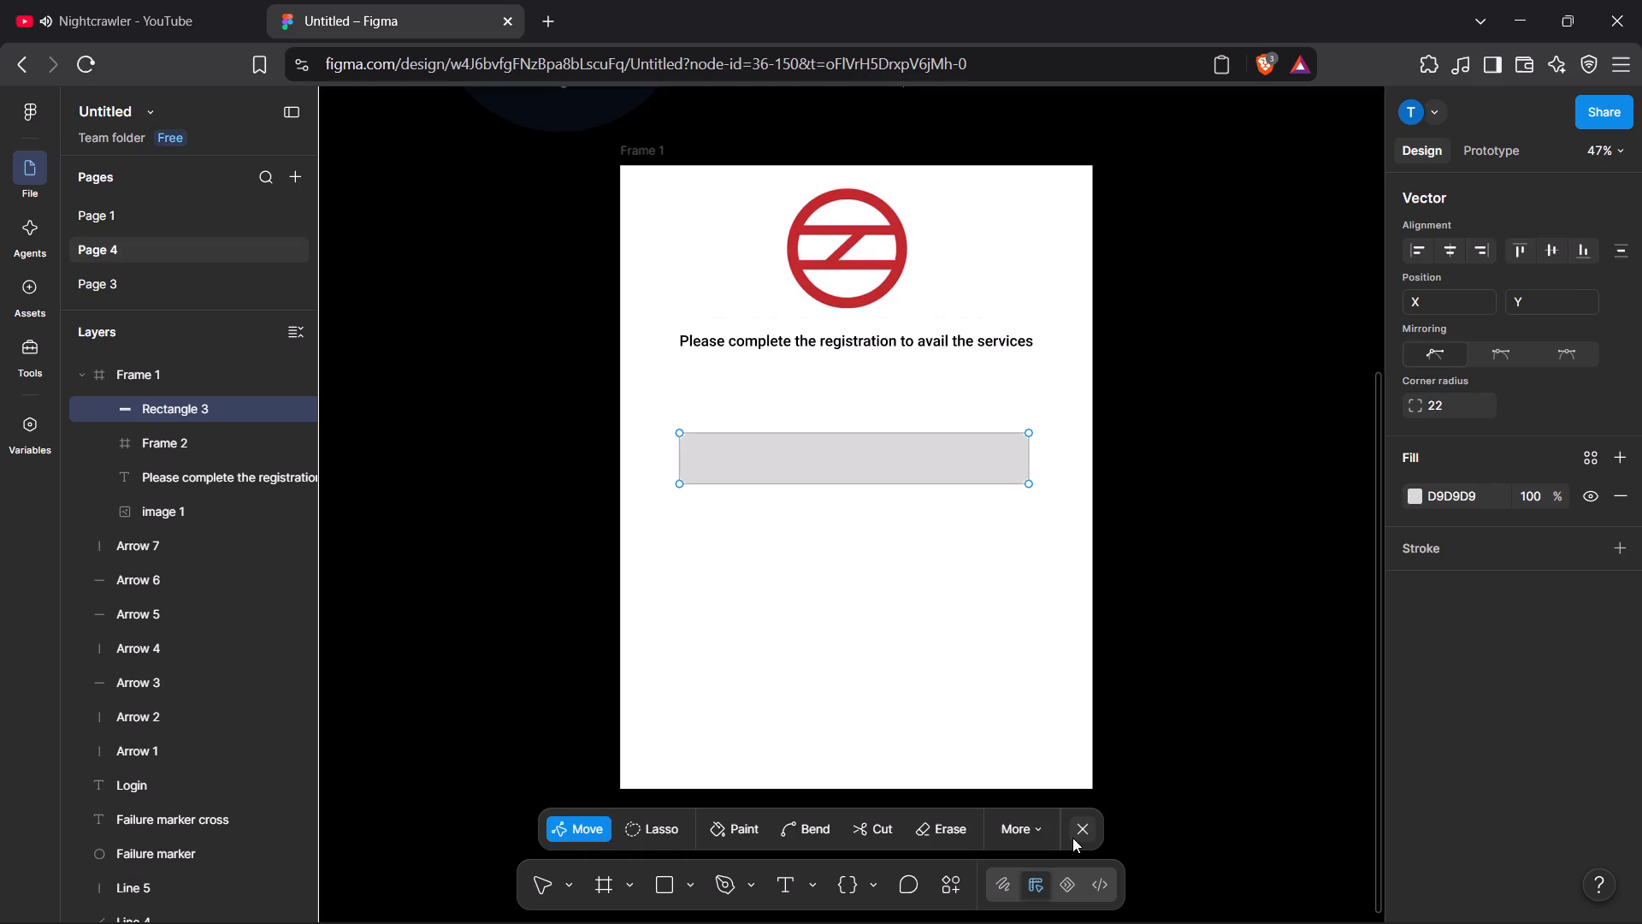
left_click(1166, 547)
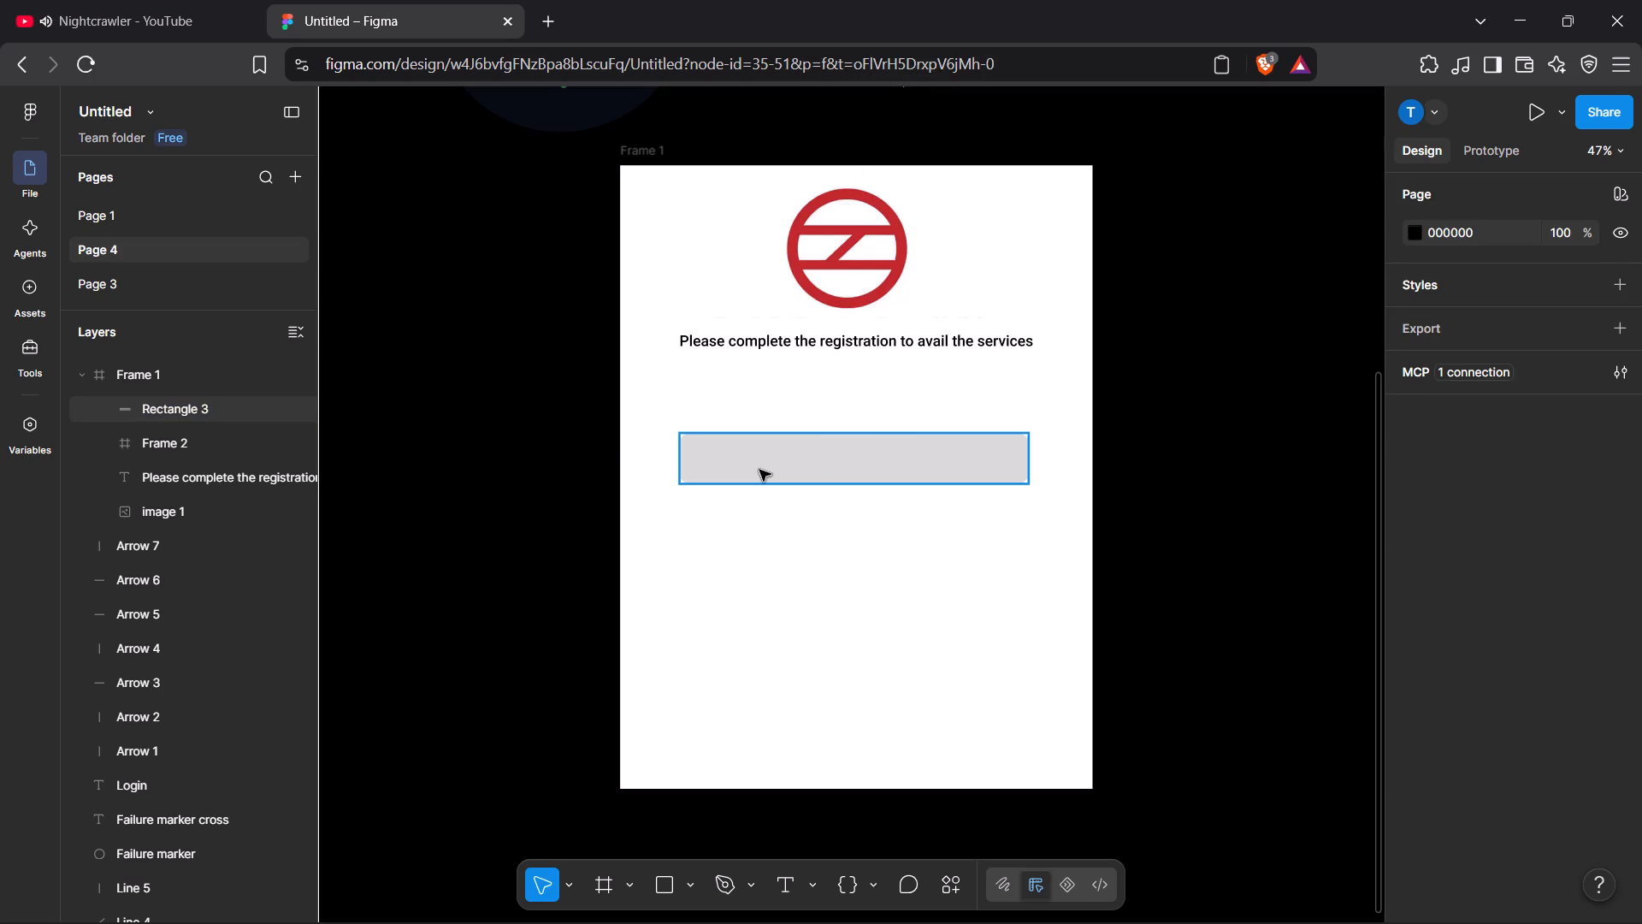
Widen the small Frame 2 beneath the heading on both sides to about 368 × 101, at about X 271, Y 366.
left_click(843, 373)
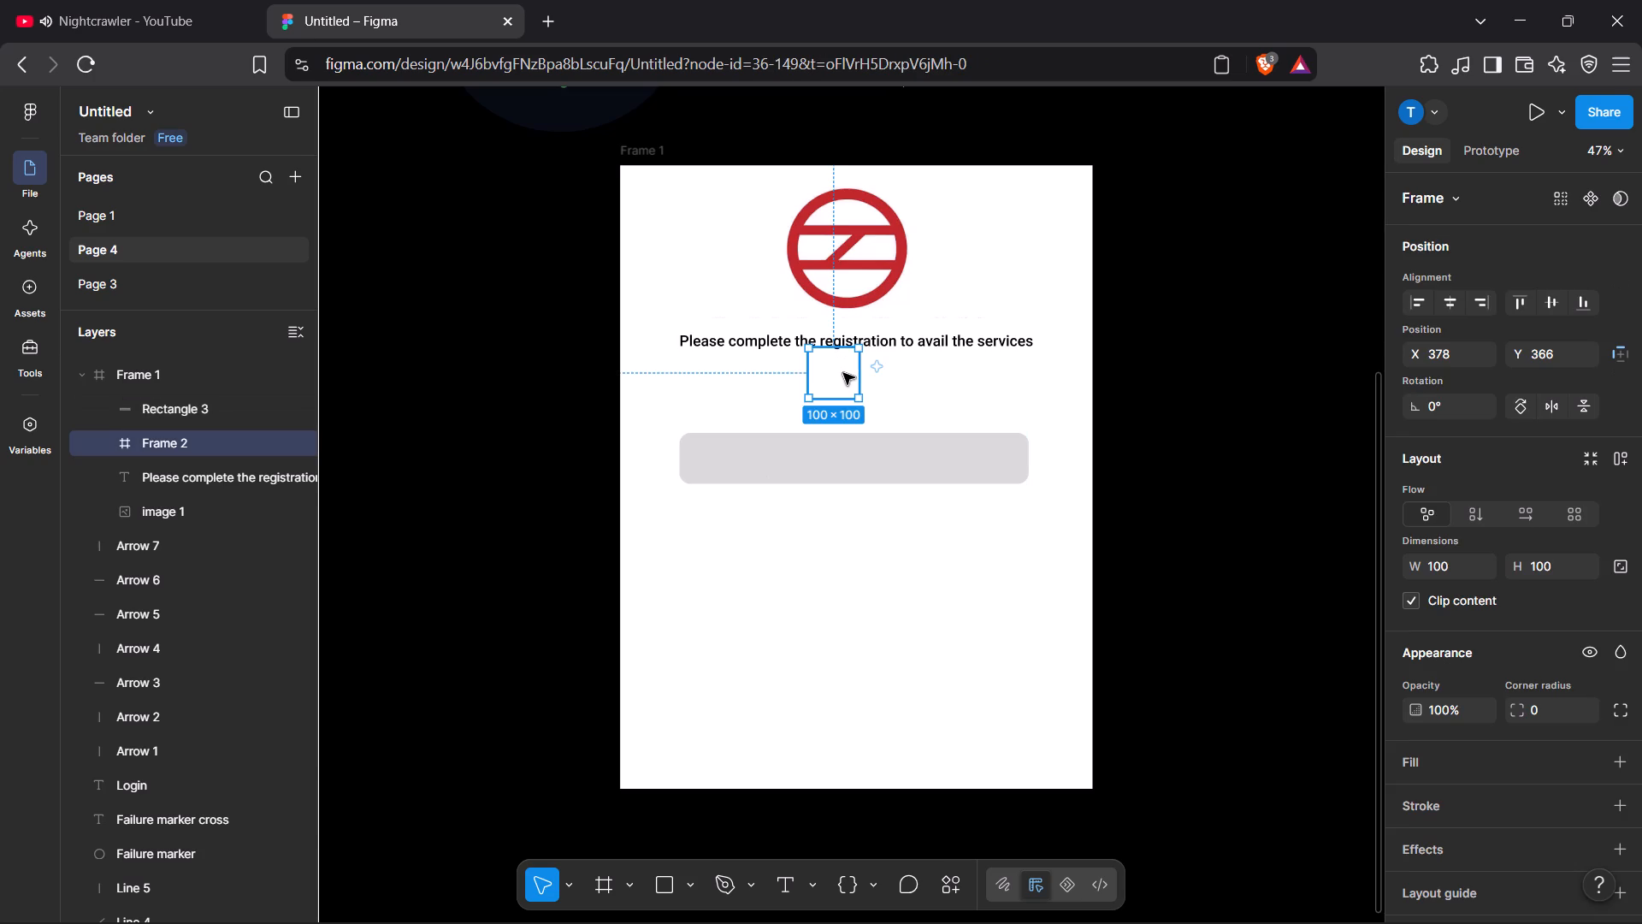
left_click_drag(862, 402, 878, 402)
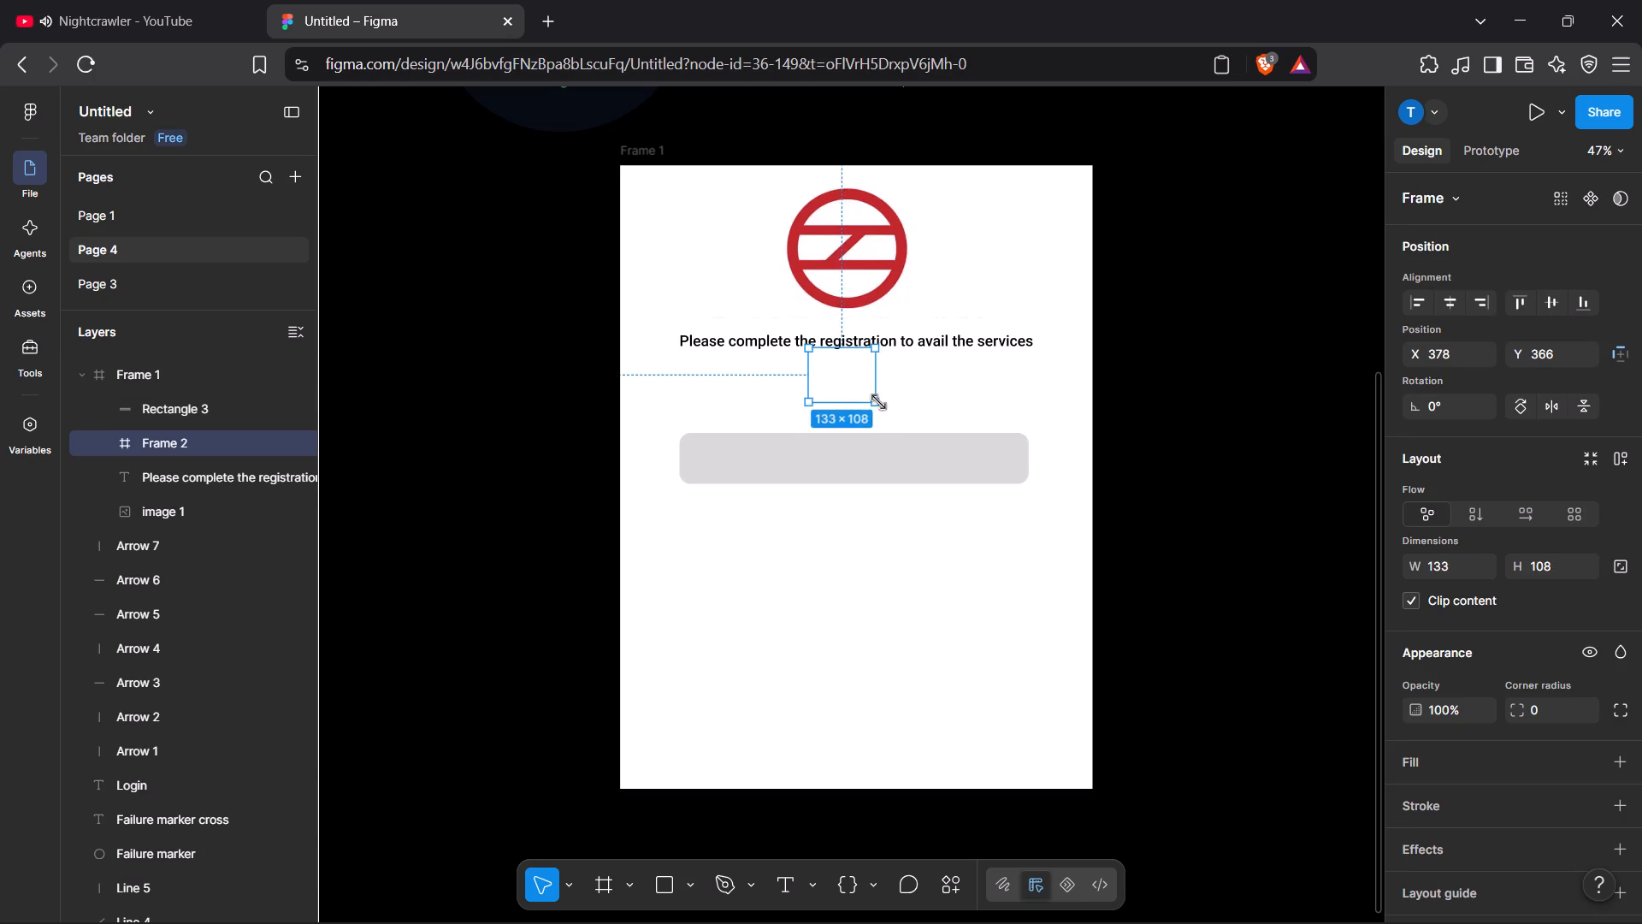
left_click_drag(878, 402, 938, 398)
left_click_drag(813, 402, 754, 399)
left_click(824, 360)
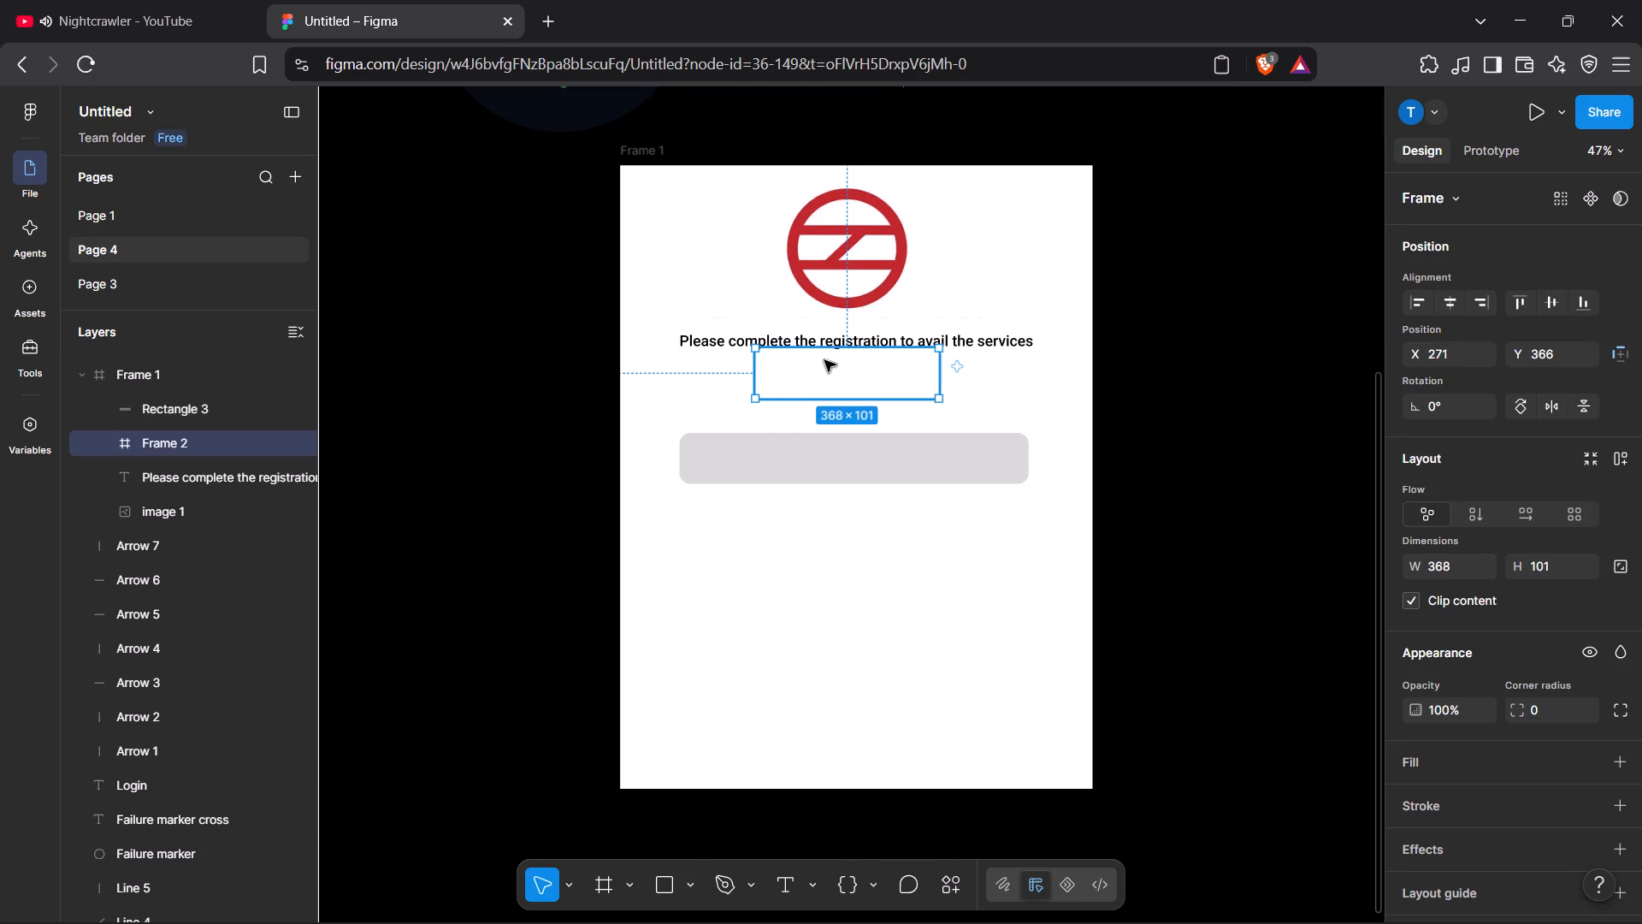
left_click(829, 374)
left_click(842, 374)
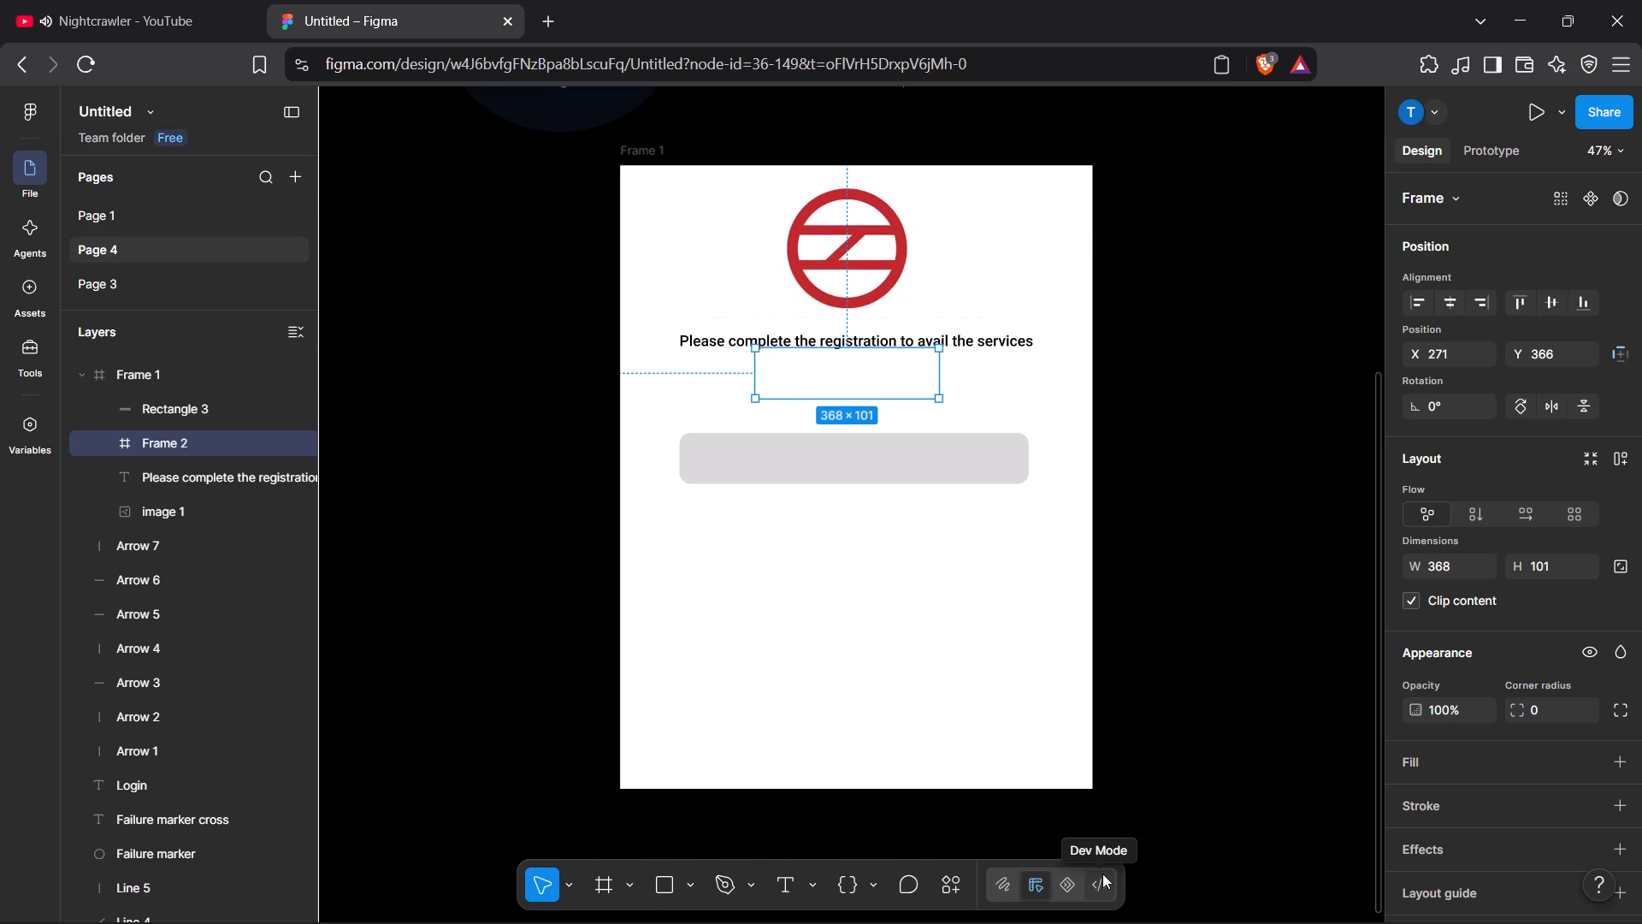
Add the text "enter" inside Frame 2, near its horizontal centre, with font size 5.
left_click(784, 886)
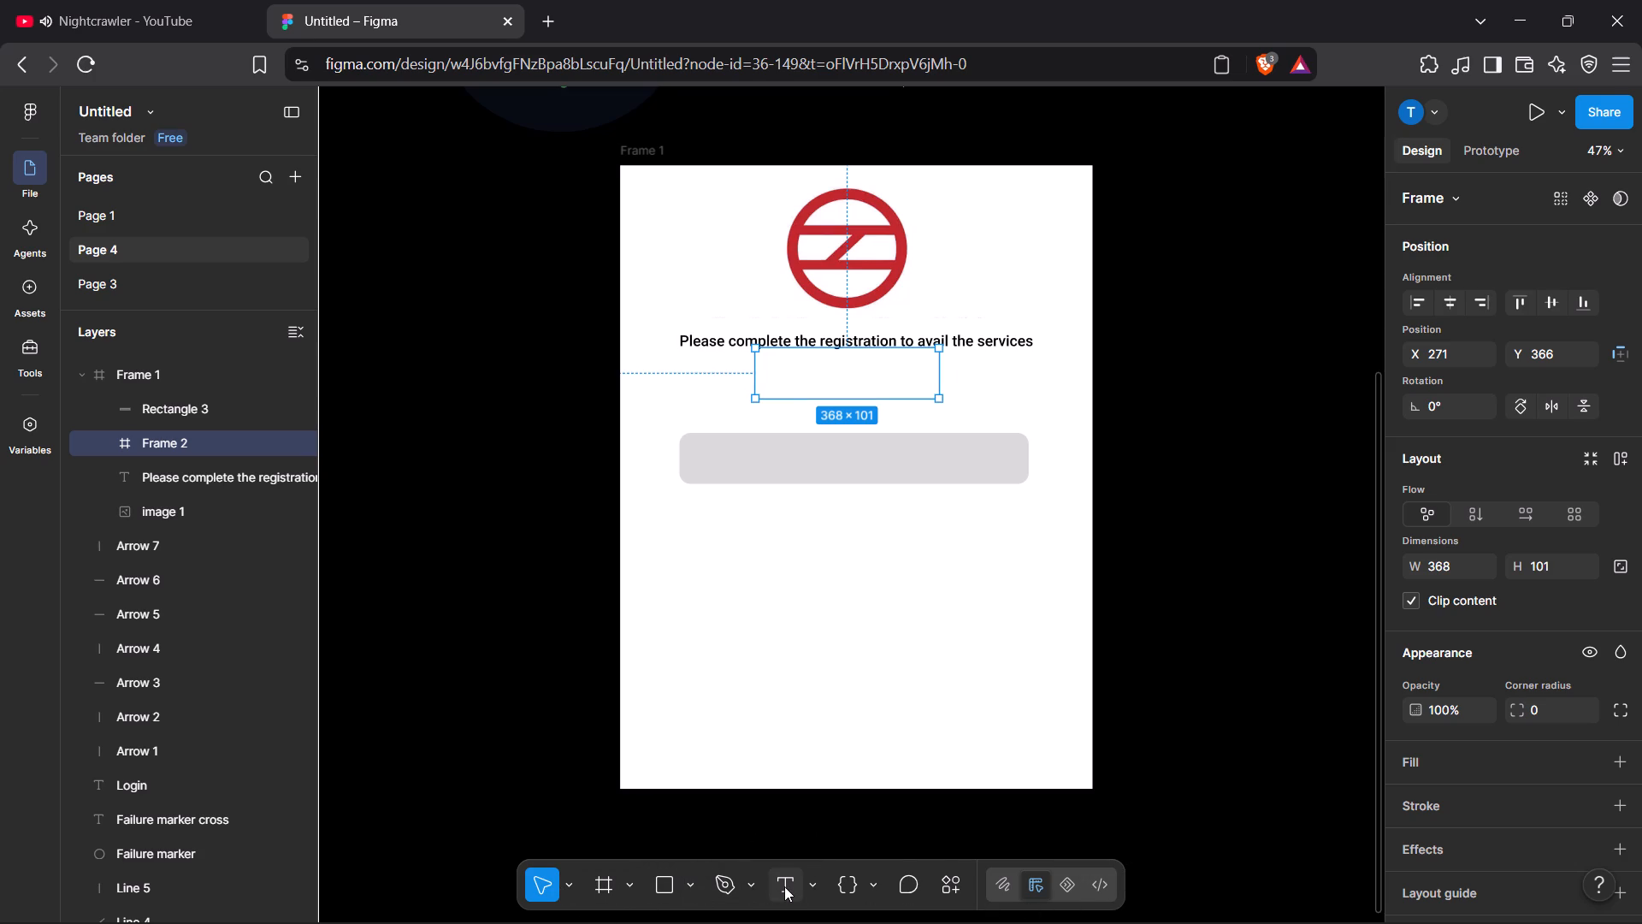
left_click(778, 390)
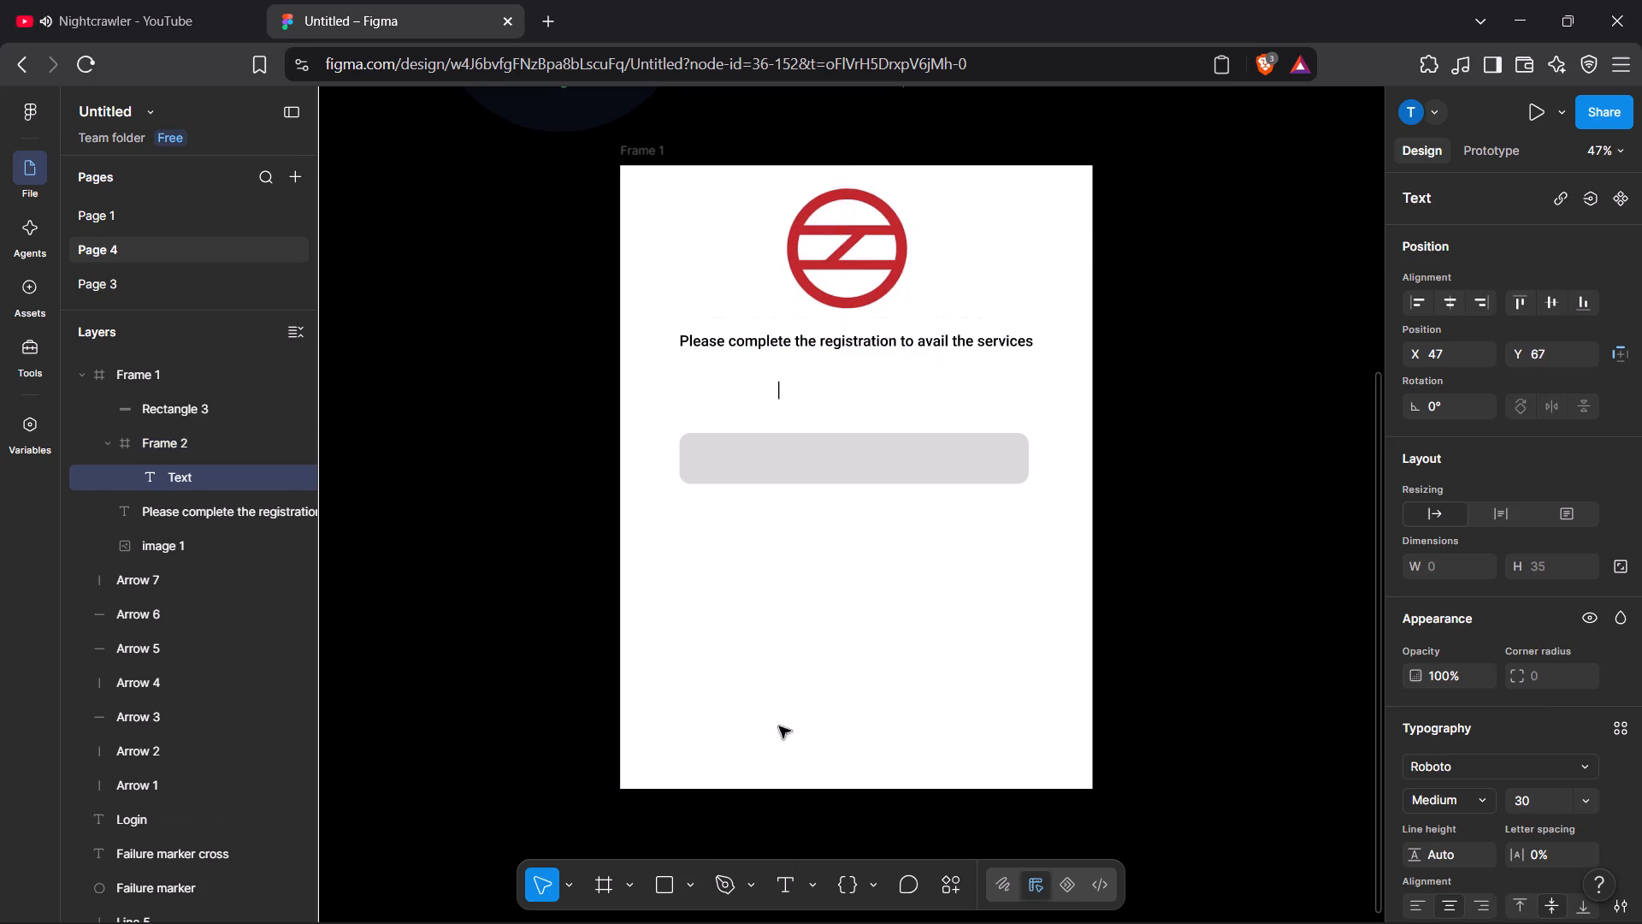
left_click(778, 885)
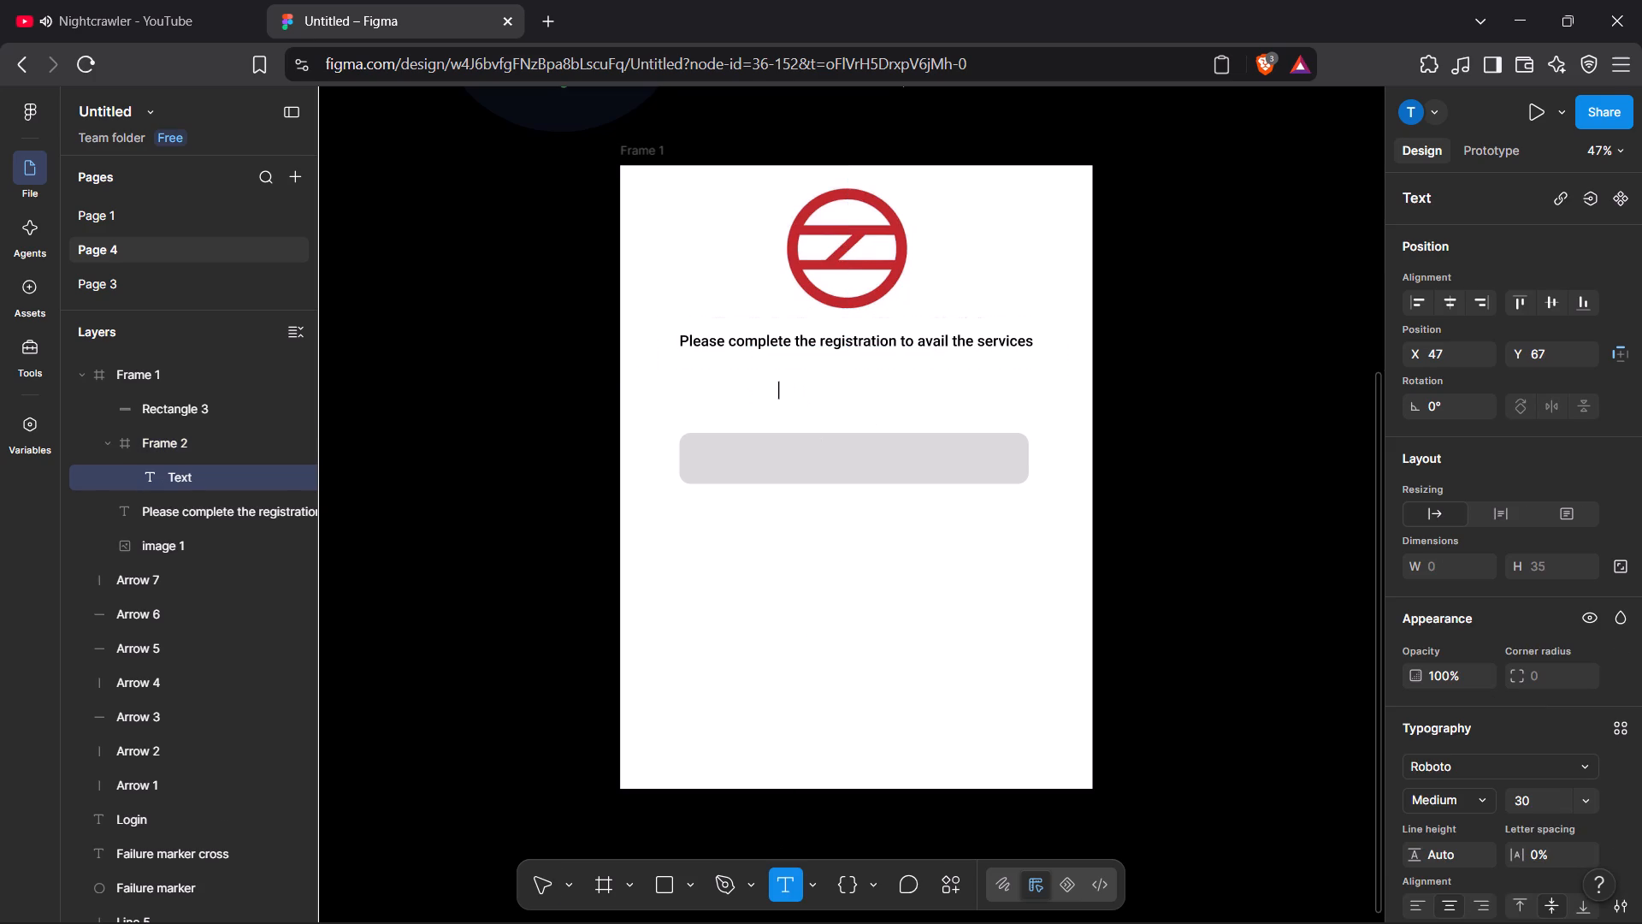
left_click(1540, 799)
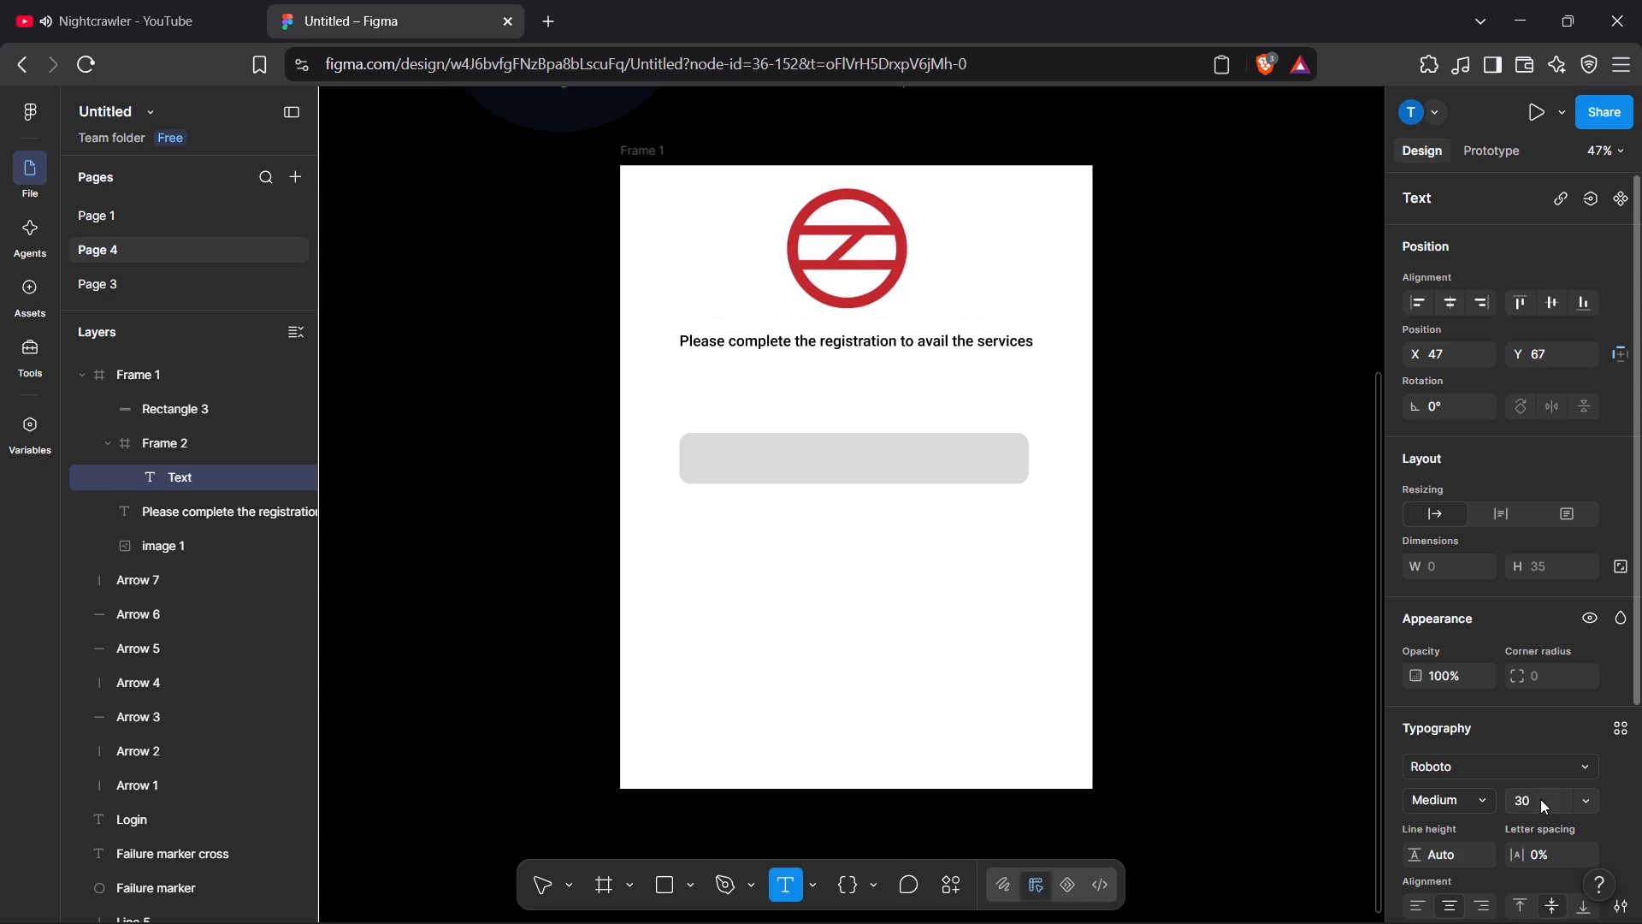
key("BackSpace")
key("5")
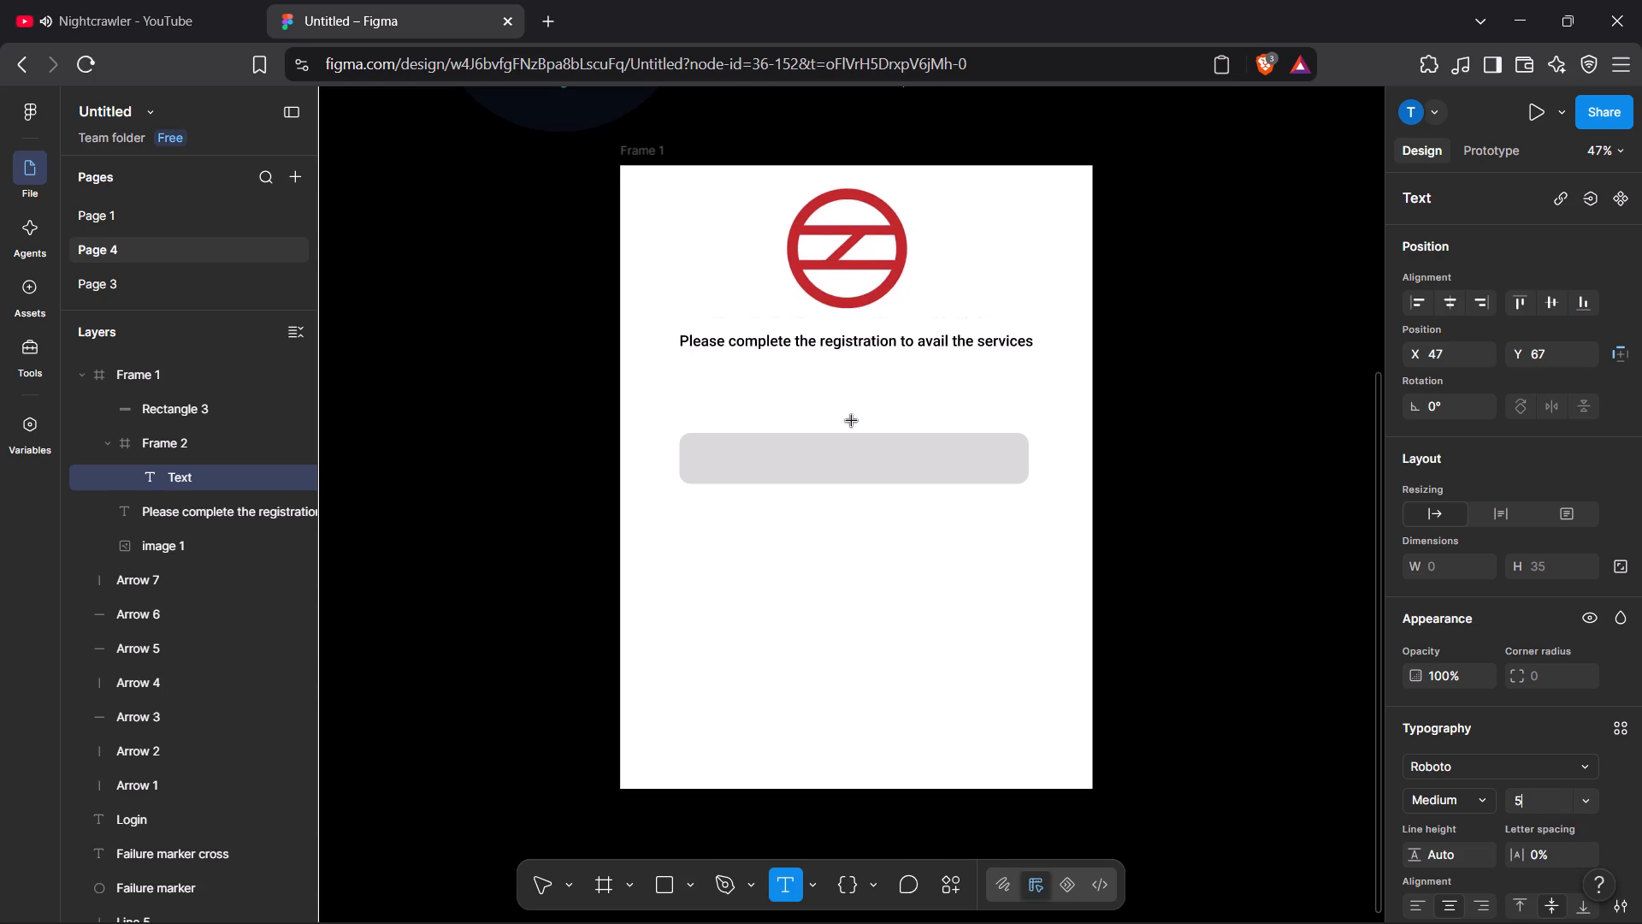
left_click(858, 390)
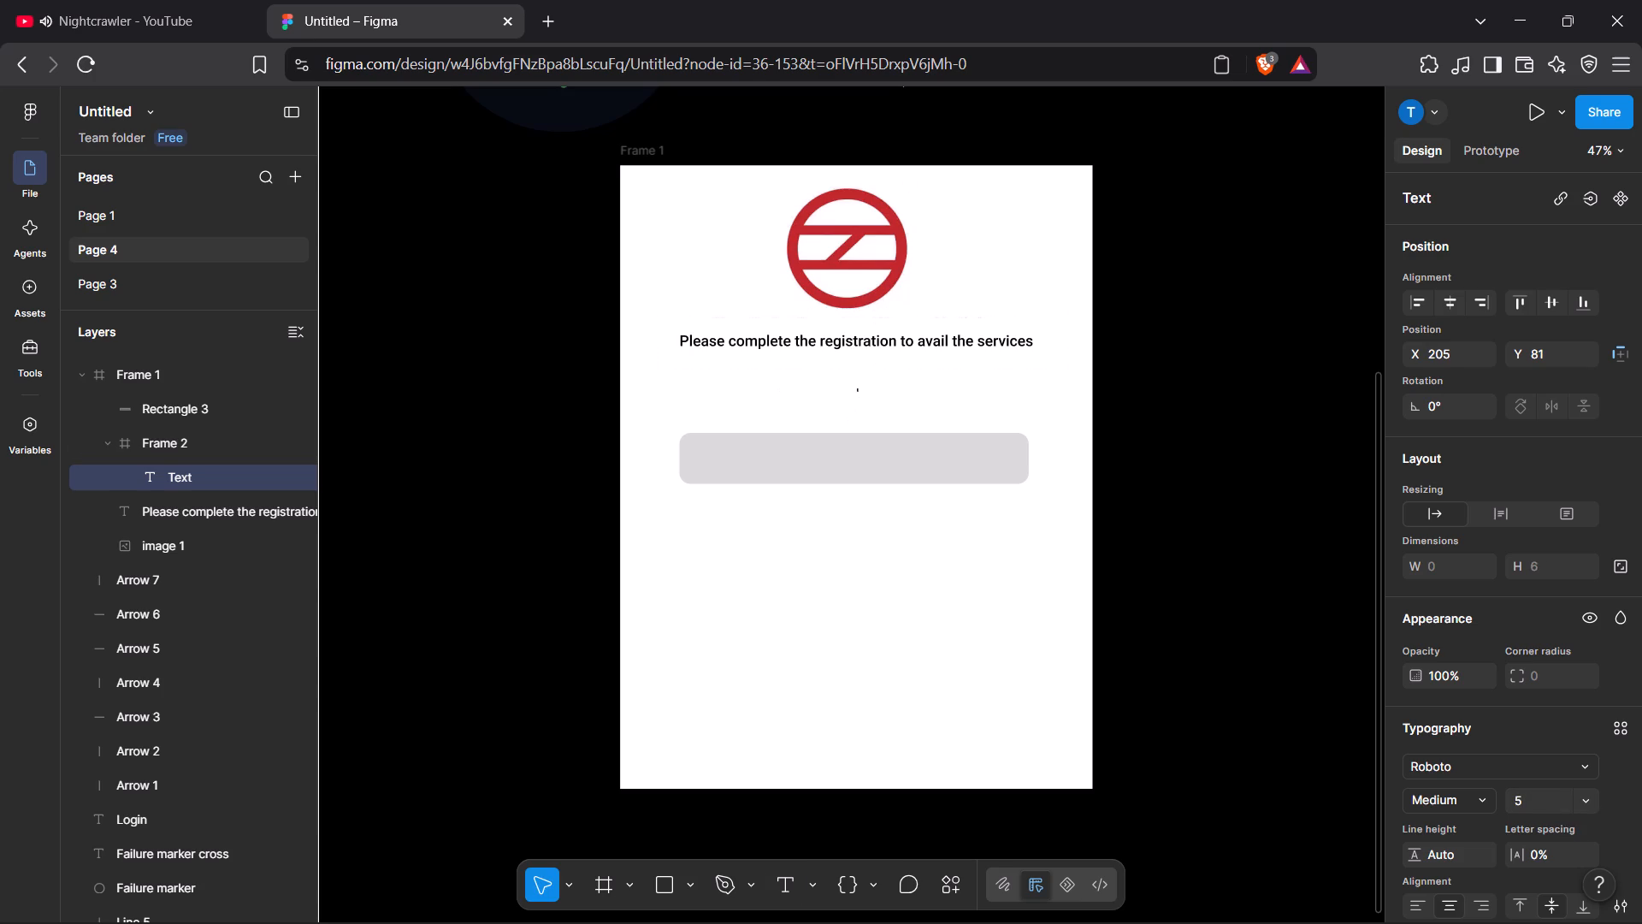
type("enter")
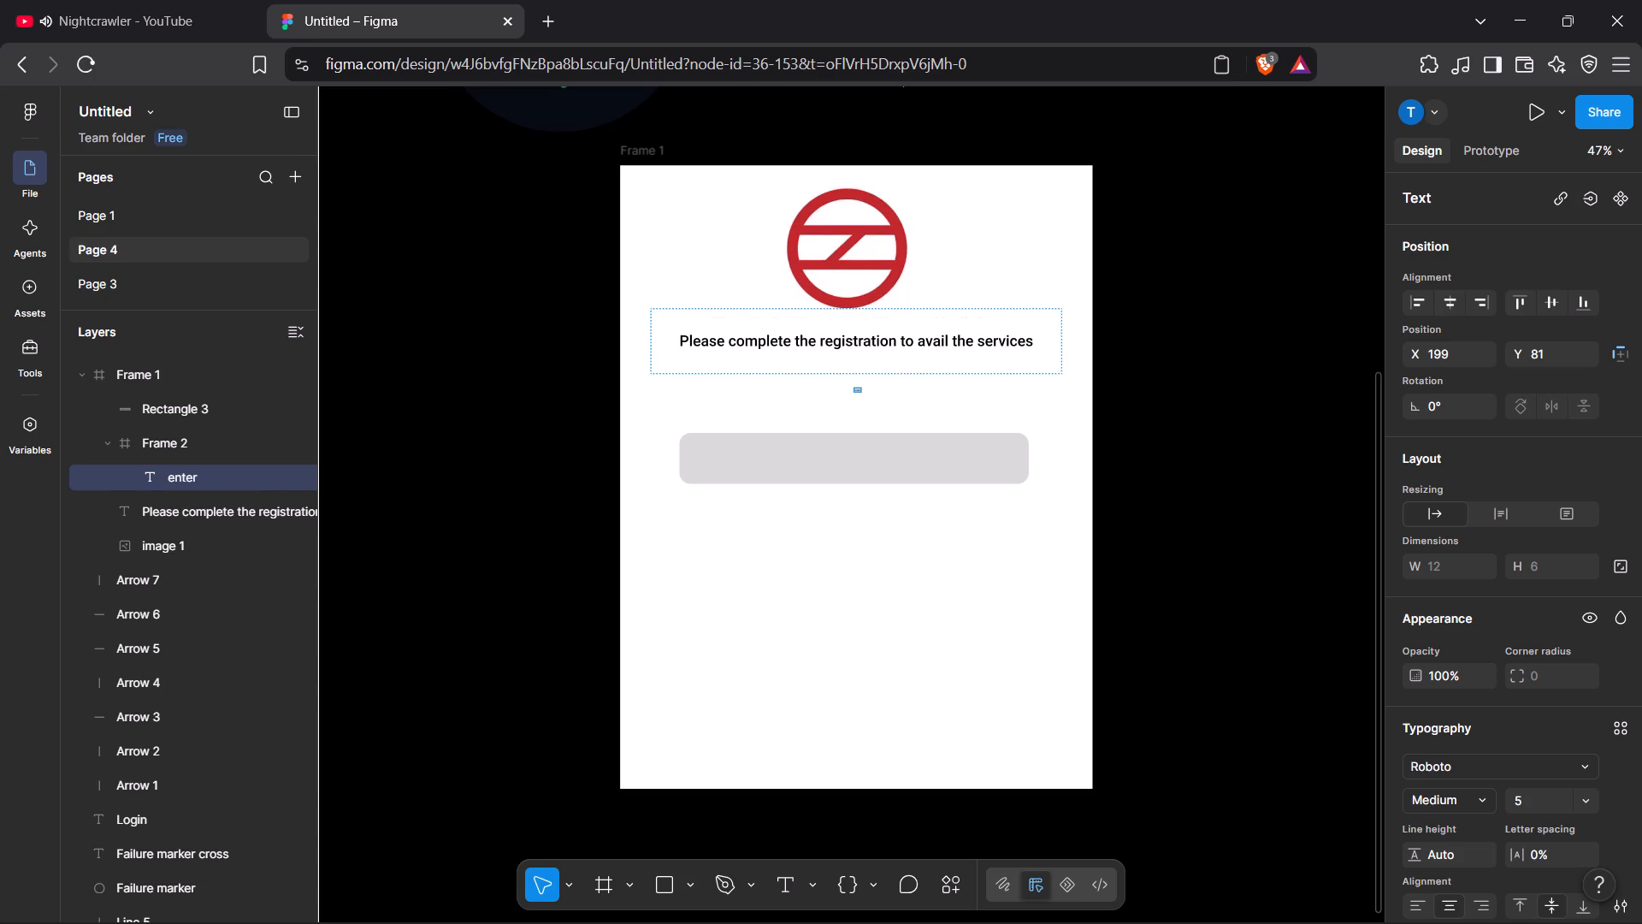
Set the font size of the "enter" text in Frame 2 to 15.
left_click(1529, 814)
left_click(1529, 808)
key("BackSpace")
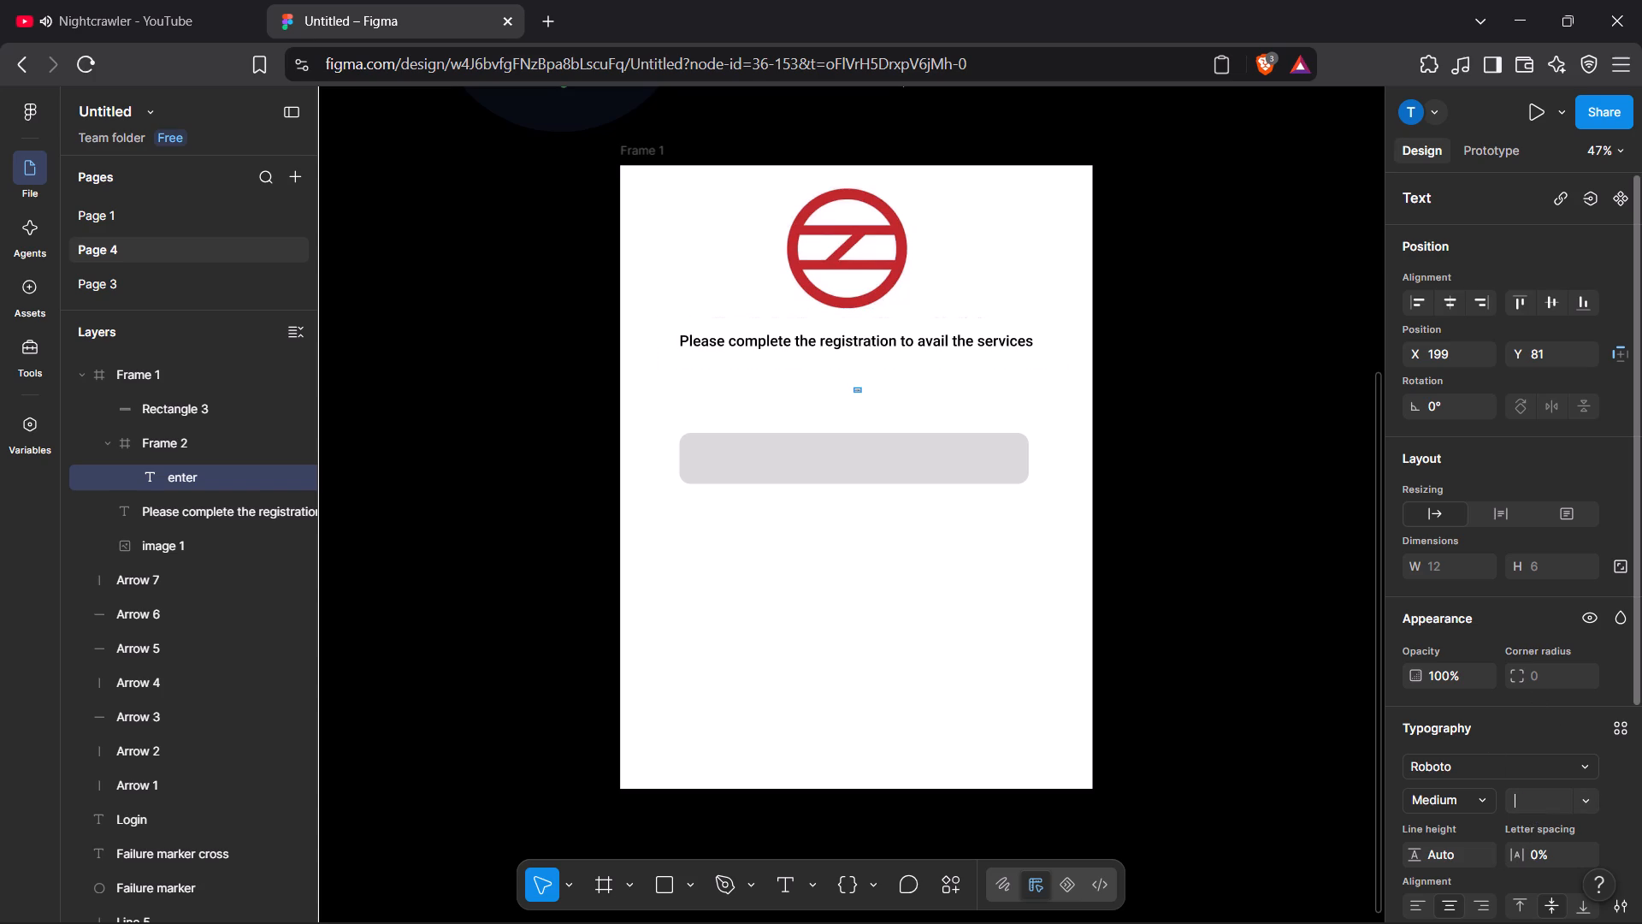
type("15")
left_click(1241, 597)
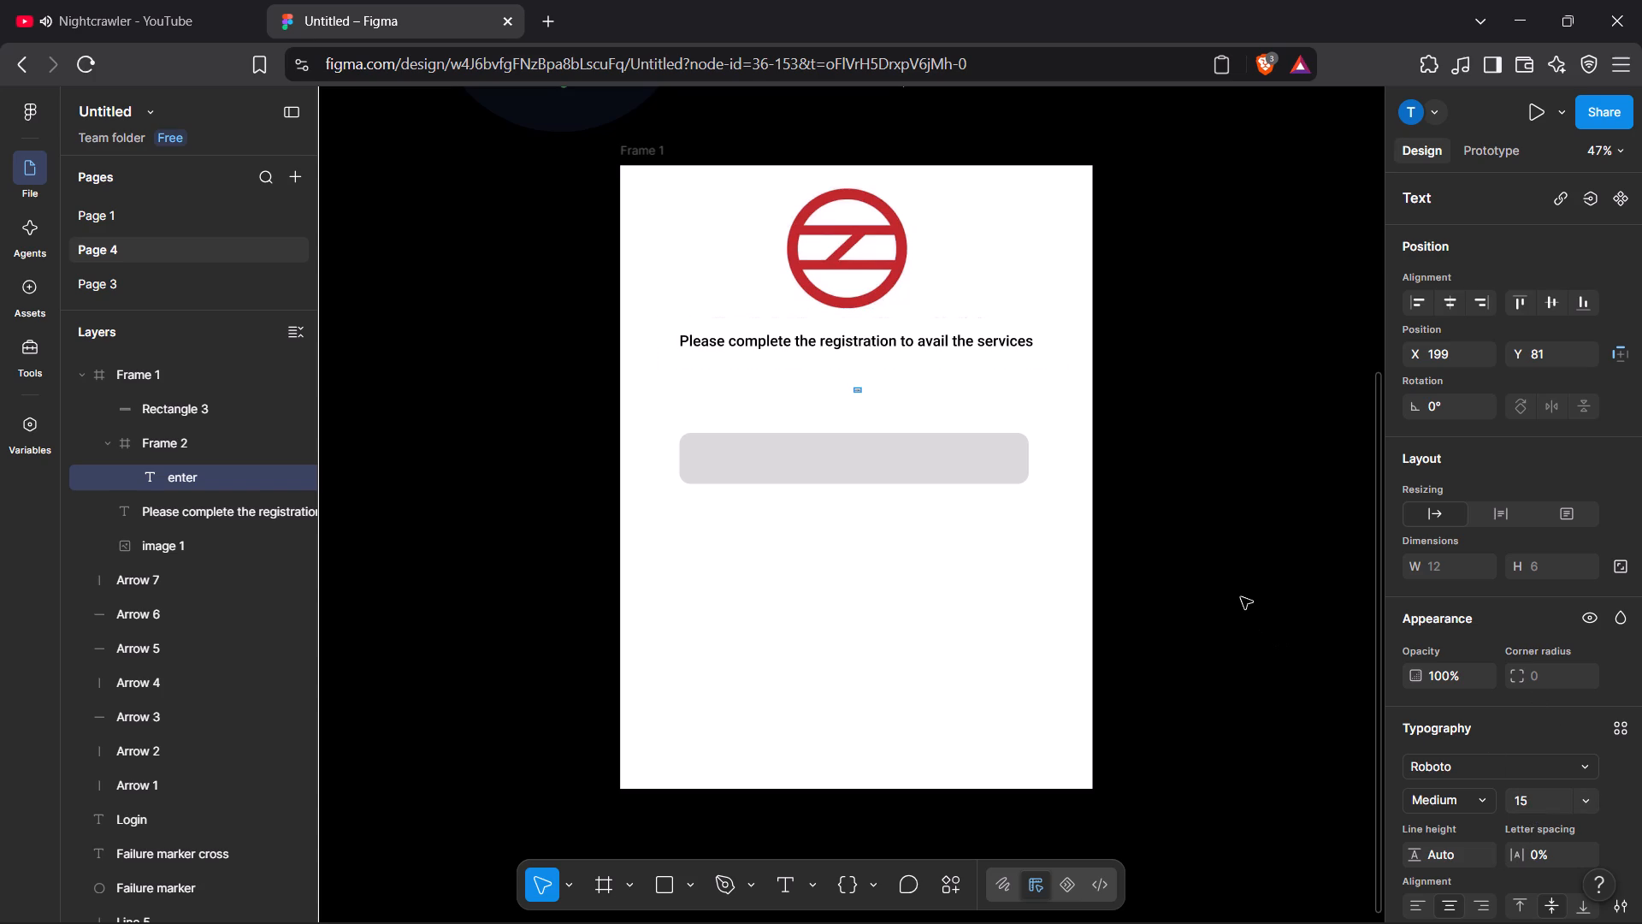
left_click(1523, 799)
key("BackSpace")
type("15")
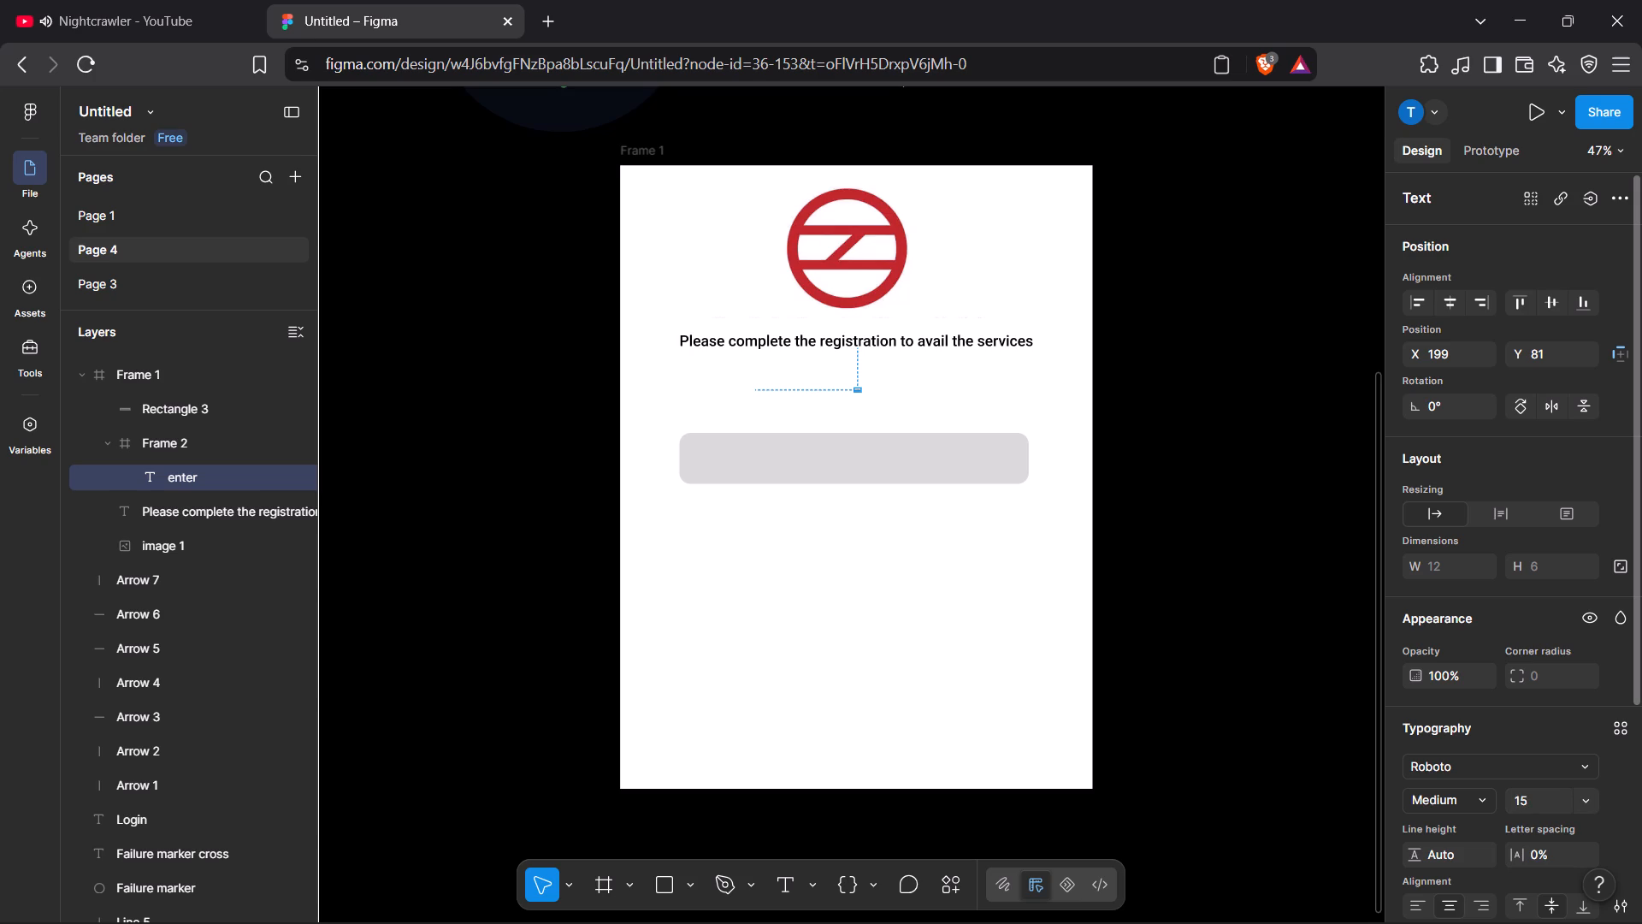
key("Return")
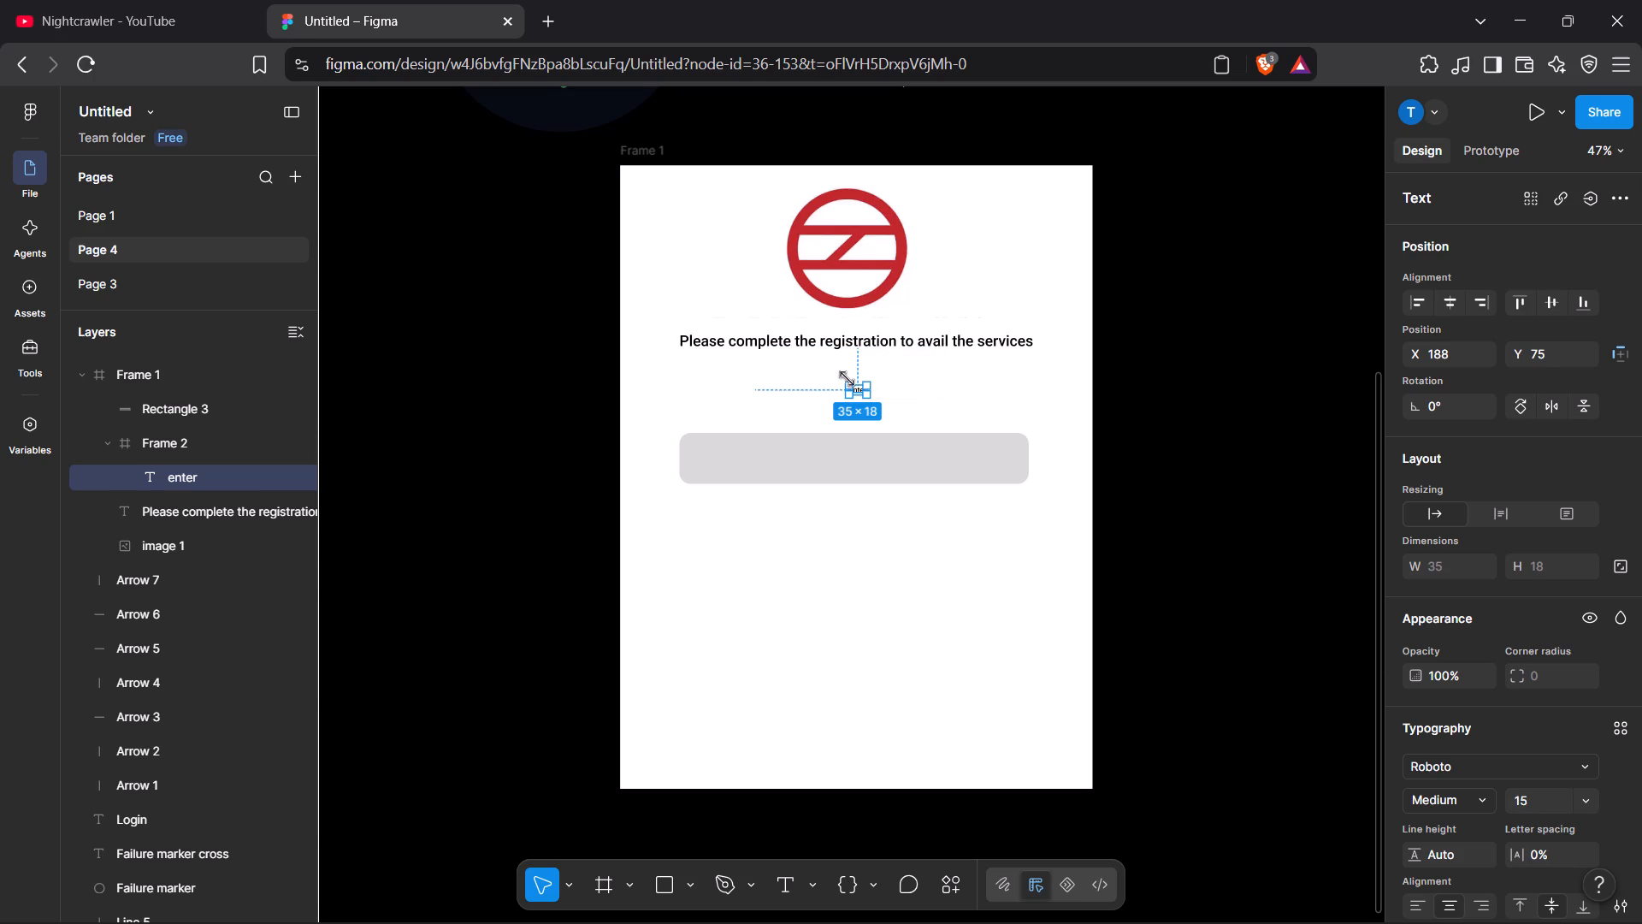
Extend the "enter" text in Frame 2 to read "enter your mobile number".
left_click(858, 388)
double_click(858, 388)
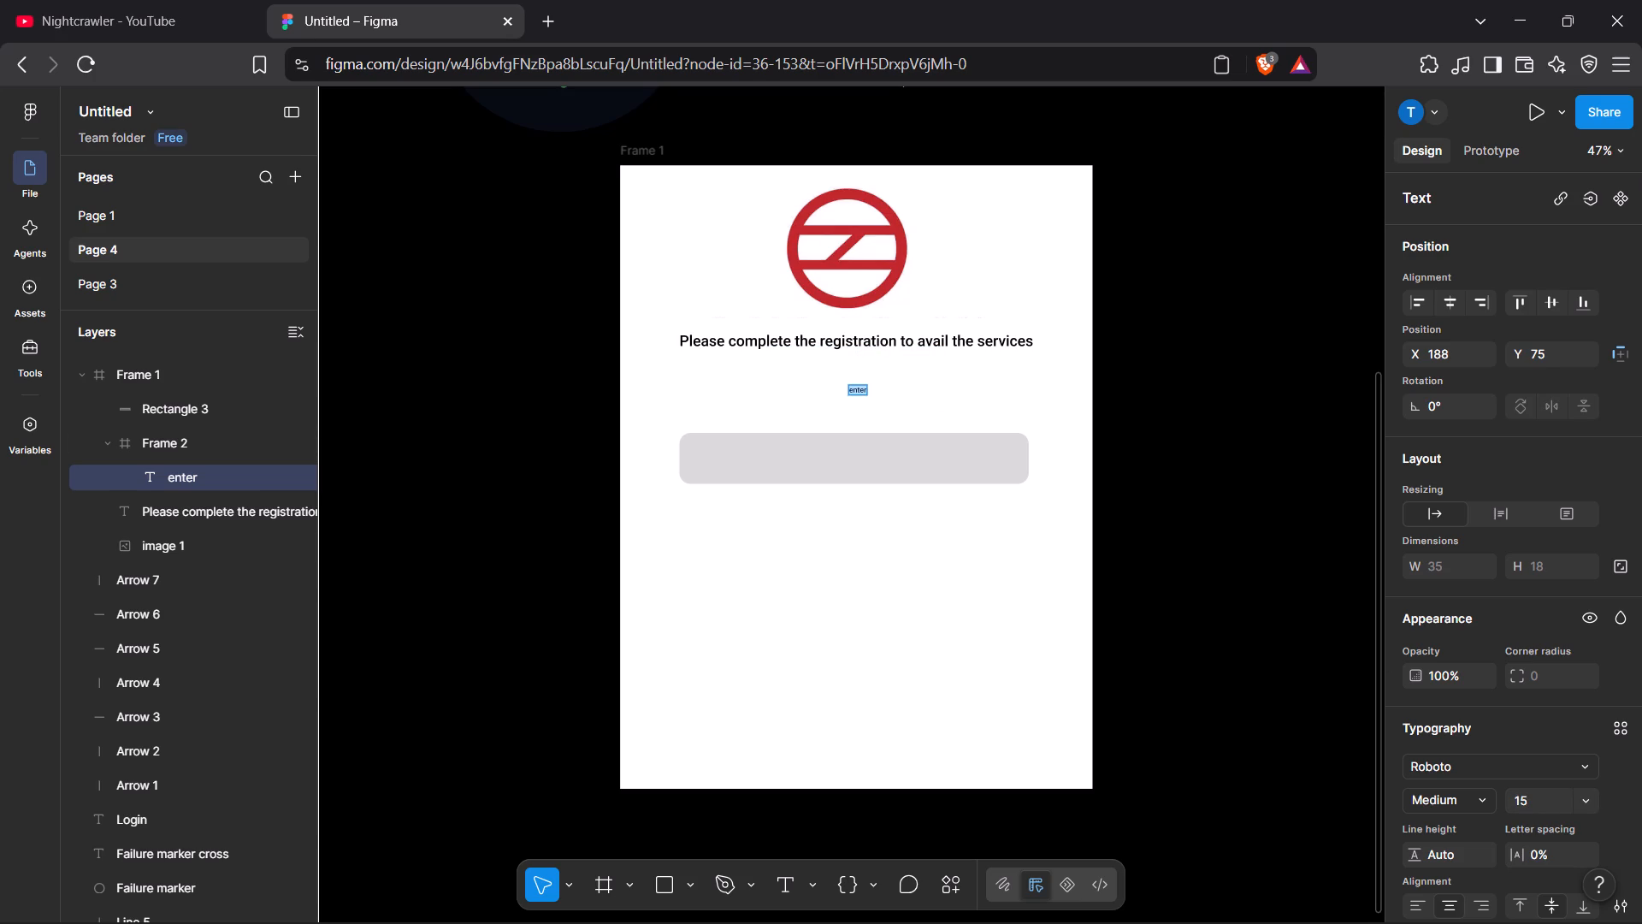
left_click(863, 388)
key("Right")
key("space")
type("your")
key("space")
type("mobile number")
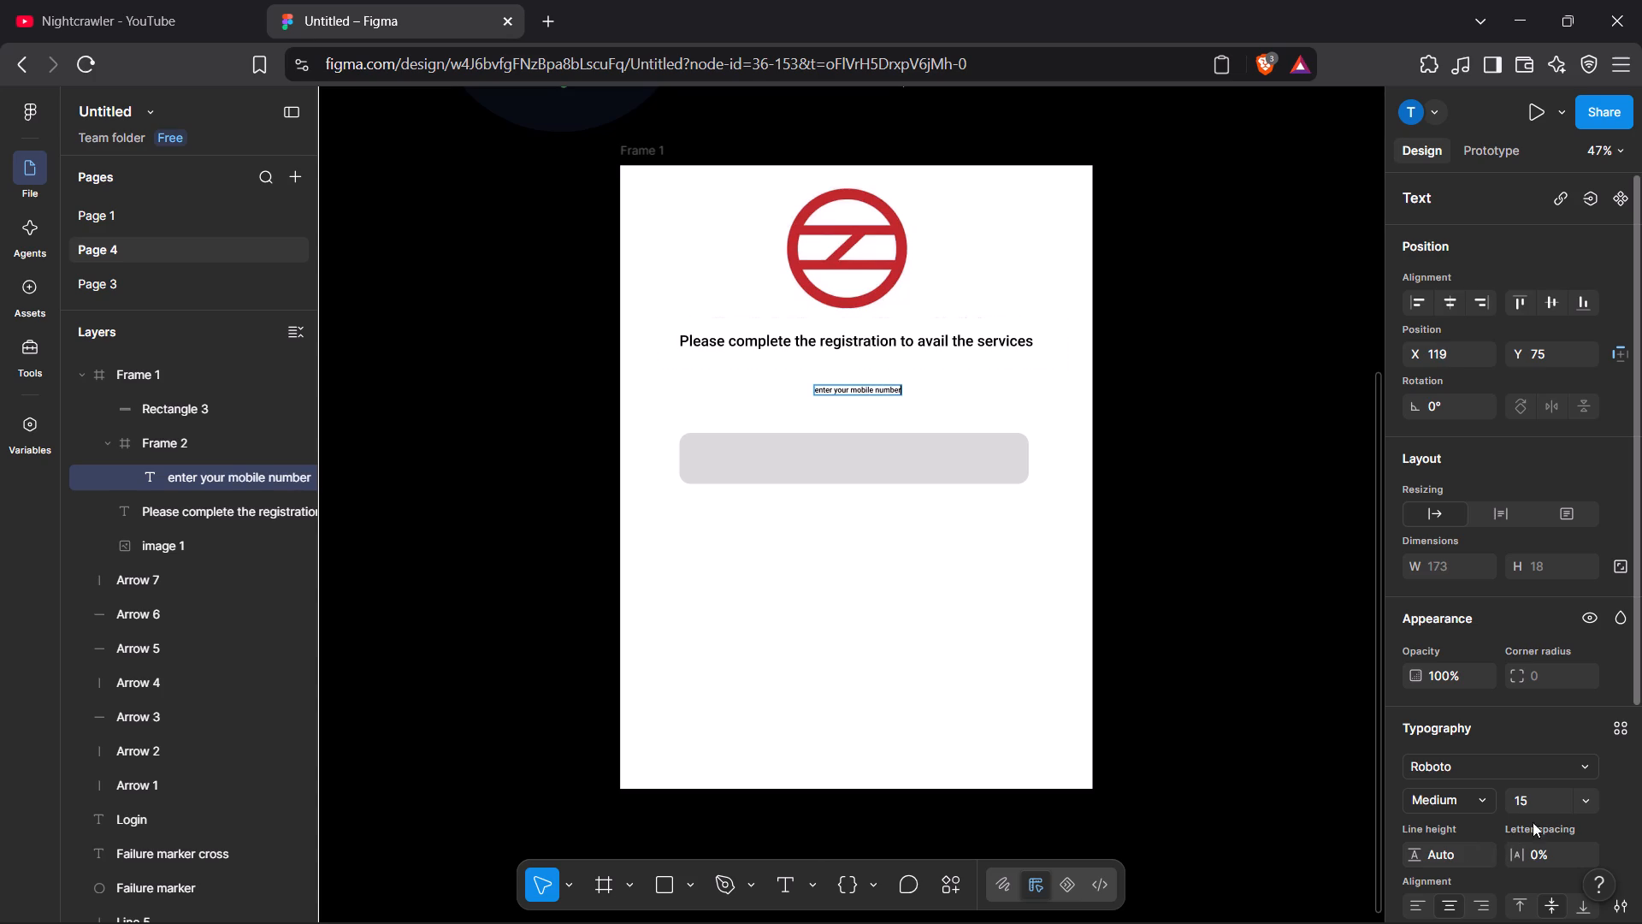
Set the font size of the "enter your mobile number" text to 20.
left_click(1547, 808)
key("BackSpace")
type("20")
left_click(1267, 647)
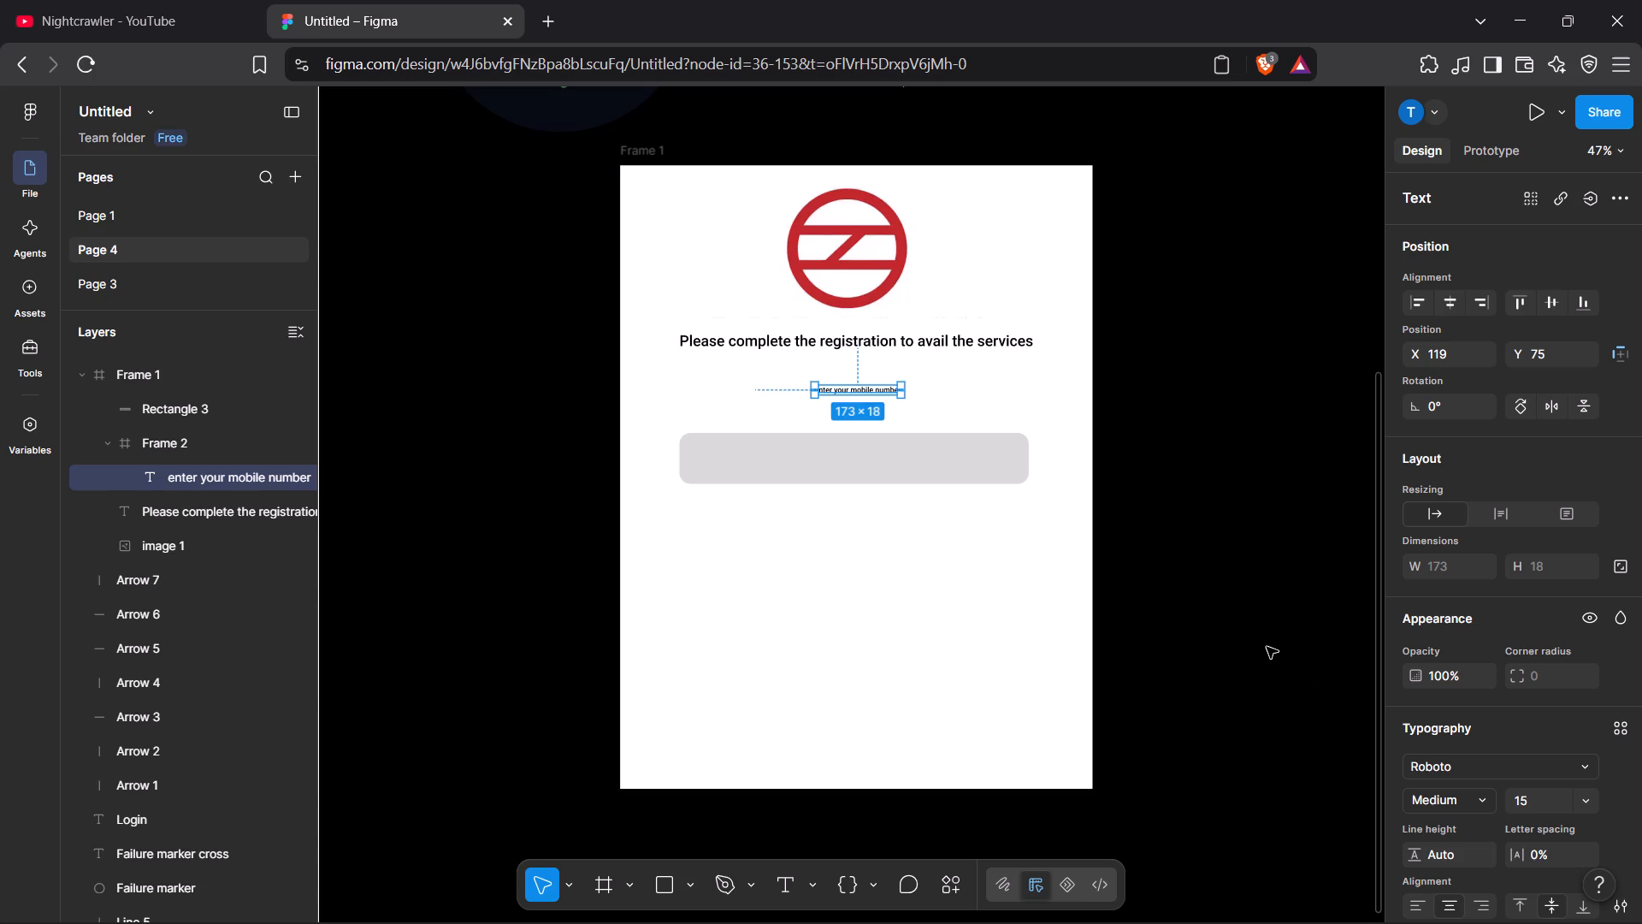
left_click(1543, 797)
key("BackSpace")
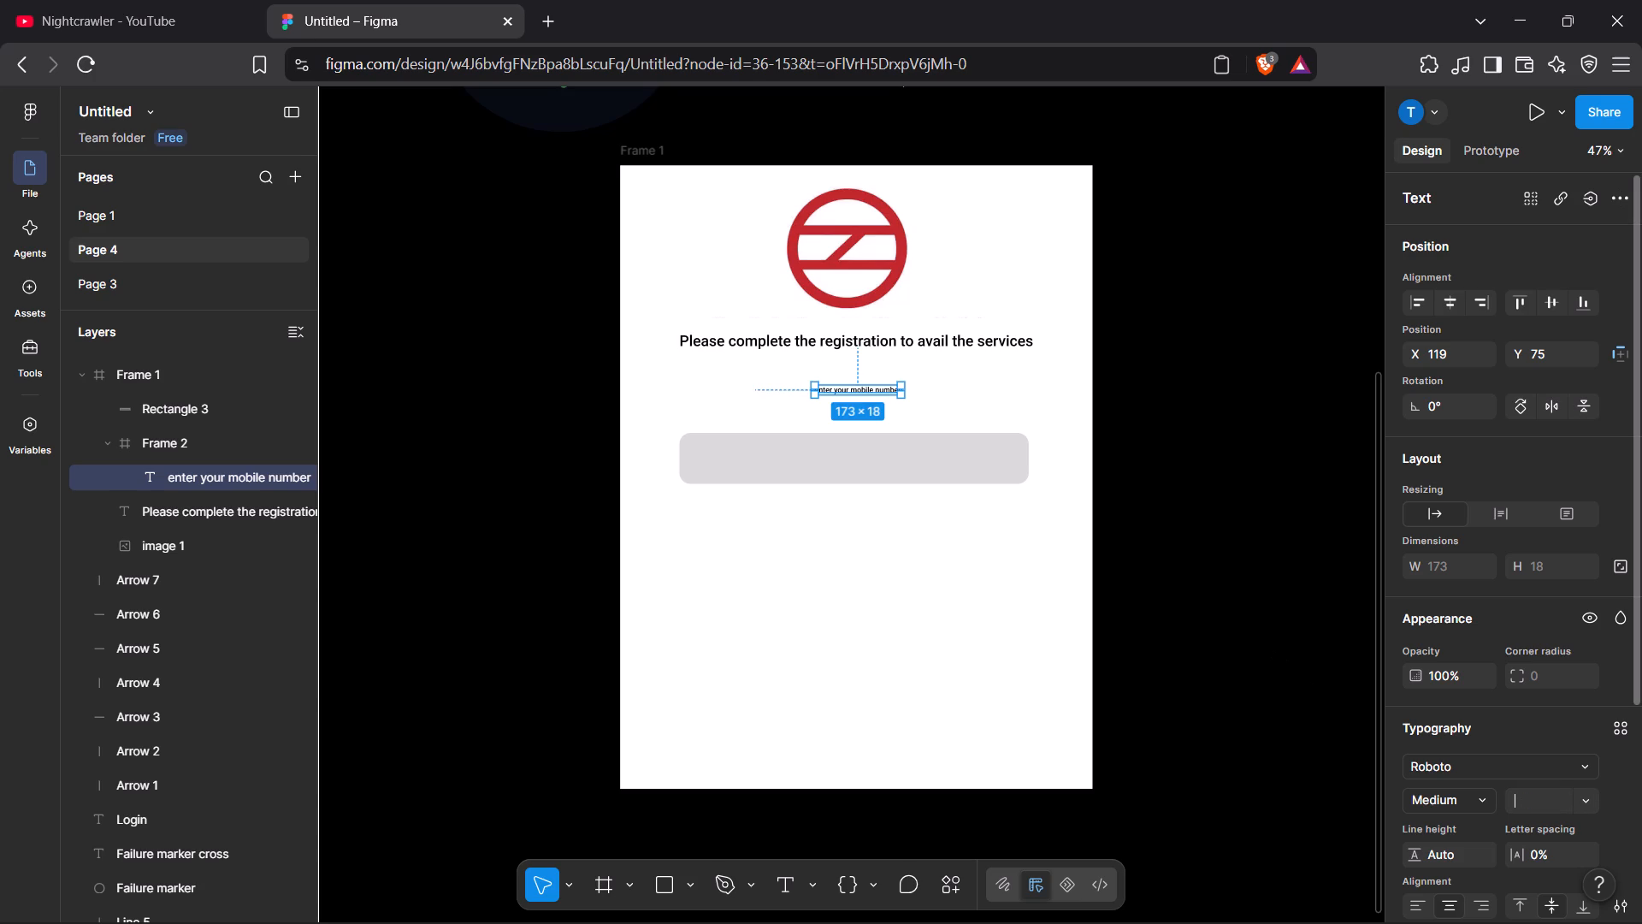
type("20")
key("Return")
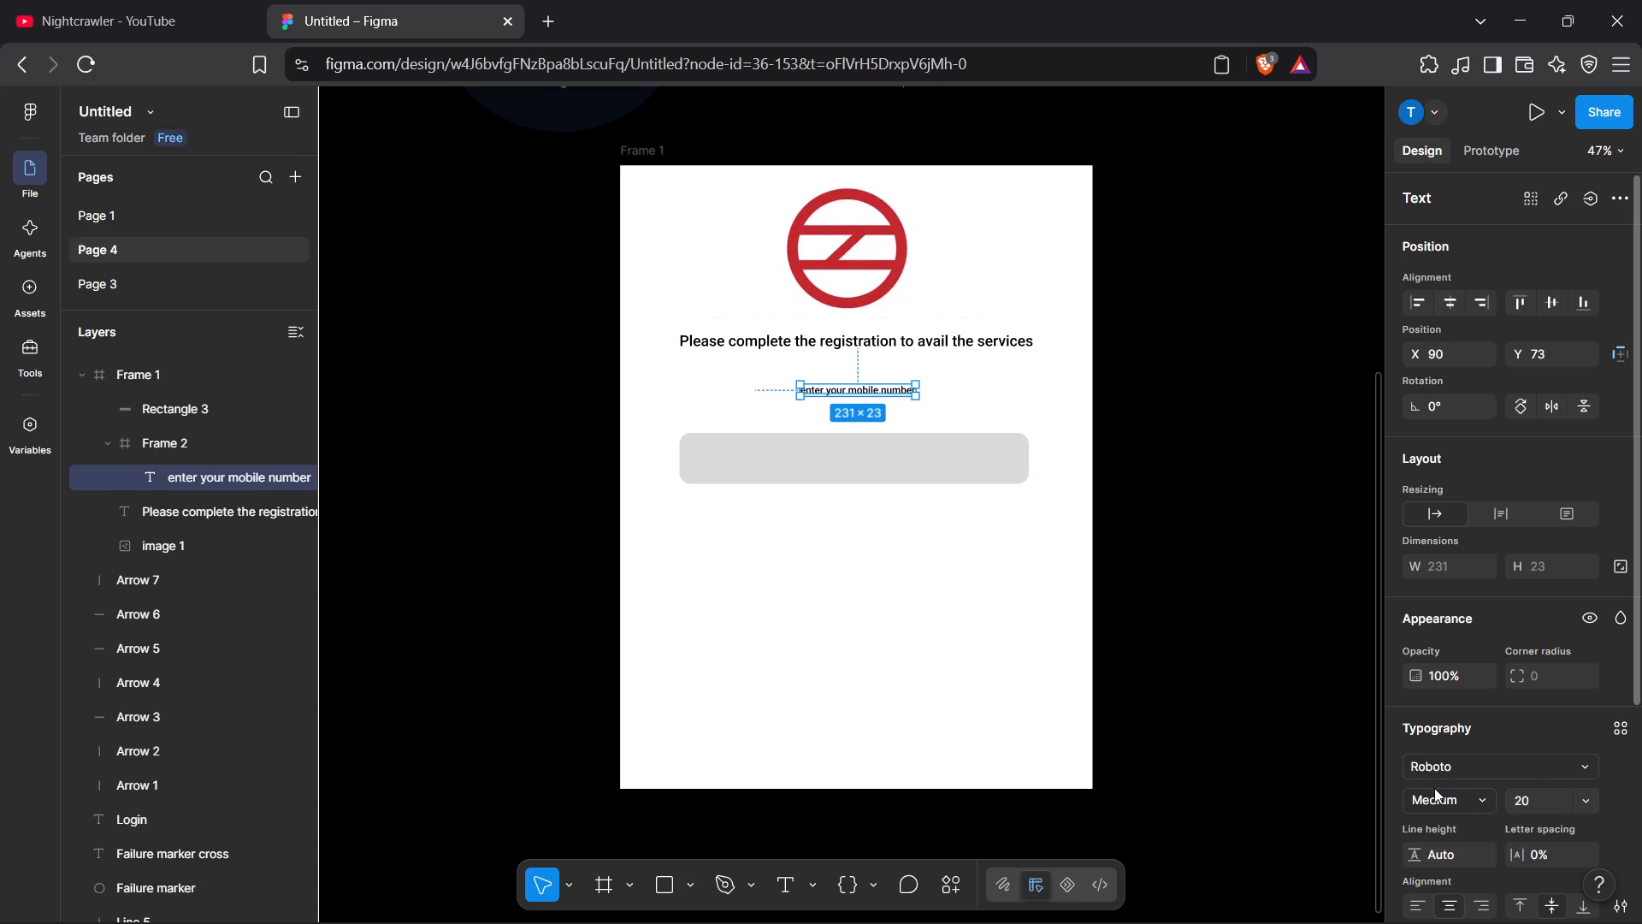
Reduce the black fill opacity of the "enter your mobile number" text to about 69%.
scroll(1422, 722, "down", 2)
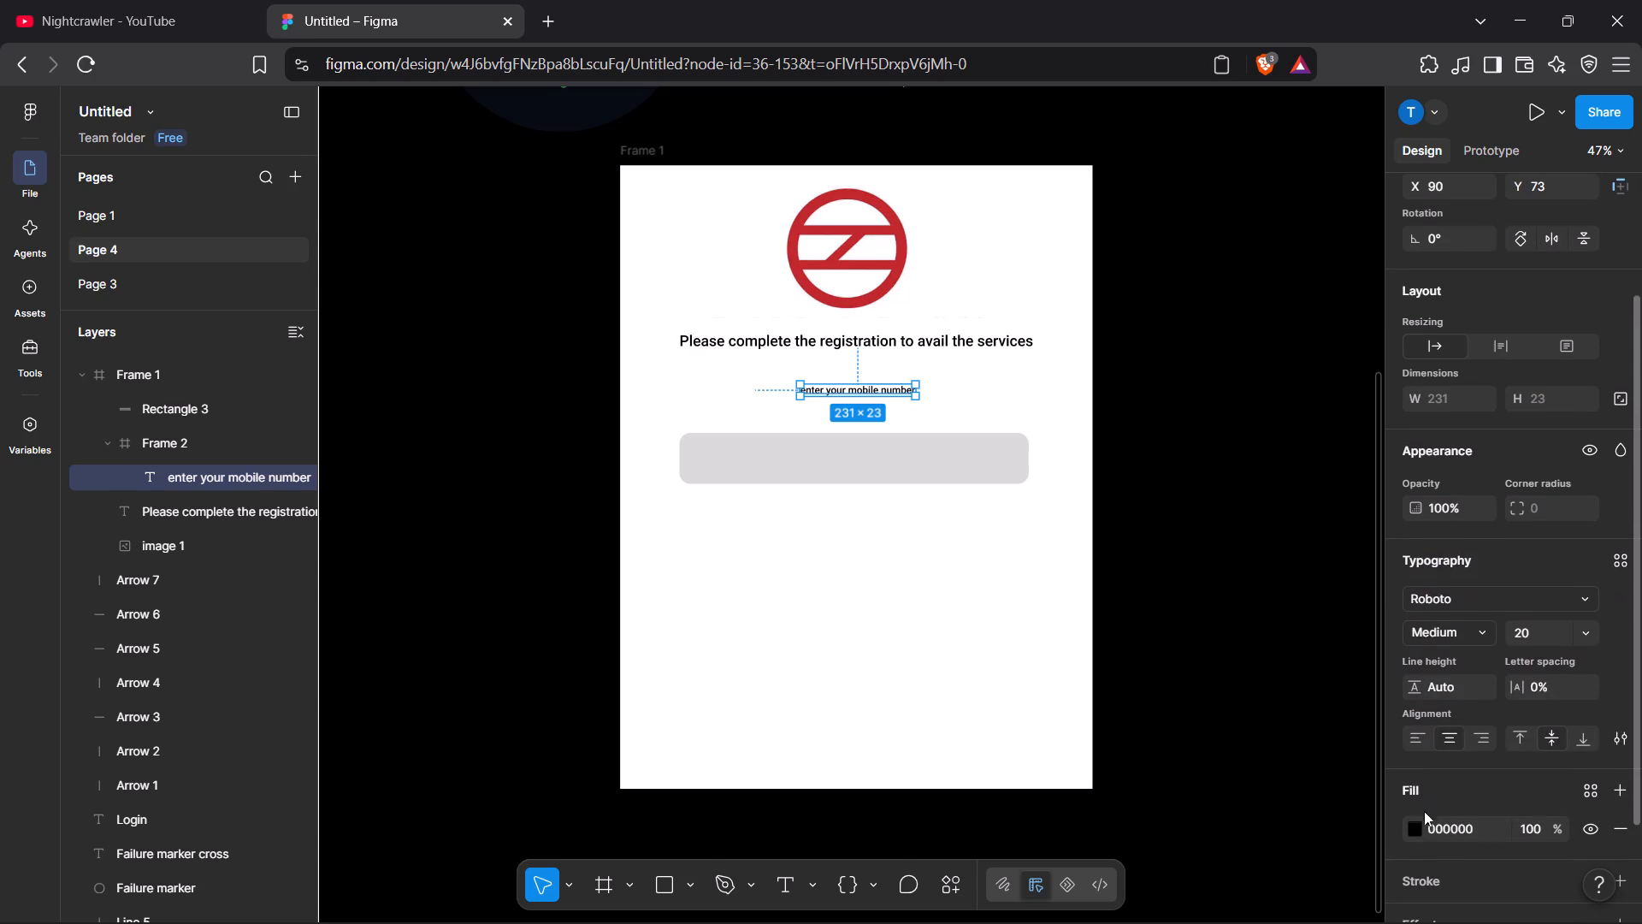
left_click(1419, 830)
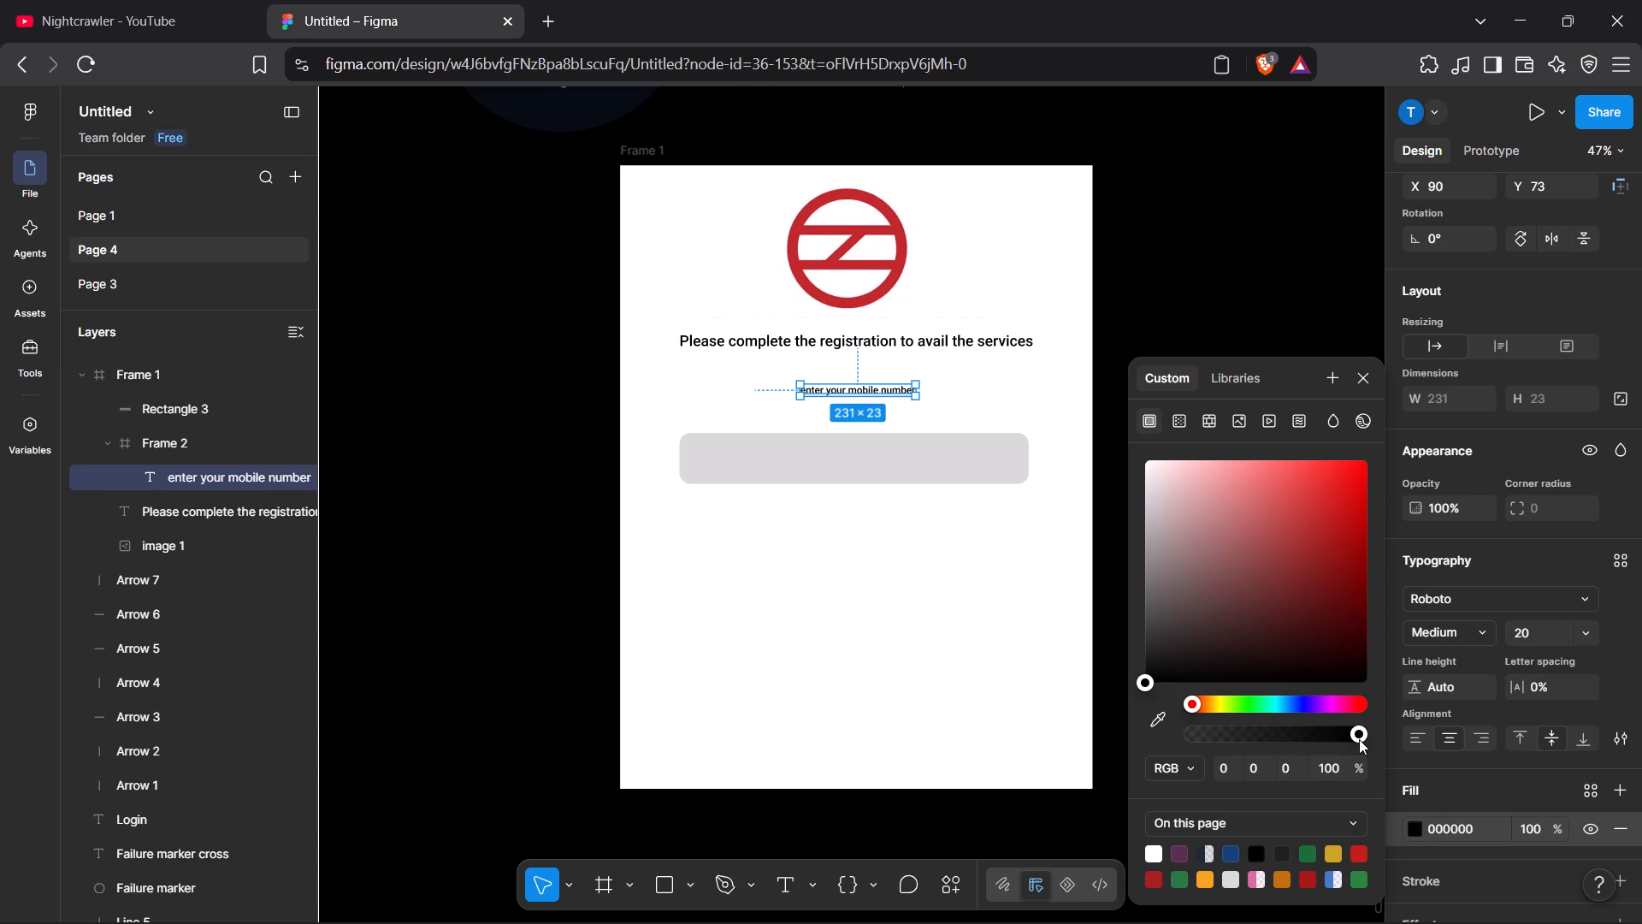
left_click_drag(1359, 739, 1173, 744)
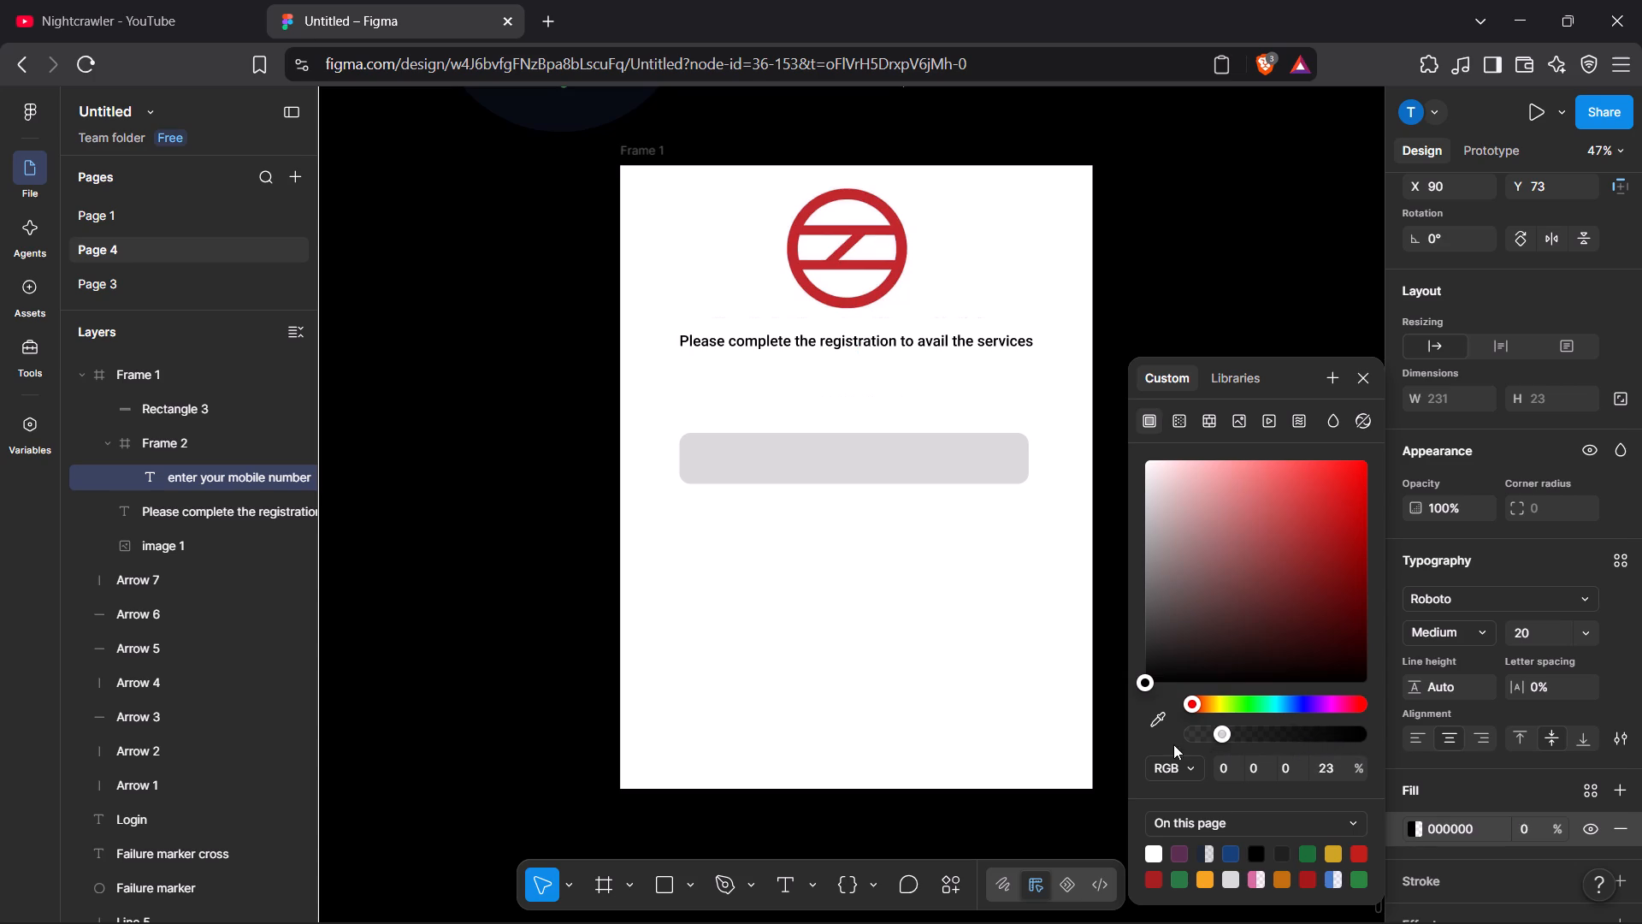
left_click_drag(1173, 744, 1247, 743)
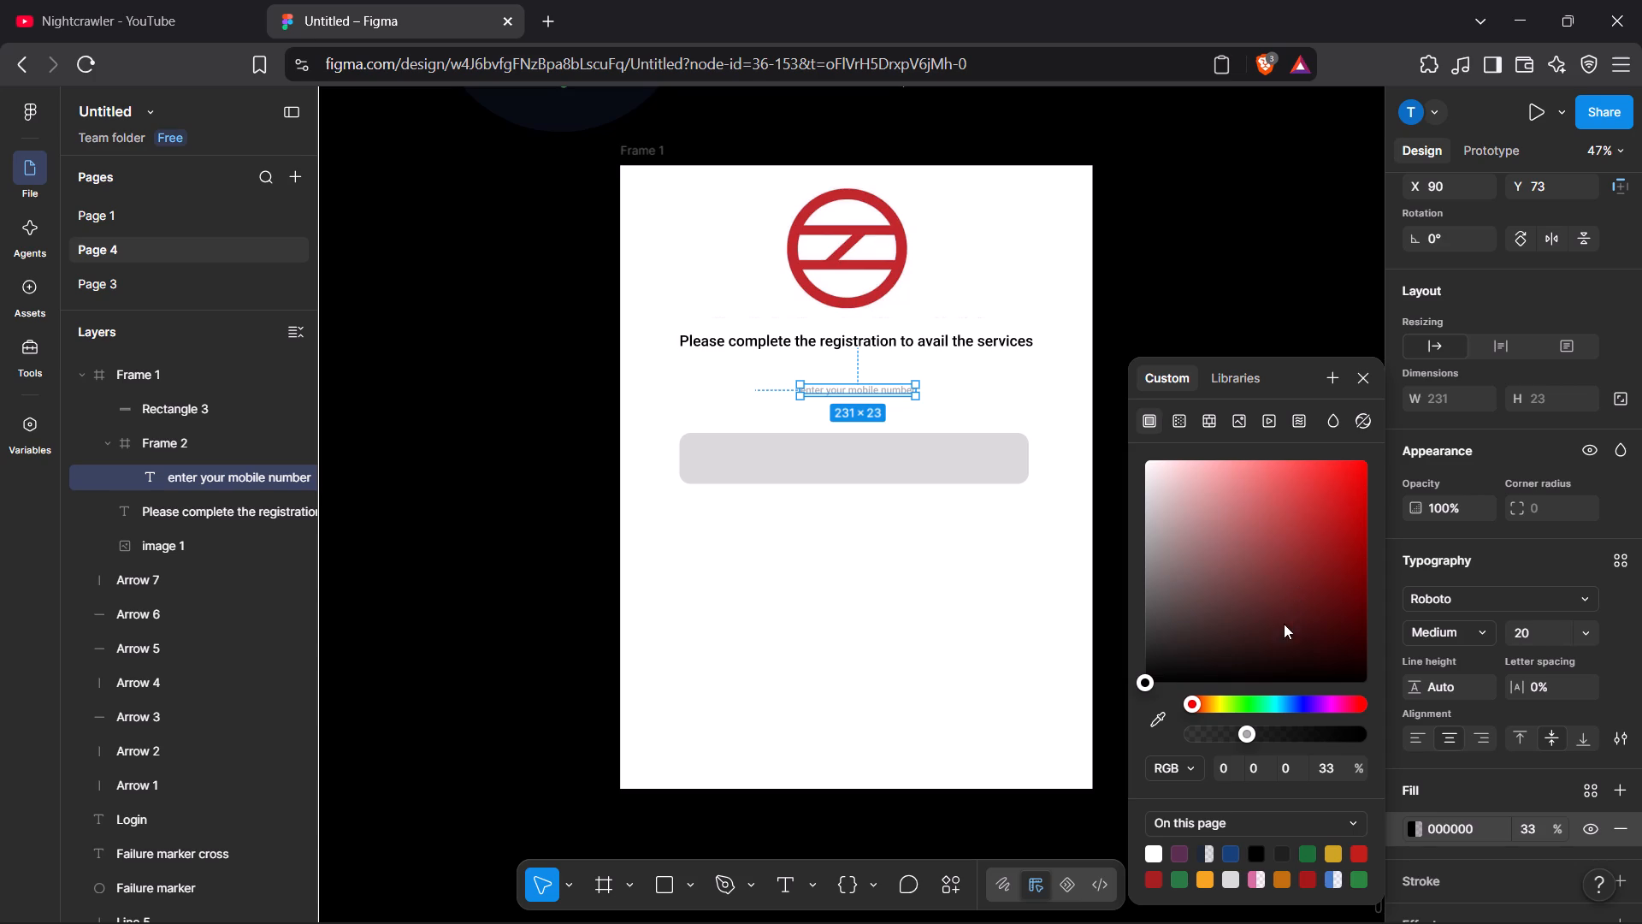
left_click_drag(1245, 731, 1249, 731)
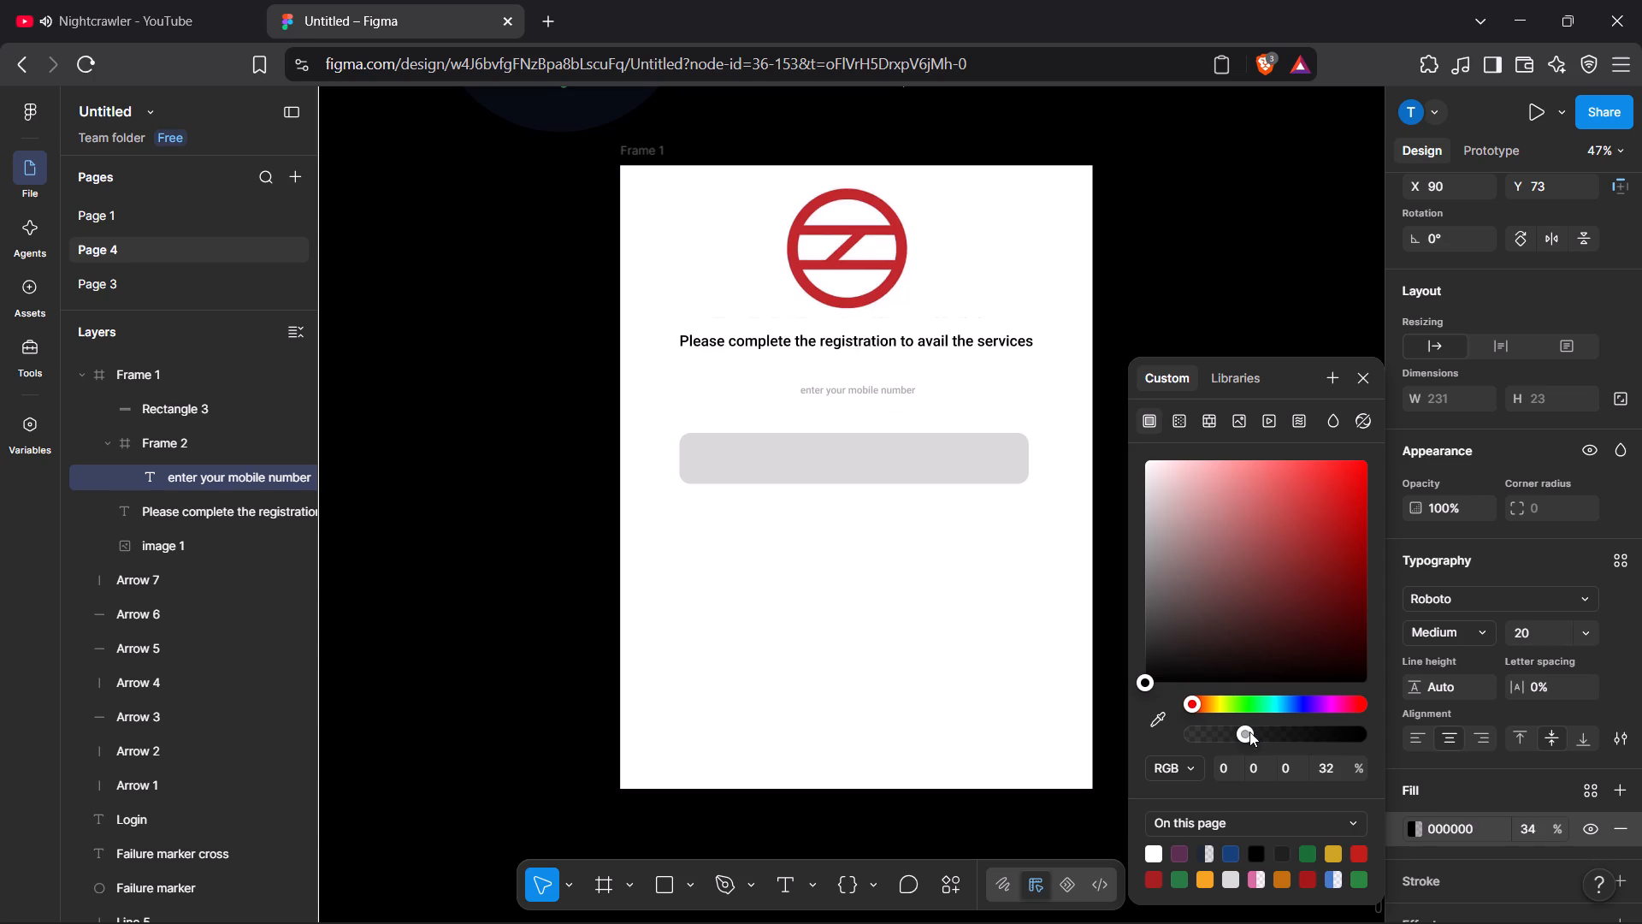
left_click_drag(1249, 731, 1267, 727)
left_click_drag(1267, 727, 1267, 725)
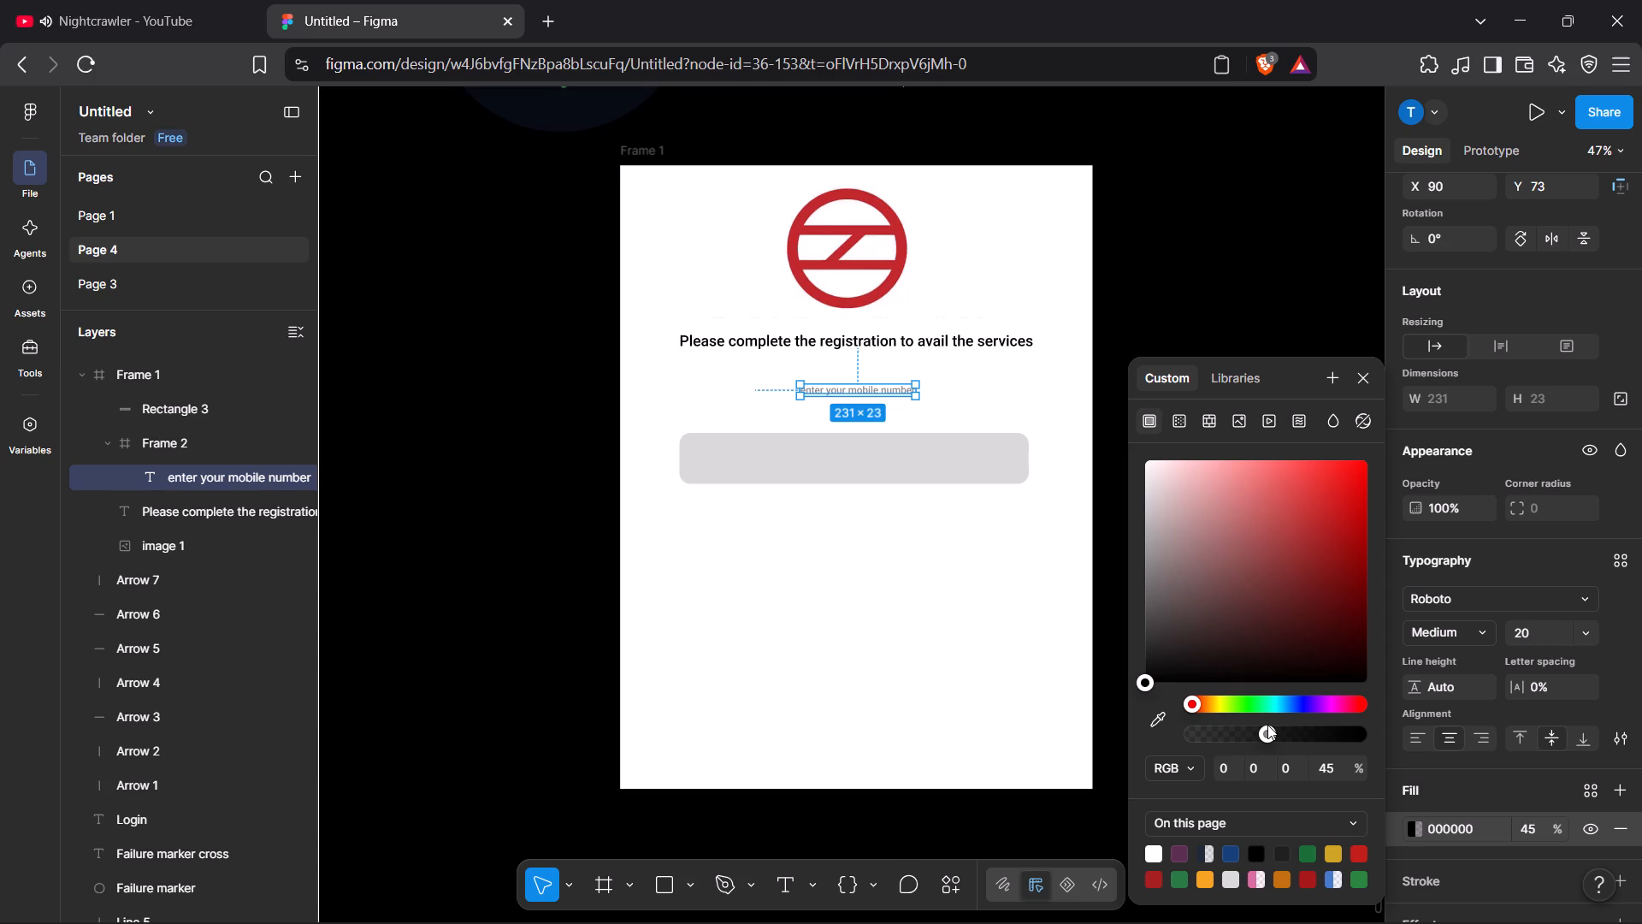
left_click_drag(1276, 731, 1281, 731)
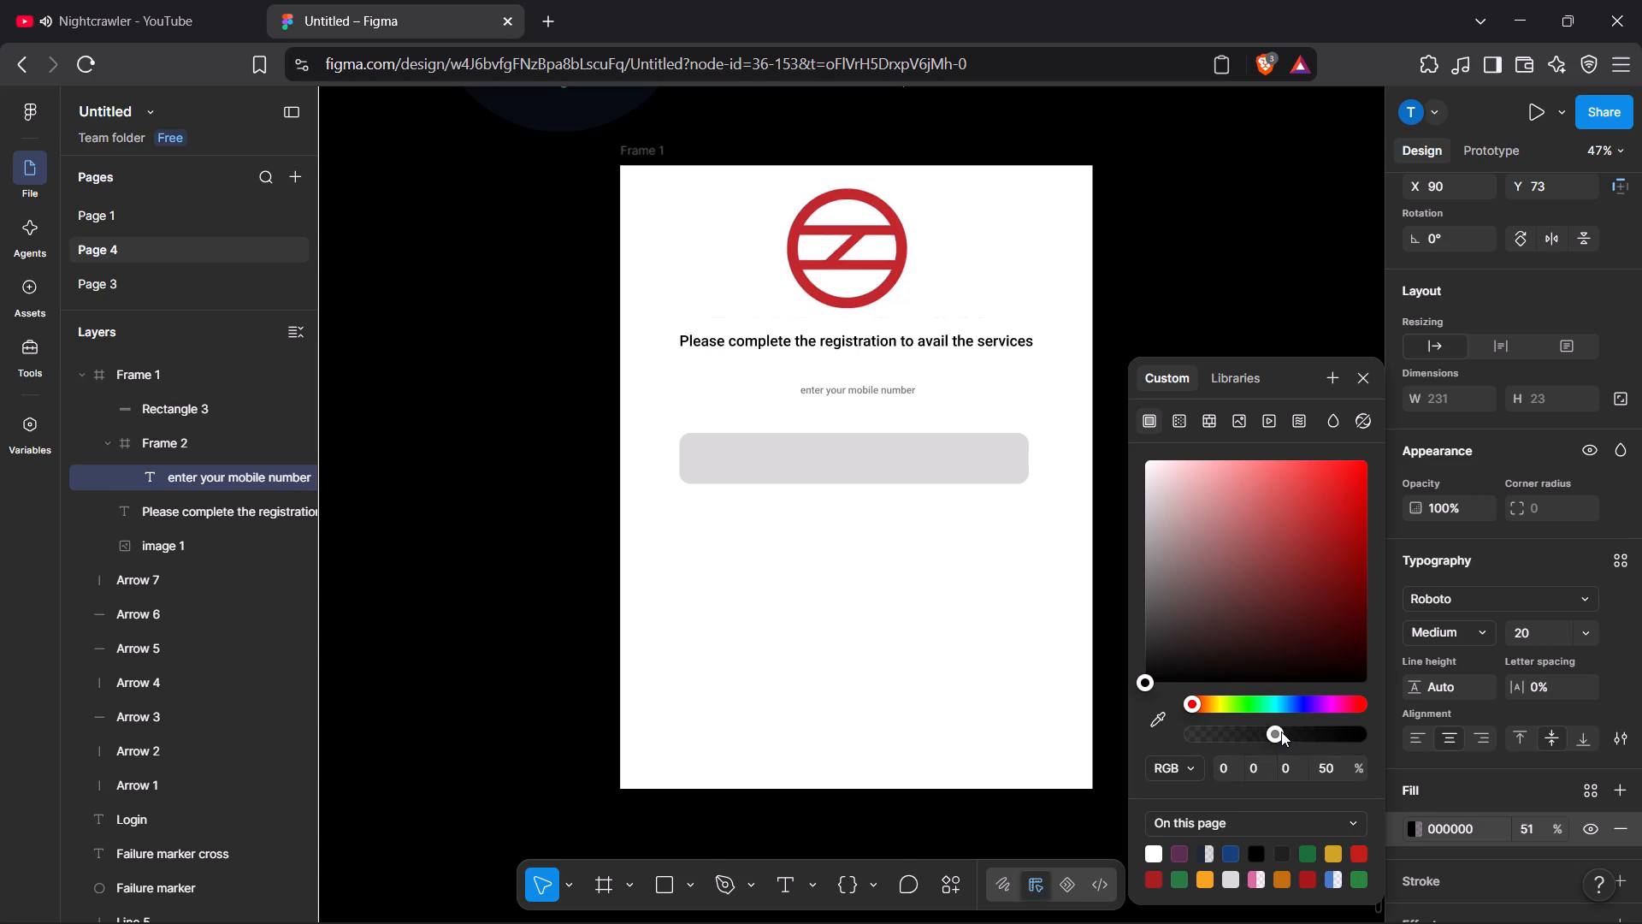
left_click_drag(1281, 731, 1307, 731)
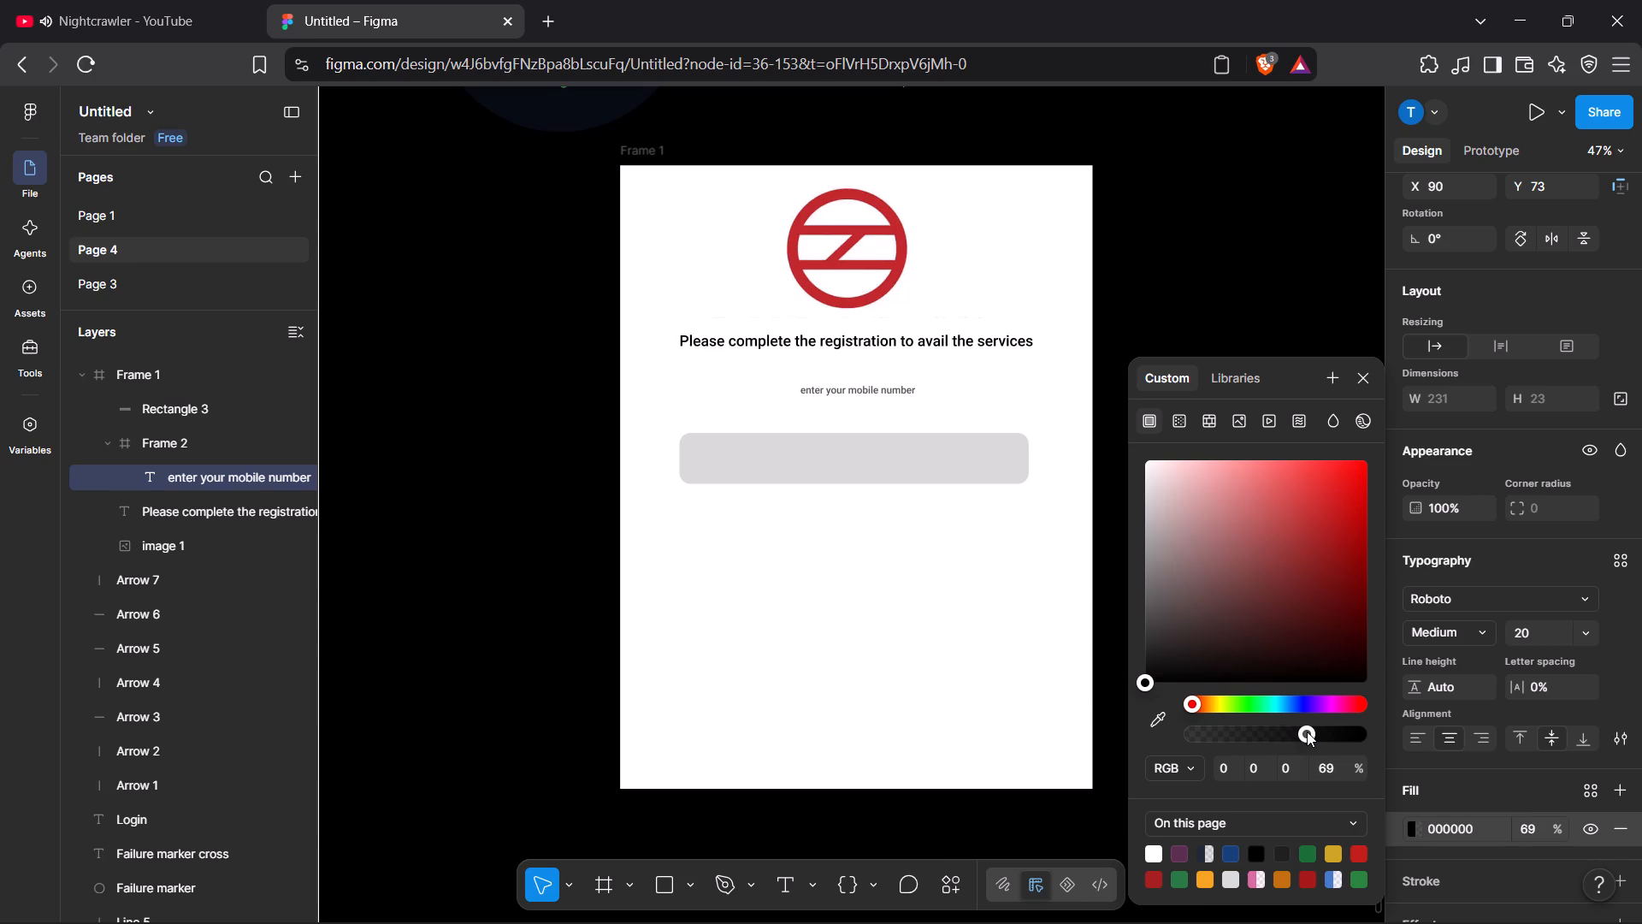
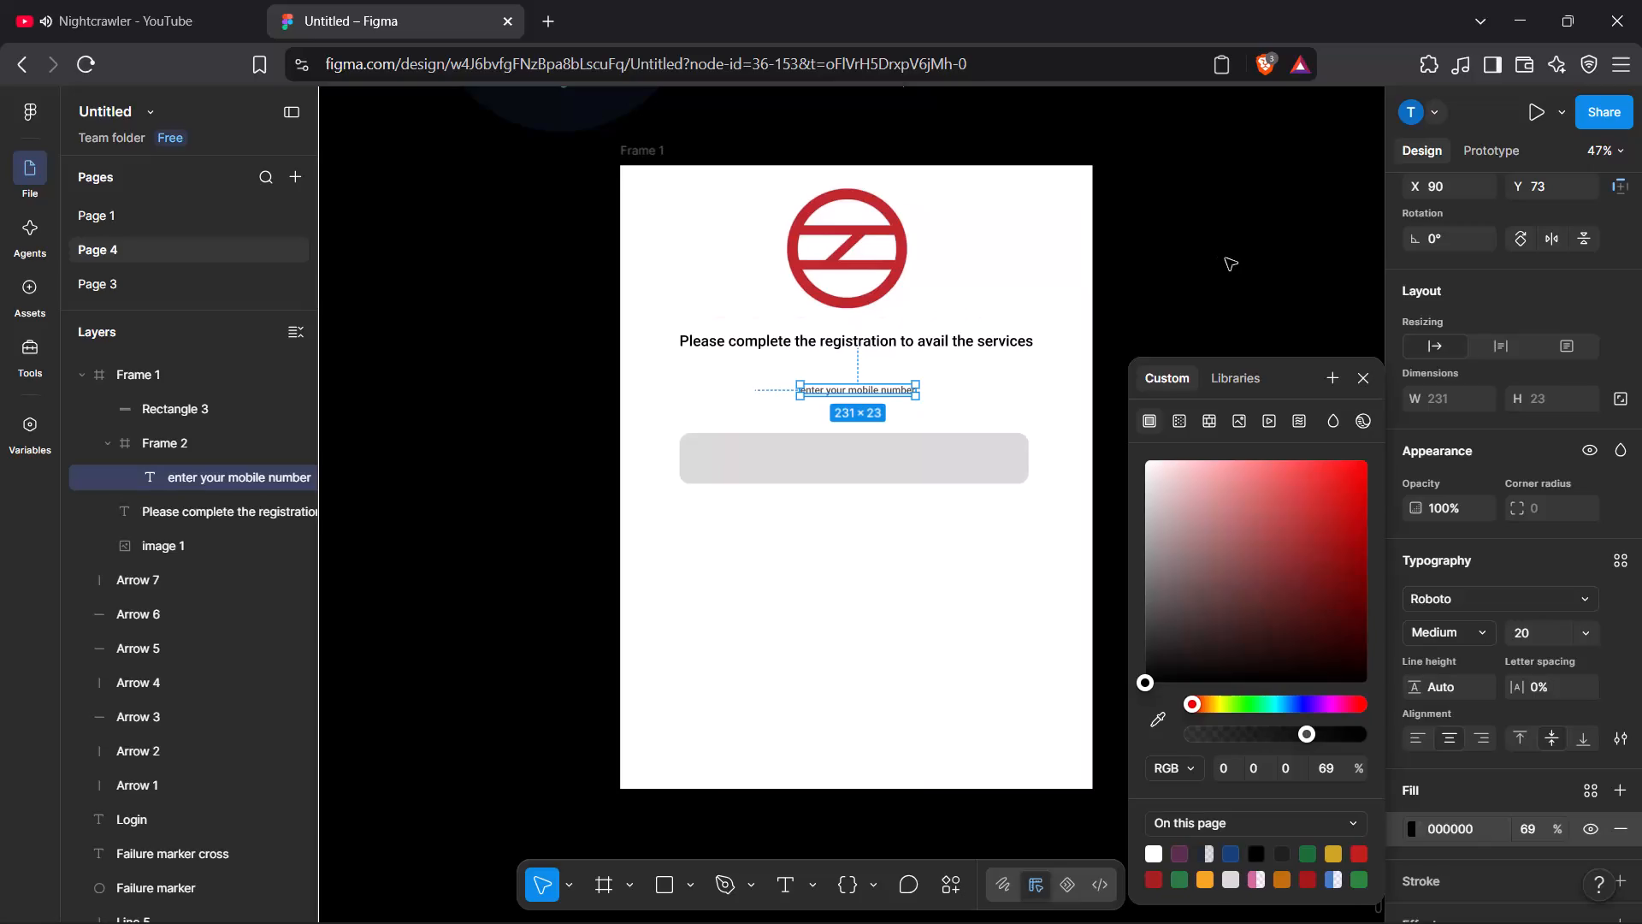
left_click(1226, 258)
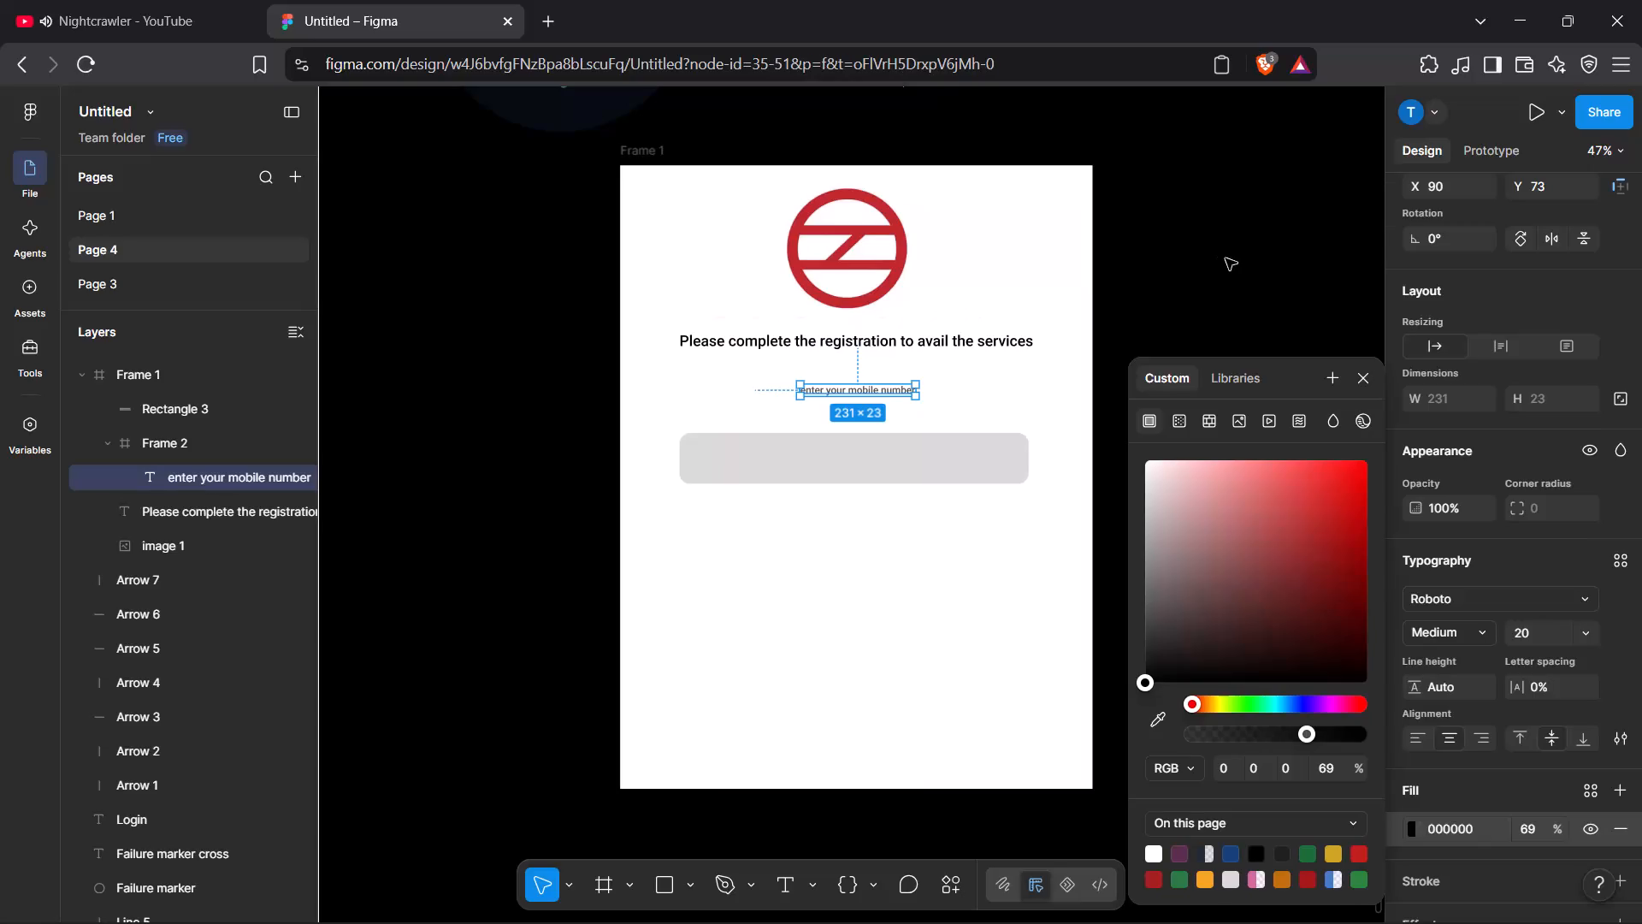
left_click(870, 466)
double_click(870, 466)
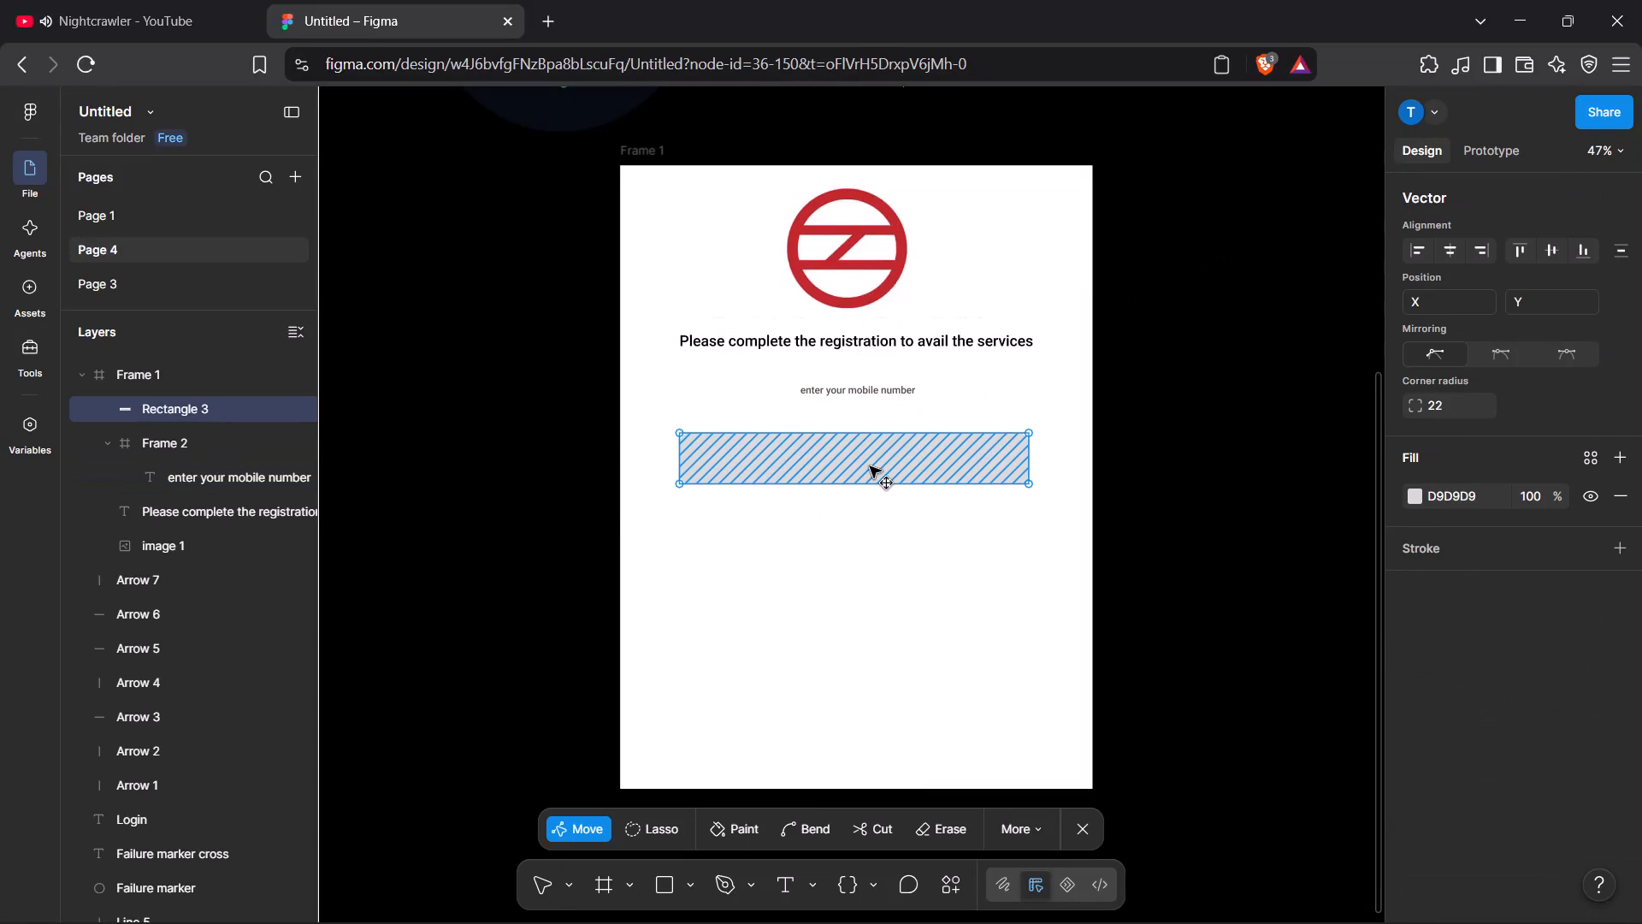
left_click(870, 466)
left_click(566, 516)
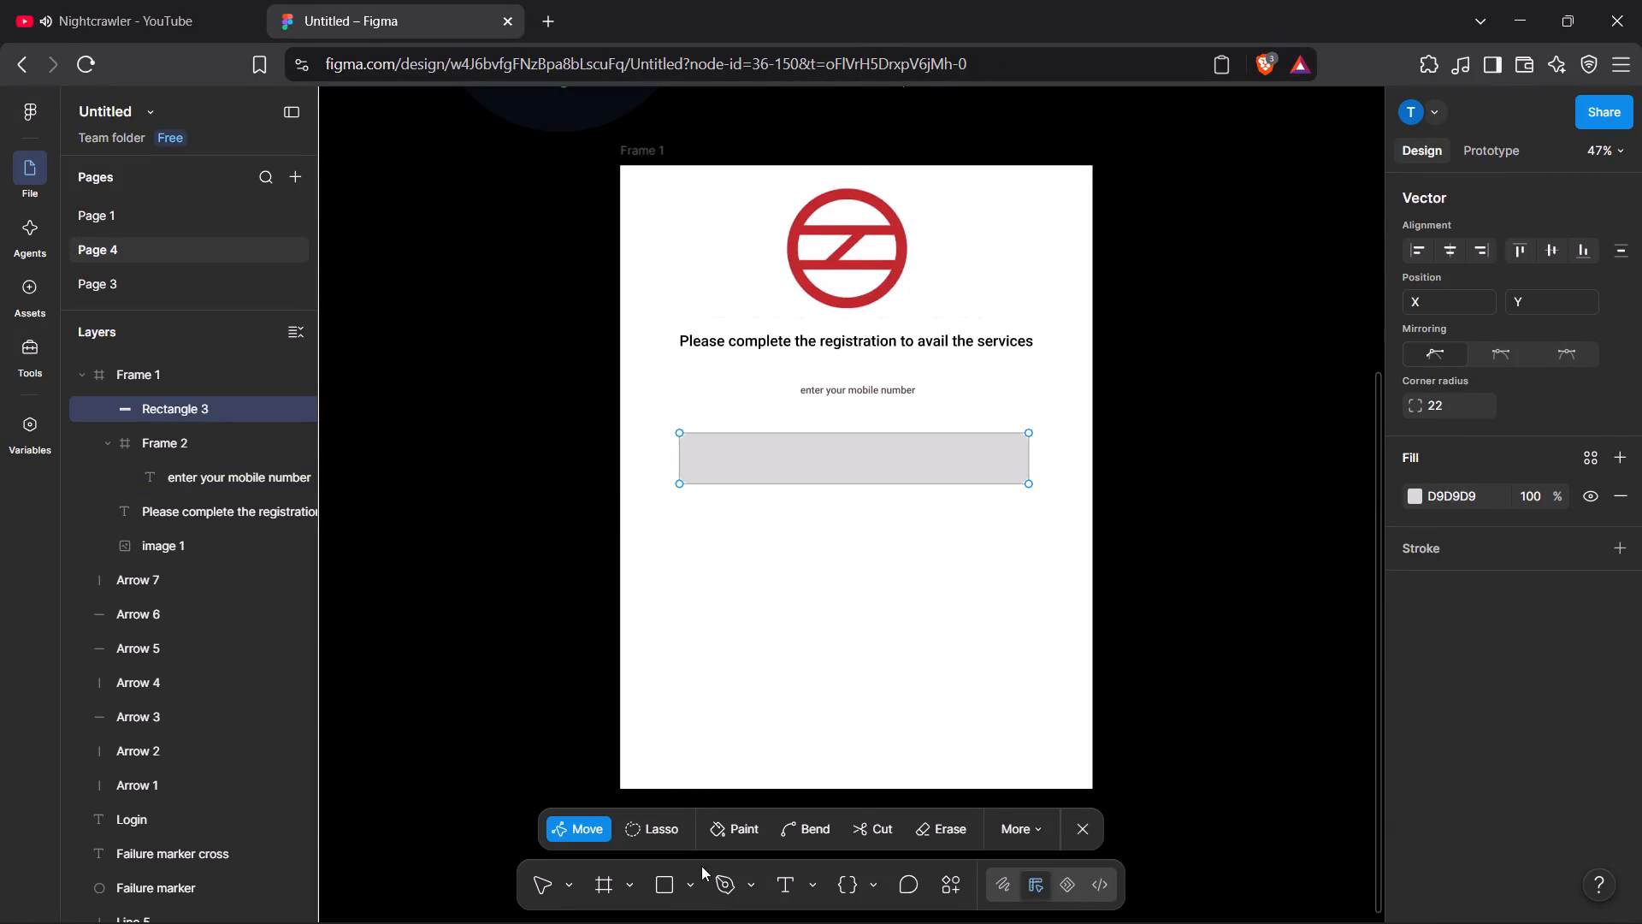
Add a text box about 337 × 41 reading "Mobile Number" inside the grey rounded field in Frame 1.
left_click(777, 886)
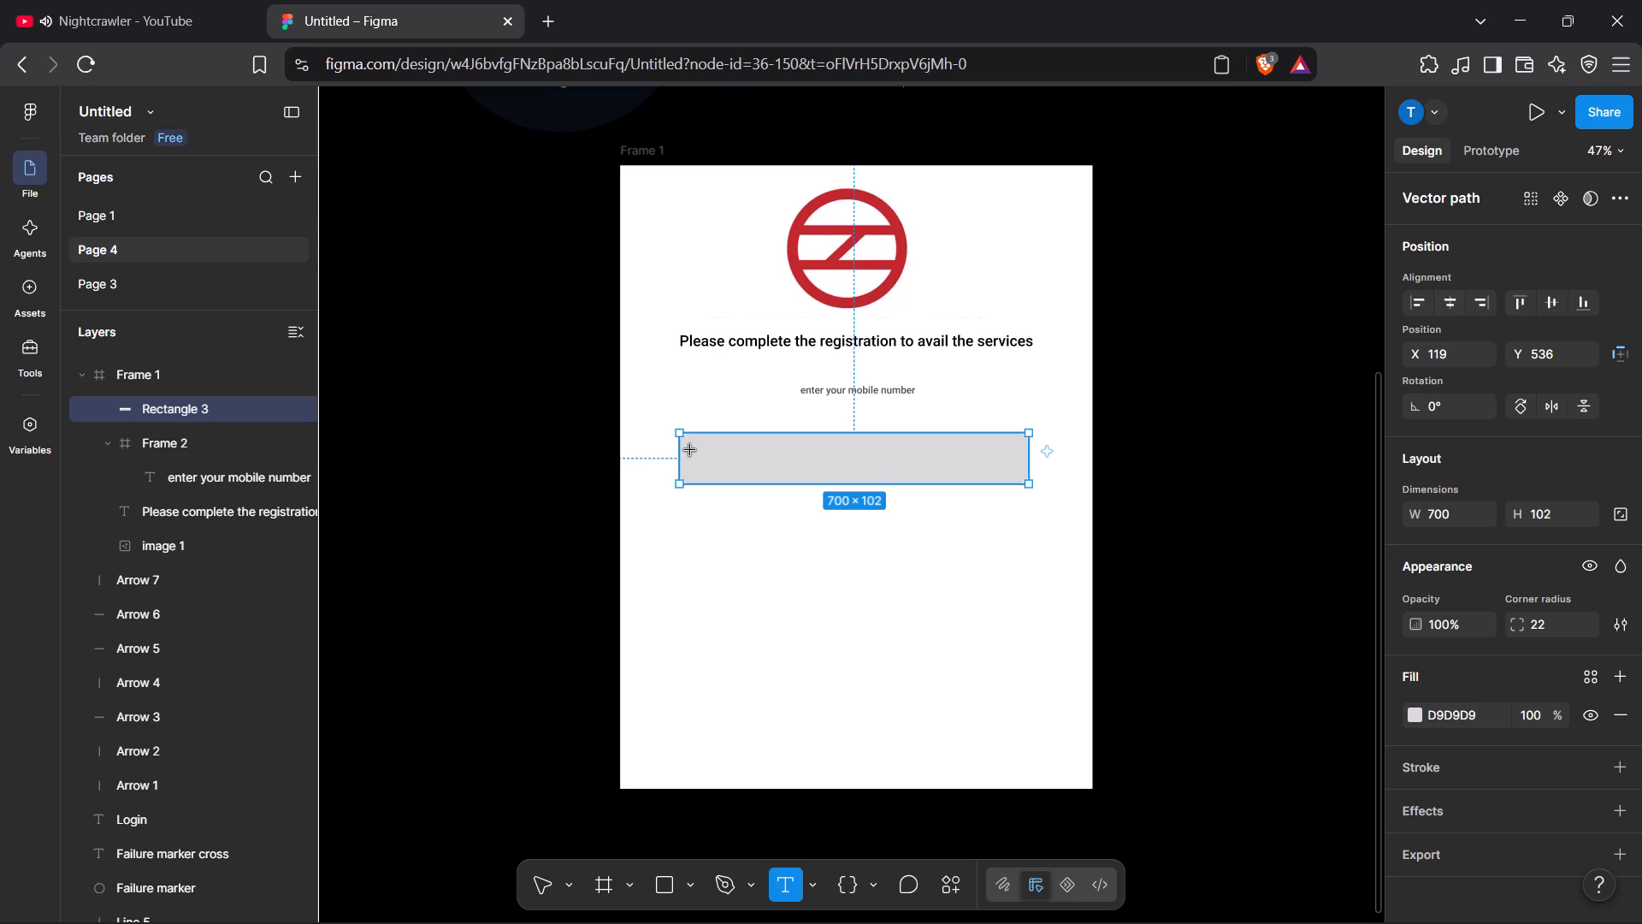
left_click_drag(690, 450, 718, 471)
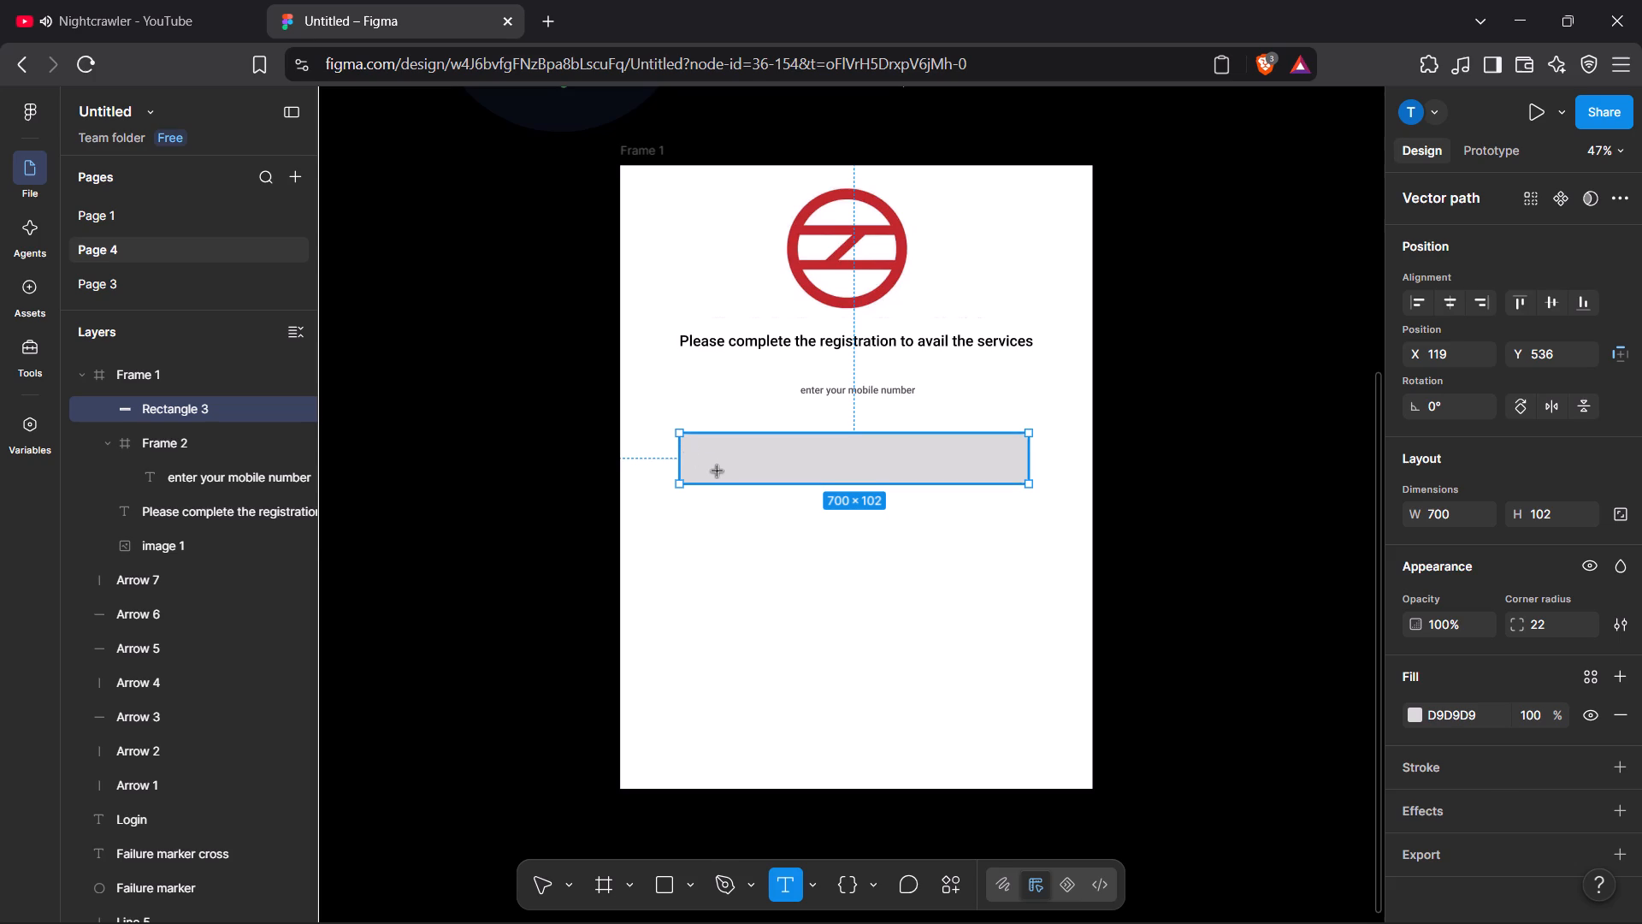
left_click_drag(718, 471, 862, 471)
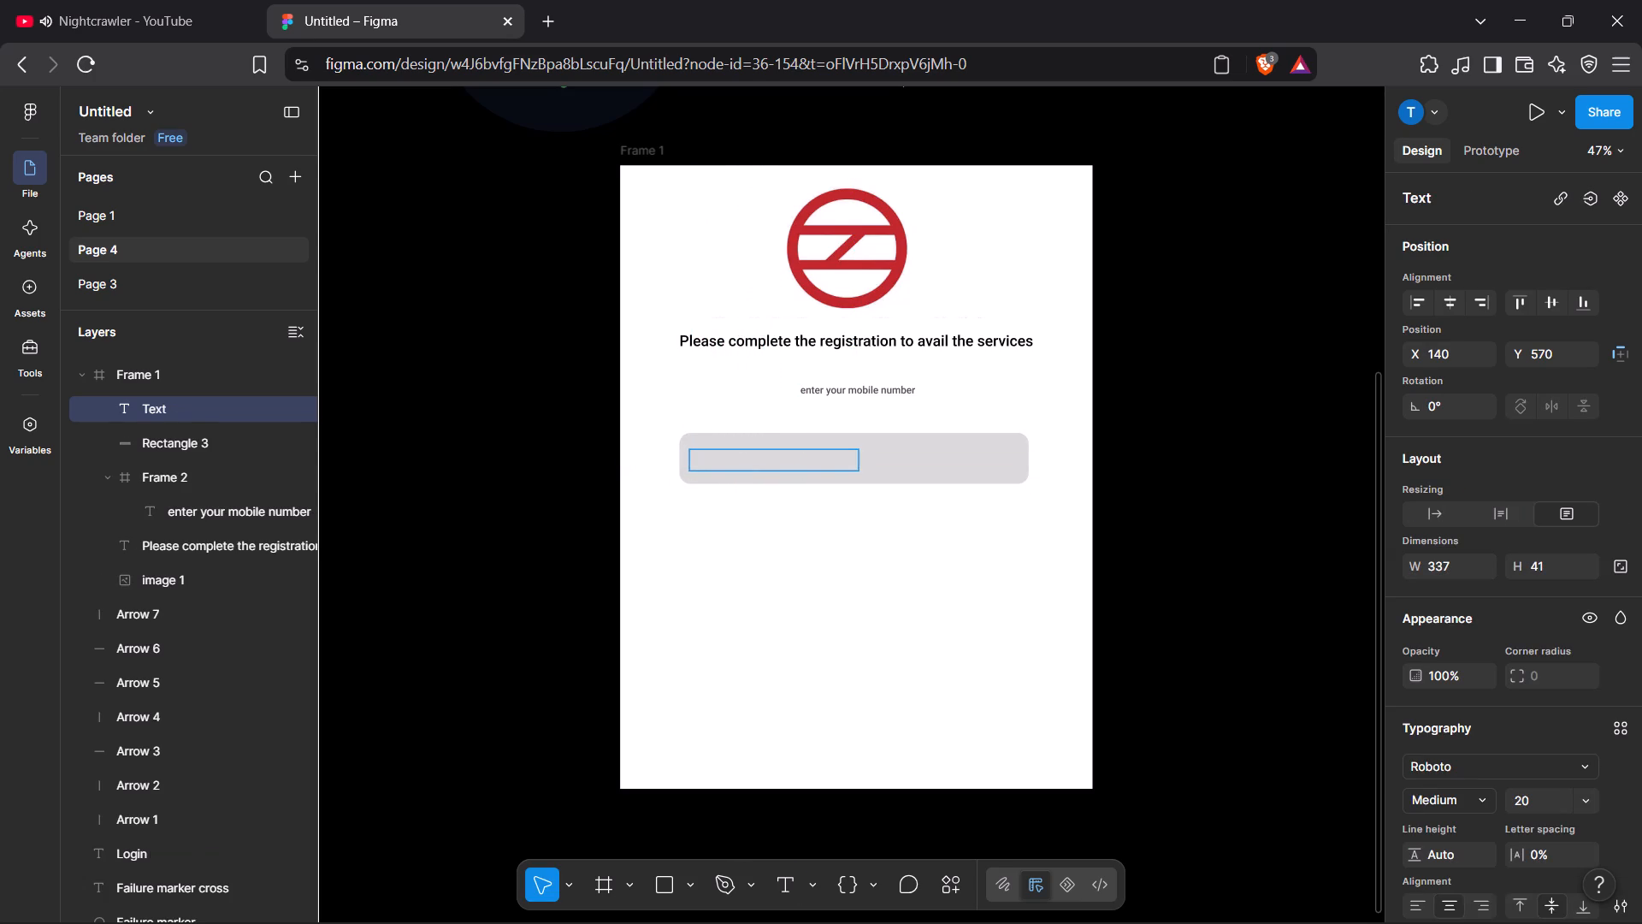
key("m")
type("bile")
key("space")
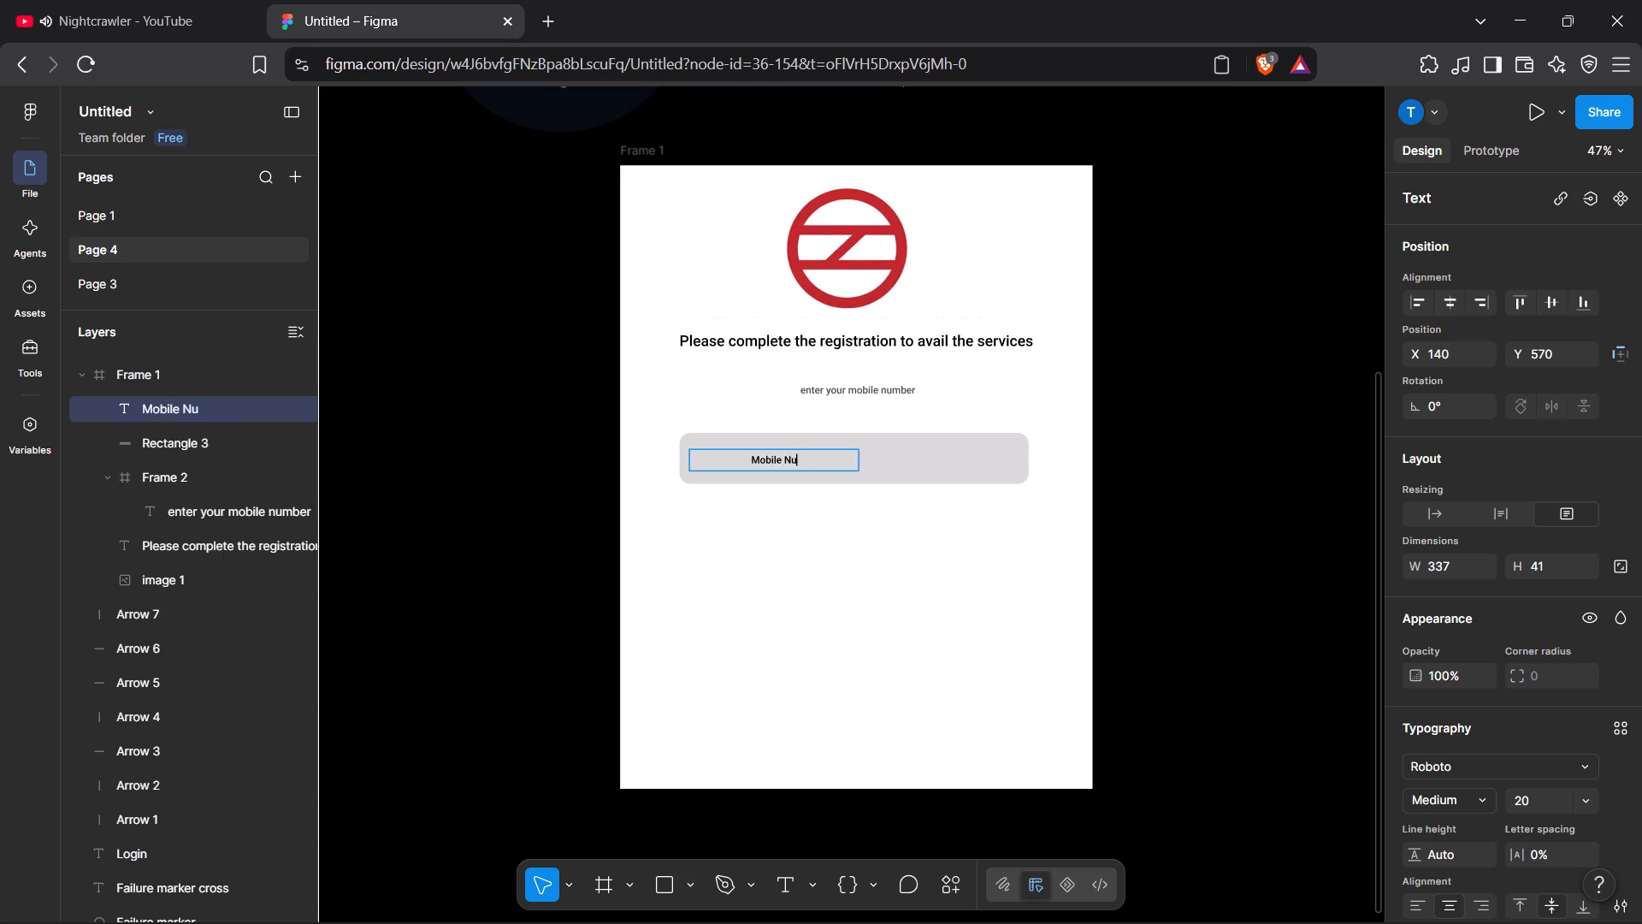
key("BackSpace")
key("BackSpace")
type("ber")
left_click(558, 436)
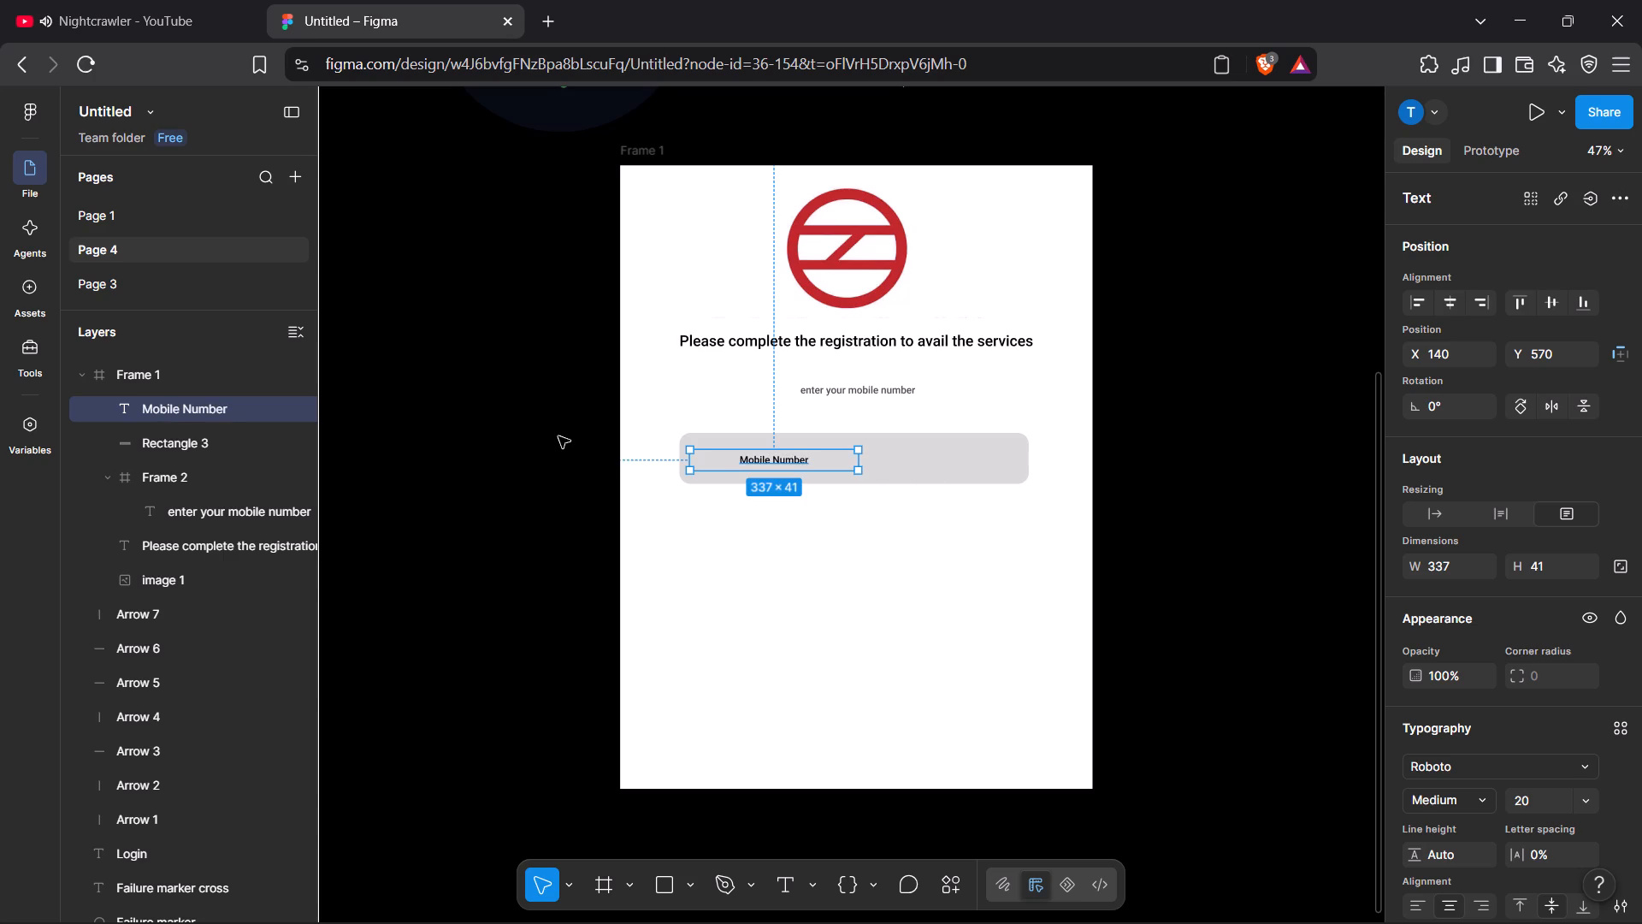
Shift the "Mobile Number" text towards the grey field's left end, vertically centred on it, at about X 63, Y 566.
left_click_drag(718, 465, 687, 460)
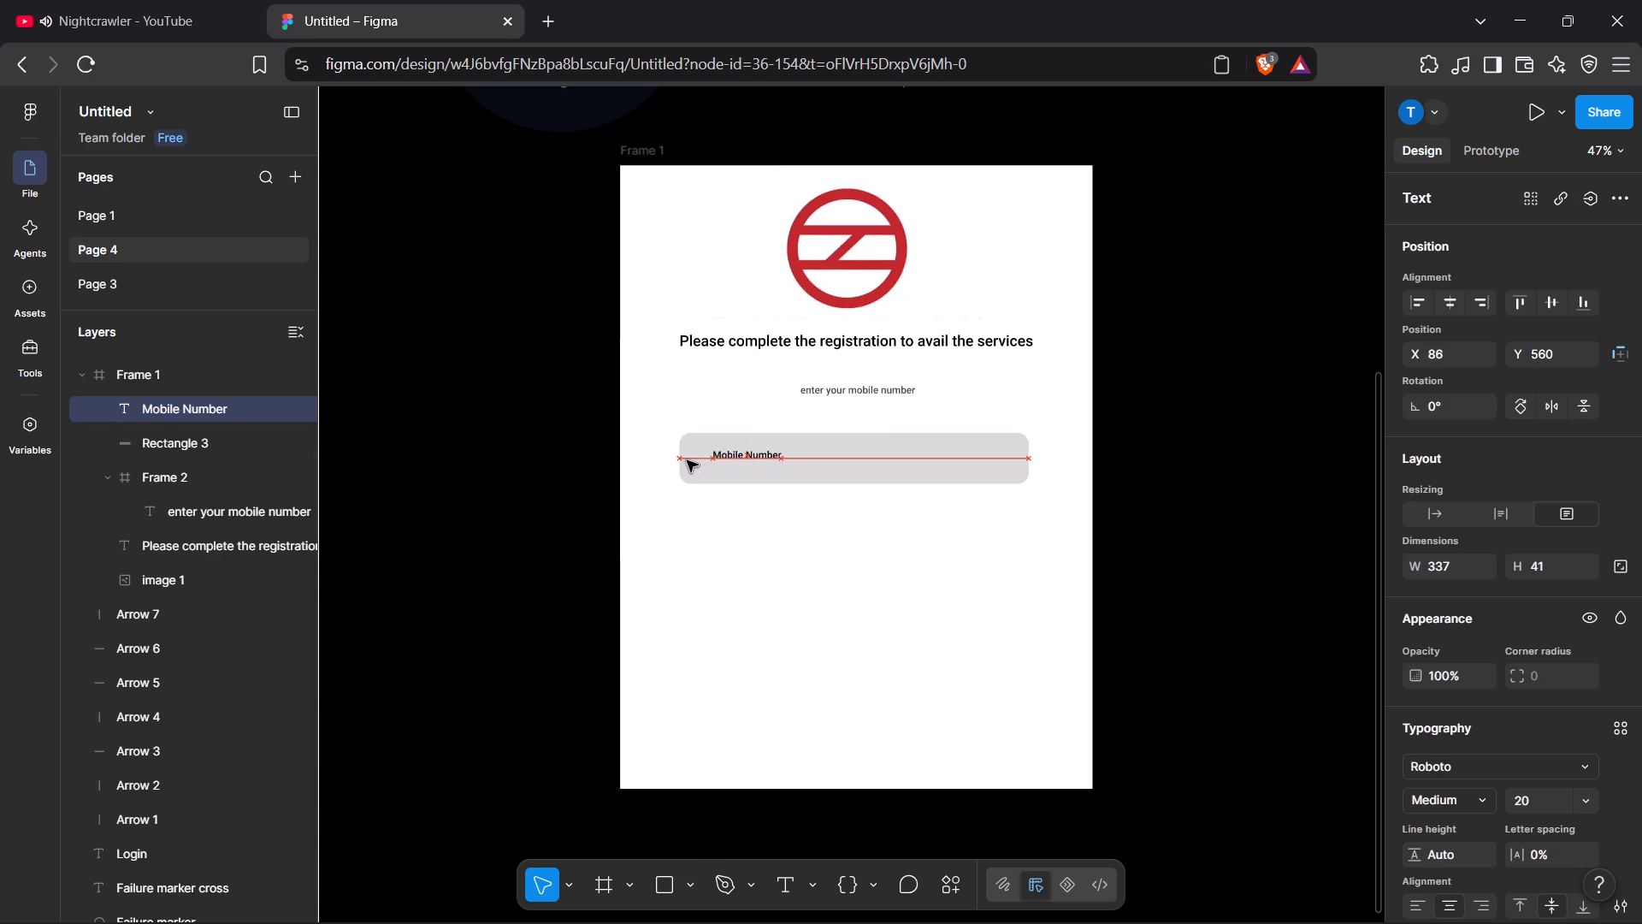
left_click_drag(687, 460, 683, 465)
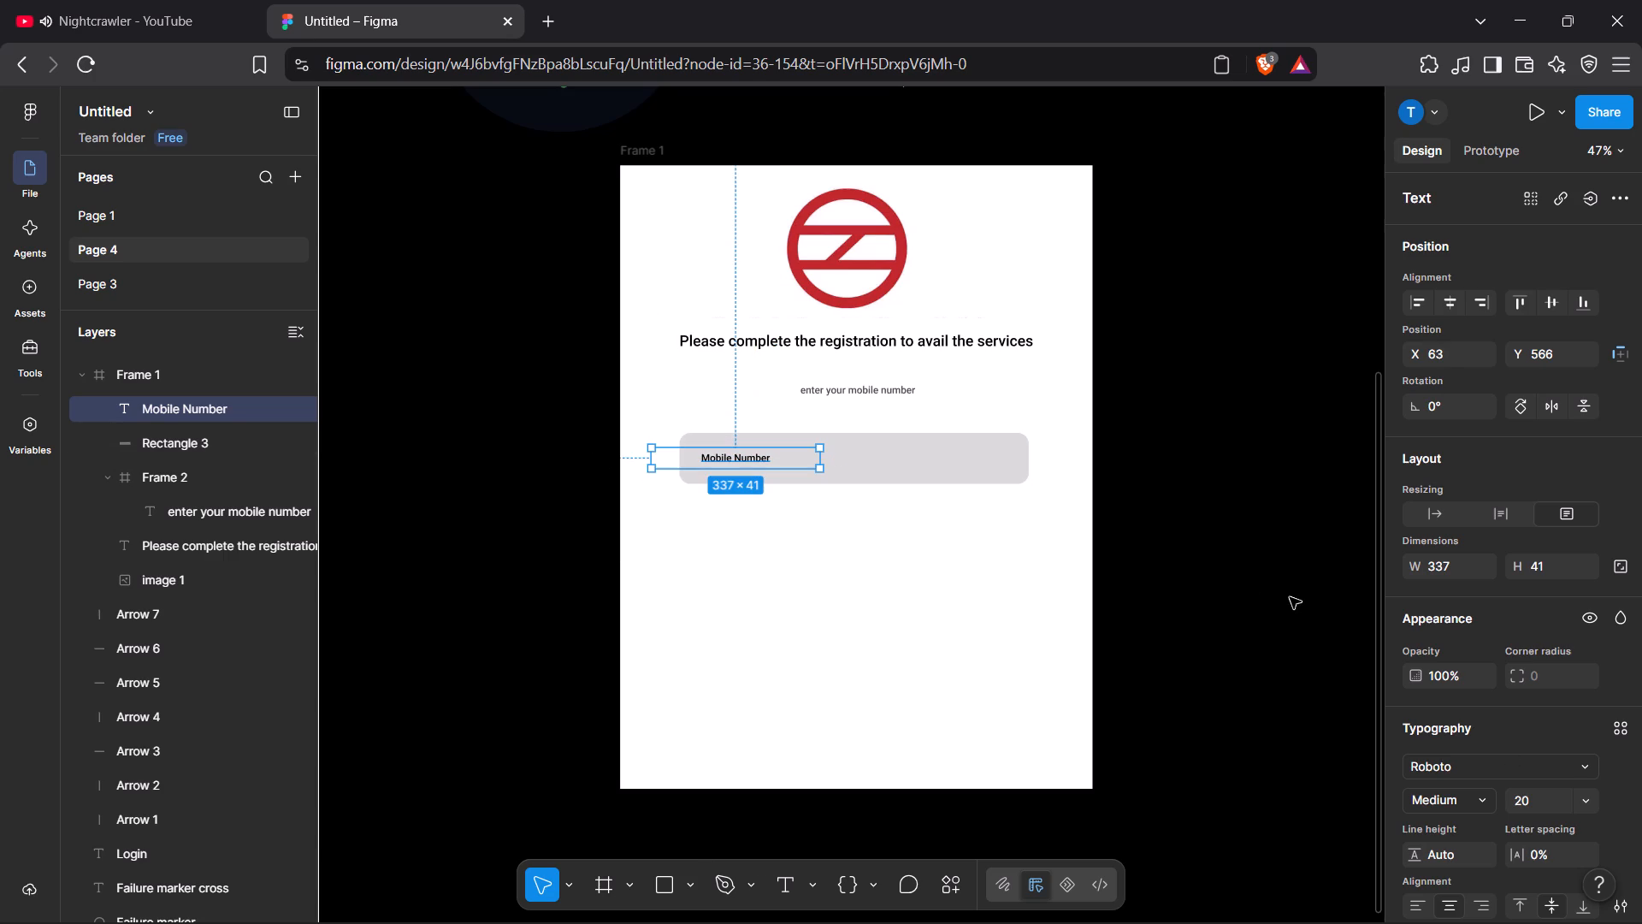
Set the font size of the "Mobile Number" text to 40.
left_click(1558, 800)
key("BackSpace")
key("BackSpace")
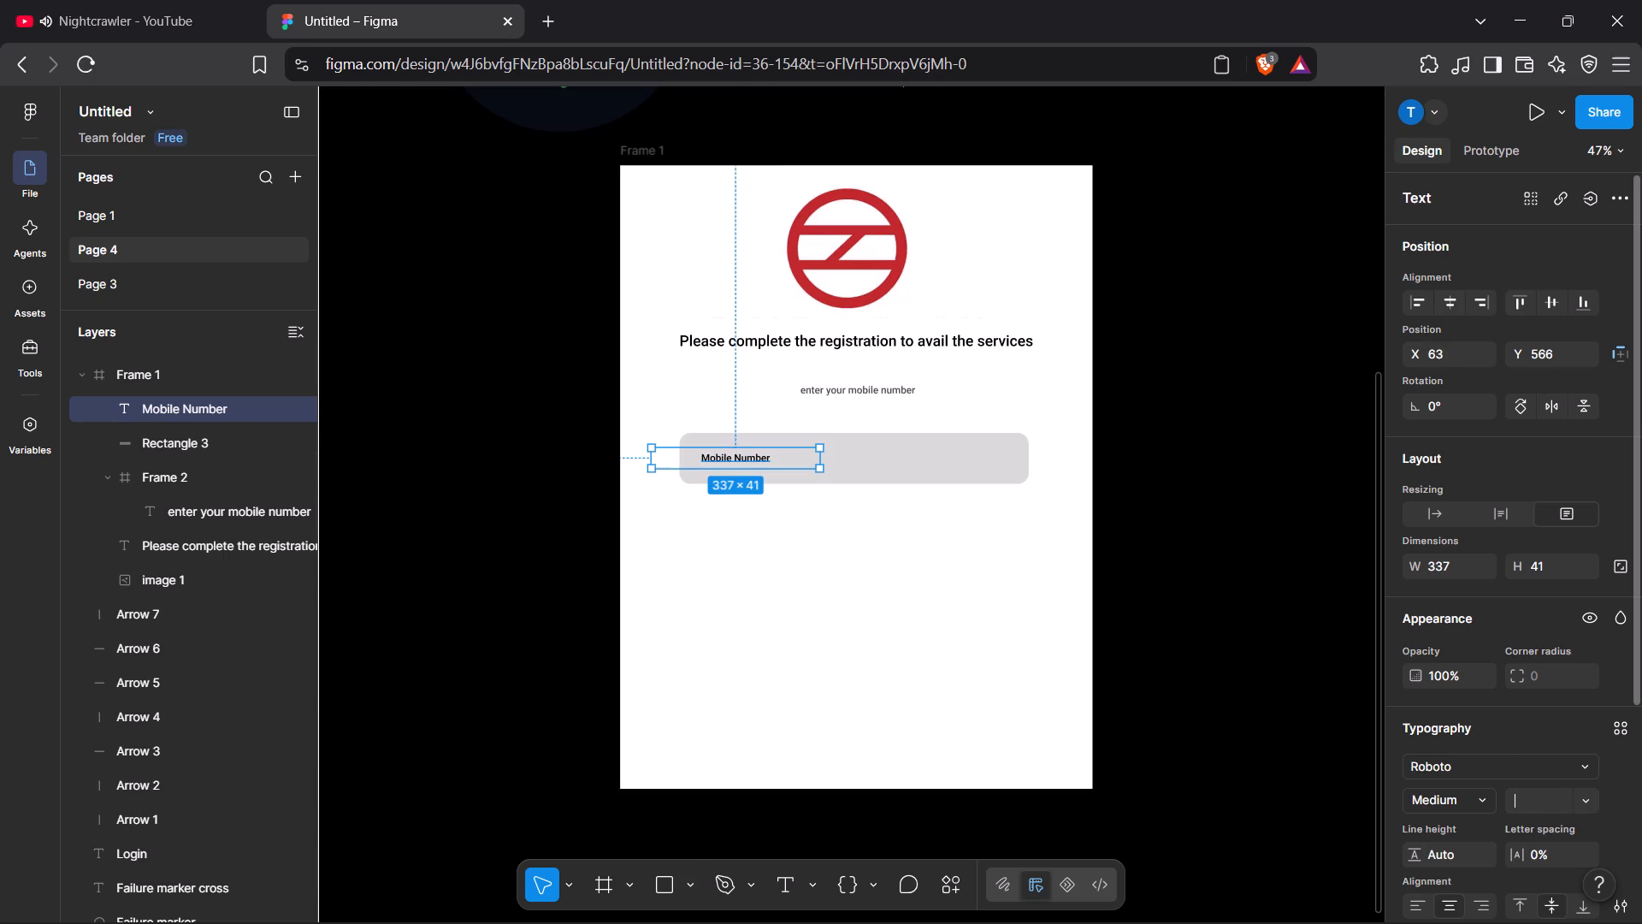
type("40")
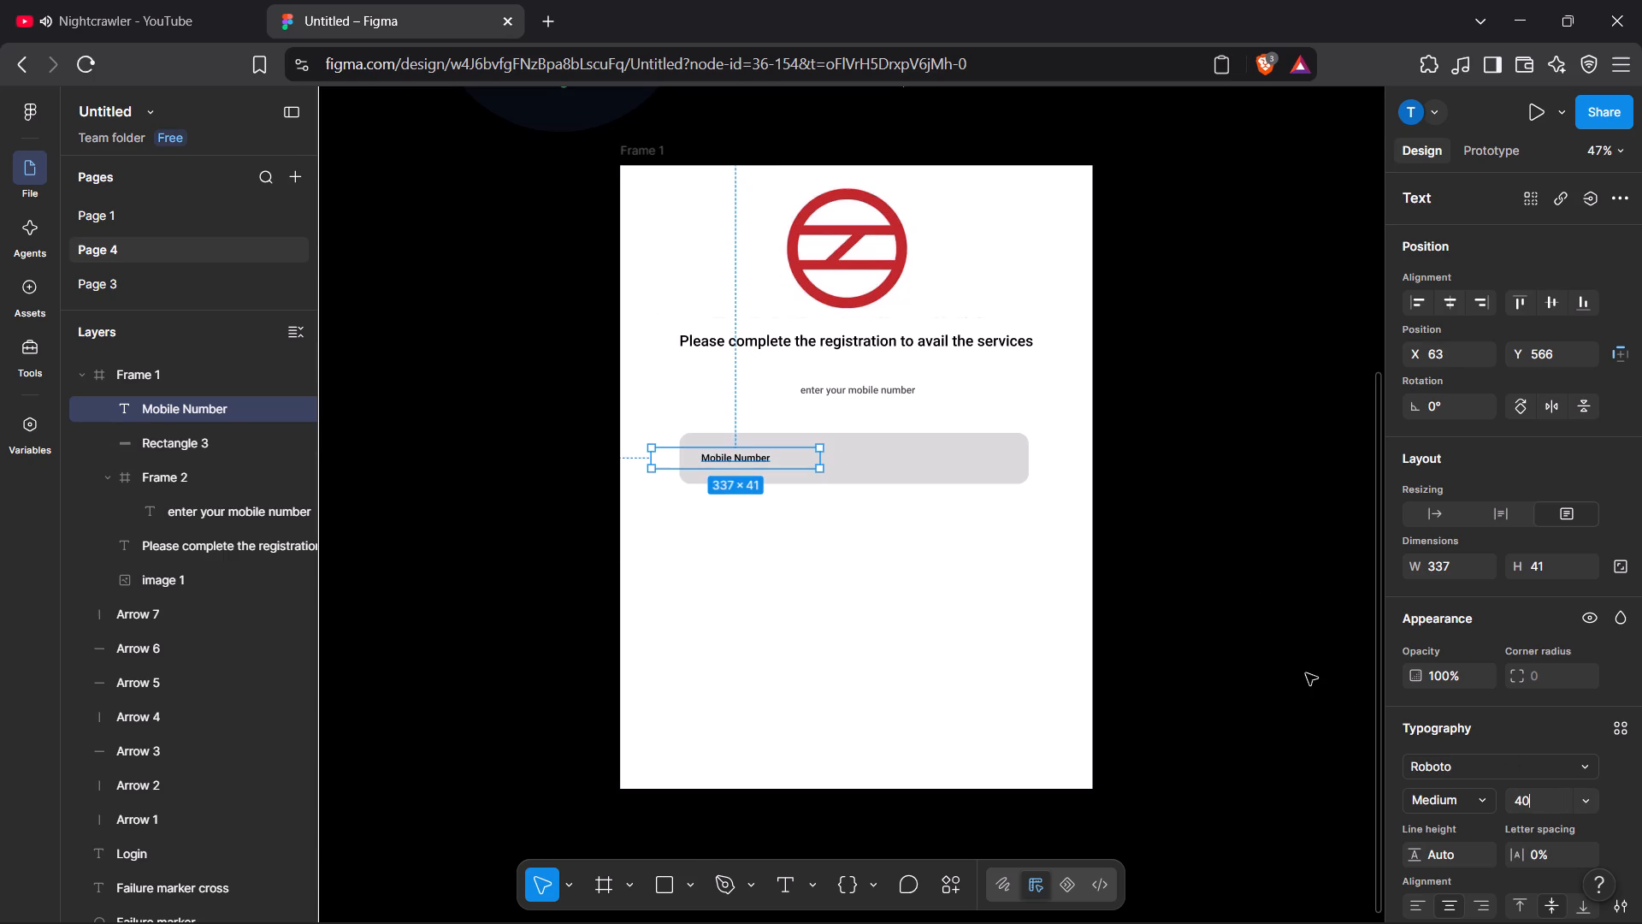
key("Return")
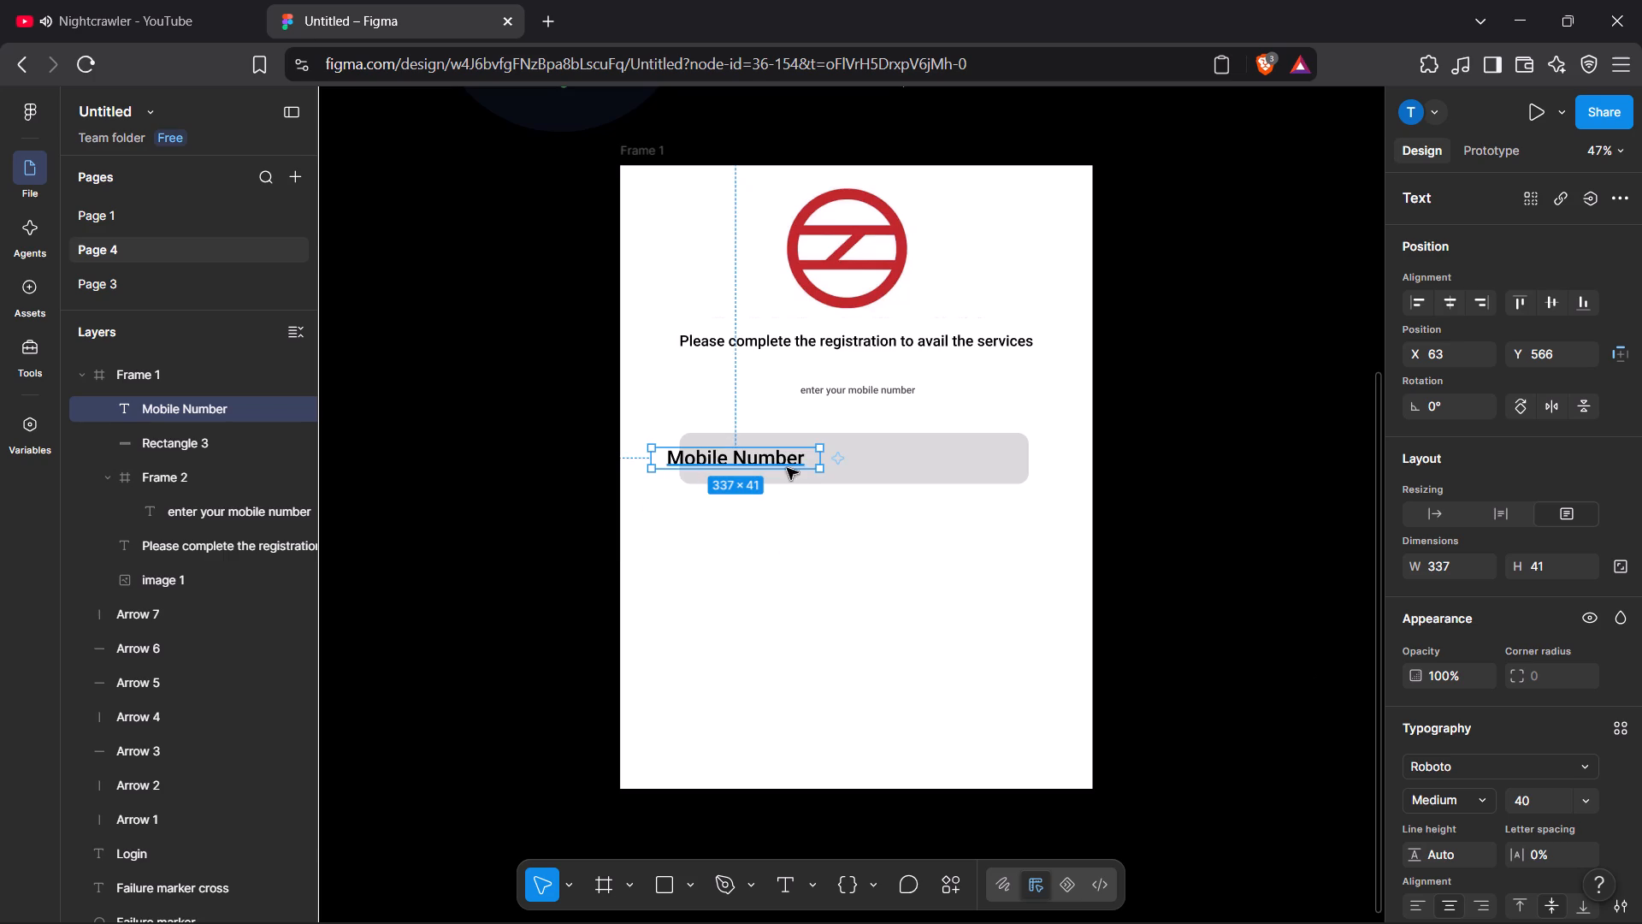
Move the "Mobile Number" text fully inside the left part of the grey field, at about X 118, Y 566.
left_click_drag(814, 457, 836, 457)
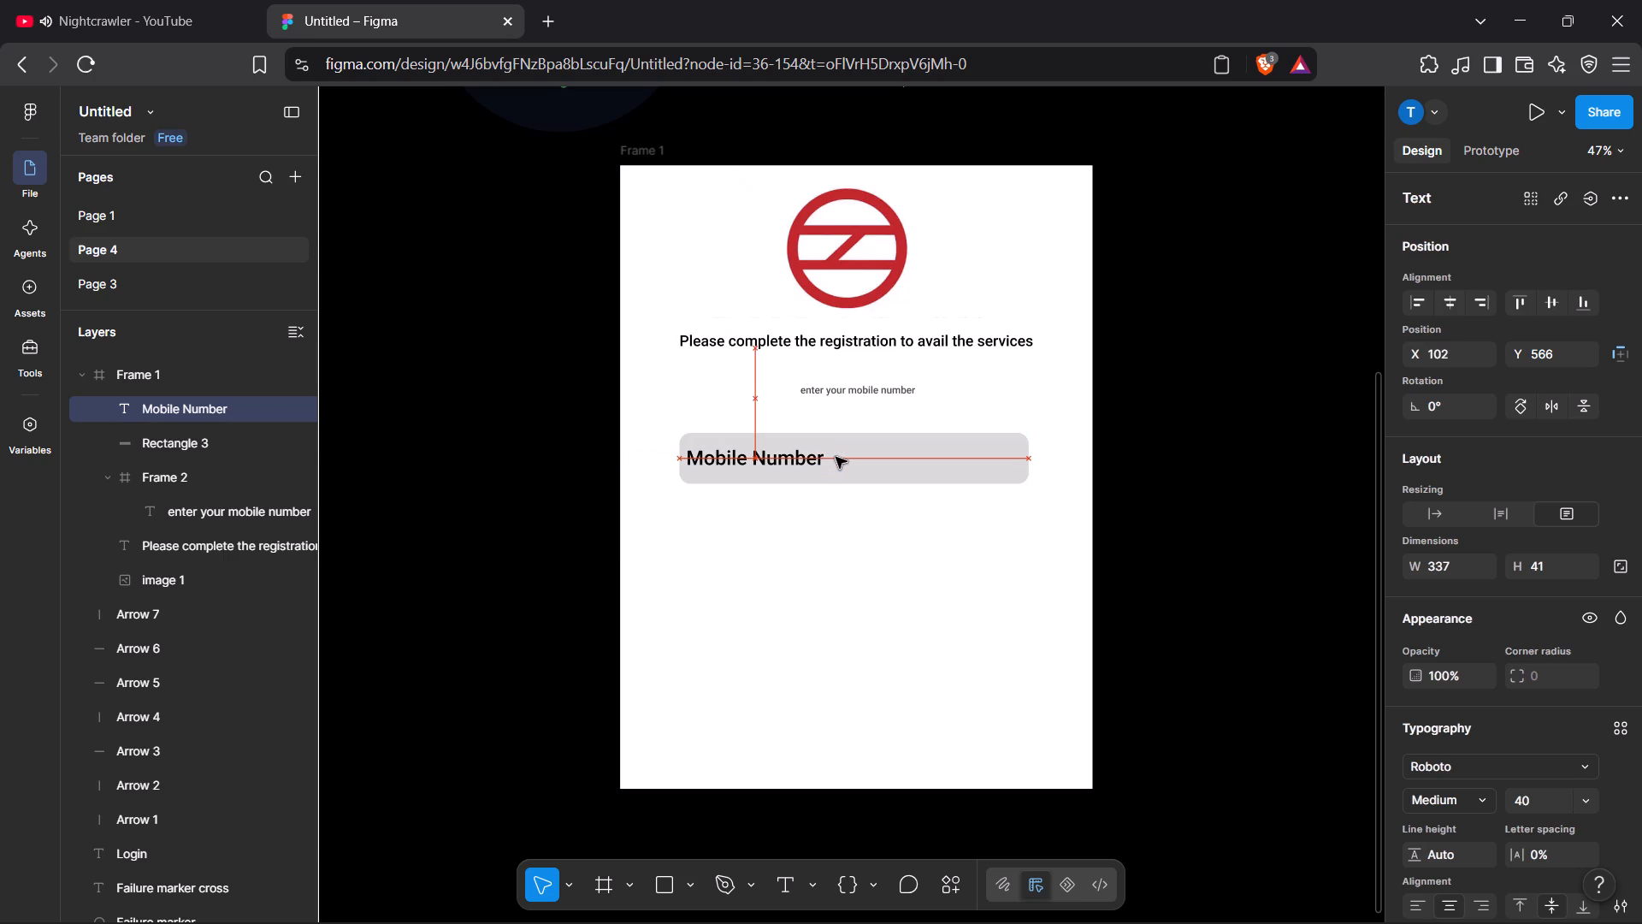
left_click_drag(836, 457, 839, 455)
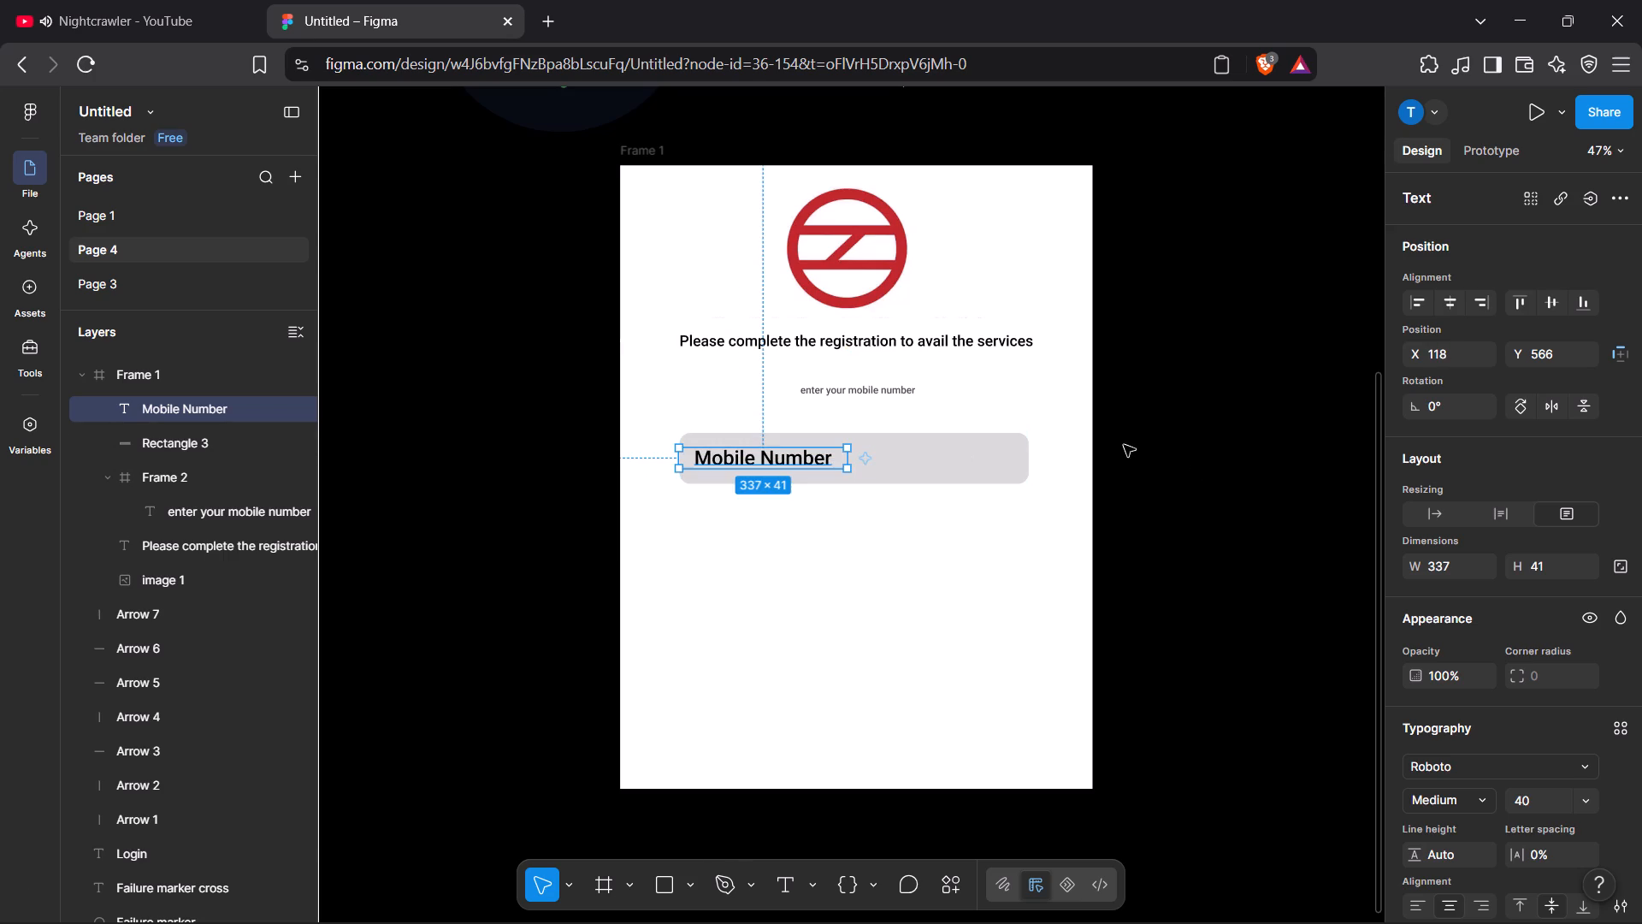
left_click(1196, 462)
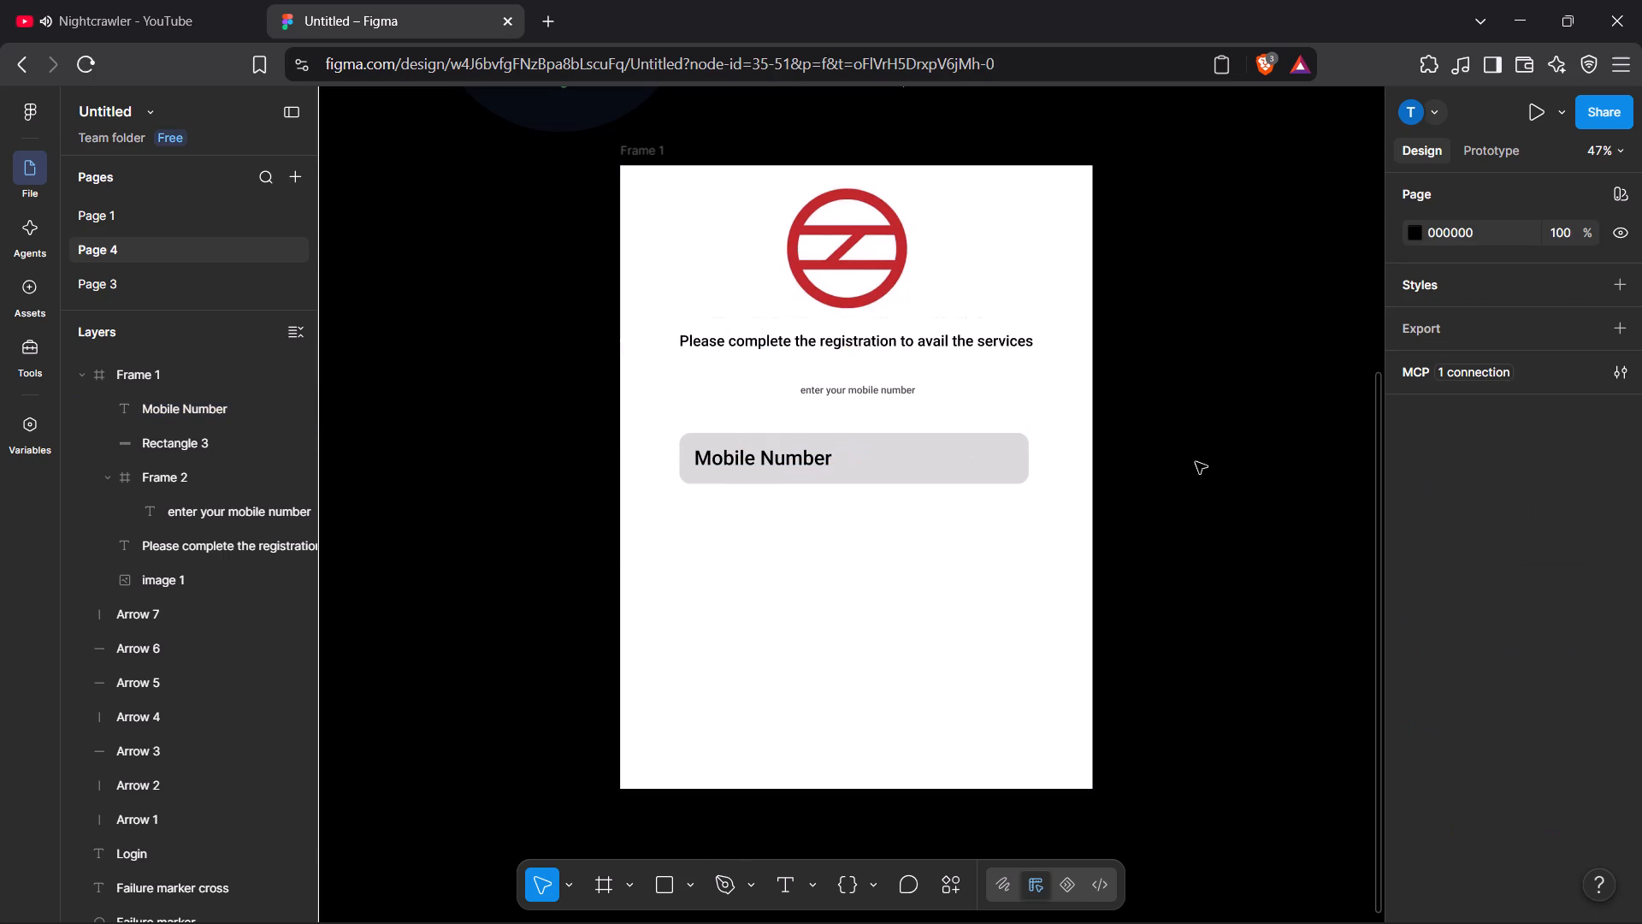
Set the resizing of the "Please complete the registration to avail the services" heading to auto height.
left_click(879, 342)
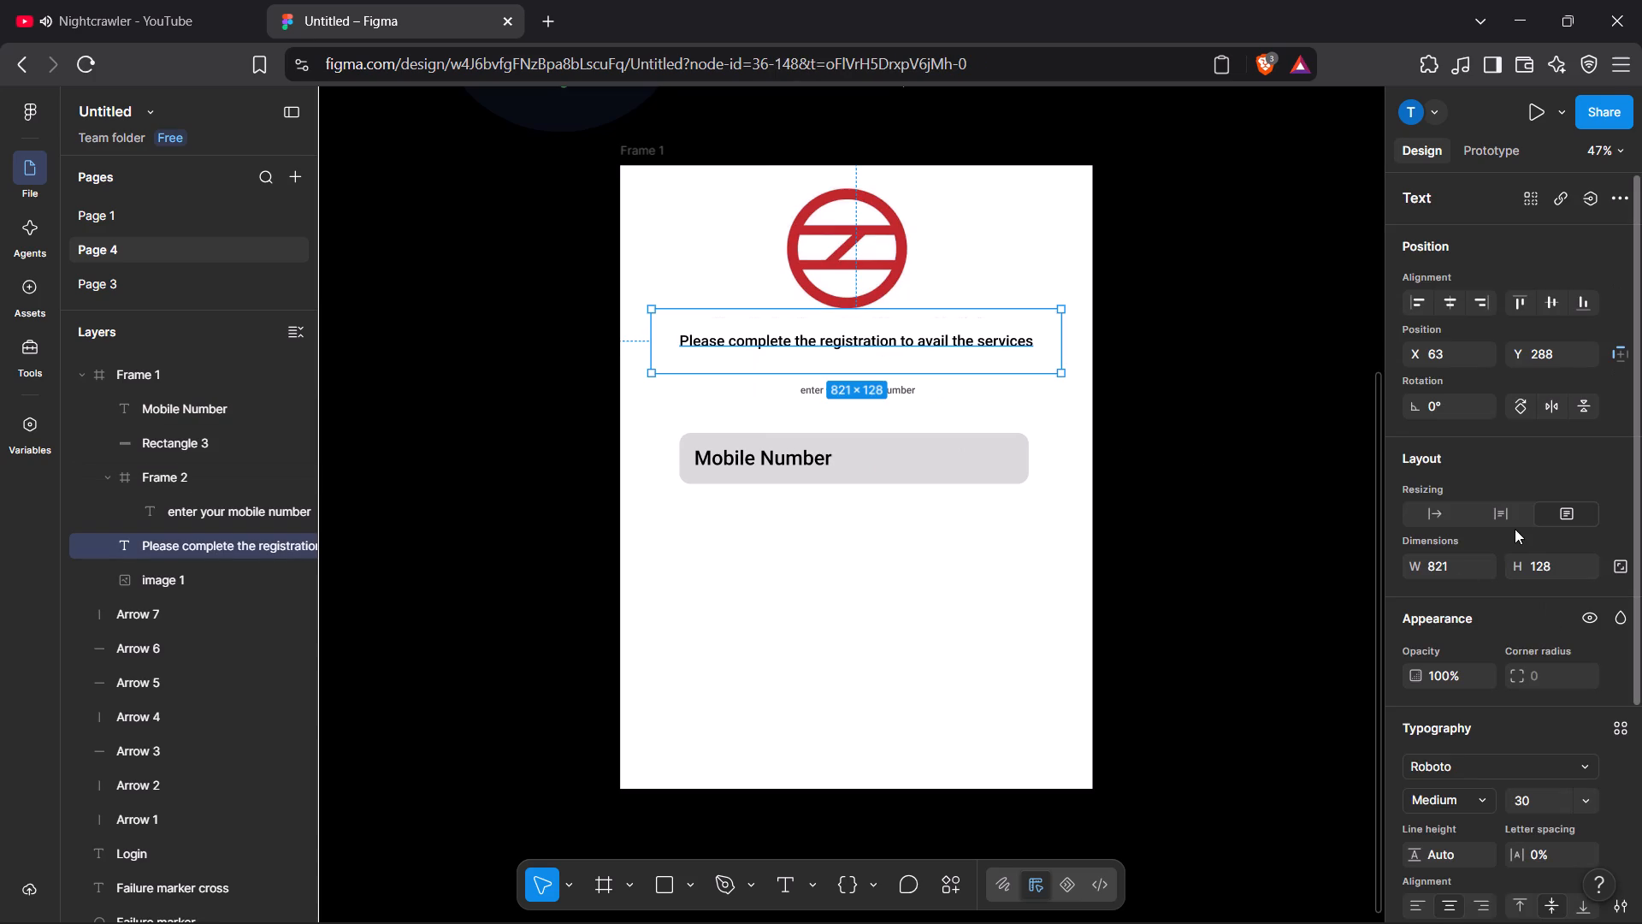
left_click(1506, 514)
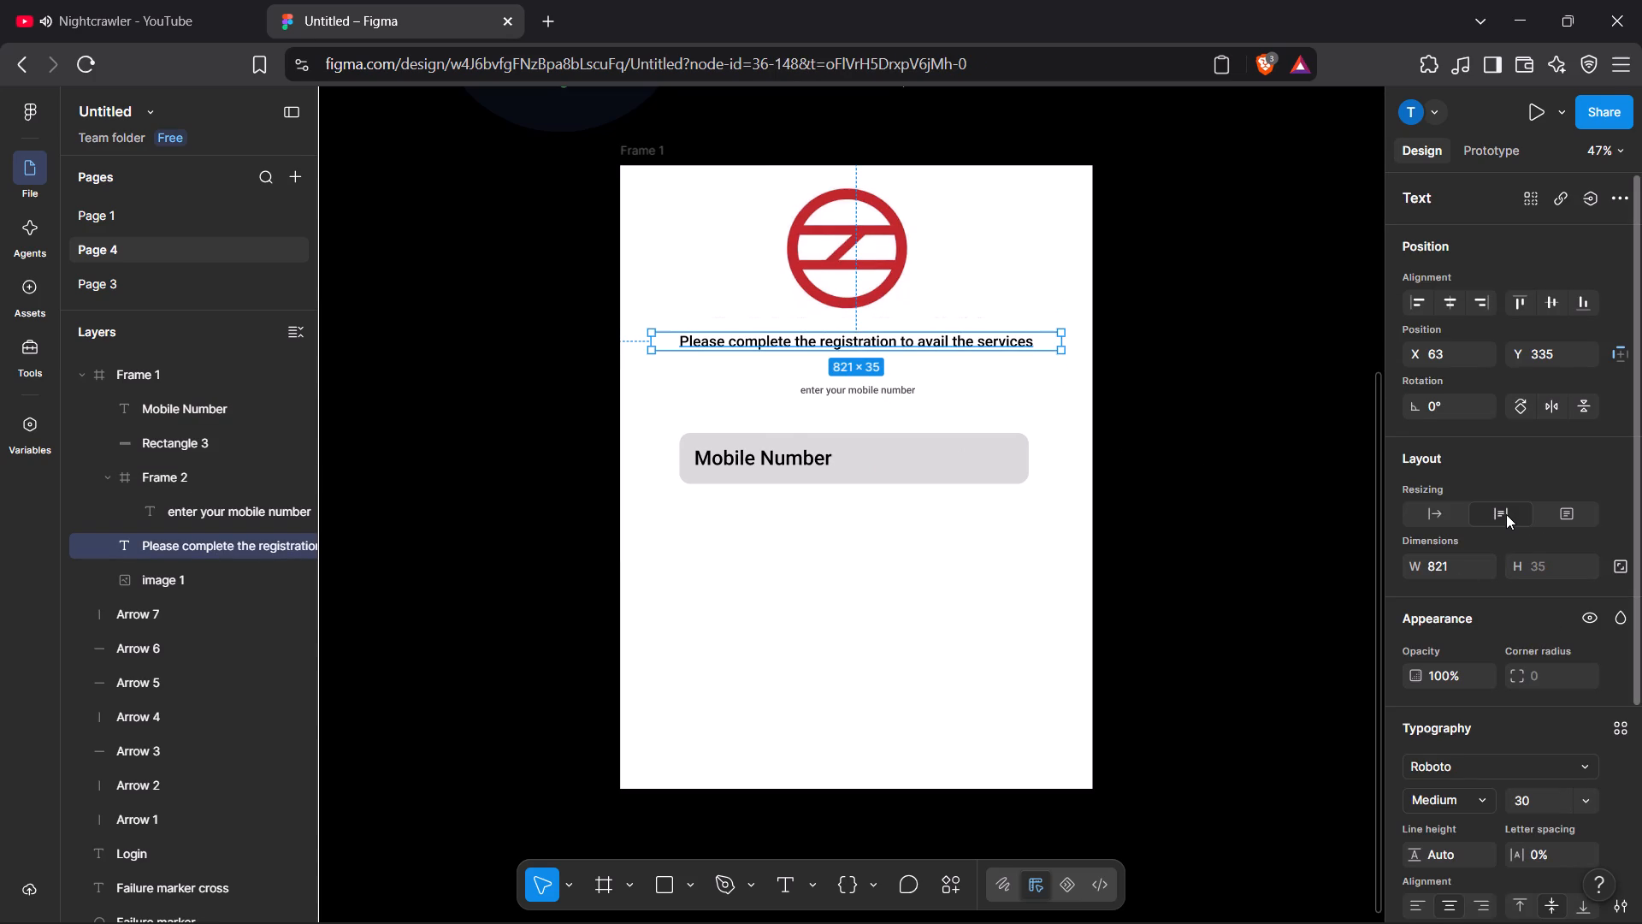
left_click(1506, 515)
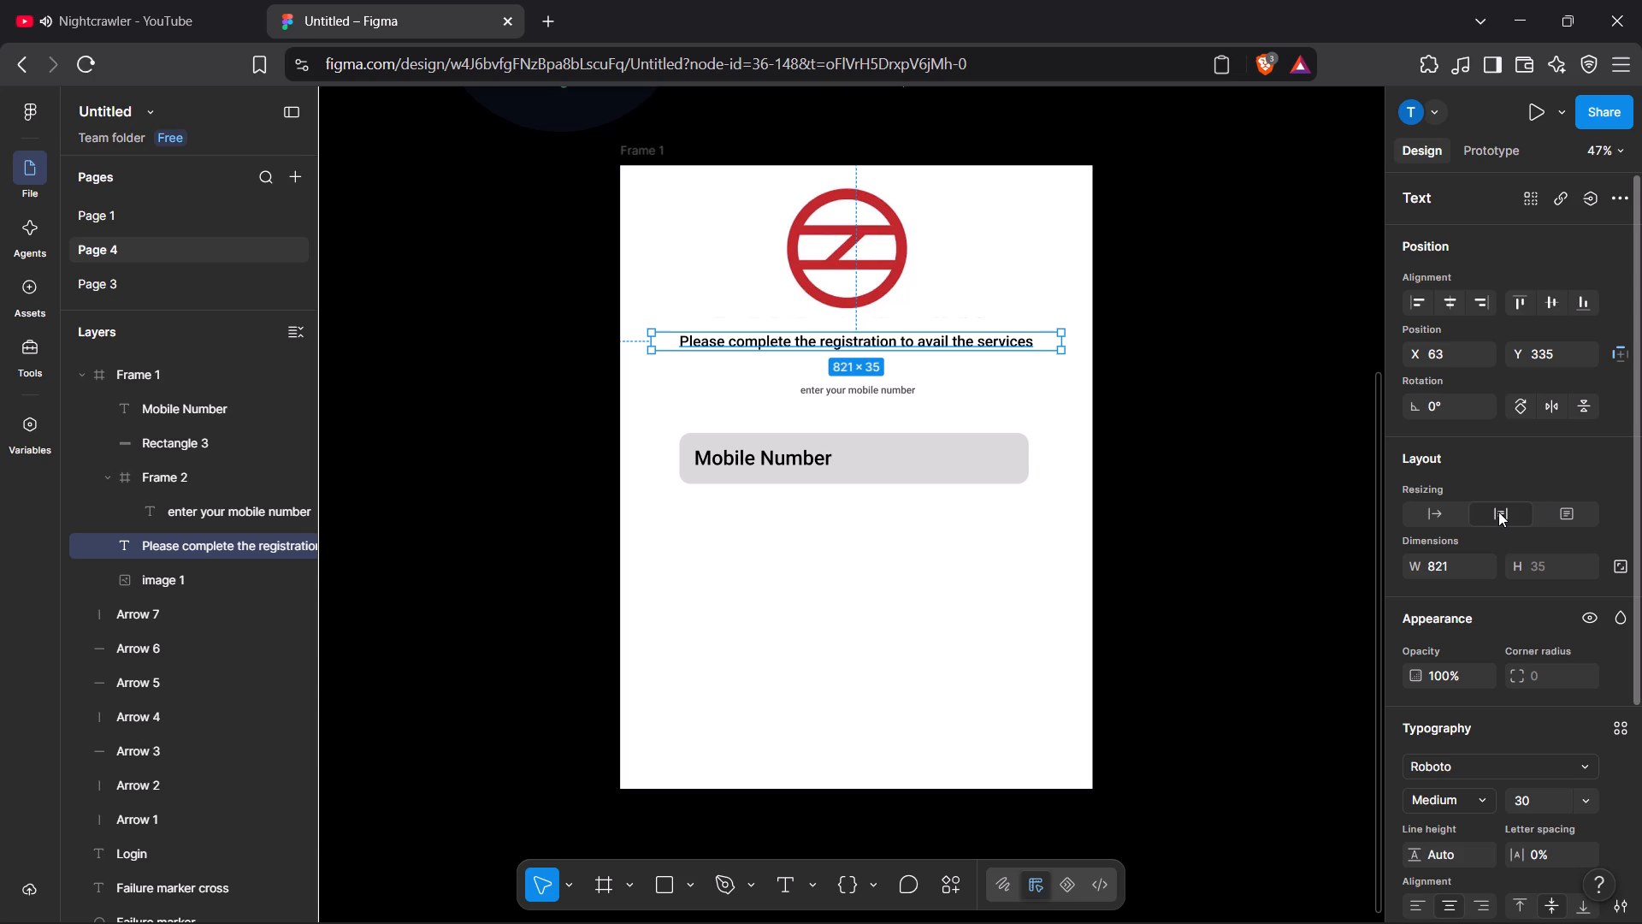
left_click(1498, 512)
left_click(1552, 525)
left_click(1517, 512)
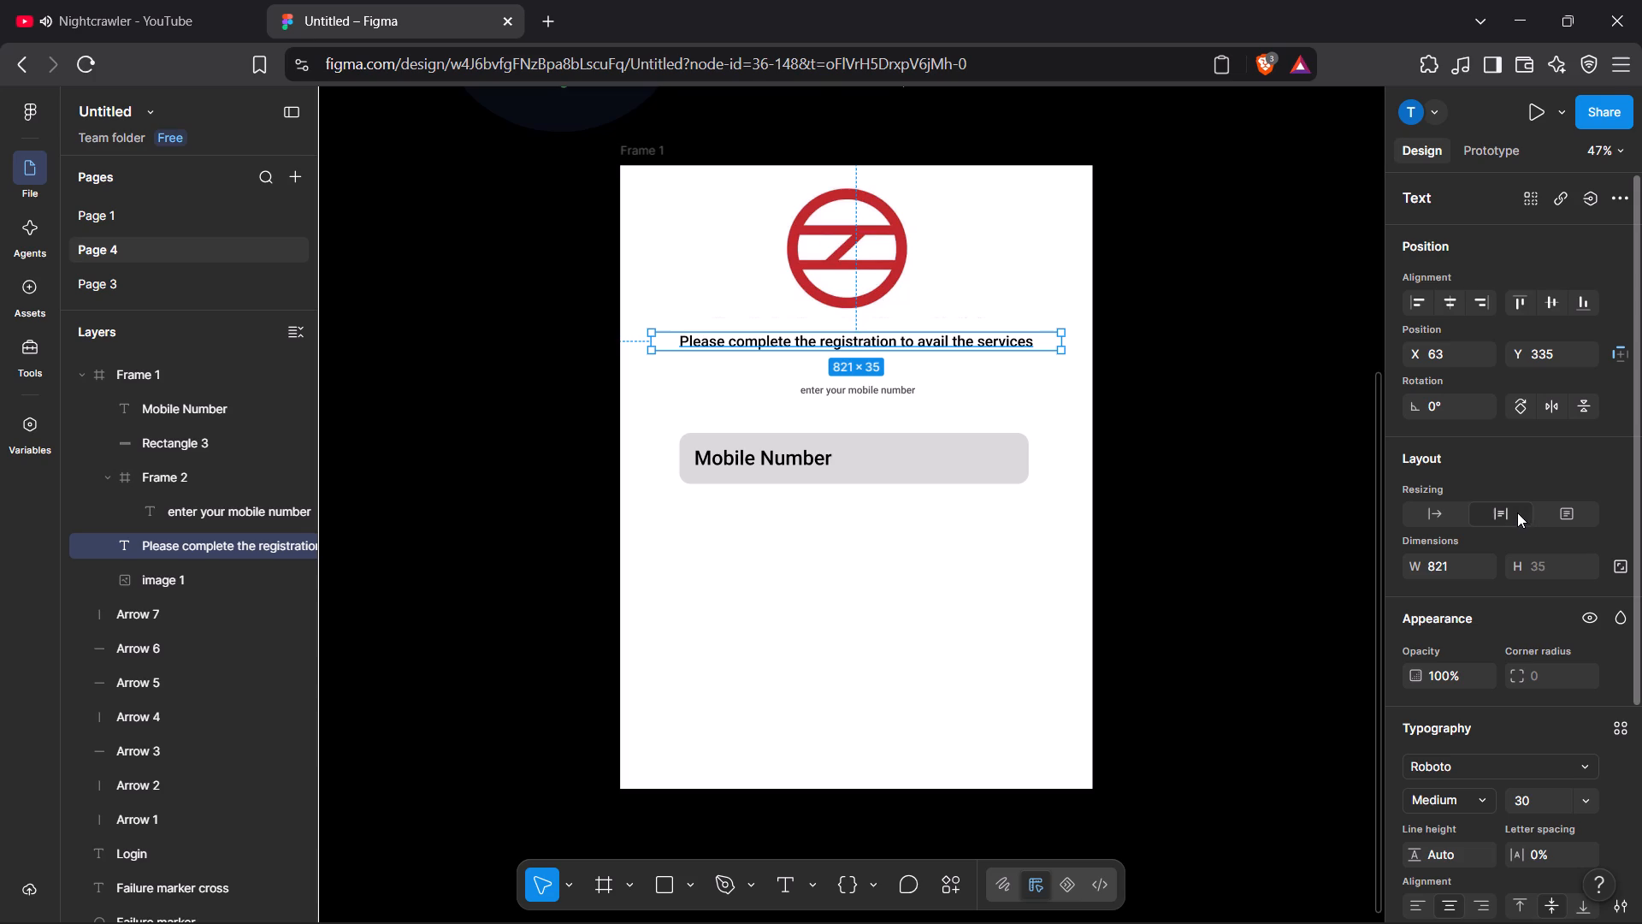
right_click(1517, 512)
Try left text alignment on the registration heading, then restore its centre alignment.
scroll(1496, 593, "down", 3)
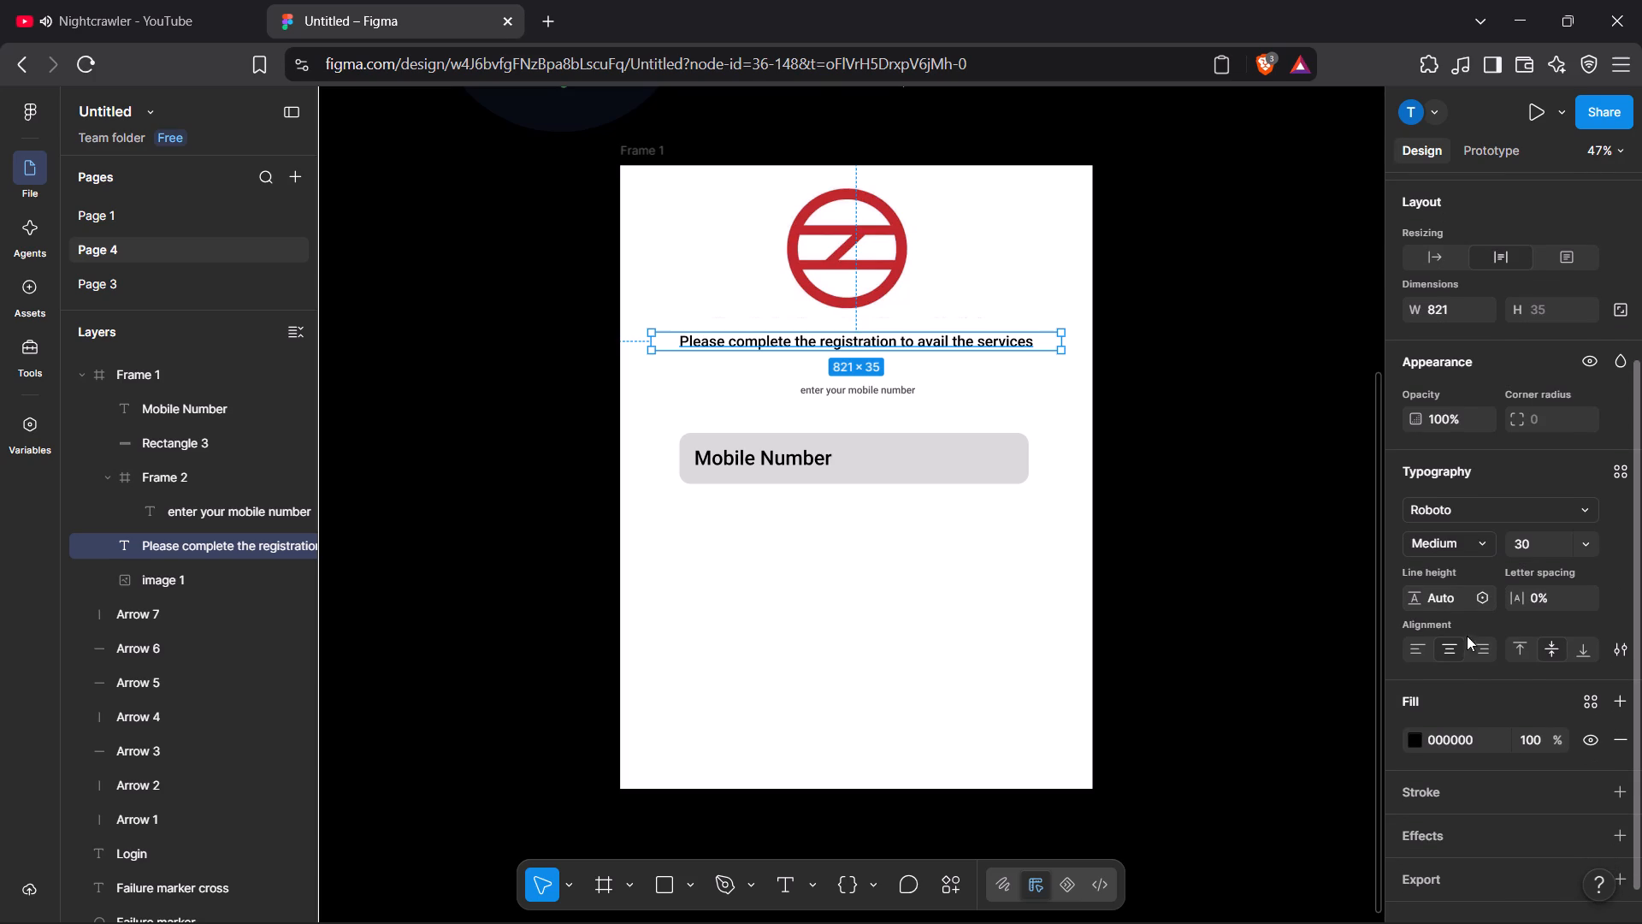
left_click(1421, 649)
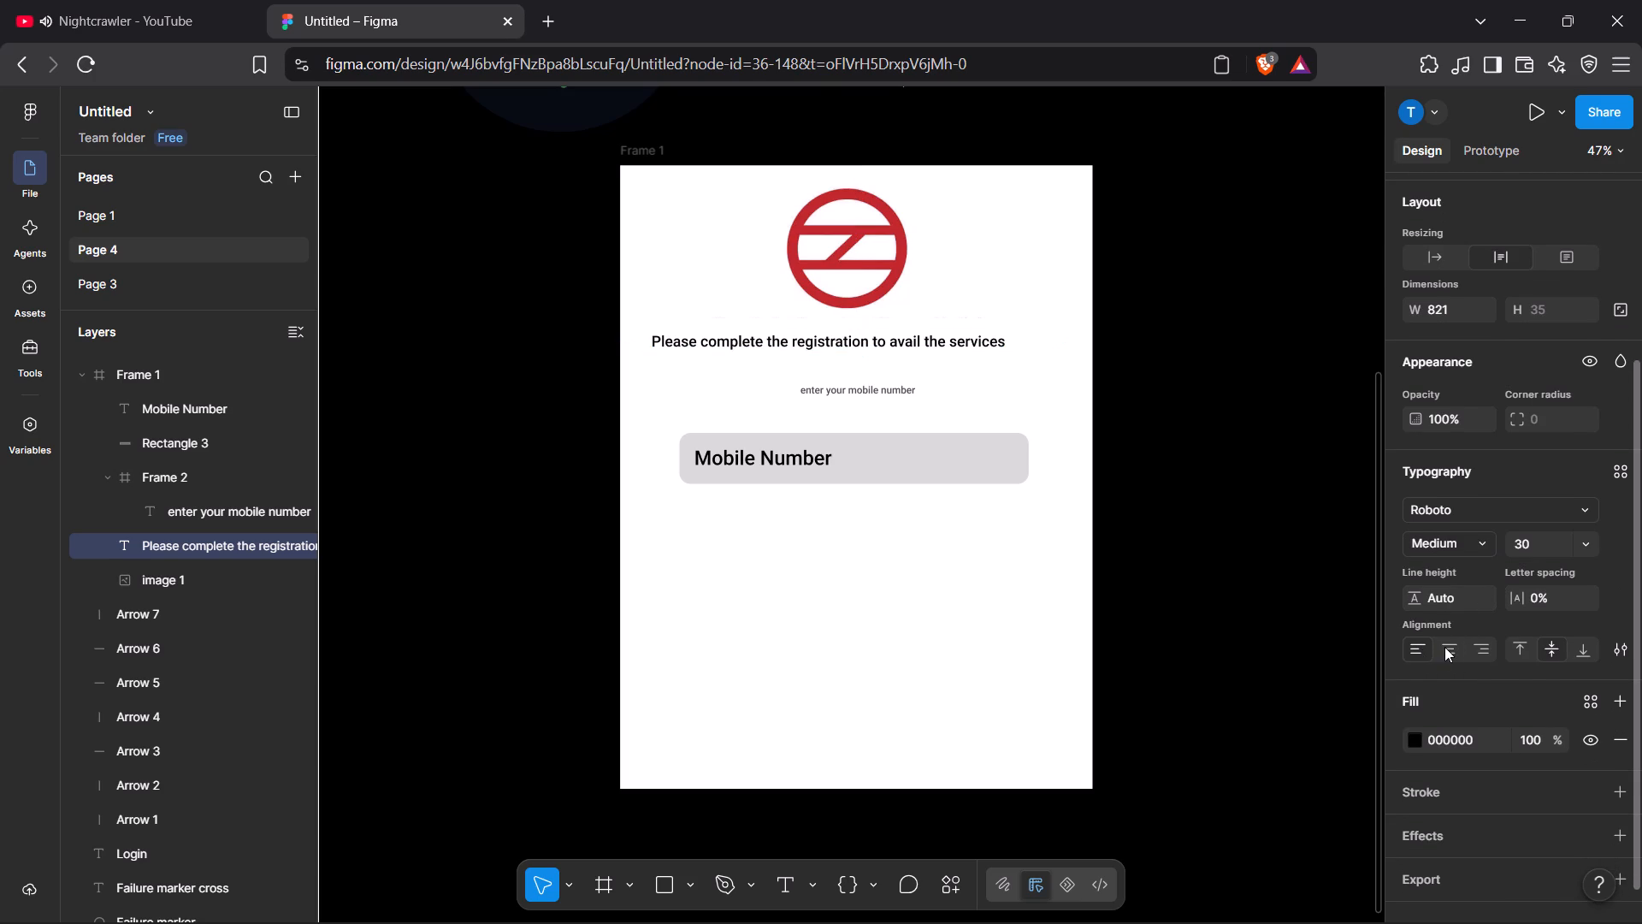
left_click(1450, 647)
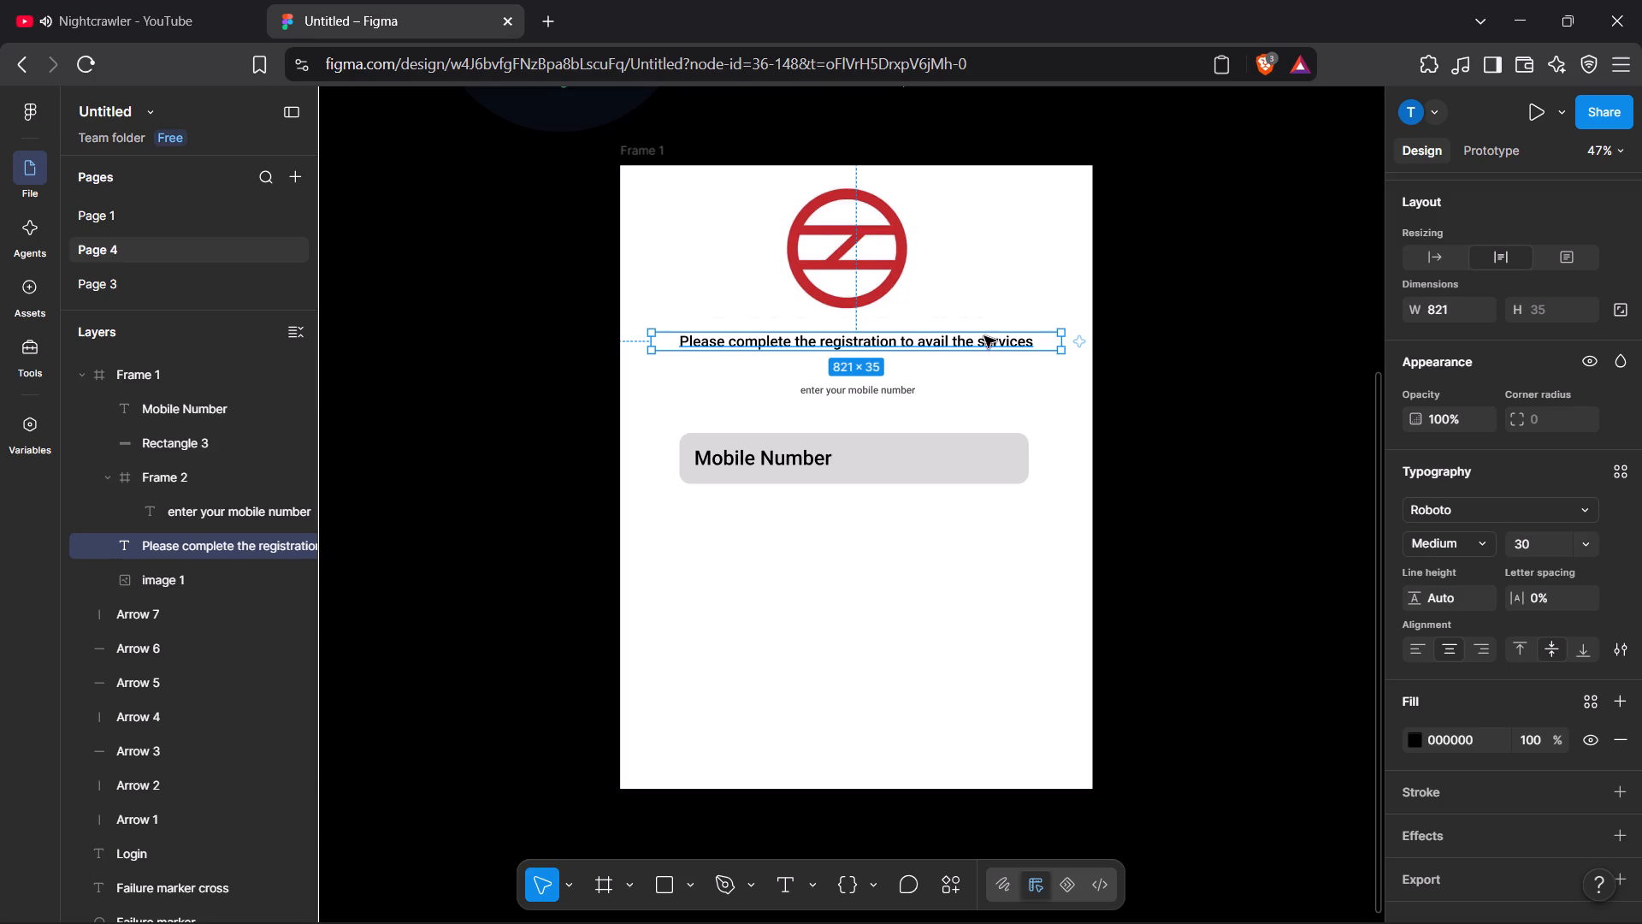
Narrow the registration heading's text box from both sides to match the width of the grey field below.
left_click(731, 334)
left_click(730, 346)
left_click_drag(649, 341, 678, 339)
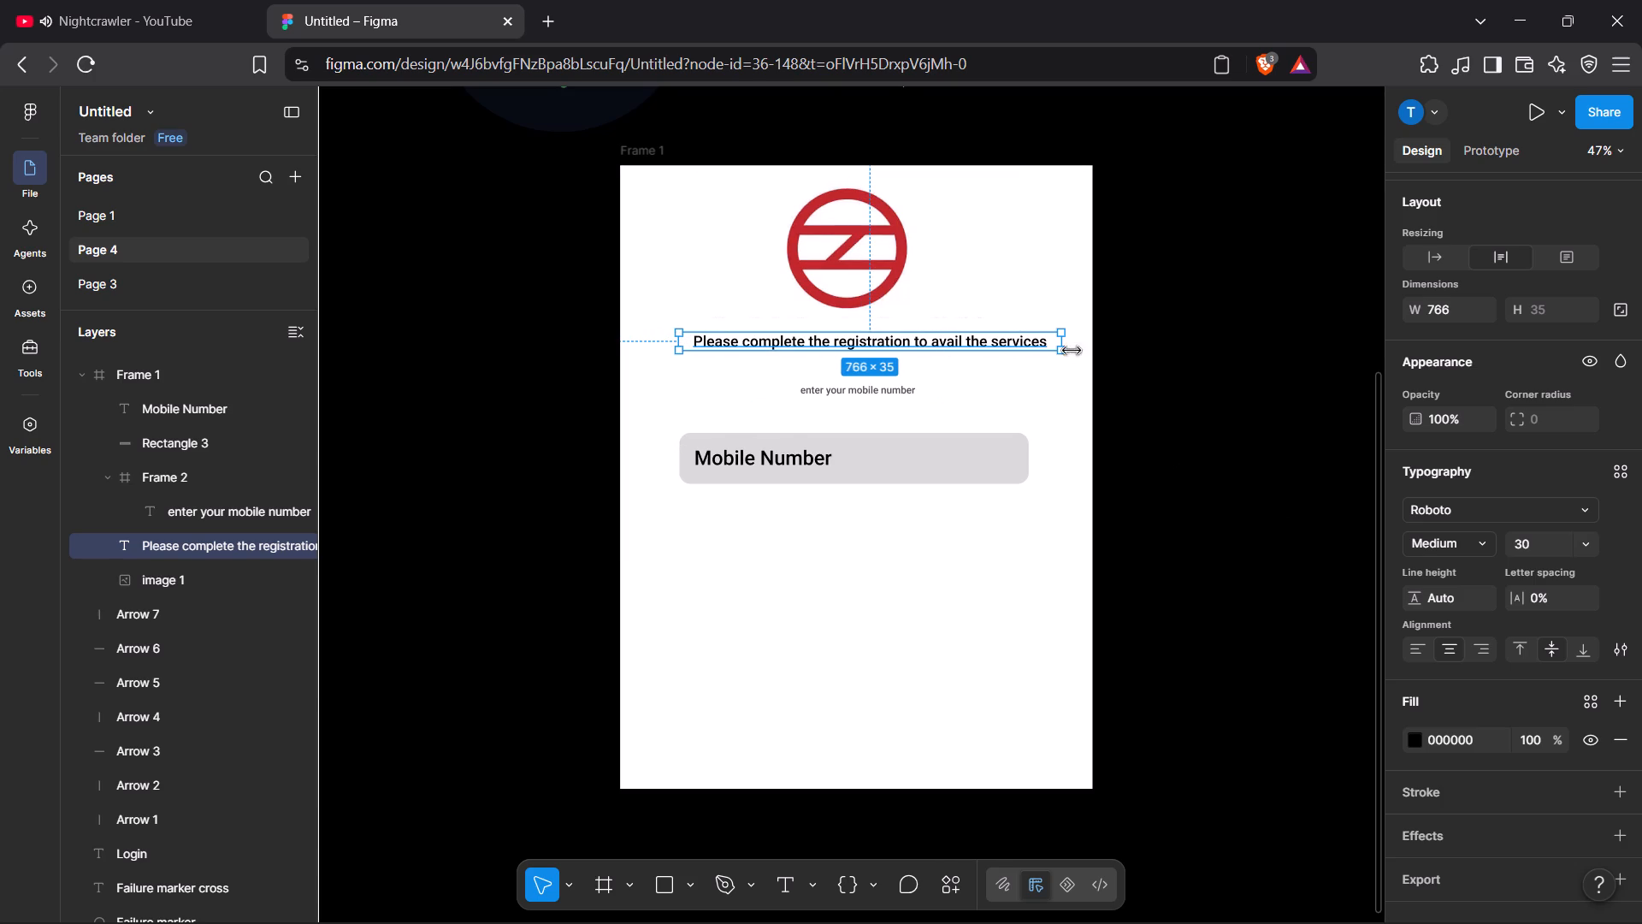
left_click_drag(1063, 346, 1037, 349)
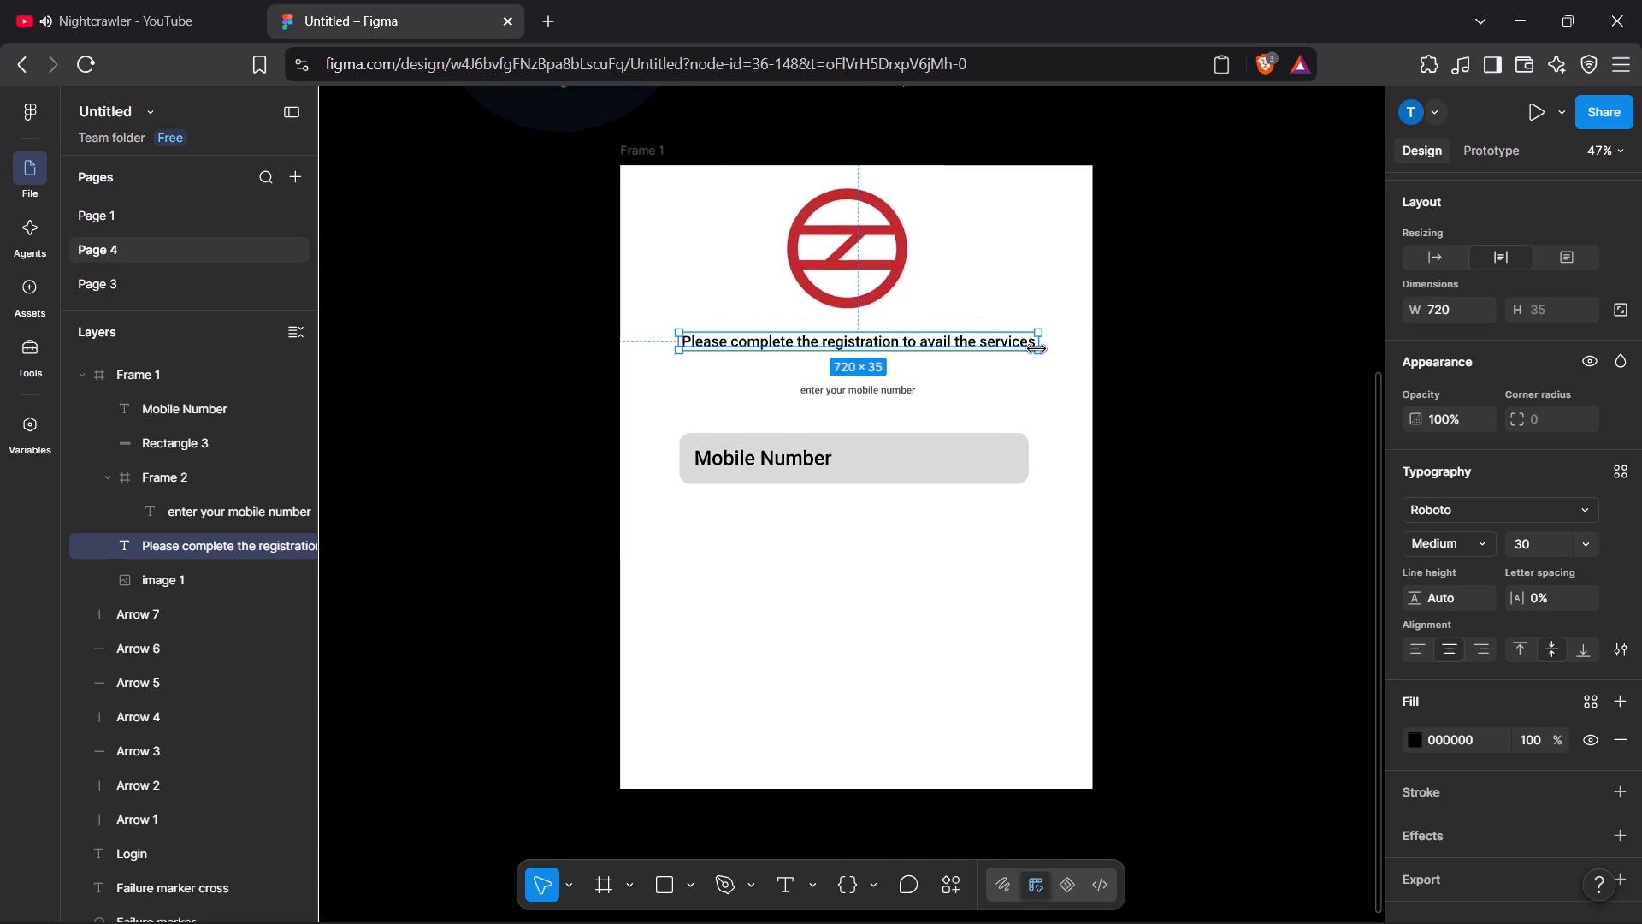
left_click_drag(1037, 349, 1031, 352)
left_click(1210, 418)
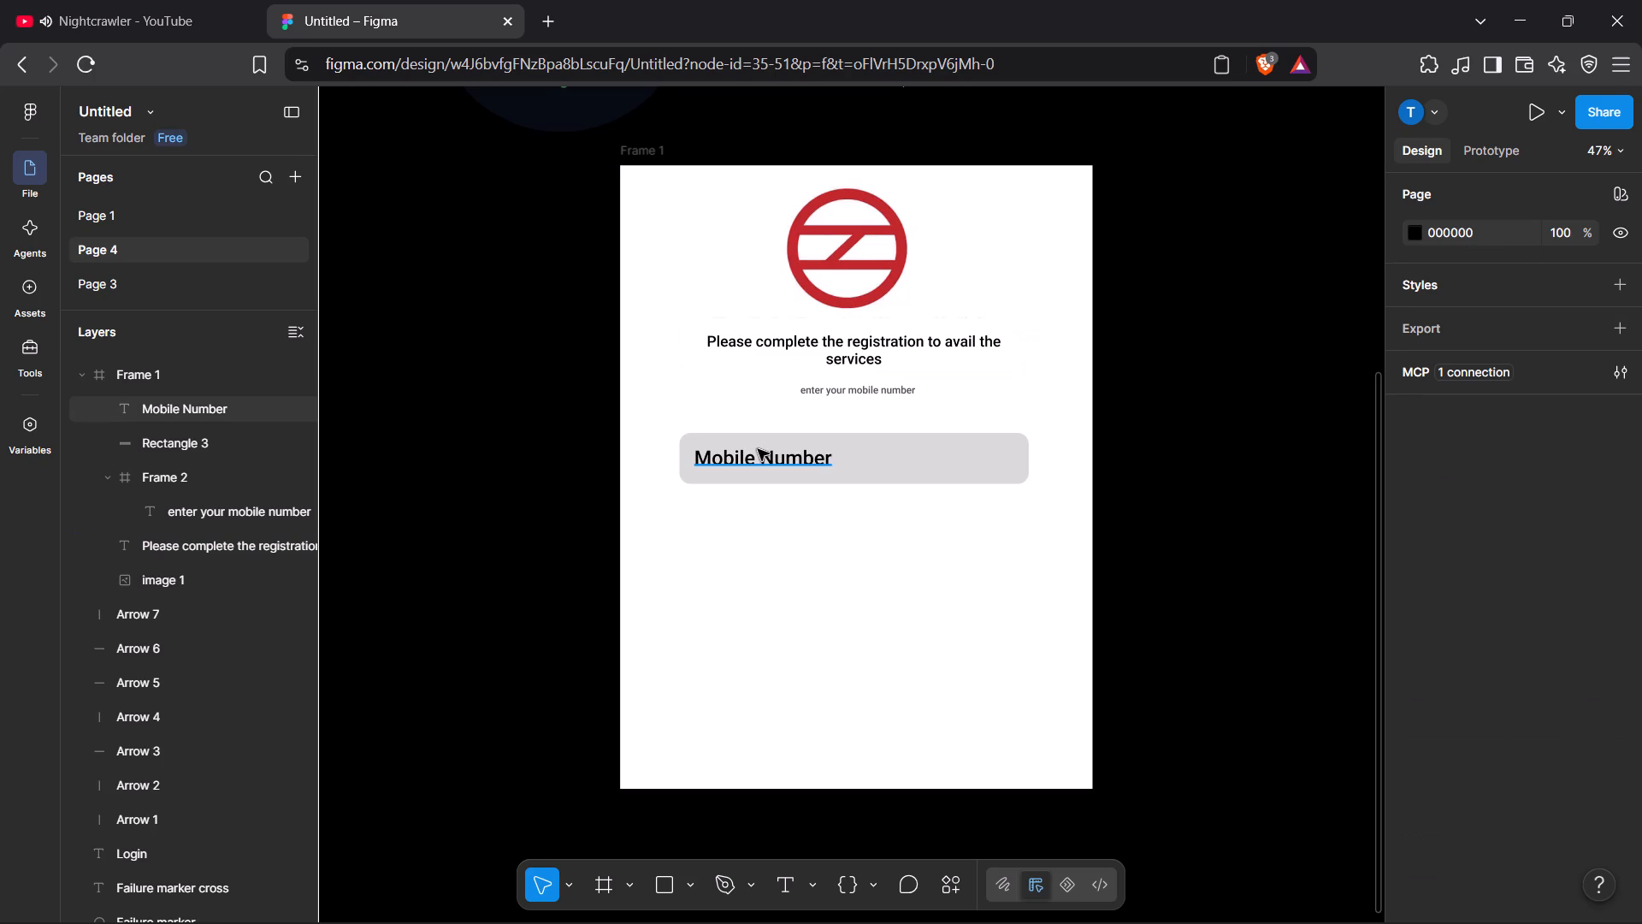
Move the grey rounded field behind the "Mobile Number" text to about X 90, Y 536.
left_click(891, 474)
left_click_drag(891, 474, 913, 470)
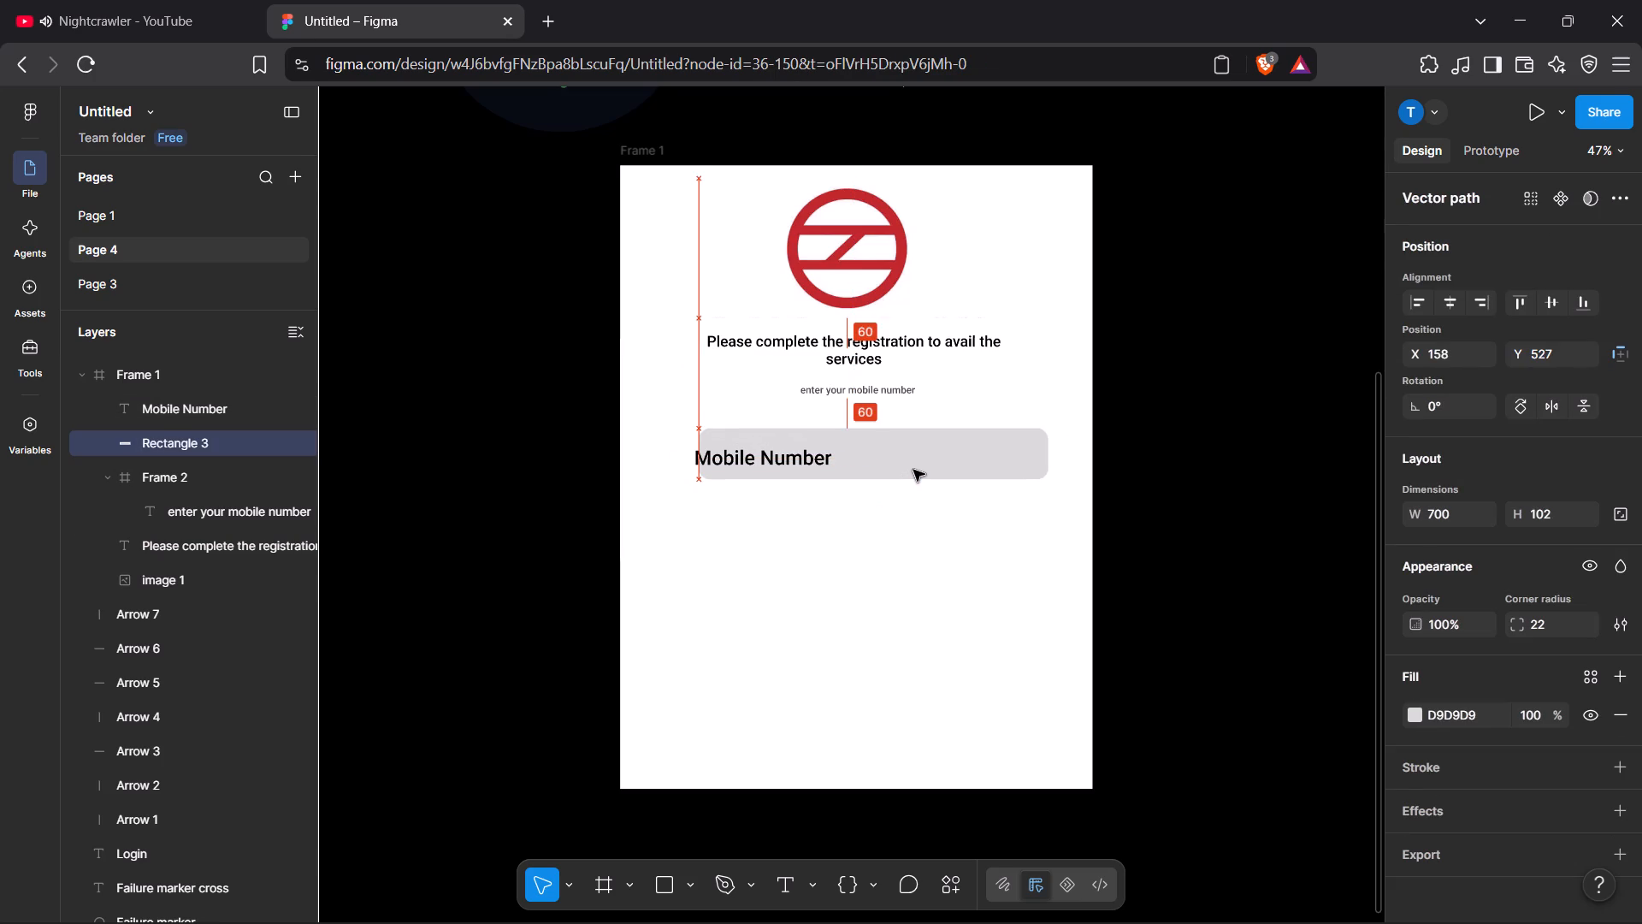
left_click_drag(913, 470, 913, 473)
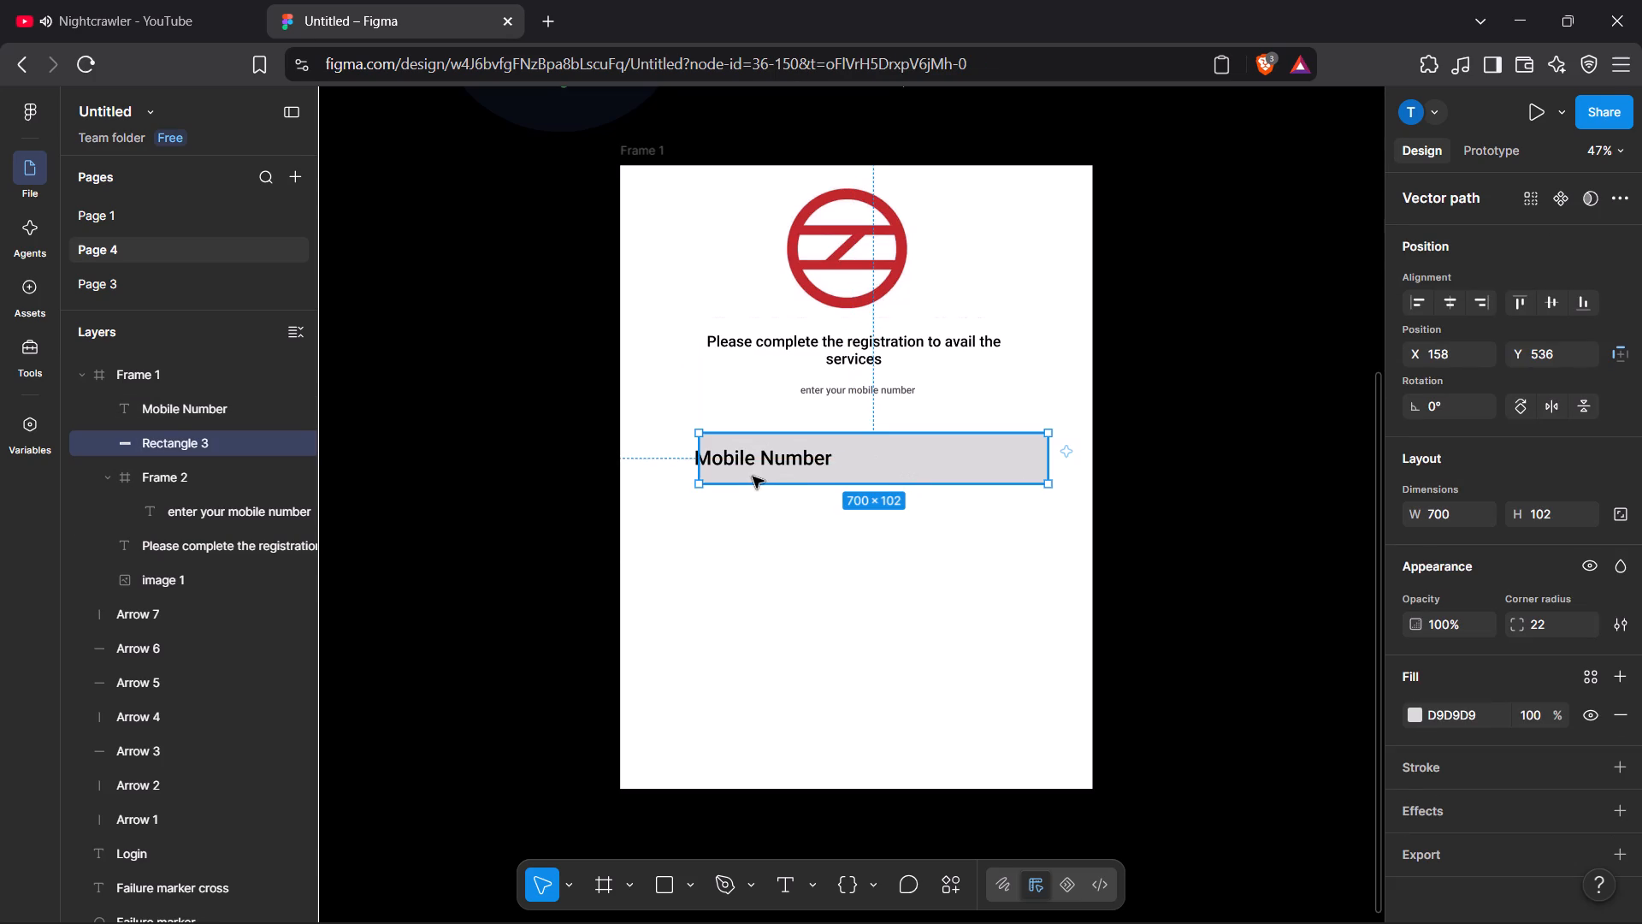
left_click_drag(753, 458, 728, 463)
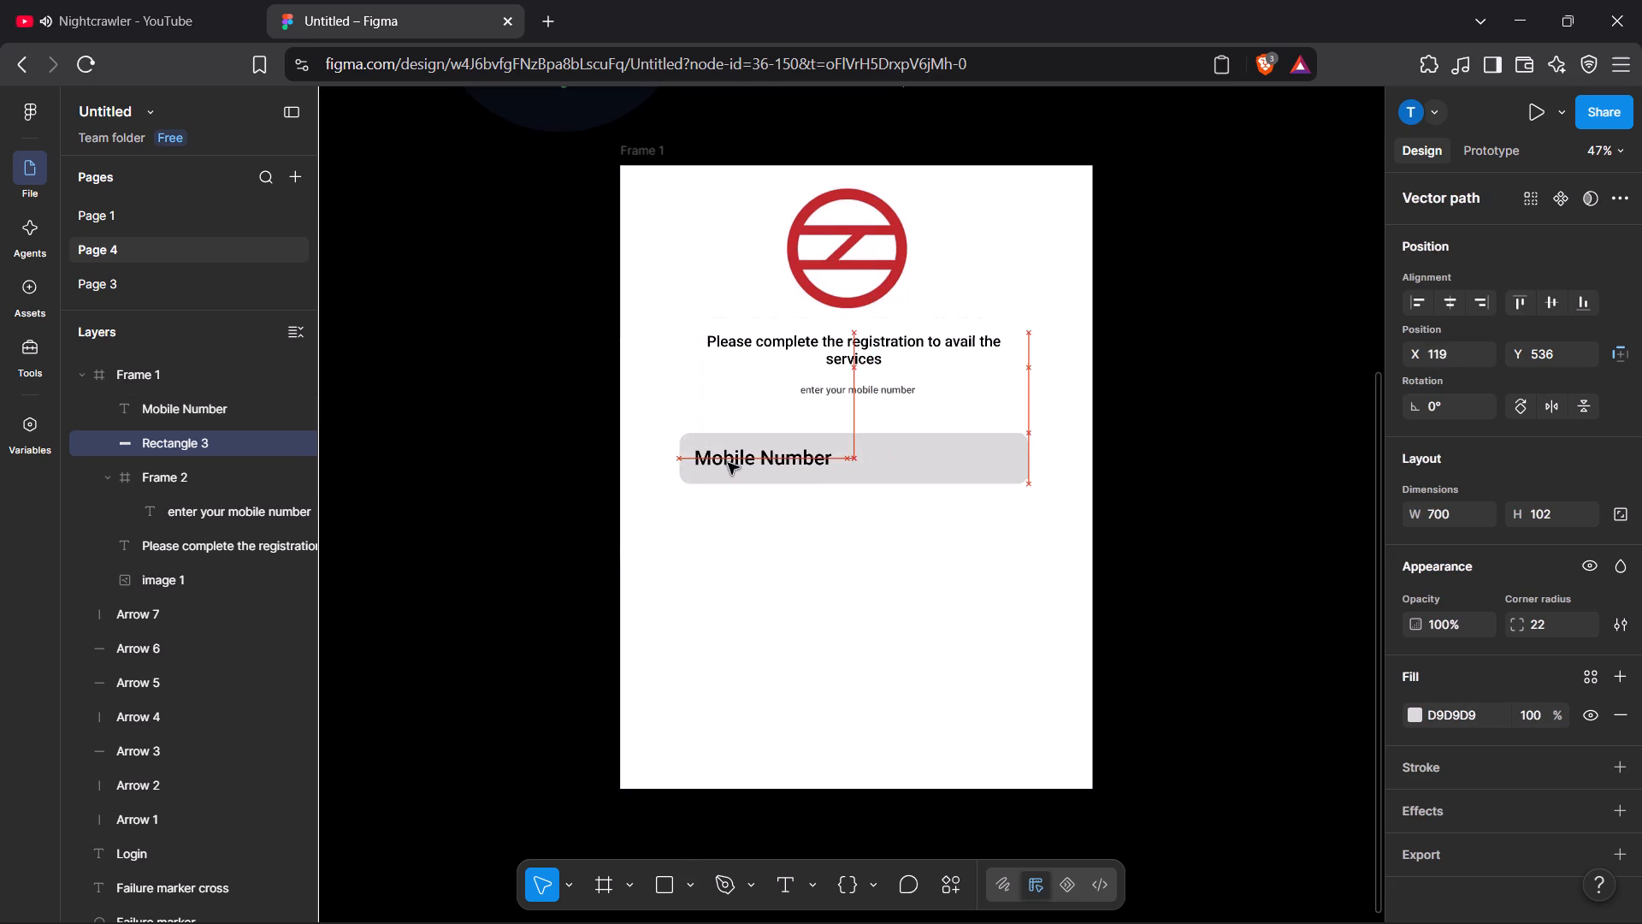
left_click_drag(728, 463, 719, 465)
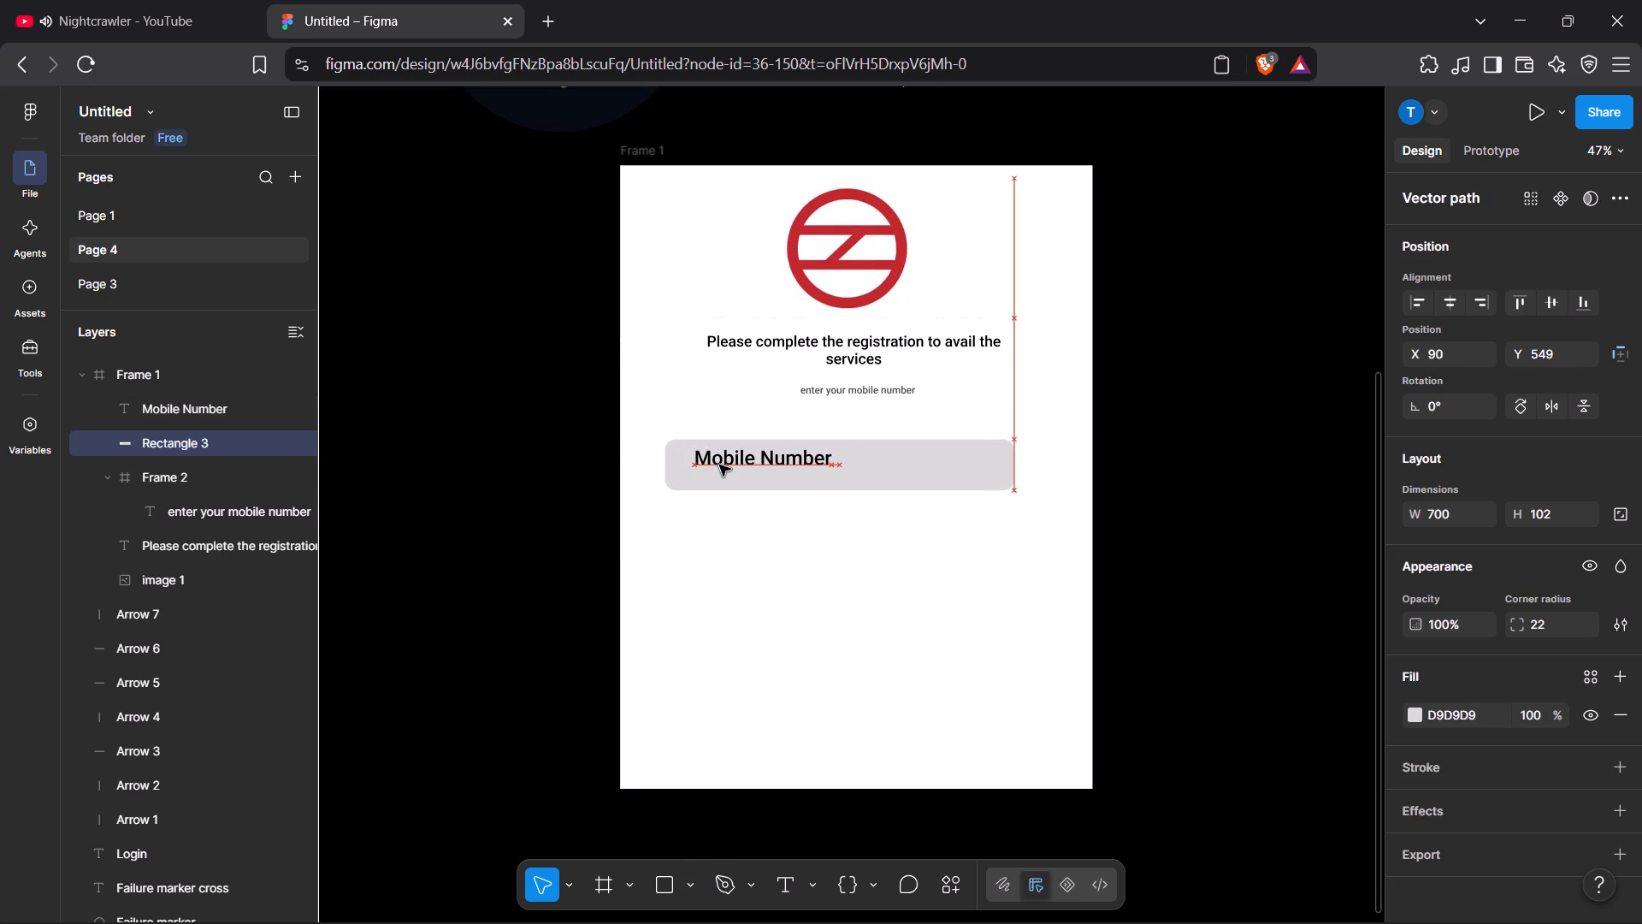
left_click_drag(719, 465, 728, 465)
left_click_drag(754, 460, 746, 472)
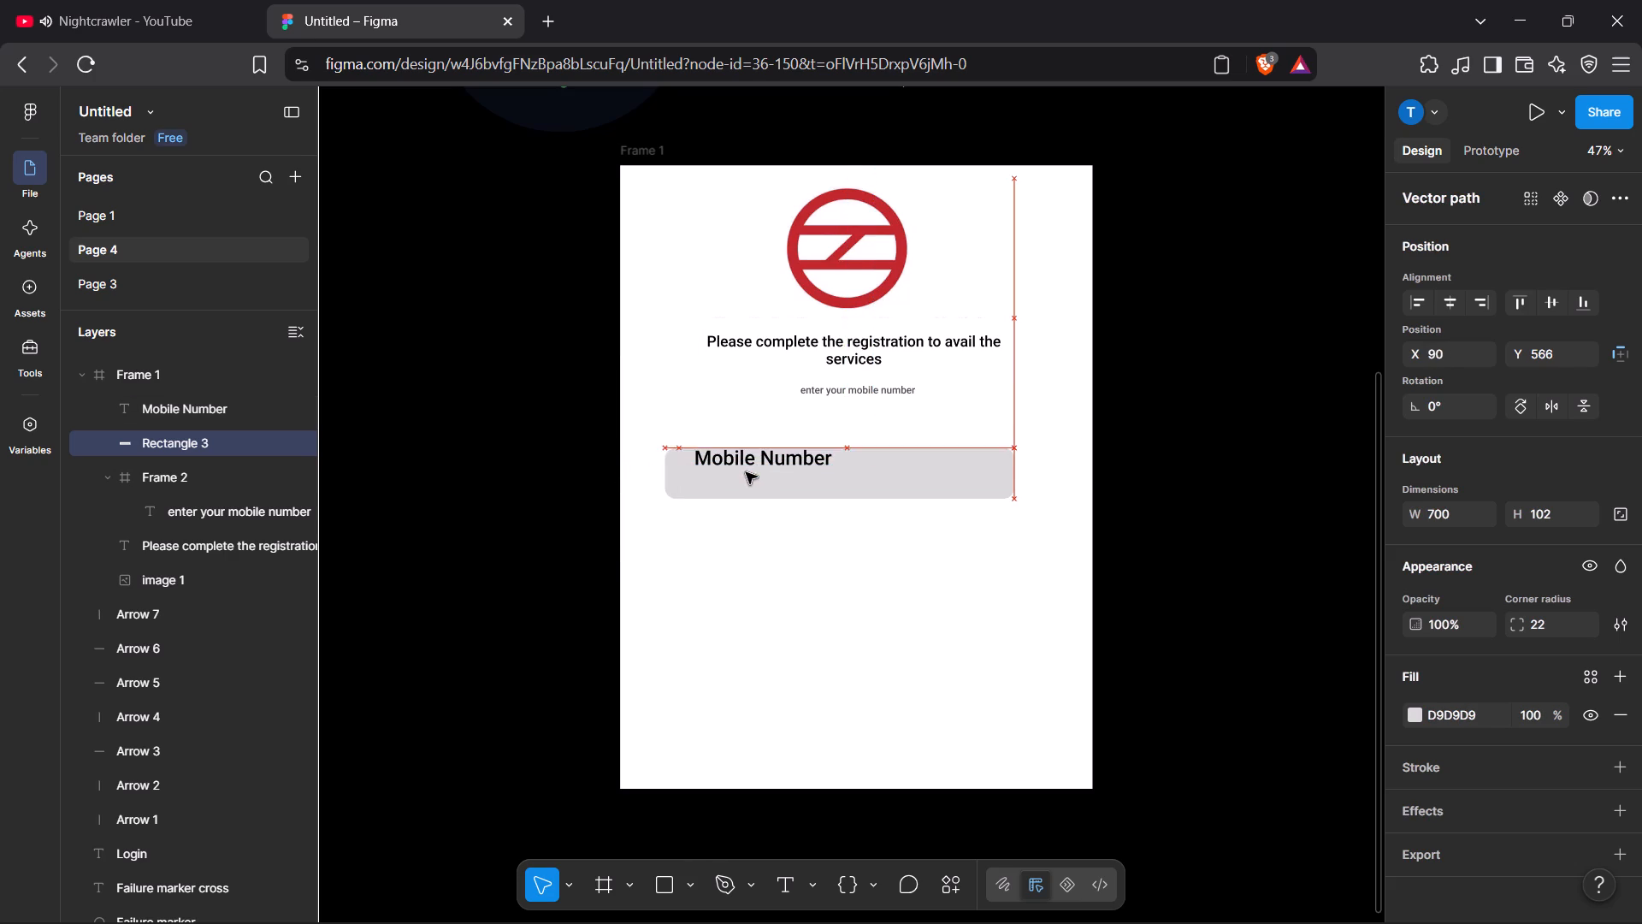
left_click_drag(746, 472, 747, 454)
left_click(1238, 631)
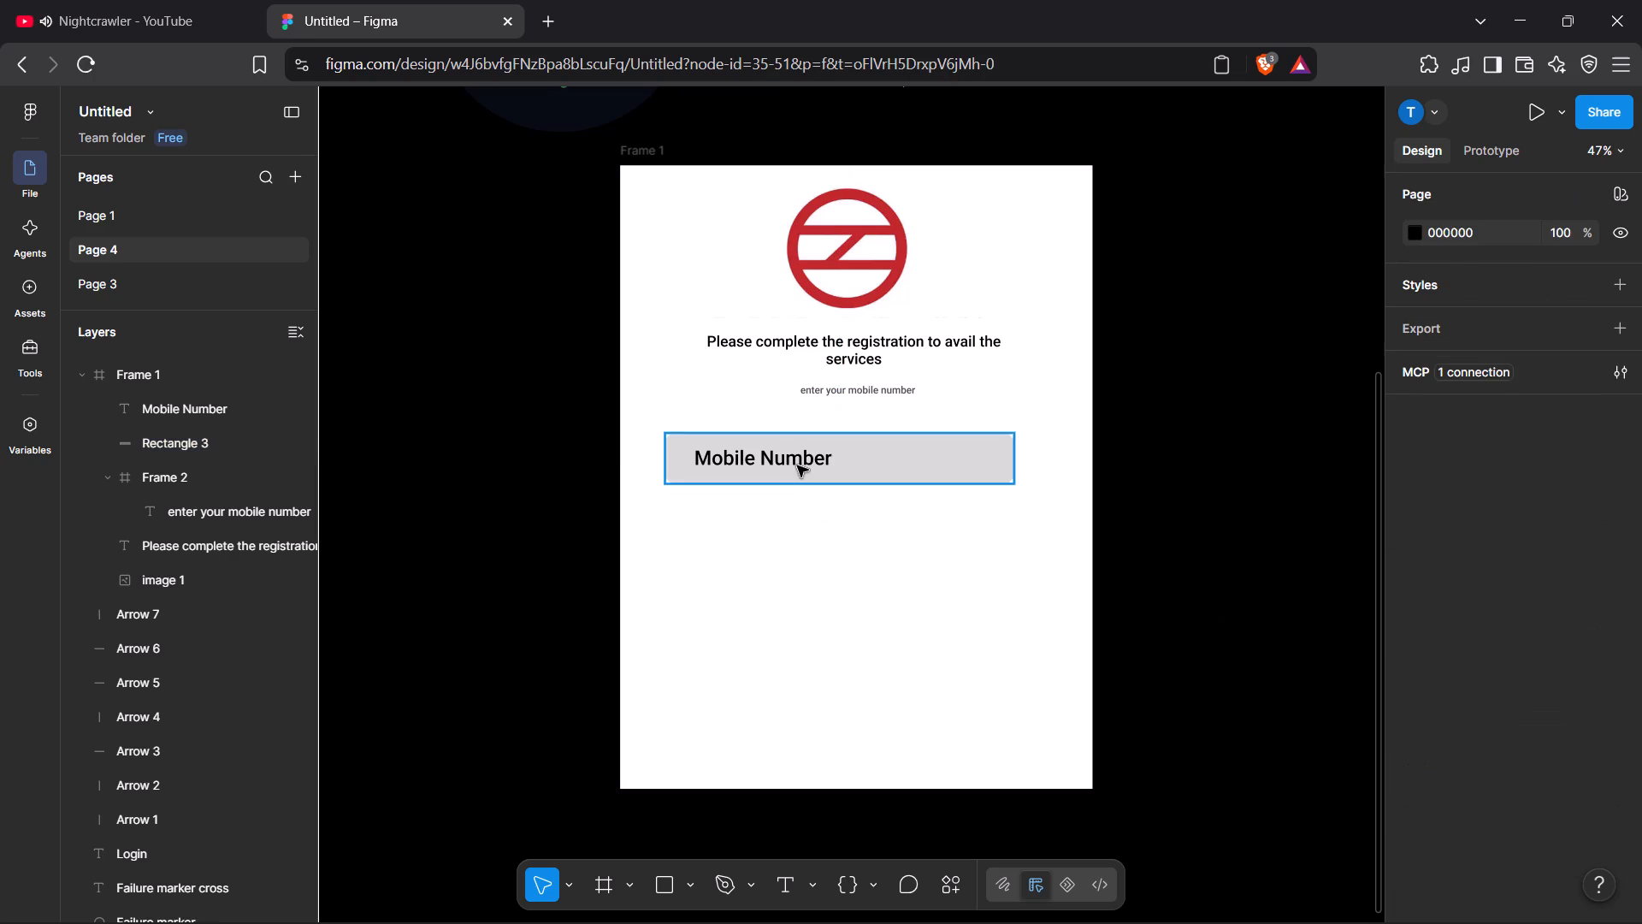
Lighten the "Mobile Number" text's fill from black to a neutral mid grey.
left_click(793, 463)
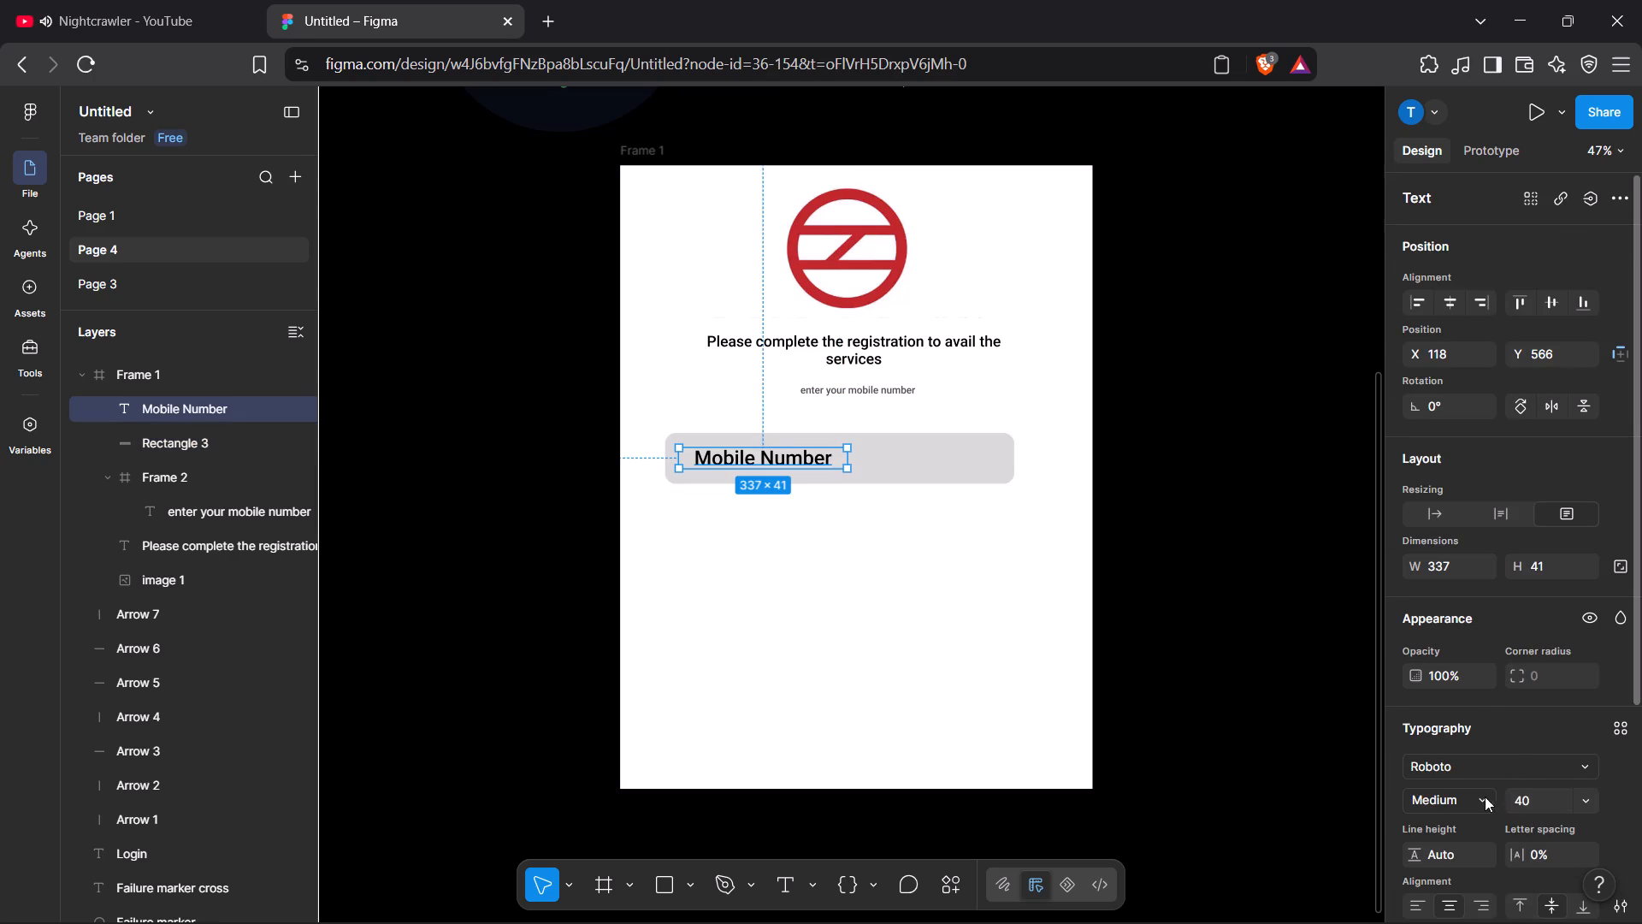
scroll(1509, 800, "down", 2)
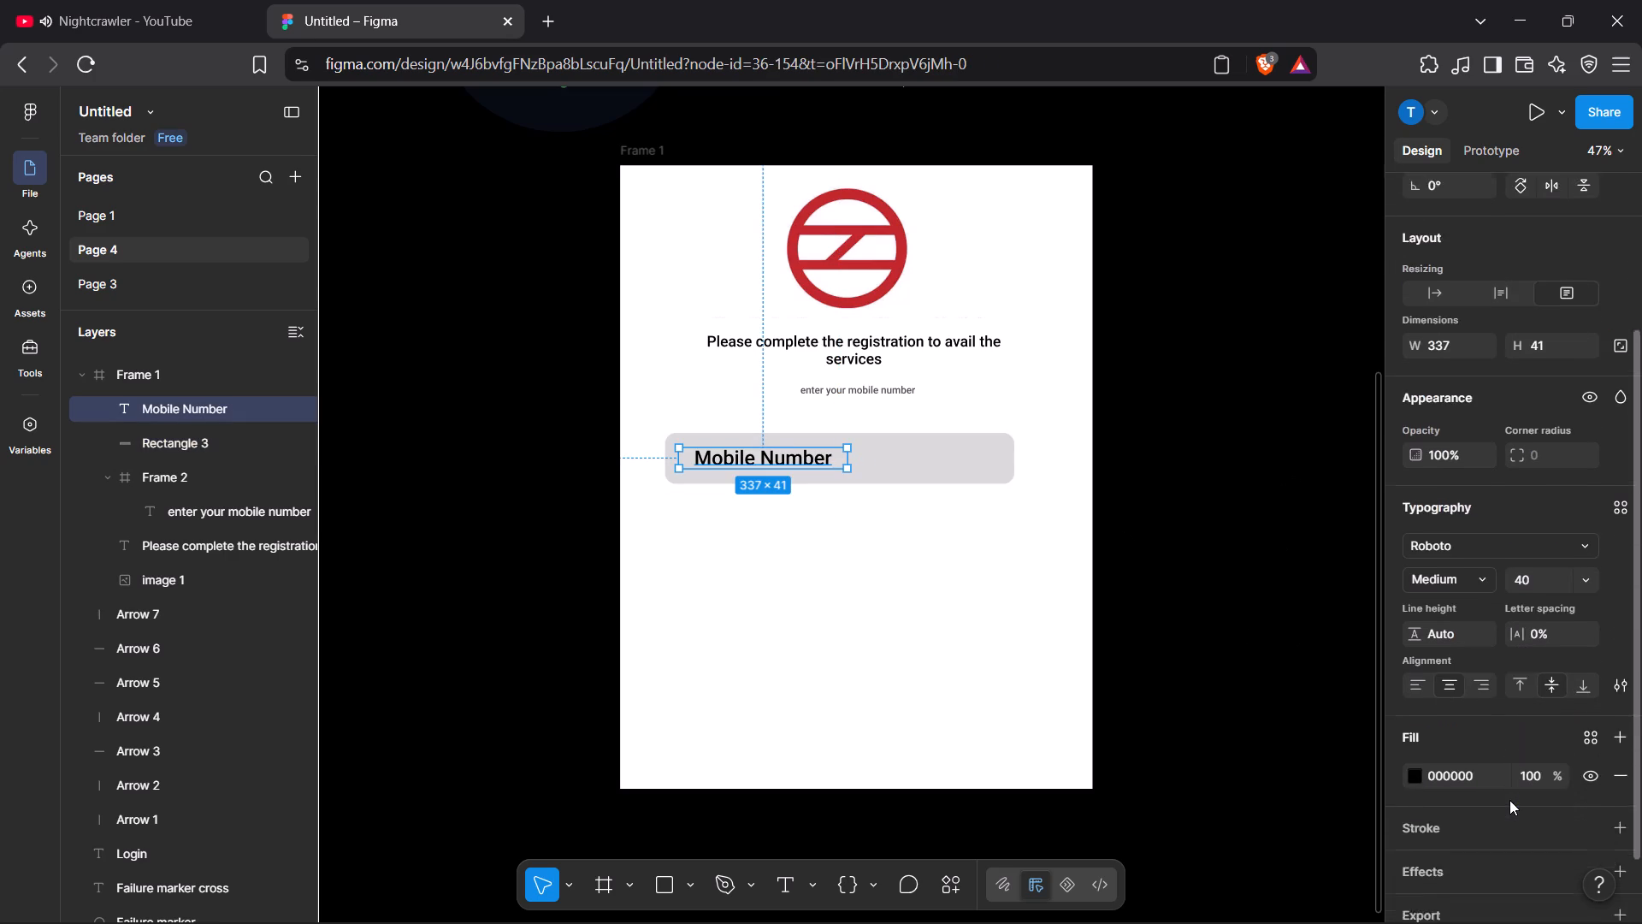
scroll(1509, 800, "down", 1)
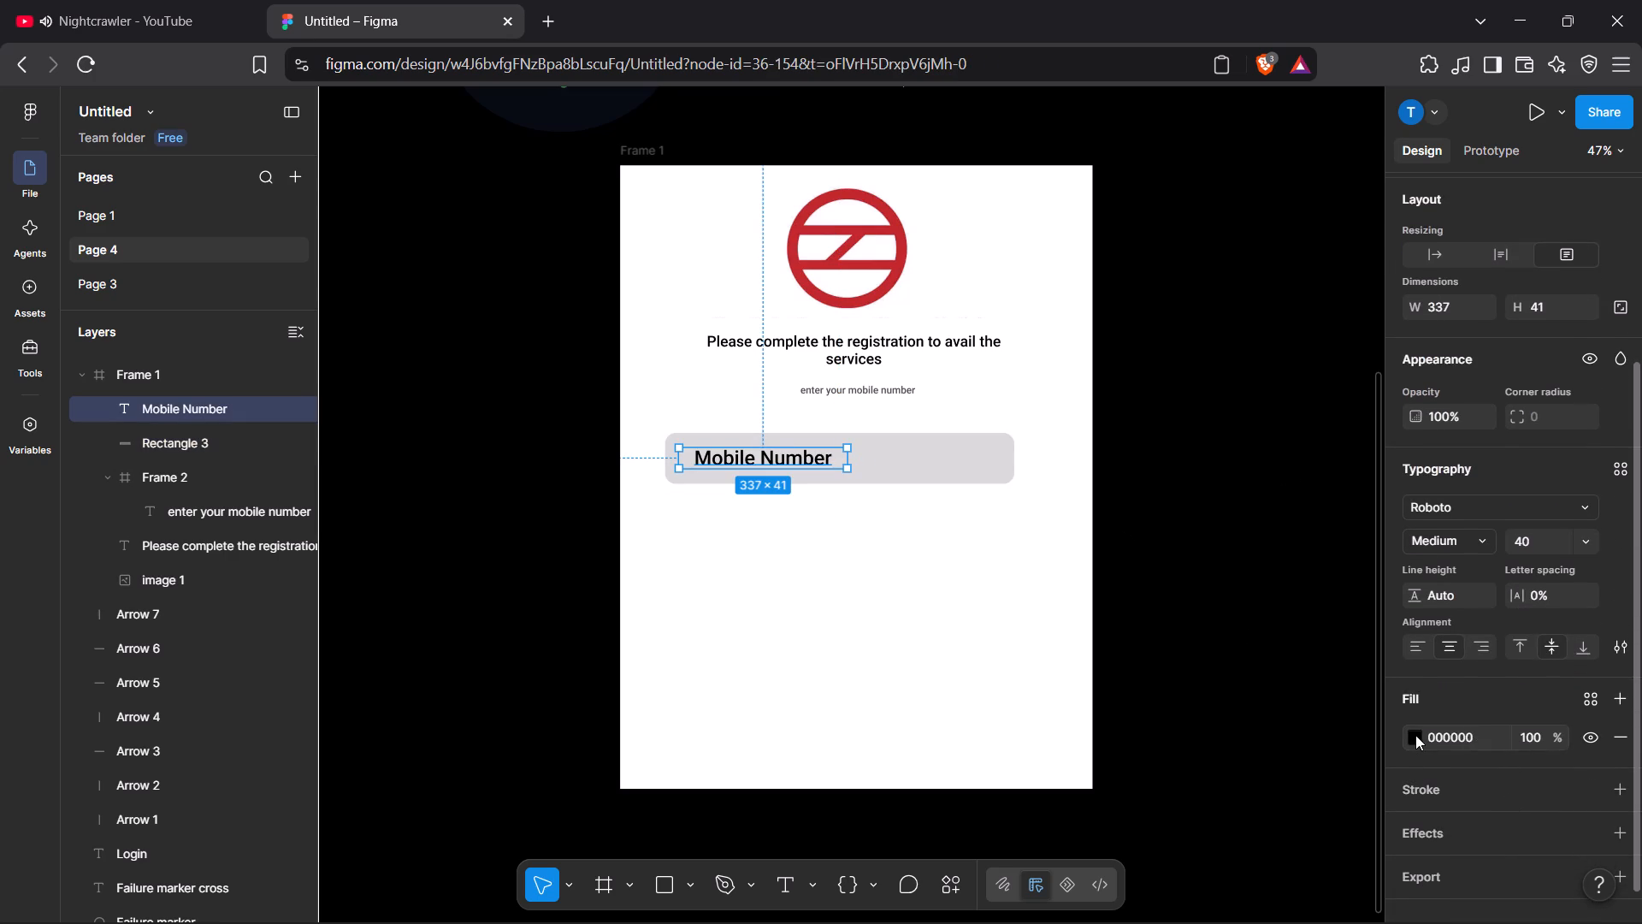
left_click(1415, 735)
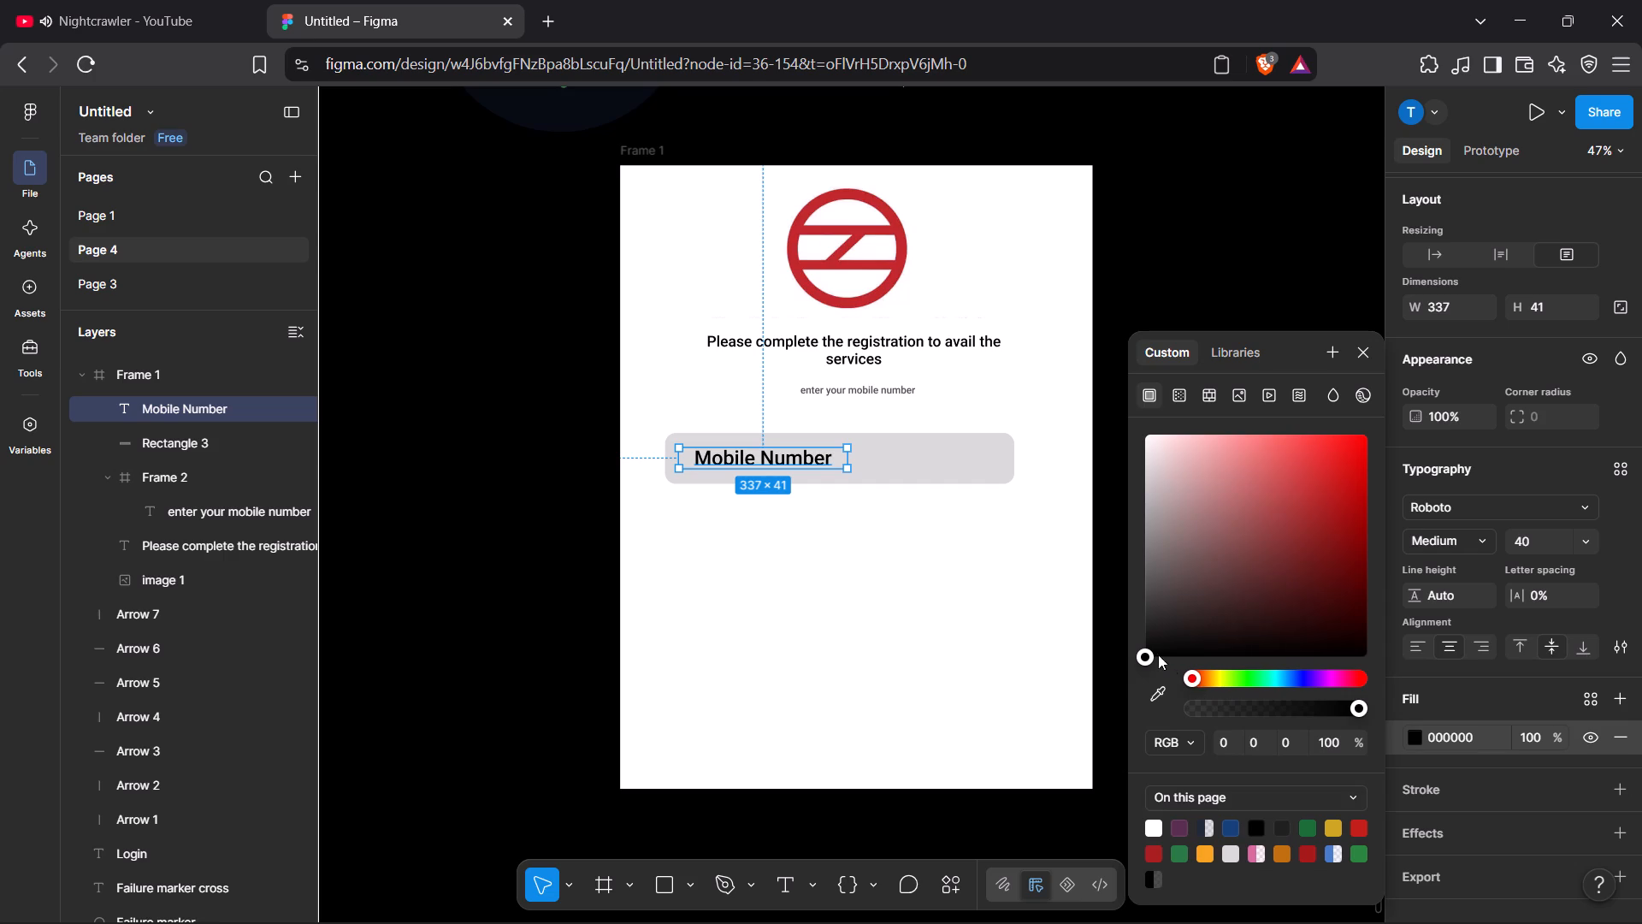
left_click_drag(1143, 654, 1143, 607)
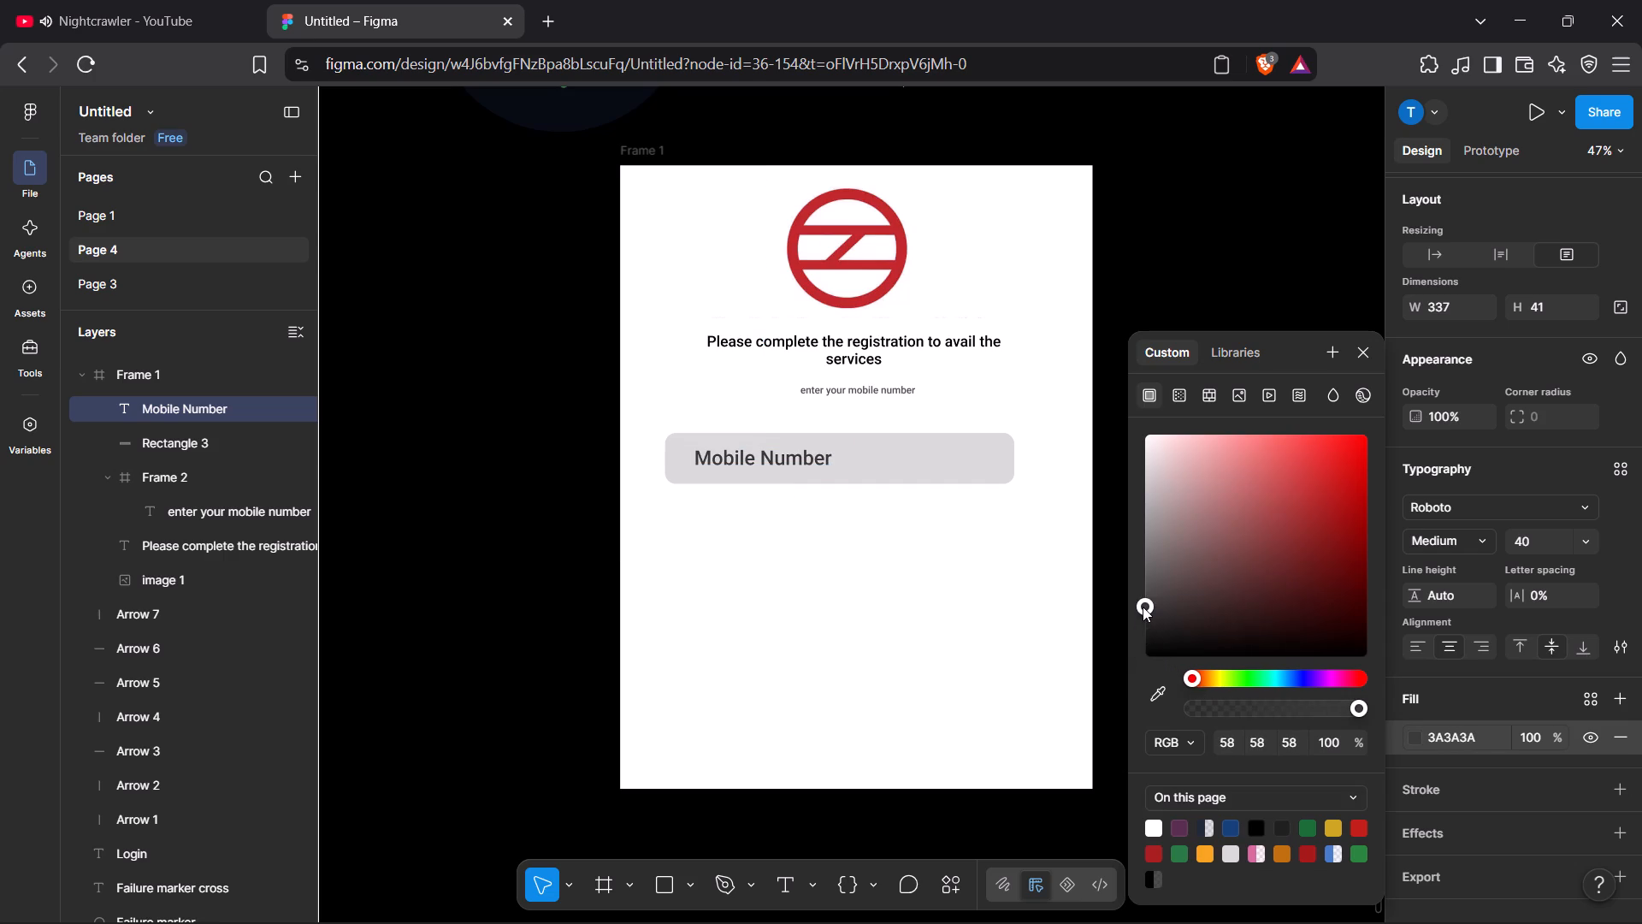
left_click_drag(1143, 607, 1137, 568)
left_click(1160, 236)
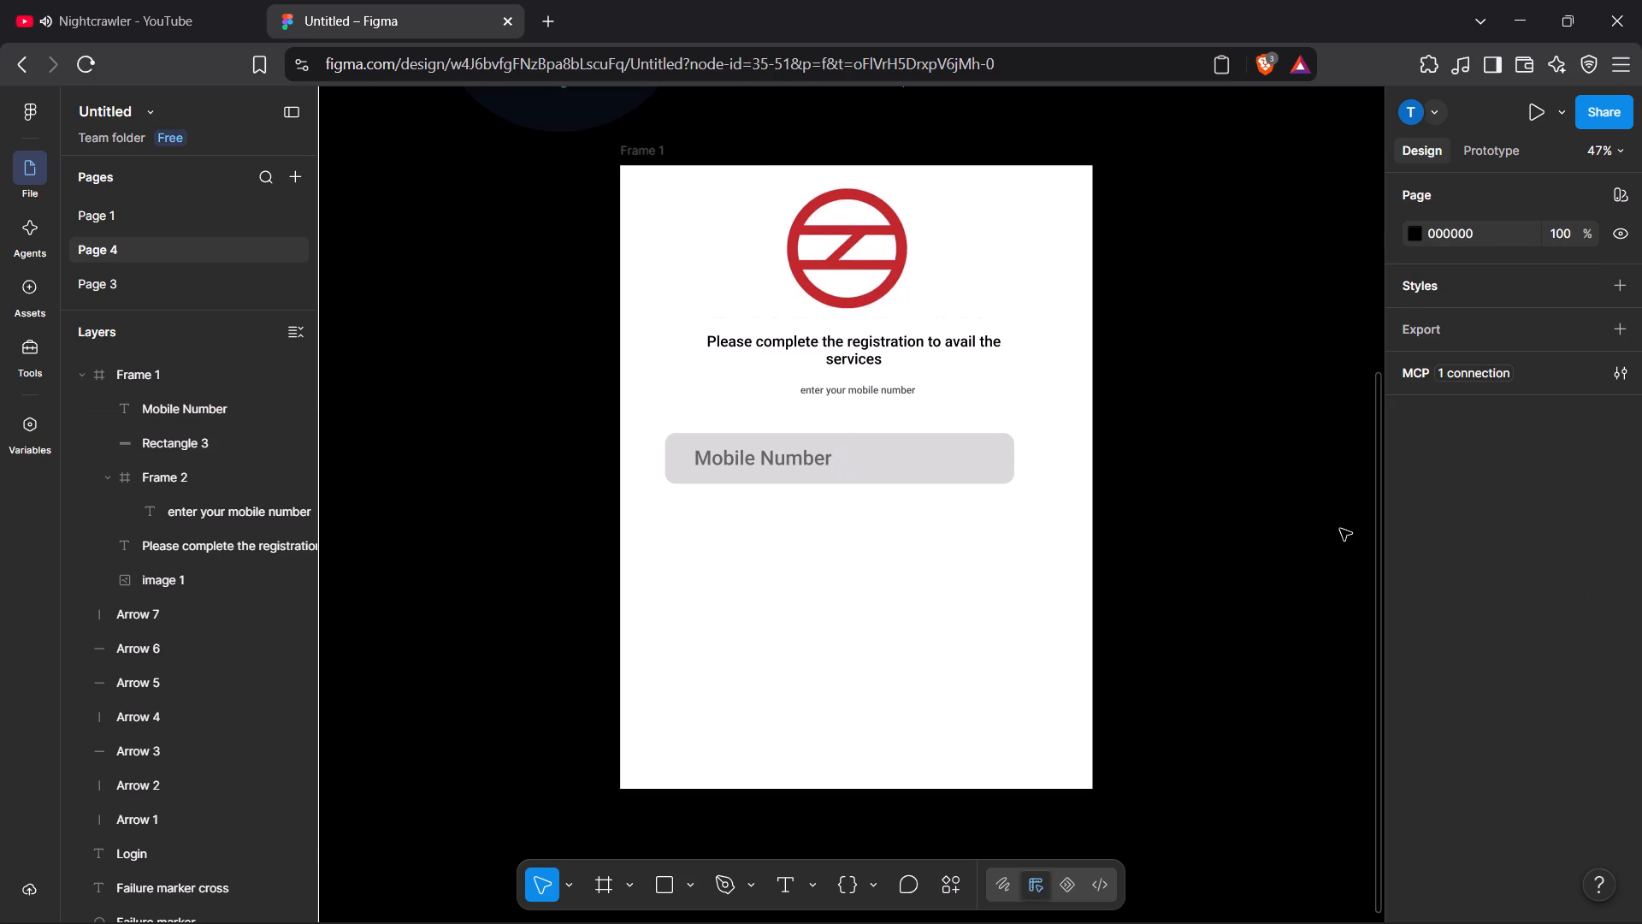
Capitalise the first letter of the prompt under the heading so it reads "Enter your mobile number".
left_click(907, 399)
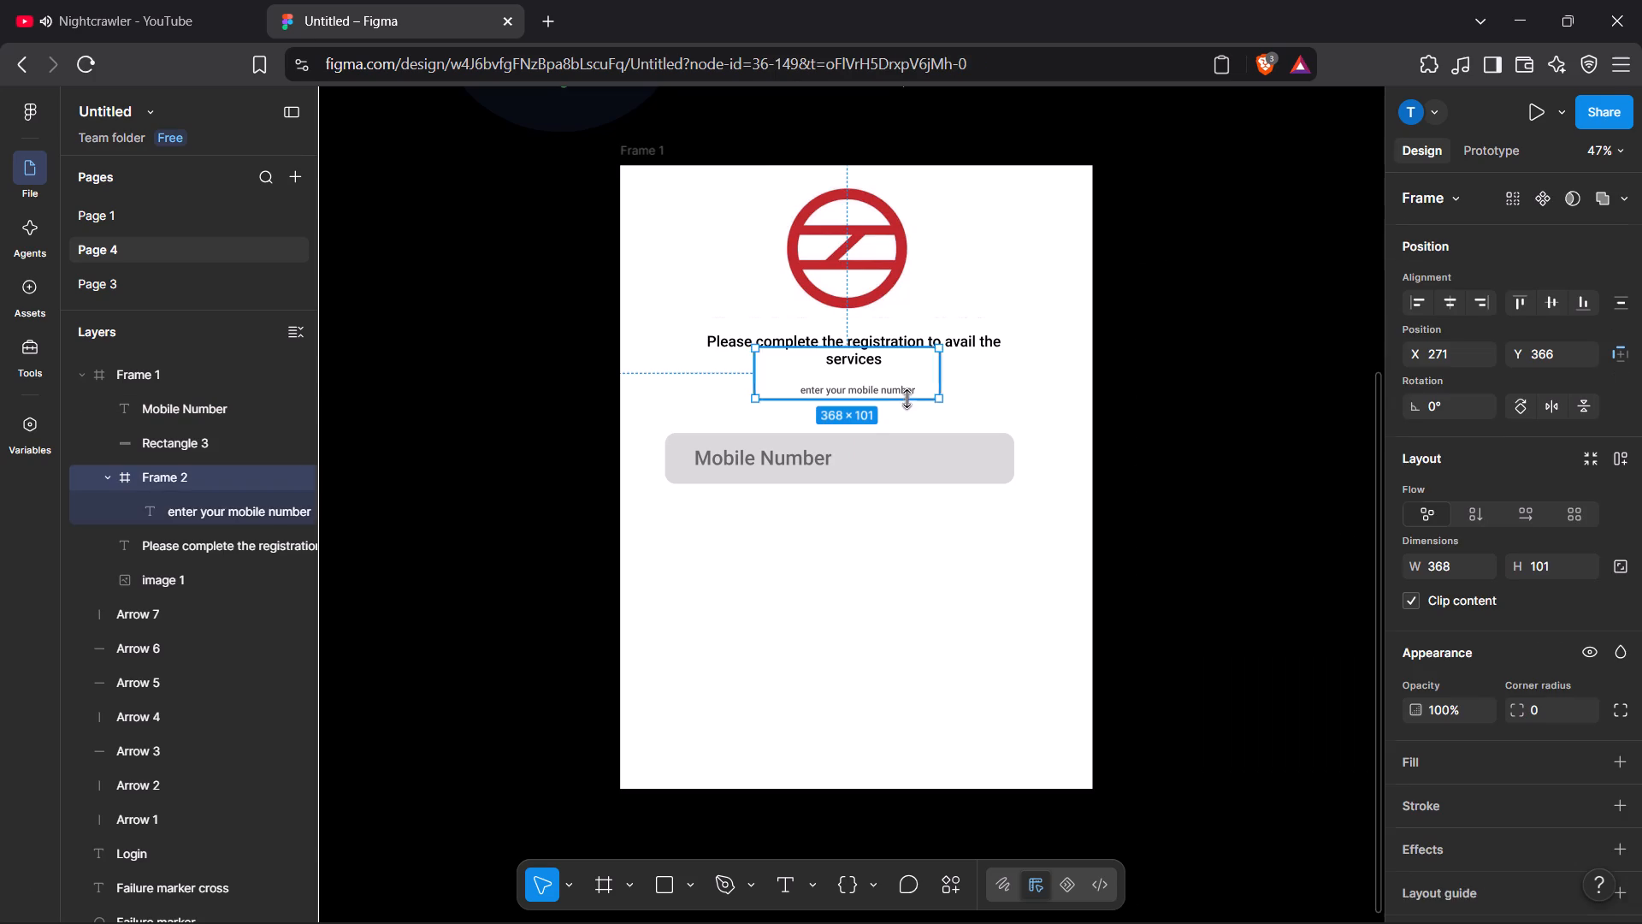
double_click(805, 389)
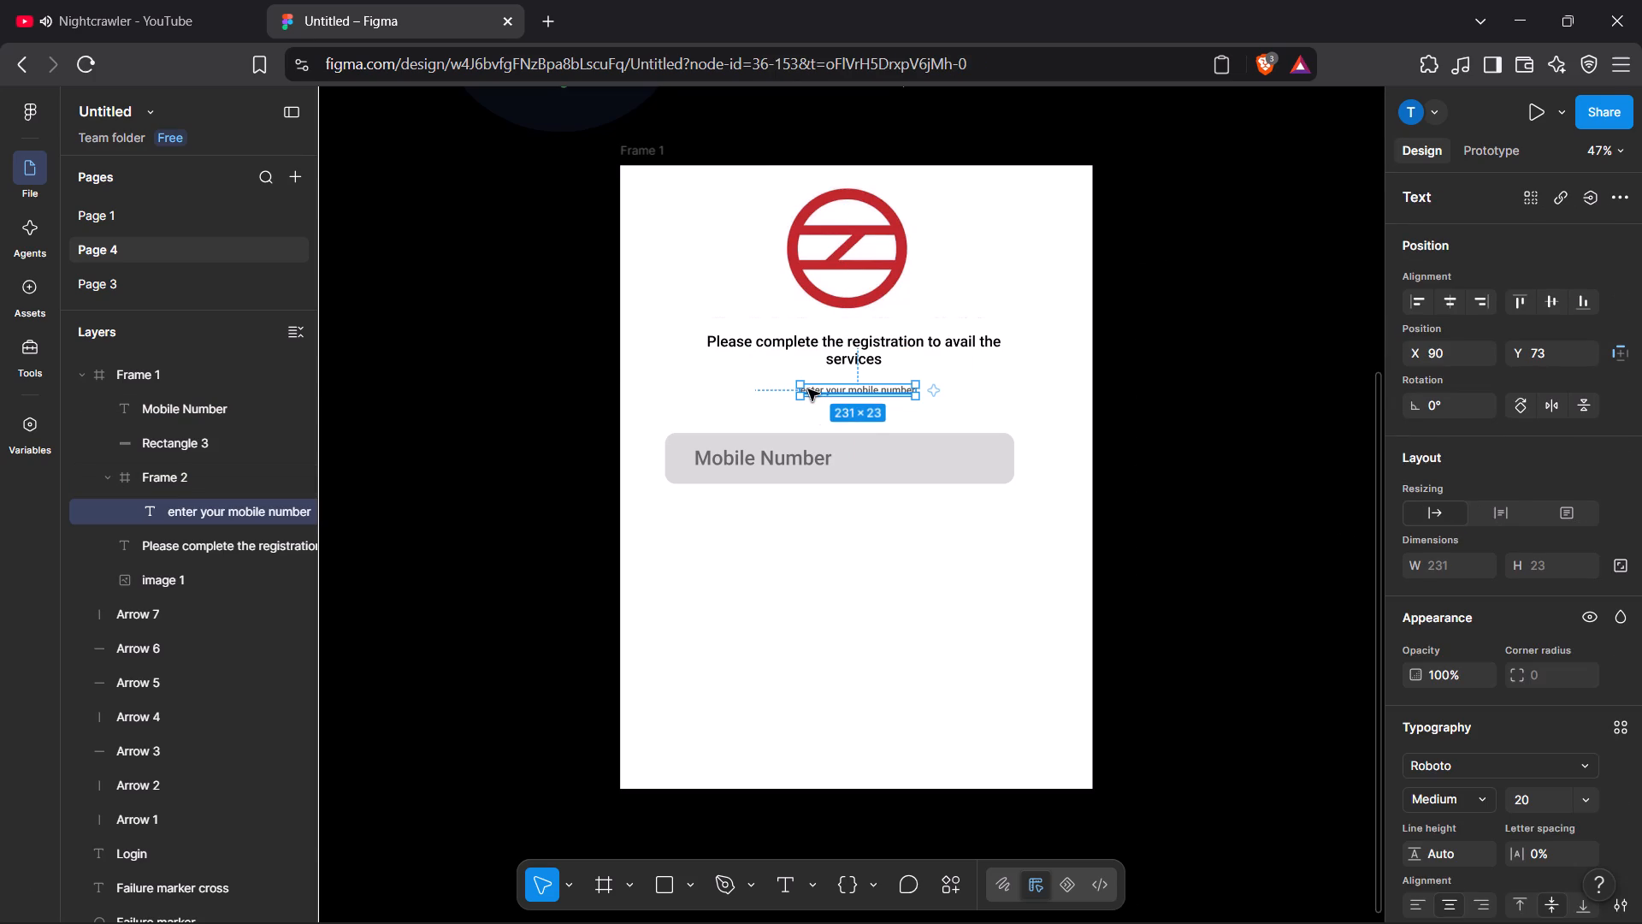
double_click(808, 389)
left_click(808, 389)
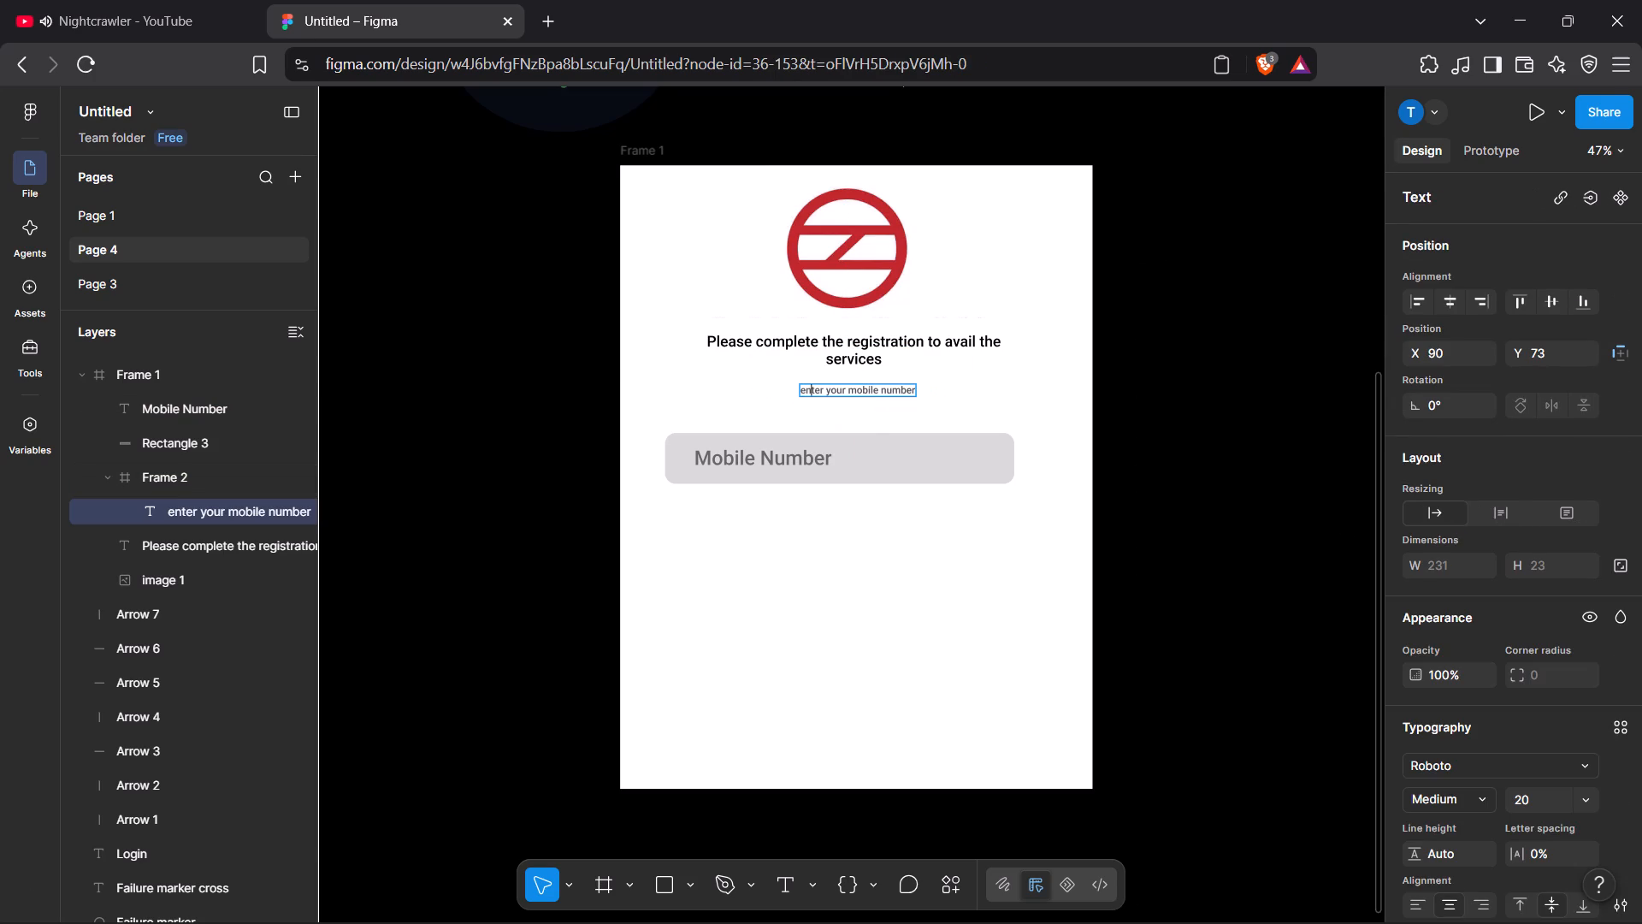
key("Left")
key("BackSpace")
key("shift+e")
left_click(1199, 439)
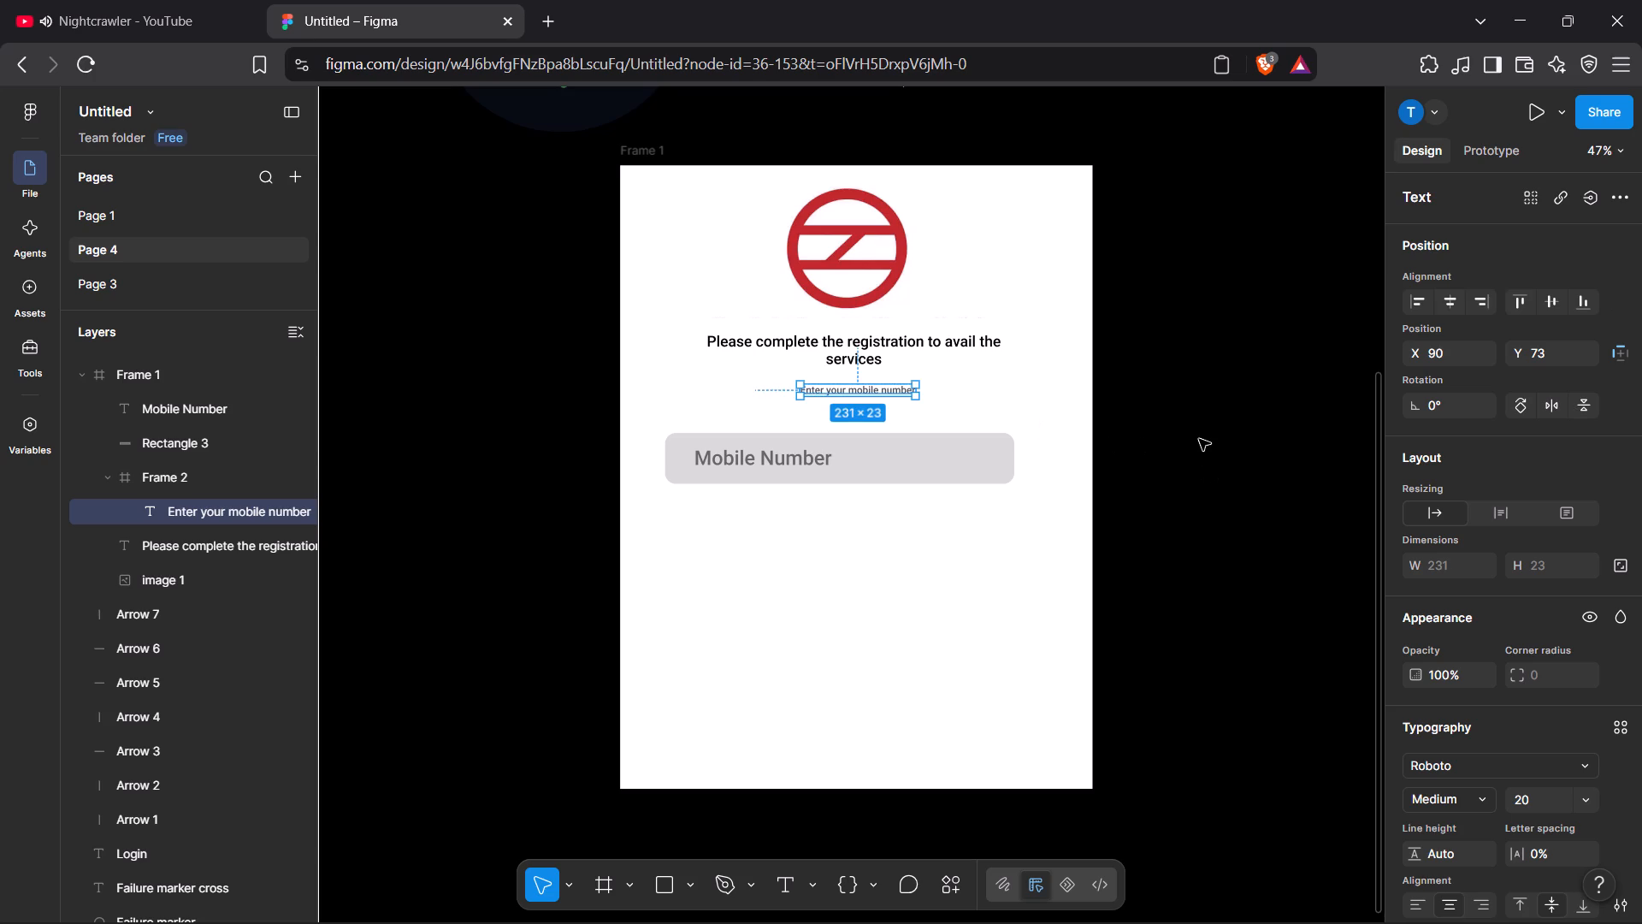
left_click(1199, 439)
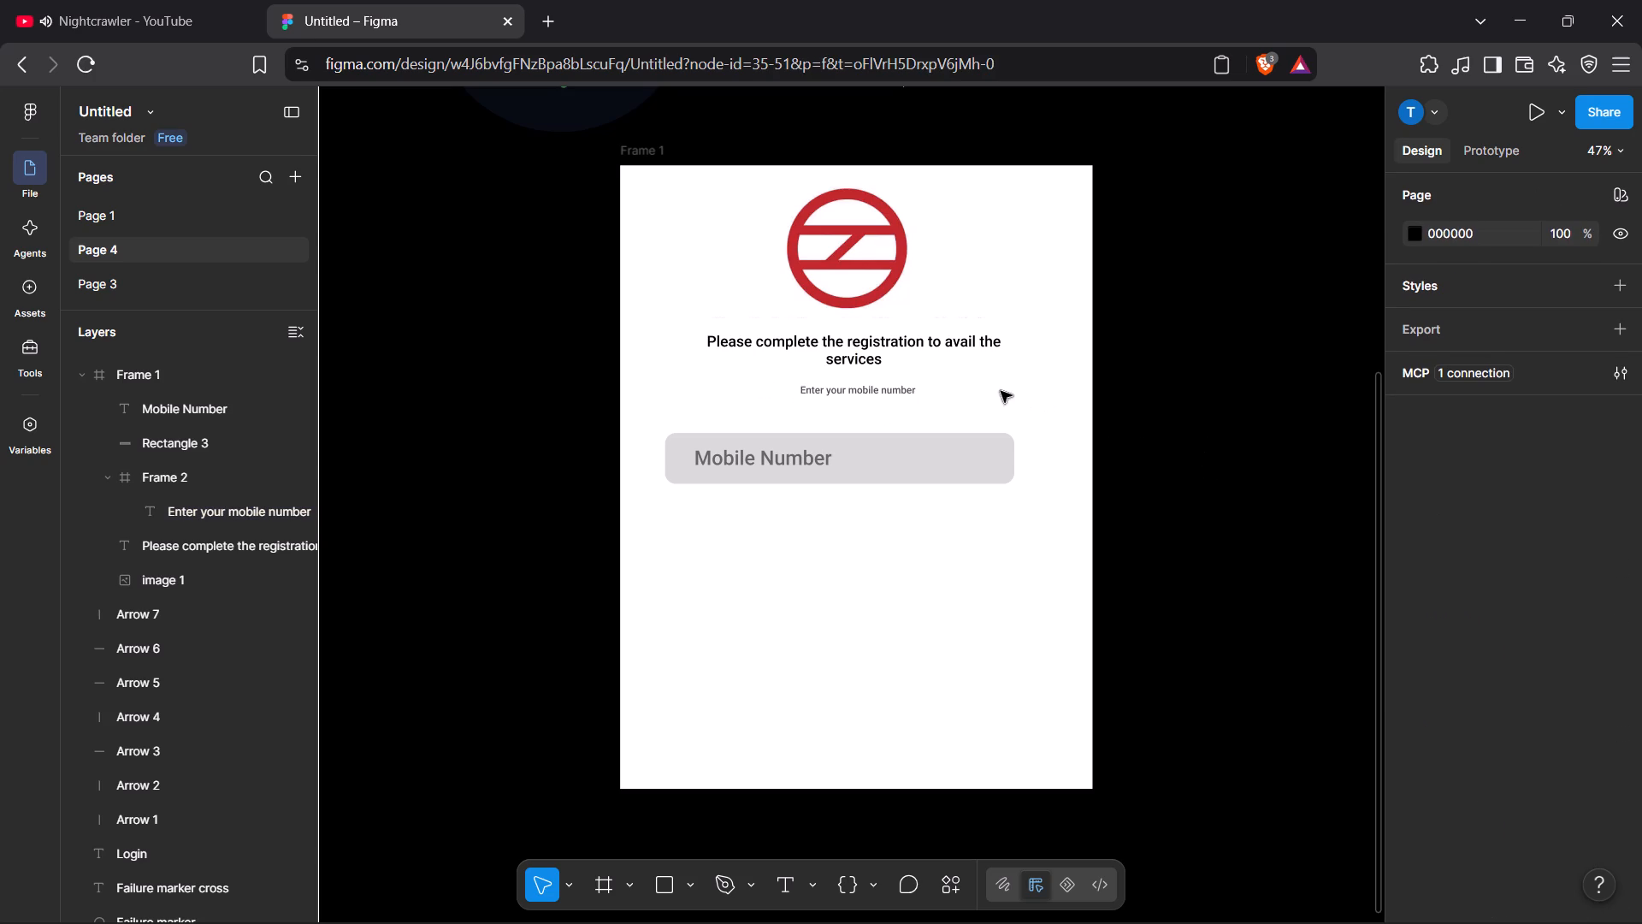
Move Frame 2, holding the "Enter your mobile number" prompt, closer to the heading at about X 256, Y 354.
left_click(960, 392)
left_click(920, 392)
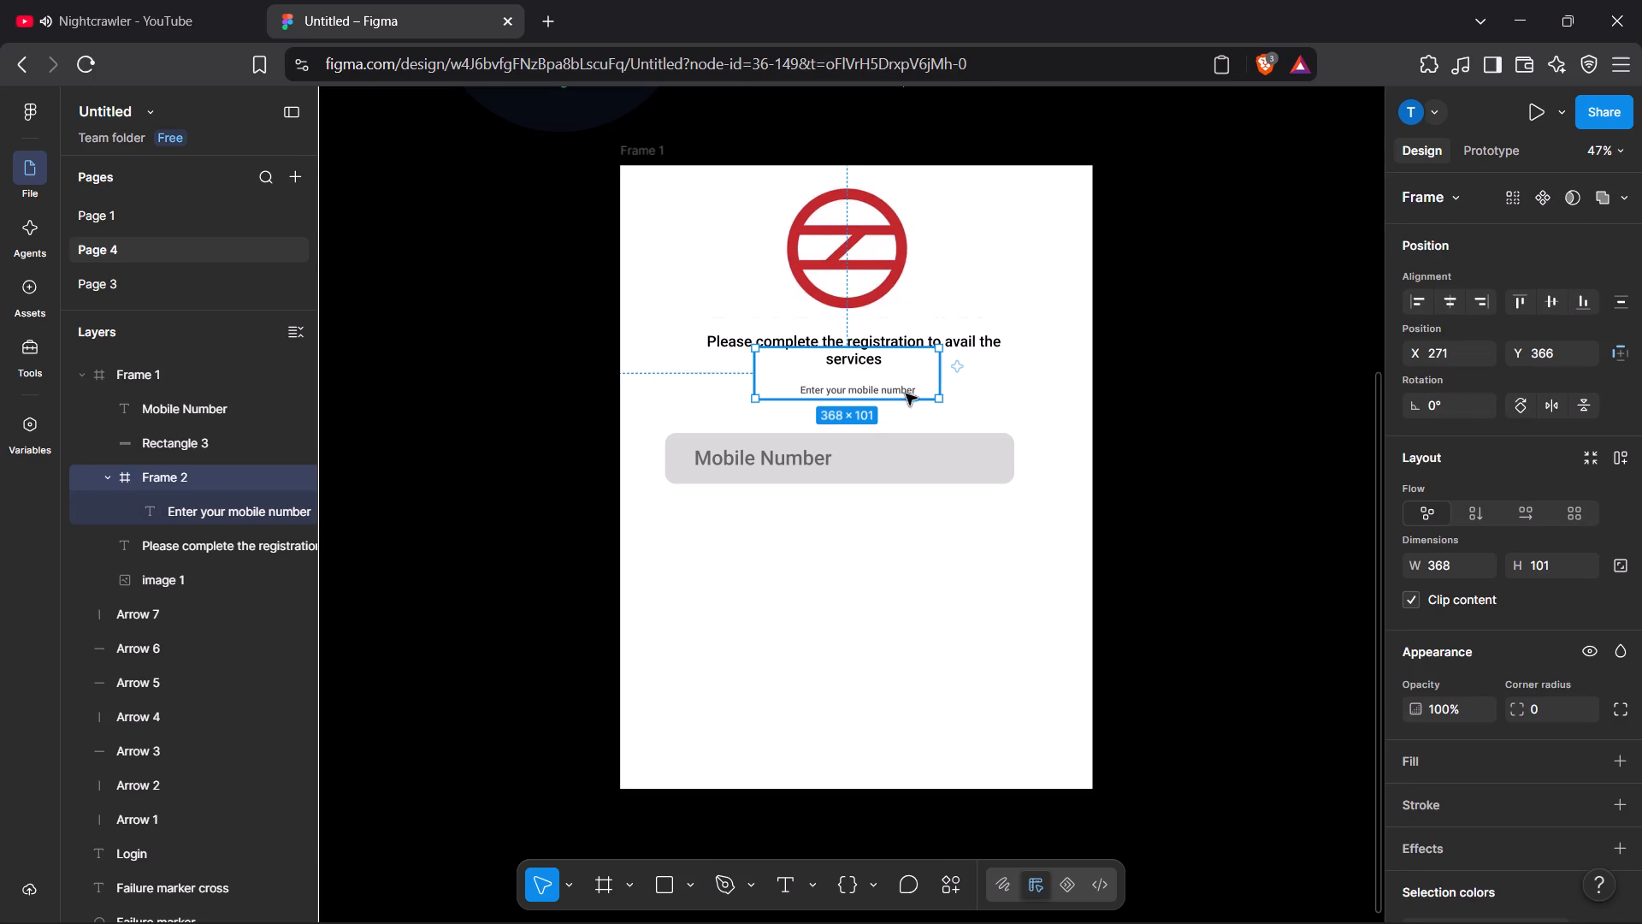
left_click(898, 392)
left_click(898, 392)
left_click(832, 400)
left_click(832, 400)
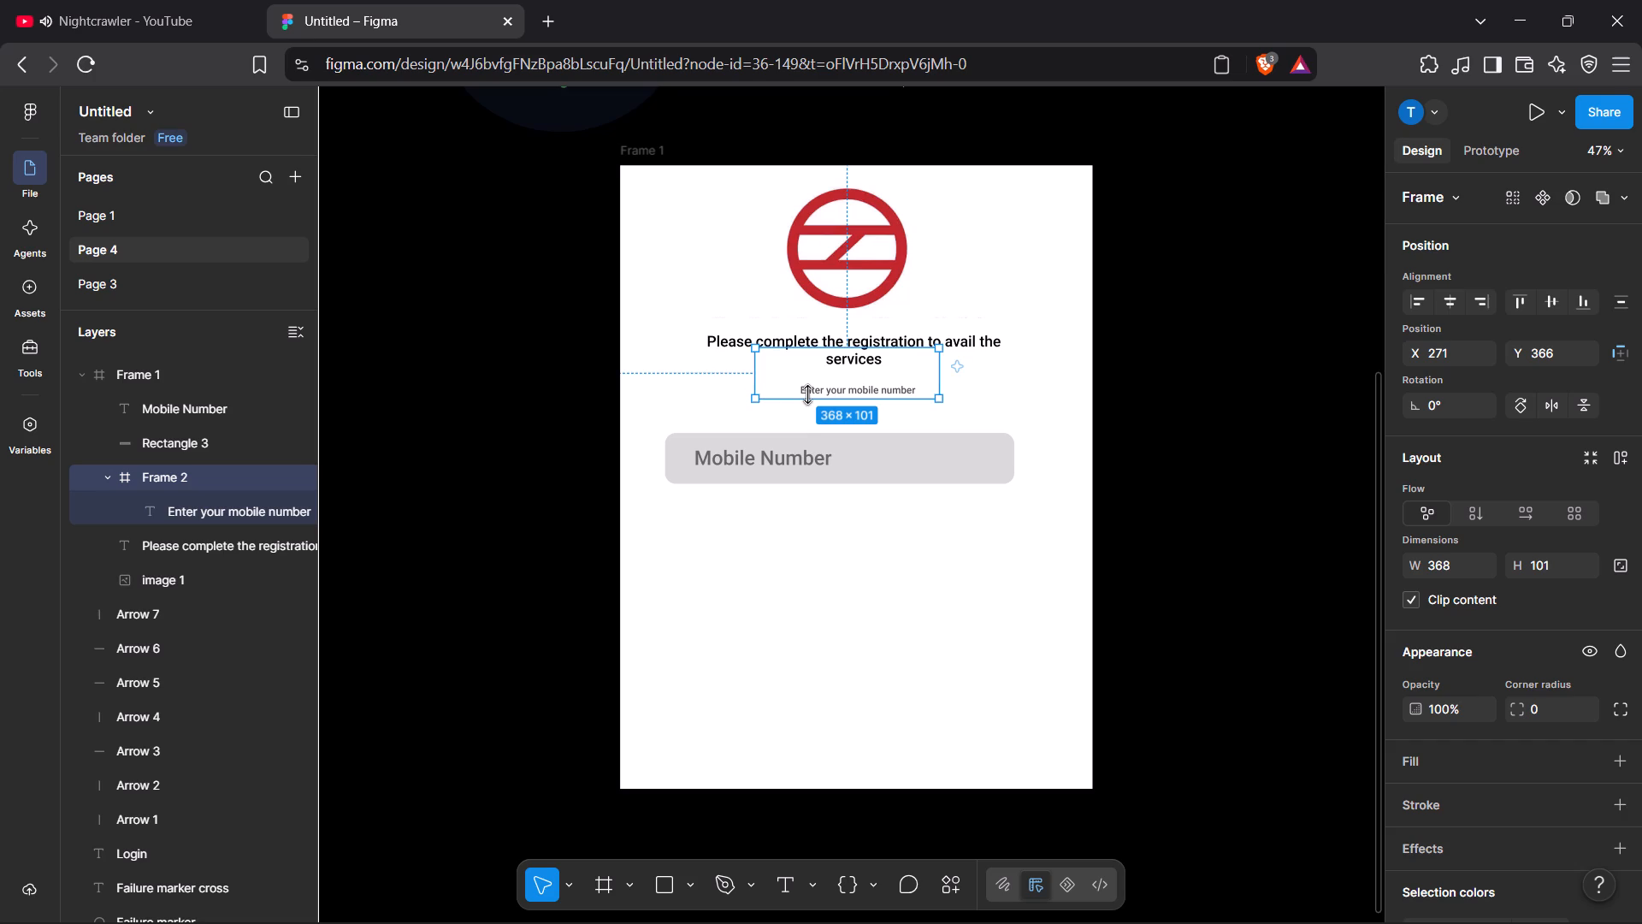
left_click(806, 394)
left_click_drag(929, 370, 920, 368)
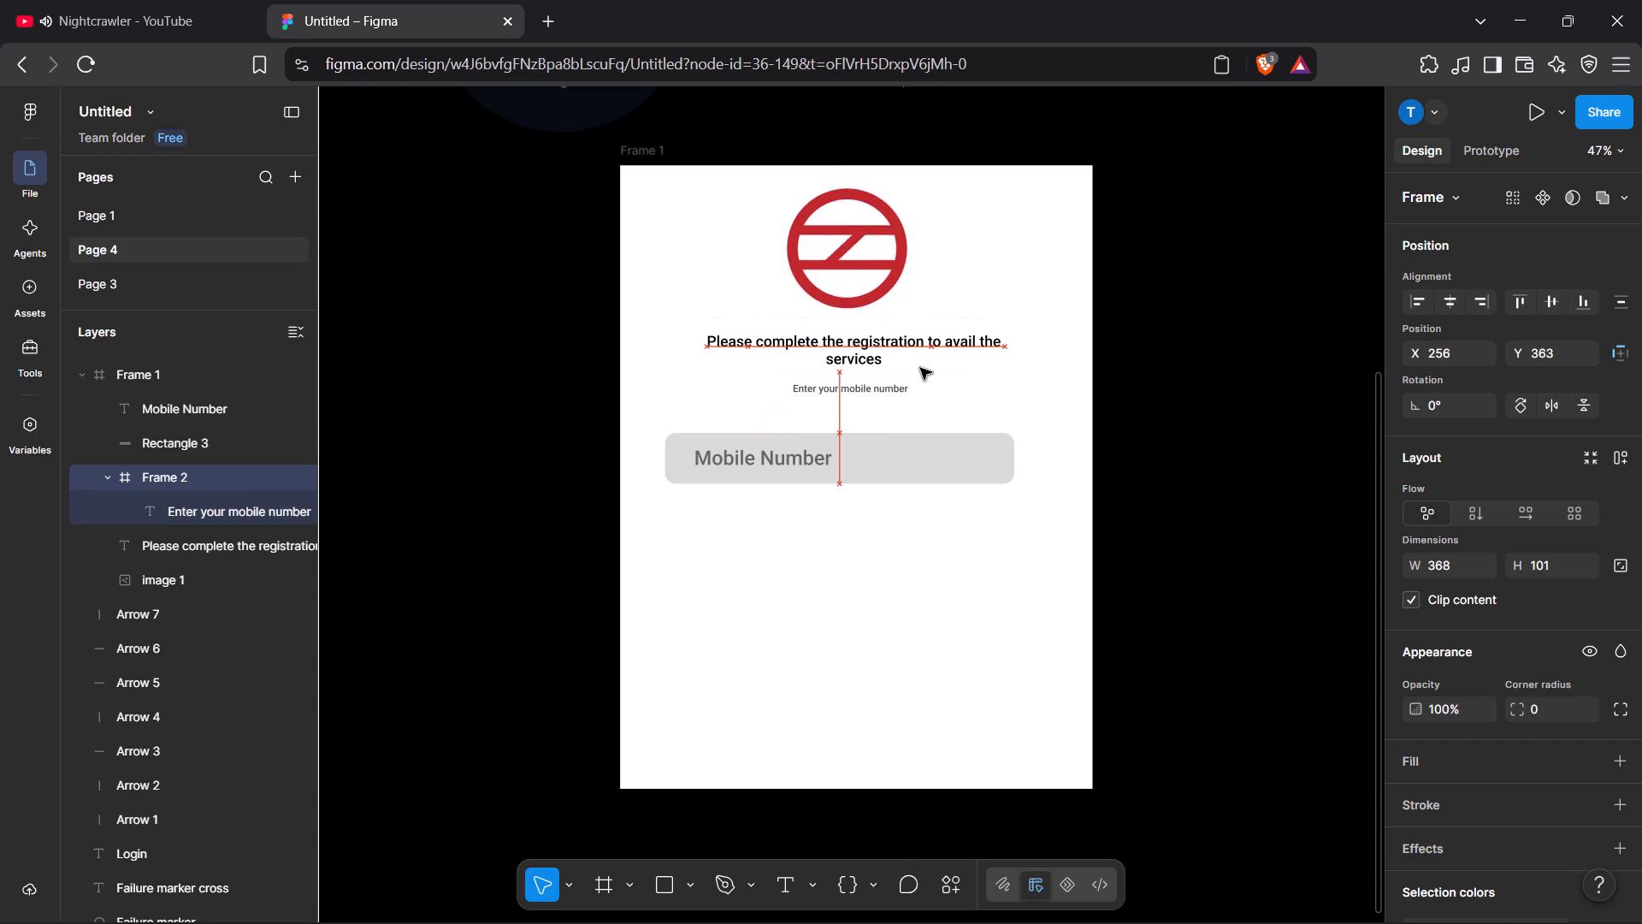
left_click_drag(920, 368, 918, 366)
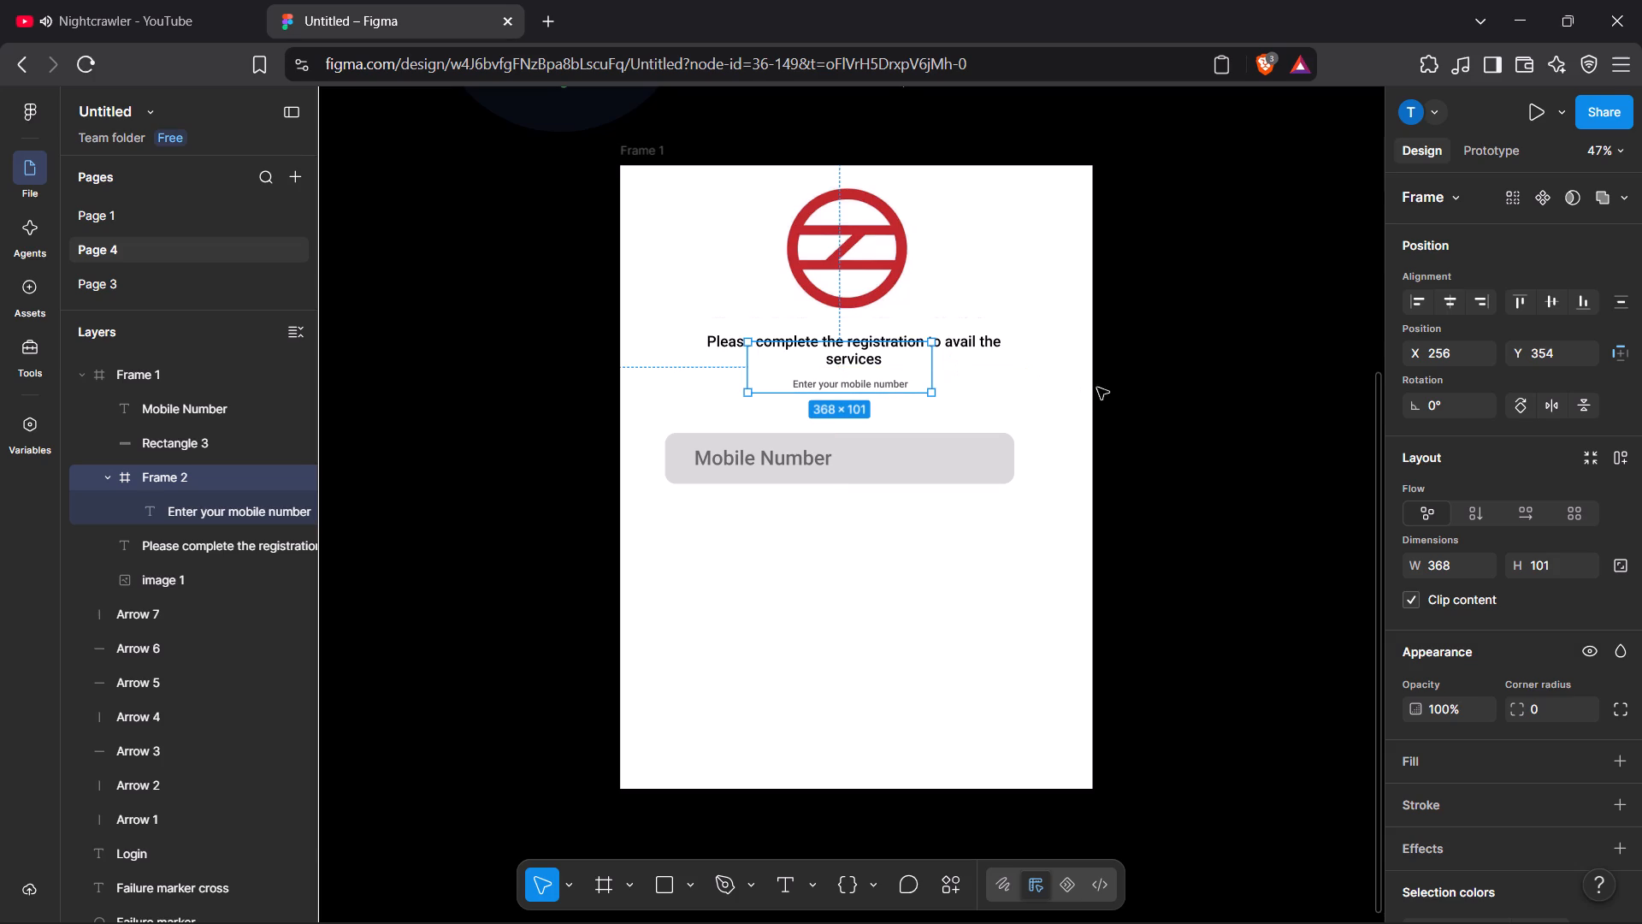
left_click(1125, 375)
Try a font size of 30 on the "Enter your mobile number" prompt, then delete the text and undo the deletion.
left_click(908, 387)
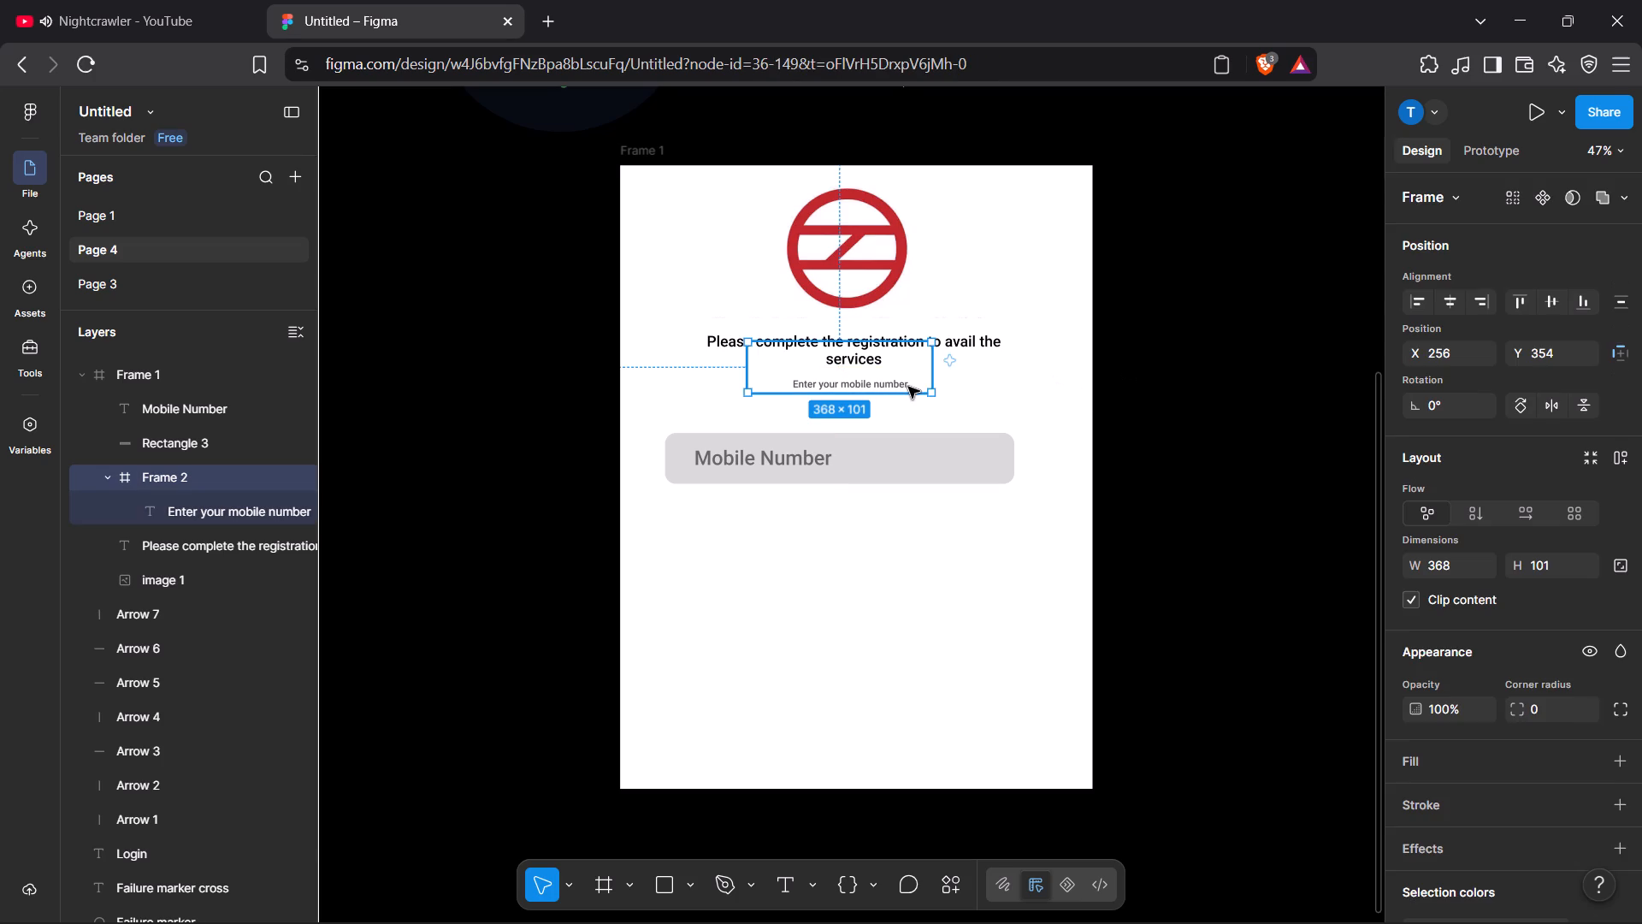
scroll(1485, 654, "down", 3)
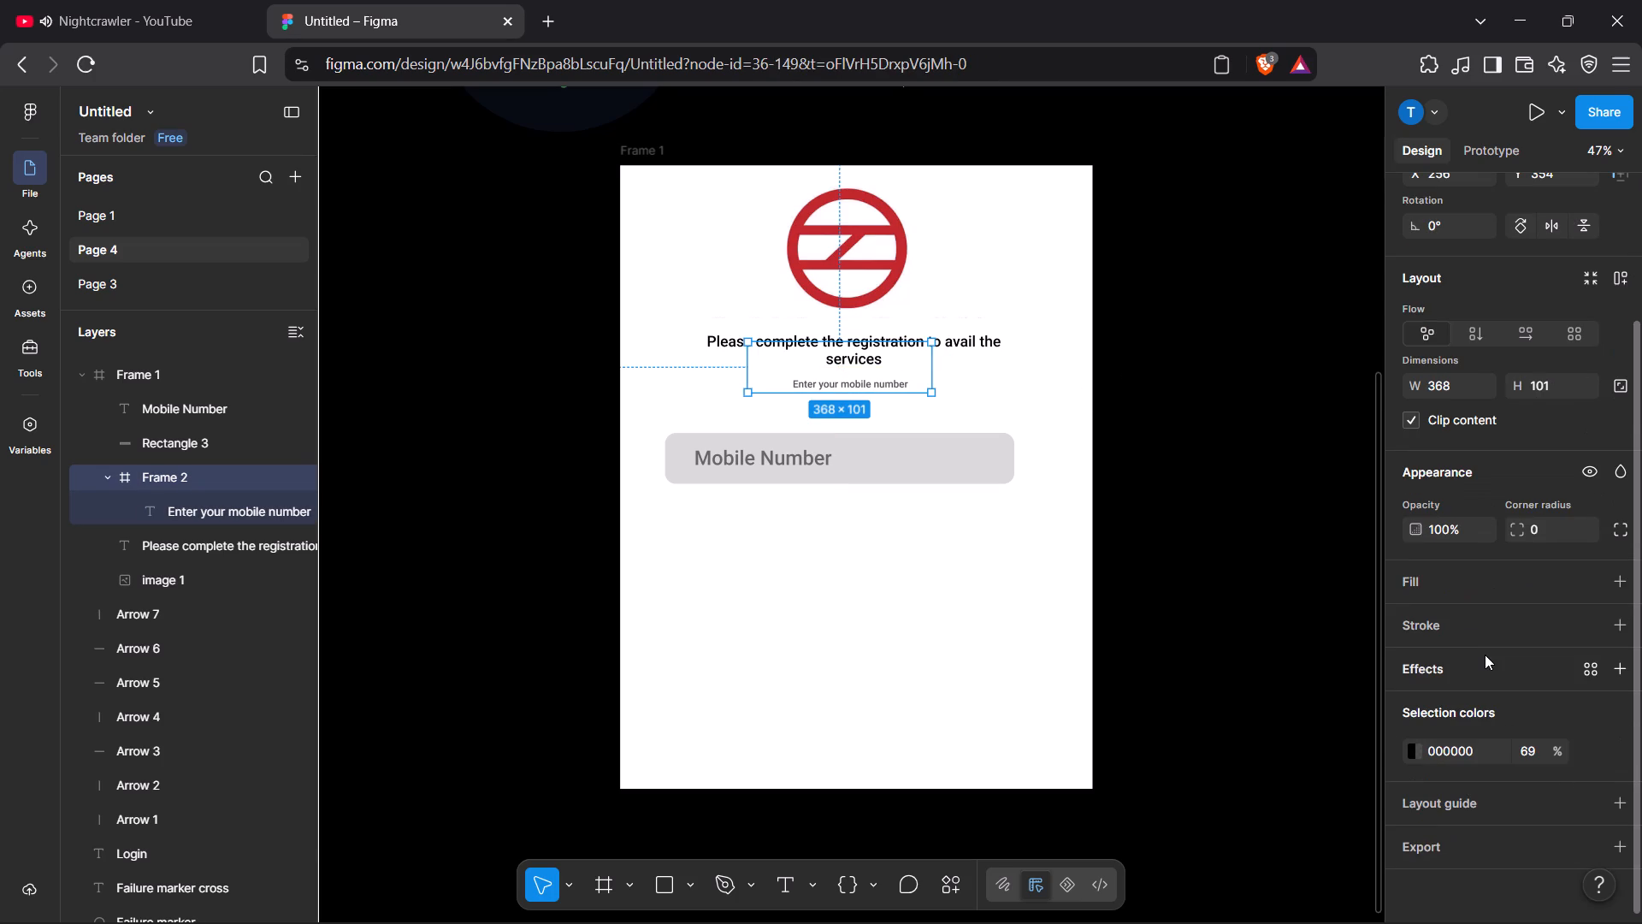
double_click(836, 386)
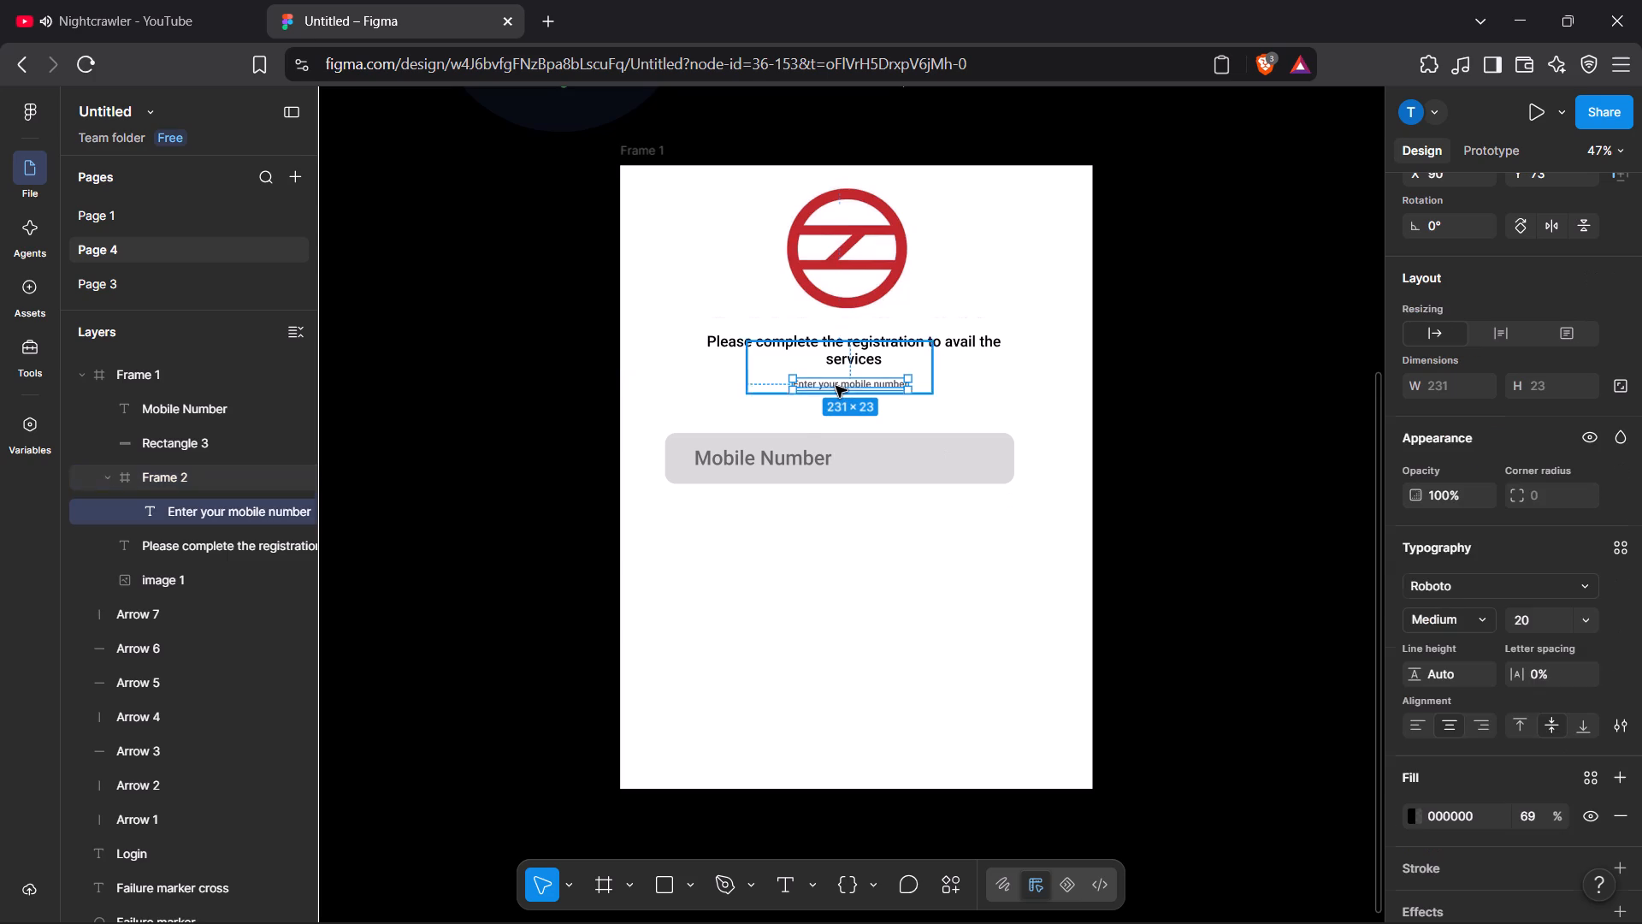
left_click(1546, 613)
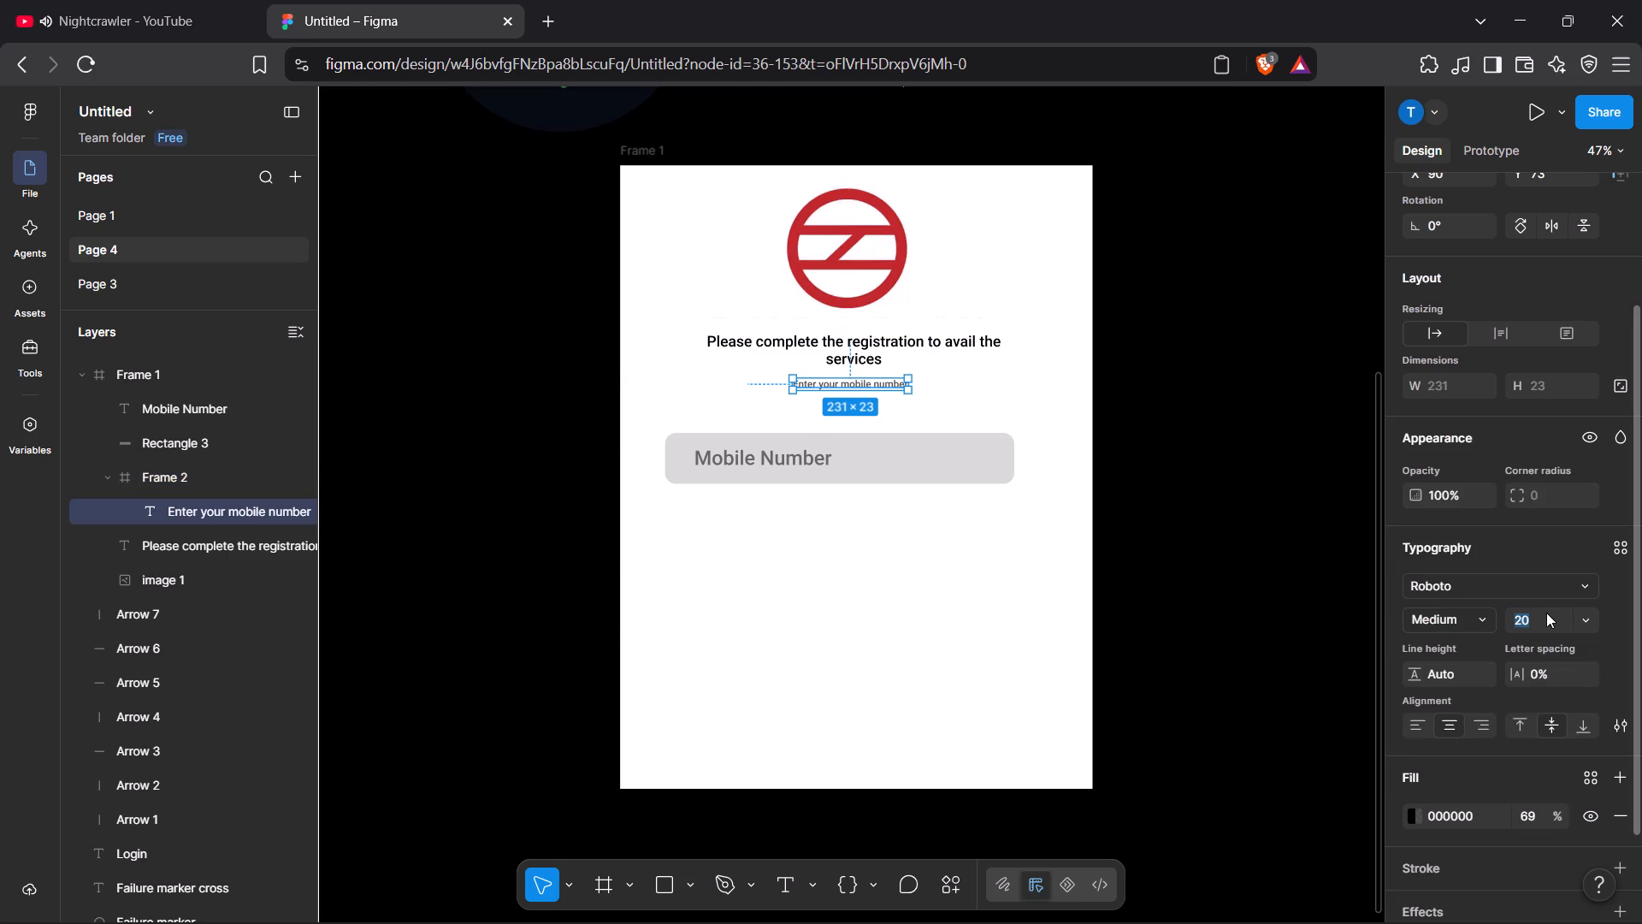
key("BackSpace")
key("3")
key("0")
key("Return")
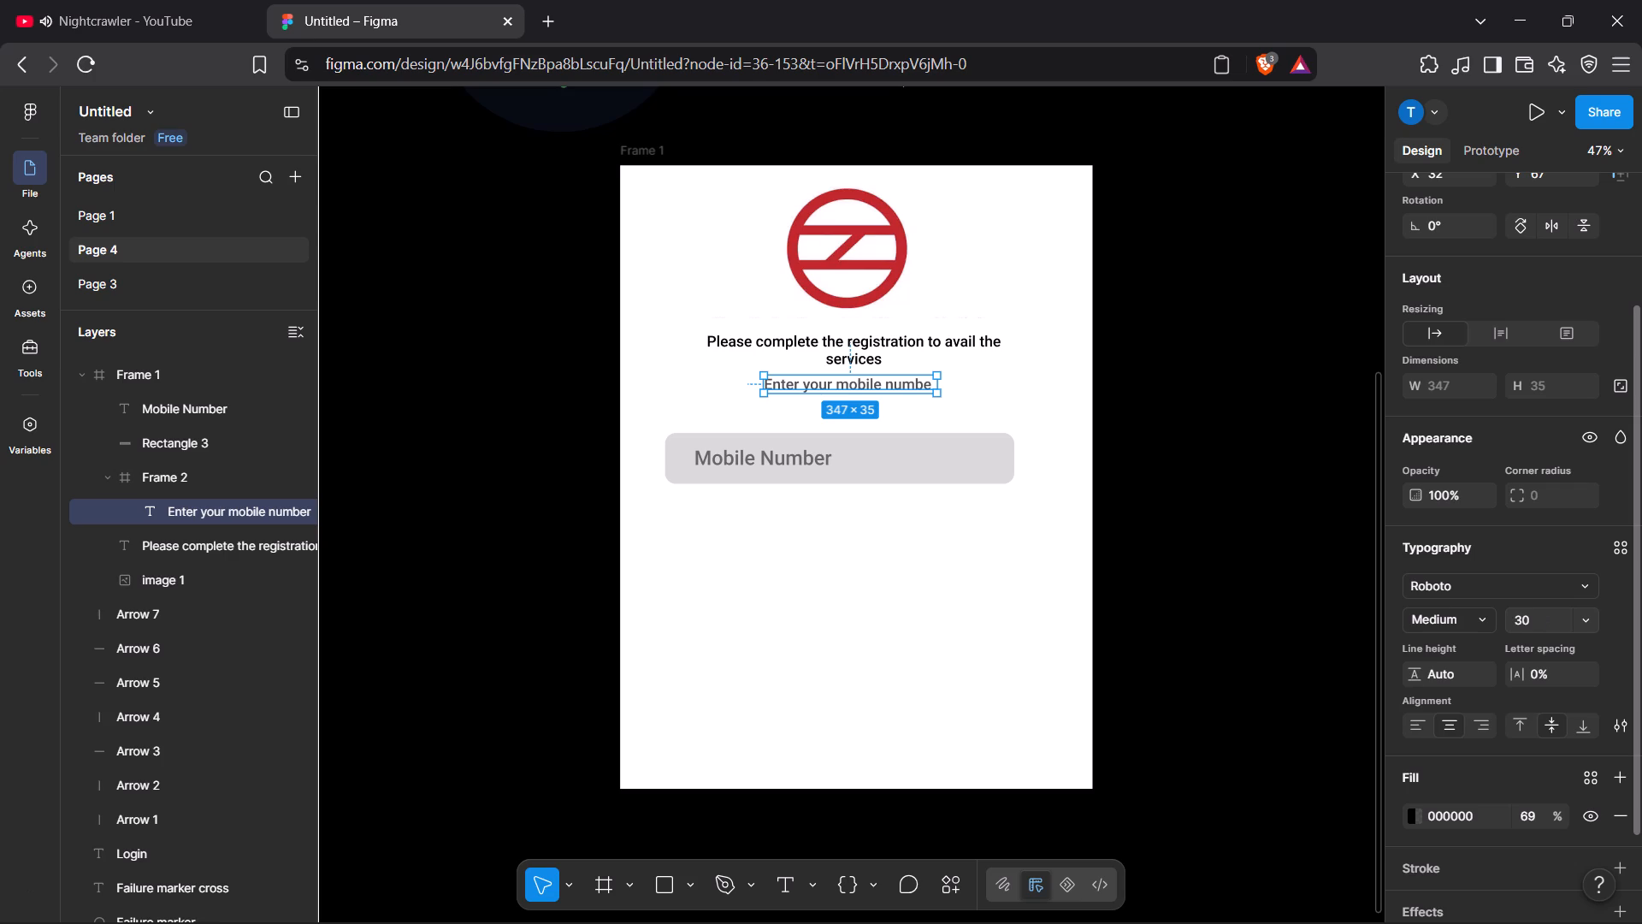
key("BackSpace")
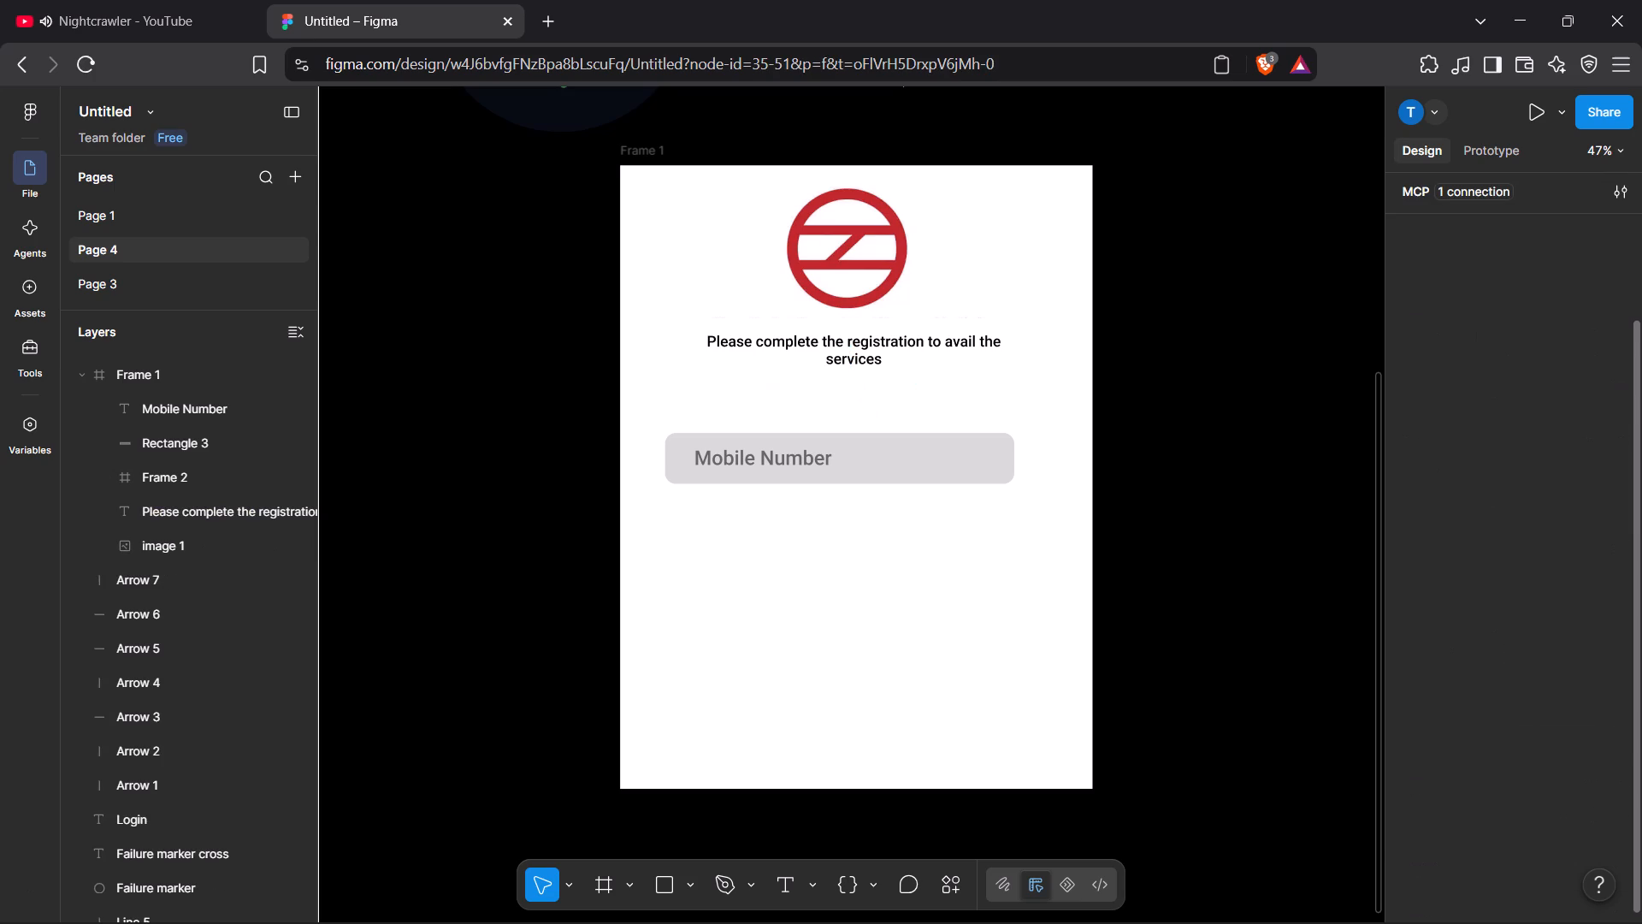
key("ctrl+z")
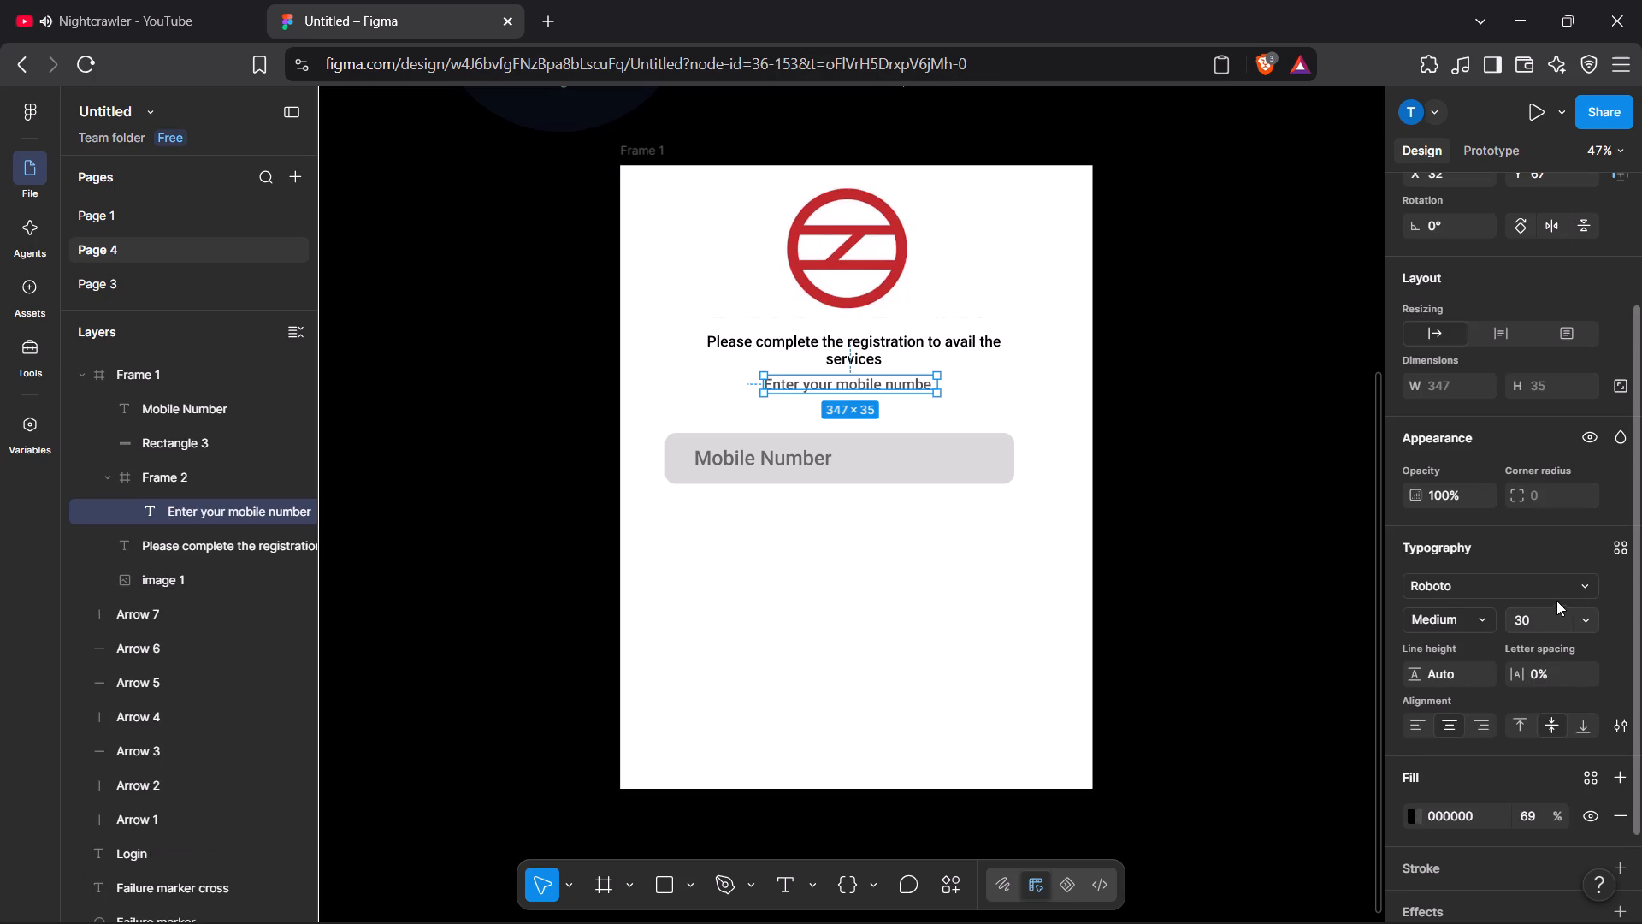
Set the font size of the "Enter your mobile number" prompt to 25.
double_click(1548, 625)
key("BackSpace")
type("25")
key("Return")
left_click(1302, 481)
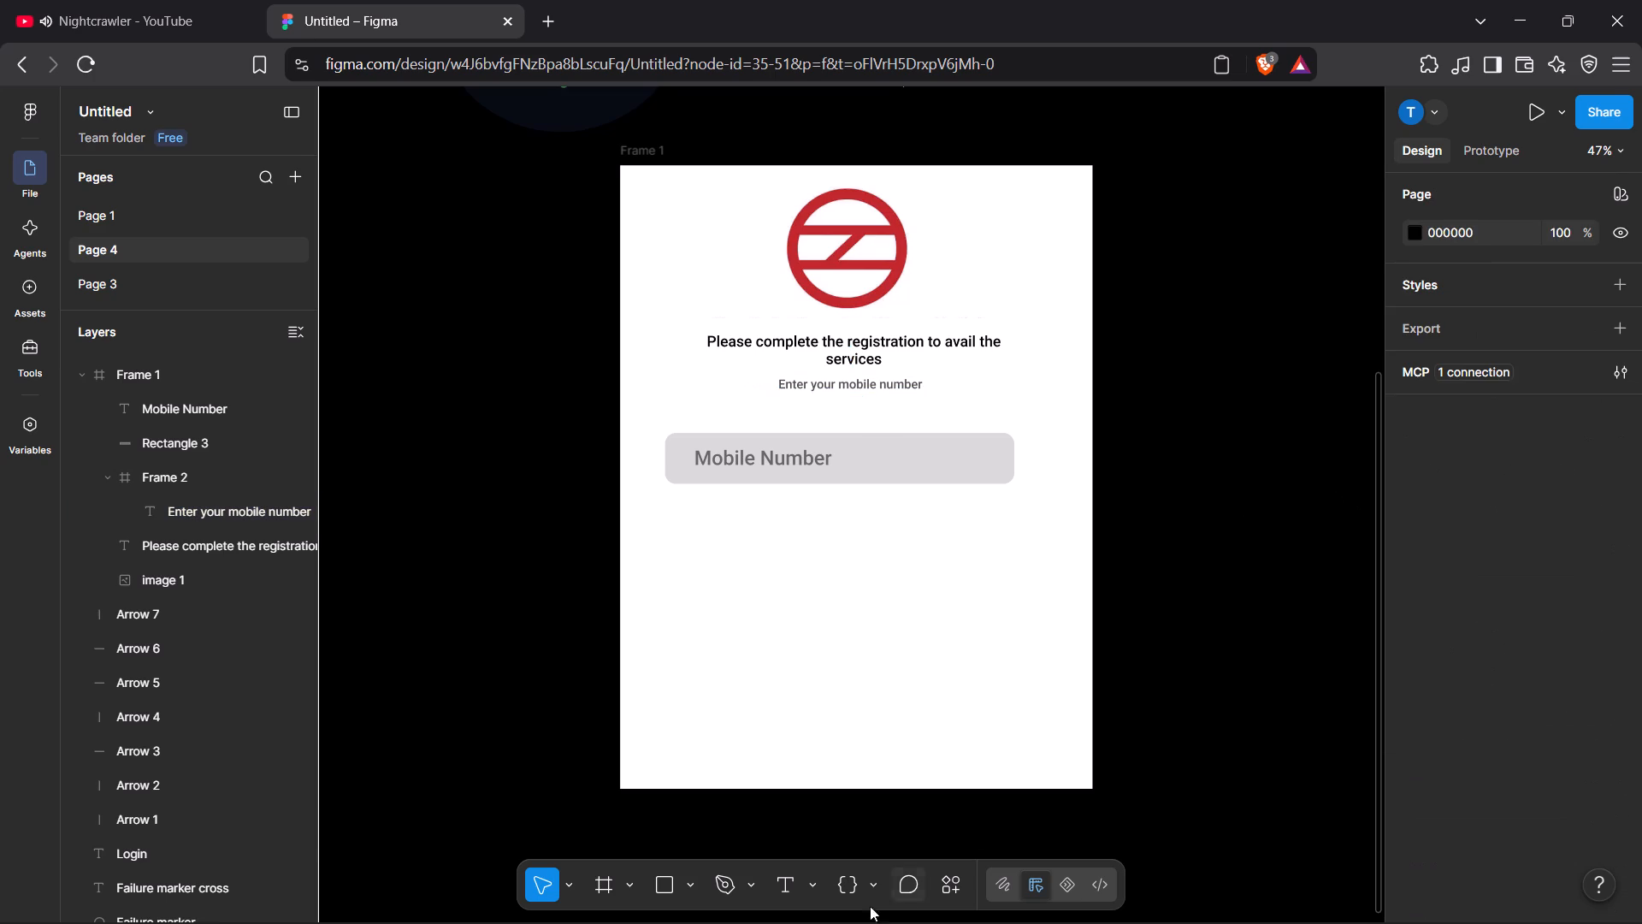
Draw a rectangle about 533 × 105 below the grey Mobile Number field in Frame 1.
left_click(650, 903)
left_click(658, 892)
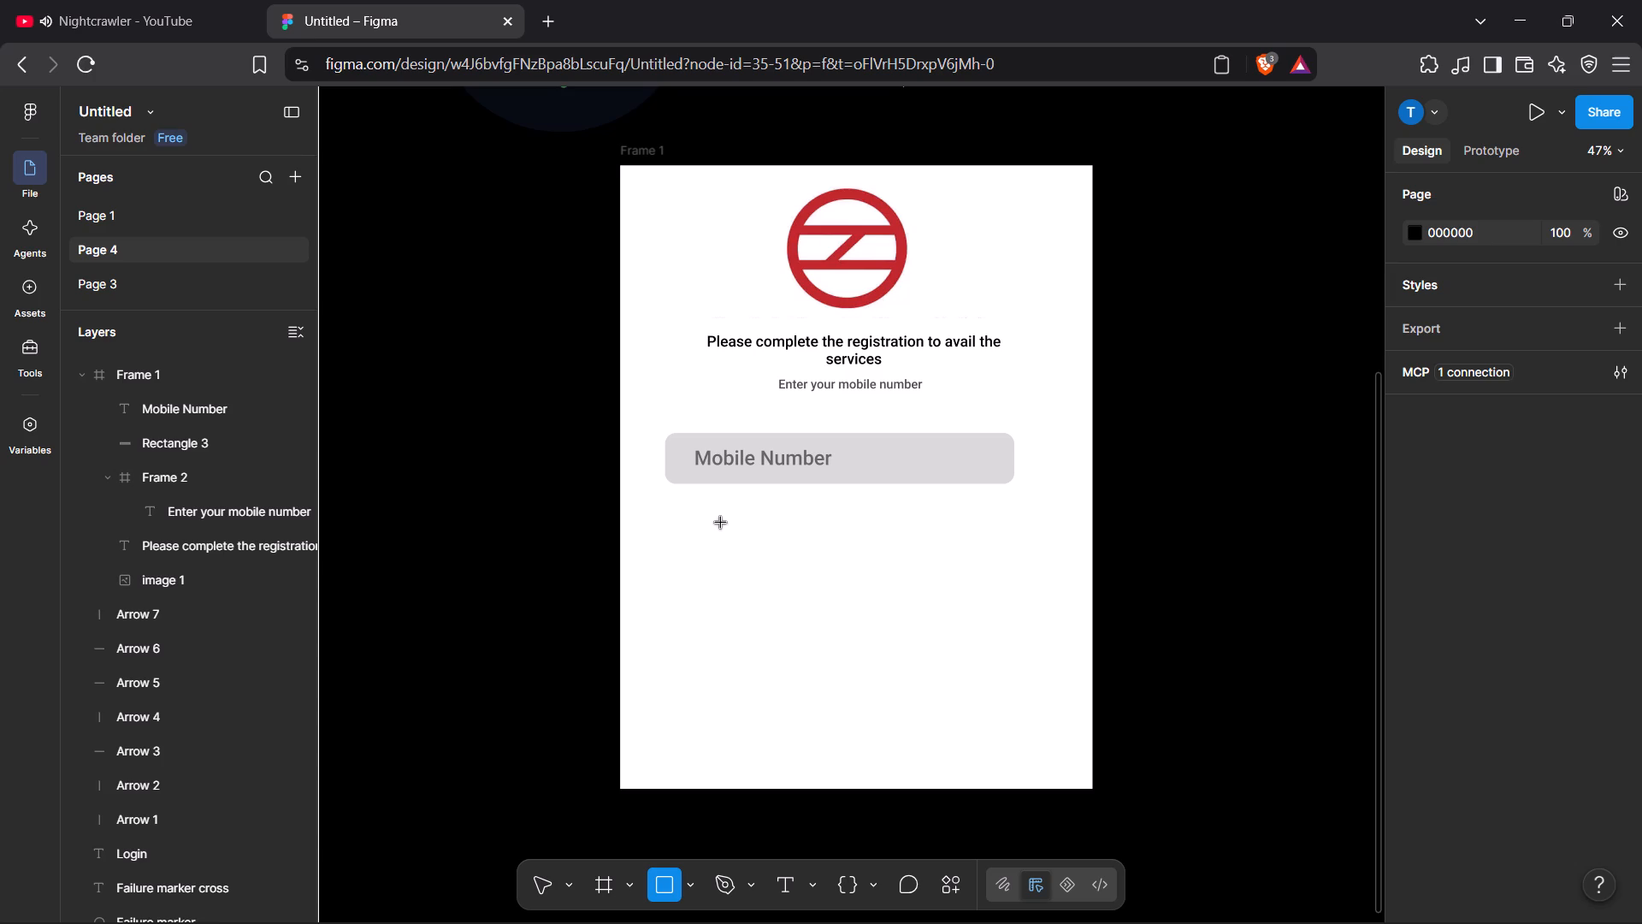
left_click_drag(724, 524, 885, 550)
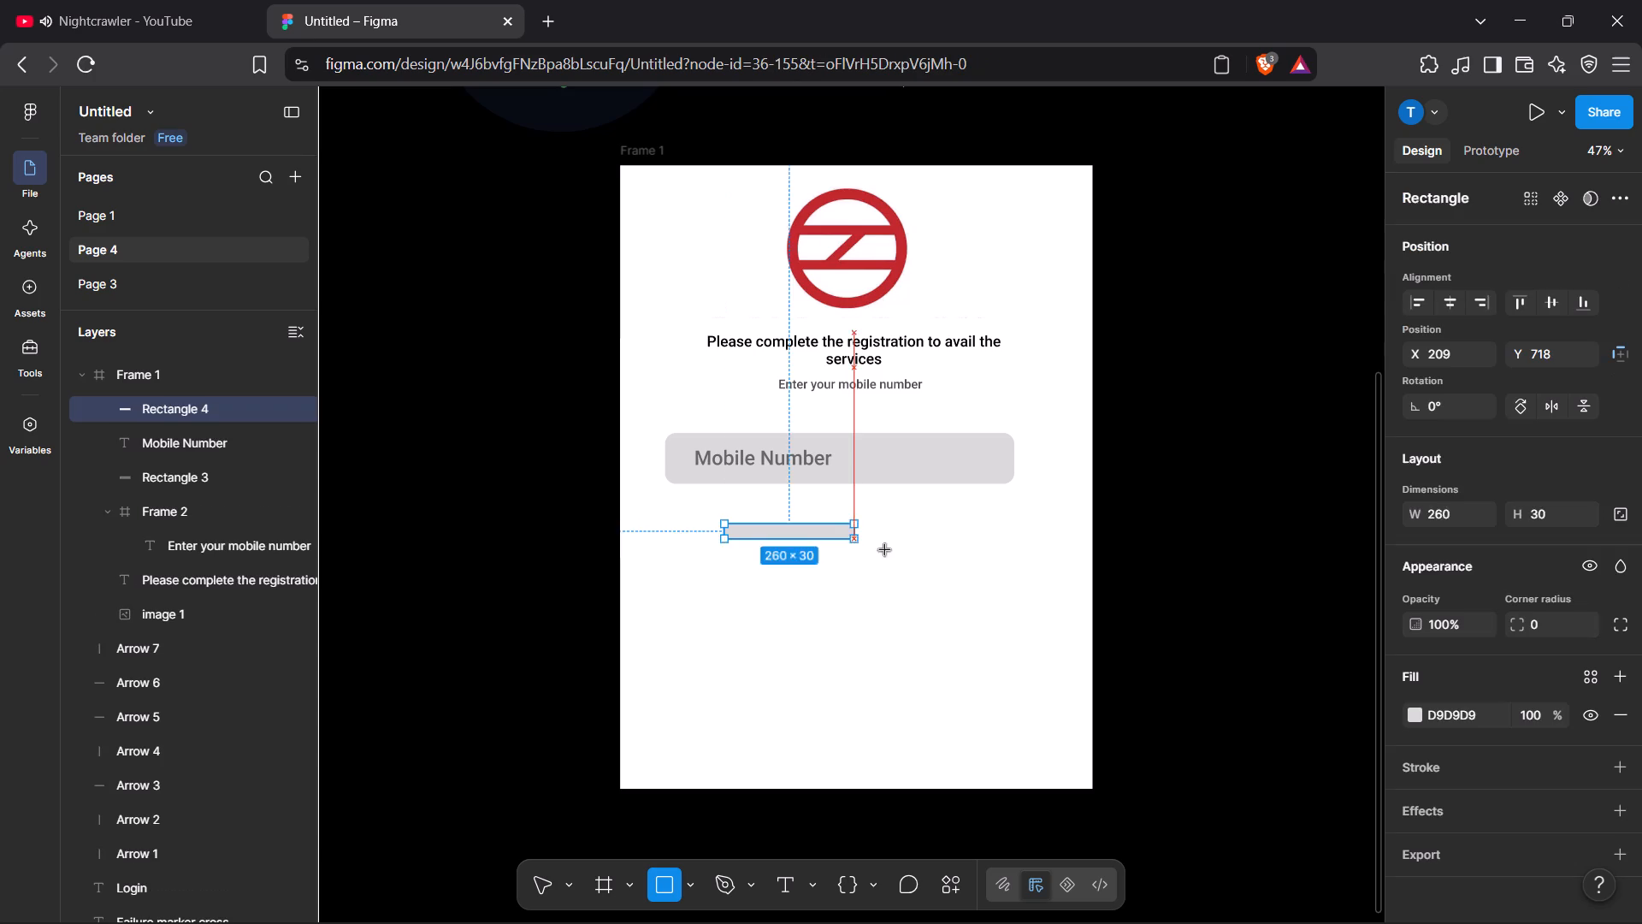
left_click_drag(885, 550, 990, 577)
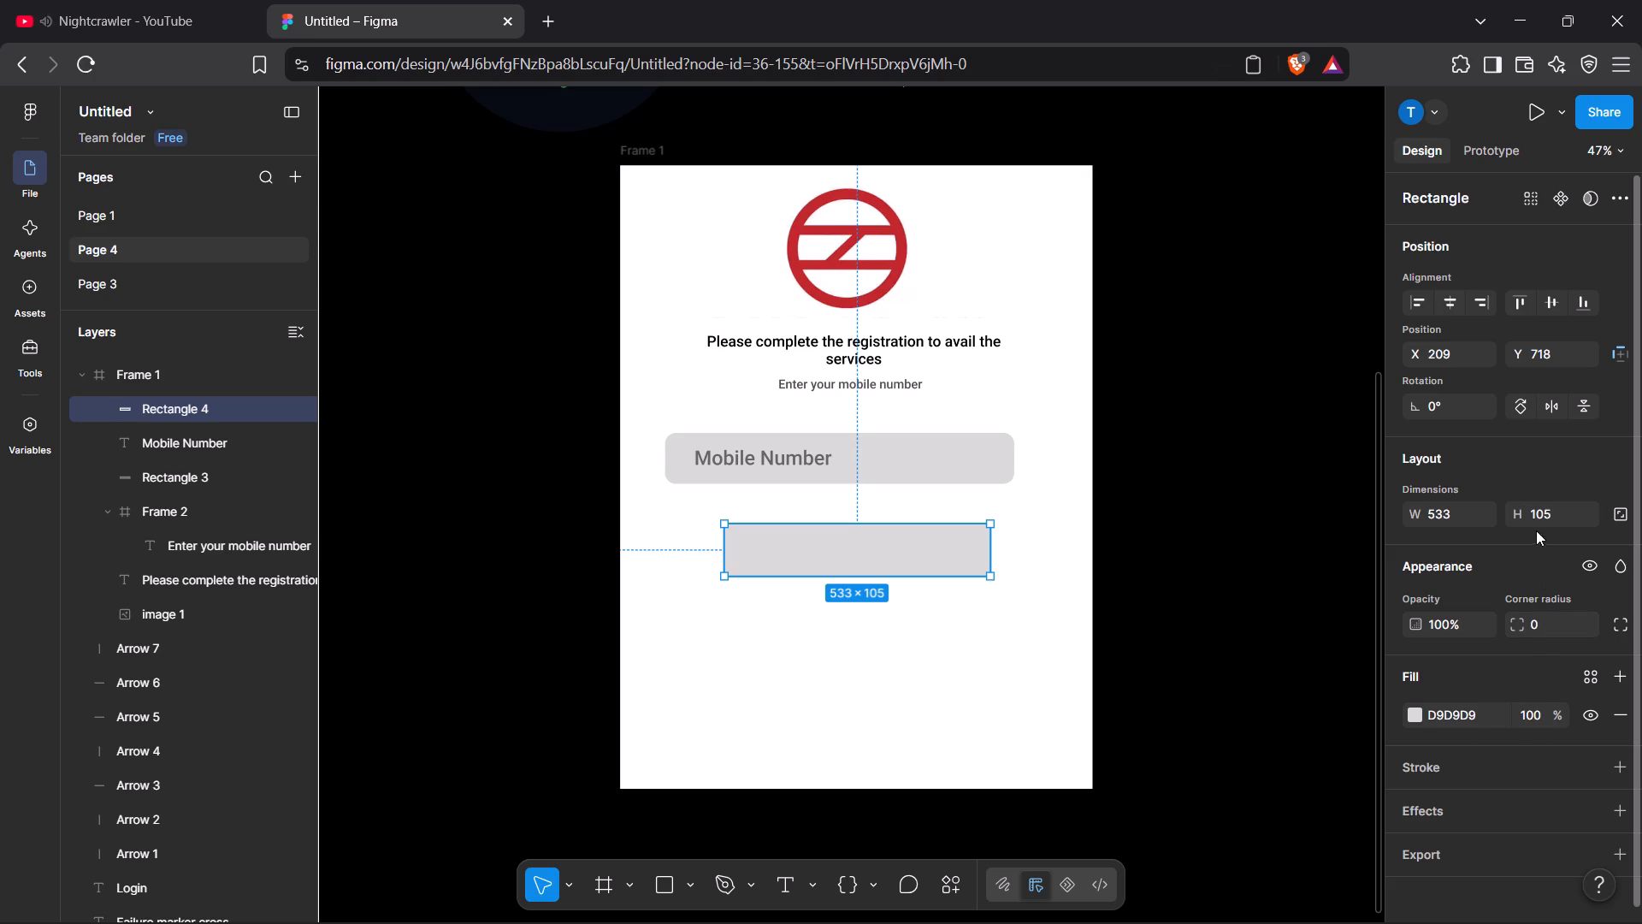
Round the corners of the new rectangle below the Mobile Number field to a radius of 19.
left_click_drag(1521, 613, 906, 516)
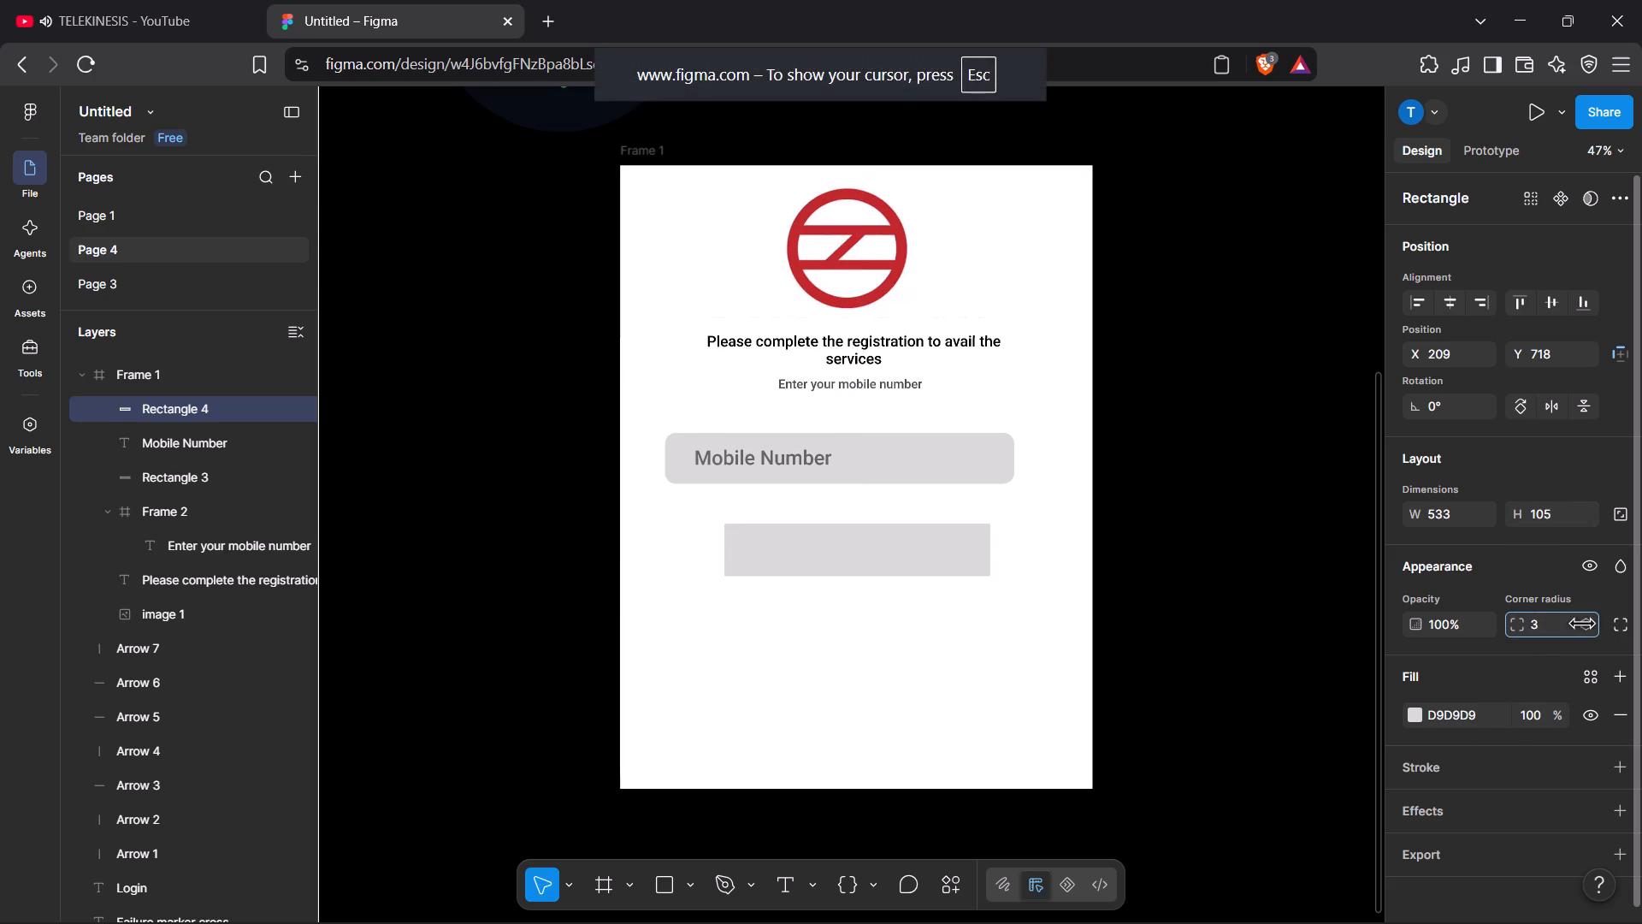
left_click_drag(906, 516, 499, 553)
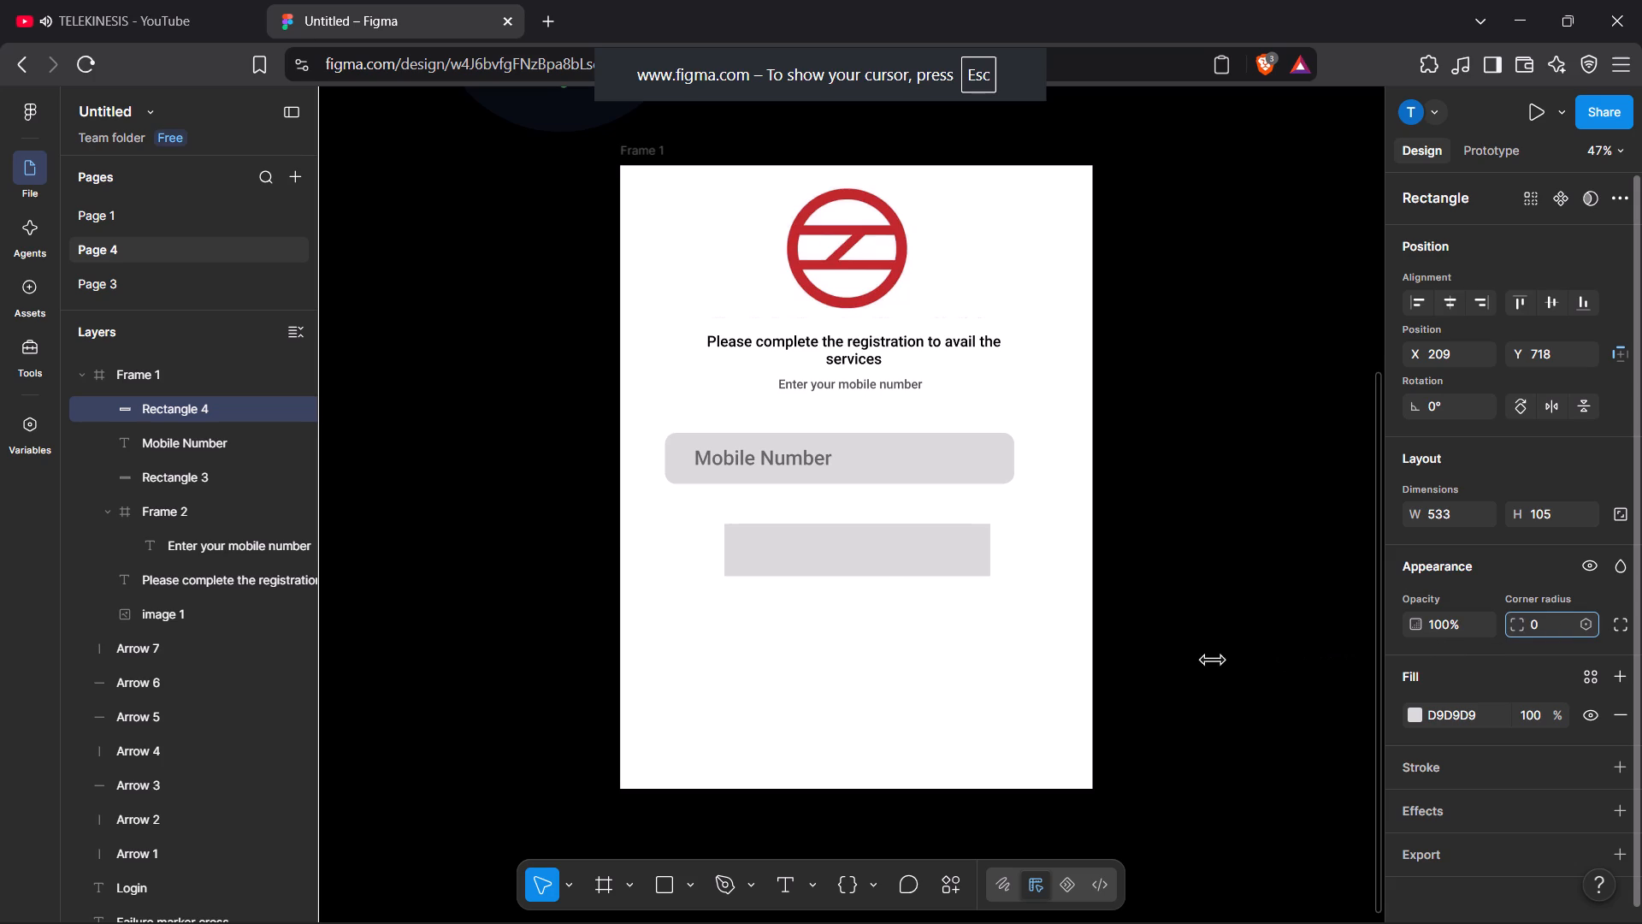
left_click_drag(499, 553, 837, 503)
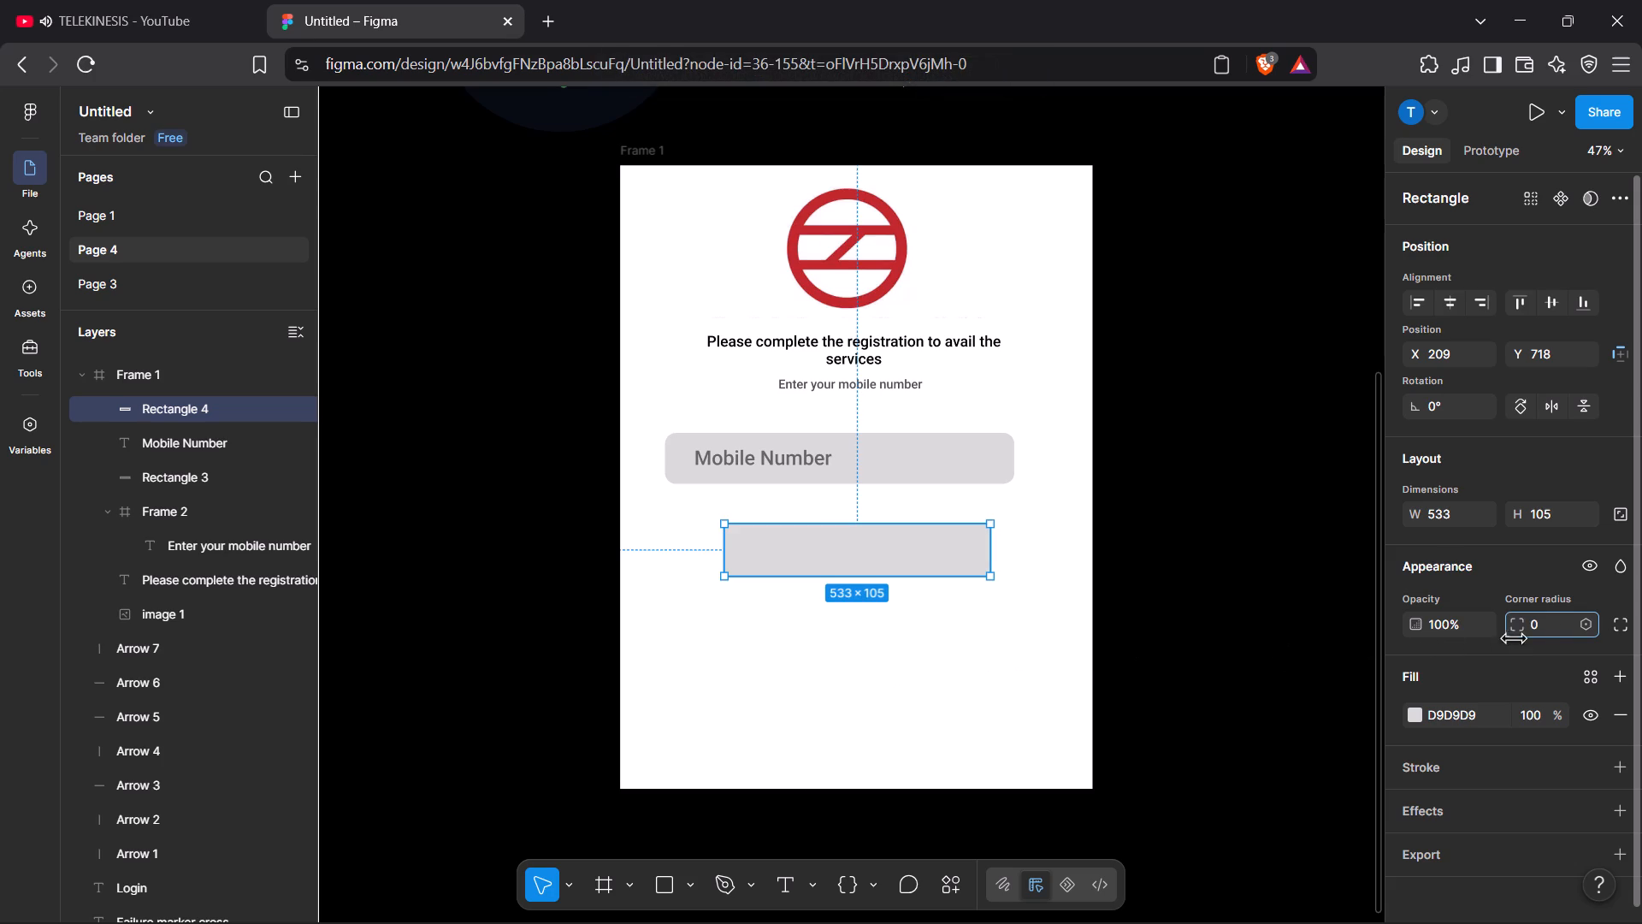
left_click_drag(837, 503, 1221, 491)
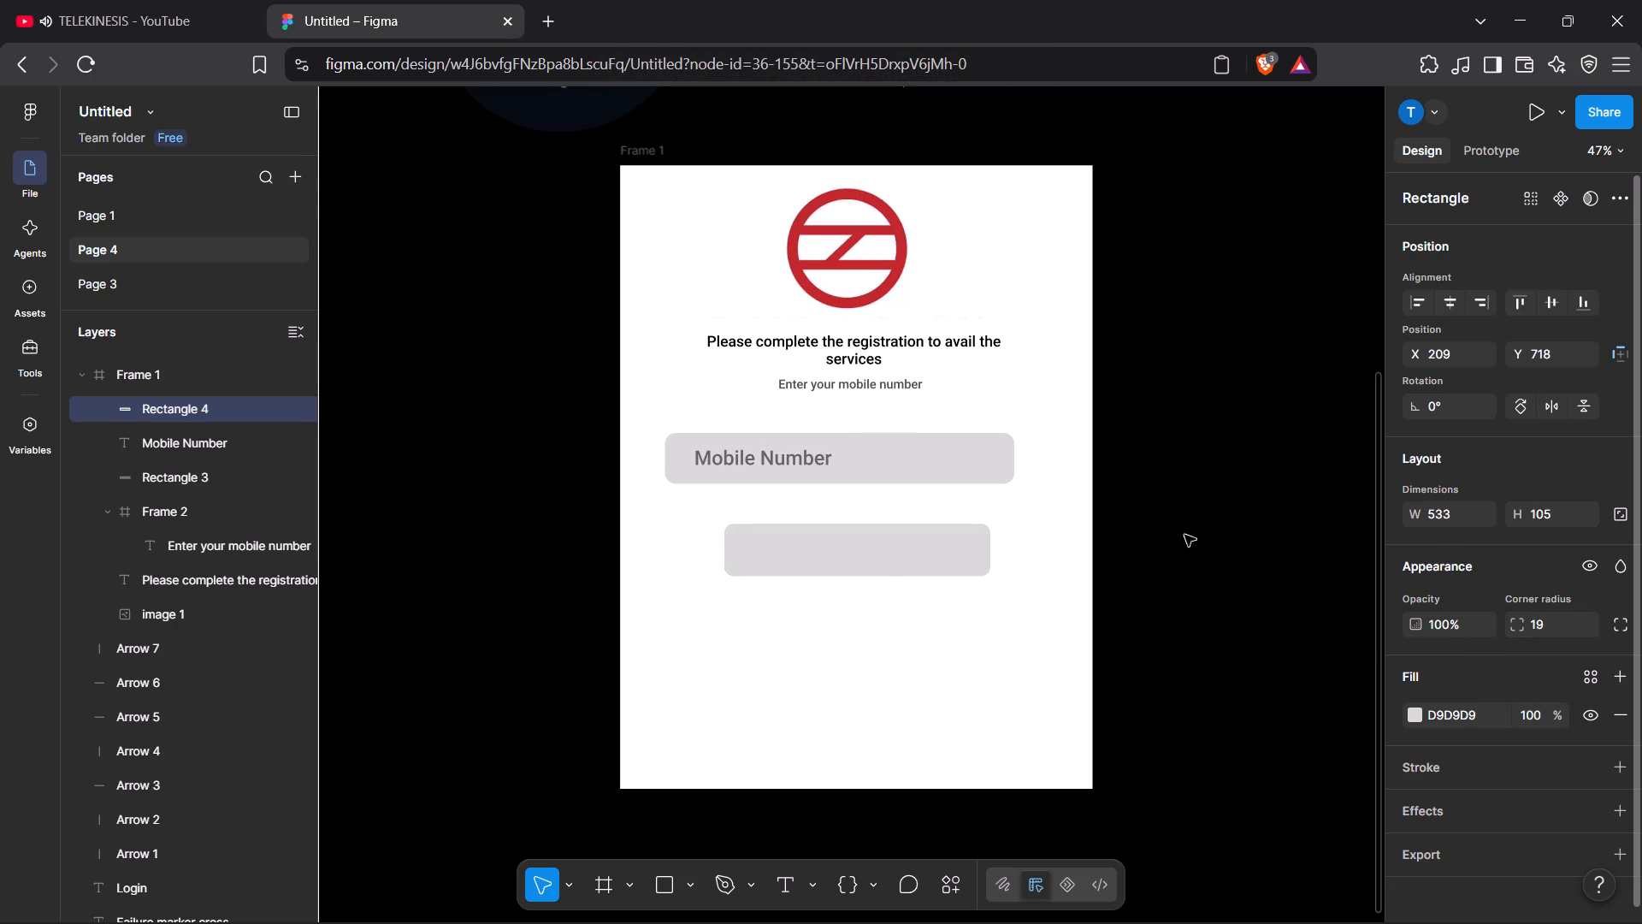
Change the fill of the rounded rectangle below the Mobile Number field to light blue 2AC0F7.
left_click(933, 555)
left_click(1418, 712)
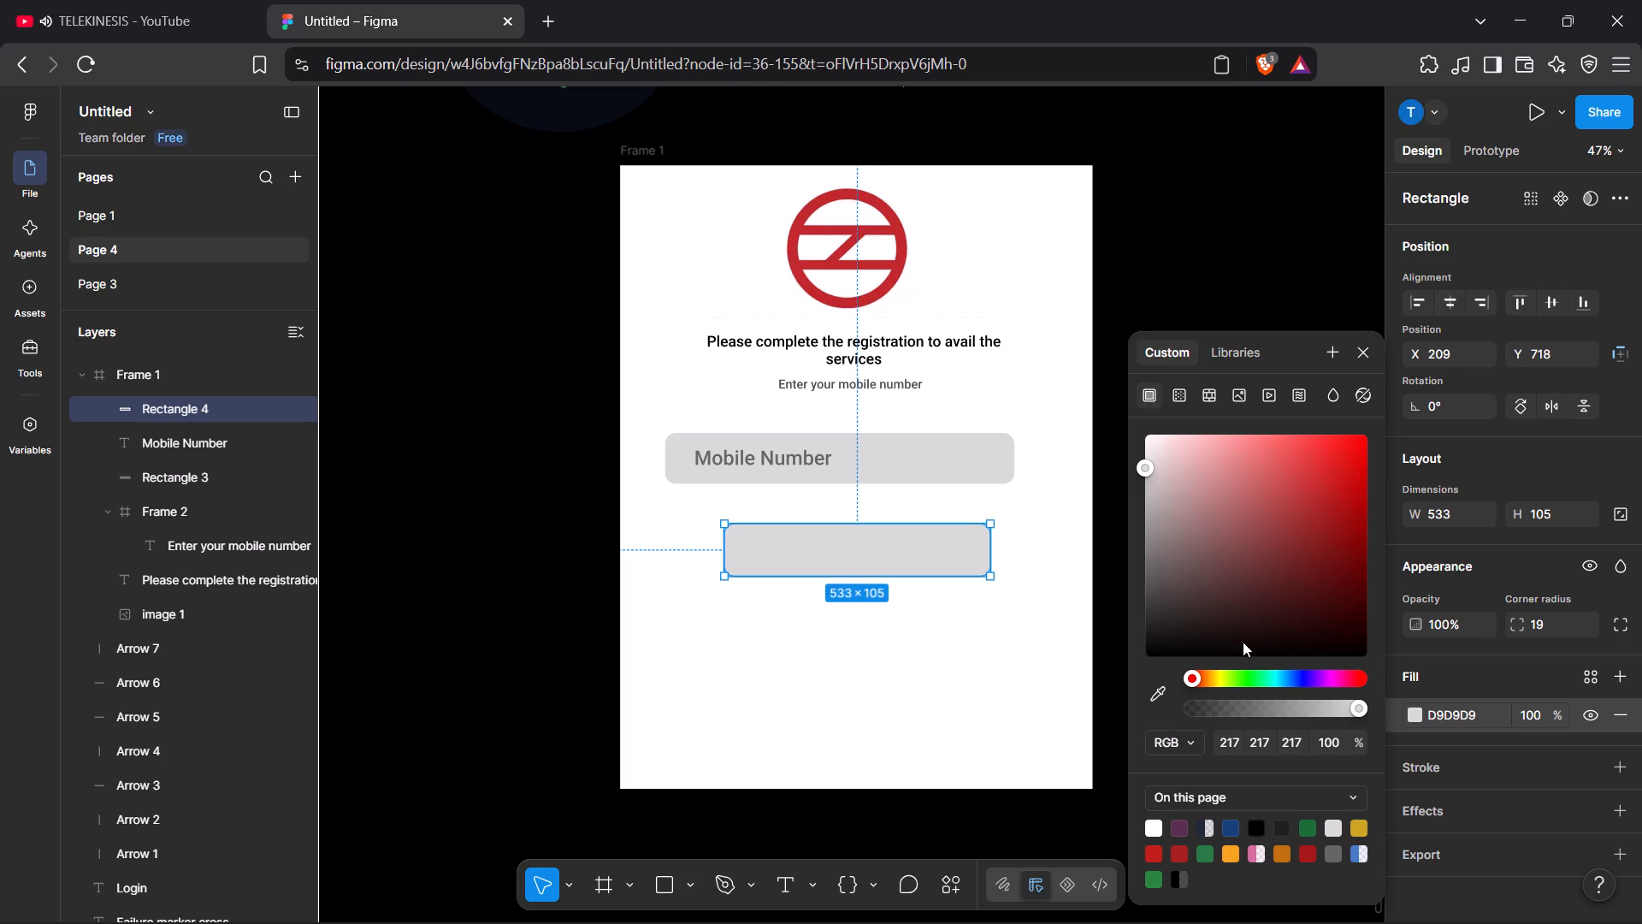
left_click(1233, 827)
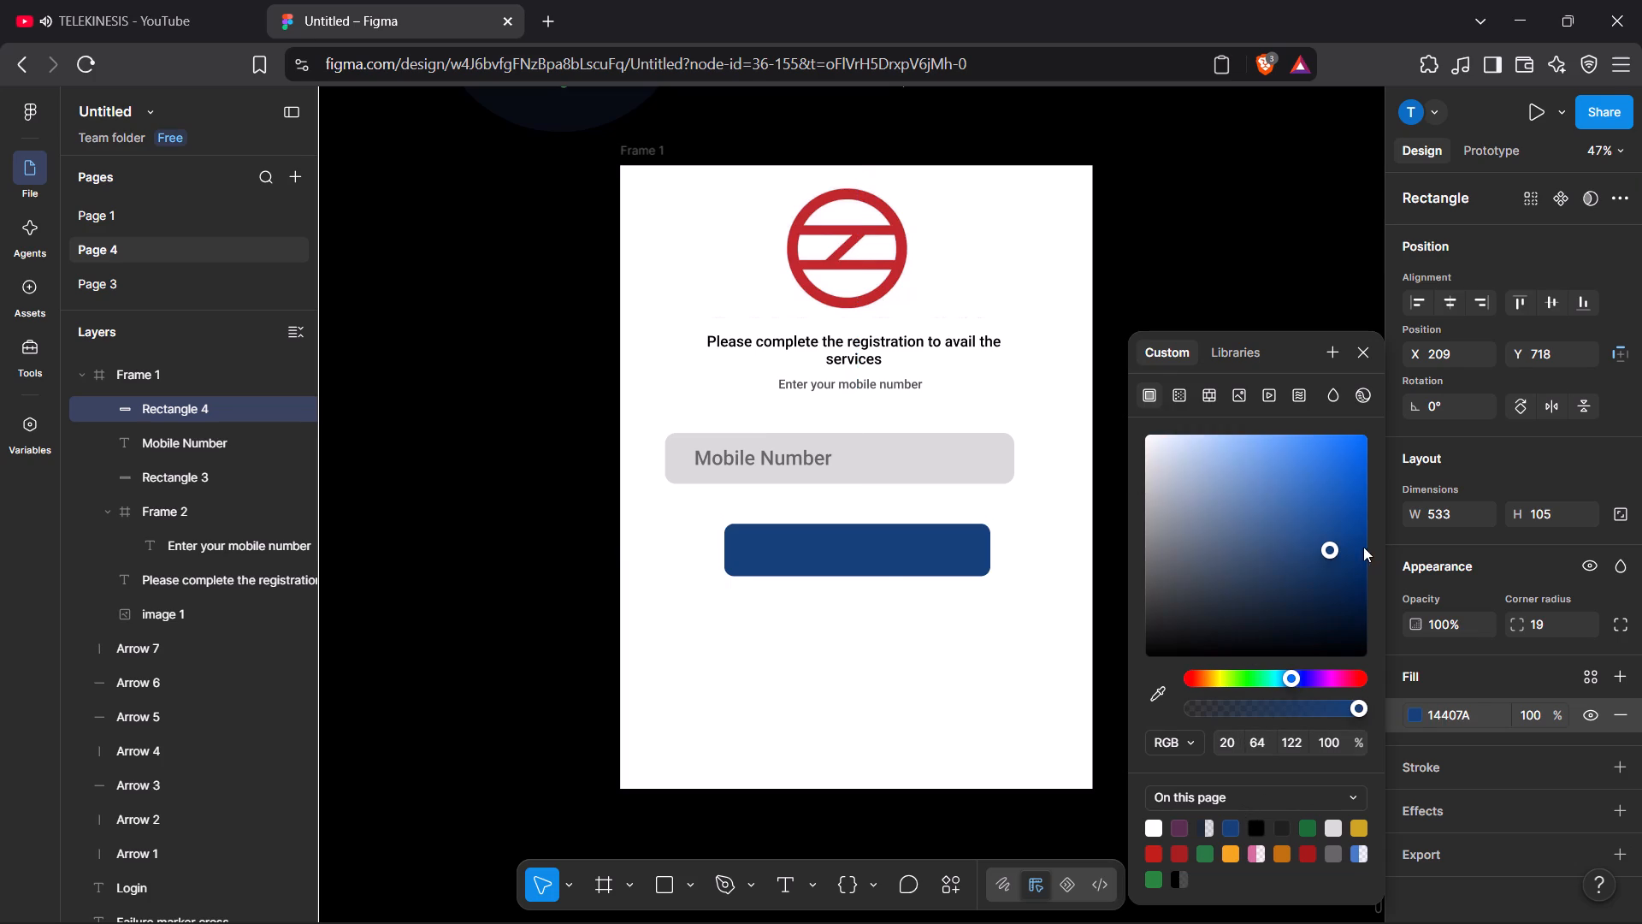
left_click_drag(1329, 548, 1325, 465)
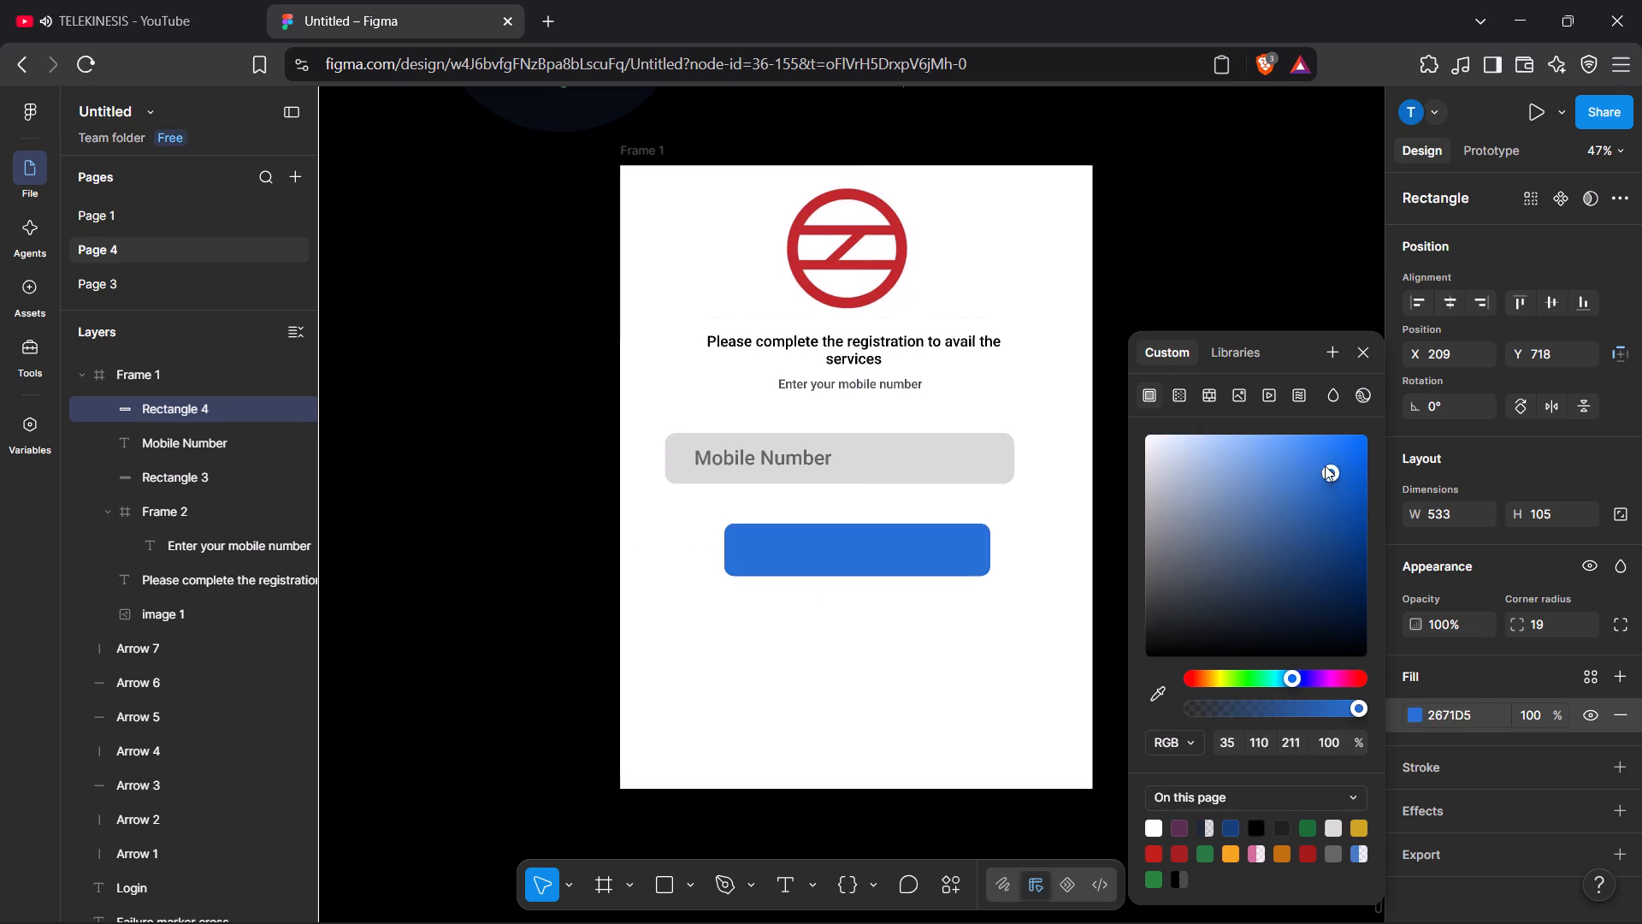
left_click_drag(1325, 465, 1346, 477)
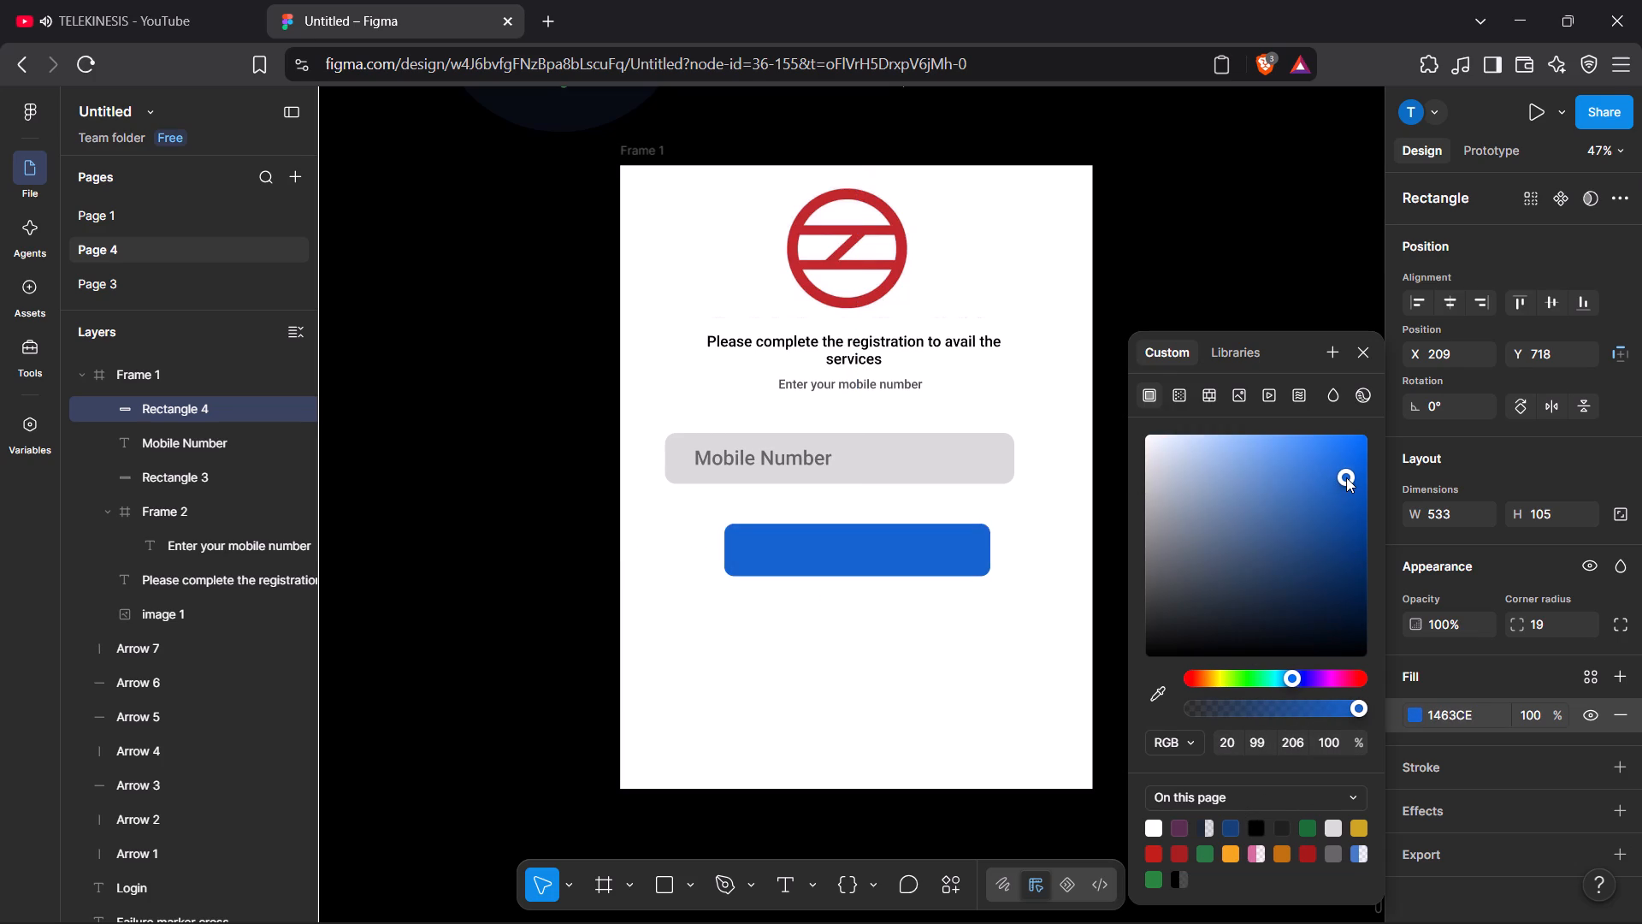
left_click_drag(1346, 477, 1265, 463)
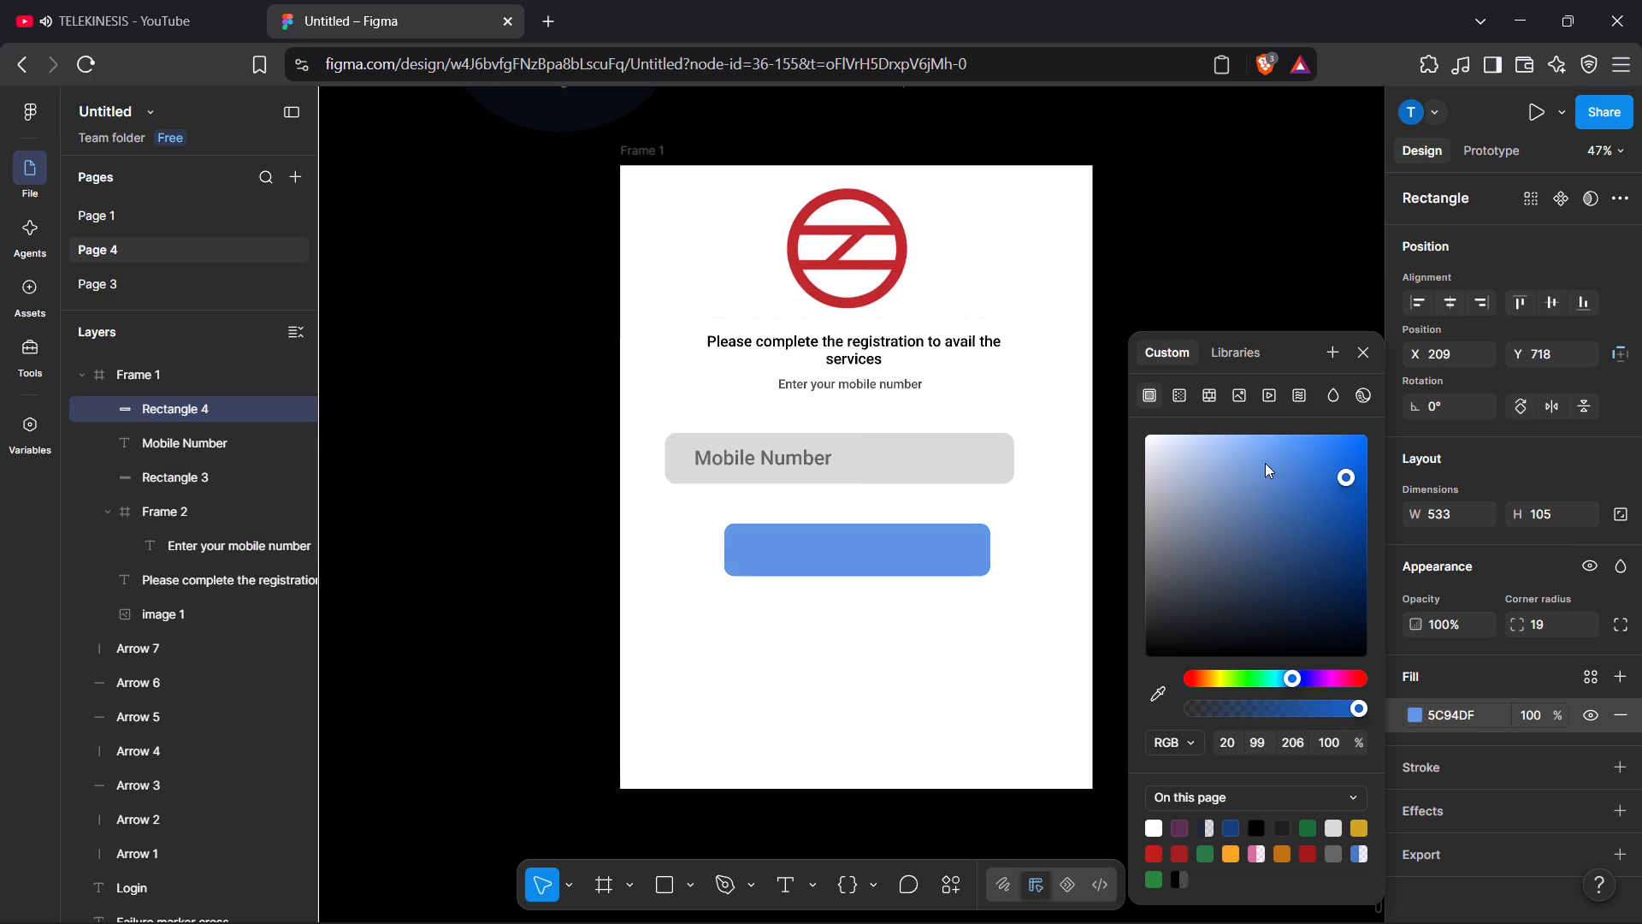
left_click_drag(1265, 463, 1297, 500)
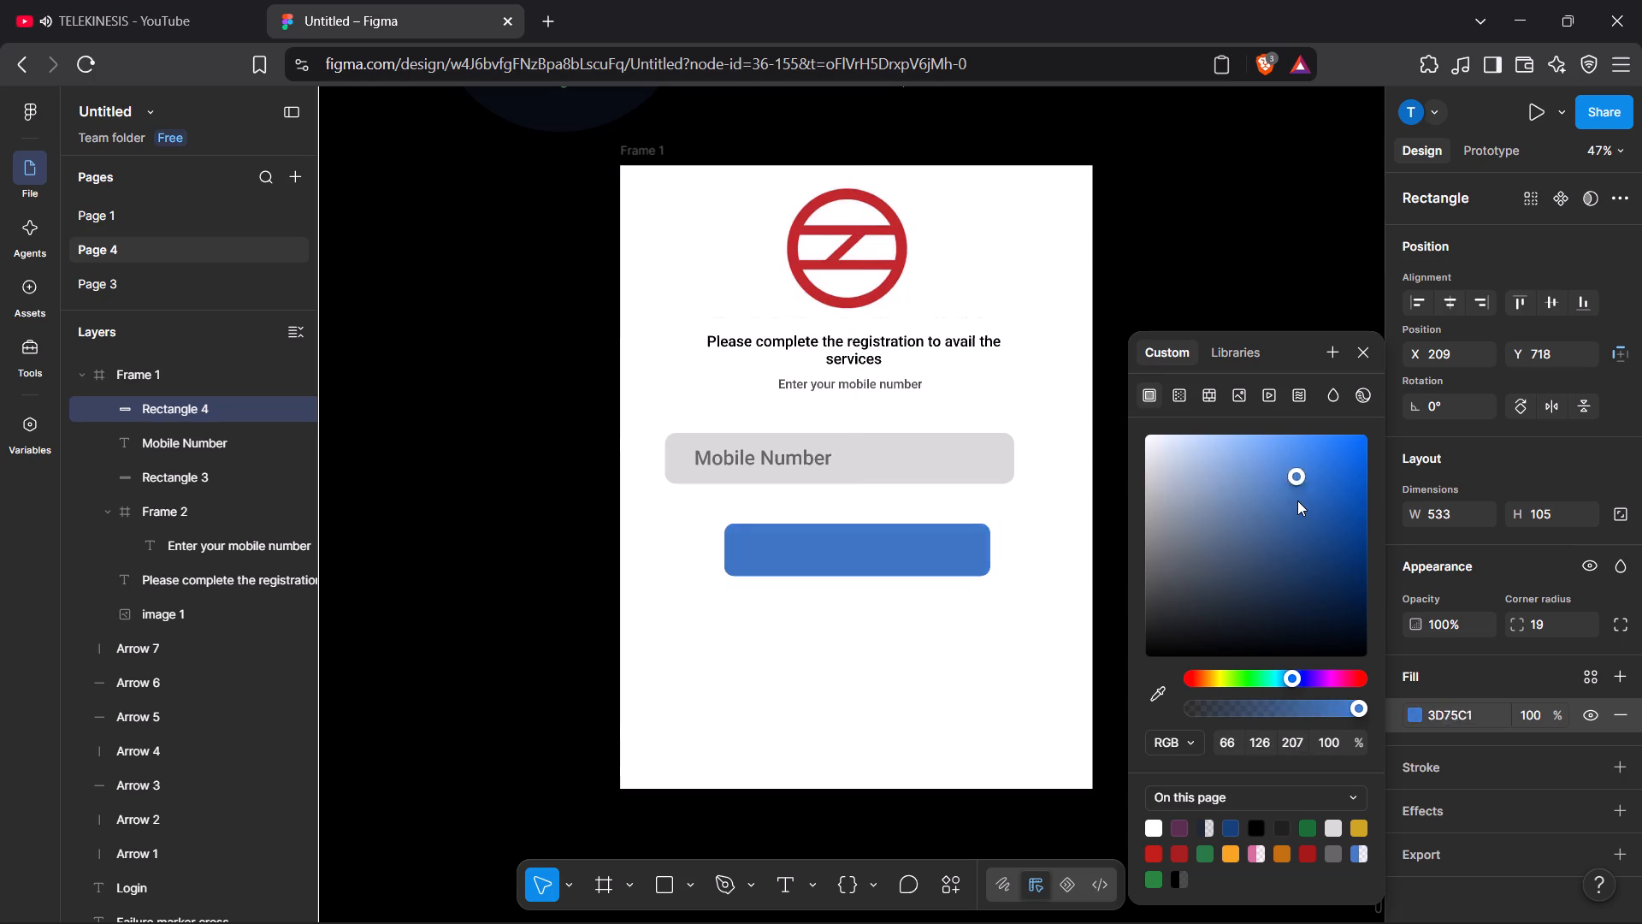
left_click_drag(1297, 500, 1296, 459)
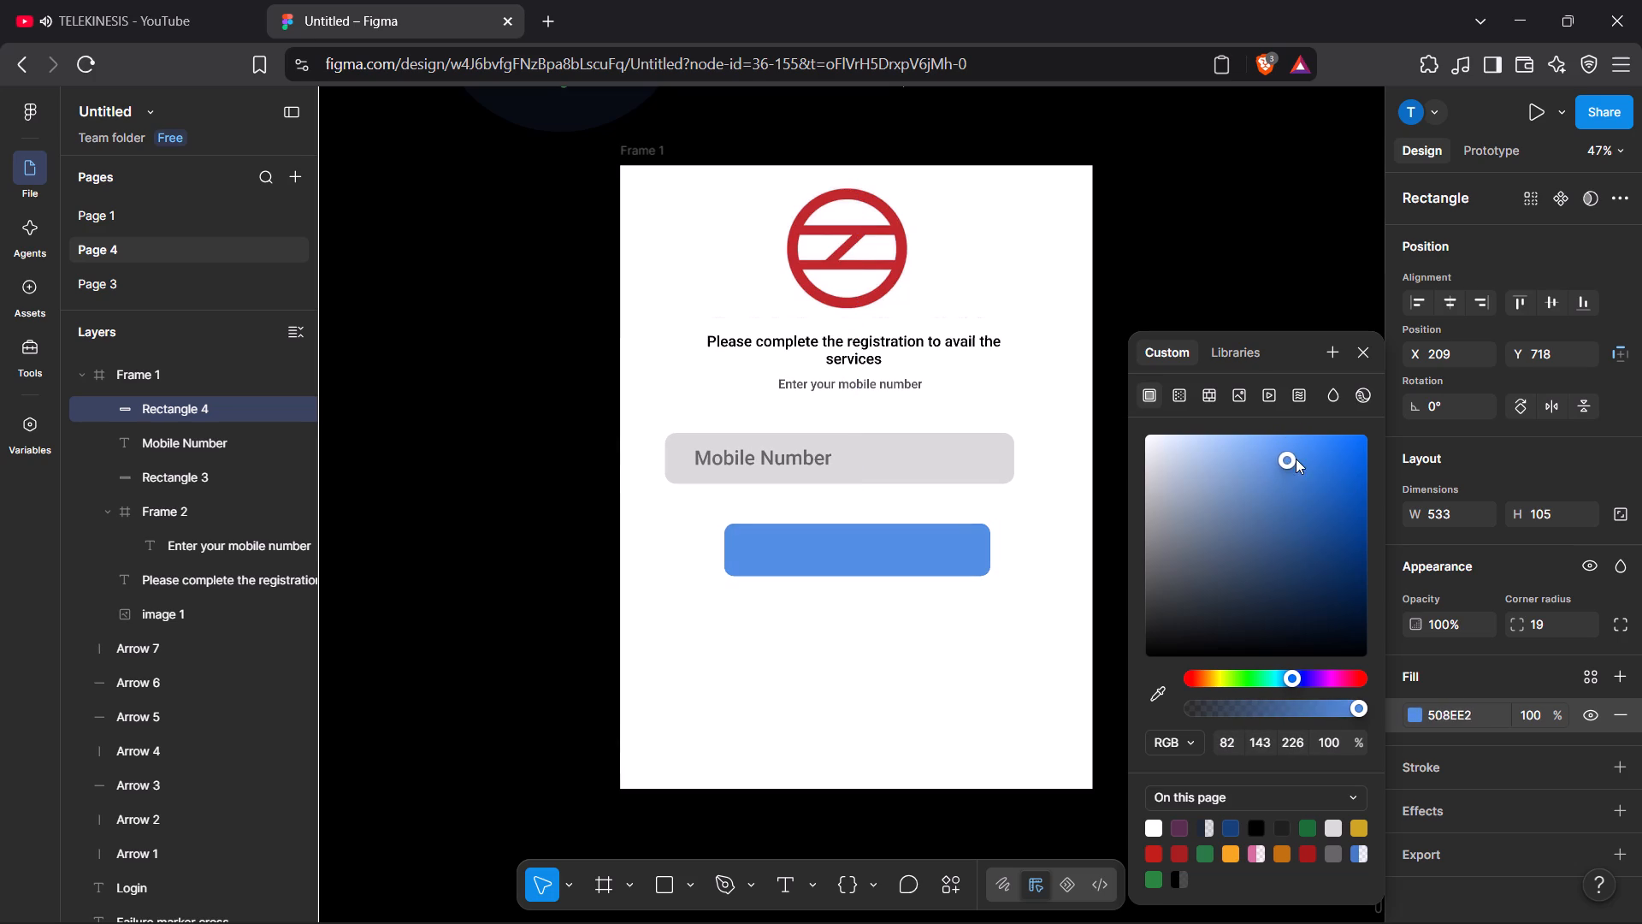
left_click_drag(1296, 459, 1310, 447)
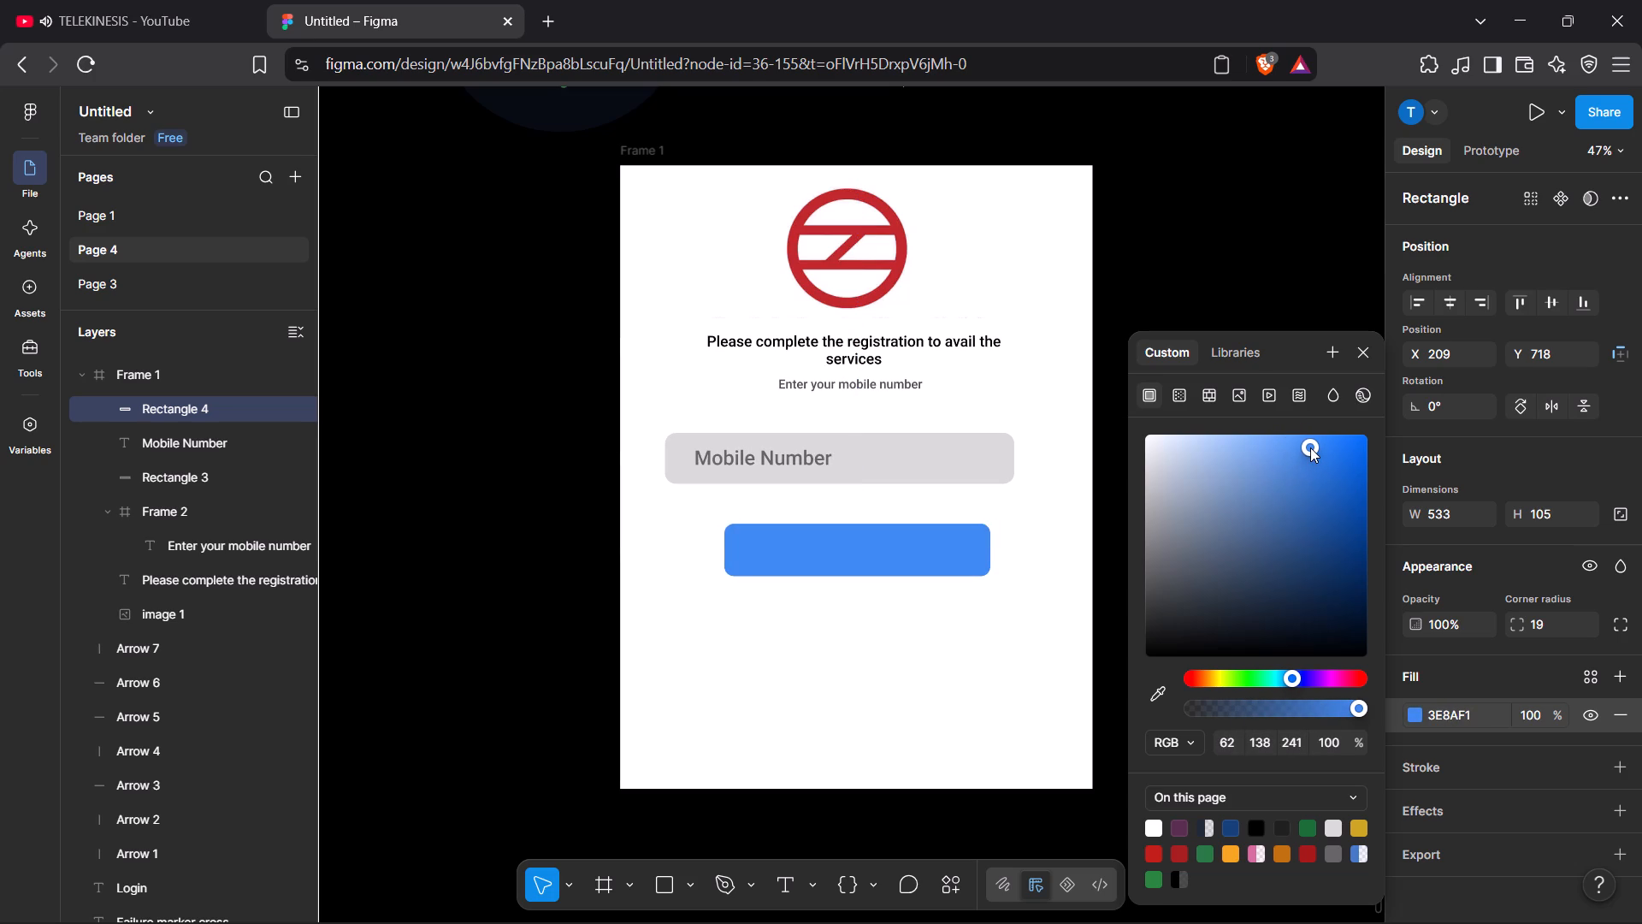
left_click_drag(1310, 447, 1329, 442)
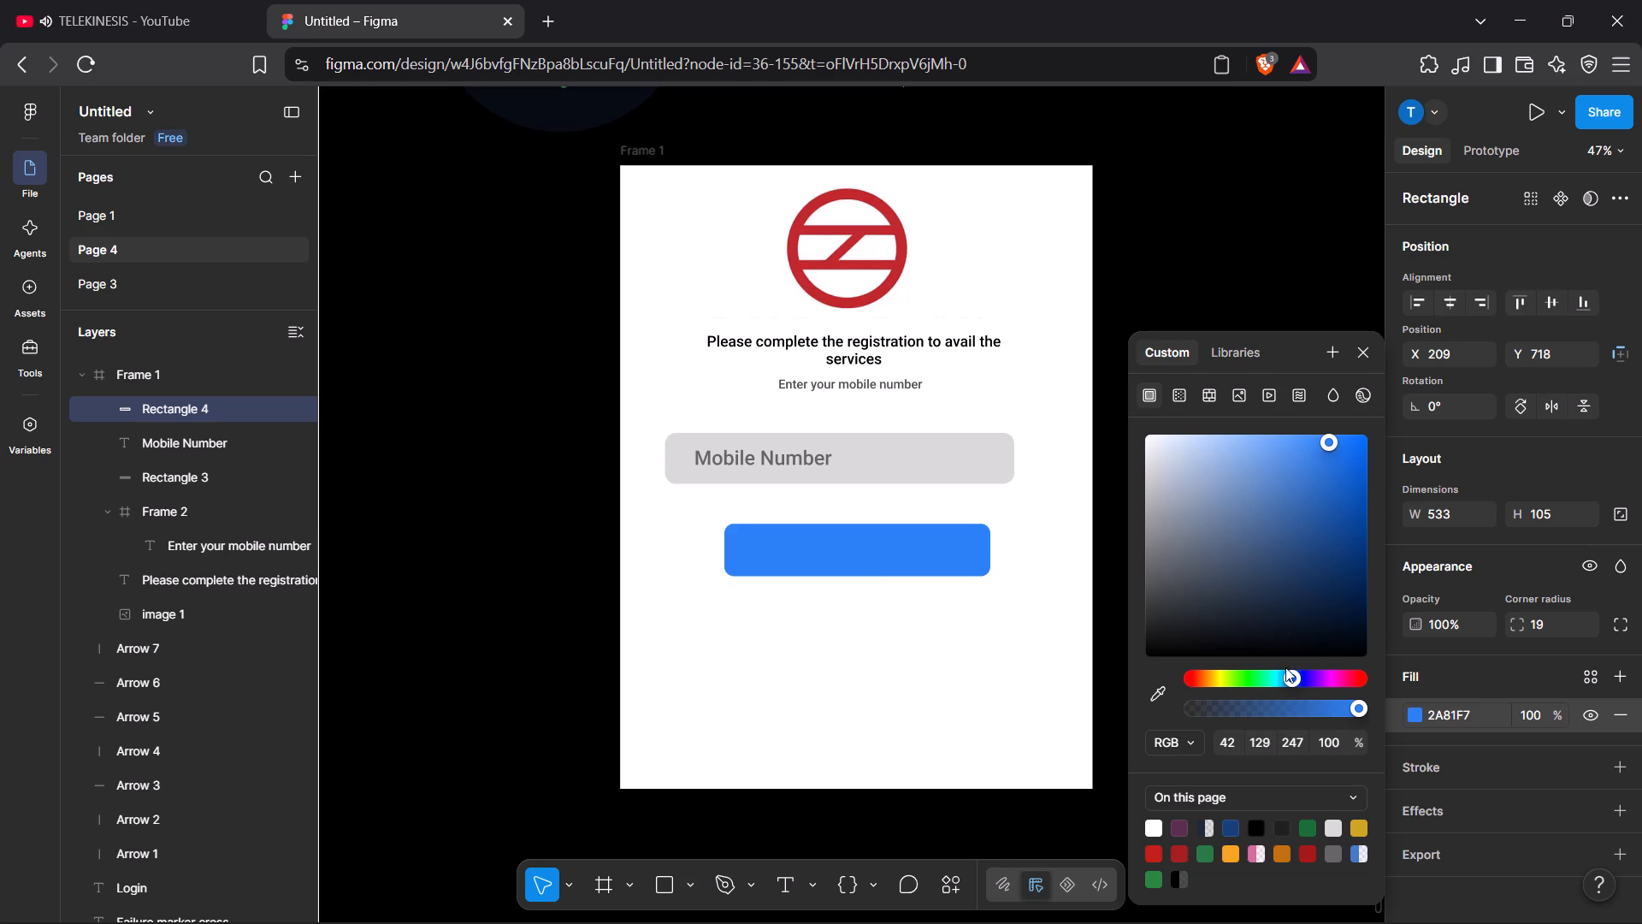
left_click(1288, 679)
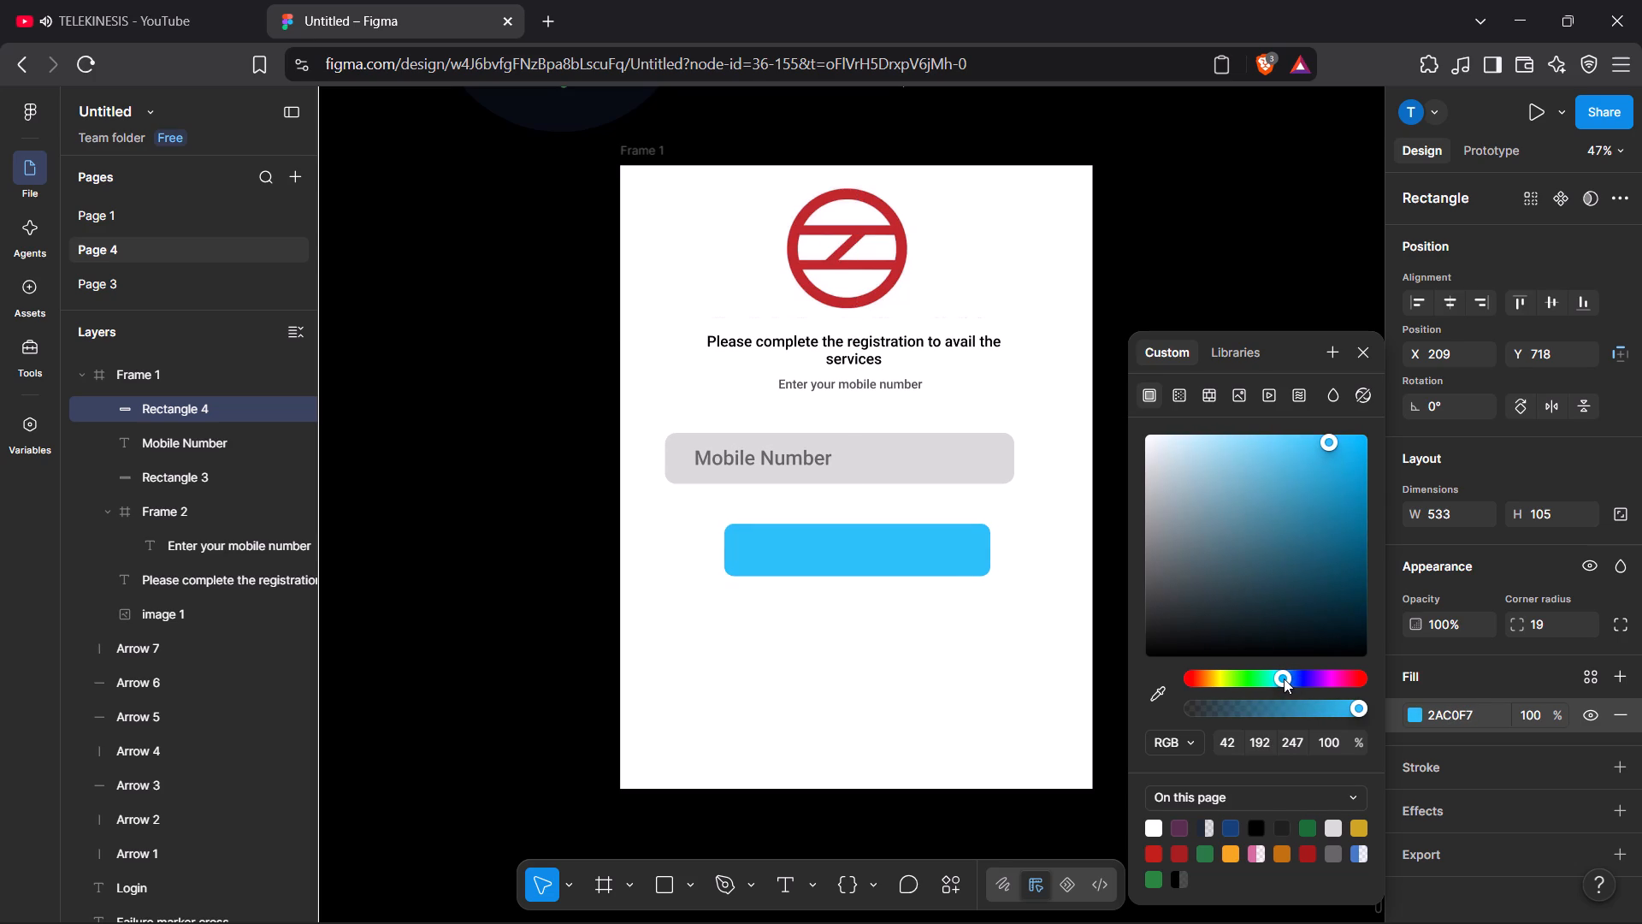
left_click(1280, 261)
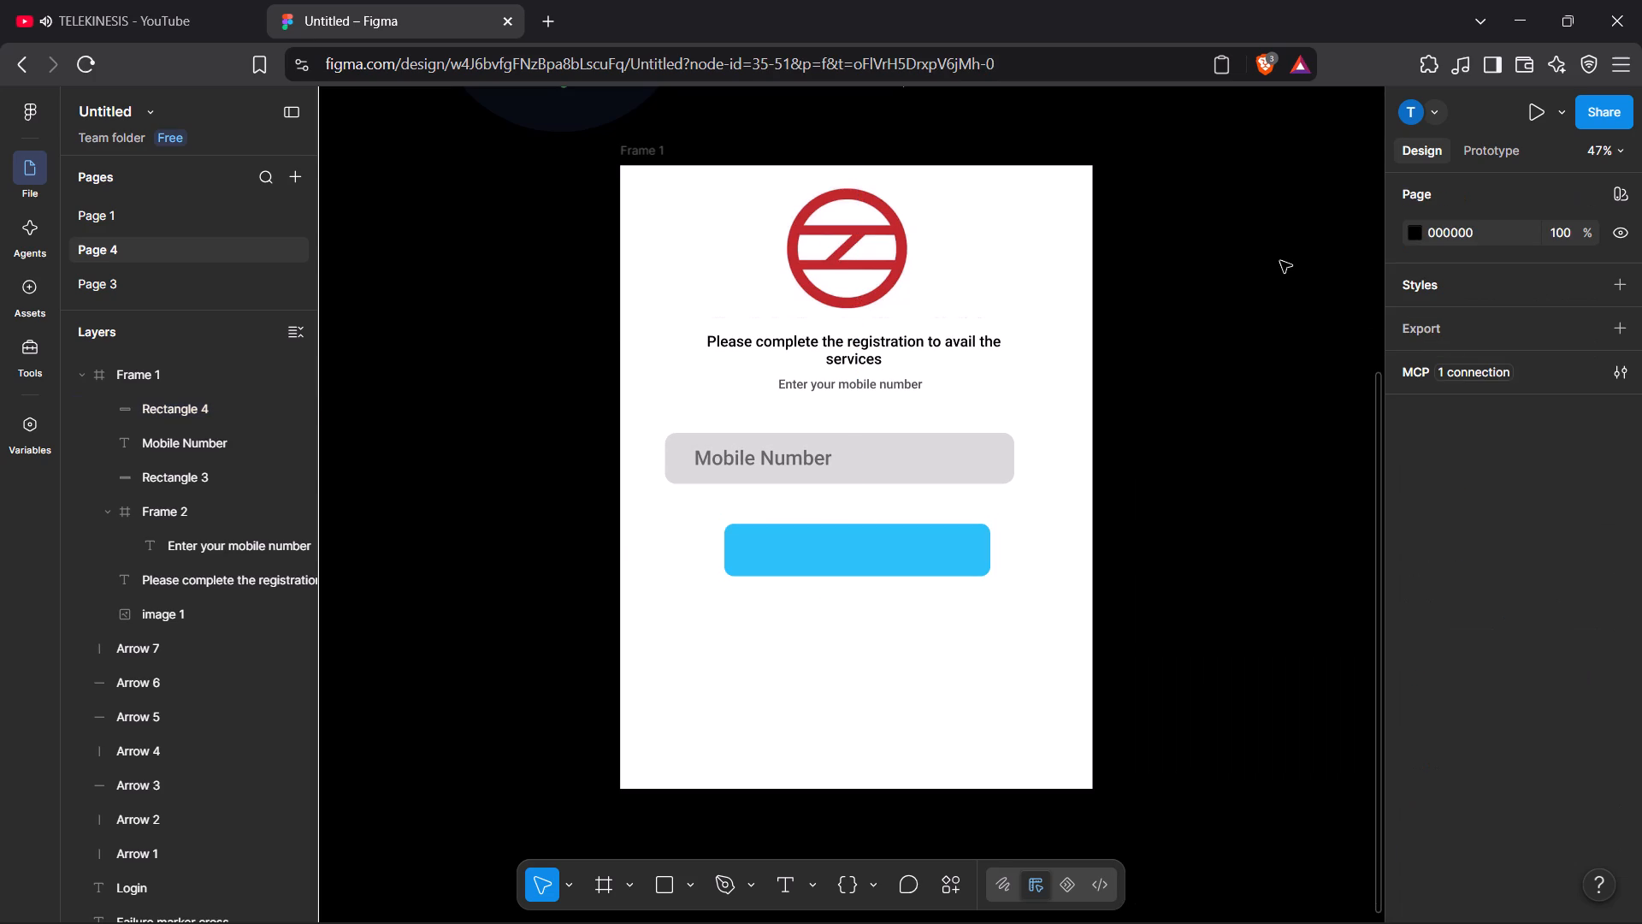
Nudge the light blue rectangle to X 207, Y 719, and shift the grey Mobile Number background slightly right to centre it.
left_click(937, 571)
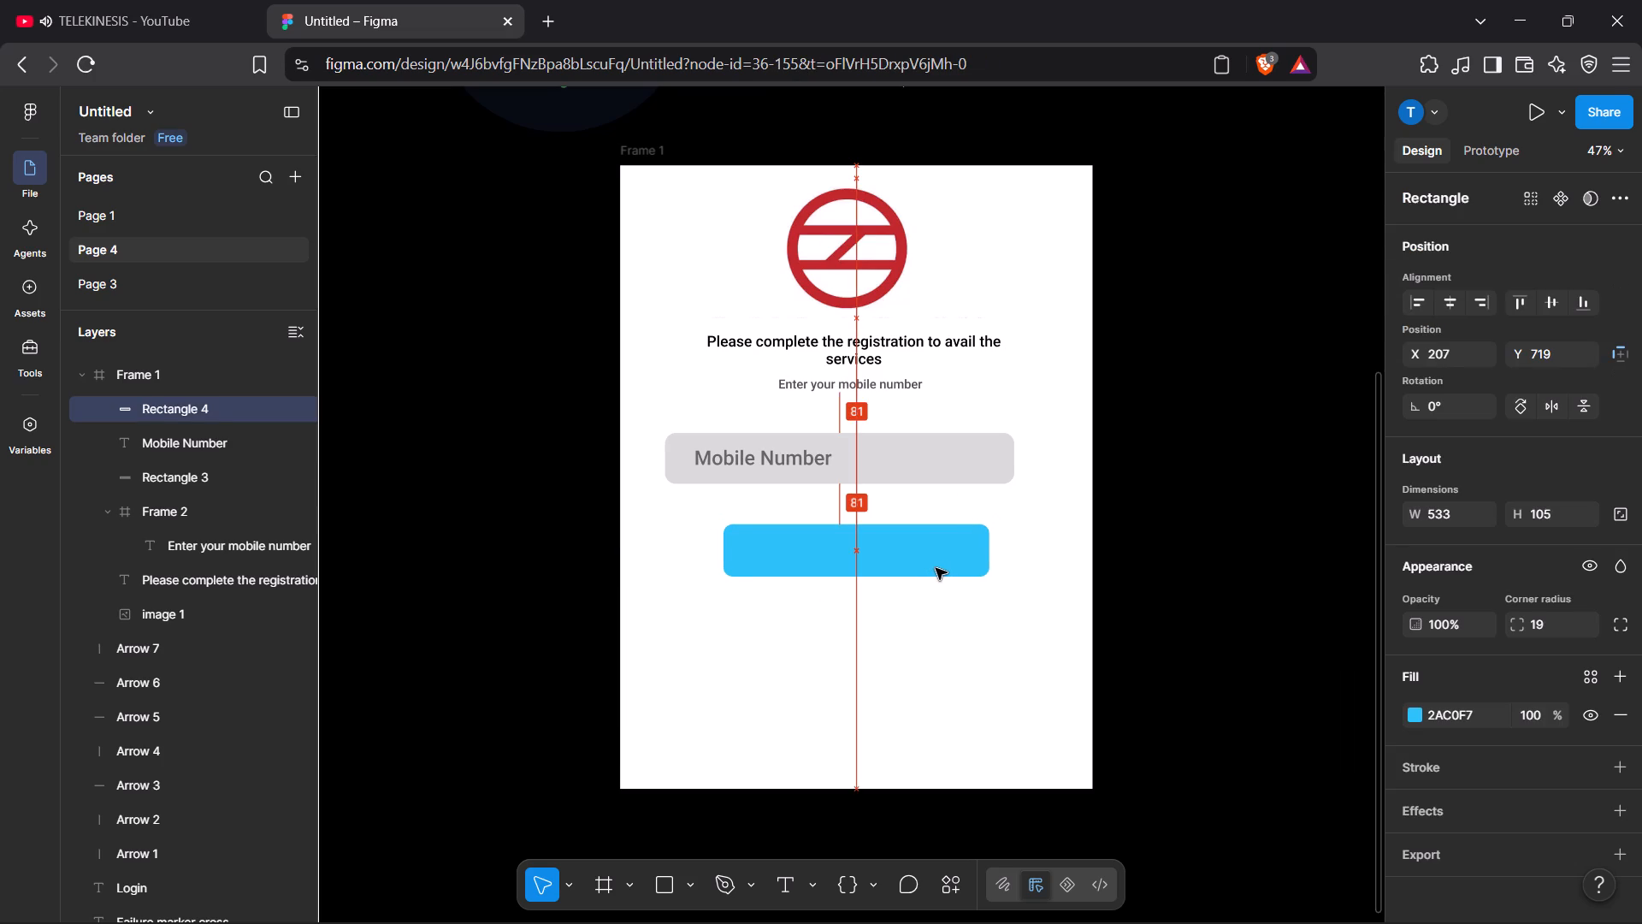
left_click_drag(932, 469, 941, 469)
left_click(1178, 482)
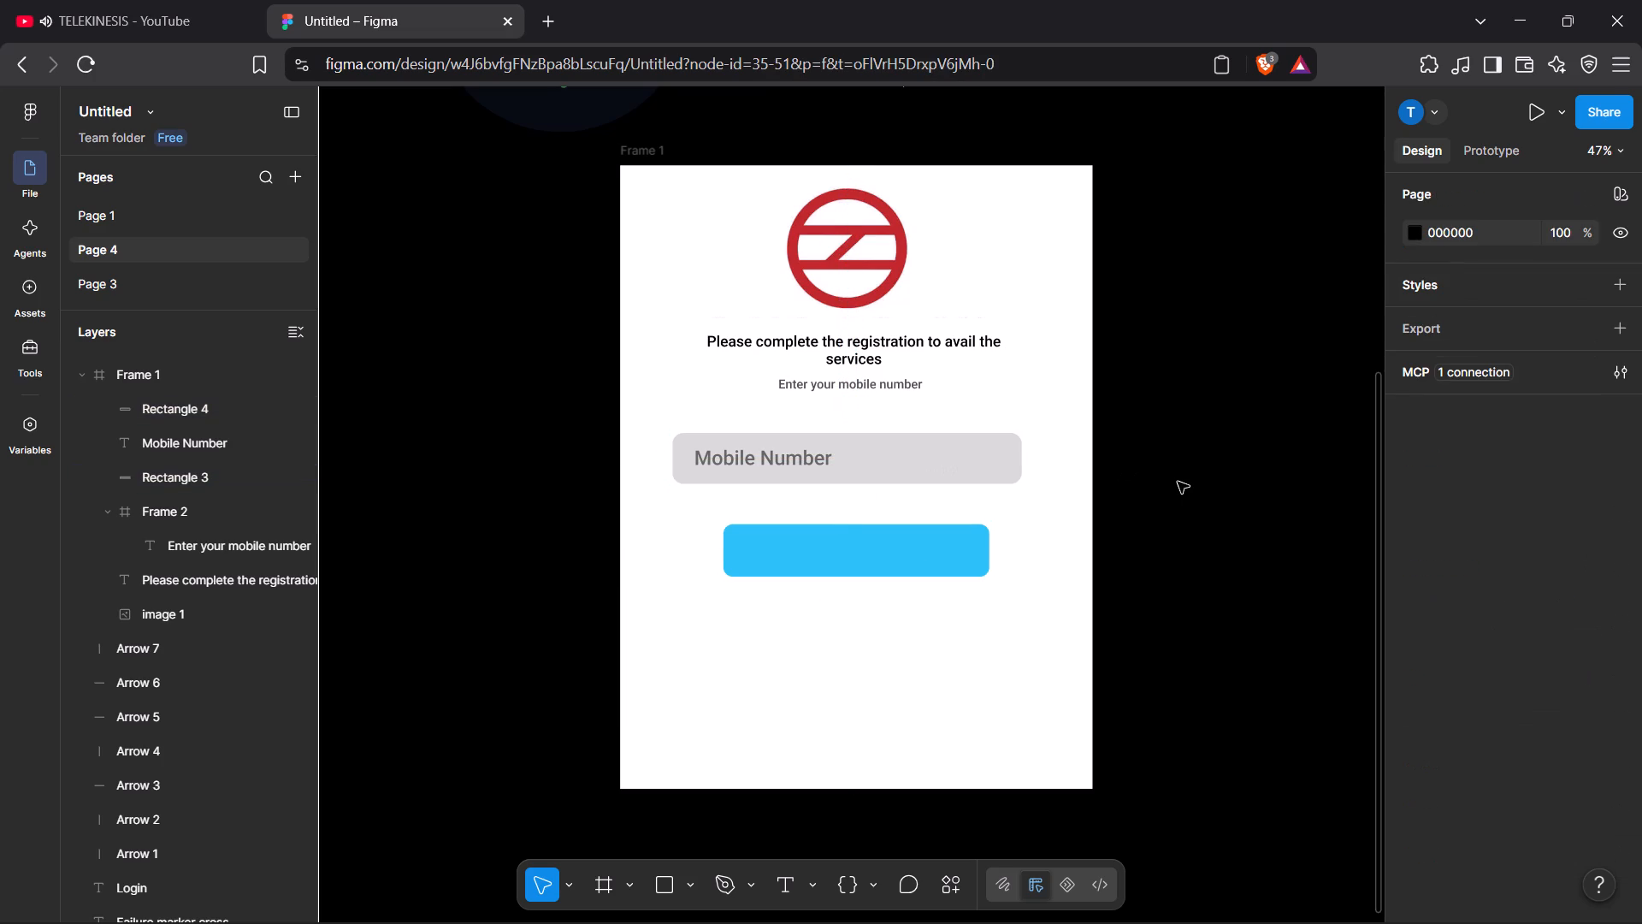
Add the label "REQUEST OTP" in a text box about 258 × 39 in the middle of the light blue rectangle.
left_click(910, 550)
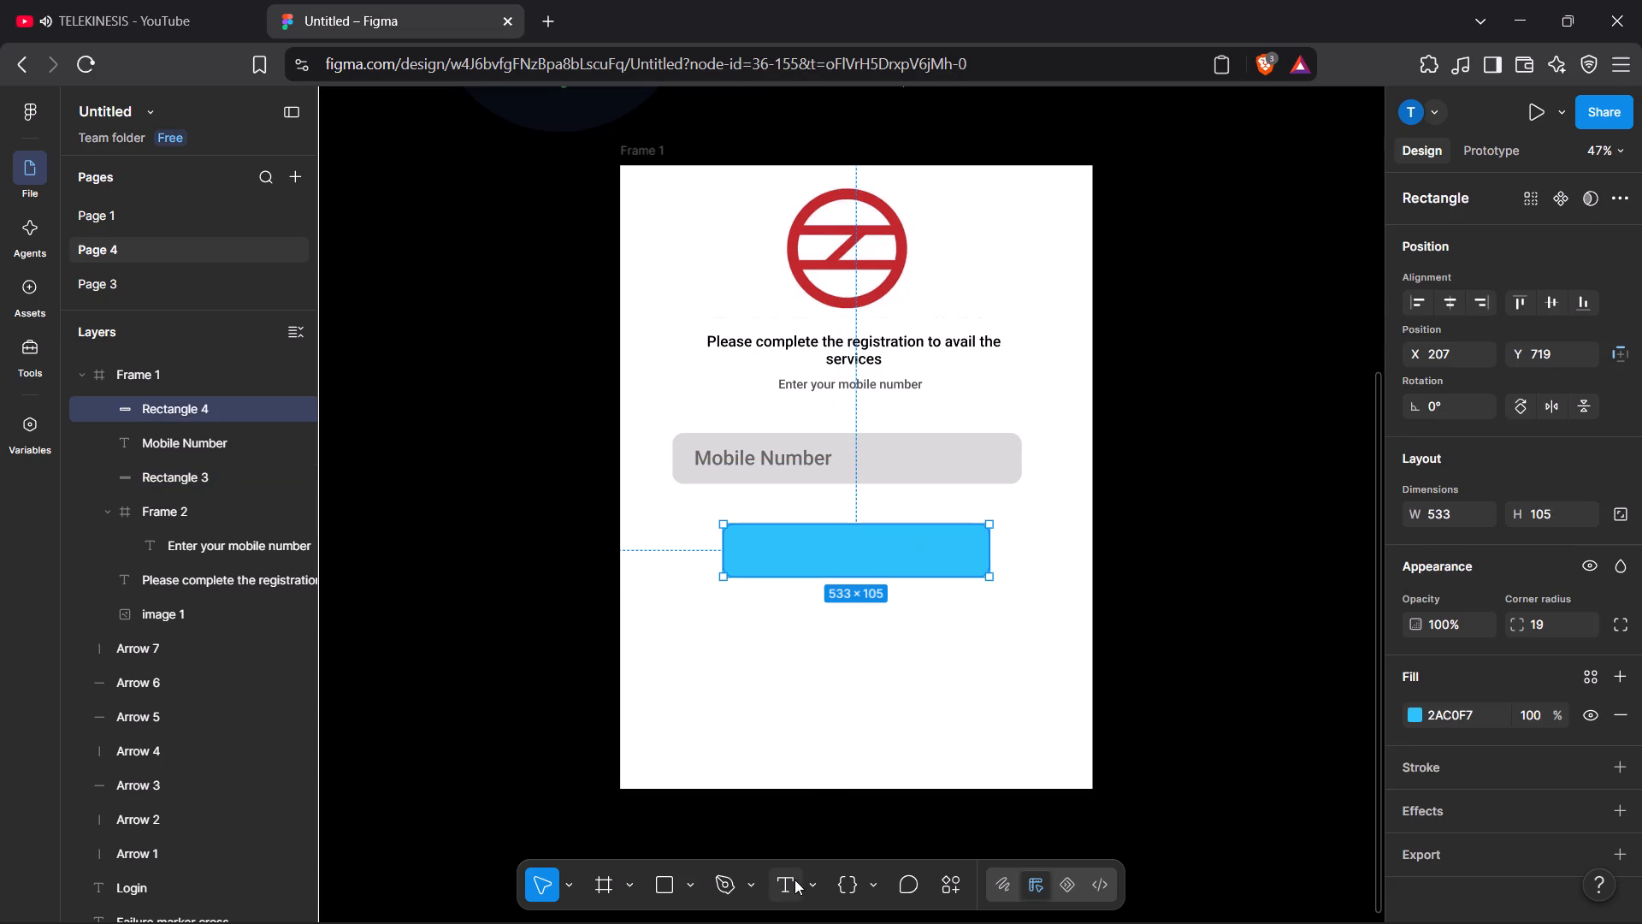
left_click(794, 880)
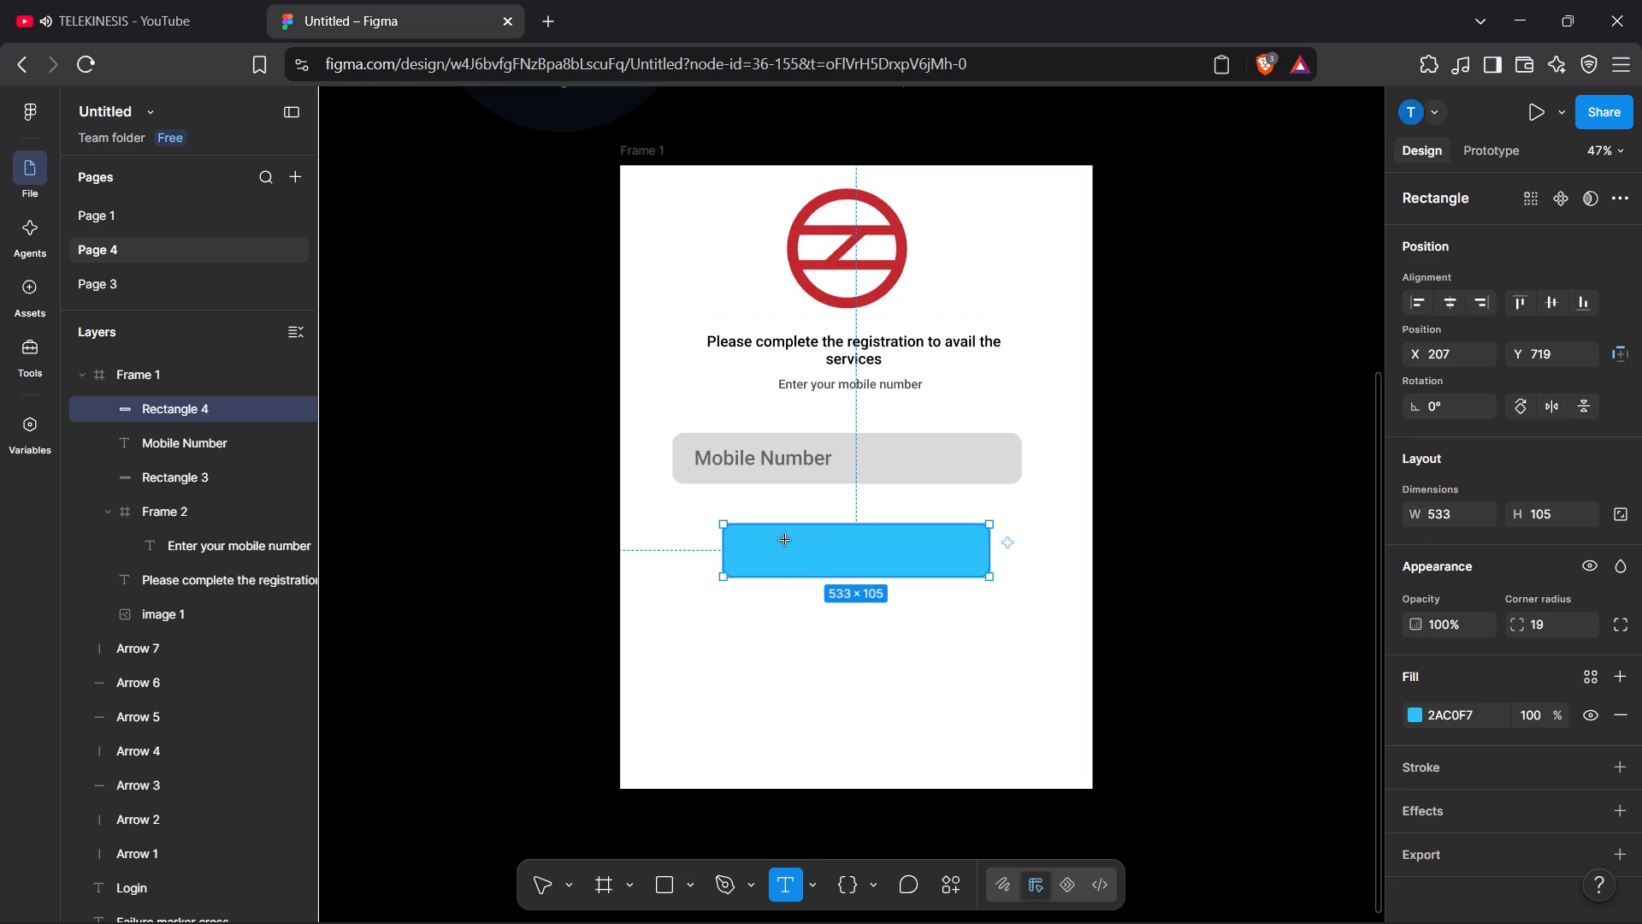
left_click_drag(794, 541, 871, 553)
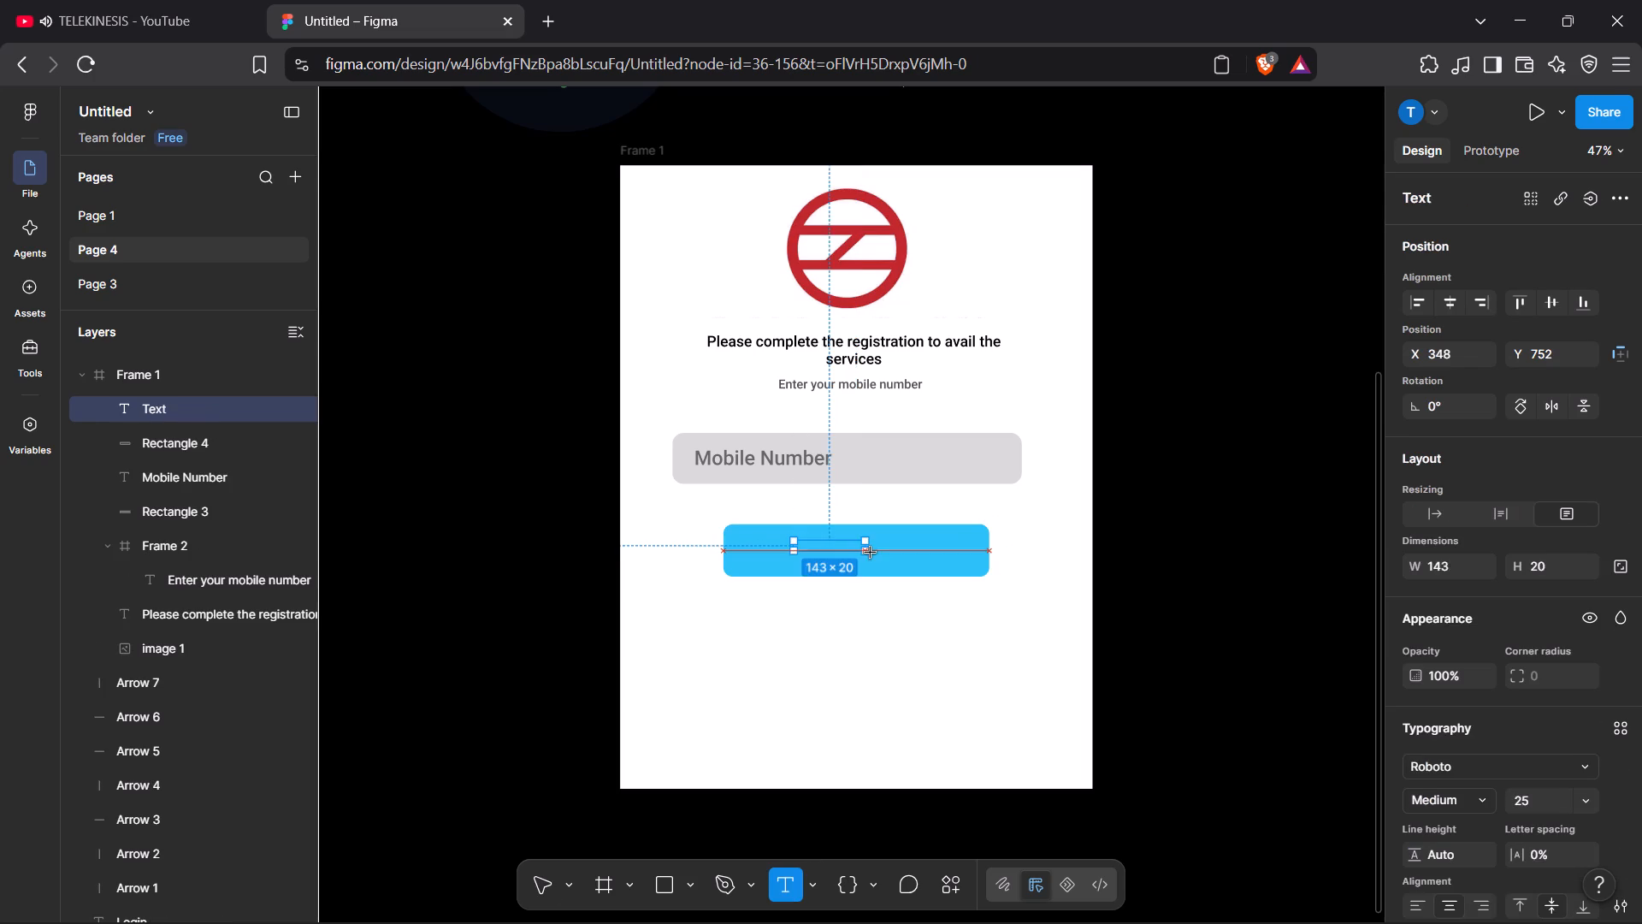
left_click_drag(871, 553, 915, 560)
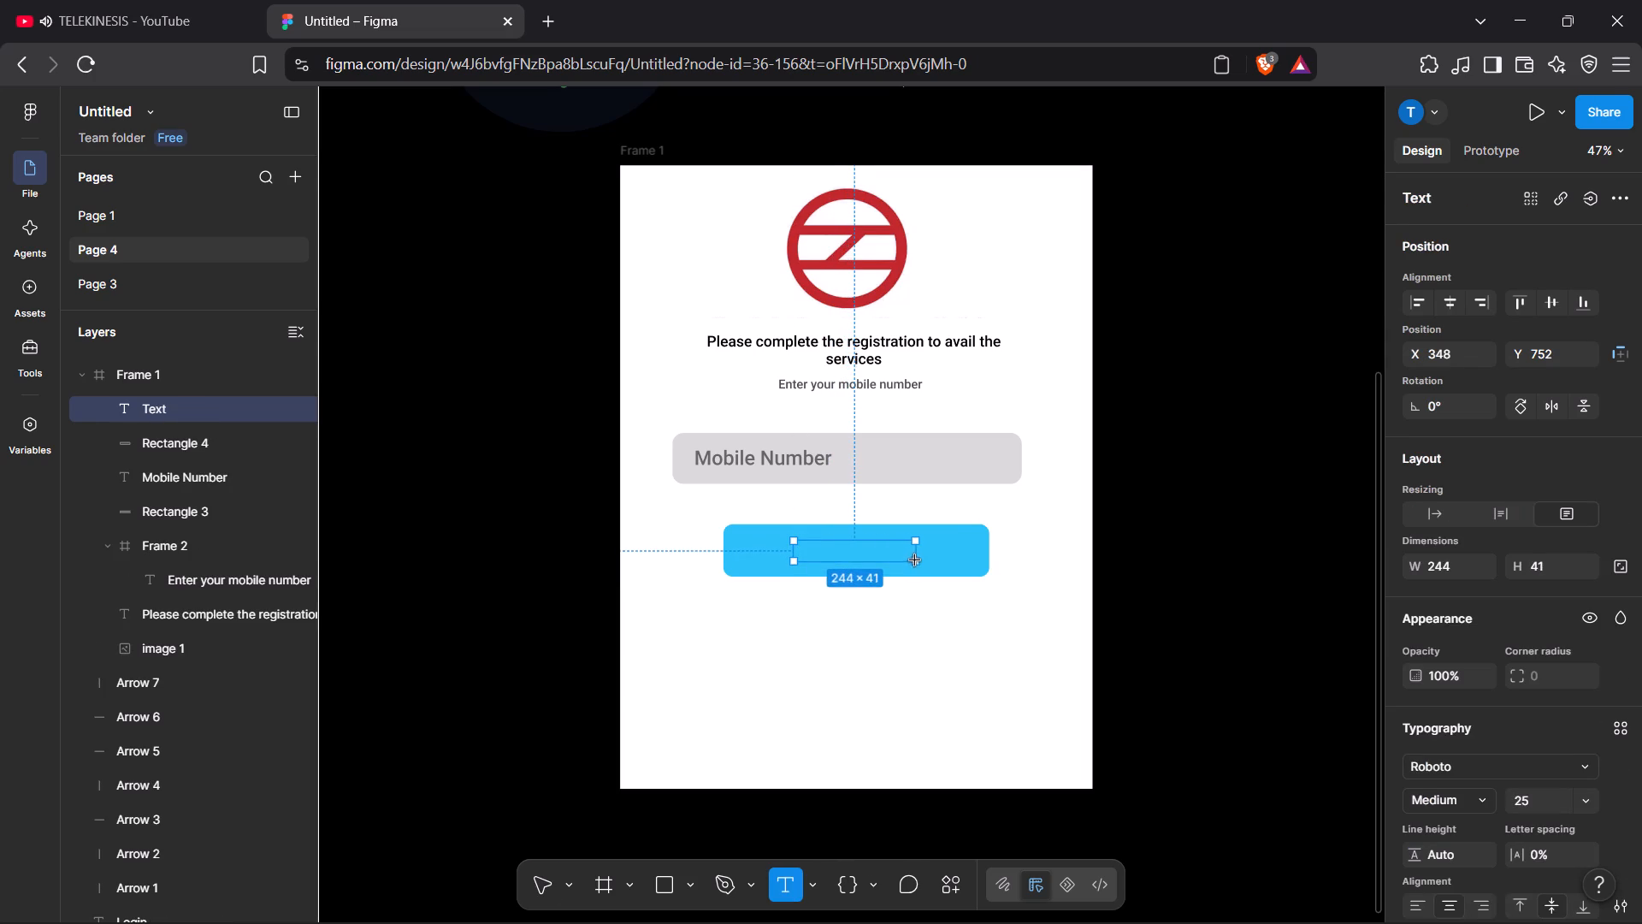
left_click_drag(915, 560, 921, 560)
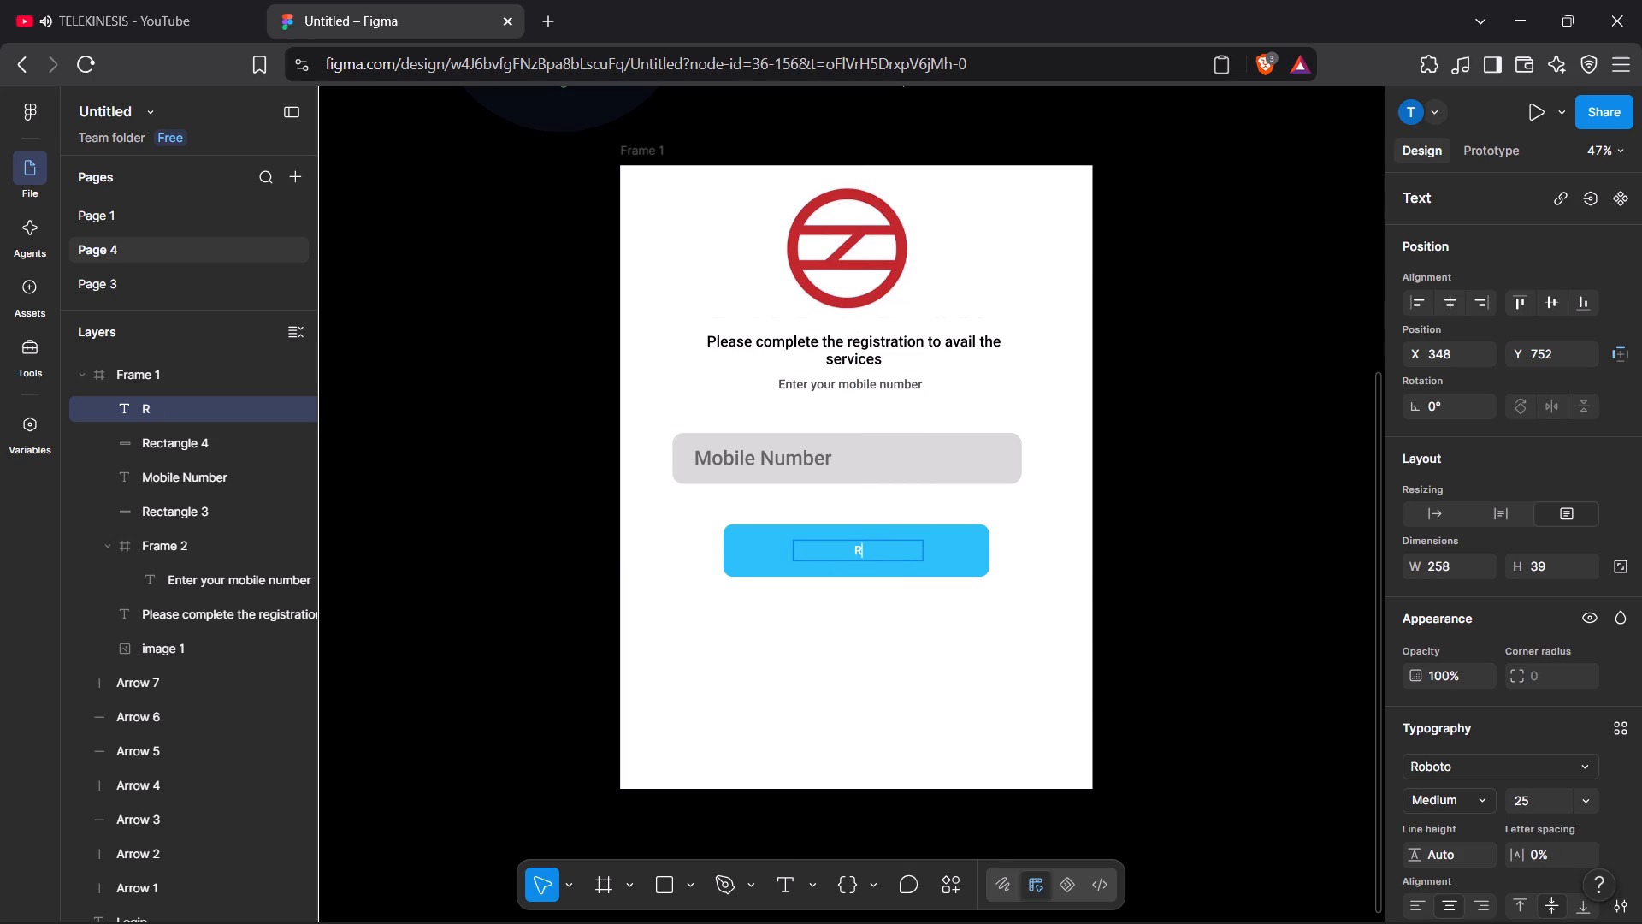
type("EQUEST")
key("space")
type("OTP")
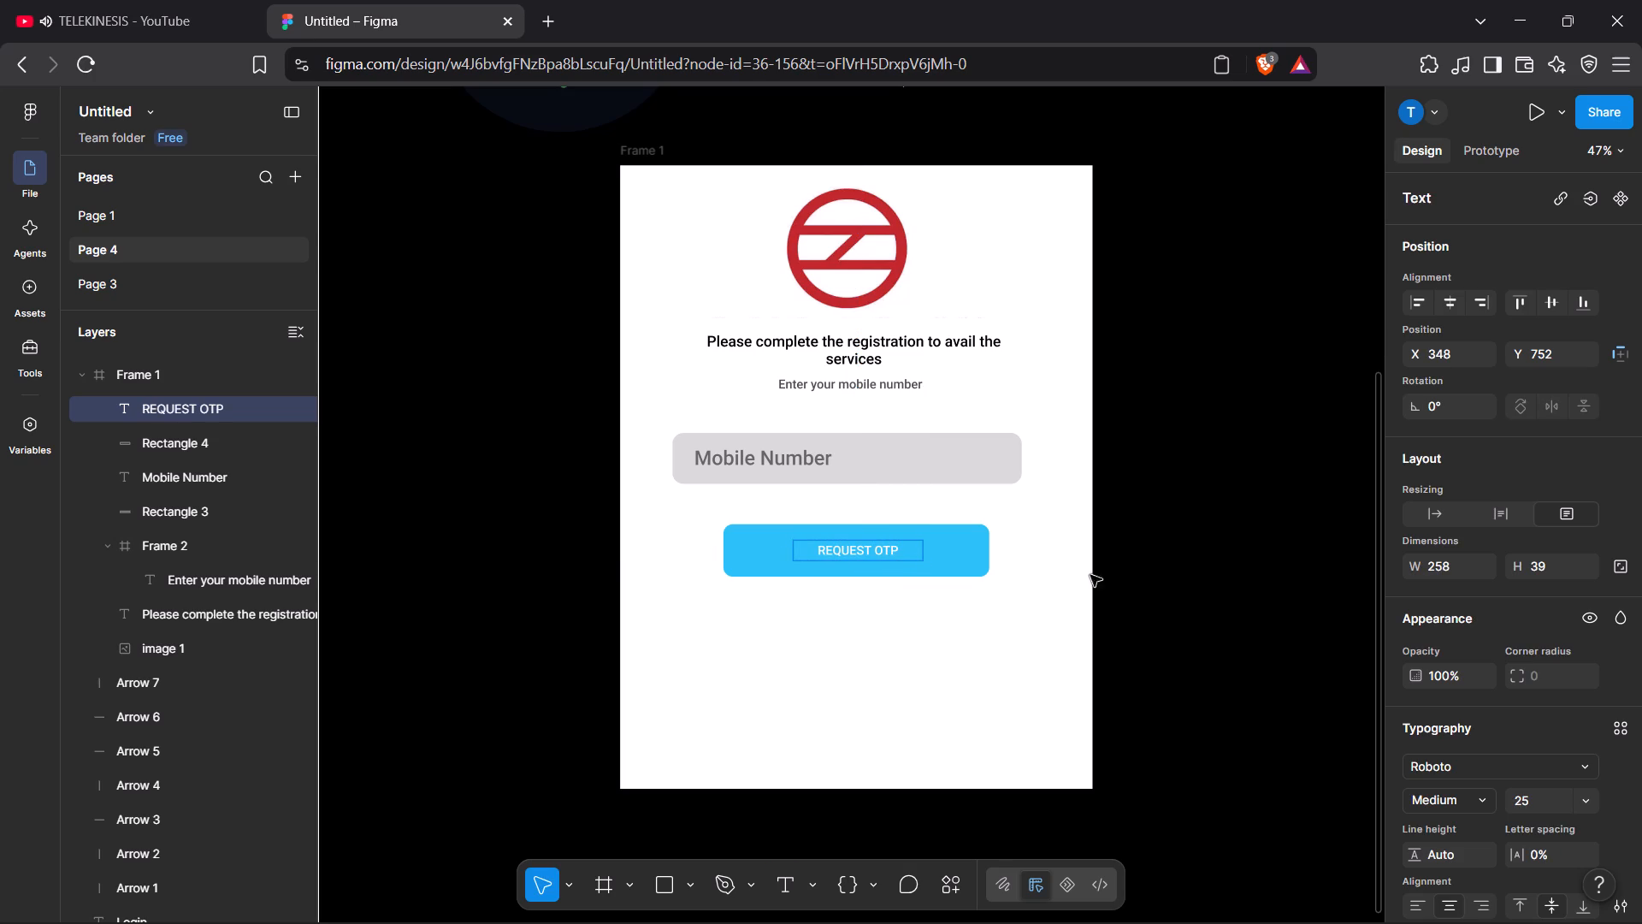
left_click(1197, 546)
left_click(1197, 546)
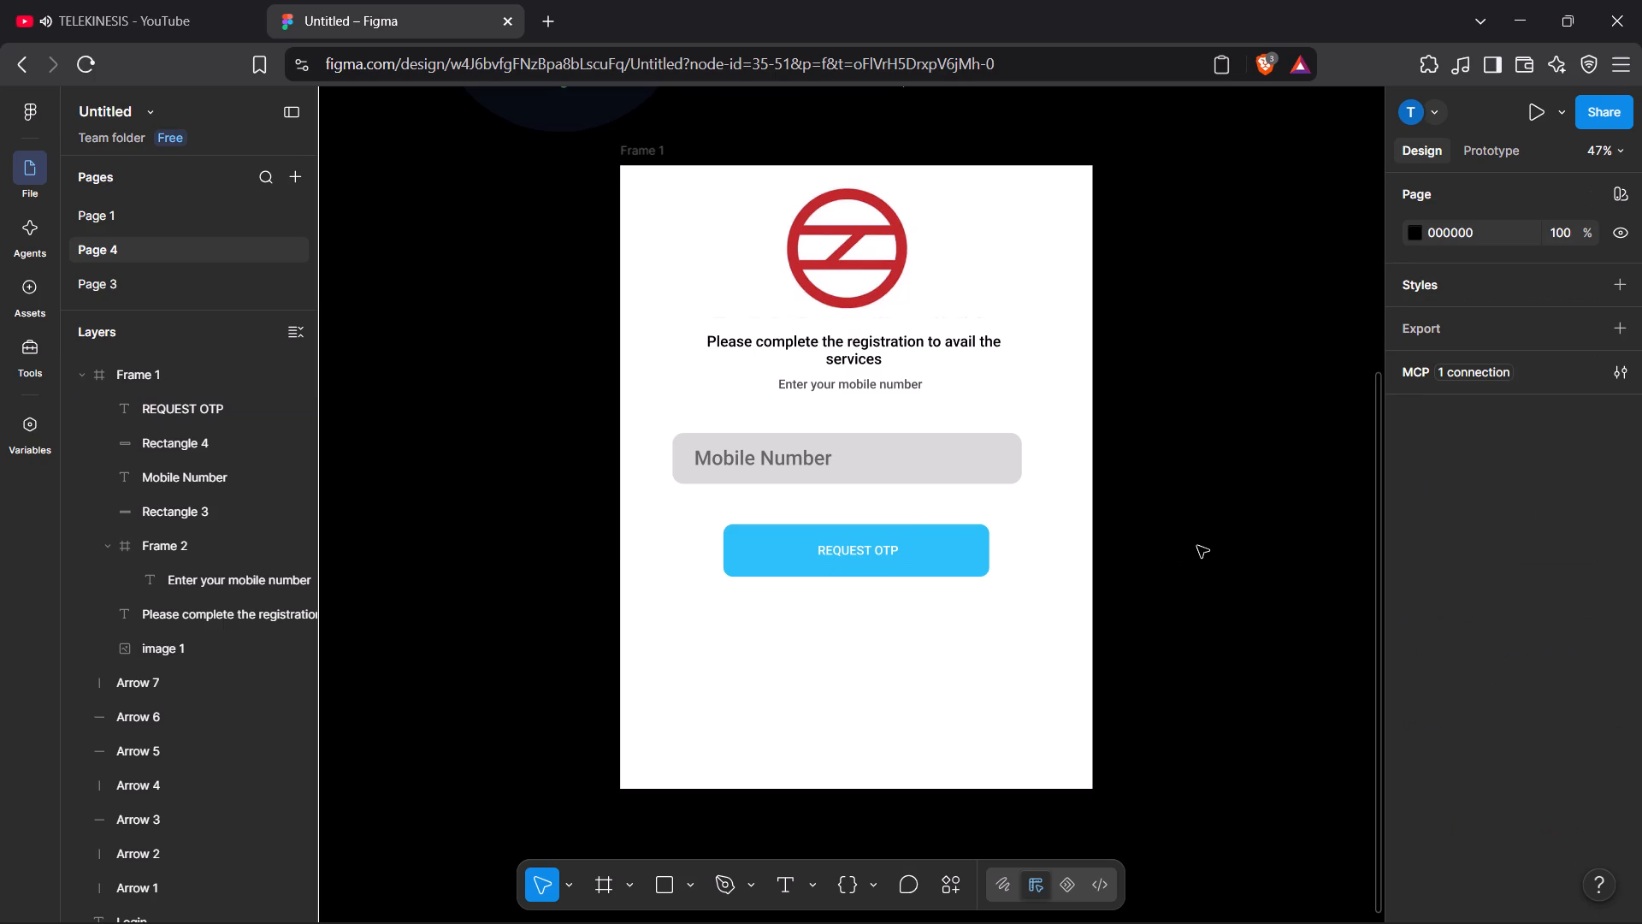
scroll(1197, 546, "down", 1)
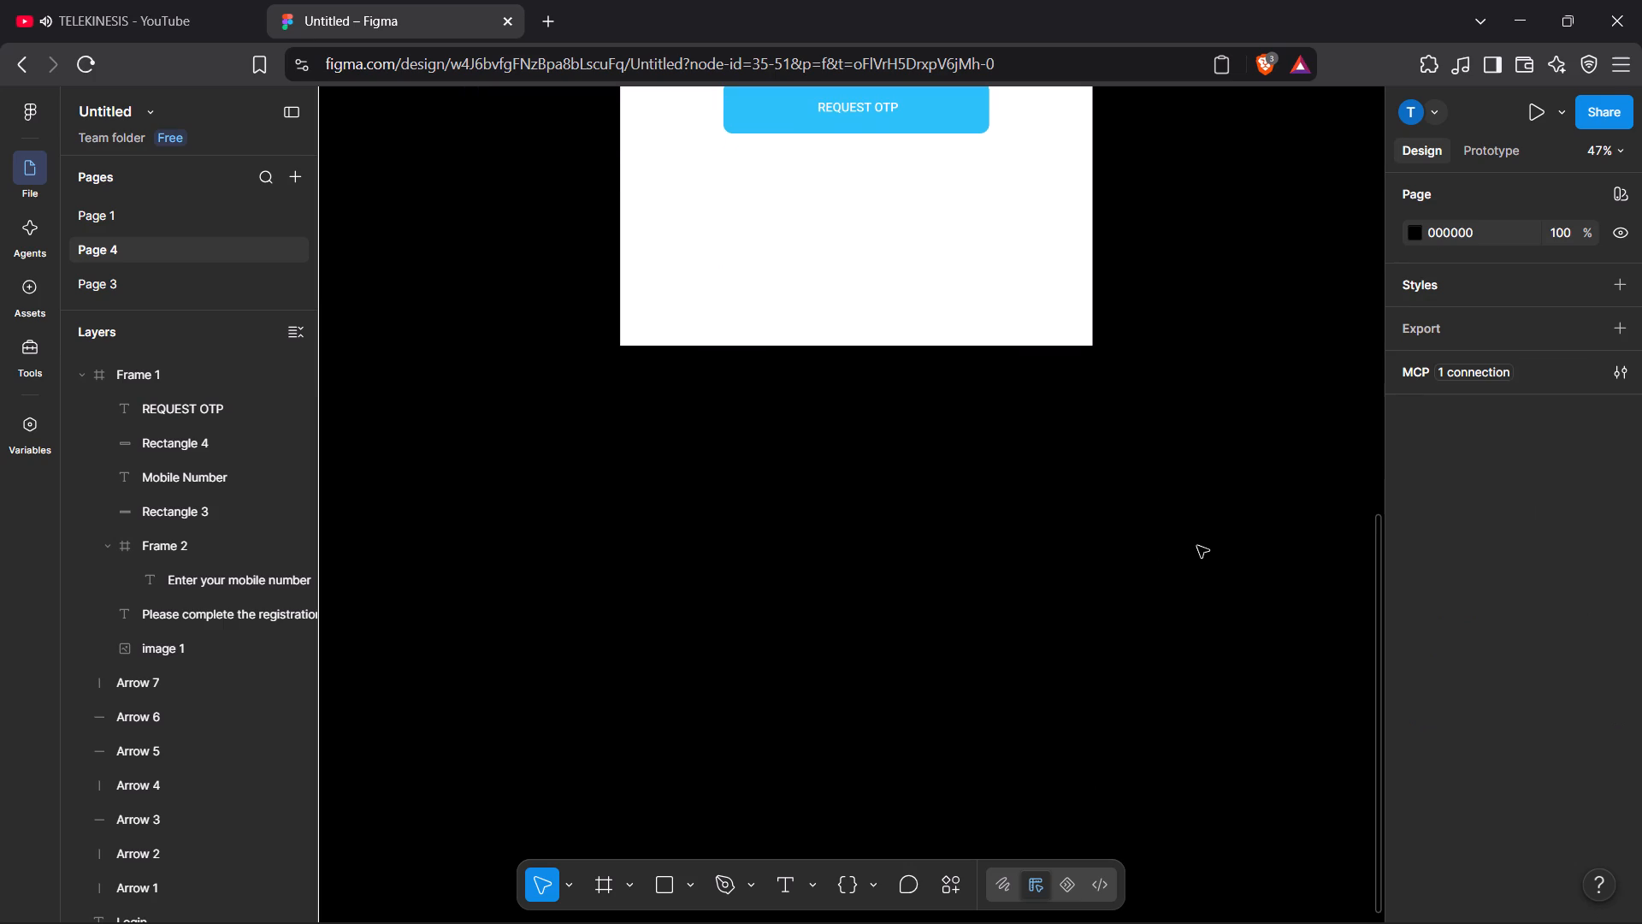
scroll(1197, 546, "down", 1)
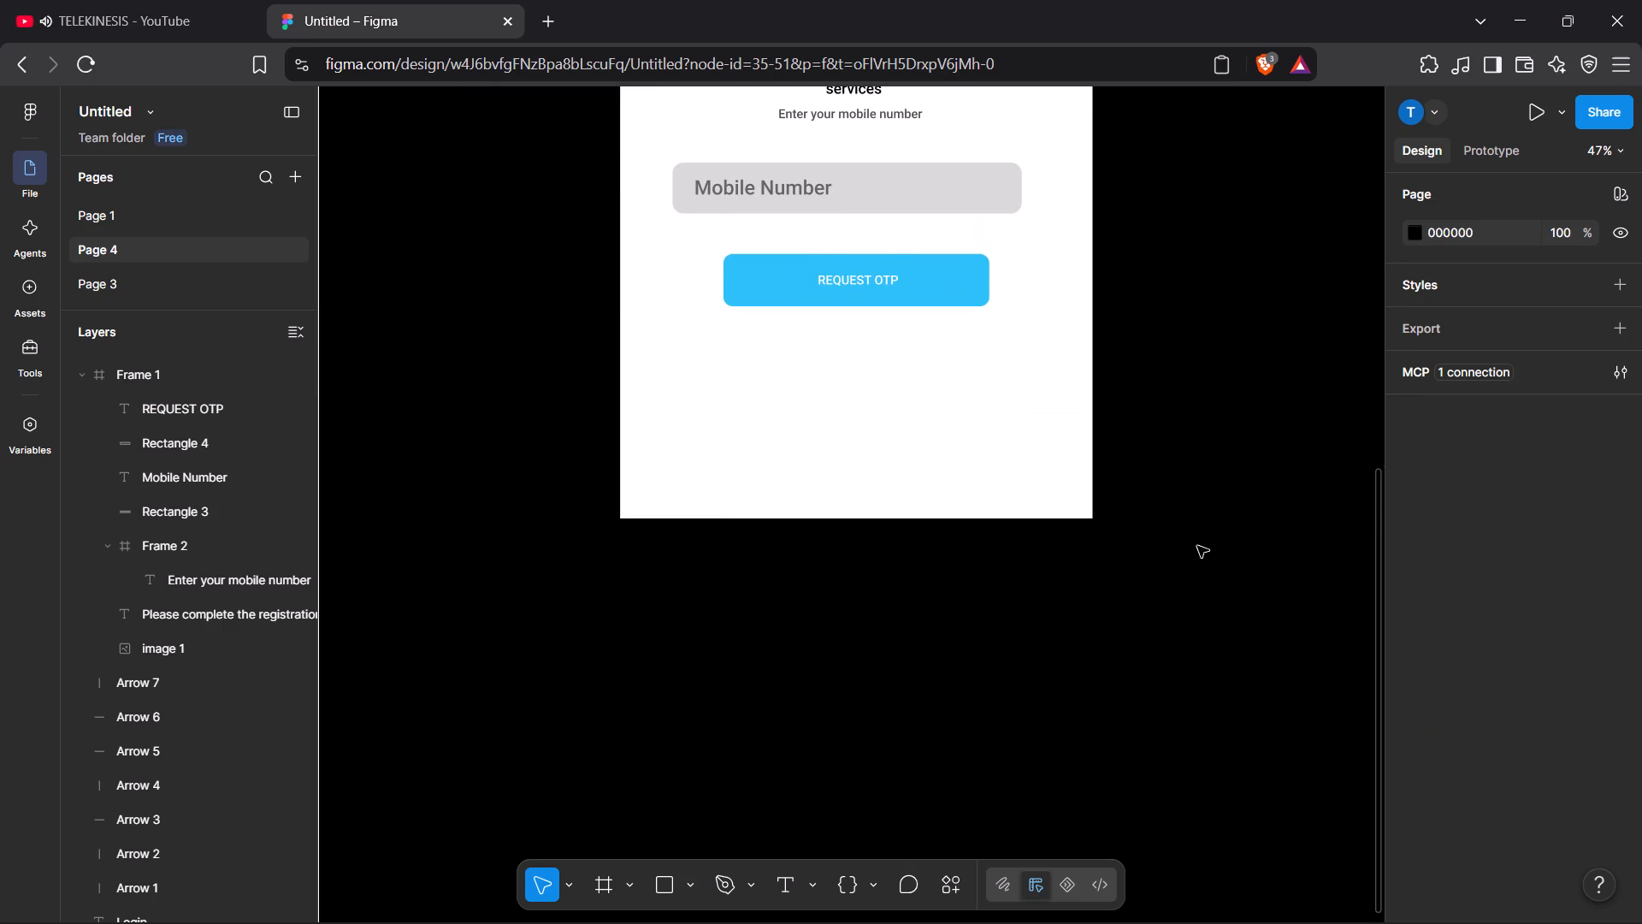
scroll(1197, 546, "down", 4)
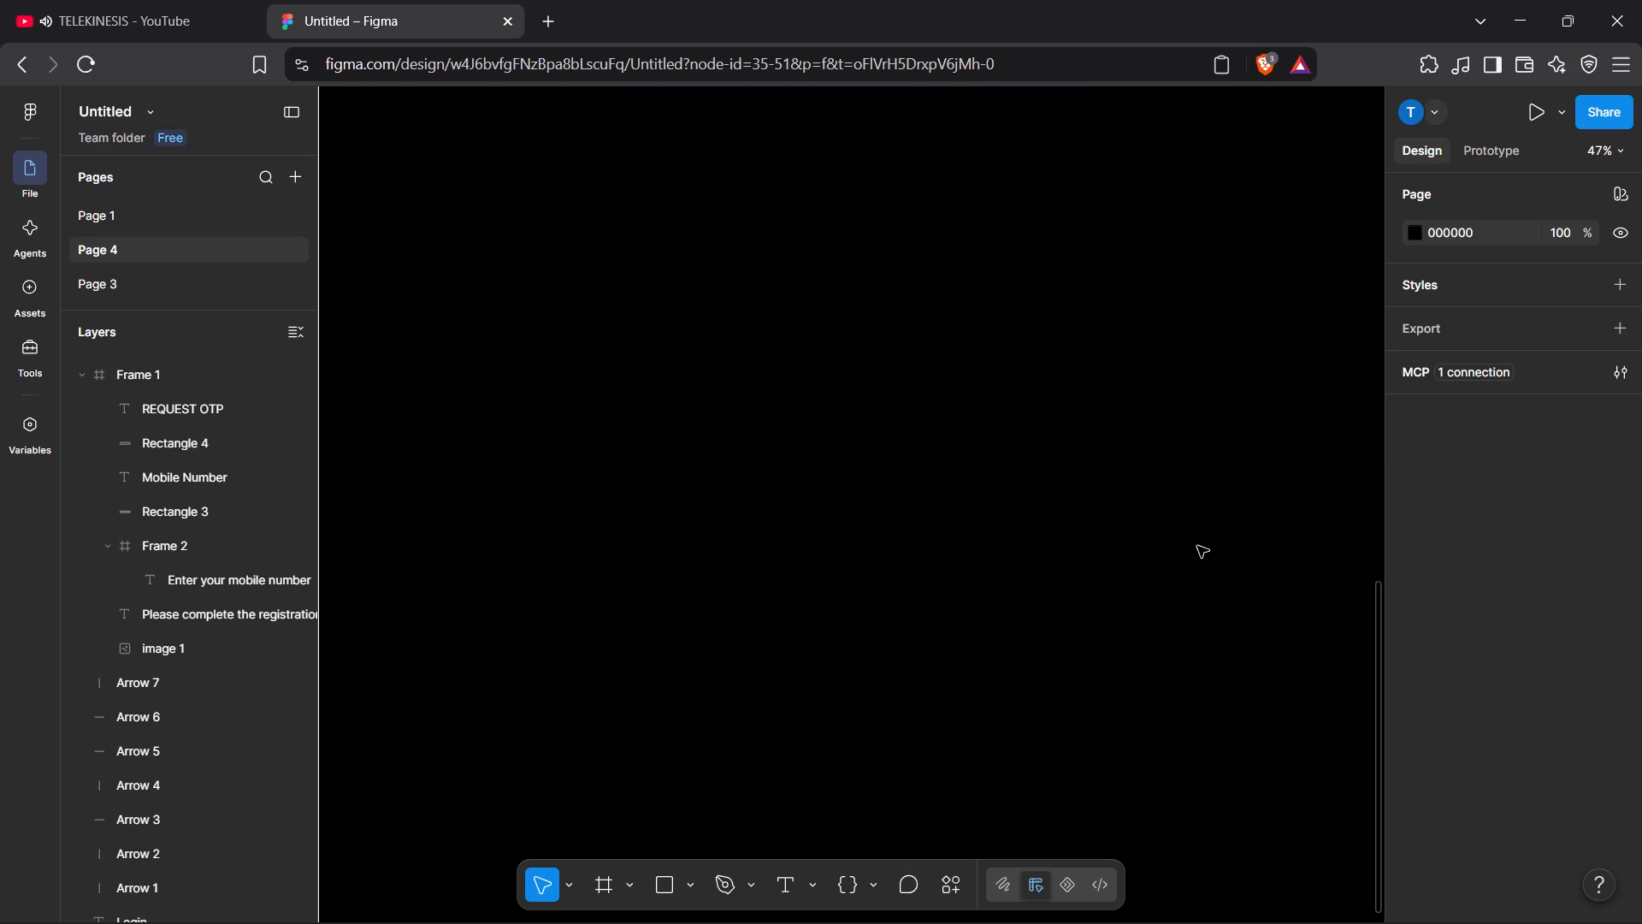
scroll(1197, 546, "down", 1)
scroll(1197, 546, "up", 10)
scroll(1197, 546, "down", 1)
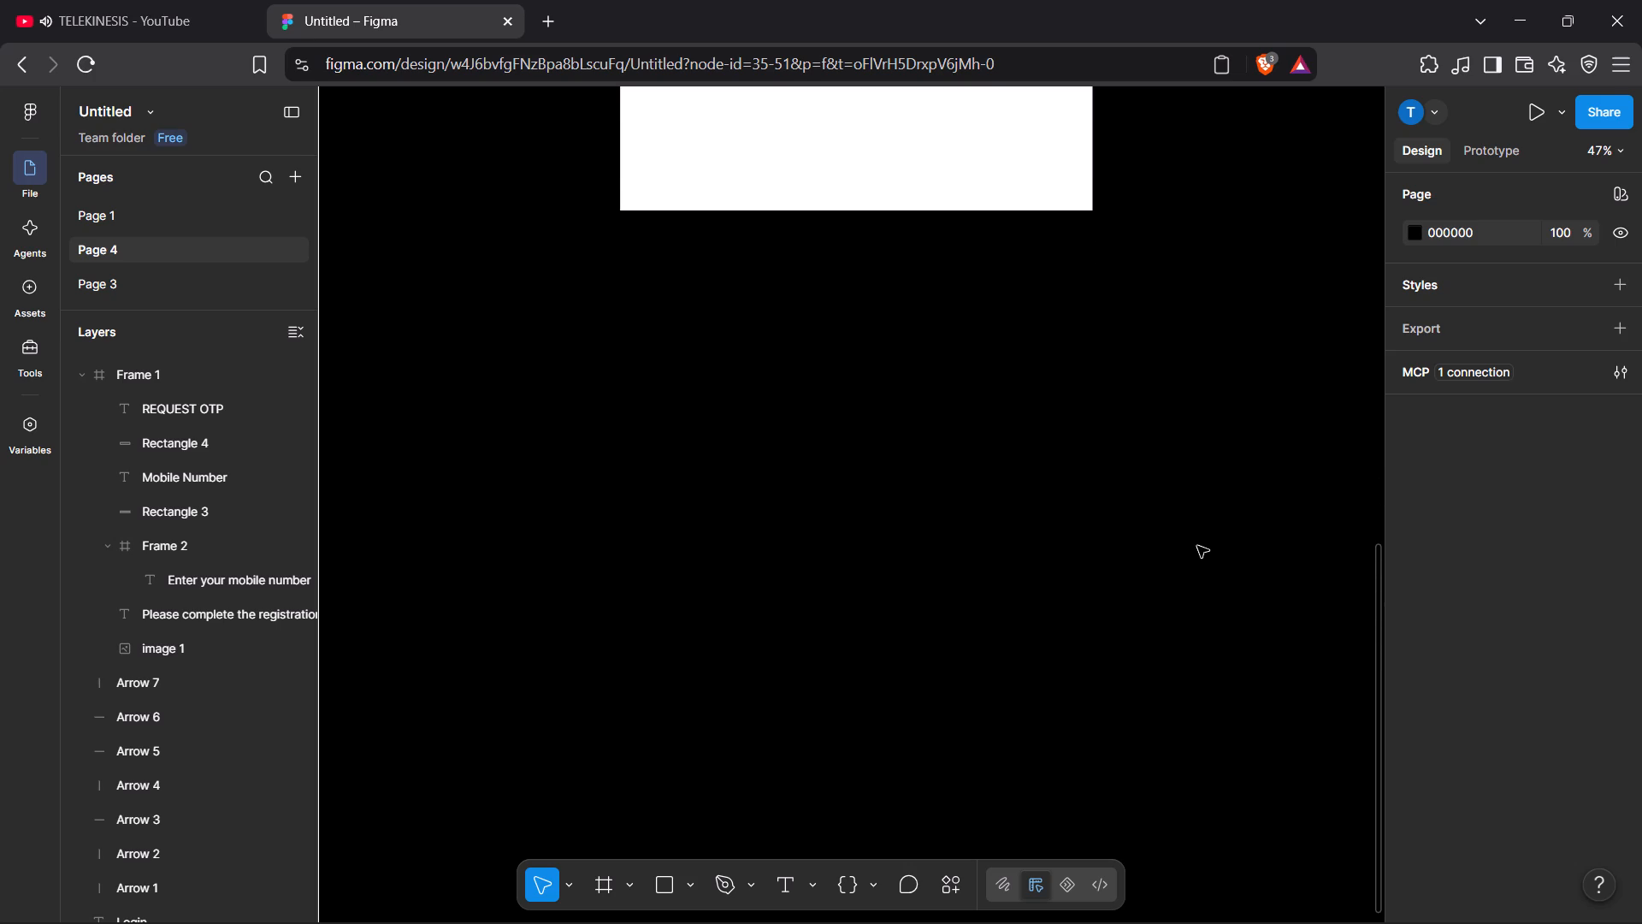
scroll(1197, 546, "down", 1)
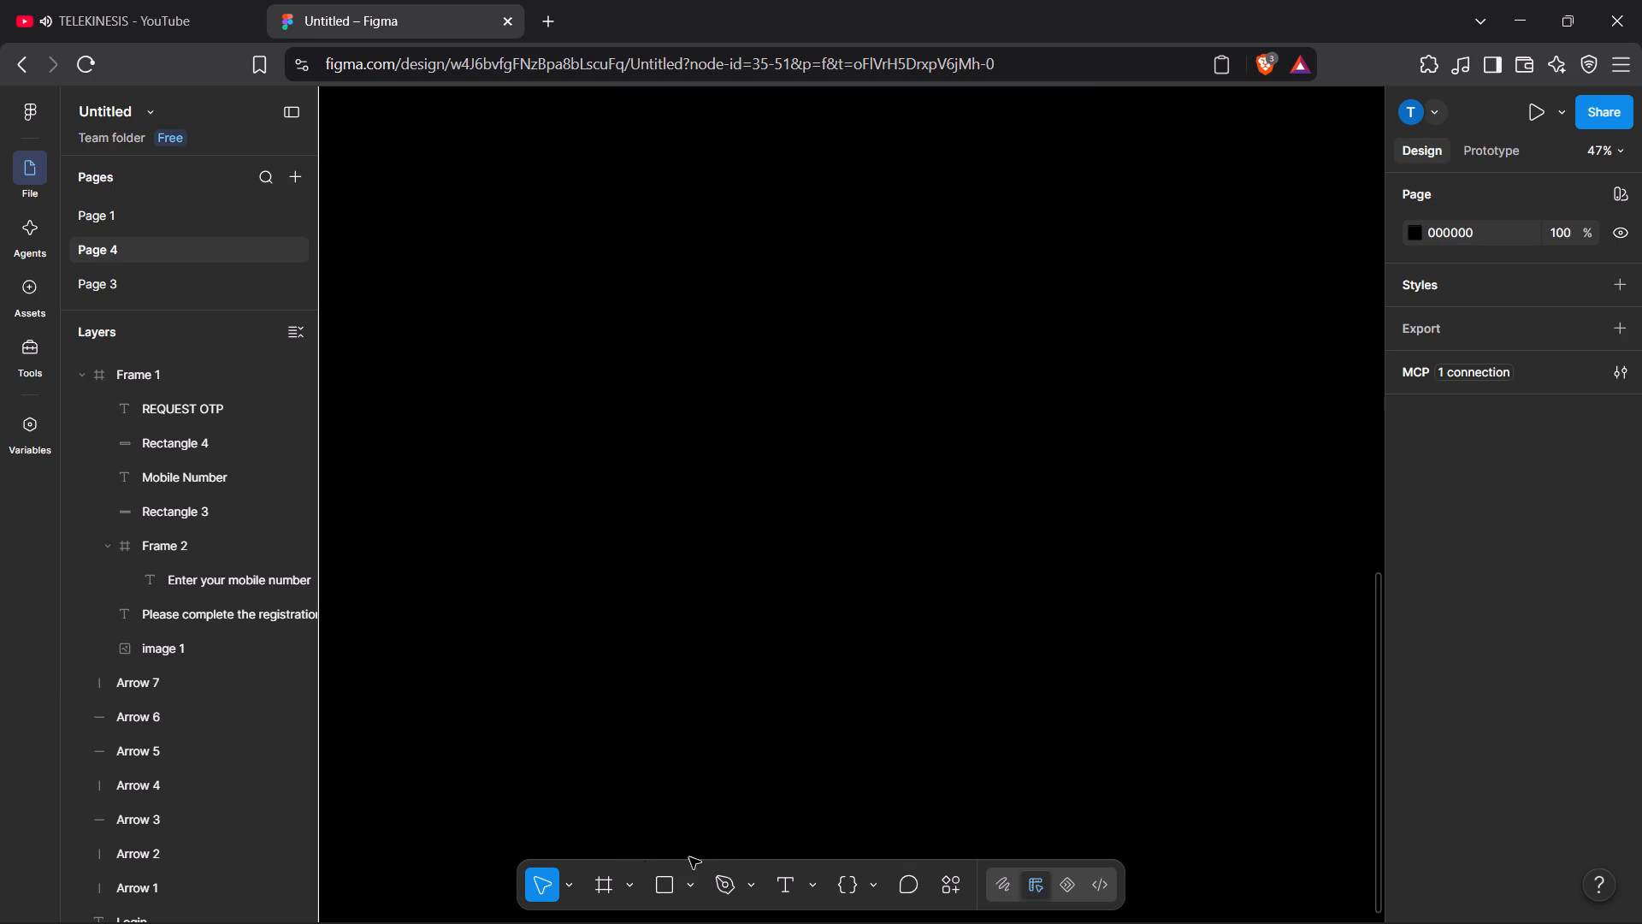
Draw a new frame about 1020 × 1363 on the empty canvas below Frame 1.
left_click(588, 886)
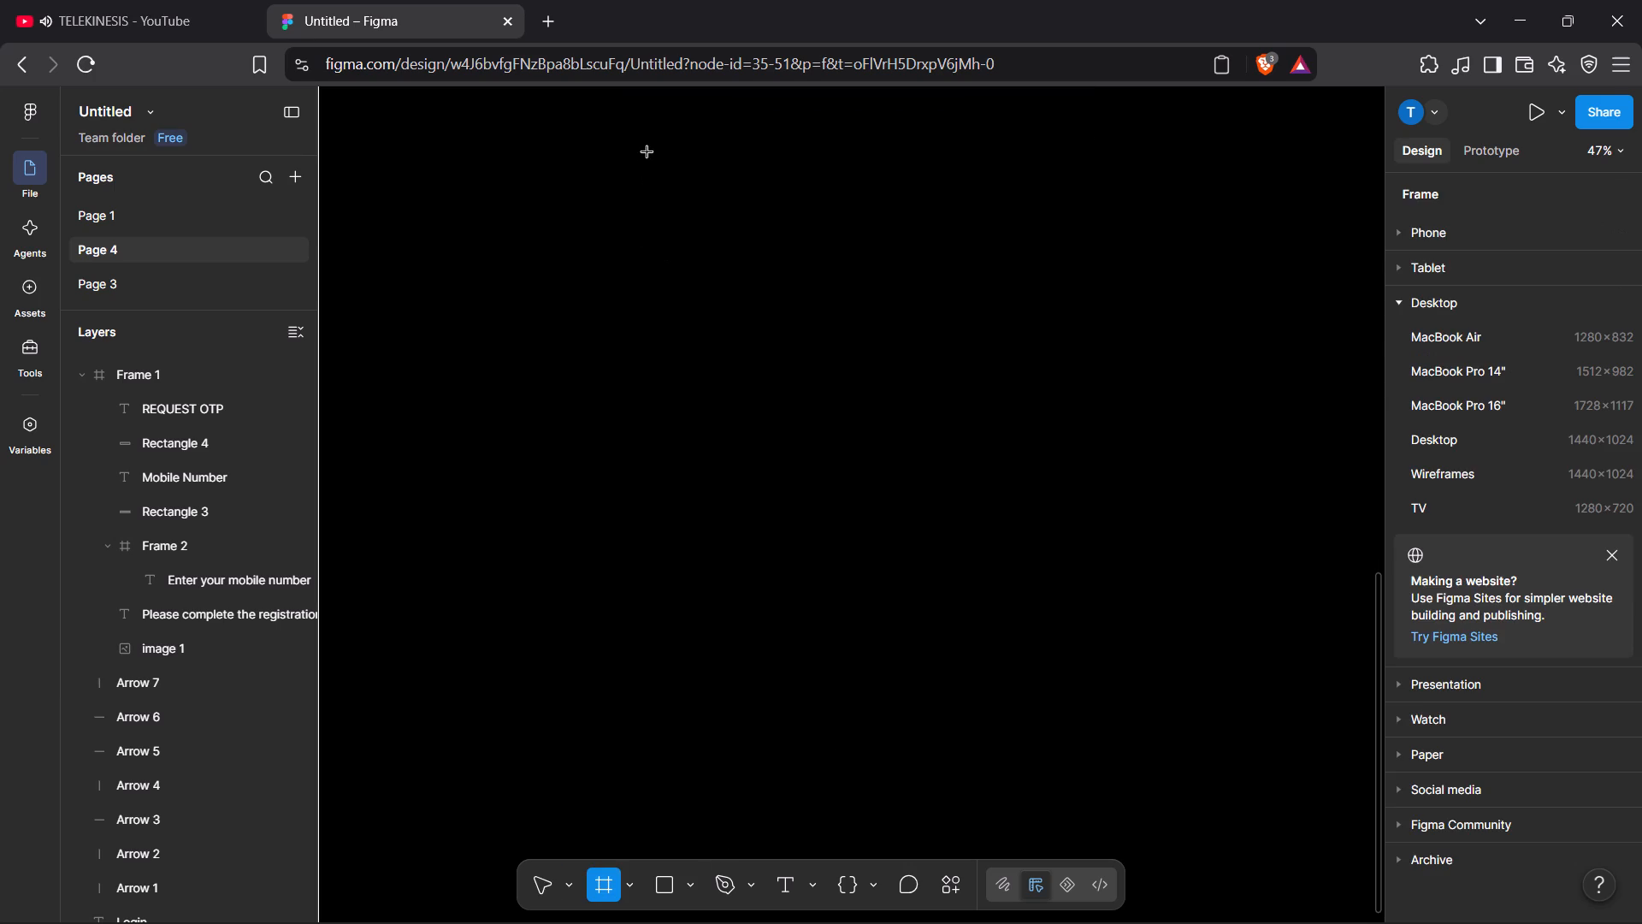
left_click_drag(652, 131, 1045, 629)
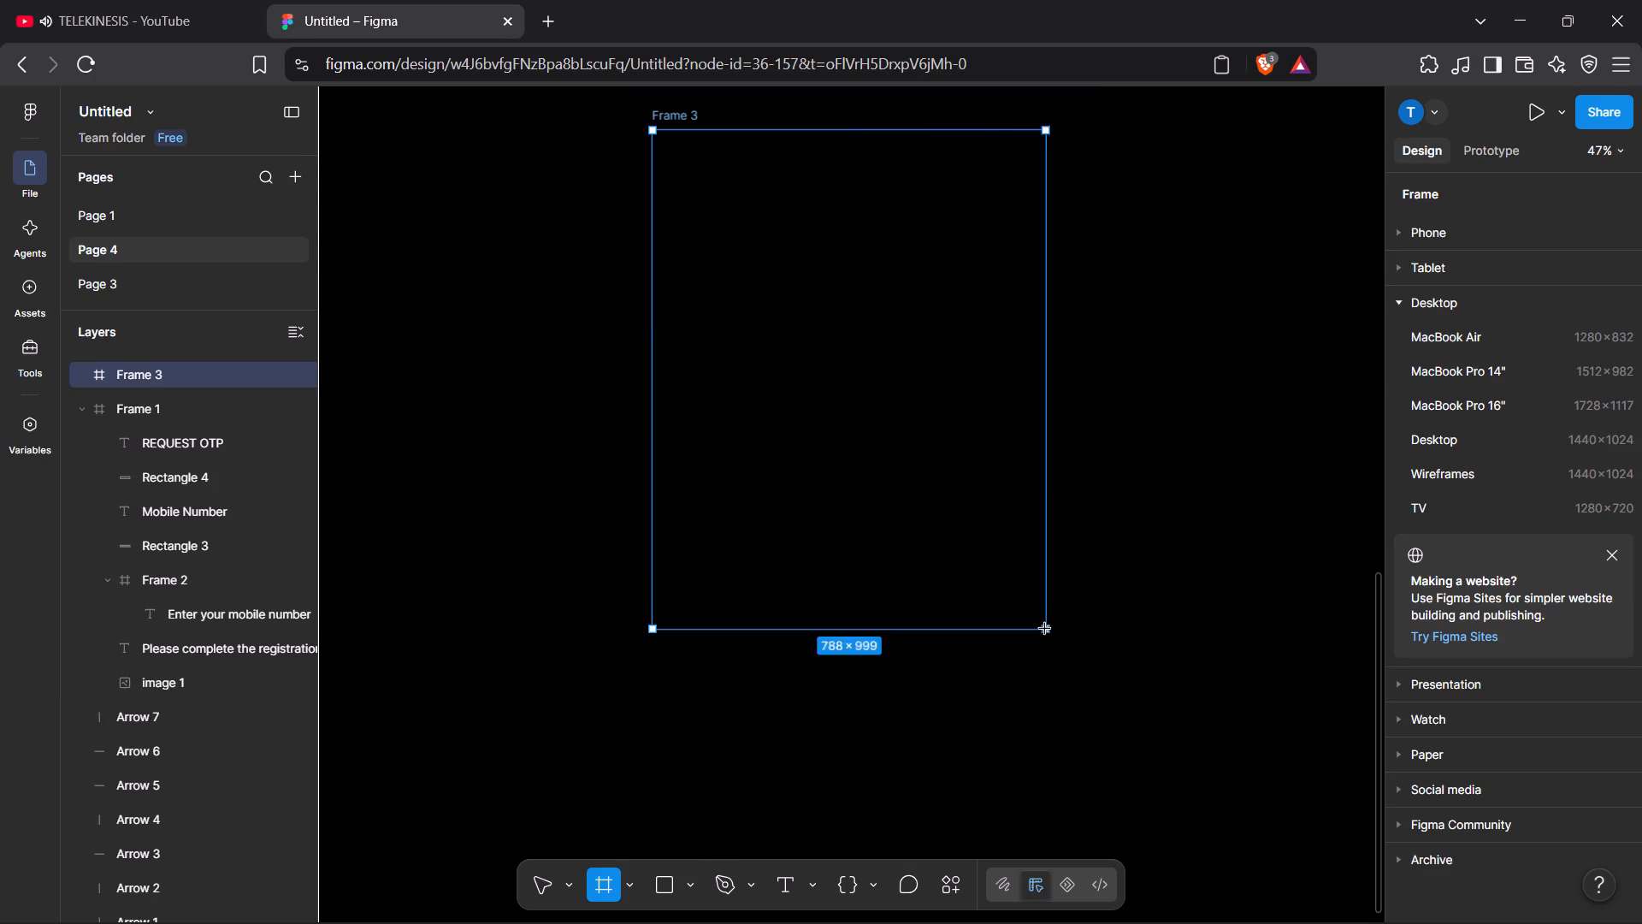
left_click_drag(1045, 629, 1161, 812)
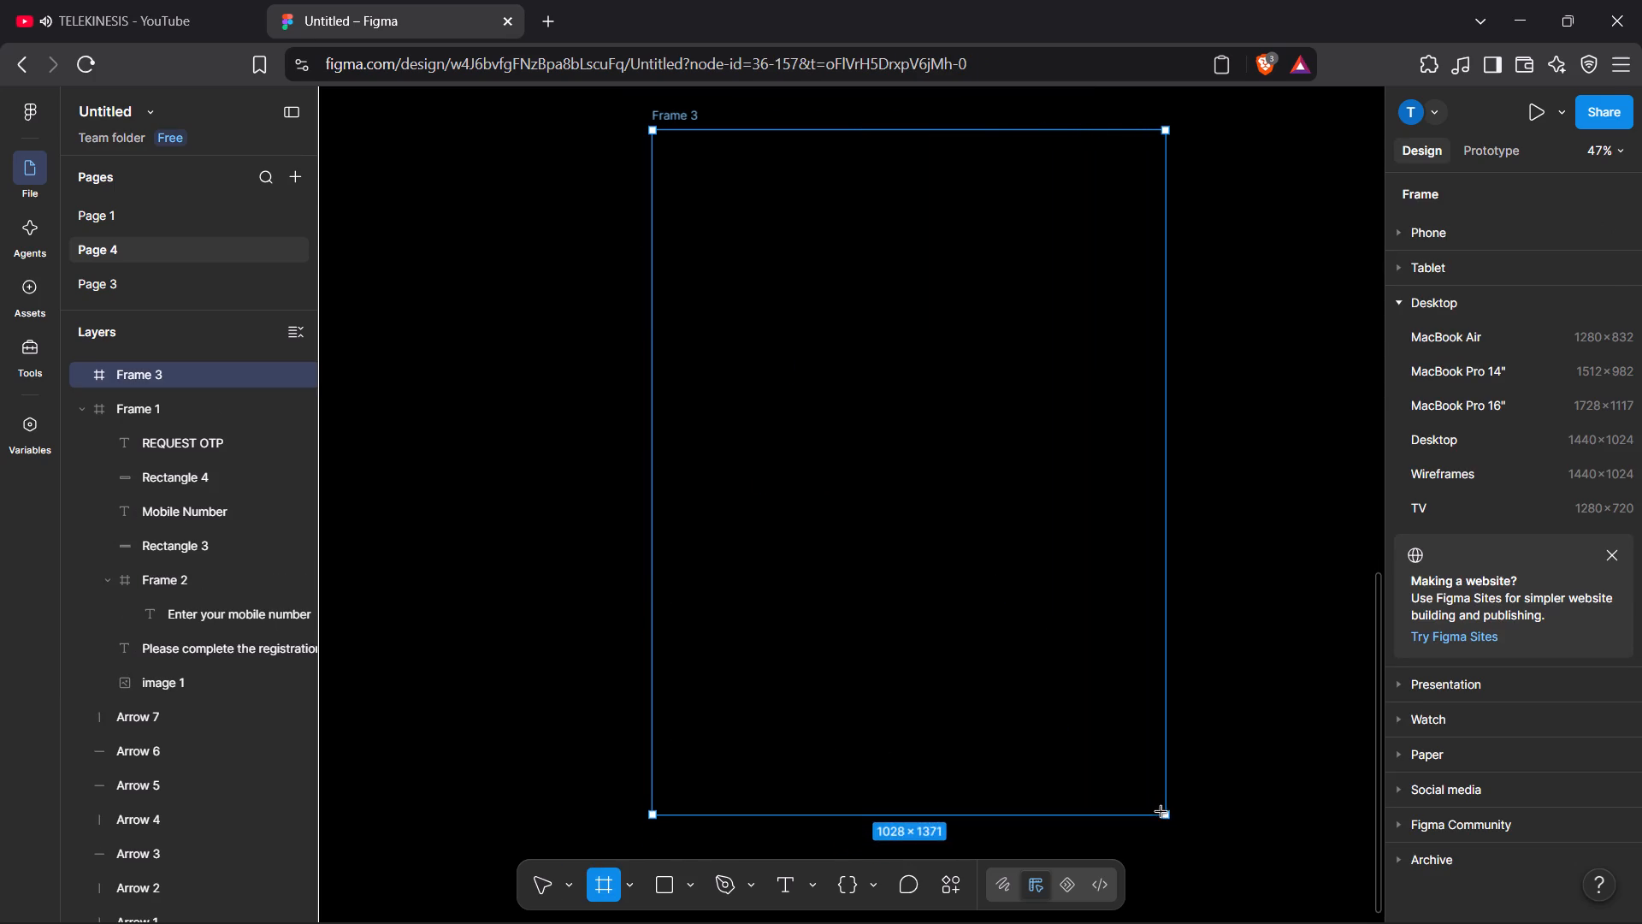
left_click_drag(1161, 812, 1161, 810)
Align the new frame under Frame 1 at about X -215, Y 1920, narrowing it from its left edge to about 956 wide.
scroll(1238, 529, "up", 2)
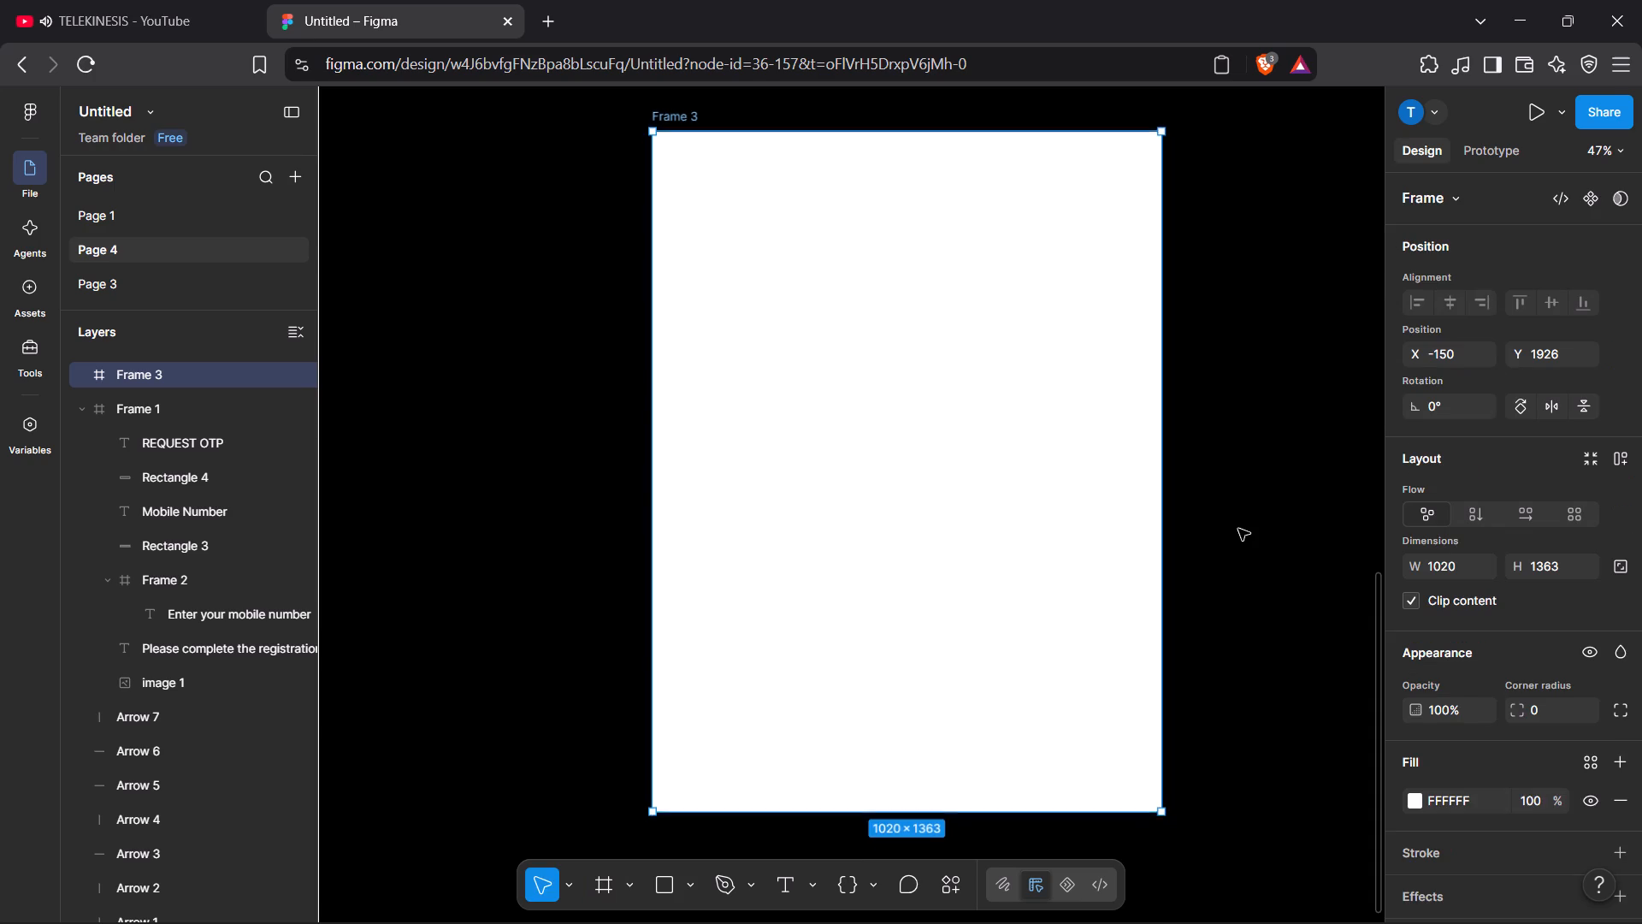
scroll(1238, 529, "up", 2)
scroll(1238, 529, "down", 1)
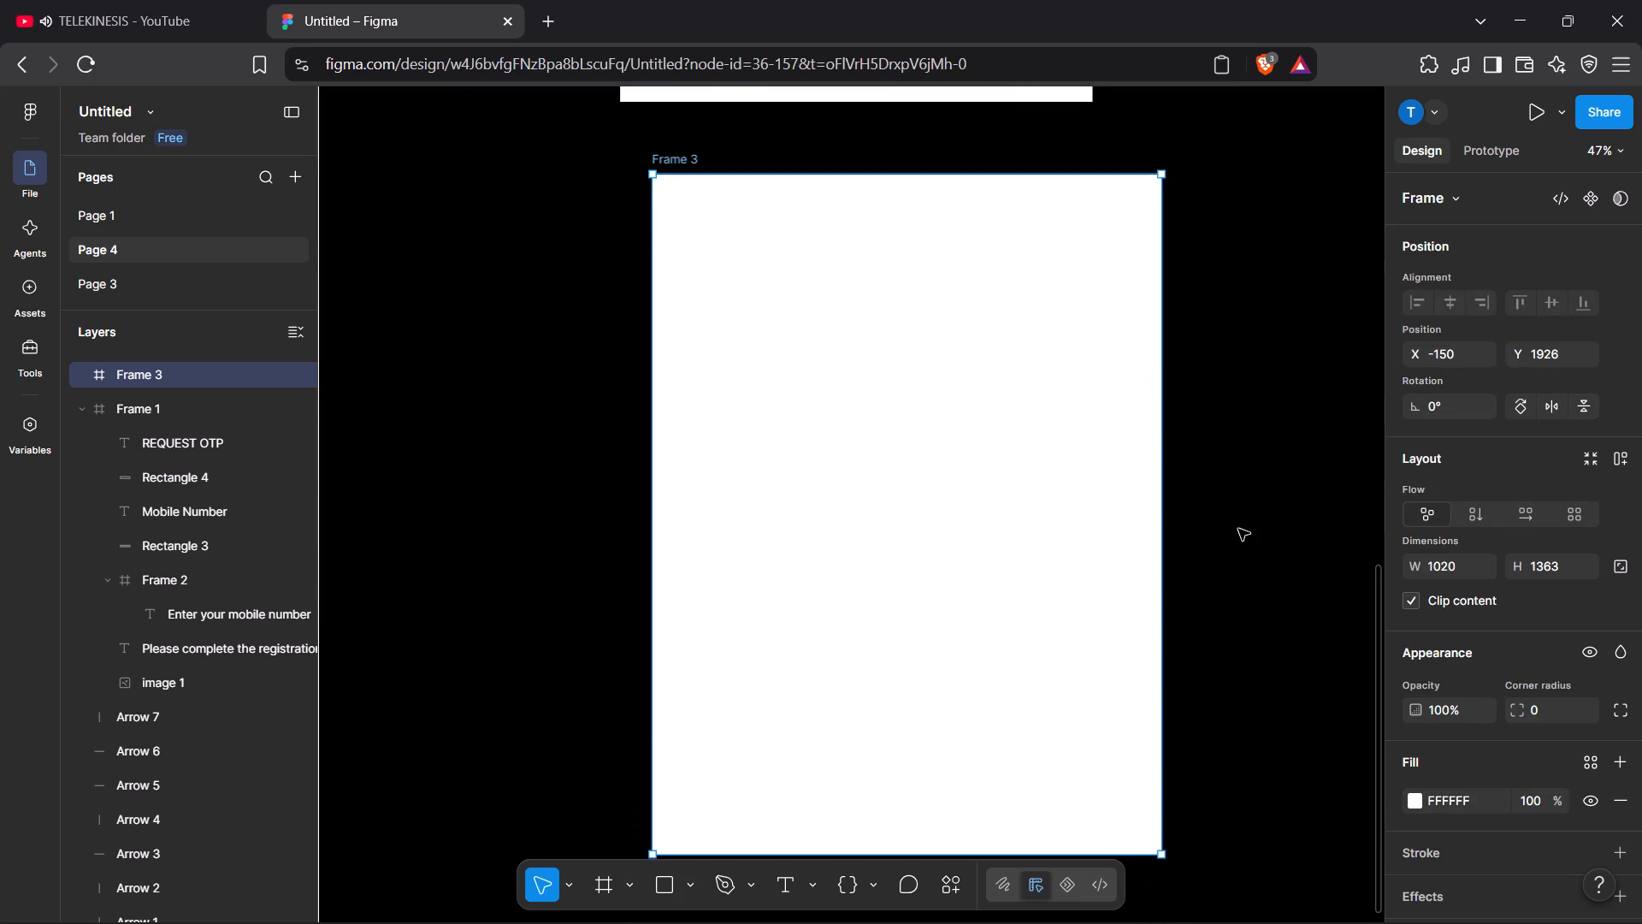
scroll(1238, 529, "down", 1)
left_click_drag(1115, 481, 1066, 481)
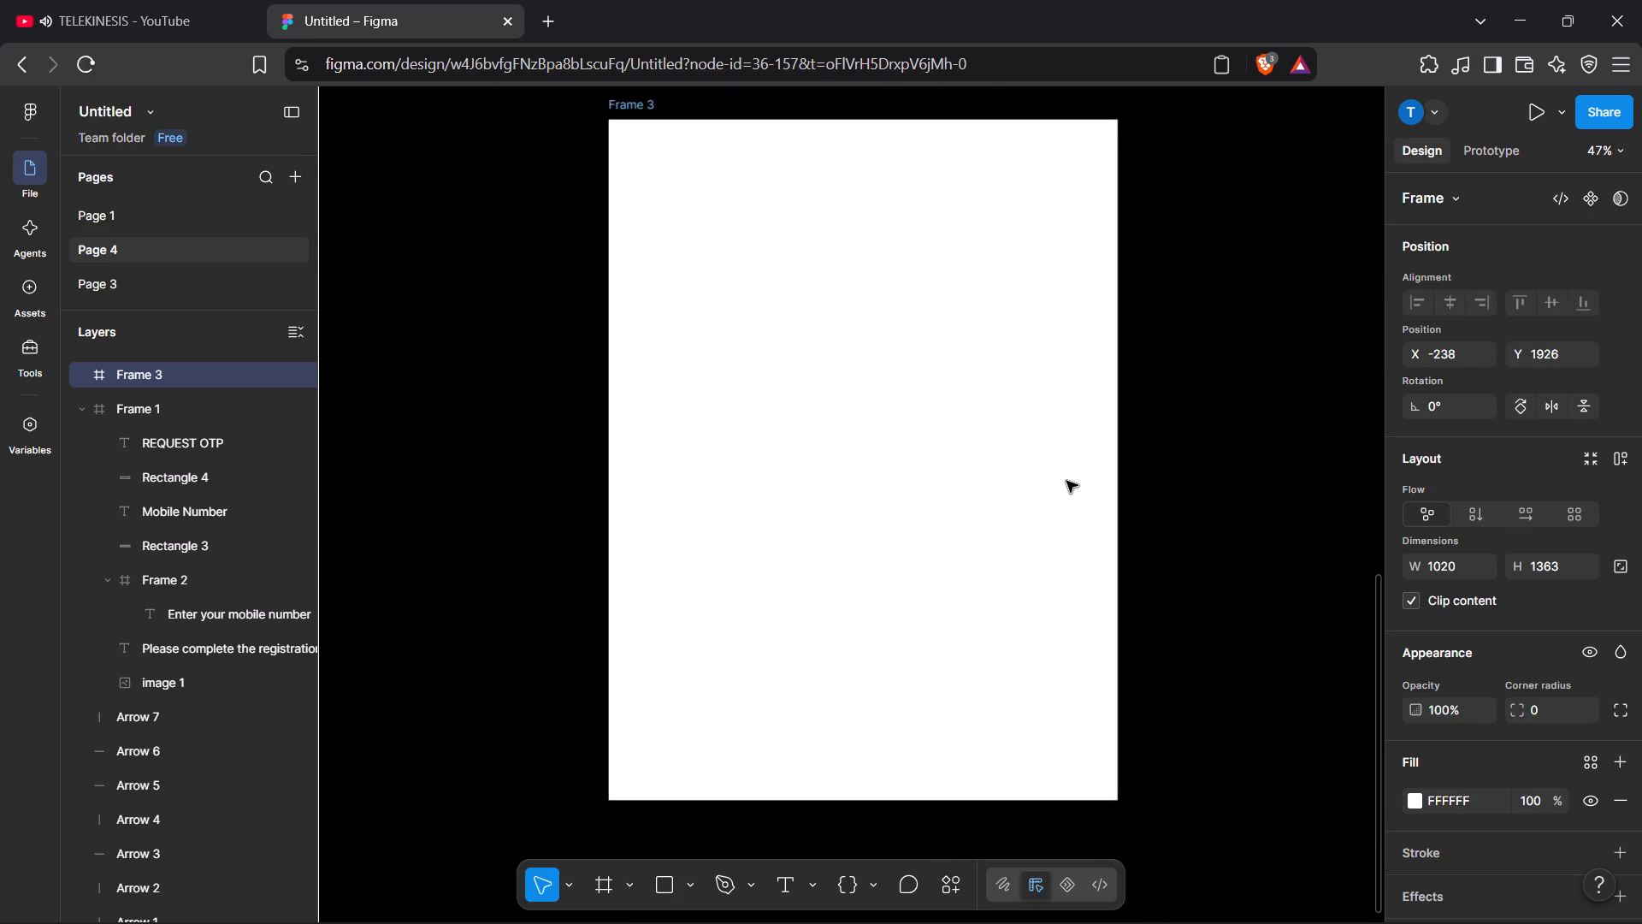
left_click_drag(1066, 481, 1051, 478)
scroll(1190, 417, "up", 1)
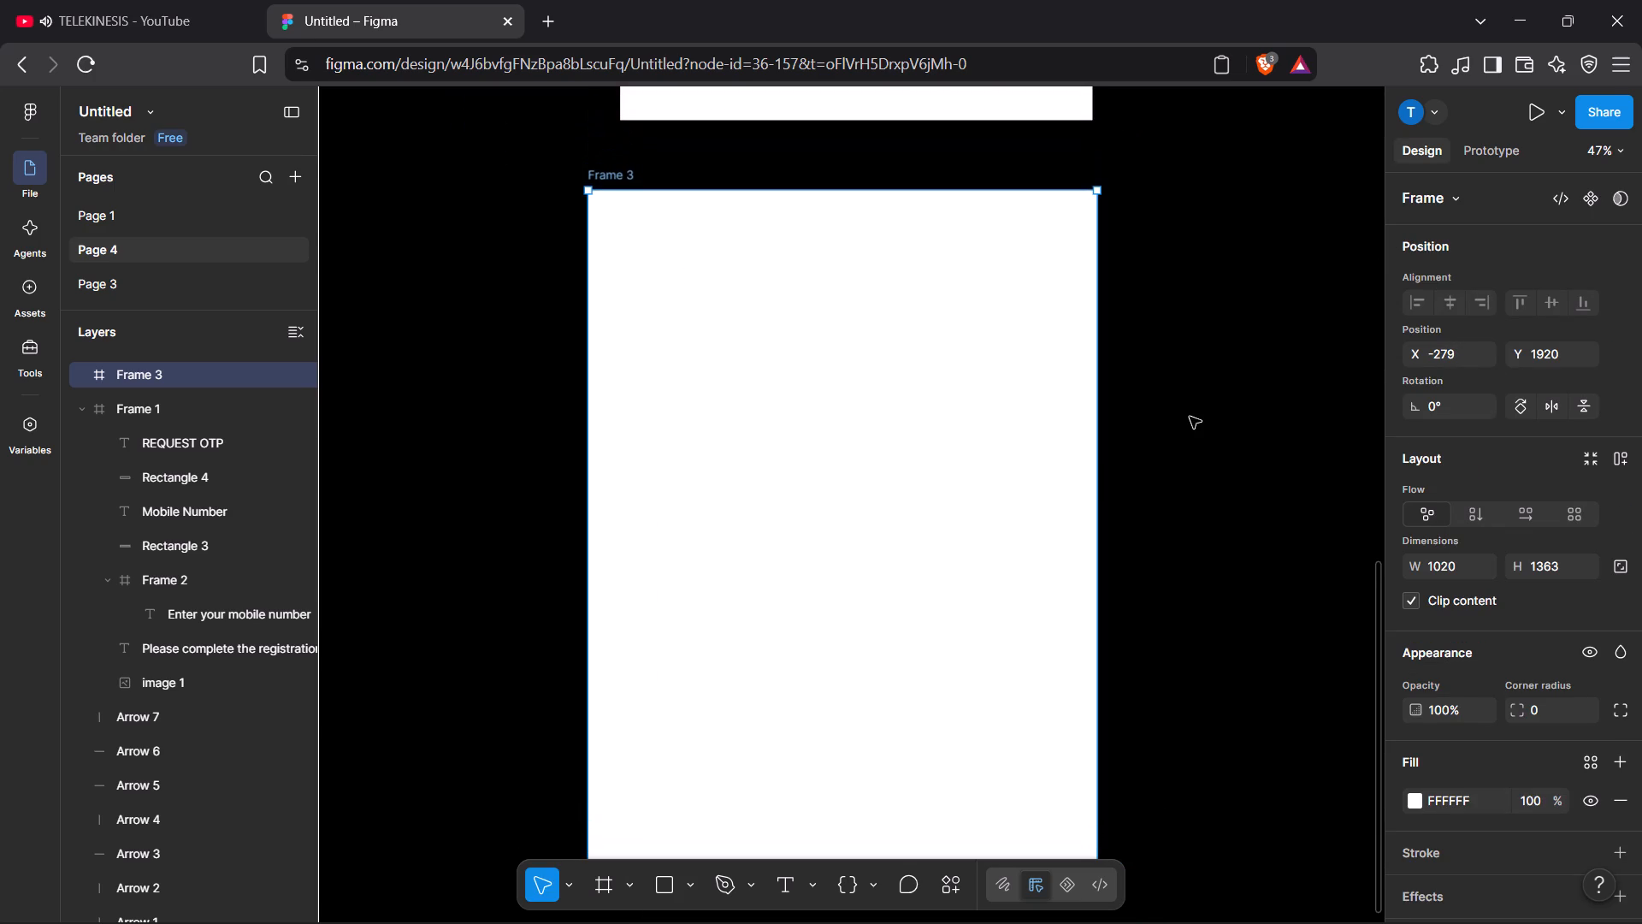
left_click_drag(587, 506, 617, 506)
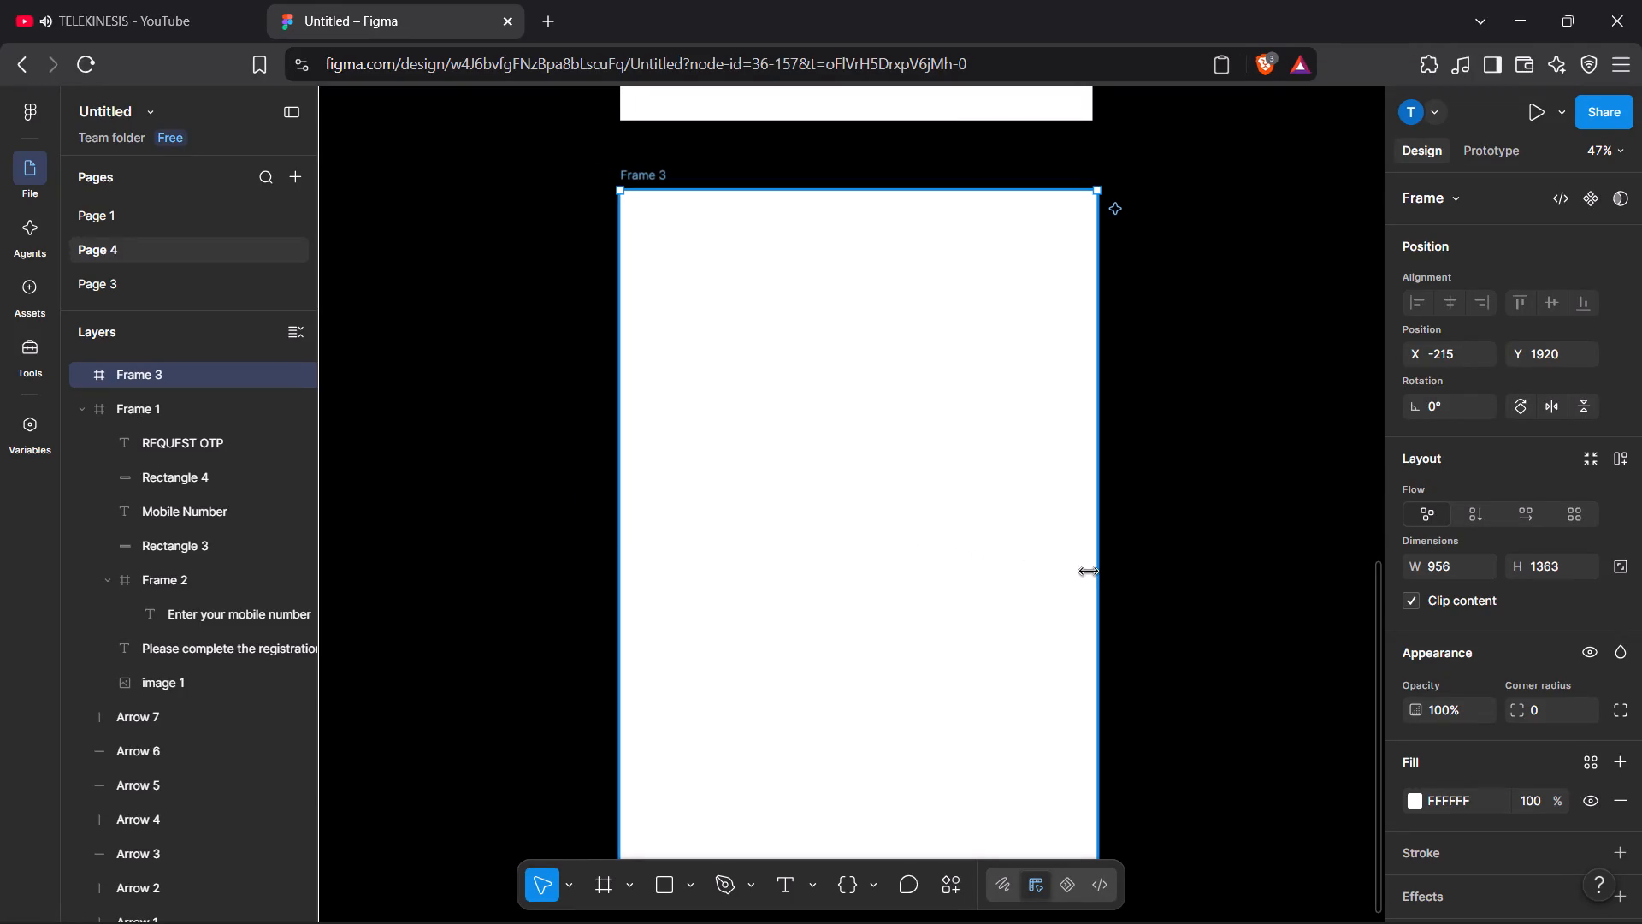
Shorten the new frame from its bottom edge, comparing with Frame 1, so that it ends slightly shorter than Frame 1.
scroll(1084, 561, "down", 3)
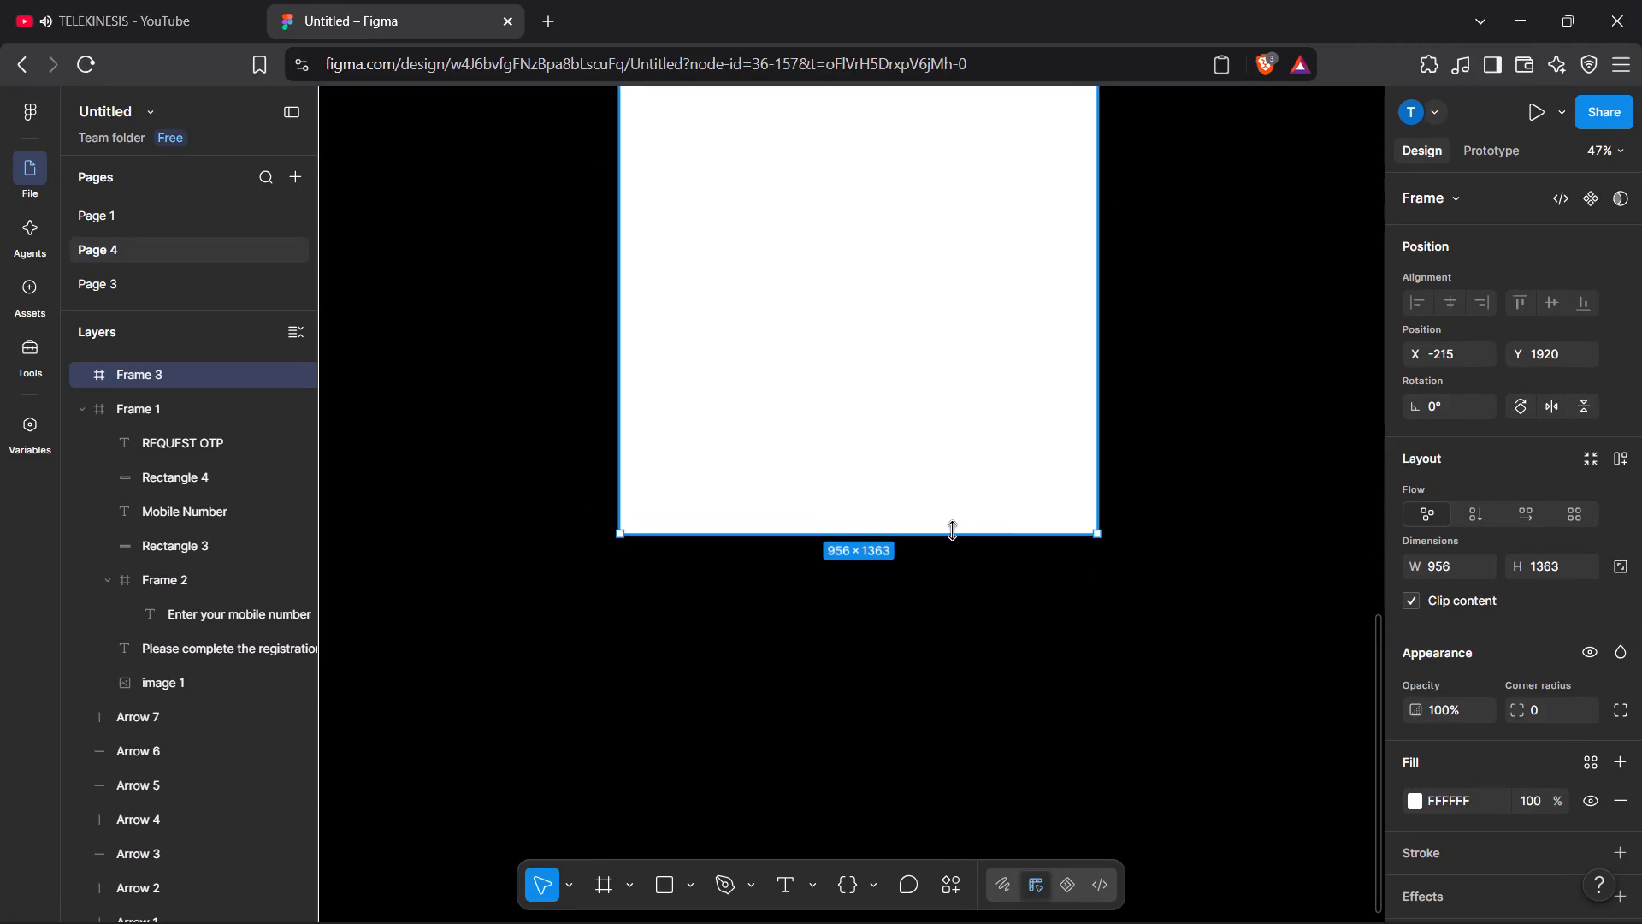
left_click_drag(952, 532, 966, 357)
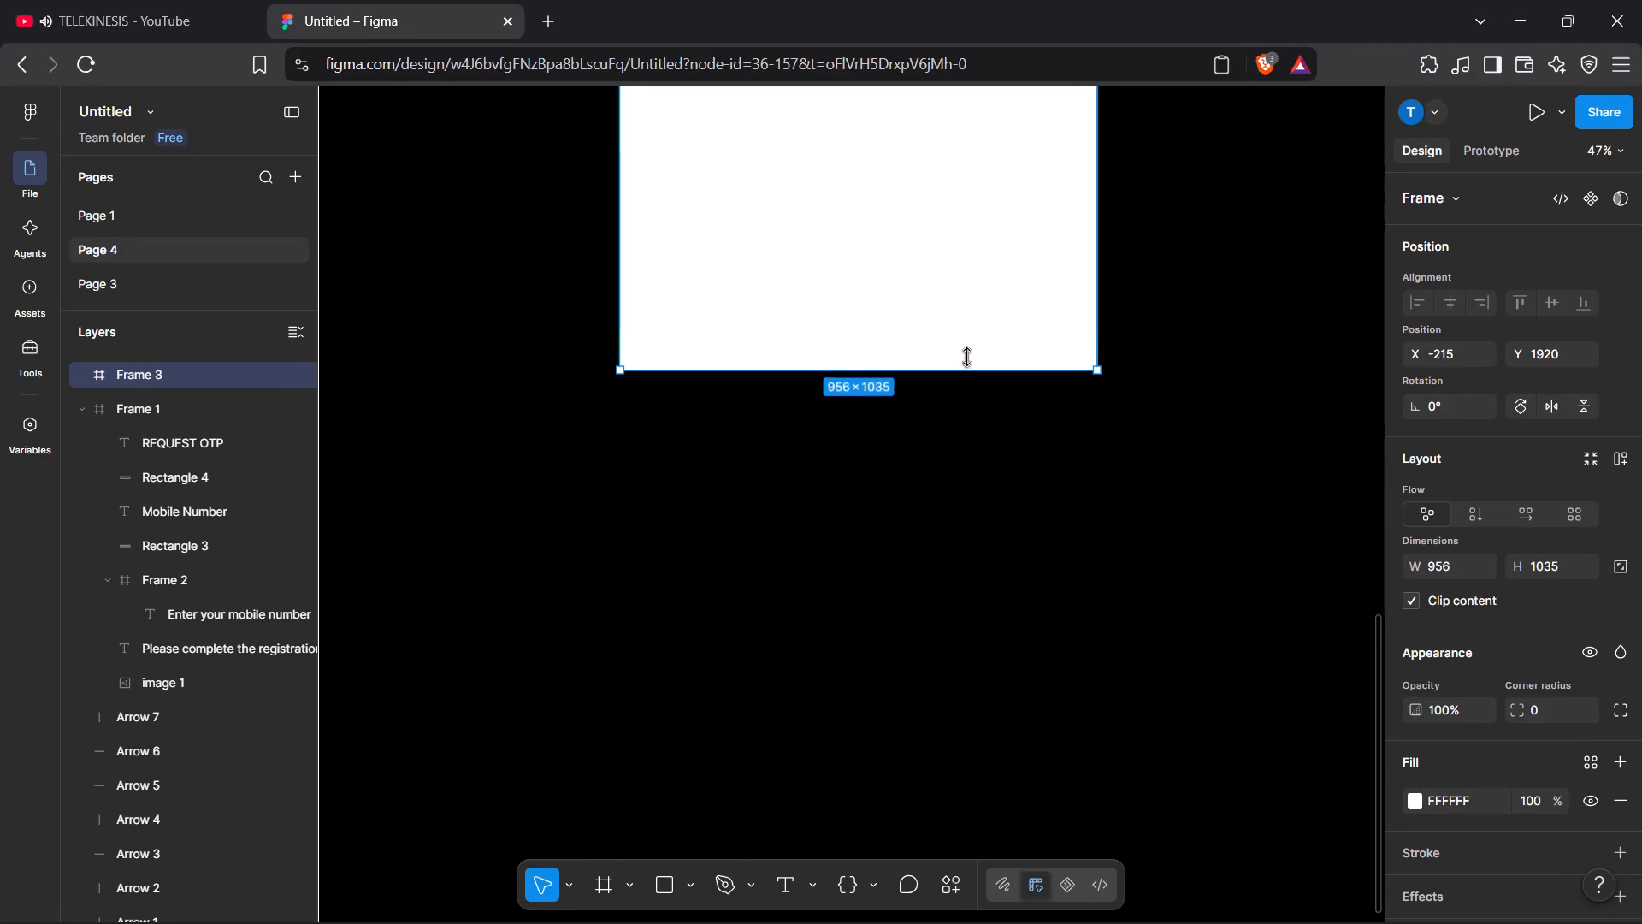
left_click_drag(966, 357, 966, 337)
scroll(1220, 351, "up", 4)
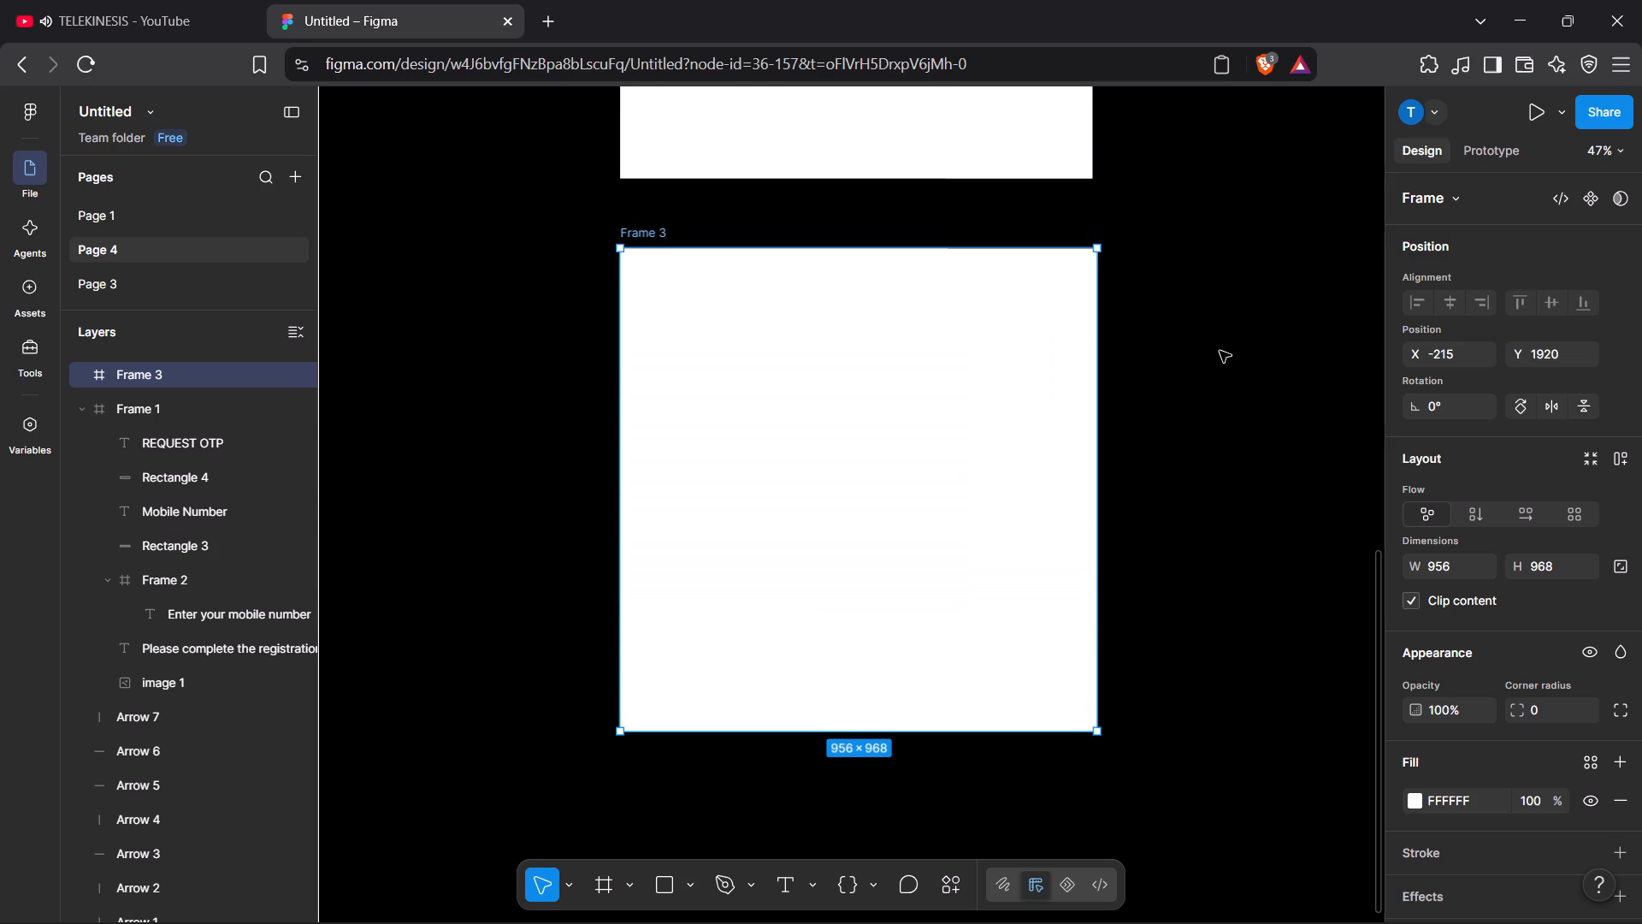
scroll(1220, 351, "up", 7)
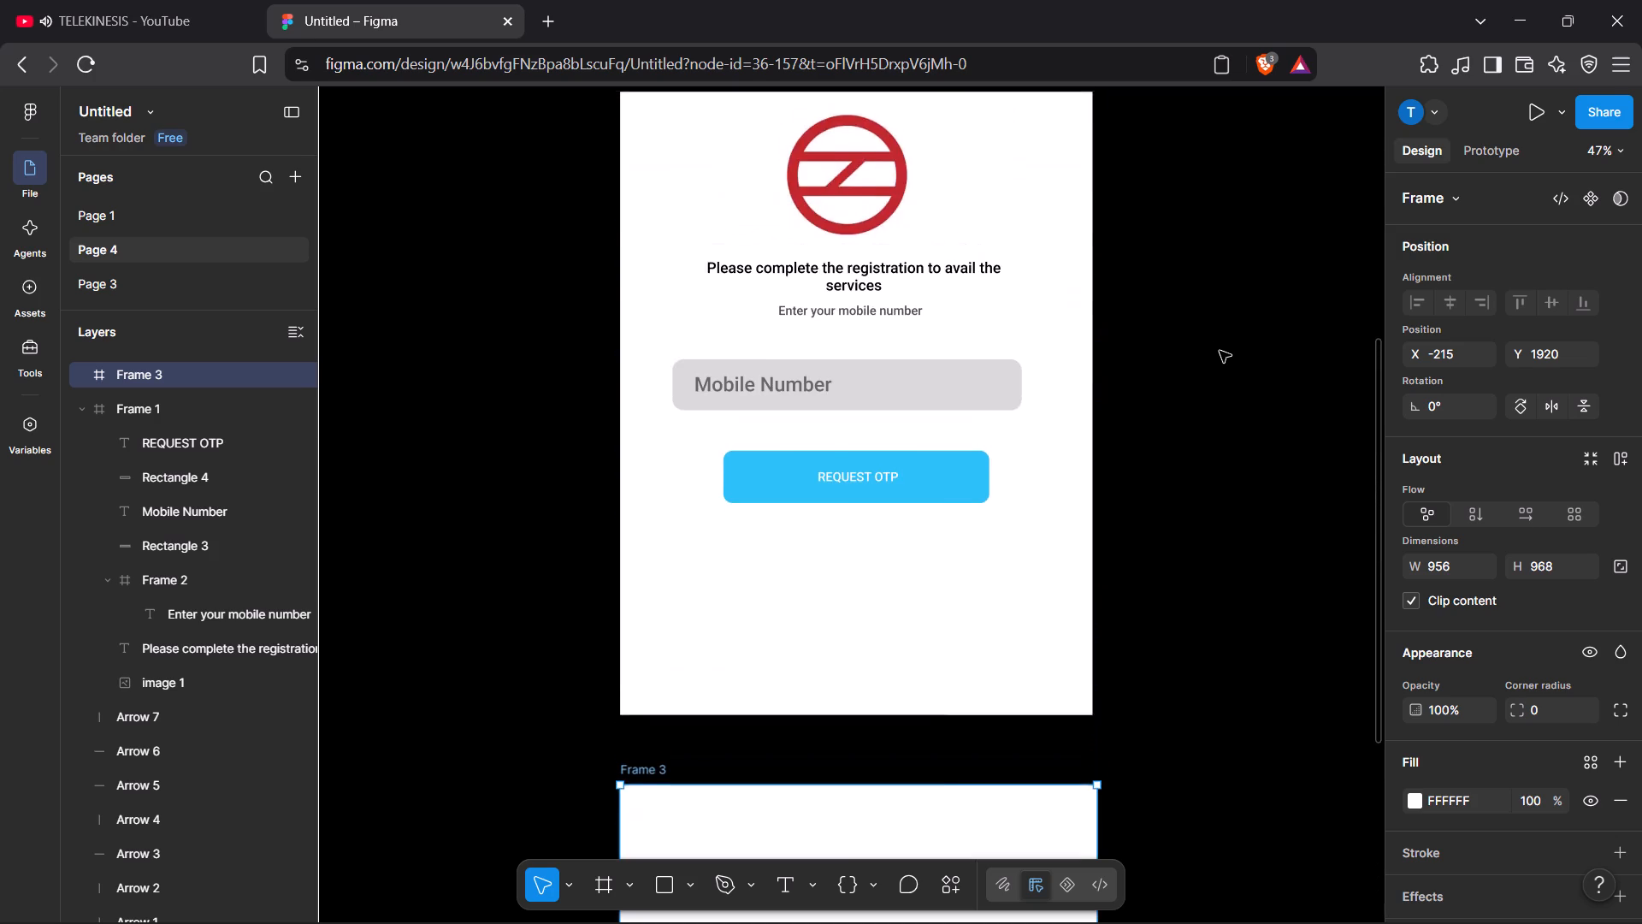
scroll(1220, 351, "up", 1)
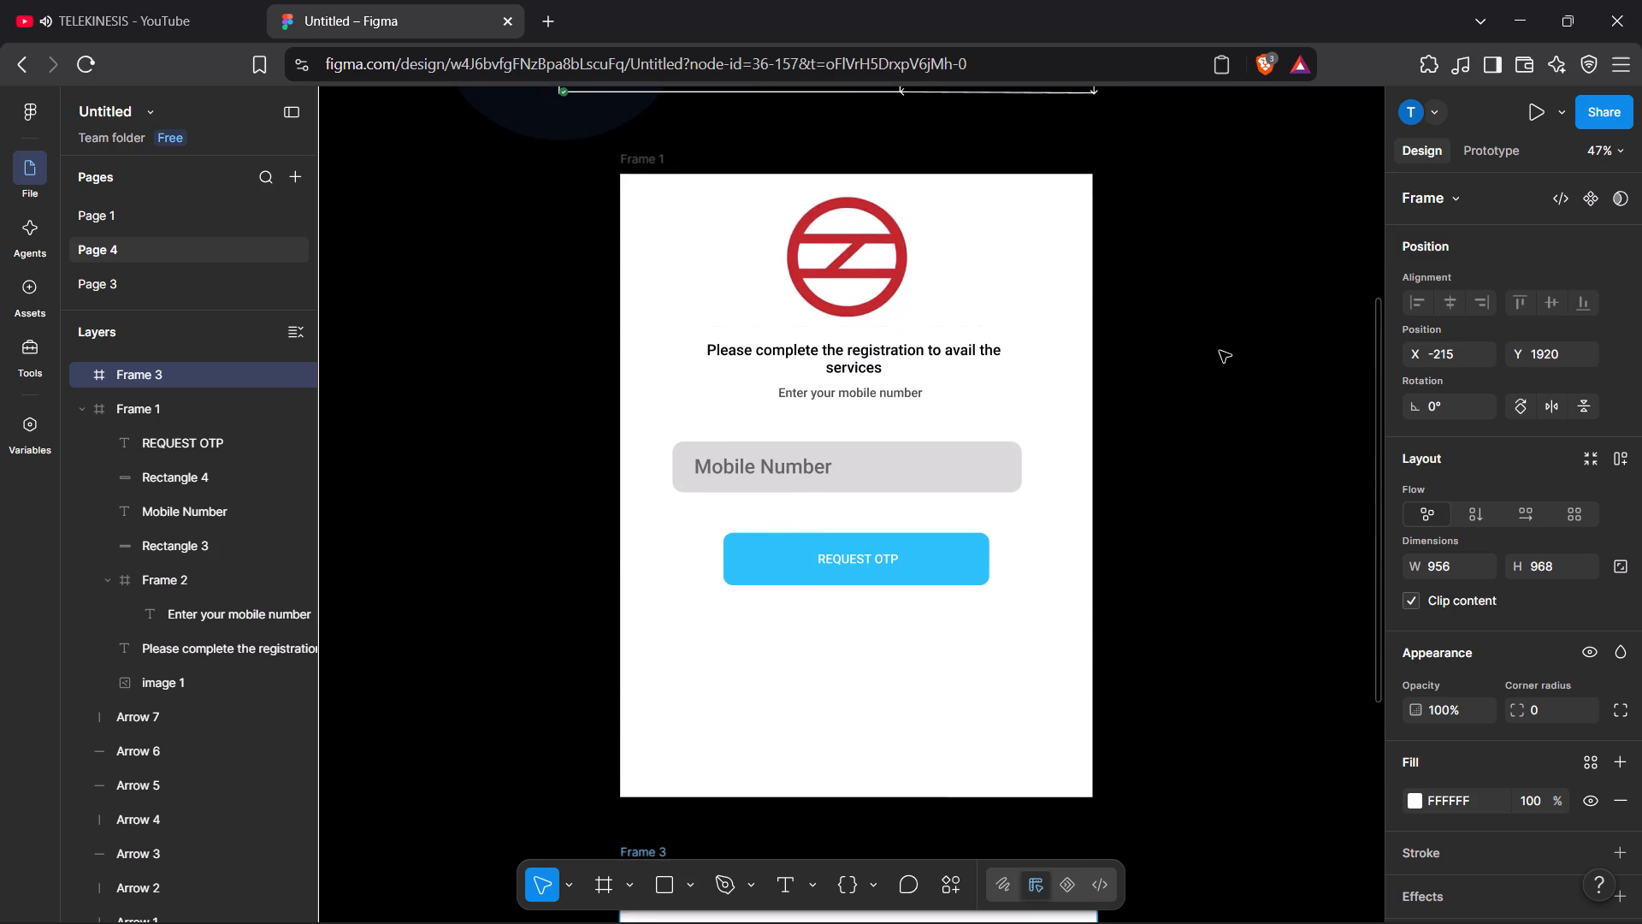
scroll(1202, 354, "down", 5)
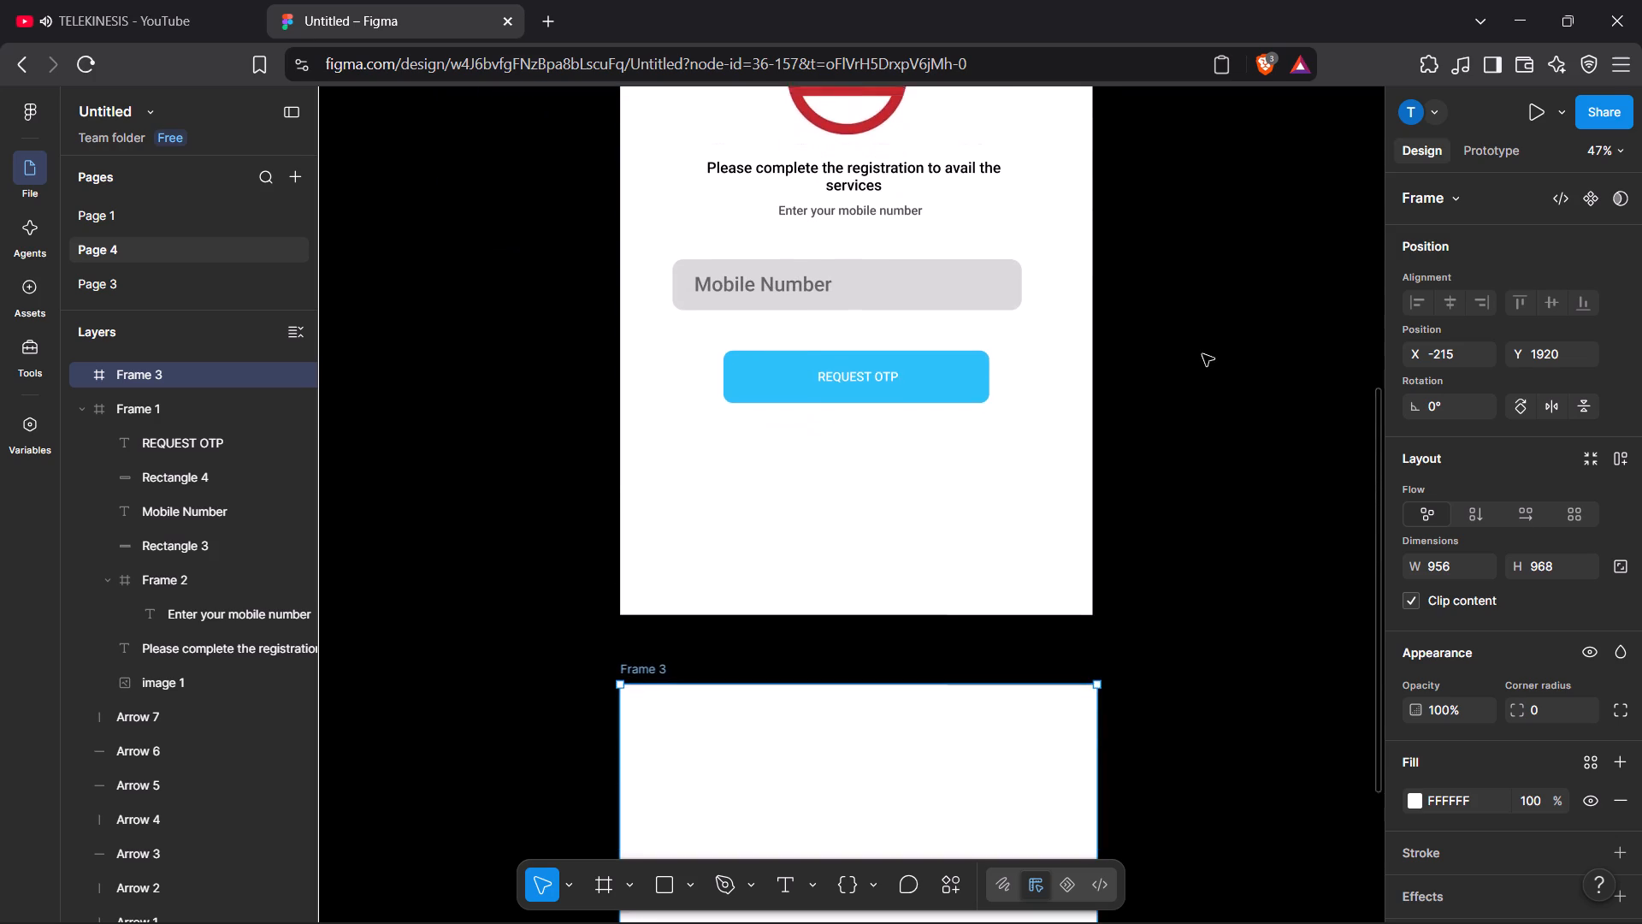
scroll(1202, 354, "down", 4)
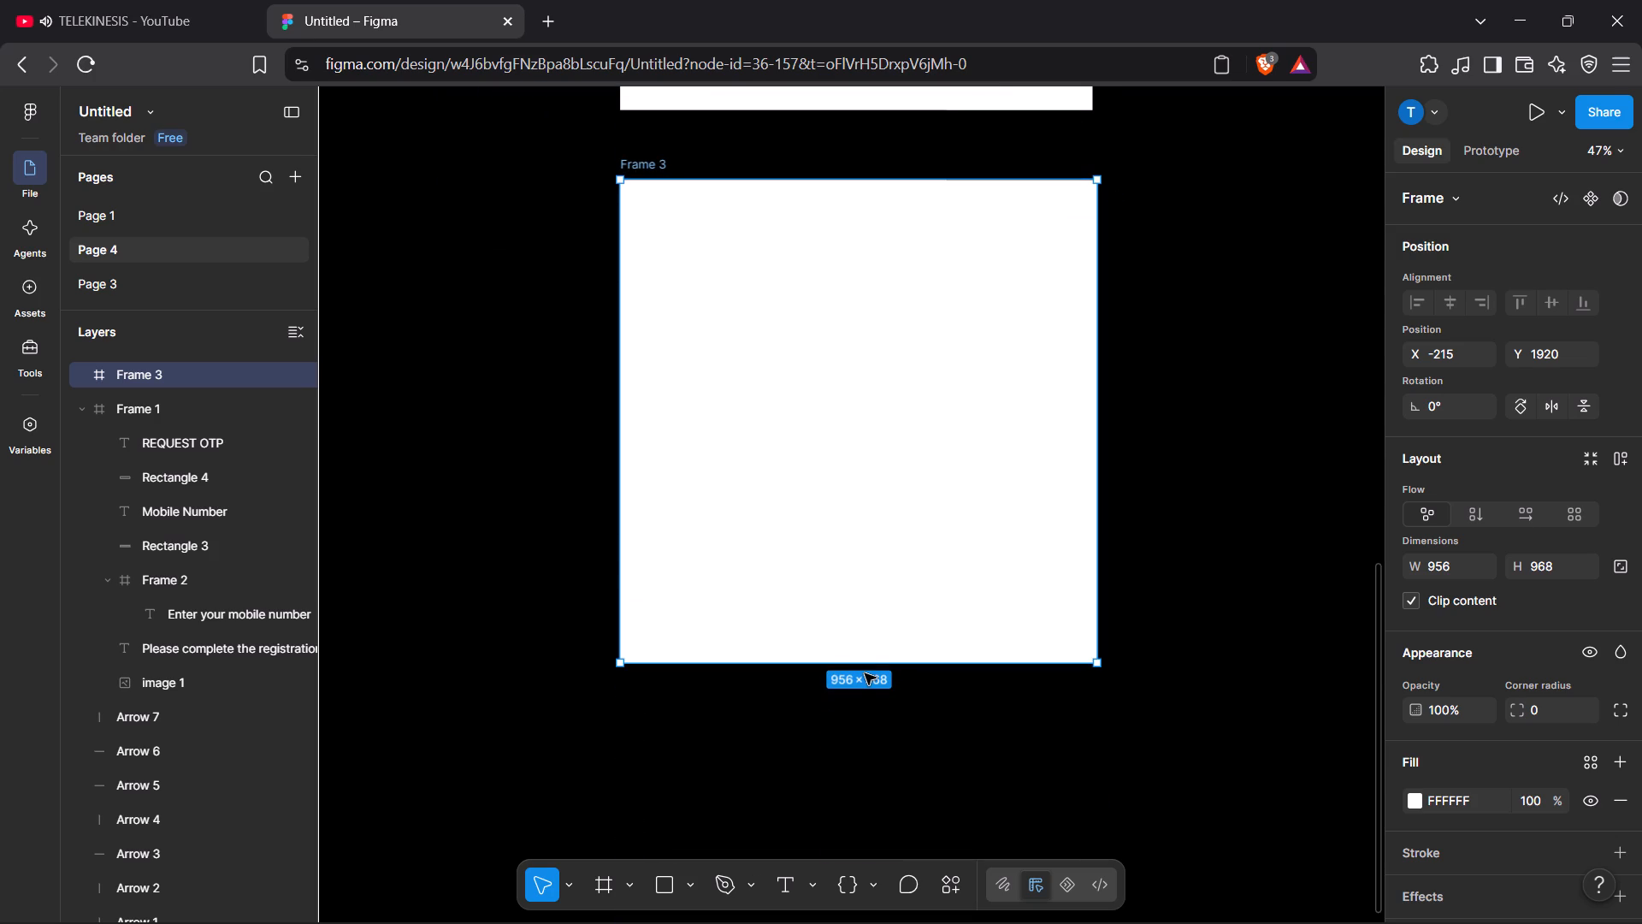
left_click_drag(864, 669, 864, 685)
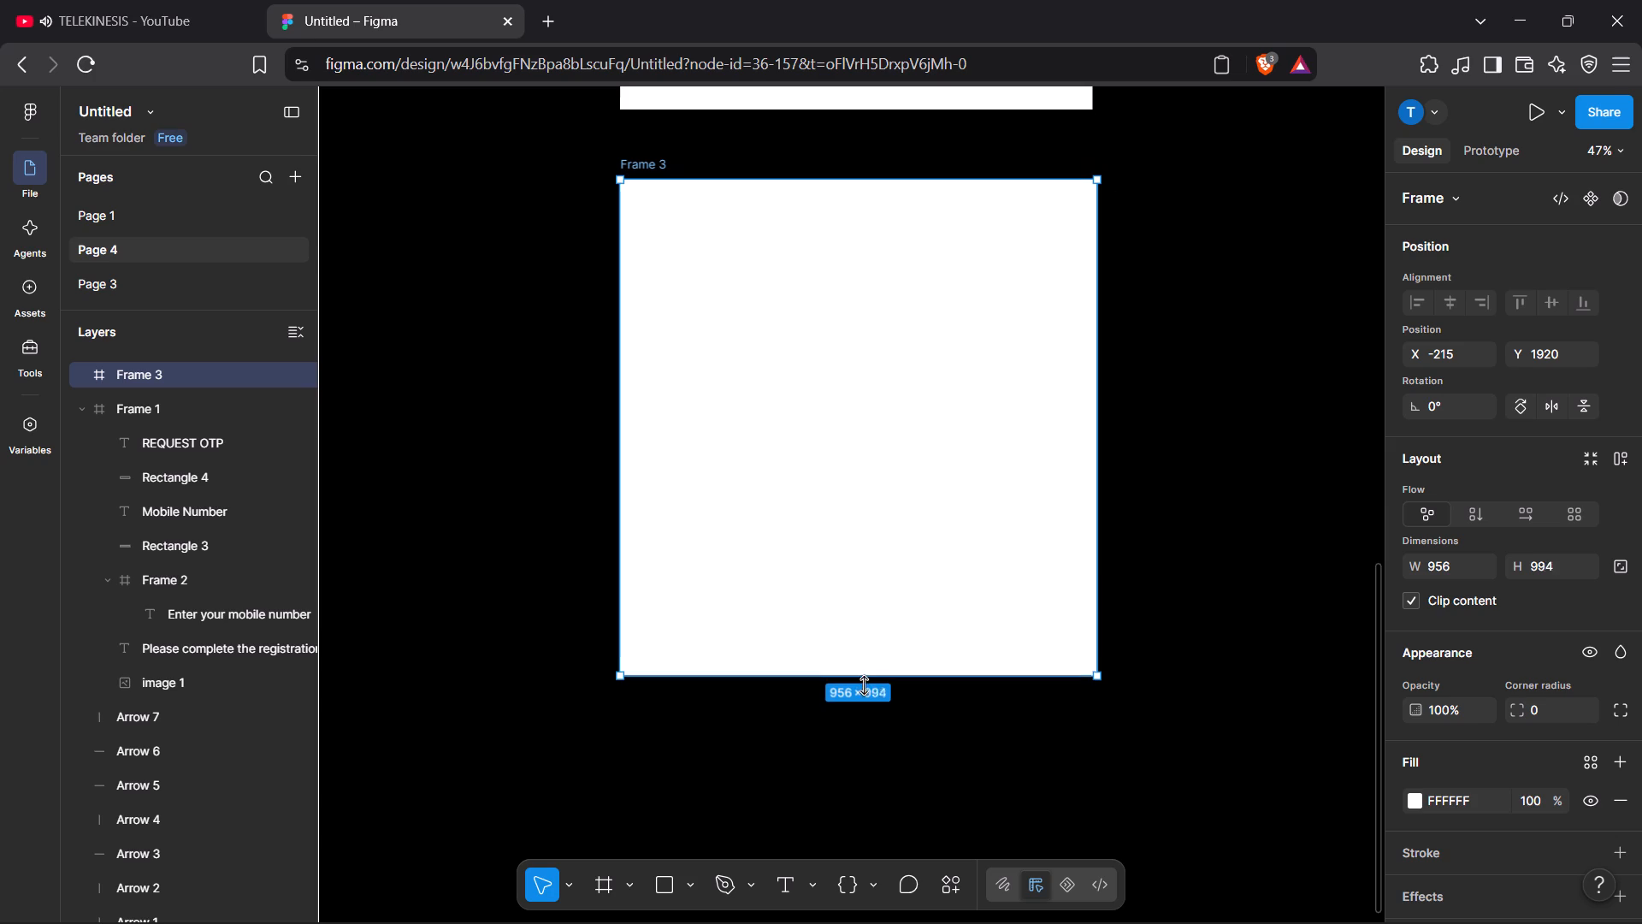
left_click_drag(864, 685, 865, 751)
left_click(1161, 589)
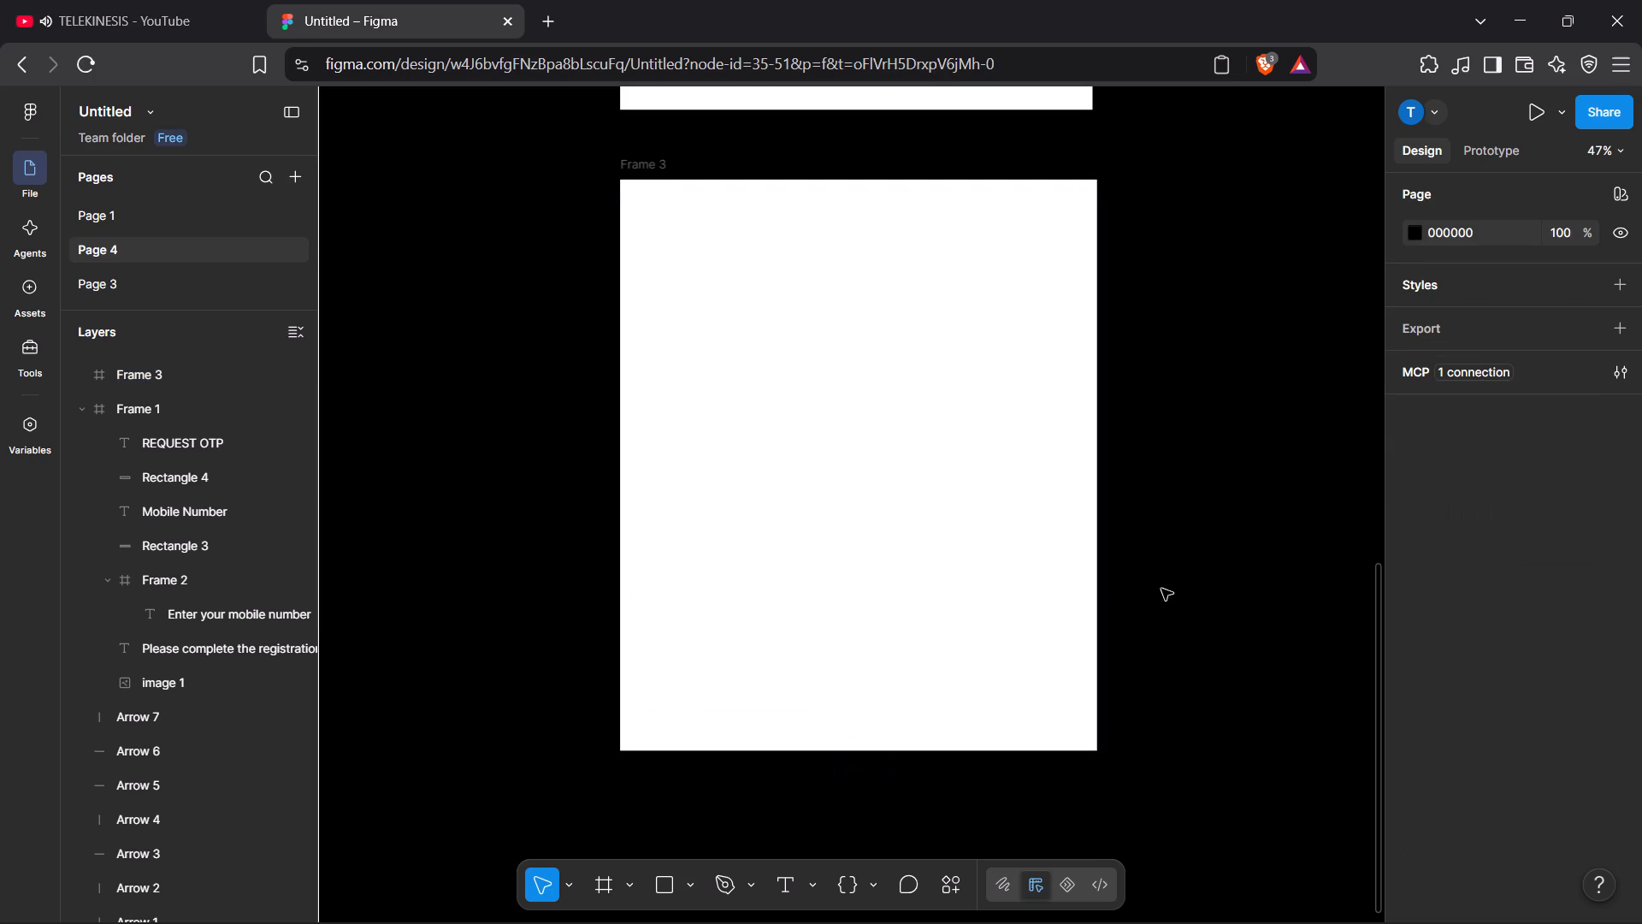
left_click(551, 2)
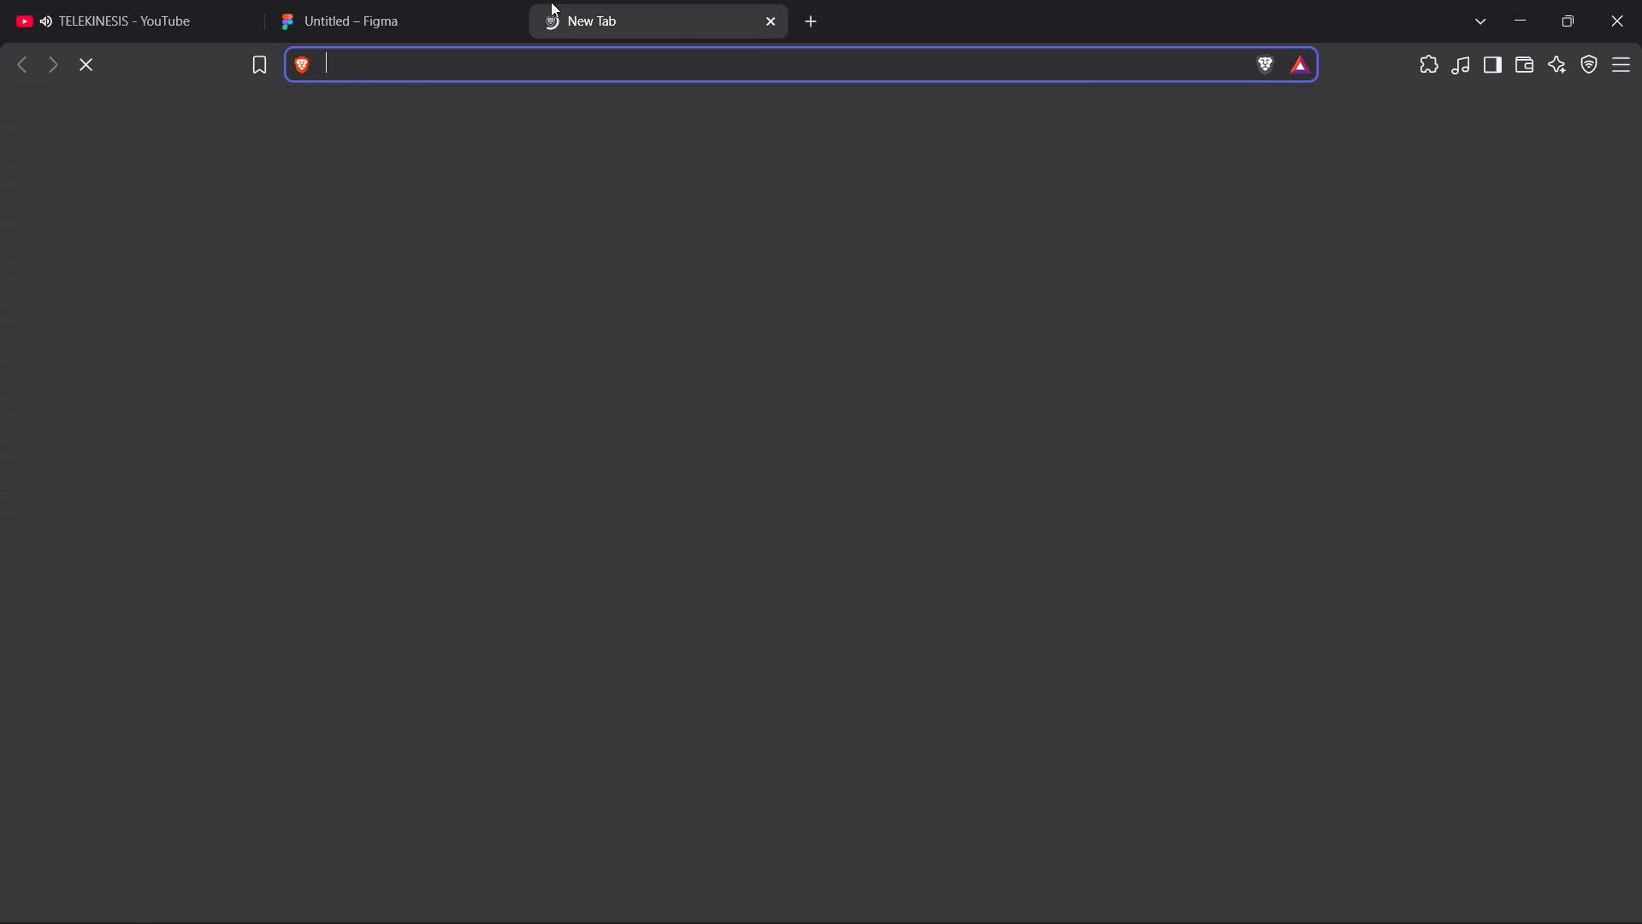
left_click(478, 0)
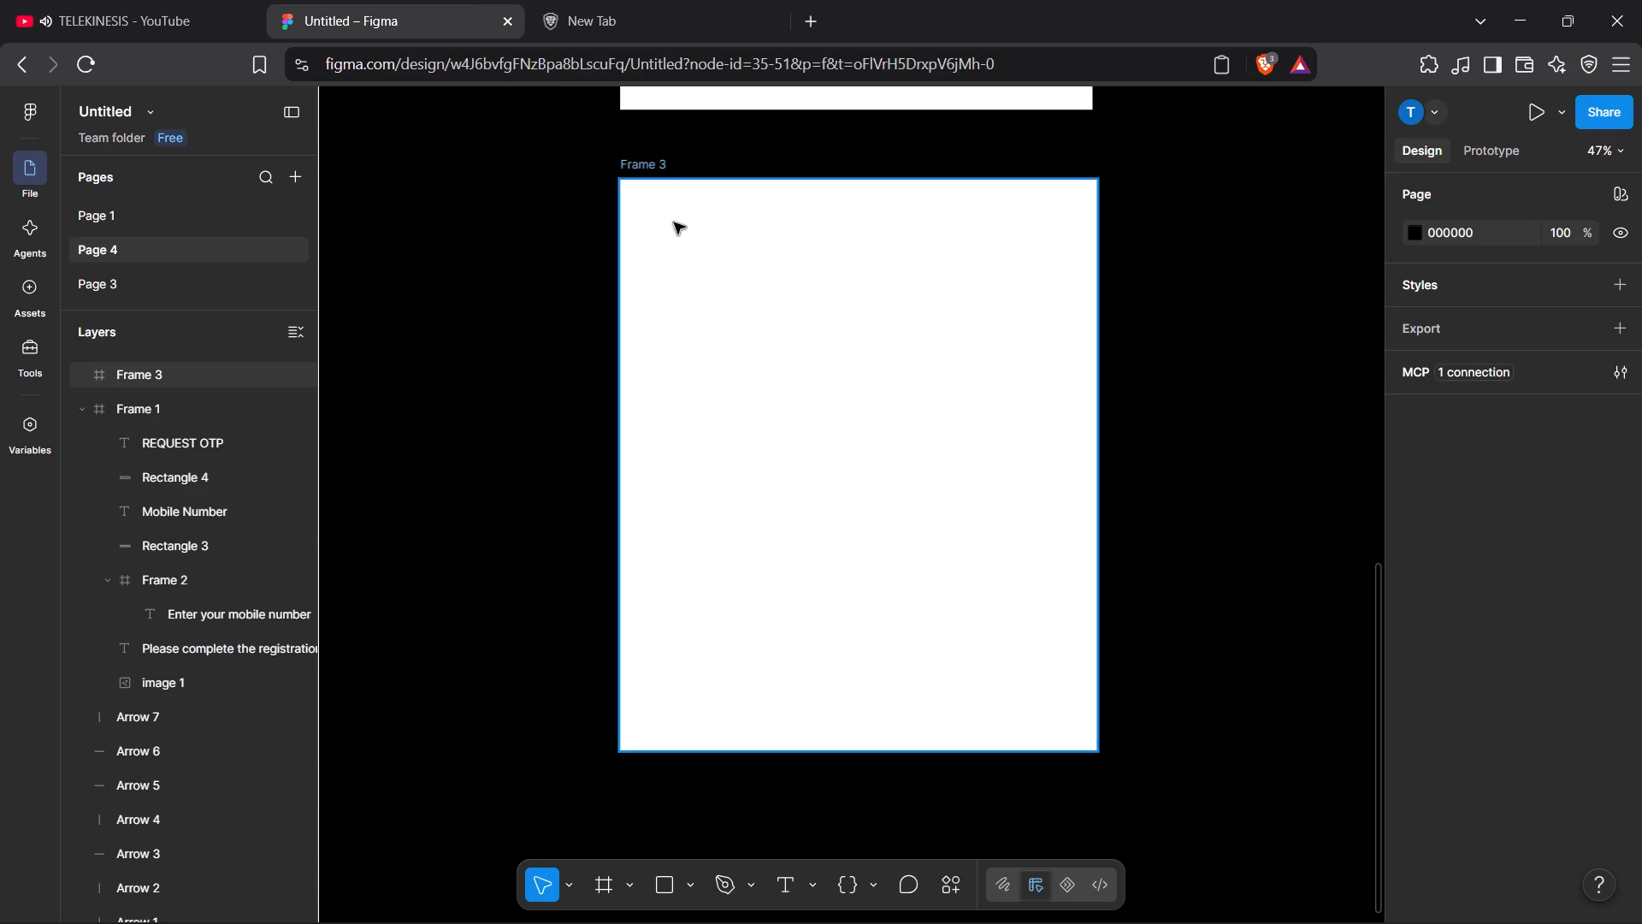
Paste the Delhi Metro logo image into Frame 3 and crop off its lettering, leaving only the emblem at 600 × 256.
left_click(674, 222)
key("ctrl+v")
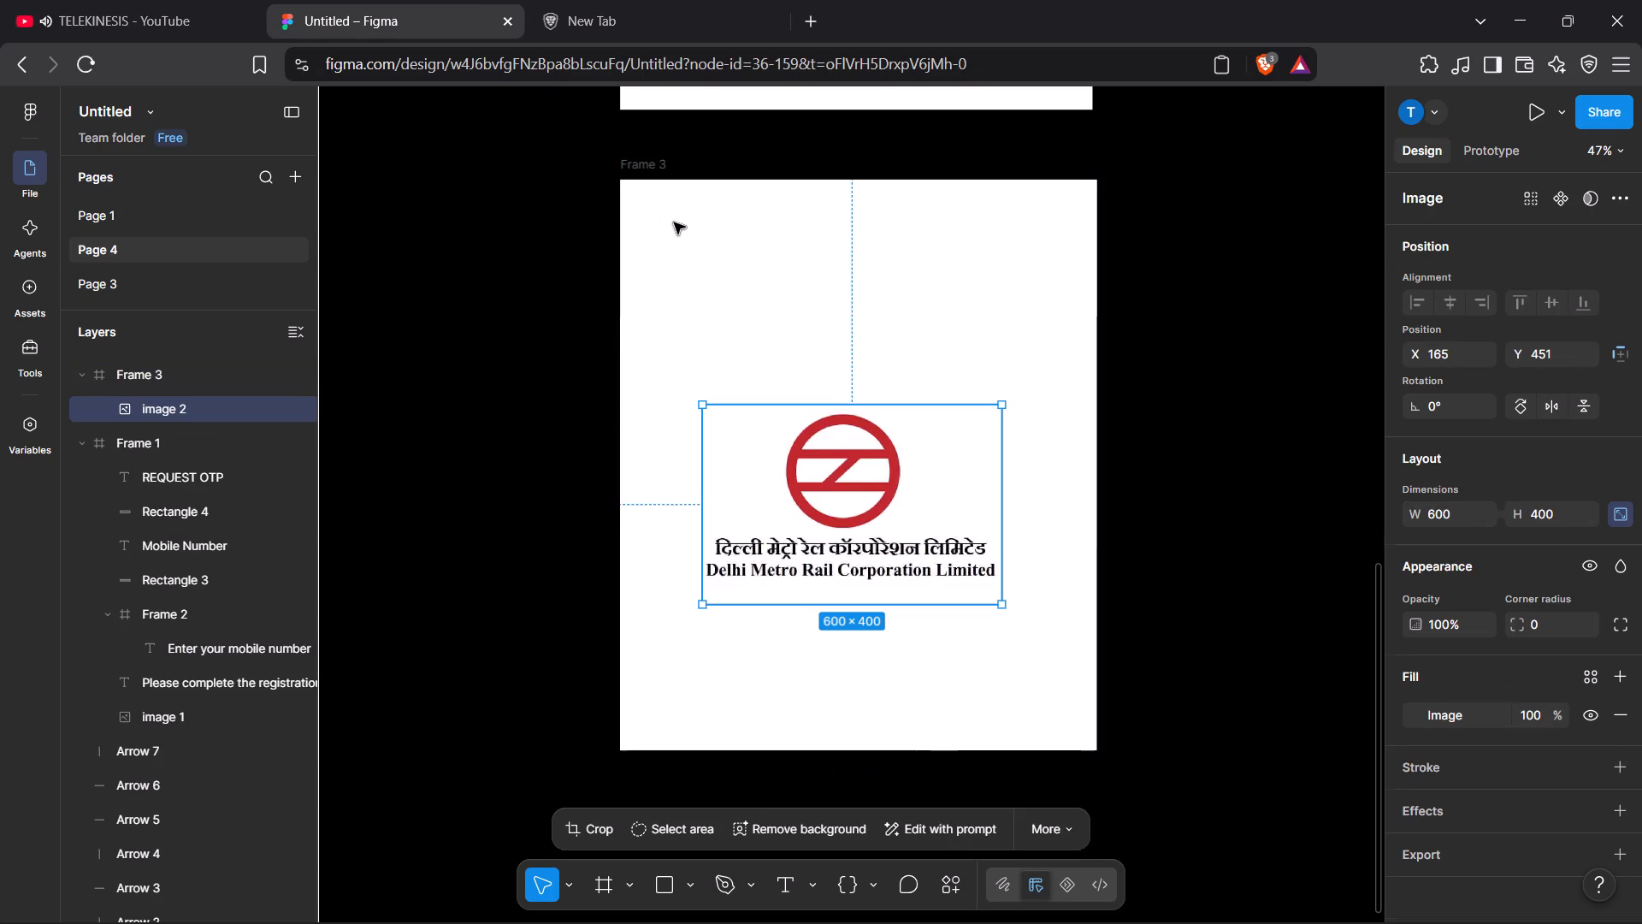
double_click(891, 572)
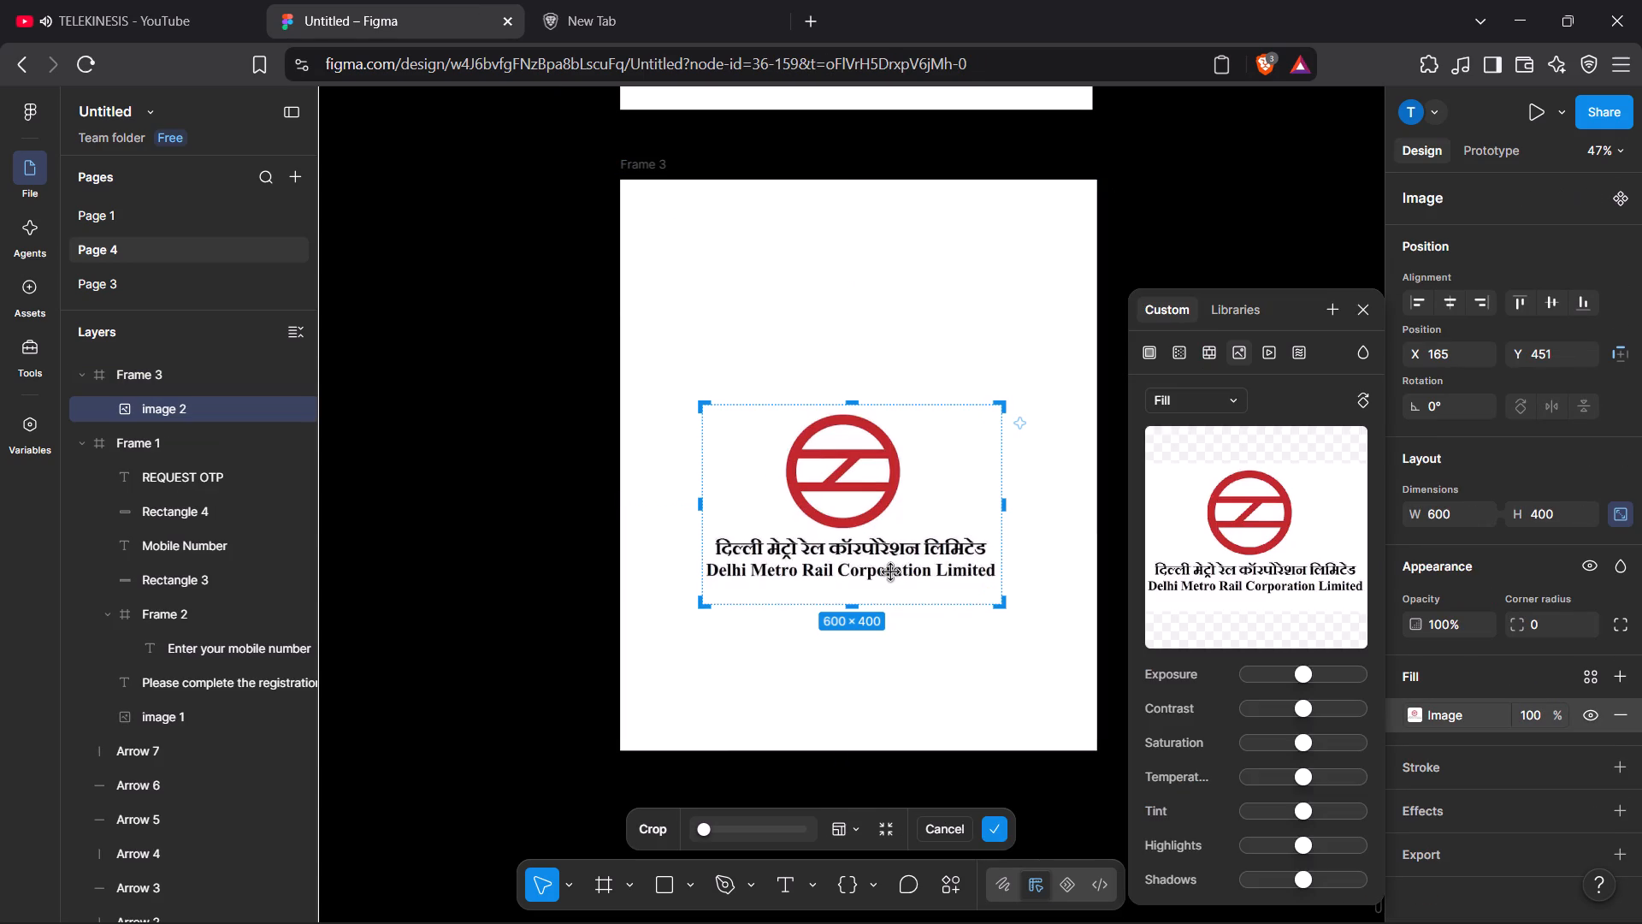
left_click_drag(1007, 609, 1007, 536)
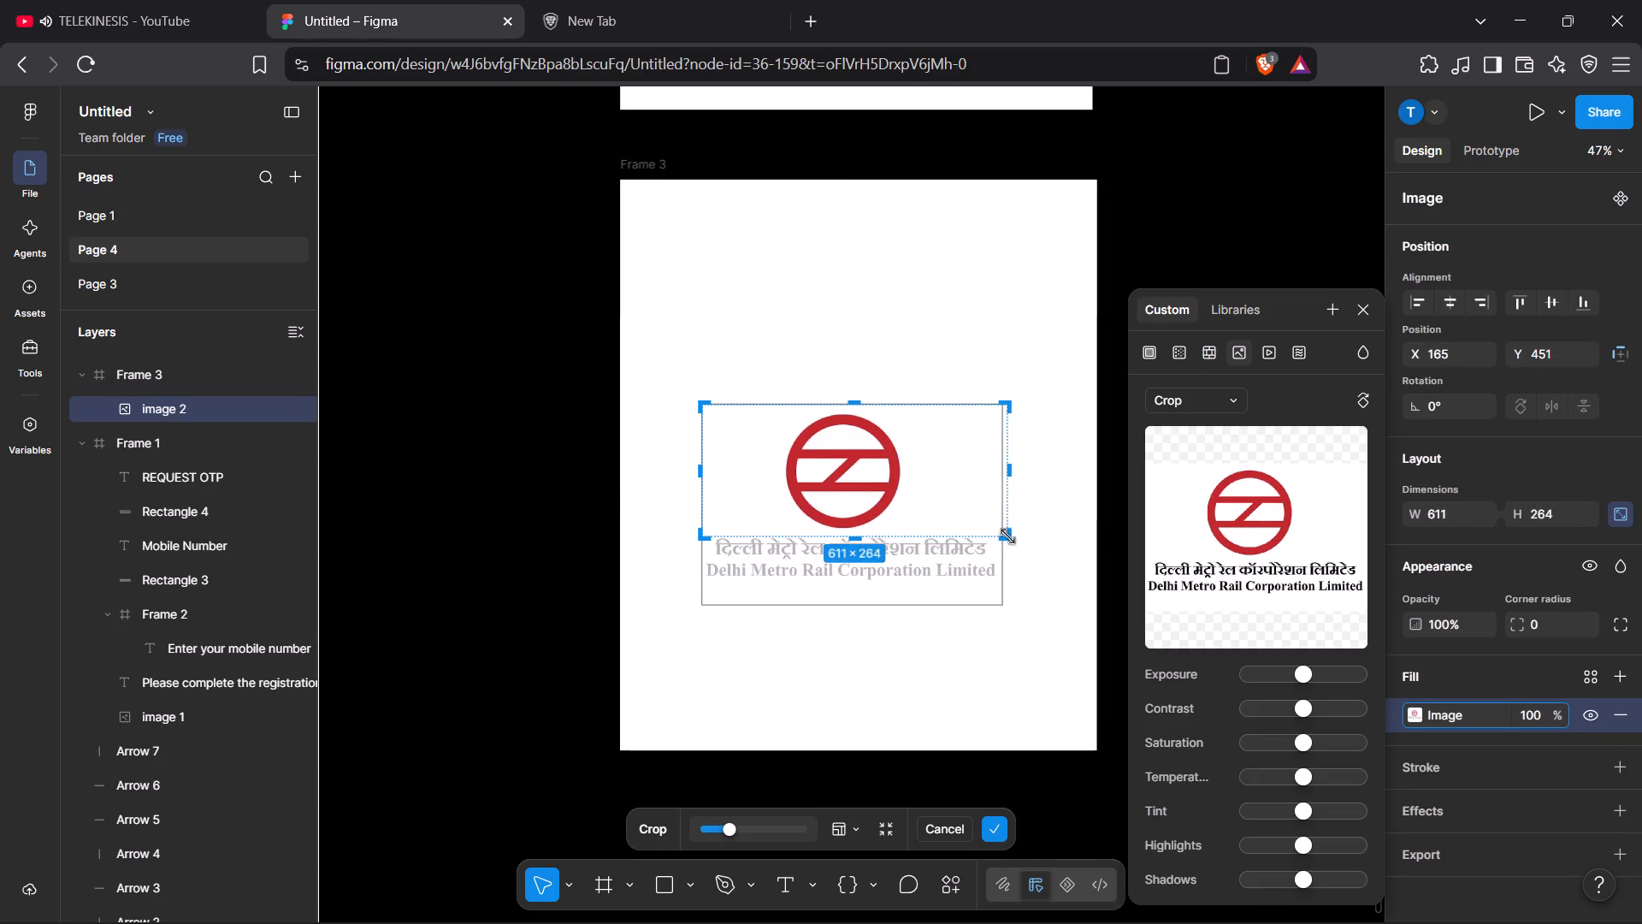
left_click_drag(1007, 536, 999, 532)
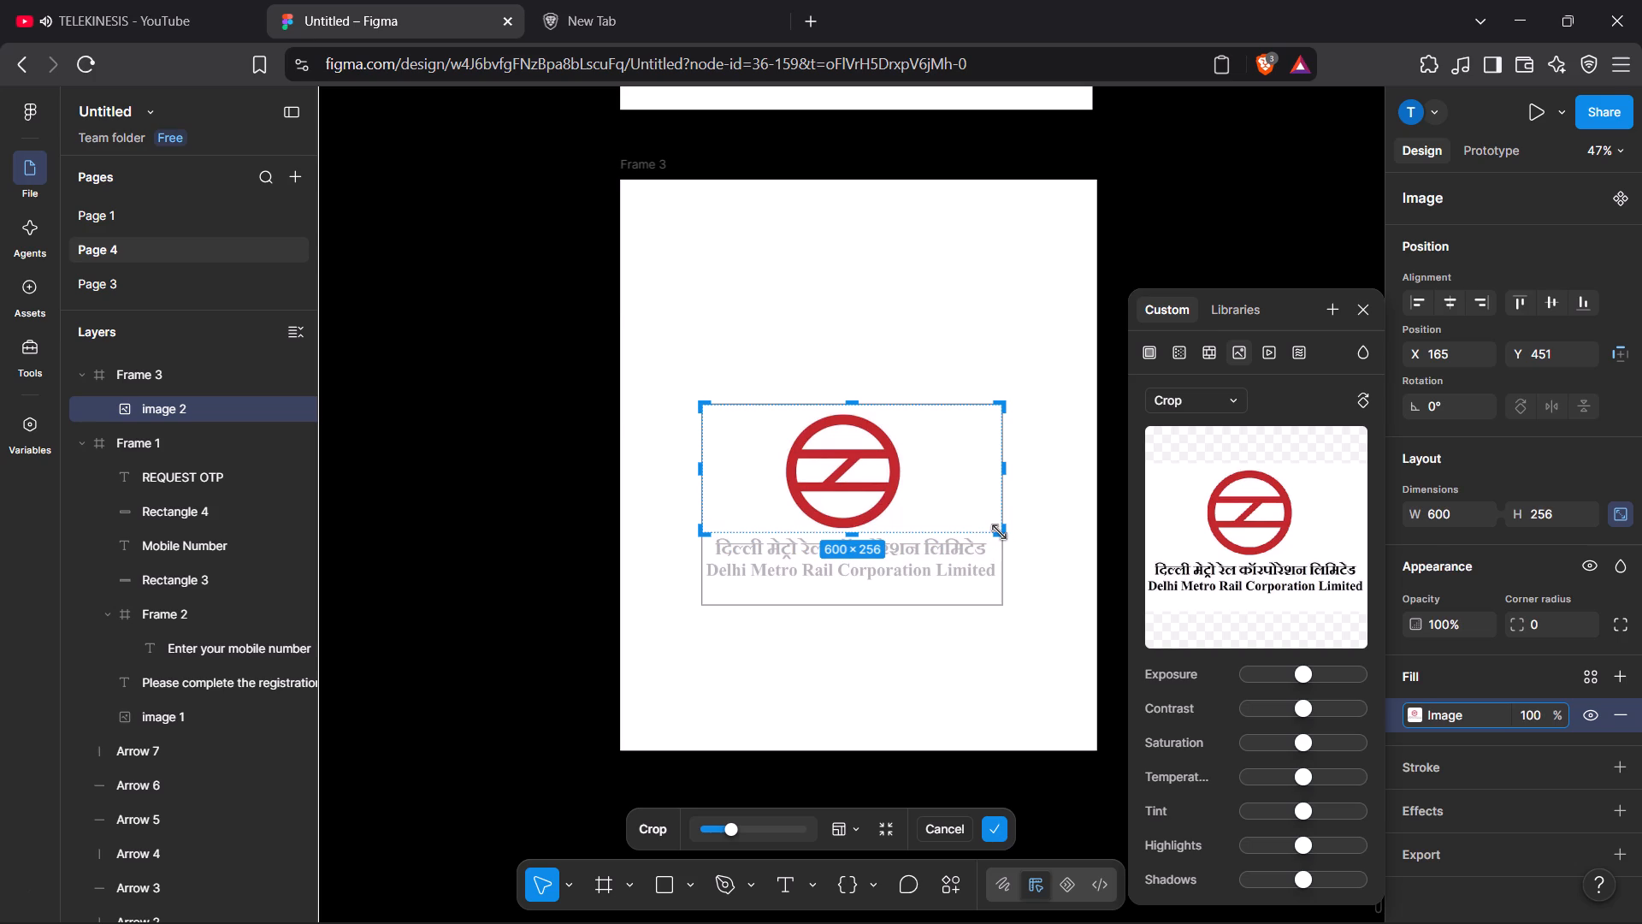
left_click(1285, 187)
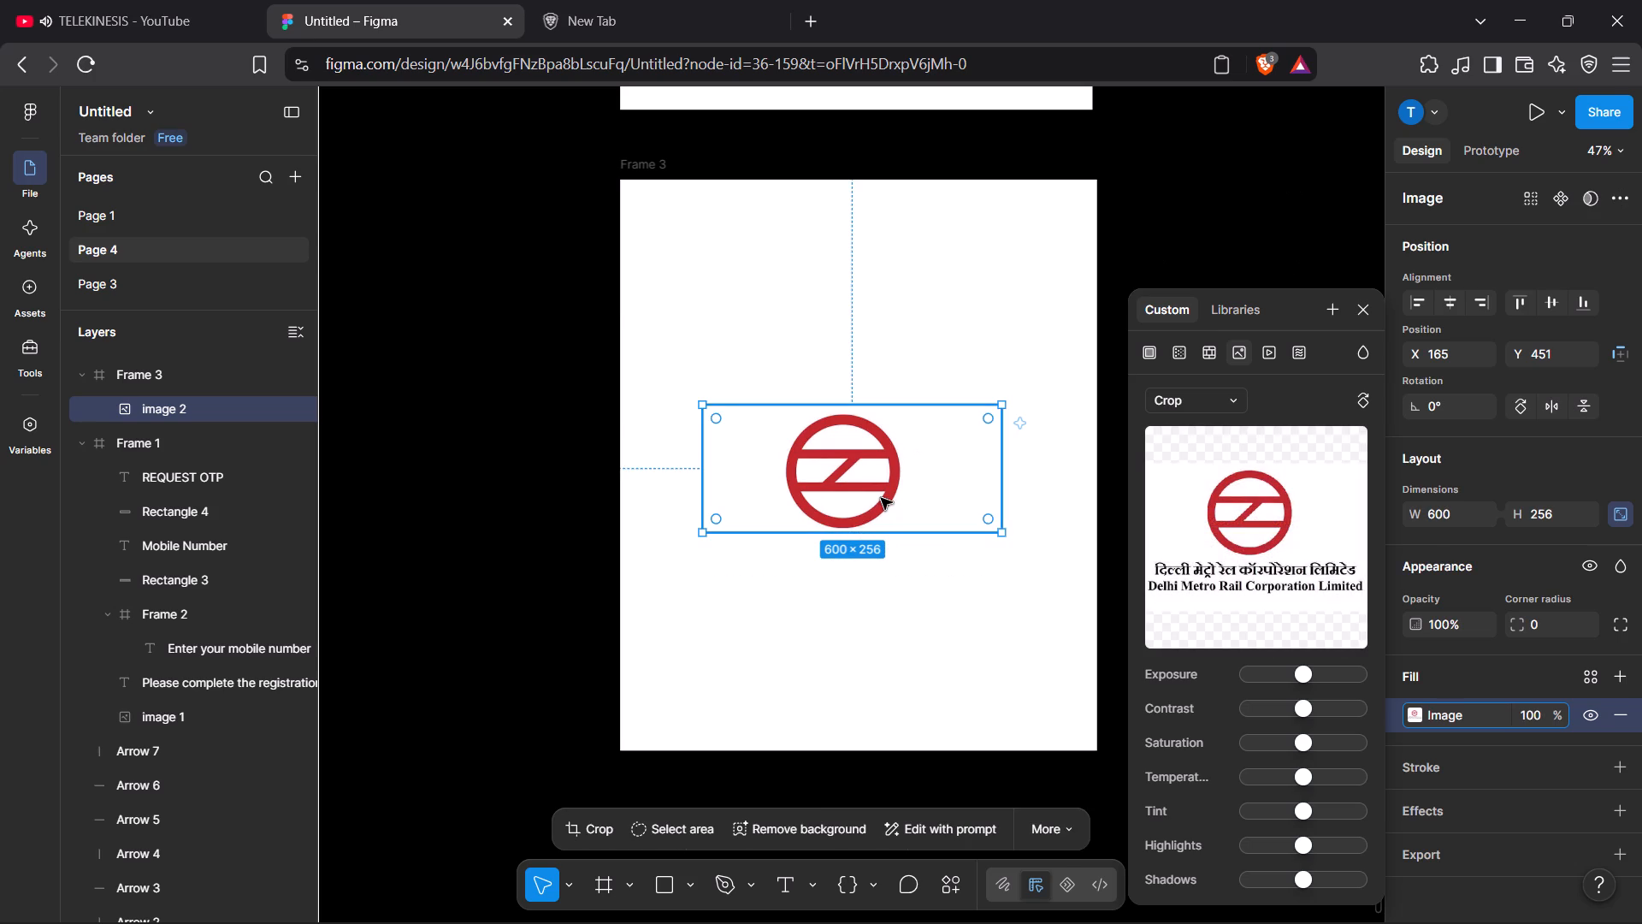
Scale the emblem image down to about 395 × 169 and place it in the top-left corner of Frame 3, at Y 50.
left_click_drag(927, 467, 792, 267)
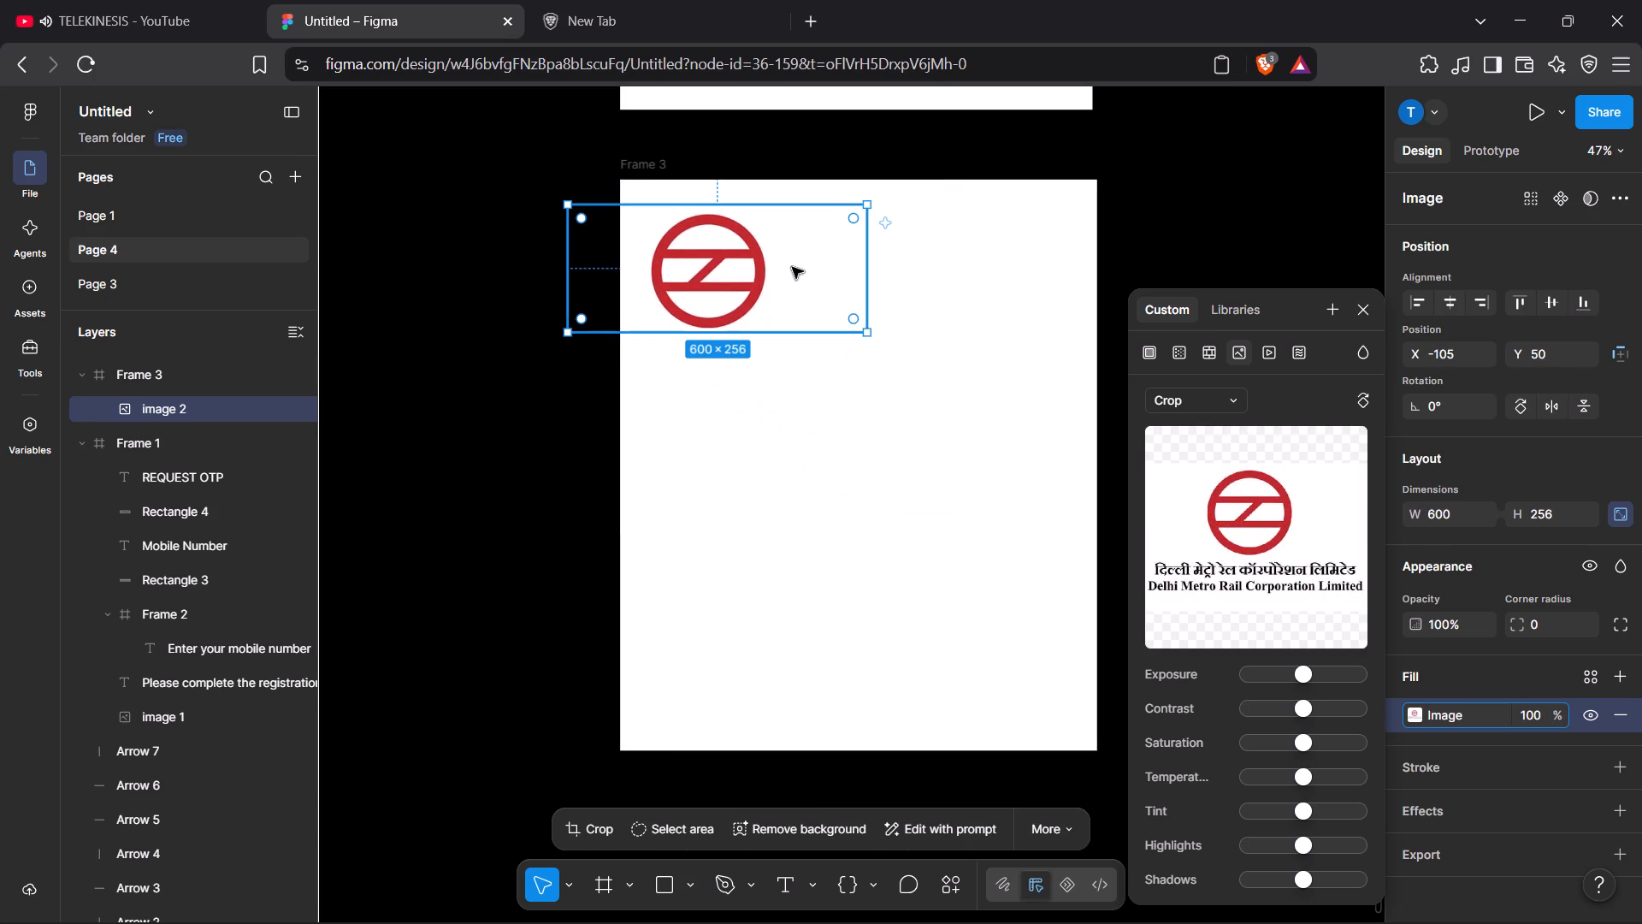
left_click_drag(865, 331, 765, 278)
left_click_drag(735, 254, 769, 254)
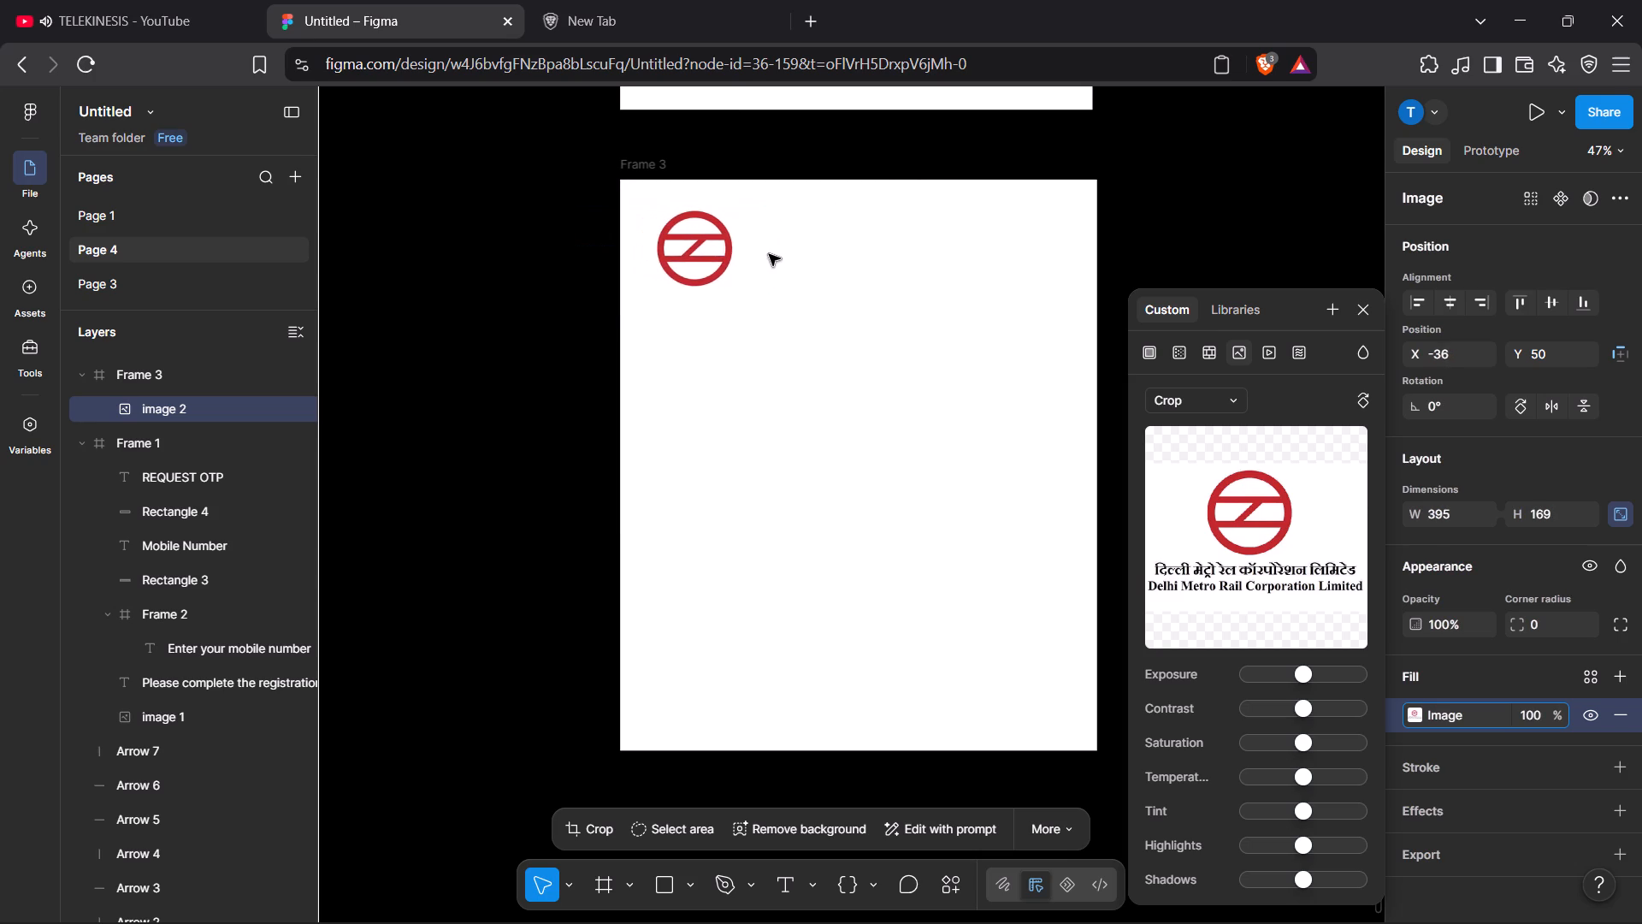
left_click_drag(769, 254, 768, 254)
left_click(1218, 216)
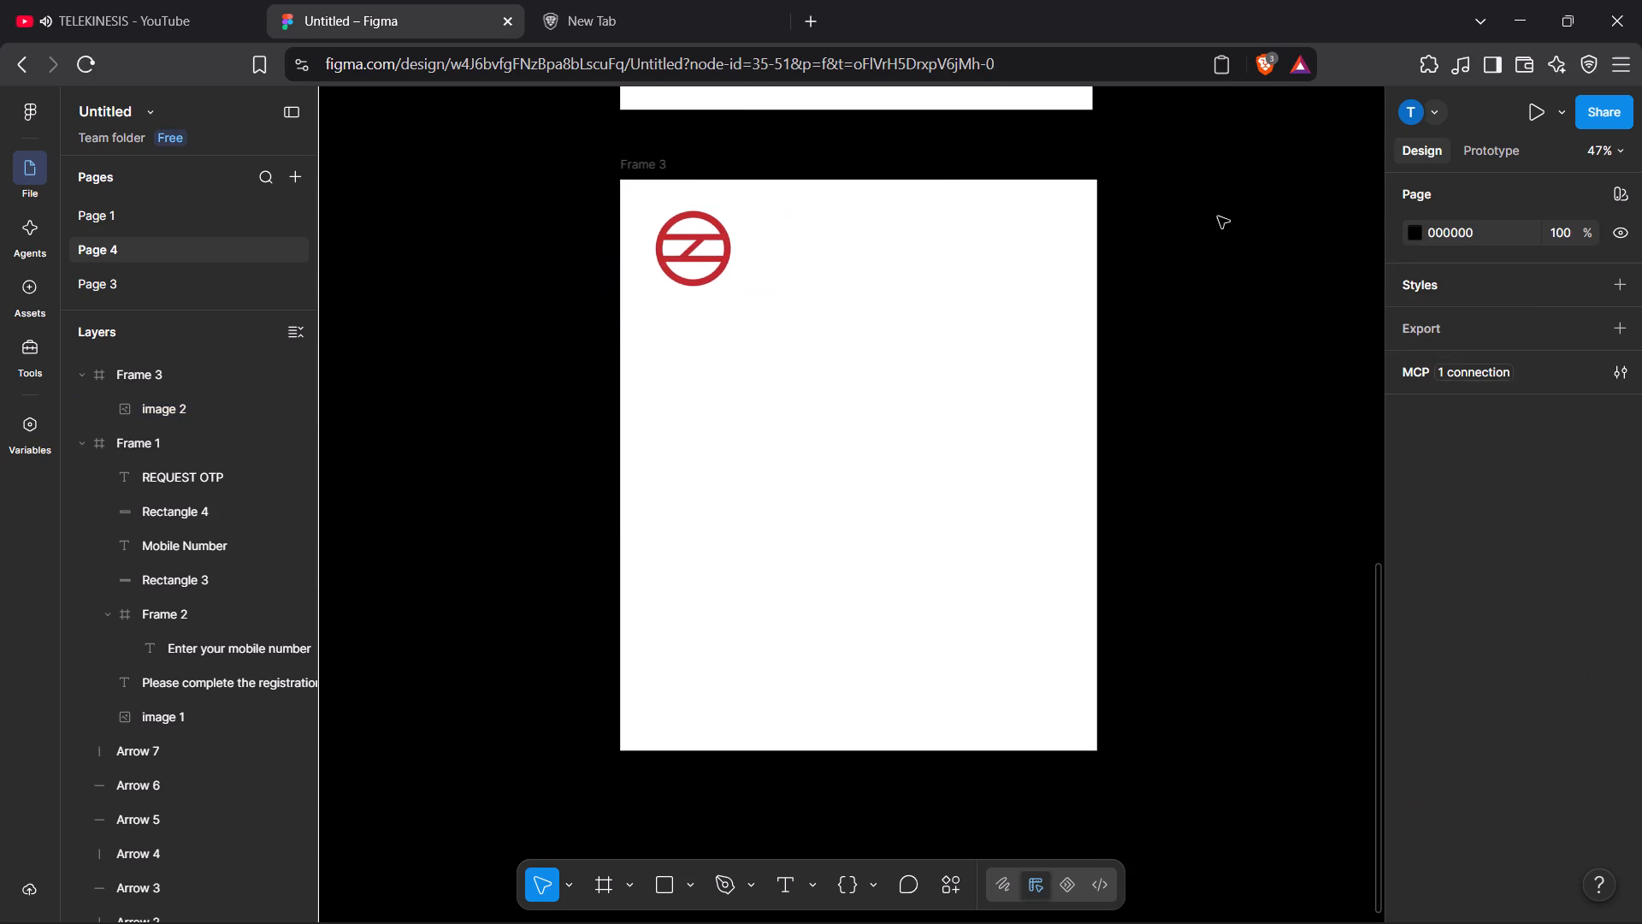
Add the text "Please enter your name and Email" in a text box about 434 × 37 just below the emblem in Frame 3.
left_click(656, 886)
left_click(771, 881)
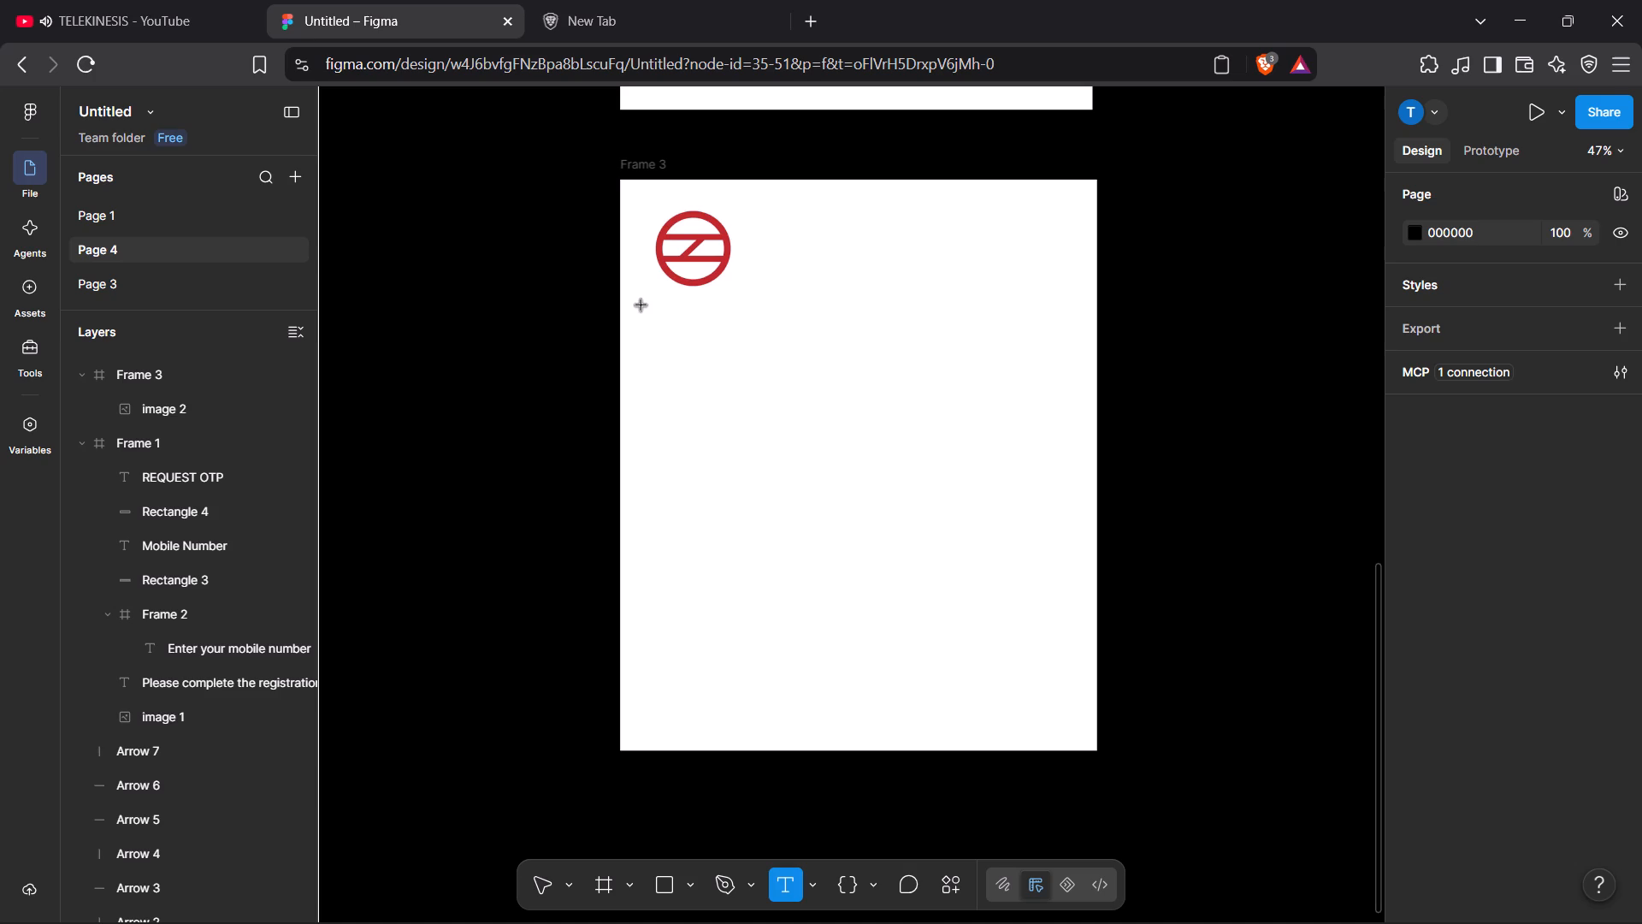
left_click_drag(641, 305, 819, 331)
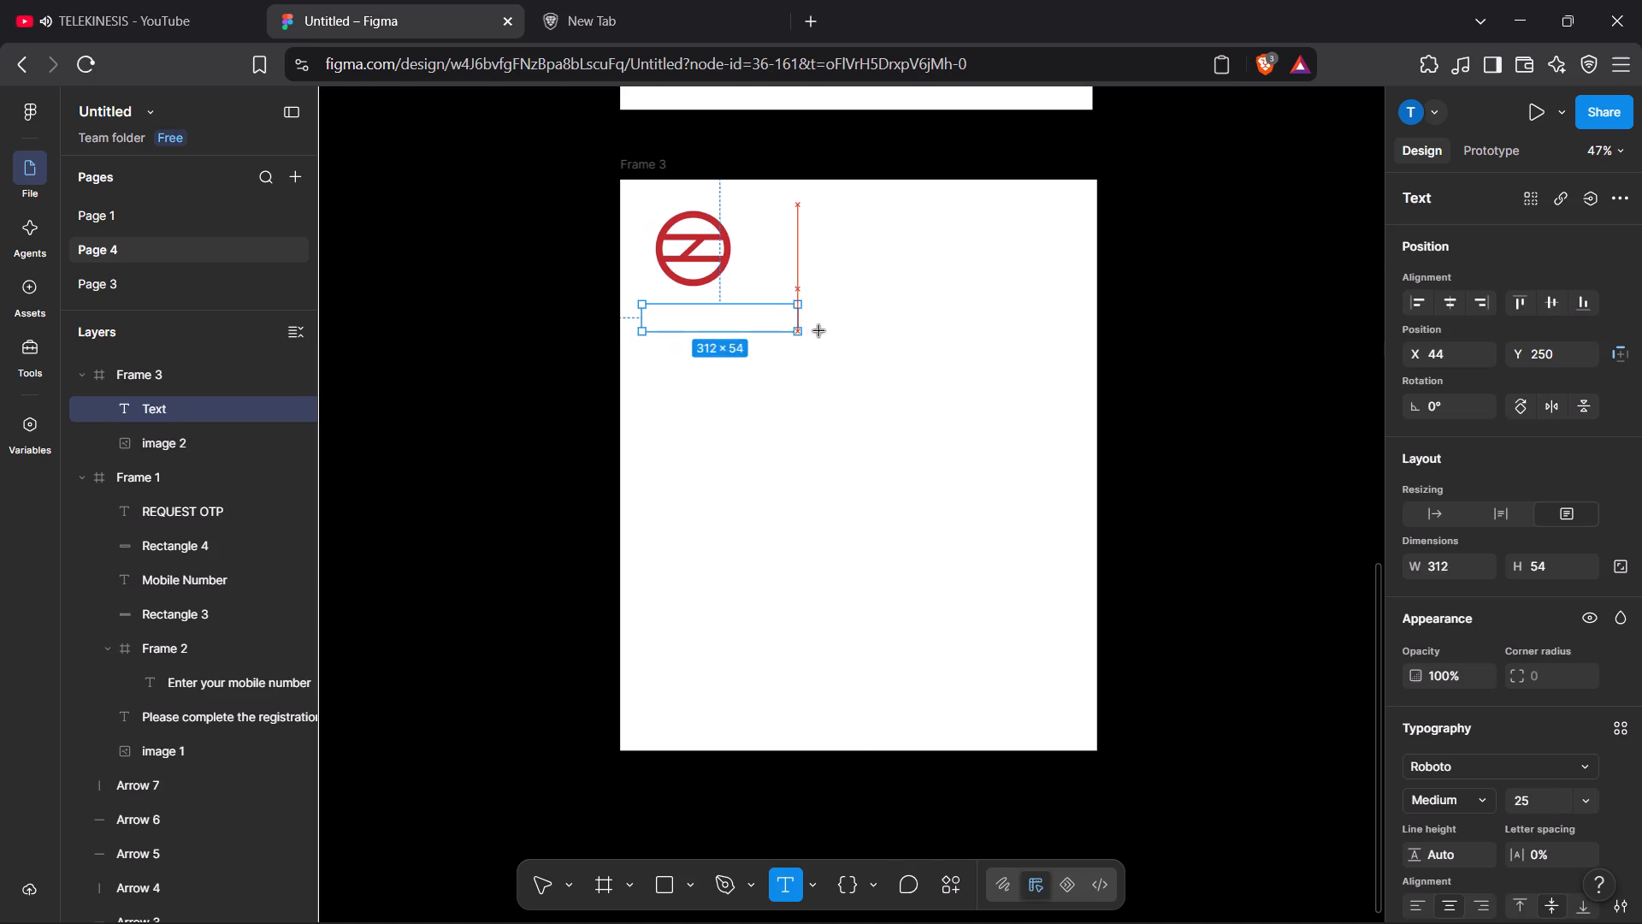
left_click_drag(819, 331, 862, 323)
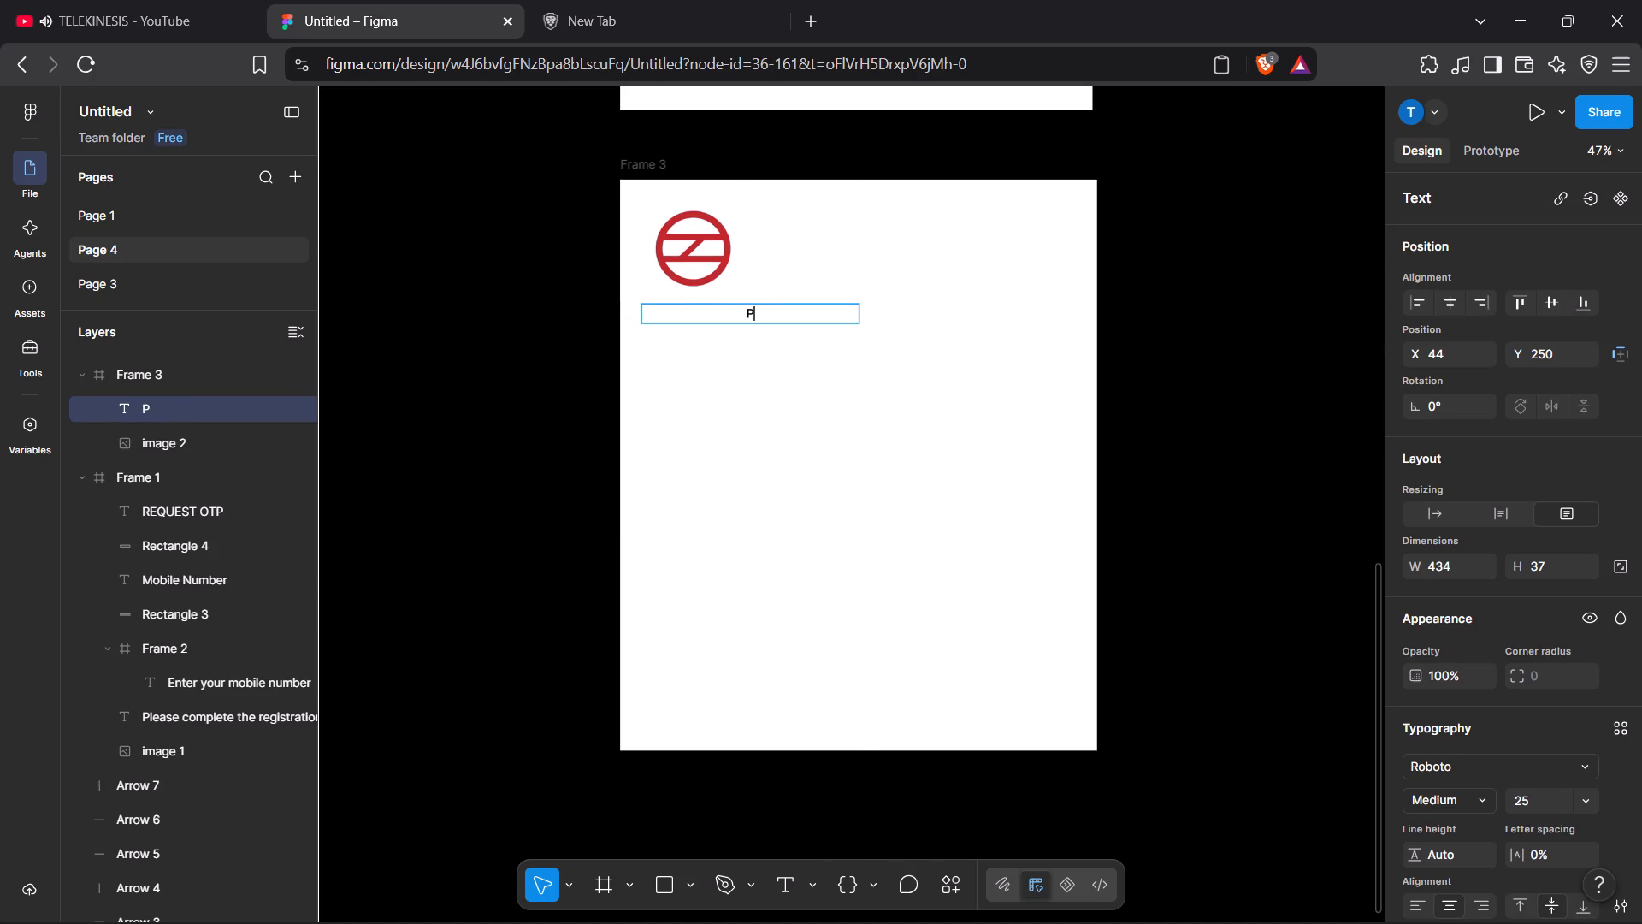
key("BackSpace")
key("BackSpace")
type("lease enter you")
key("space")
key("BackSpace")
type("r name and")
key("space")
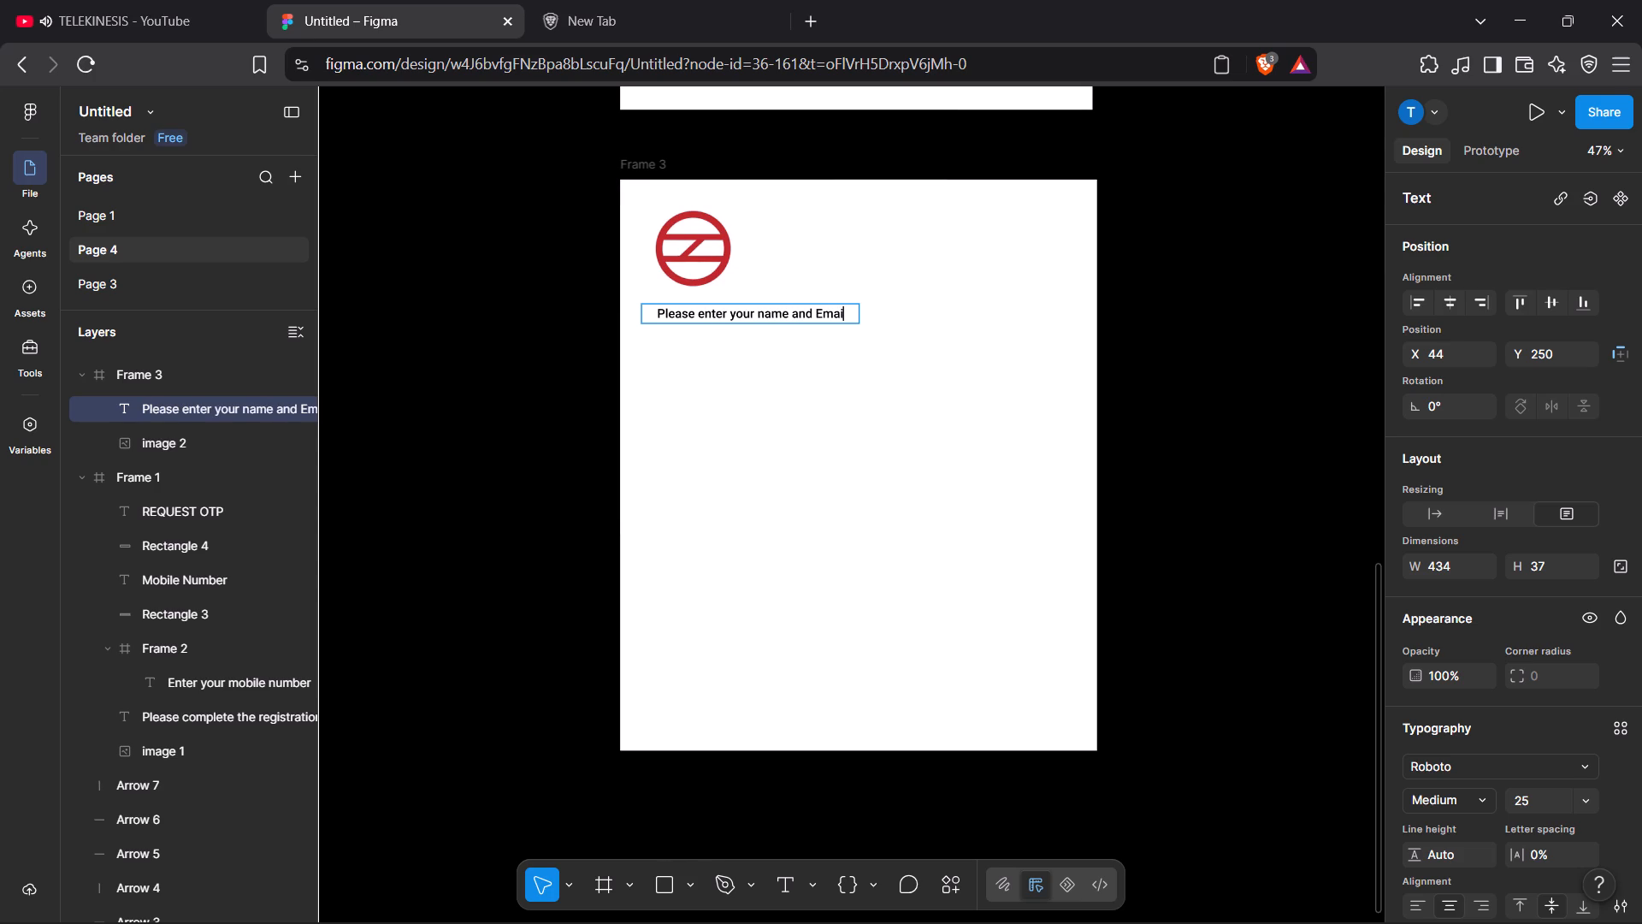
left_click(529, 399)
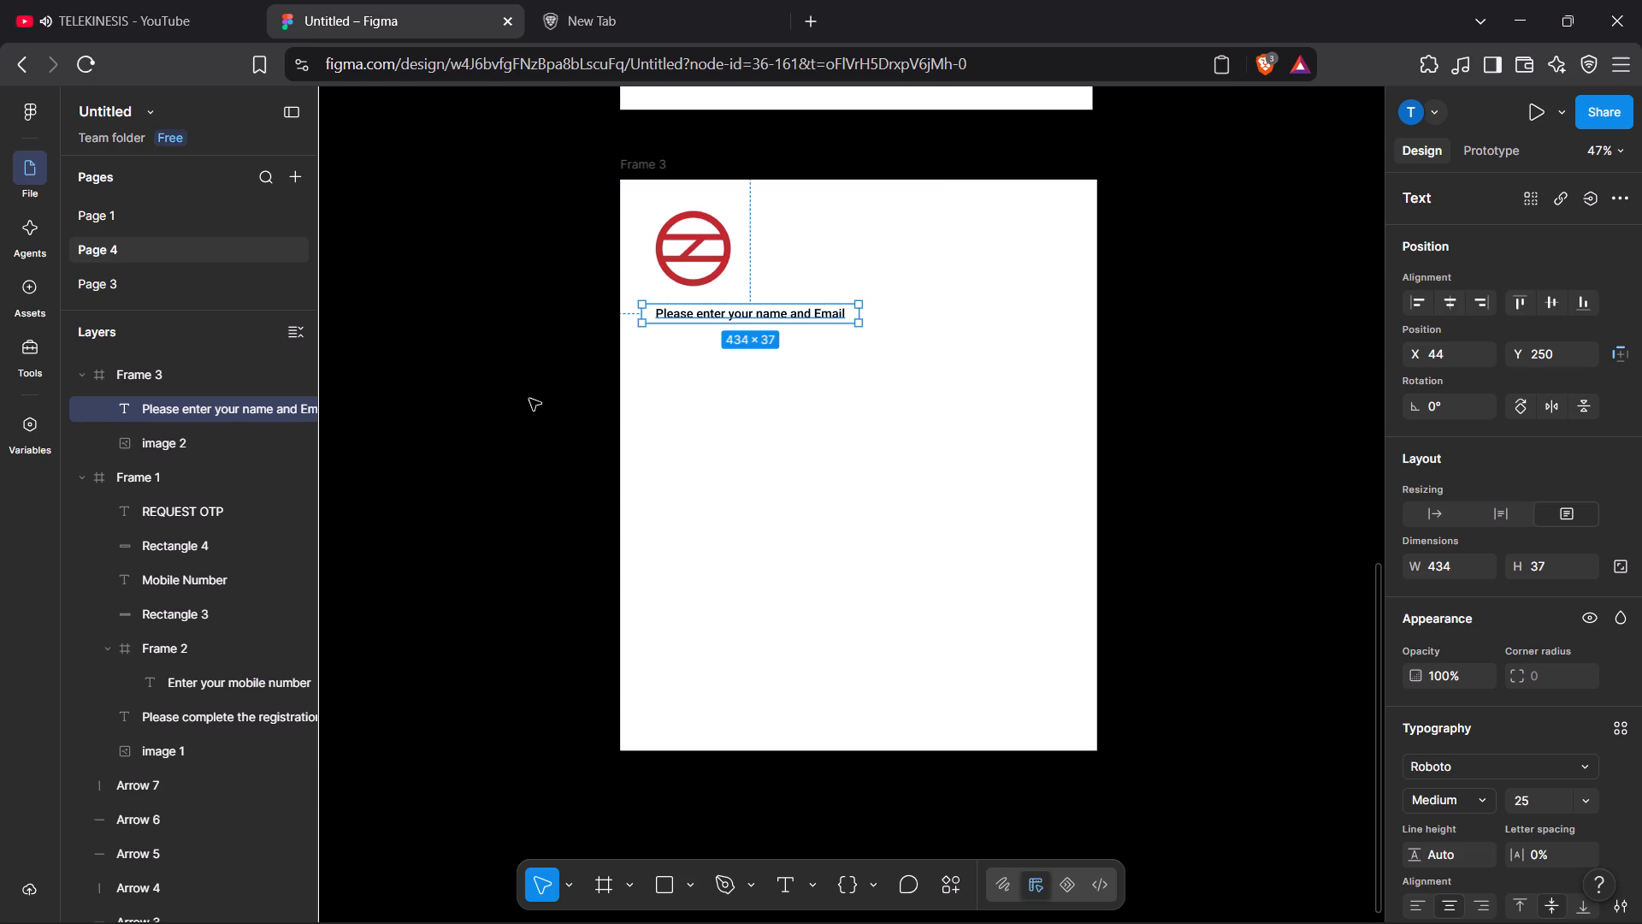
left_click(529, 399)
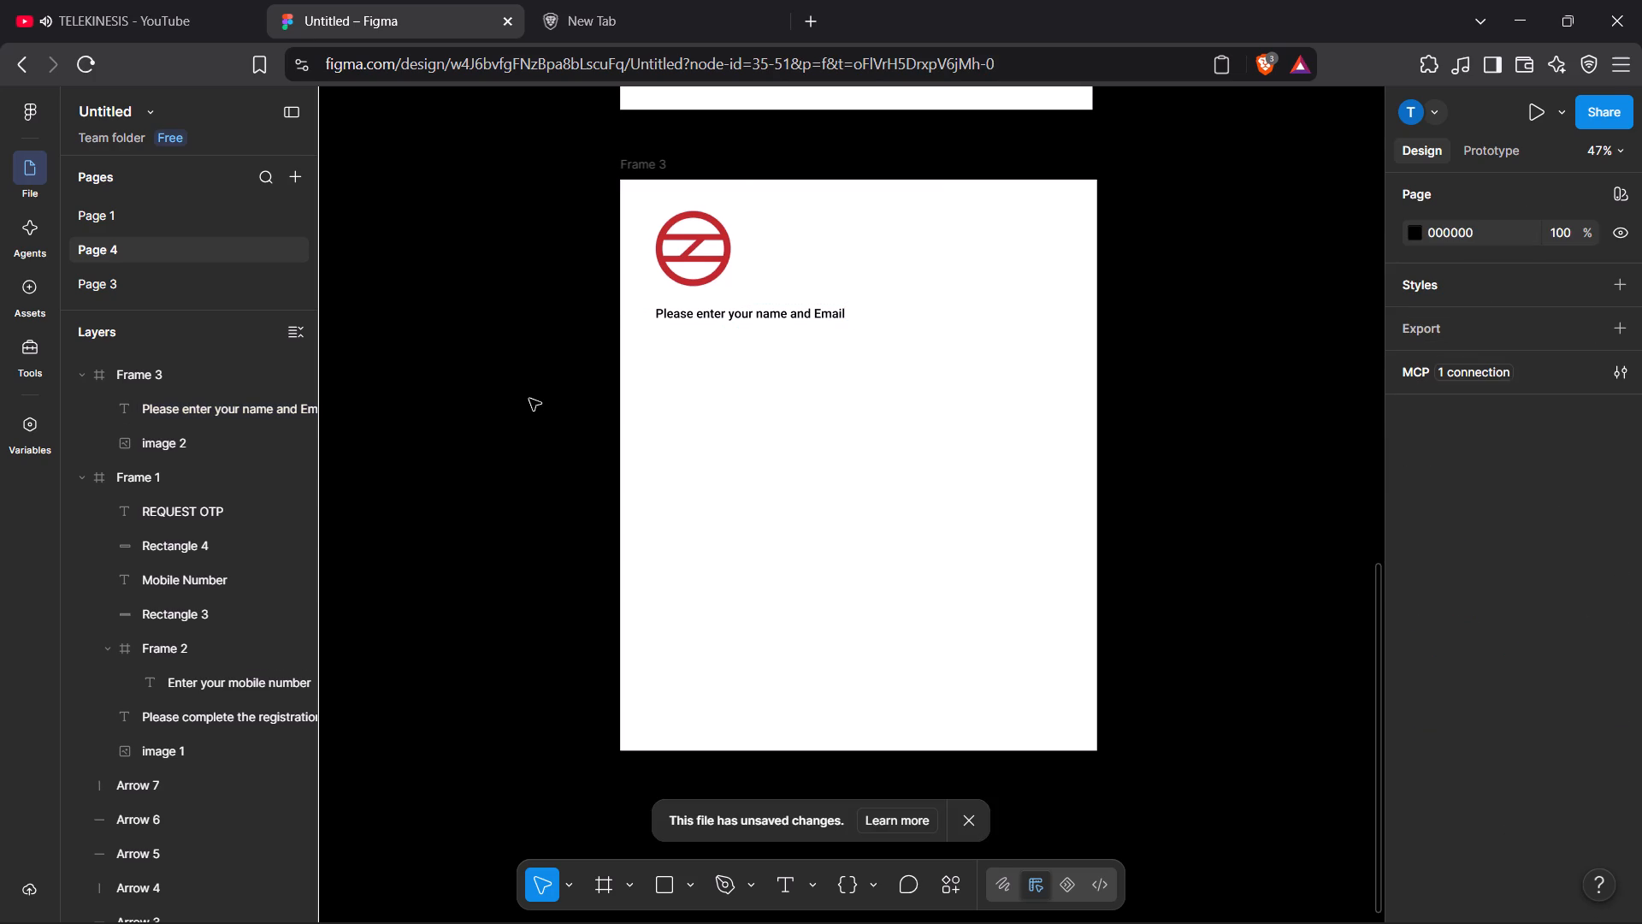
Add a full stop to the end of the text "Please enter your name and Email" in Frame 3.
left_click(837, 313)
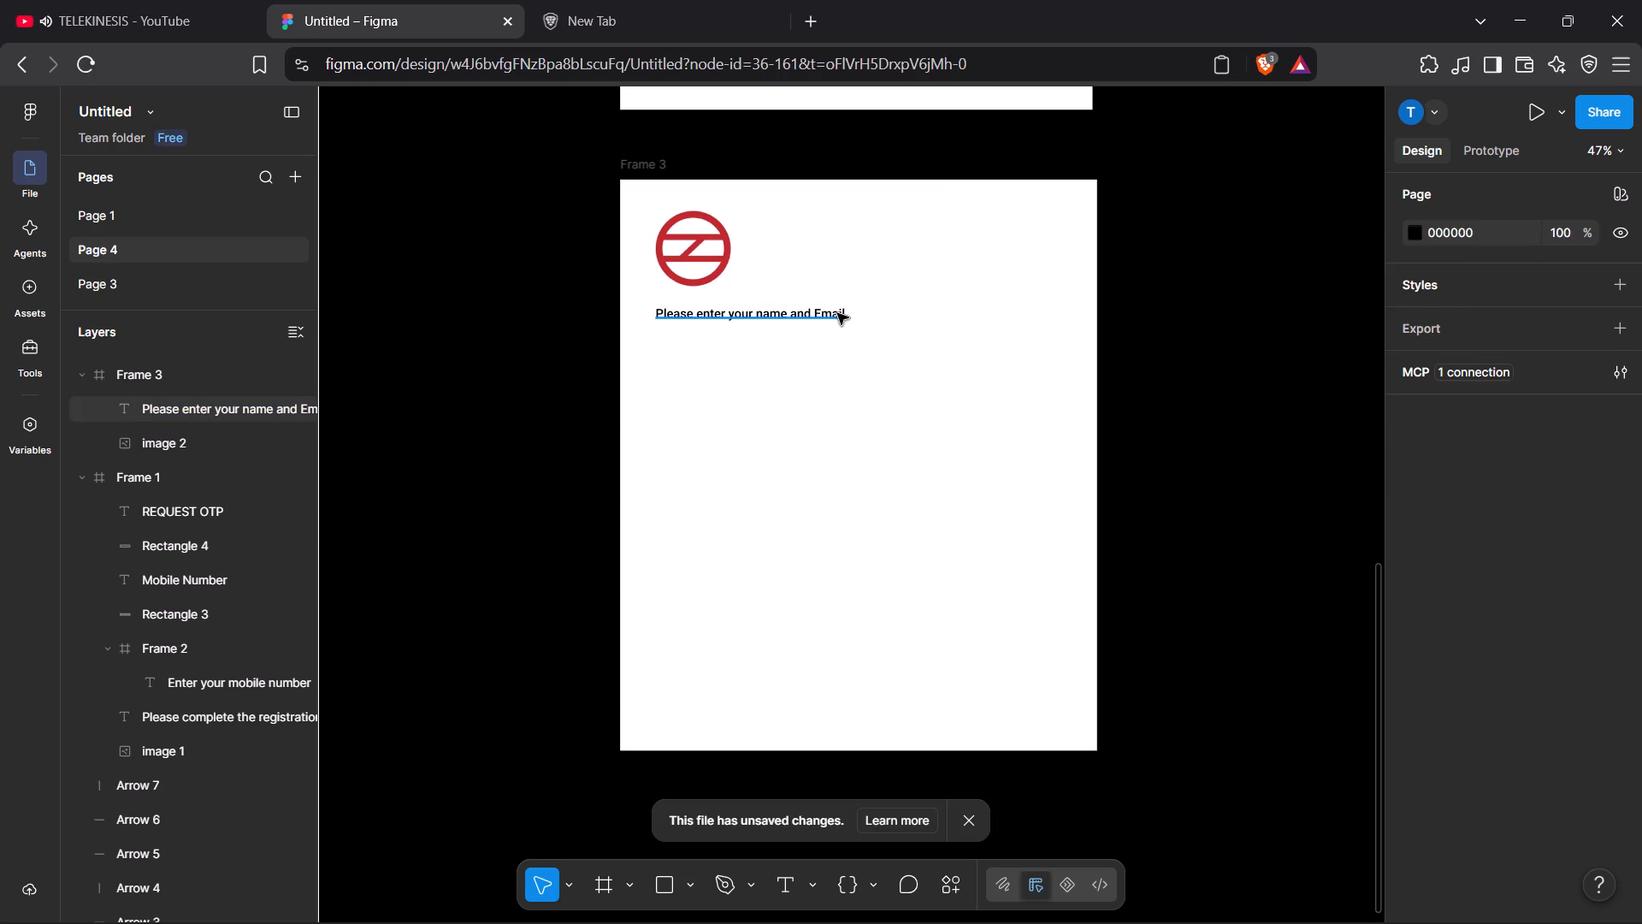
double_click(847, 314)
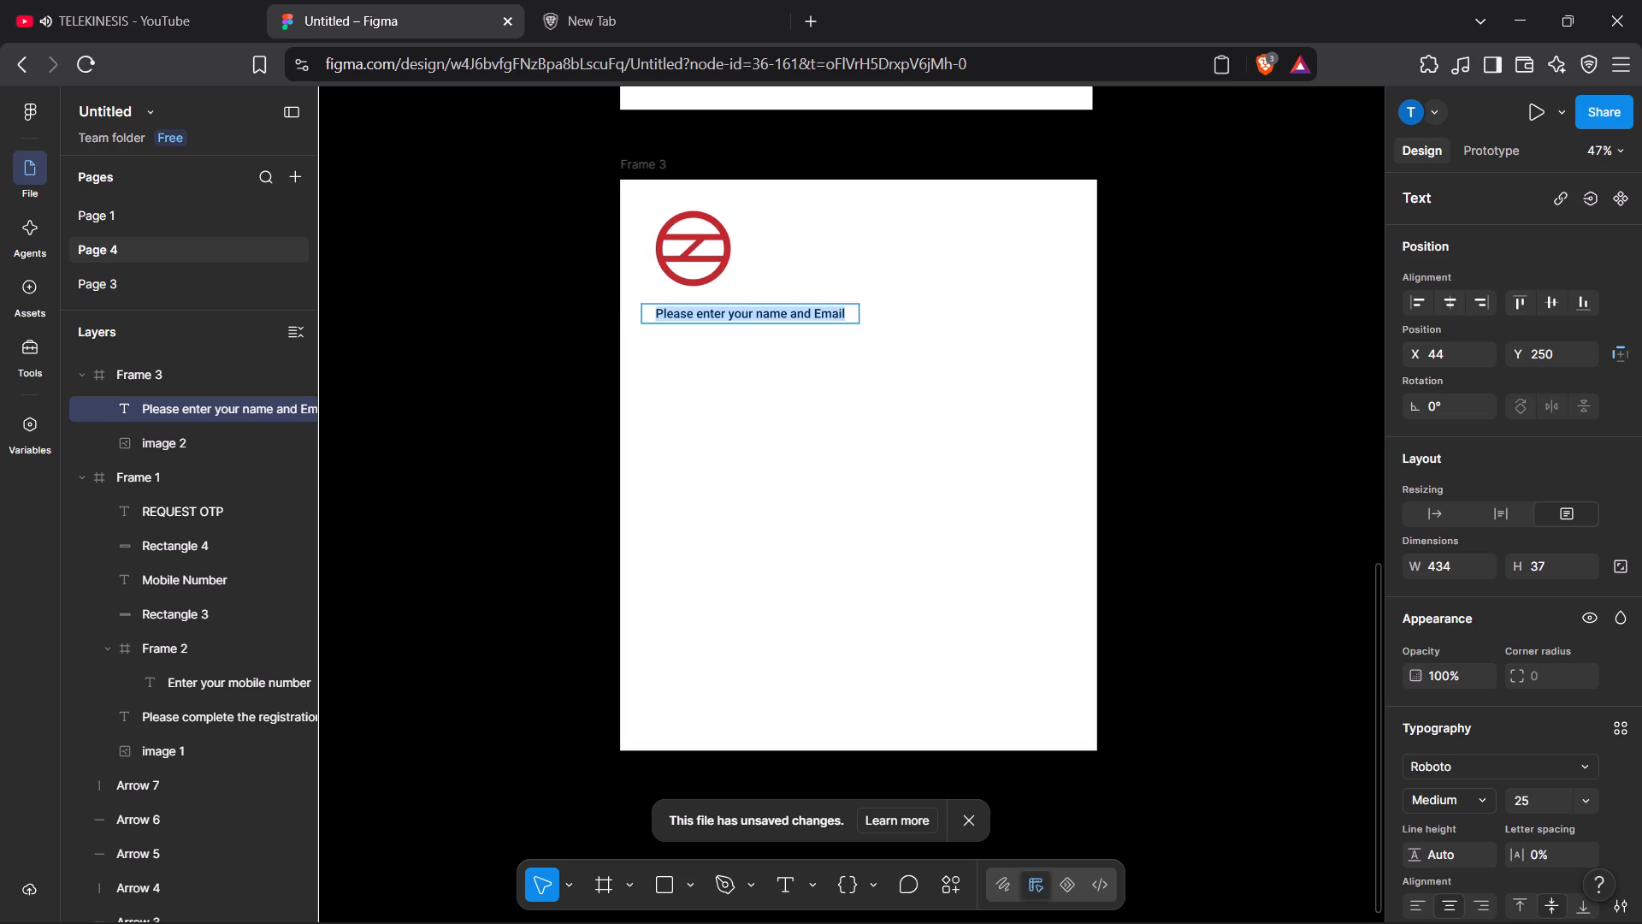
left_click(847, 314)
key("period")
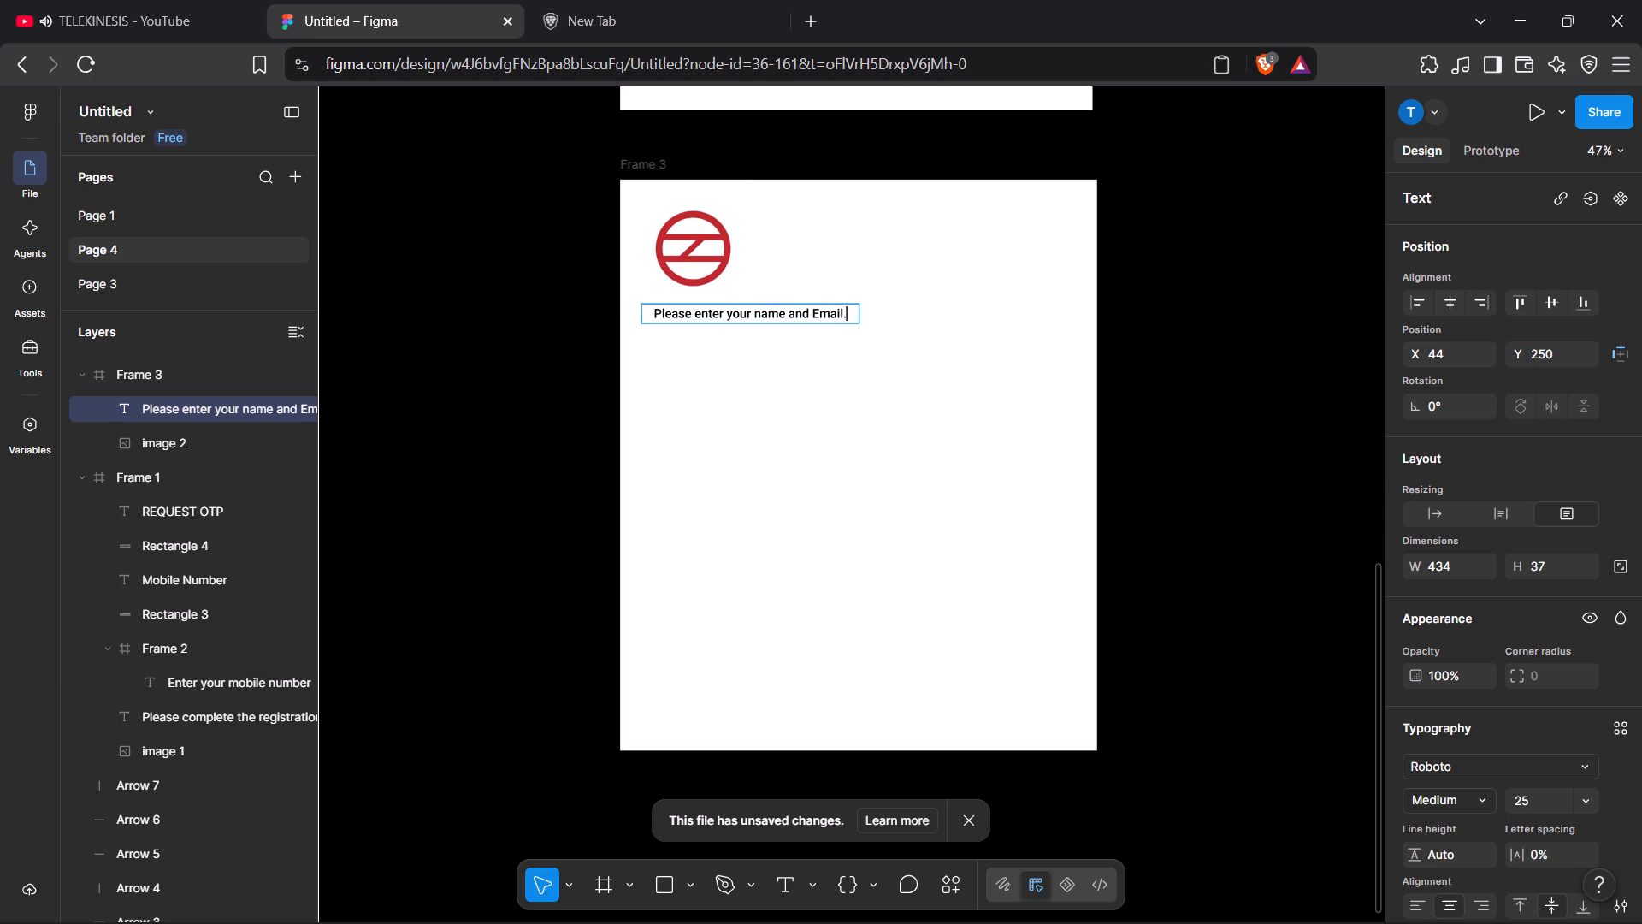
left_click(1237, 351)
left_click(1237, 351)
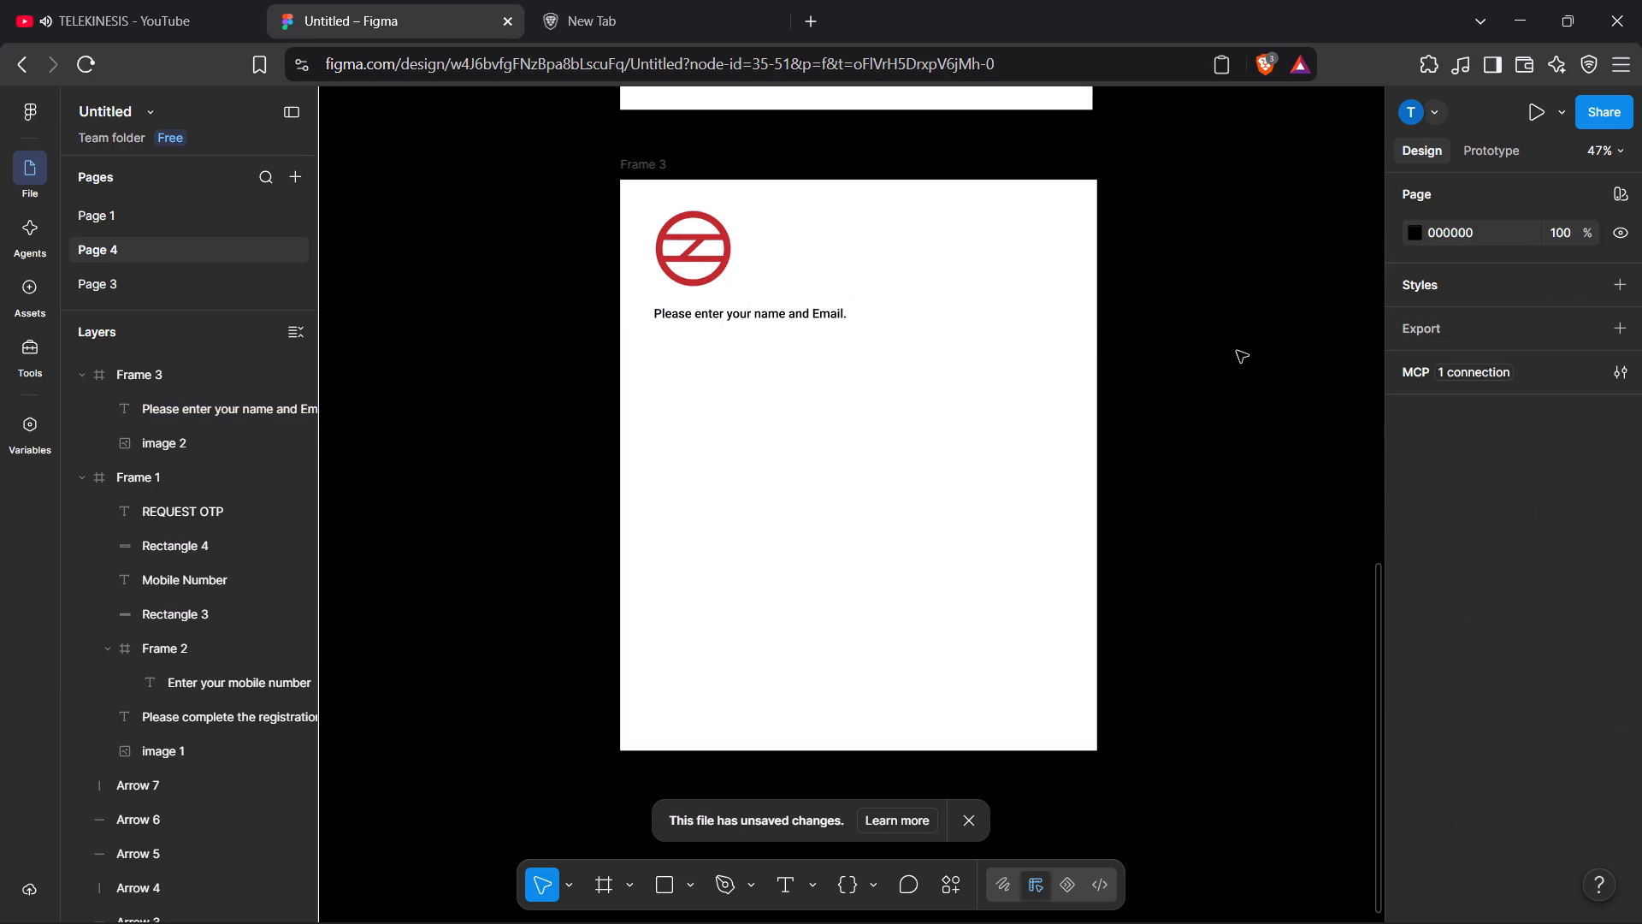
Check the size and styling of the grey Mobile Number field in Frame 1 as a reference for Frame 3.
scroll(1237, 351, "up", 5)
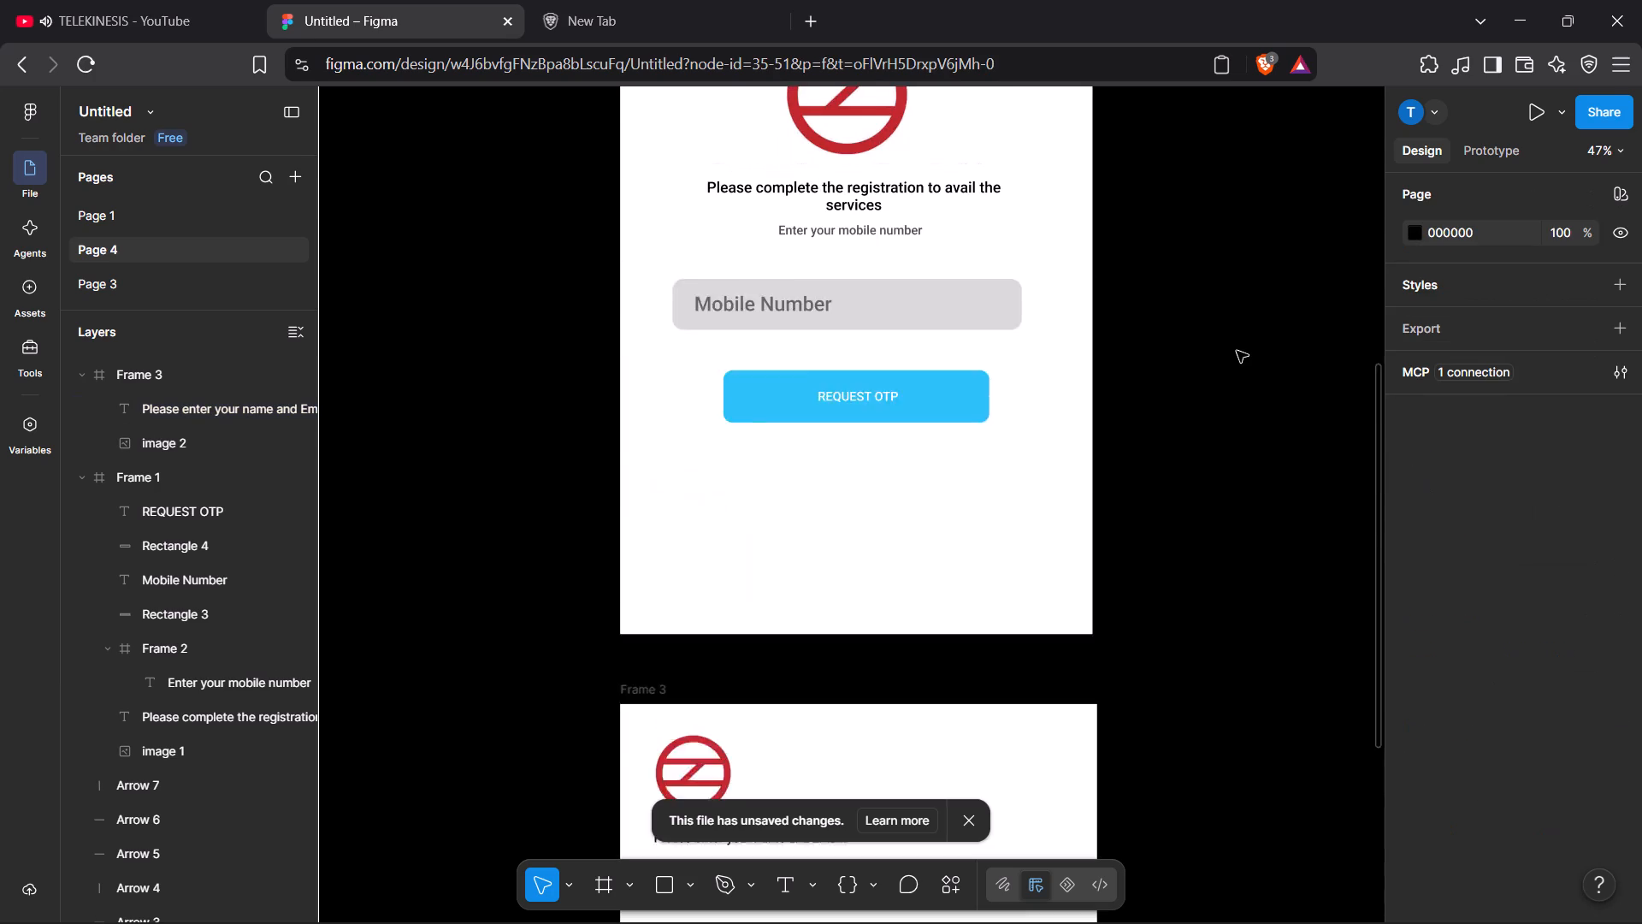
scroll(1237, 351, "up", 1)
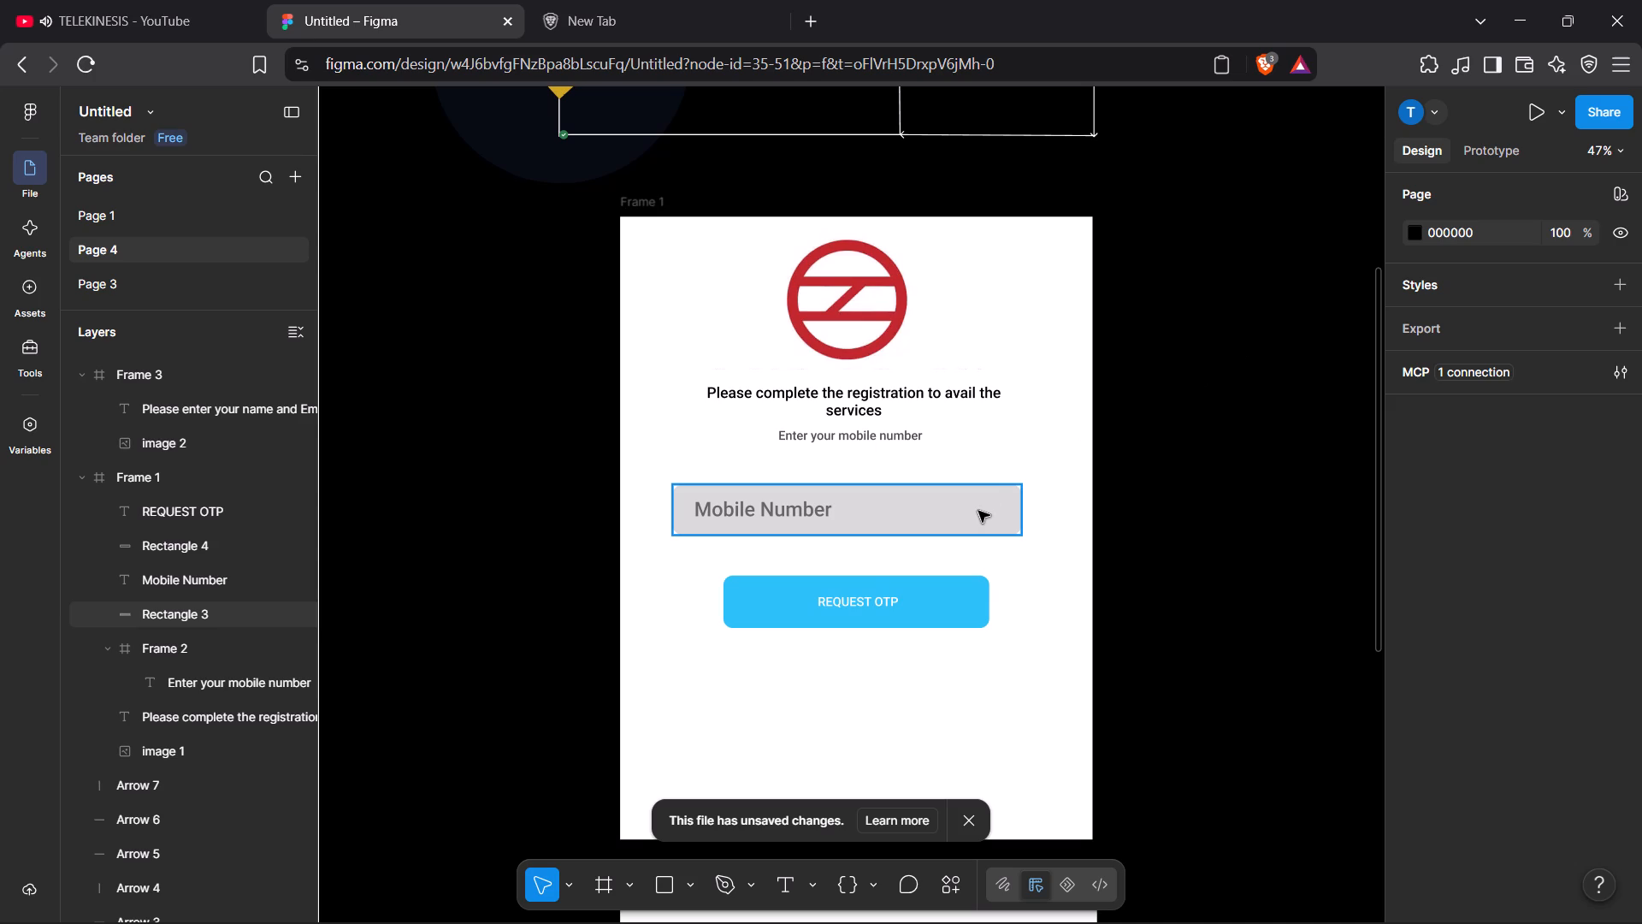
left_click(978, 511)
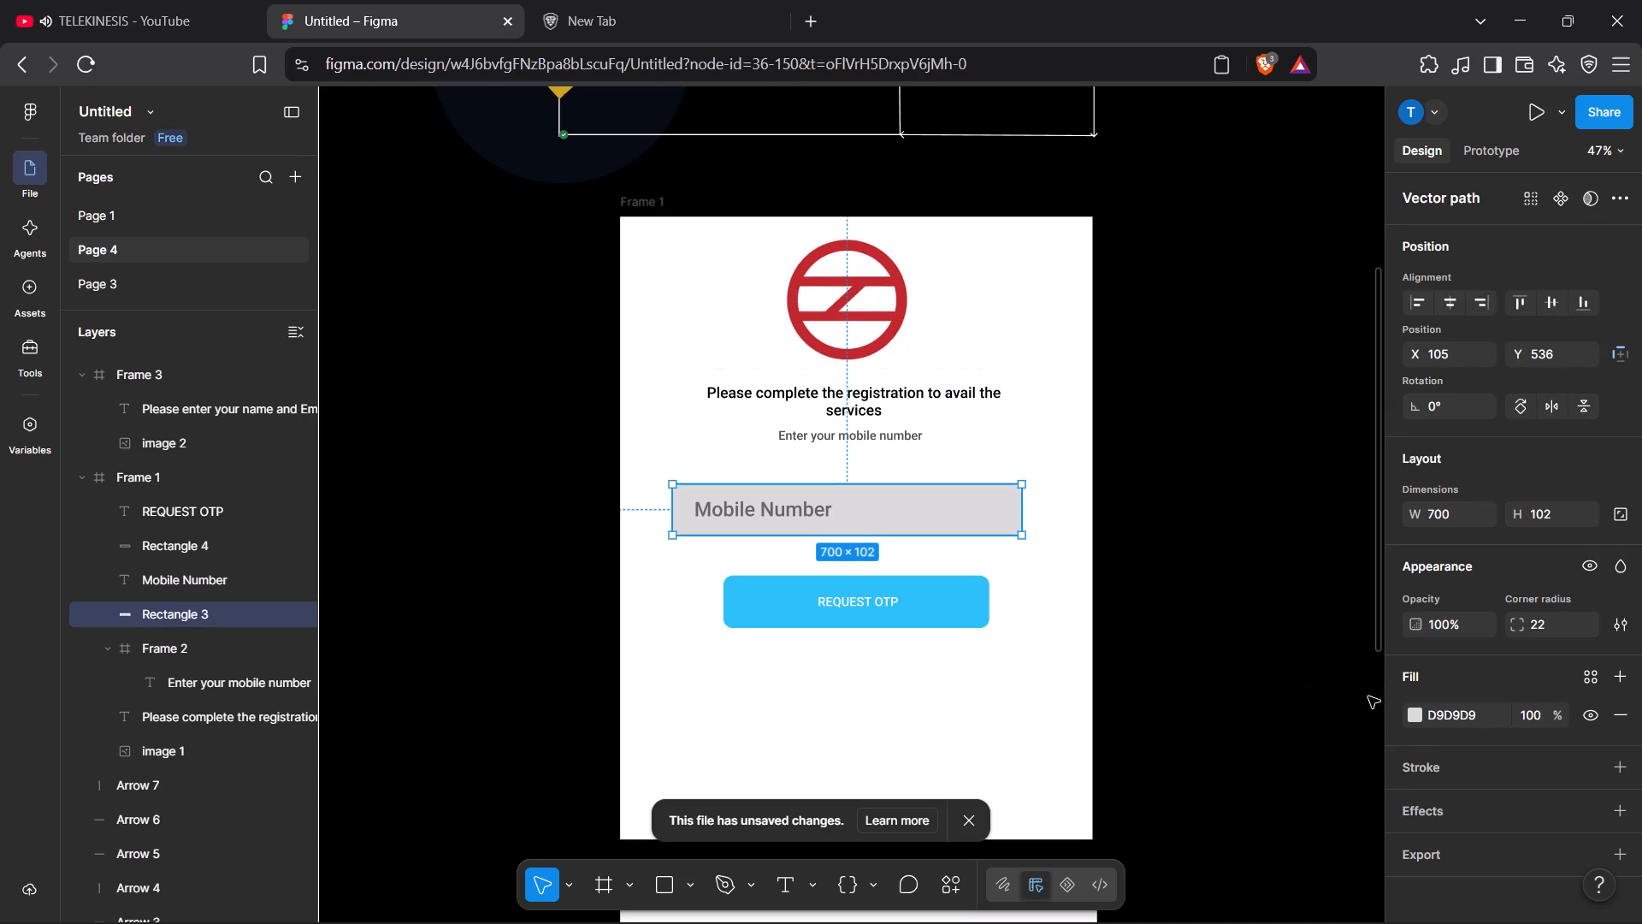
left_click(1247, 526)
scroll(513, 653, "down", 2)
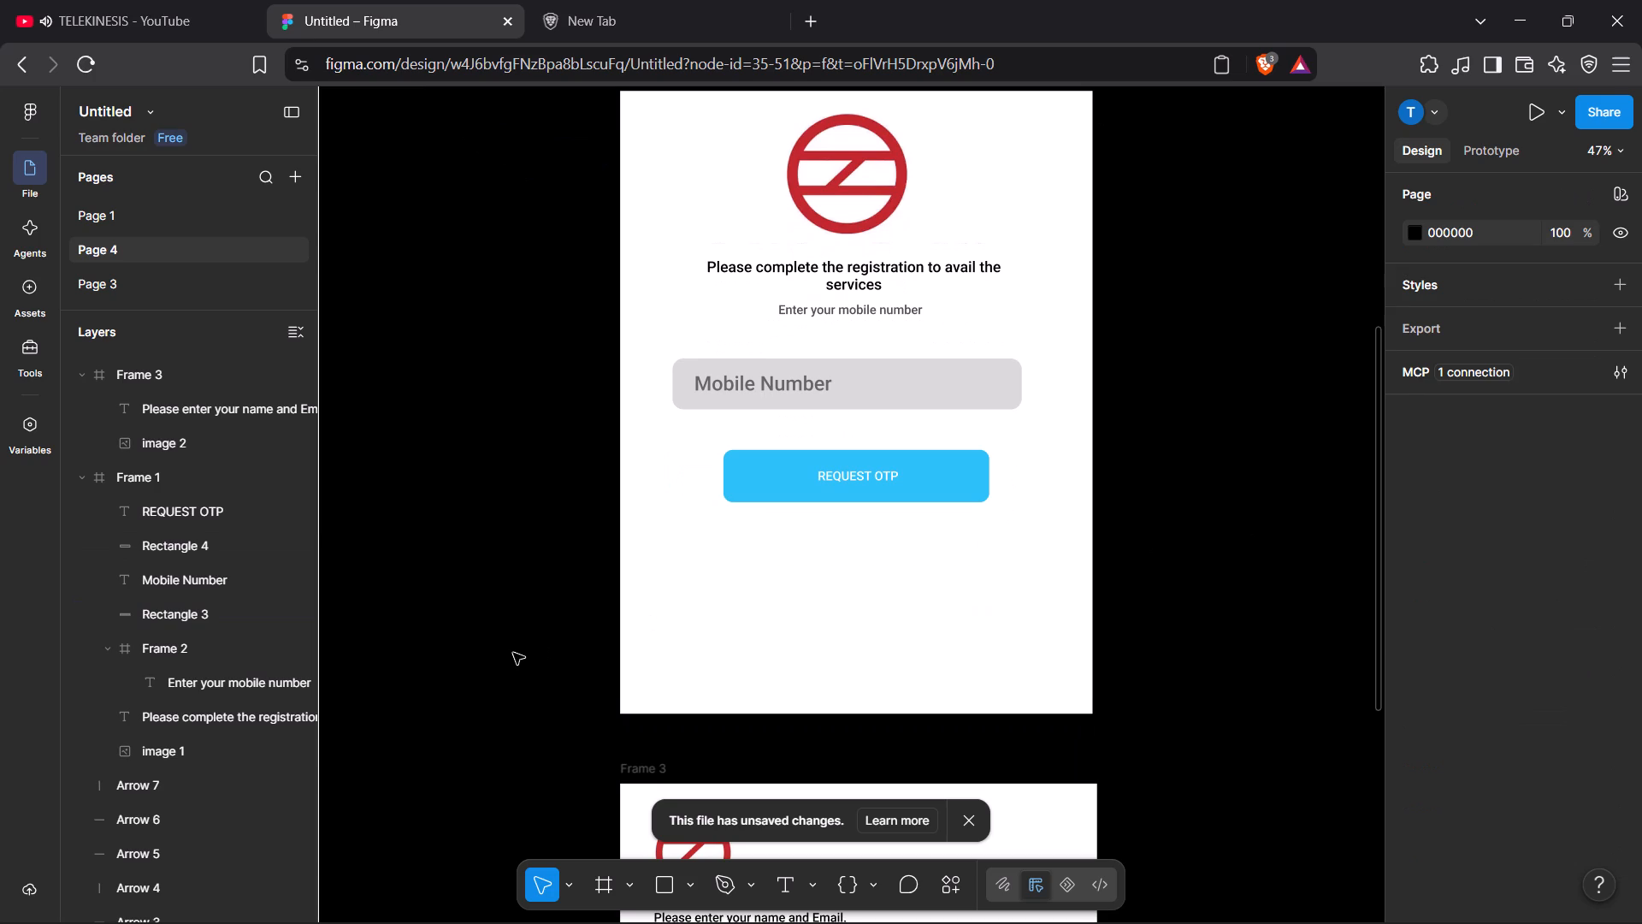
scroll(513, 653, "down", 4)
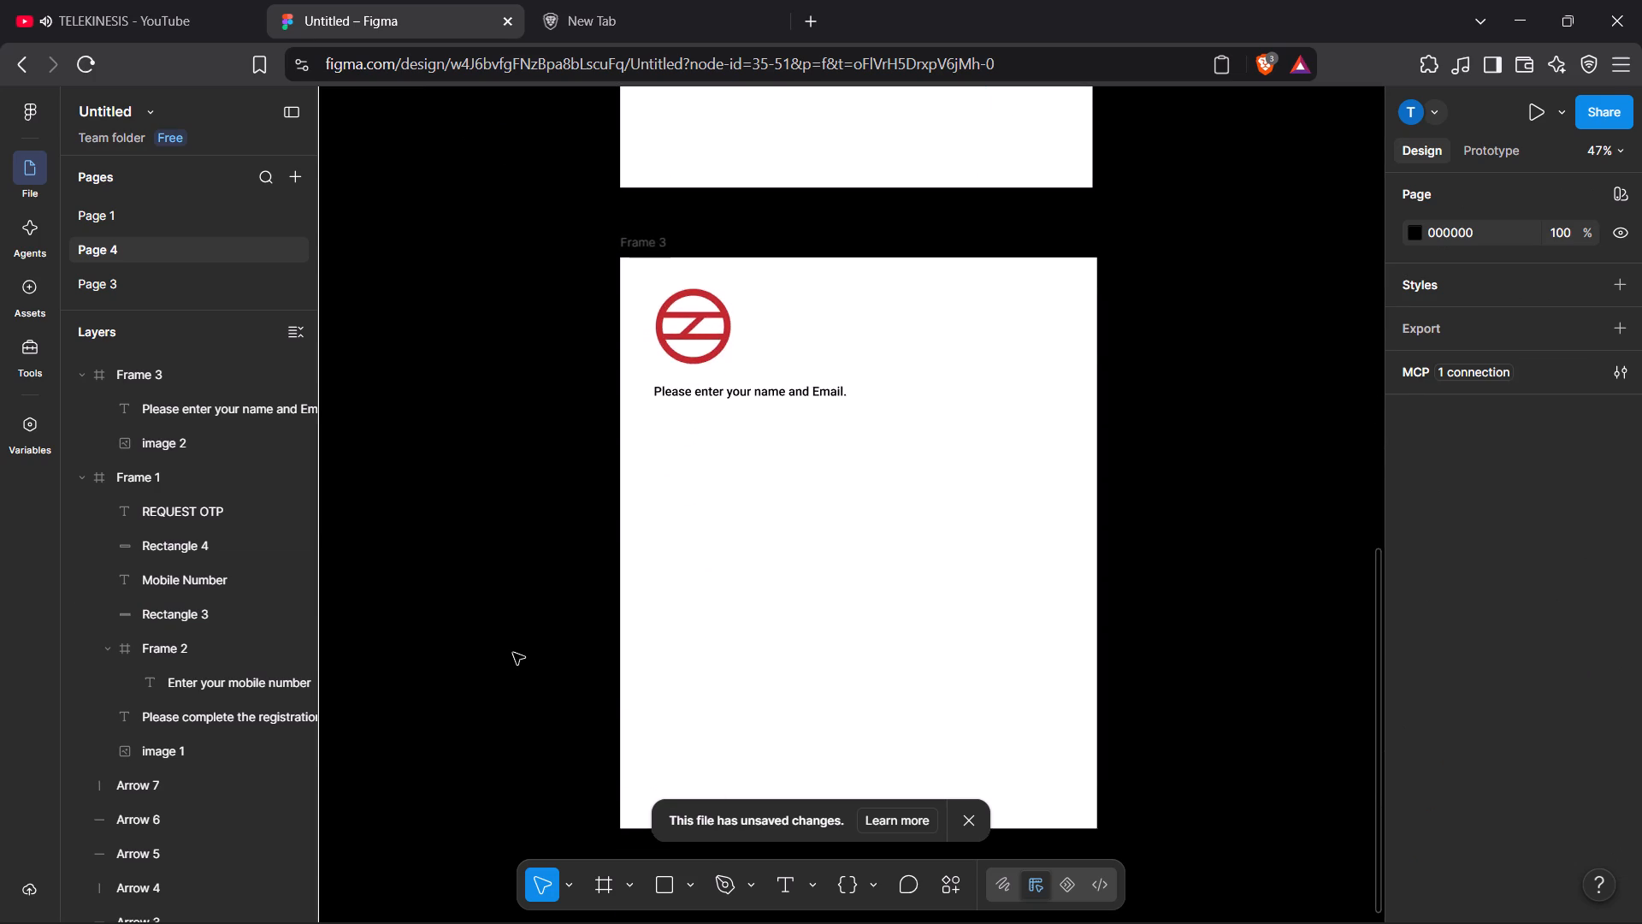
scroll(513, 653, "down", 1)
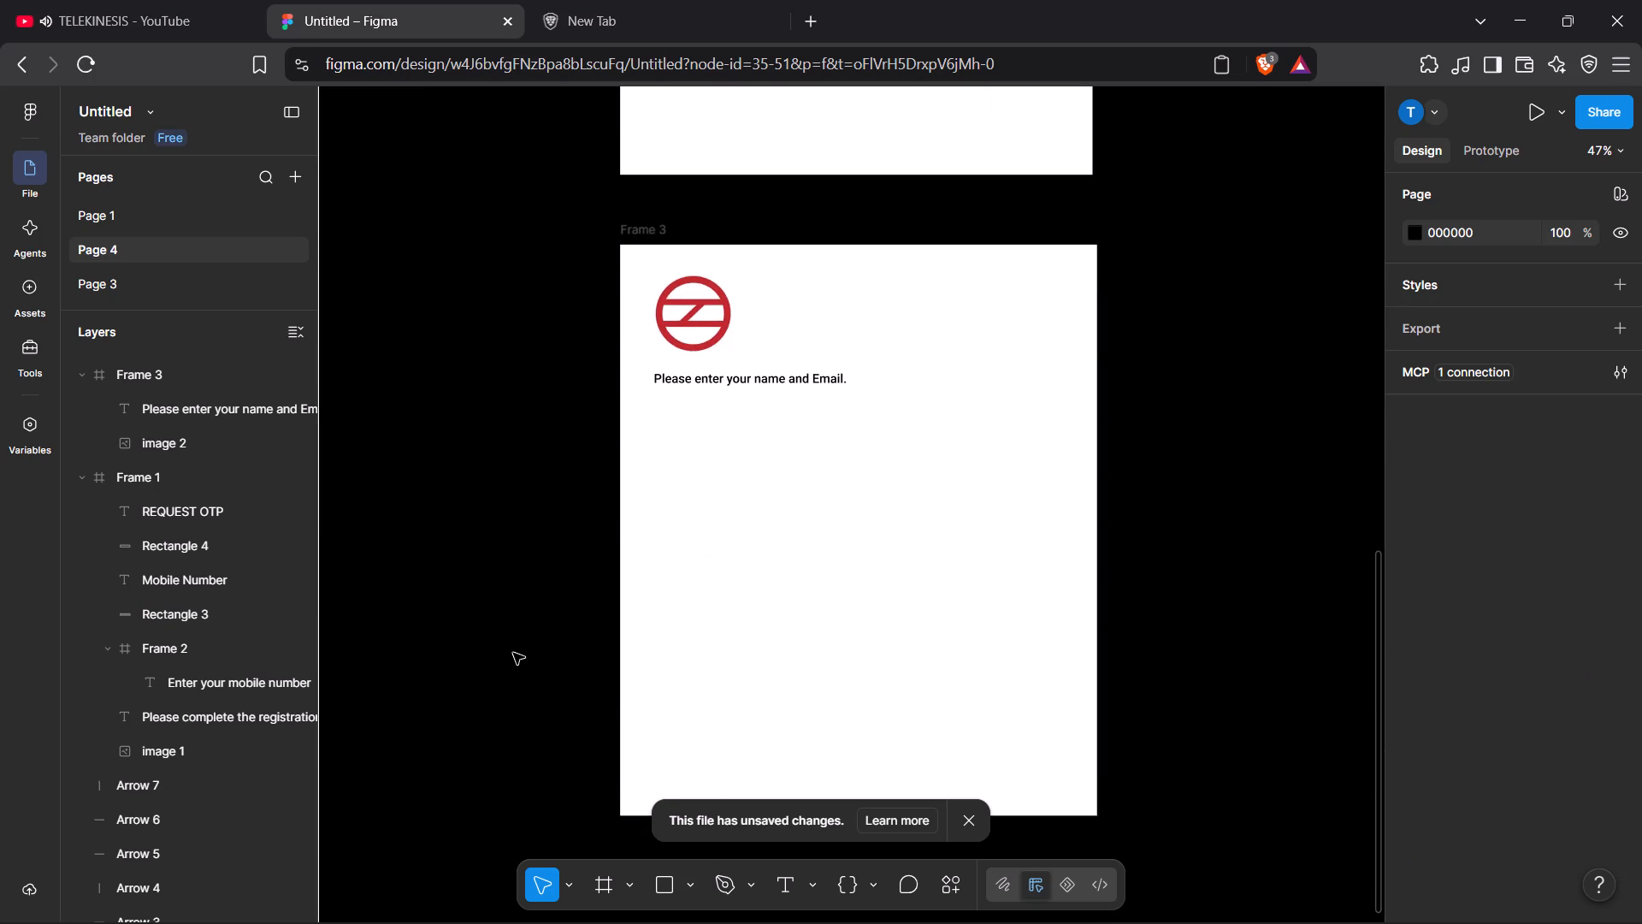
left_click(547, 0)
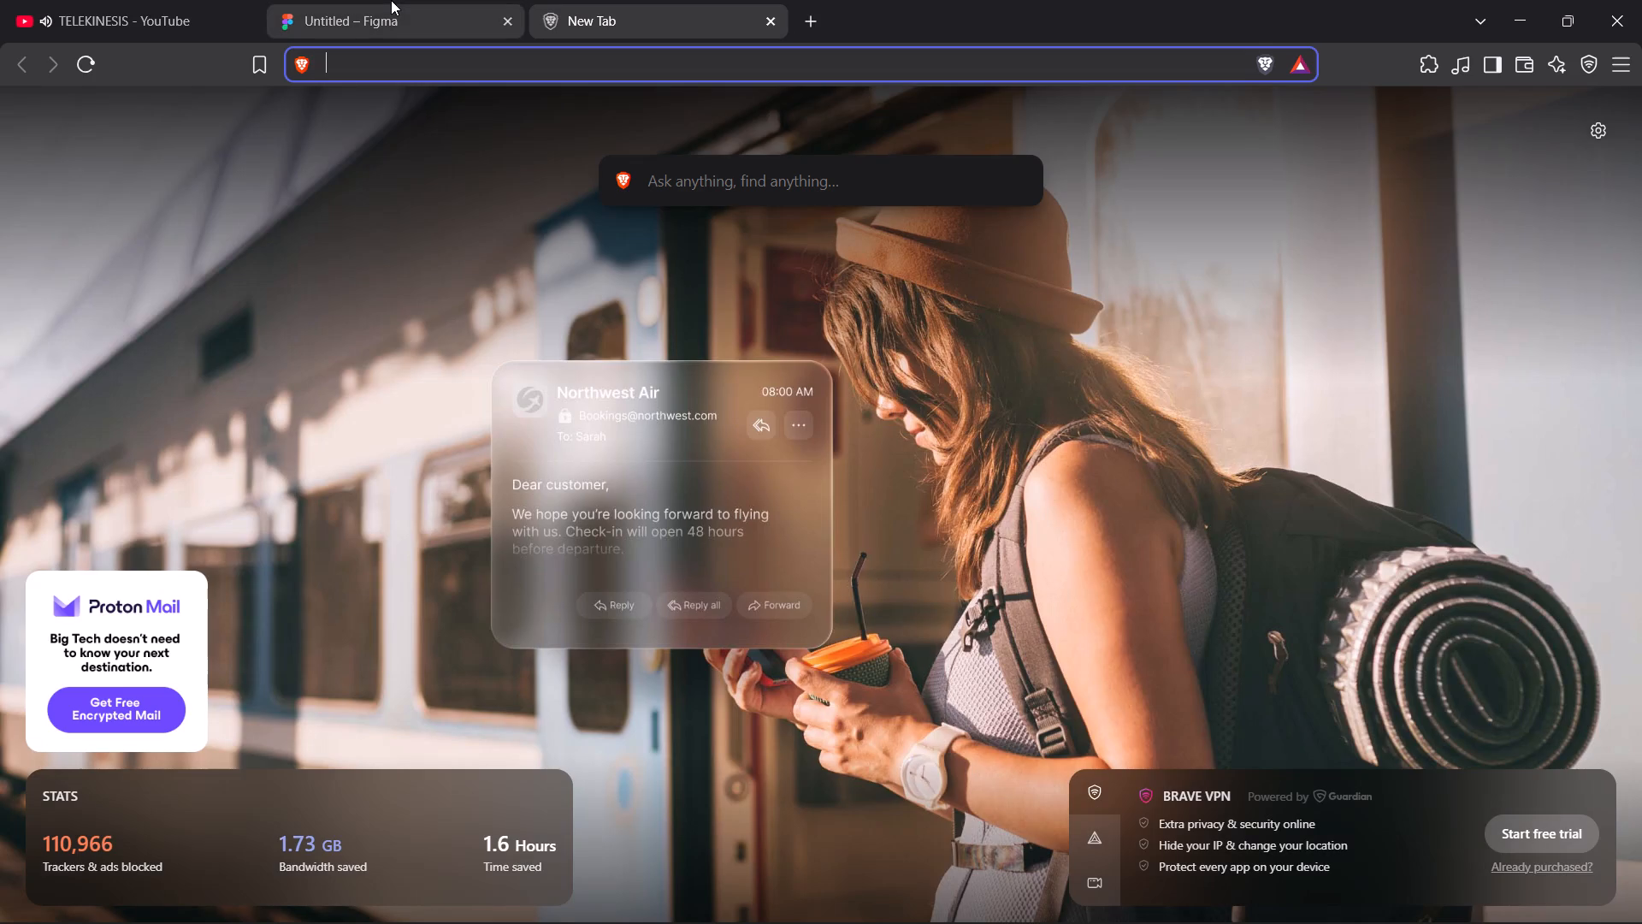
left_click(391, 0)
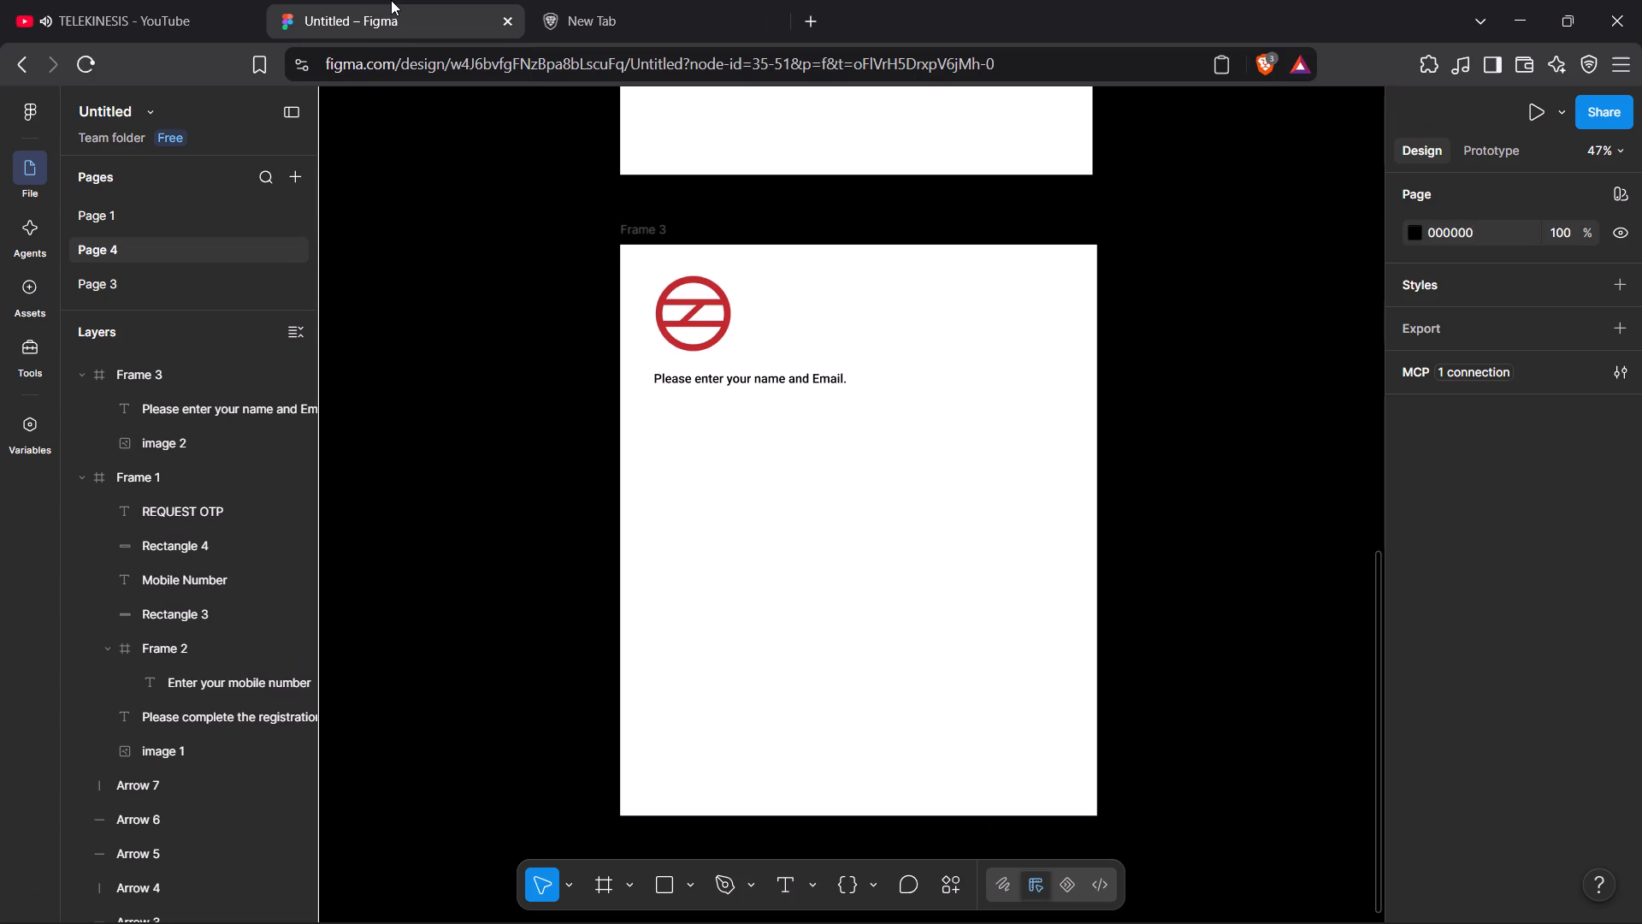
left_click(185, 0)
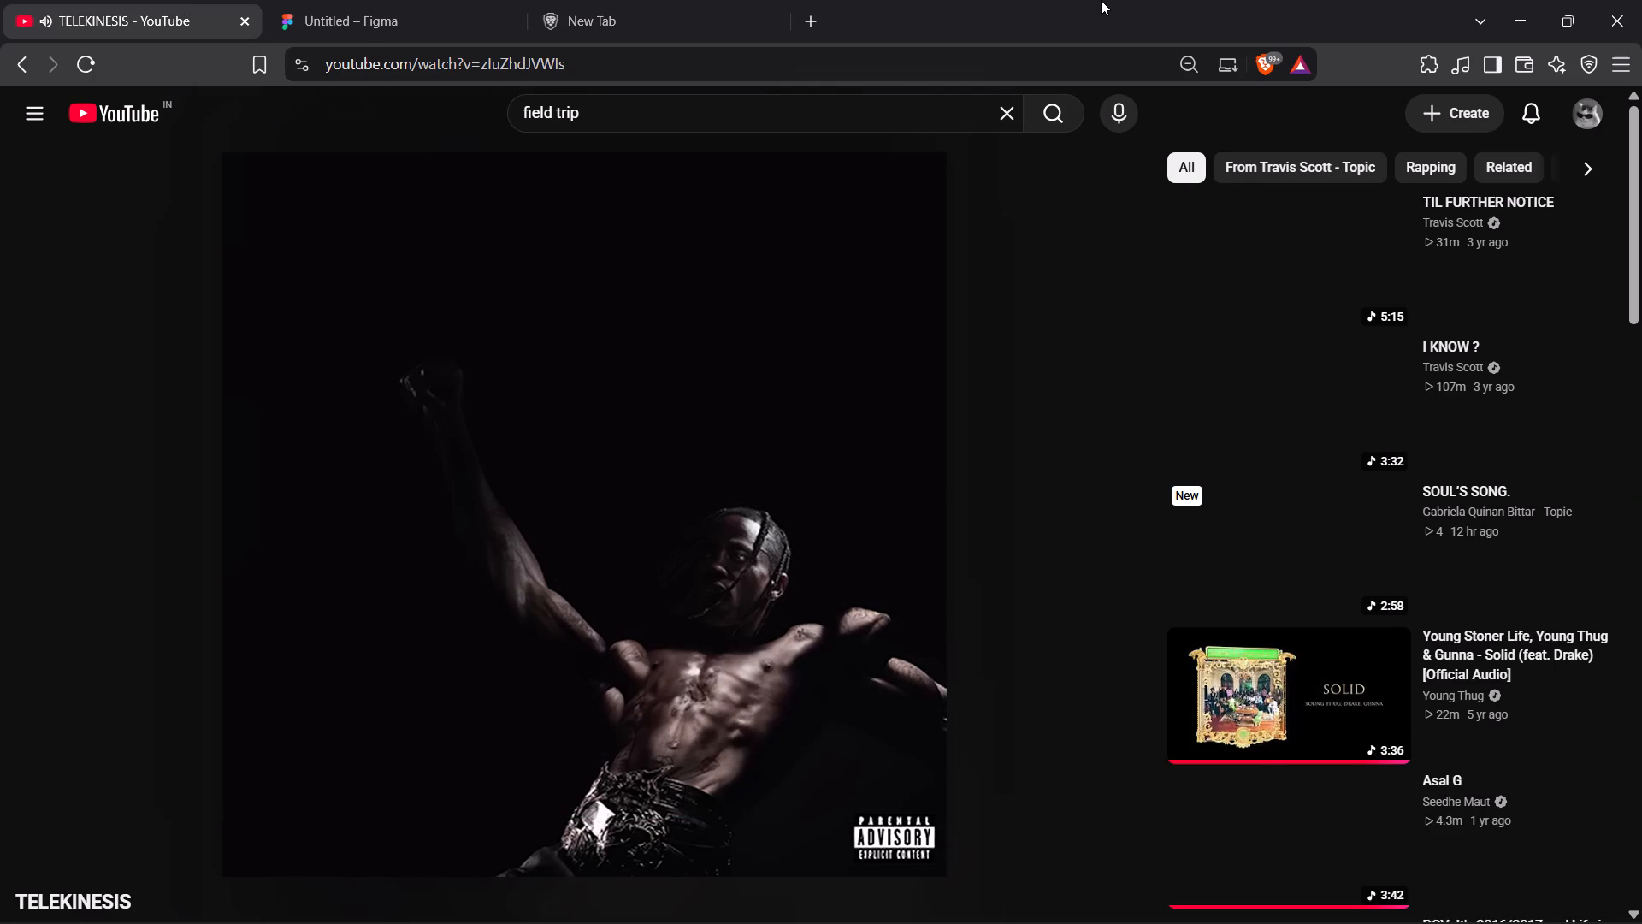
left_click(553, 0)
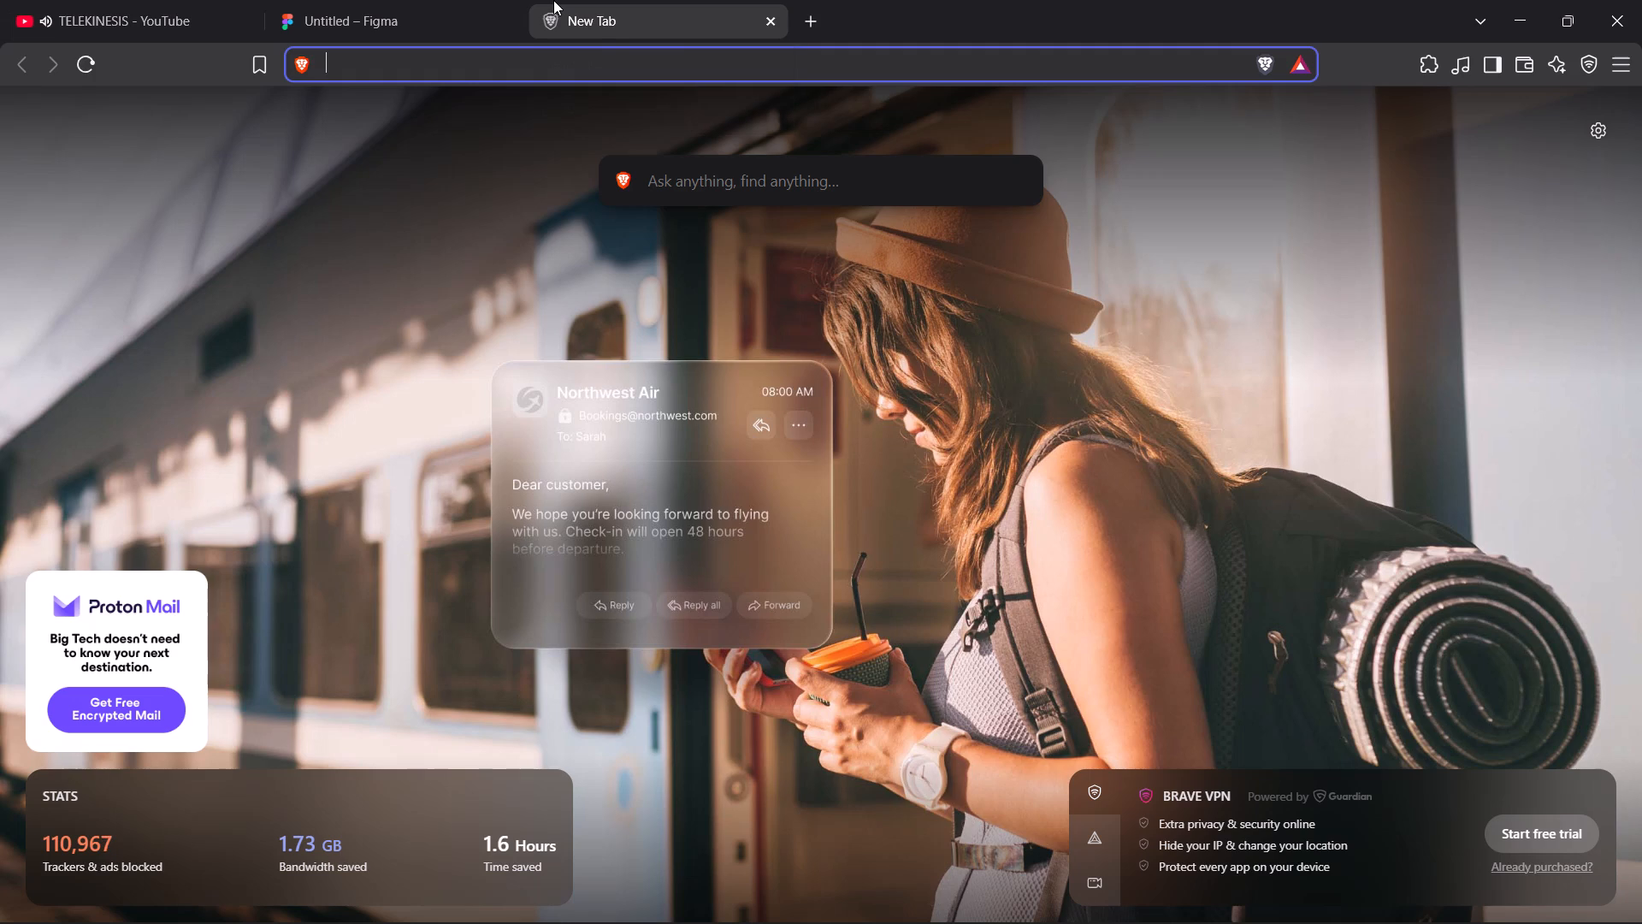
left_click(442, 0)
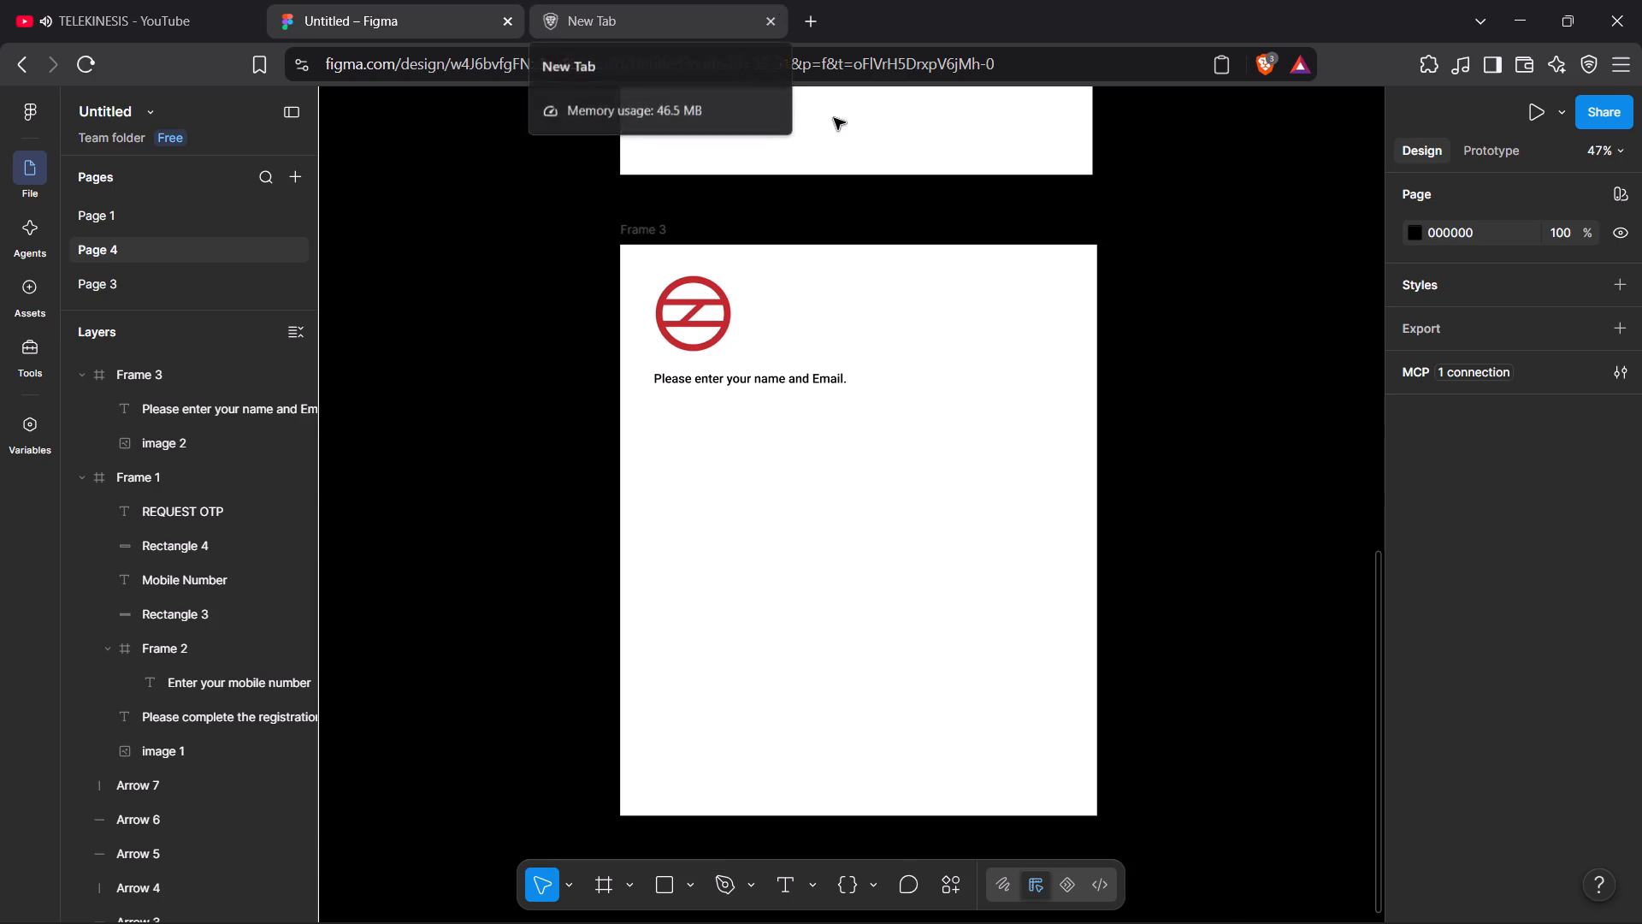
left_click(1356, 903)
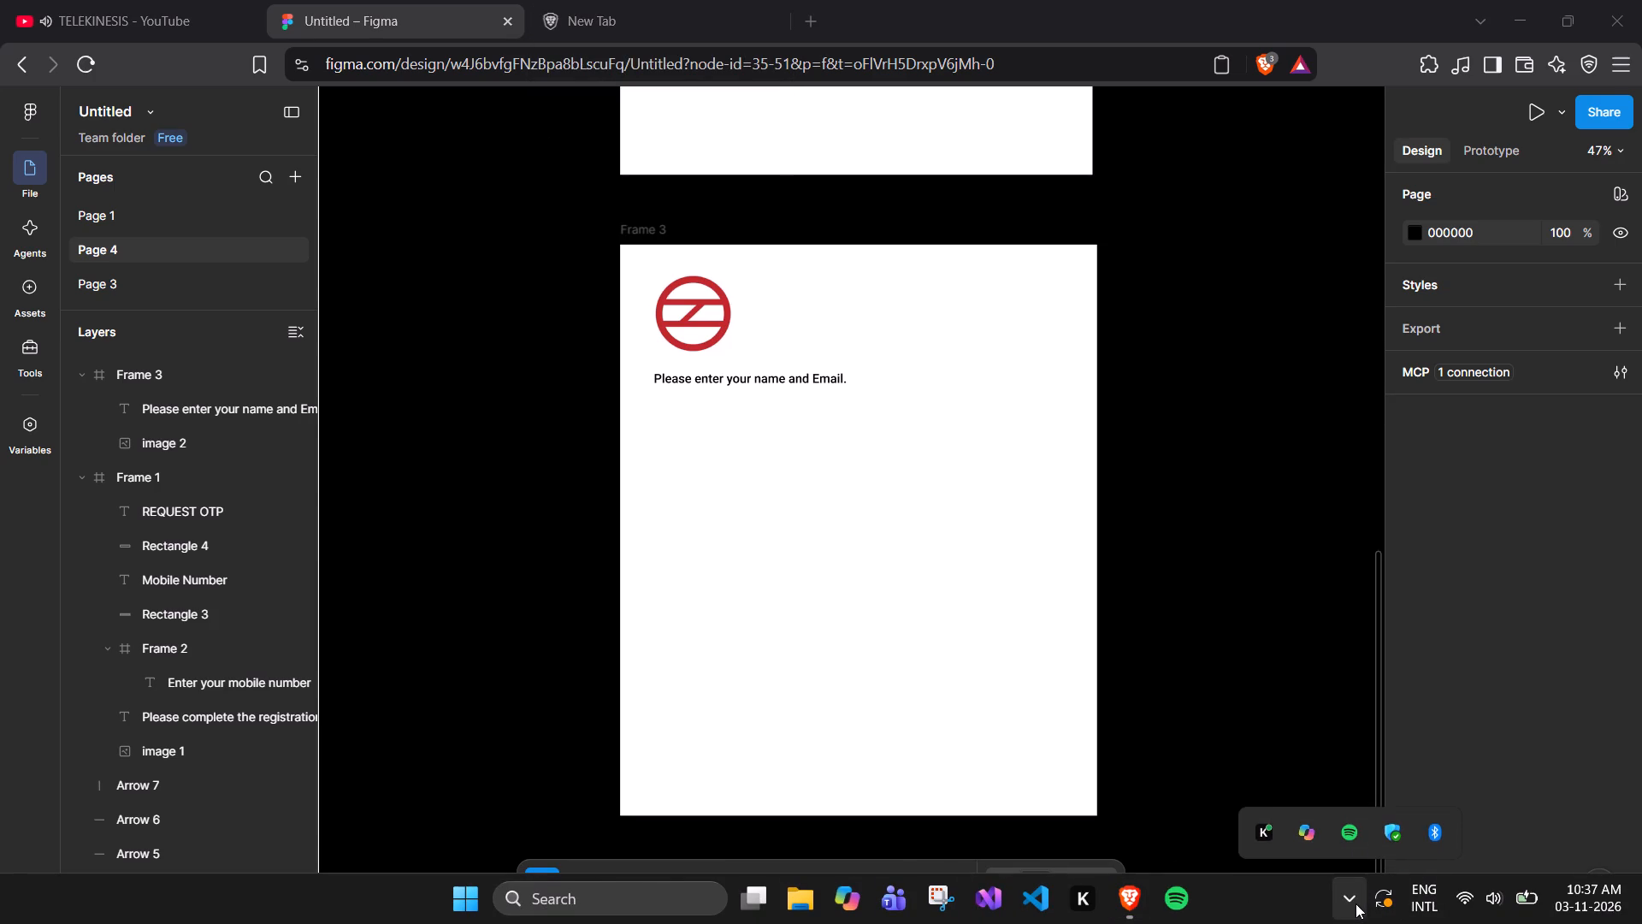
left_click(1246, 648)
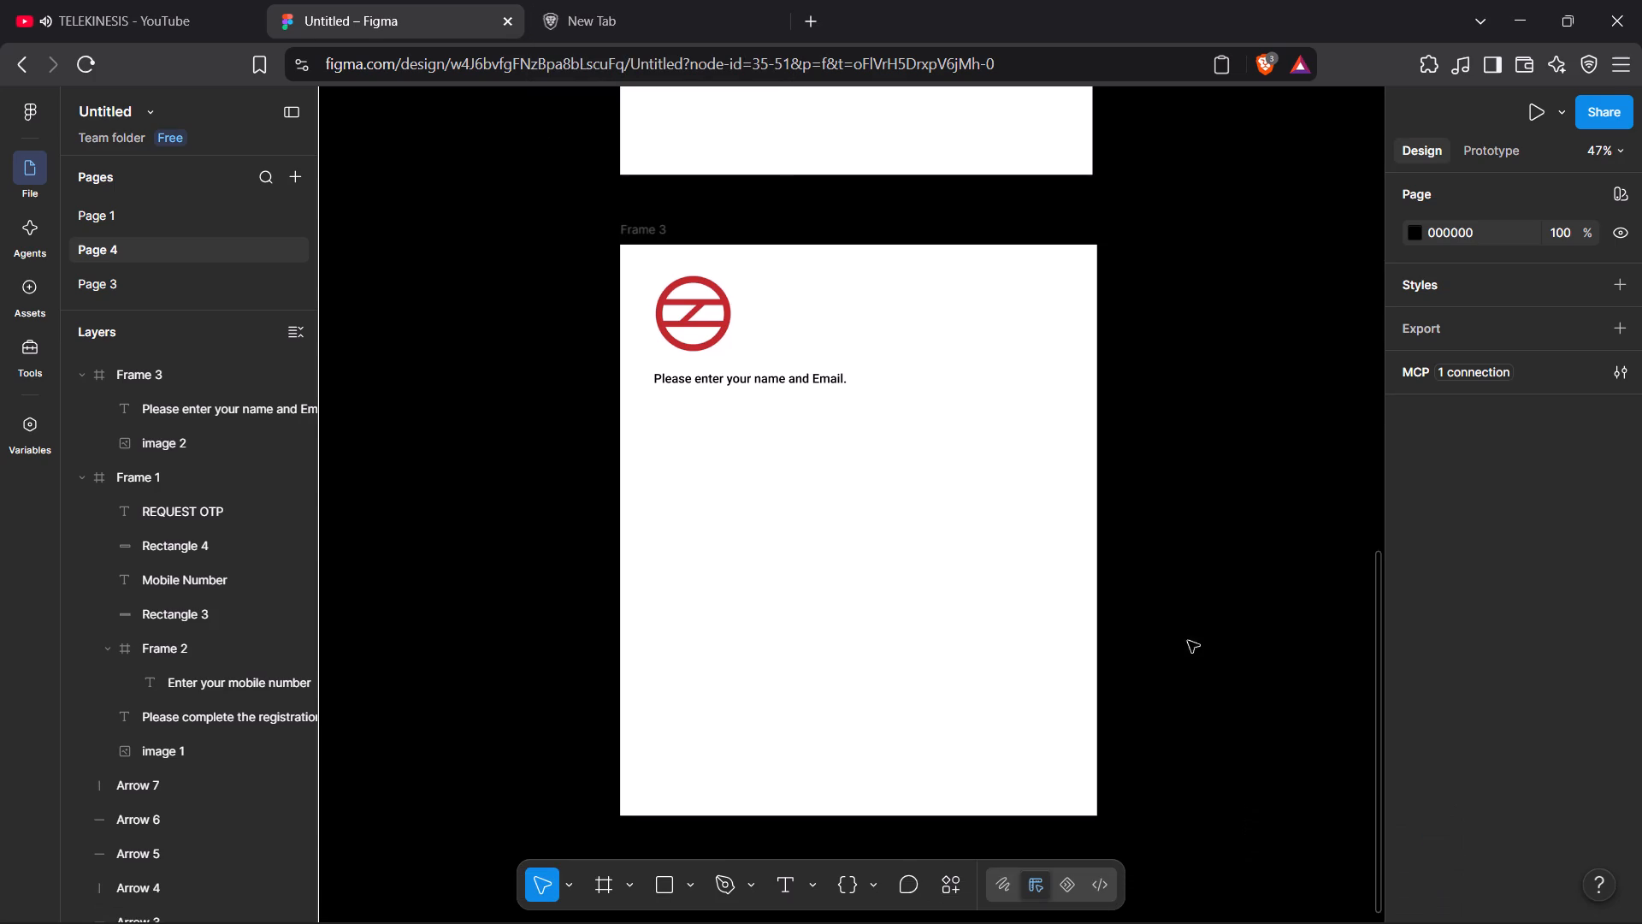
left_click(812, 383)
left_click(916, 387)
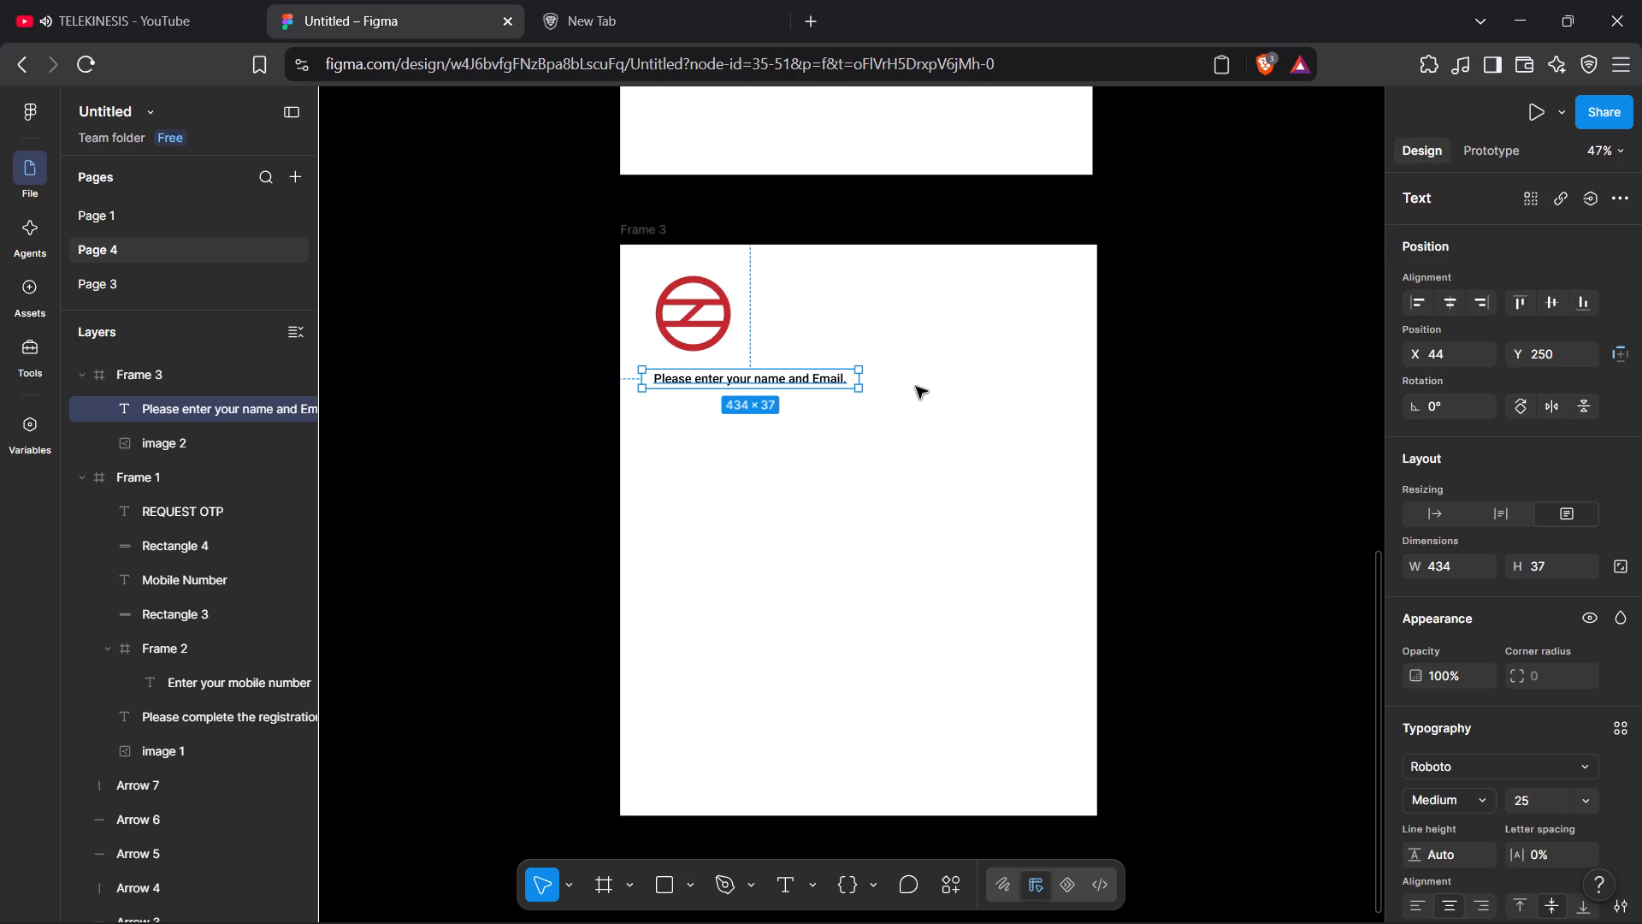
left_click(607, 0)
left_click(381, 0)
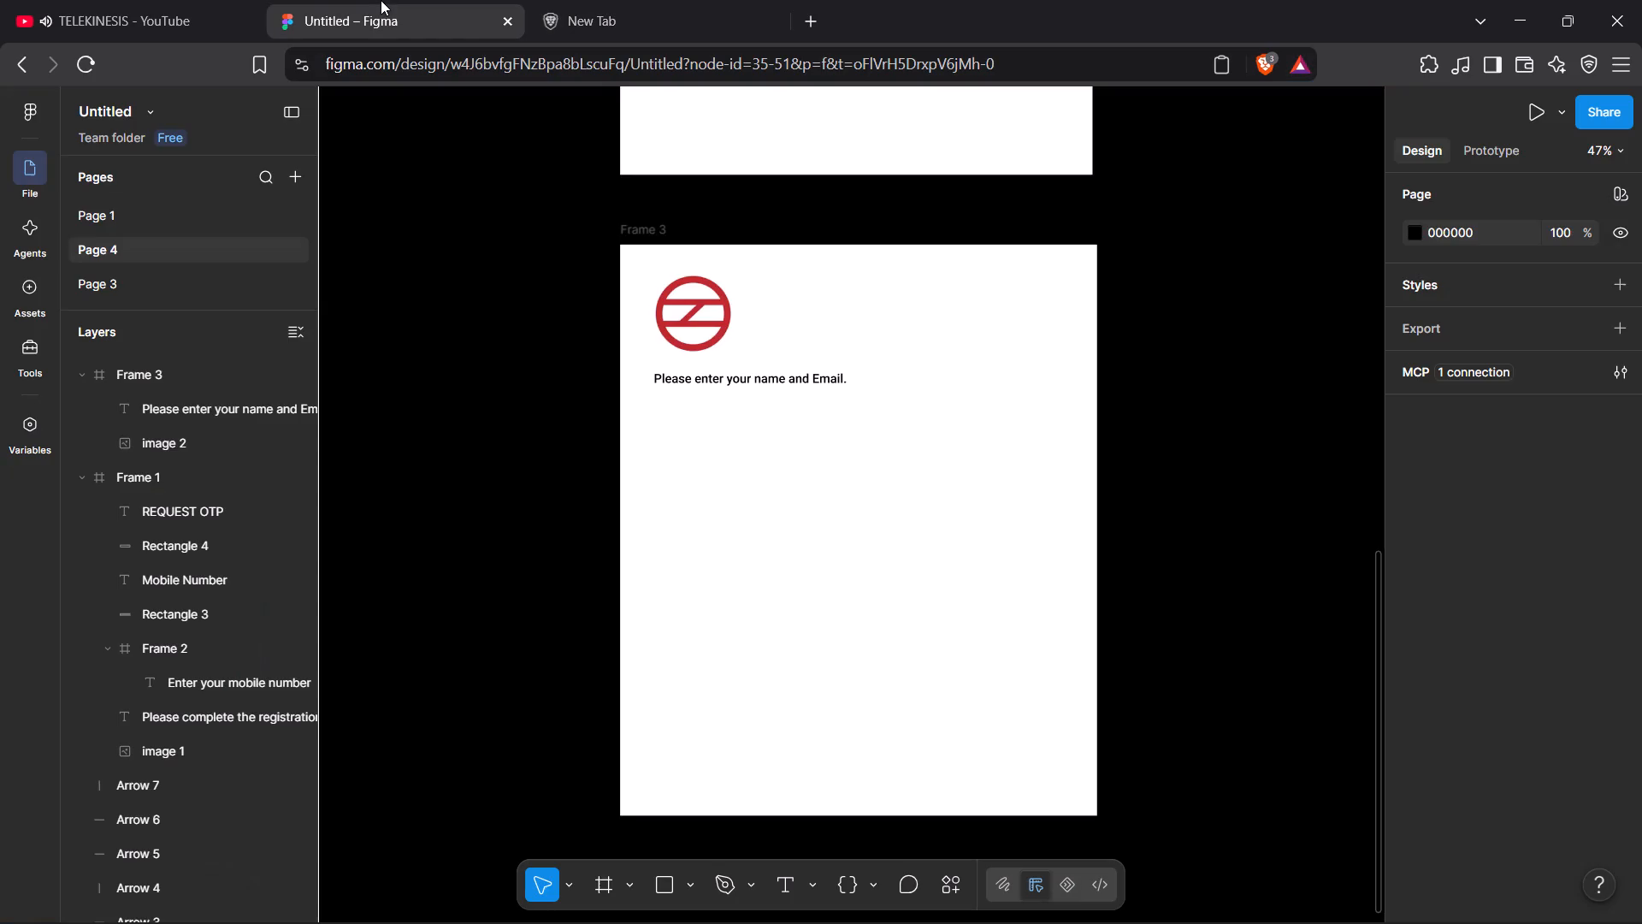
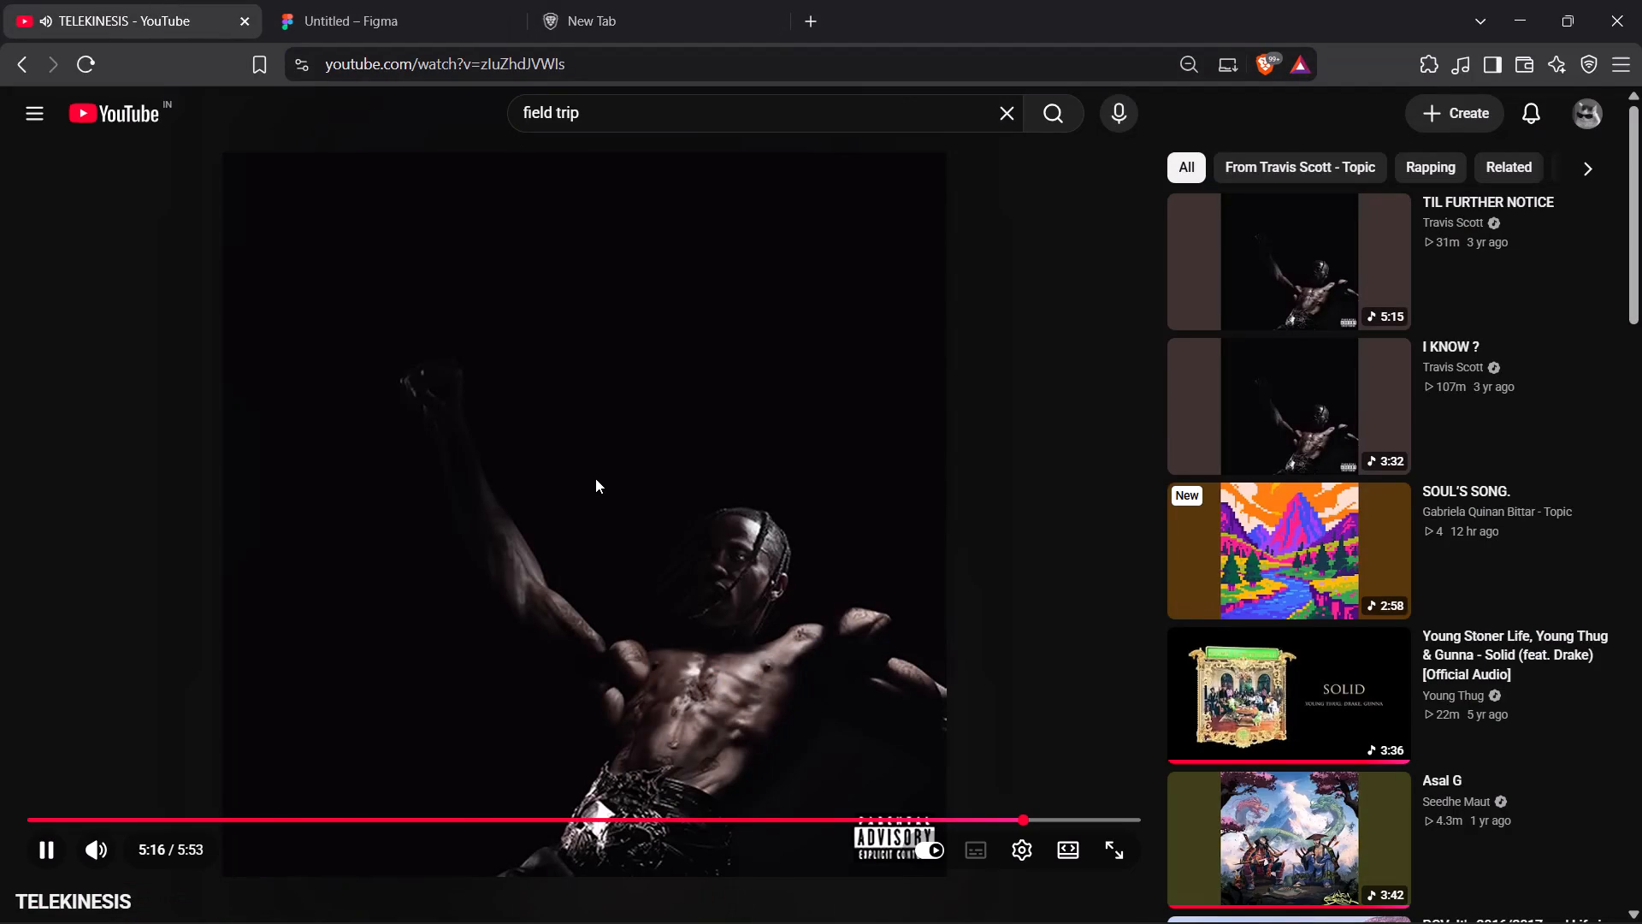
Switch to Spotify and clear the search text "field trip kanye west".
left_click(888, 31)
left_click(888, 31)
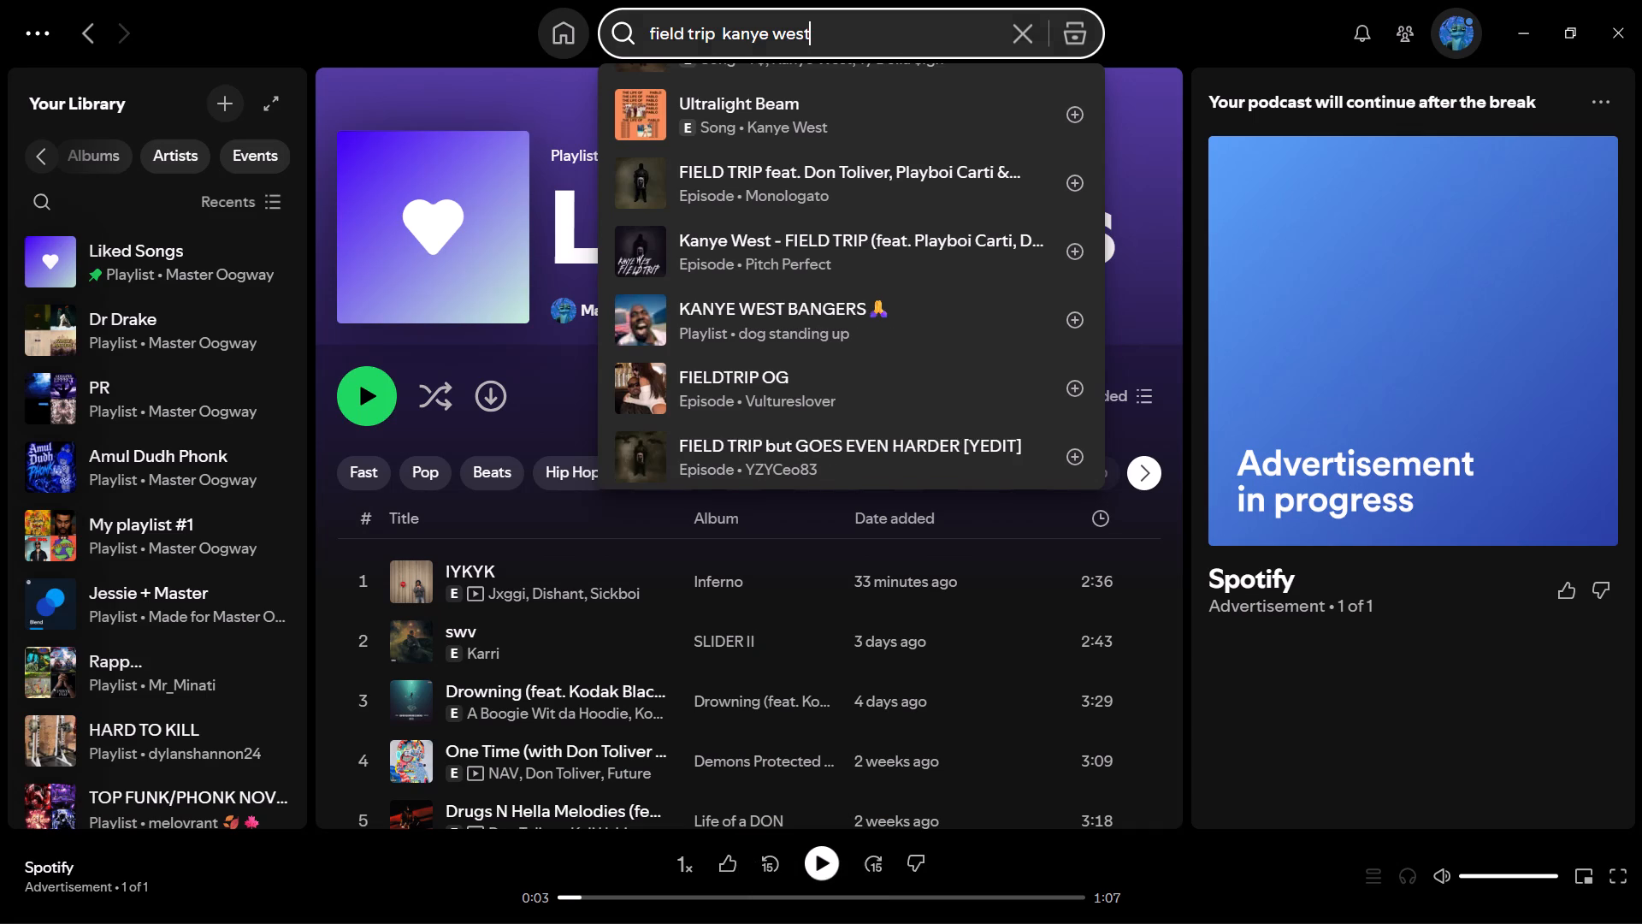
key("BackSpace")
key("BackSpace")
key("BackSpace")
key("BackSpace")
key("BackSpace")
key("BackSpace")
key("BackSpace")
key("BackSpace")
key("BackSpace")
key("BackSpace")
key("BackSpace")
key("BackSpace")
key("BackSpace")
key("BackSpace")
key("BackSpace")
key("BackSpace")
key("BackSpace")
key("BackSpace")
key("BackSpace")
key("BackSpace")
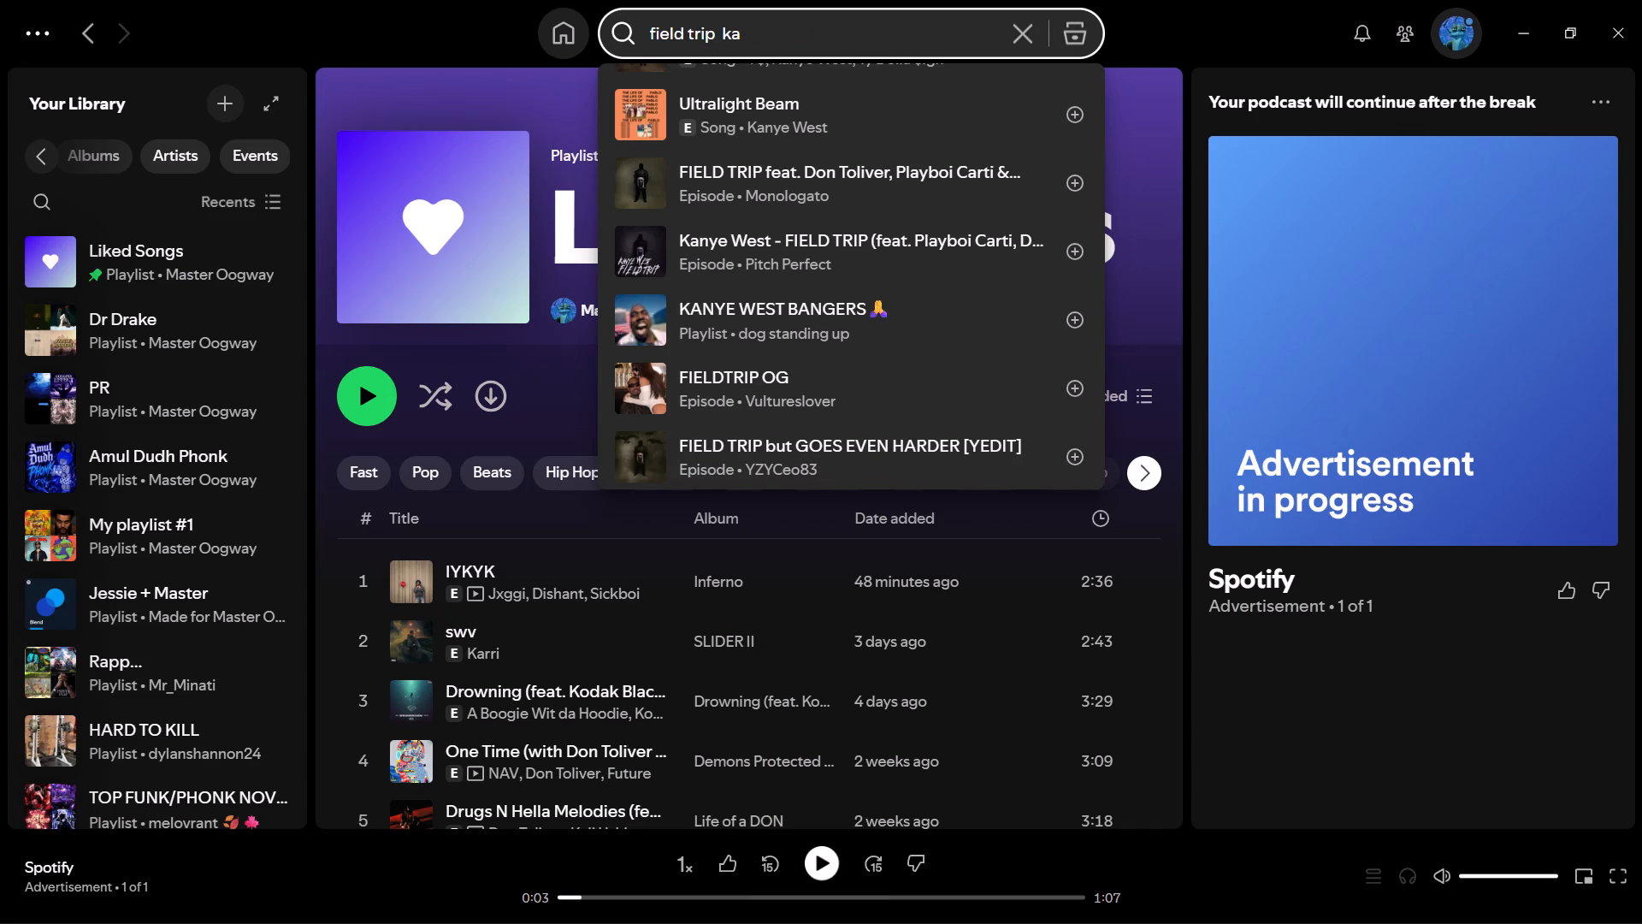
left_click(1227, 9)
Pause the TELEKINESIS video on YouTube and play "All The Stars (with SZA)" from Liked Songs in Spotify instead.
scroll(874, 445, "down", 4)
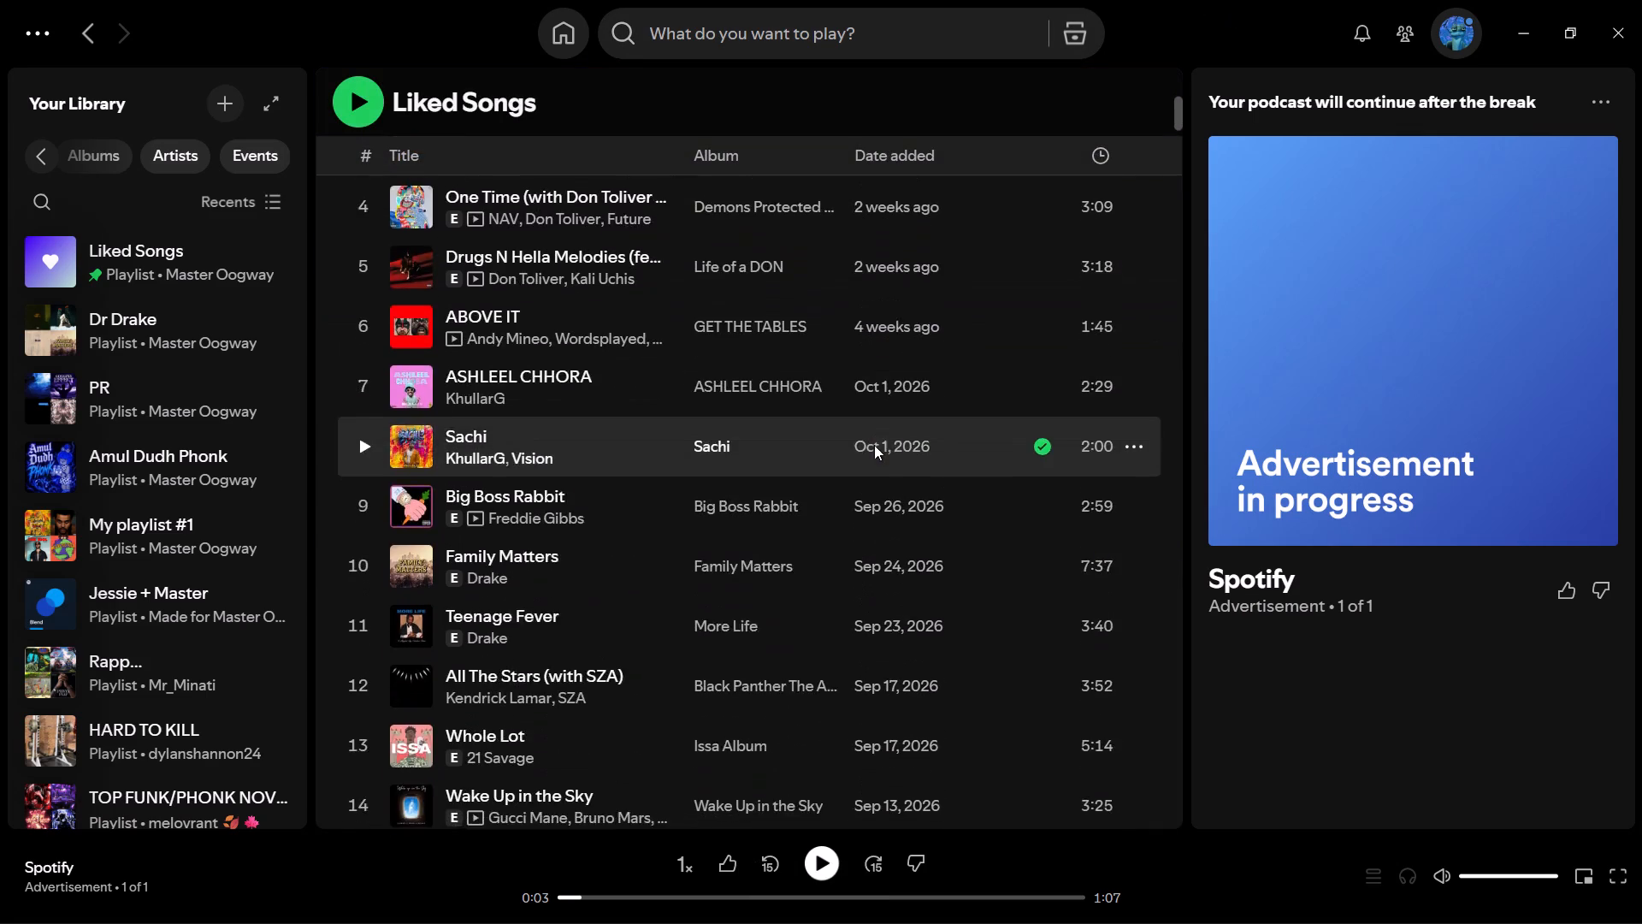
scroll(874, 445, "down", 3)
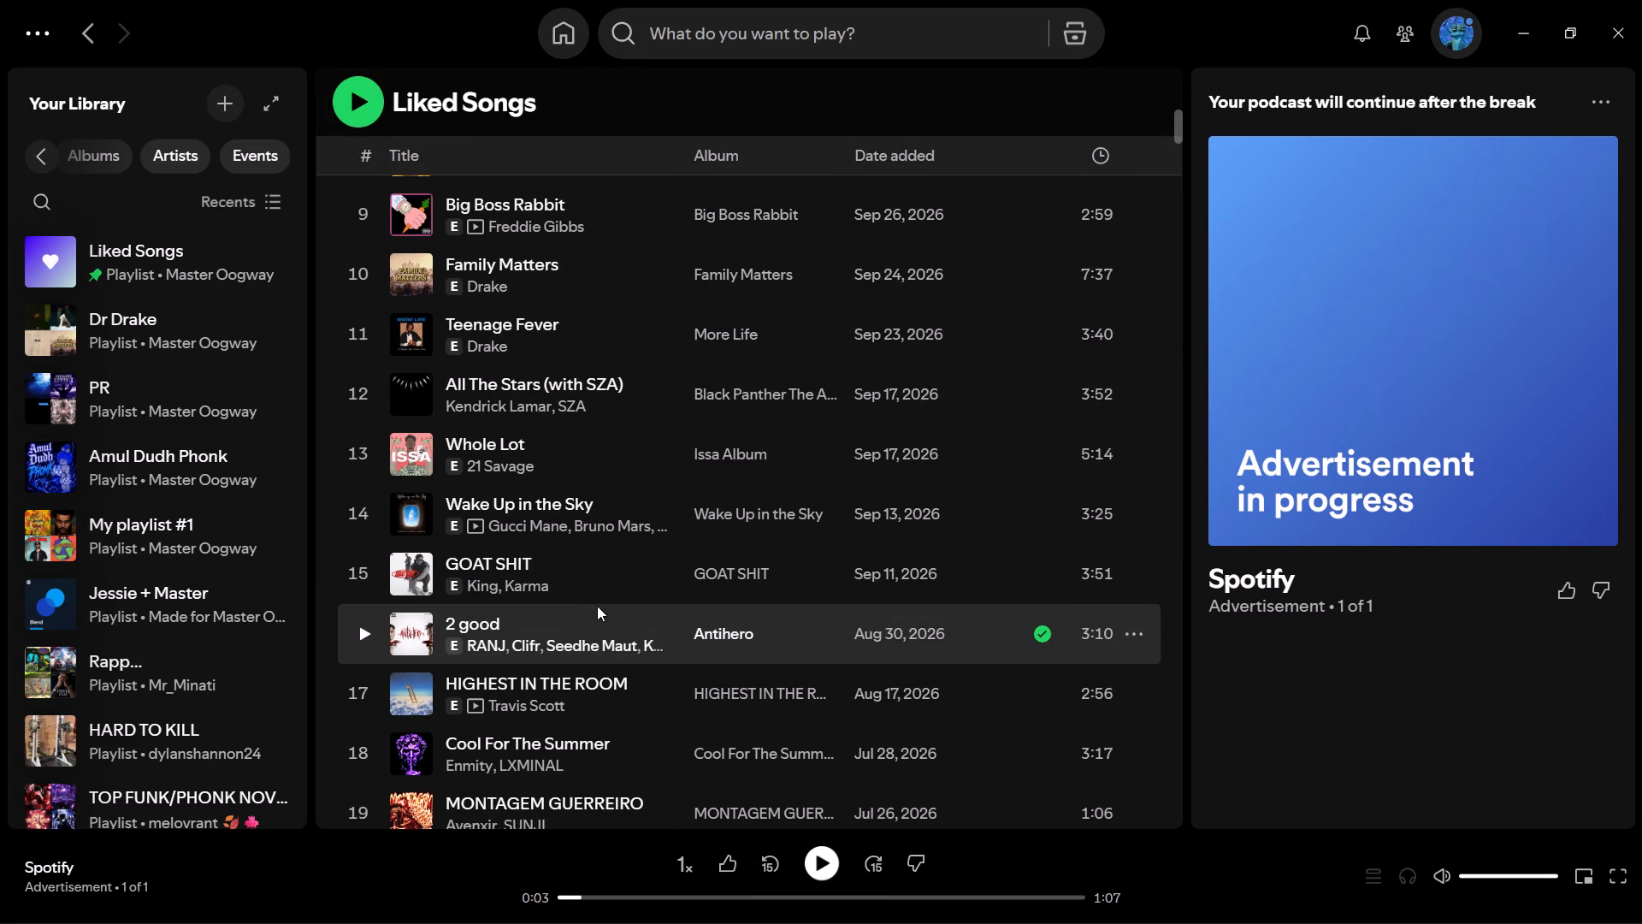
left_click(156, 0)
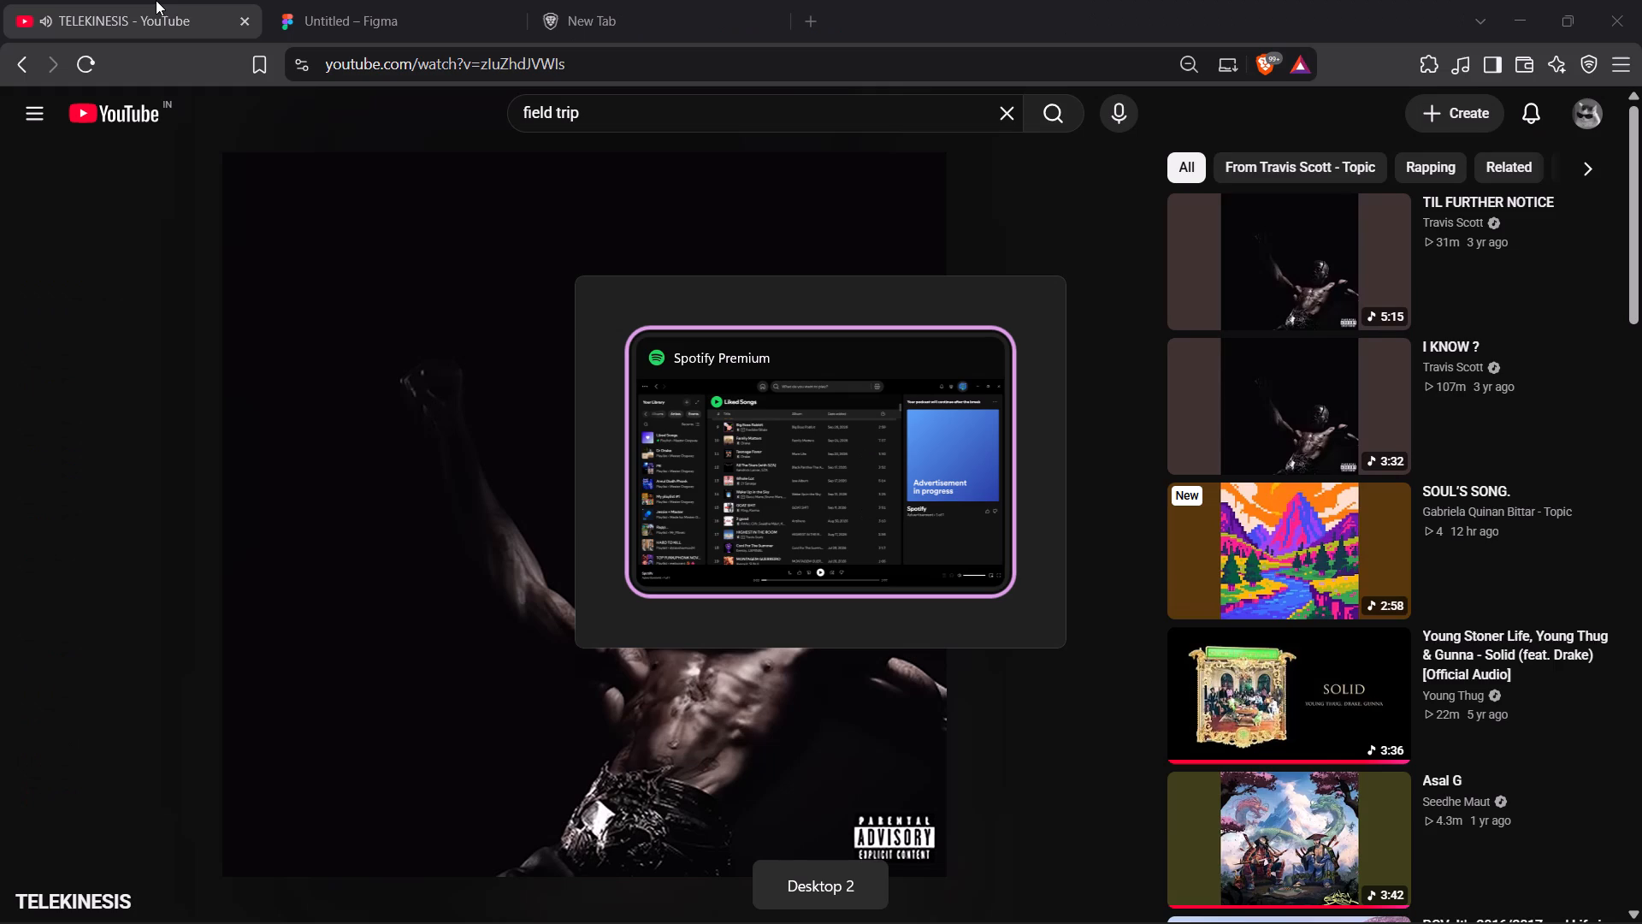
left_click(476, 346)
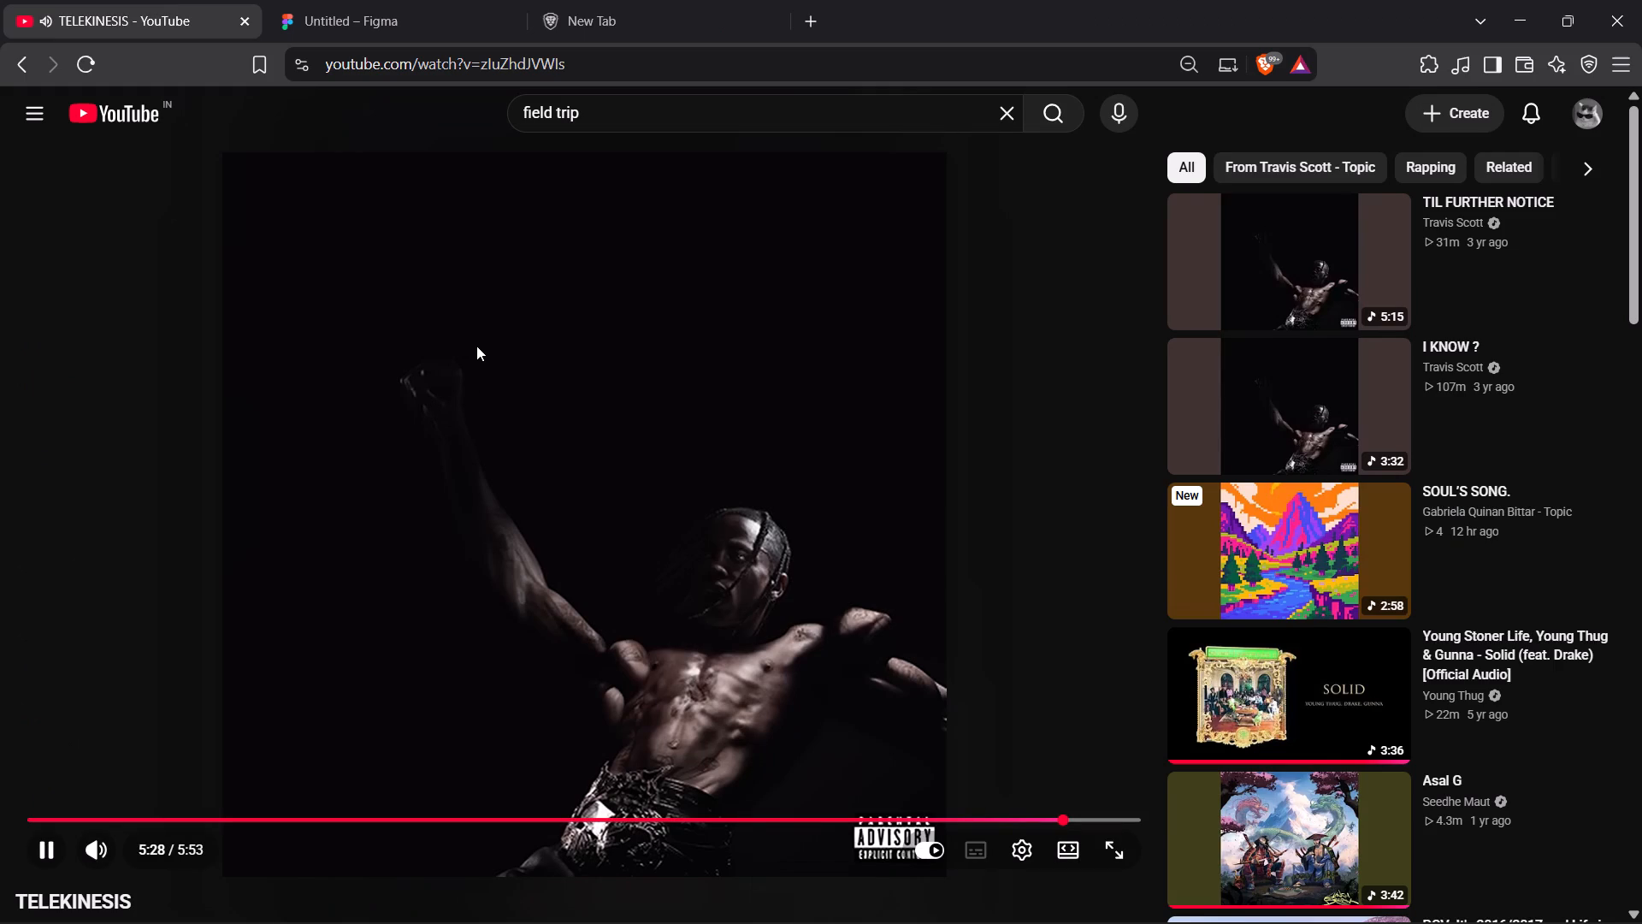
left_click(355, 390)
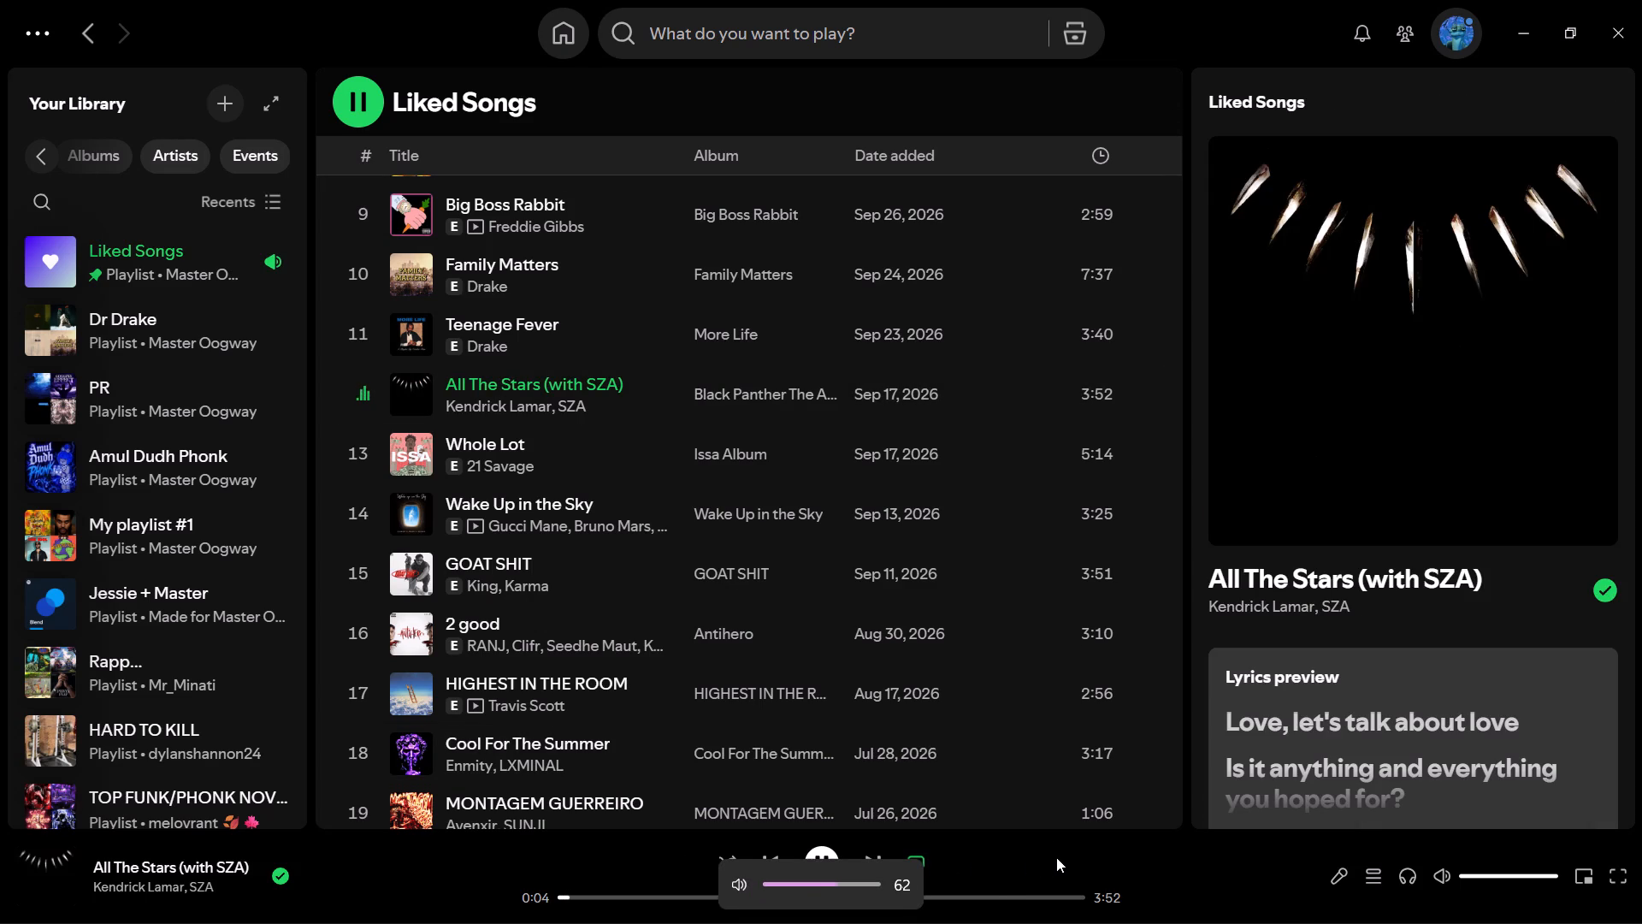
Switch back from Spotify to the Brave browser window.
left_click(558, 0)
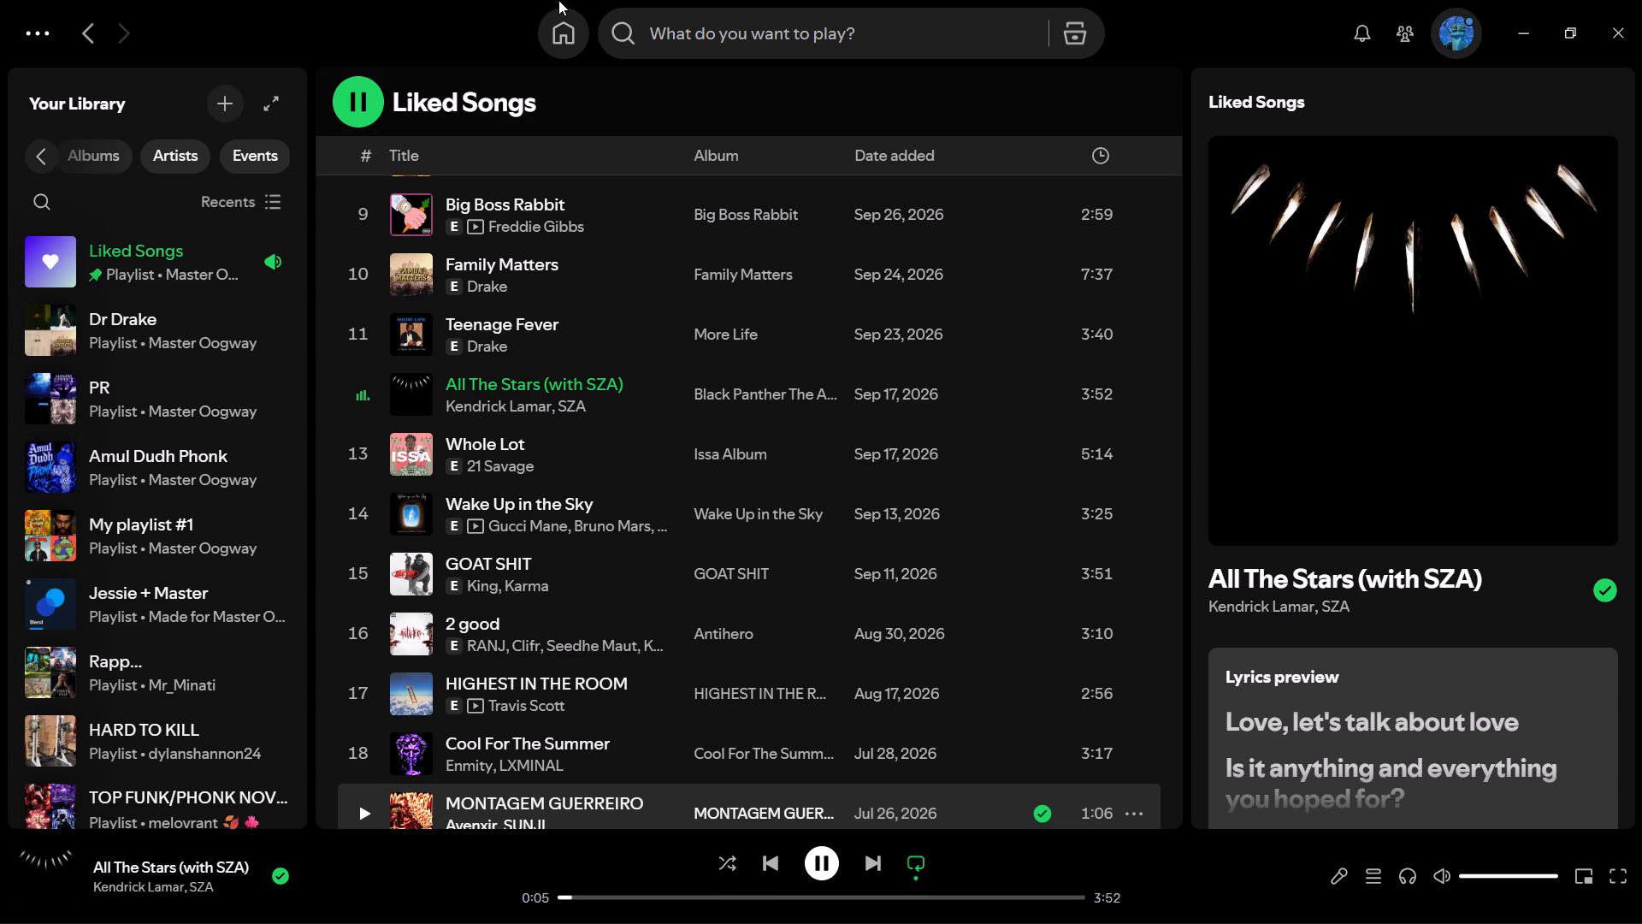
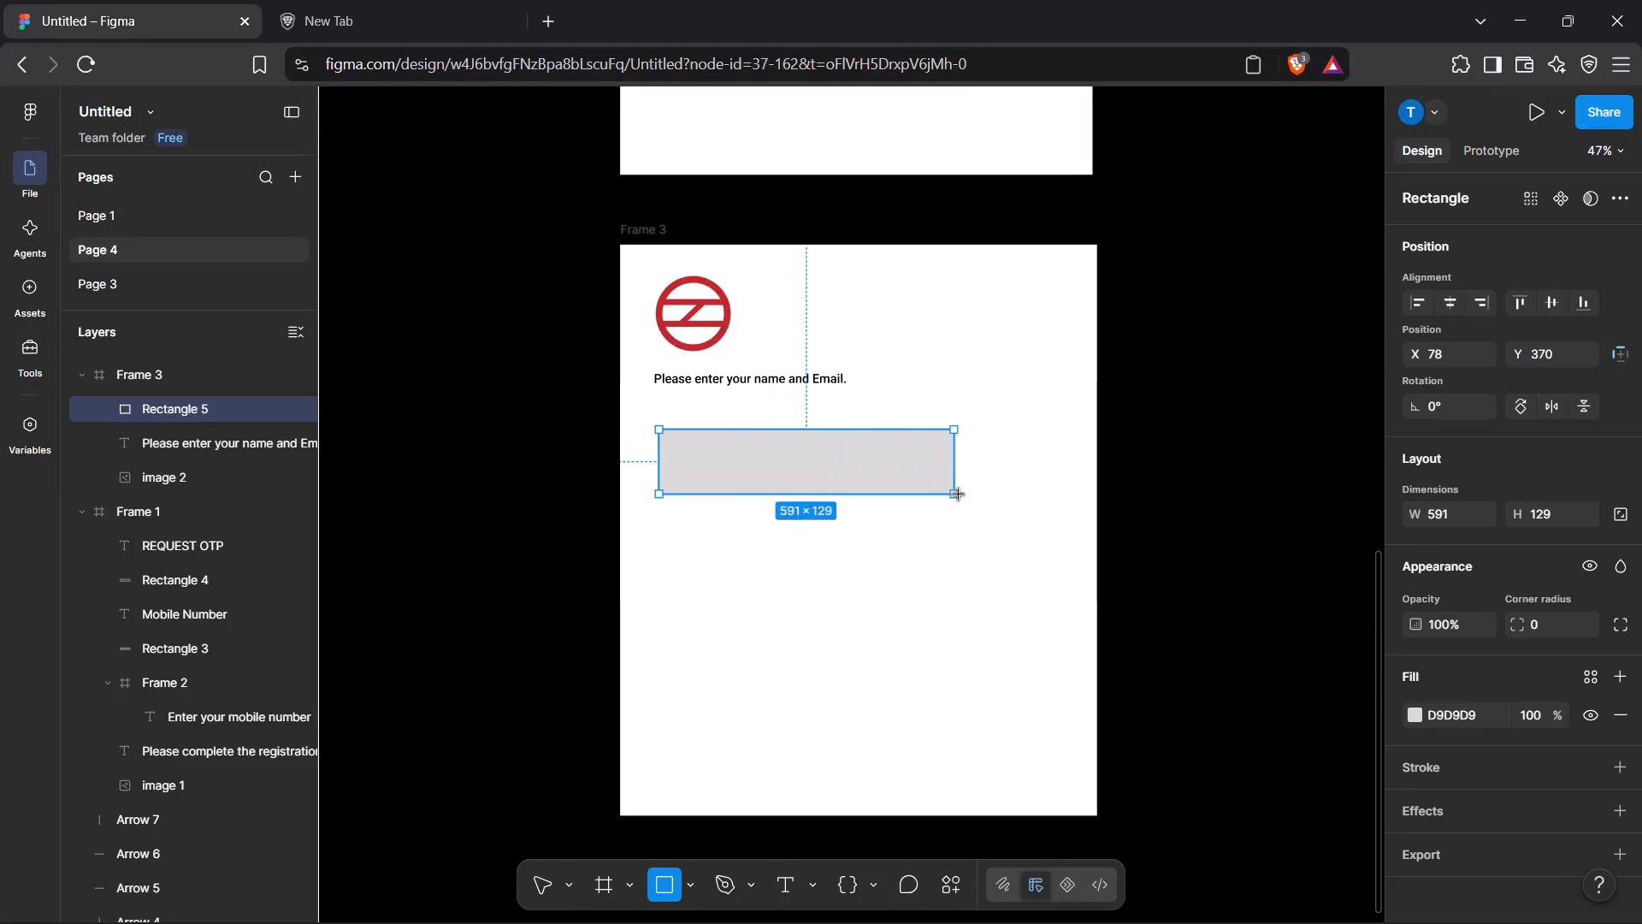
Draw a grey input-field rectangle about 767 × 88 below the "Please enter your name and Email." text in Frame 3.
left_click_drag(959, 495, 970, 477)
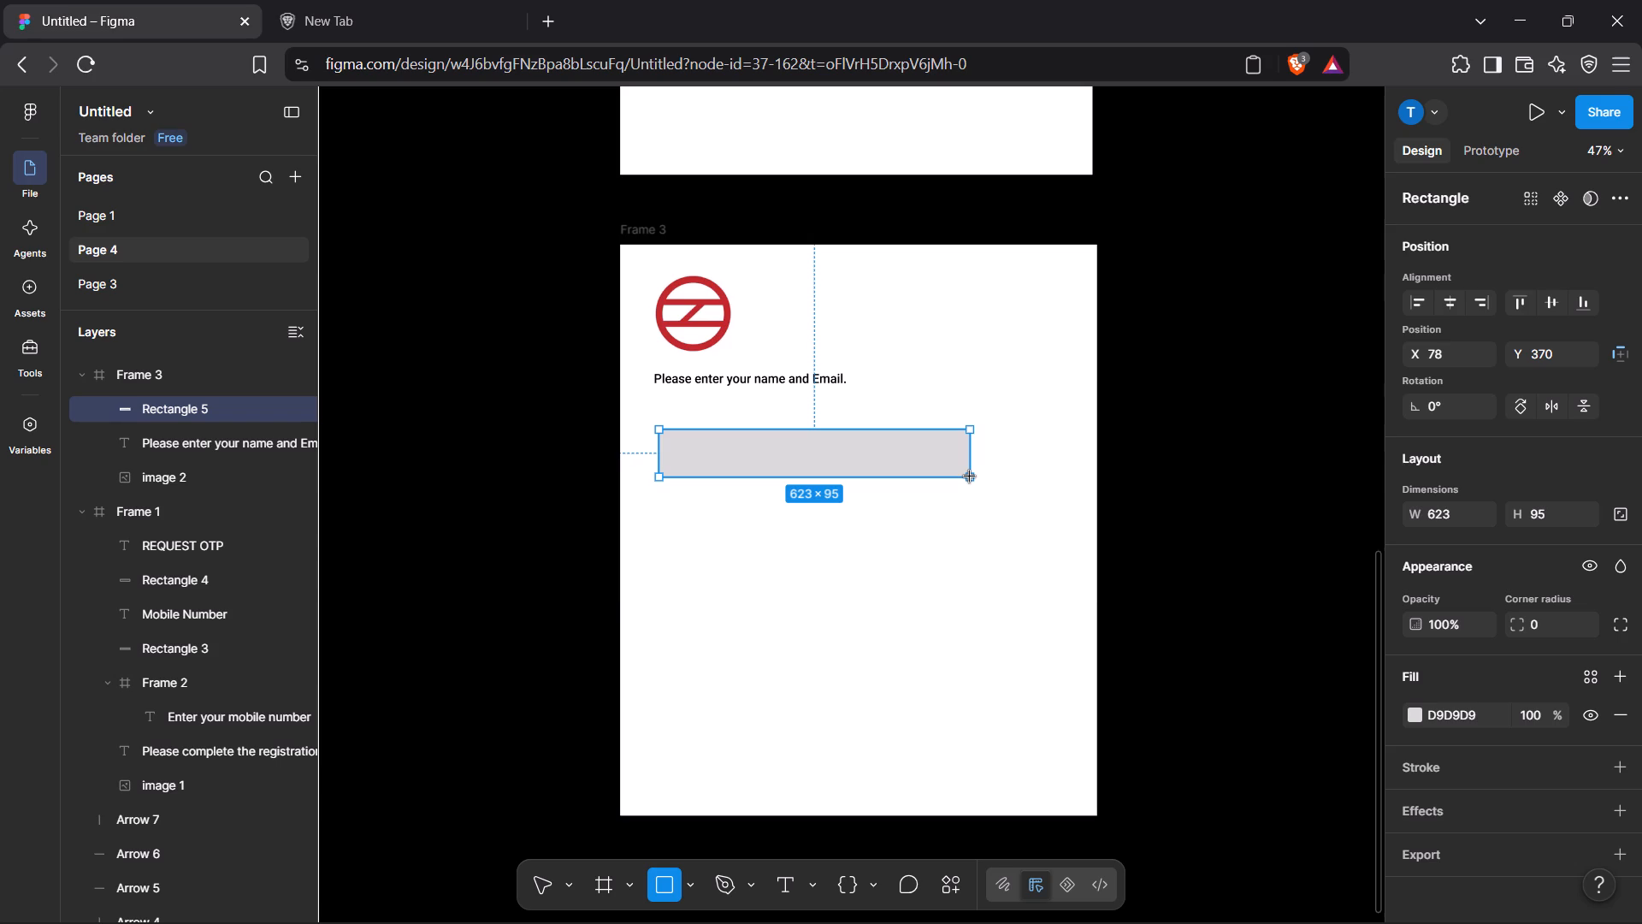
left_click_drag(970, 477, 1036, 471)
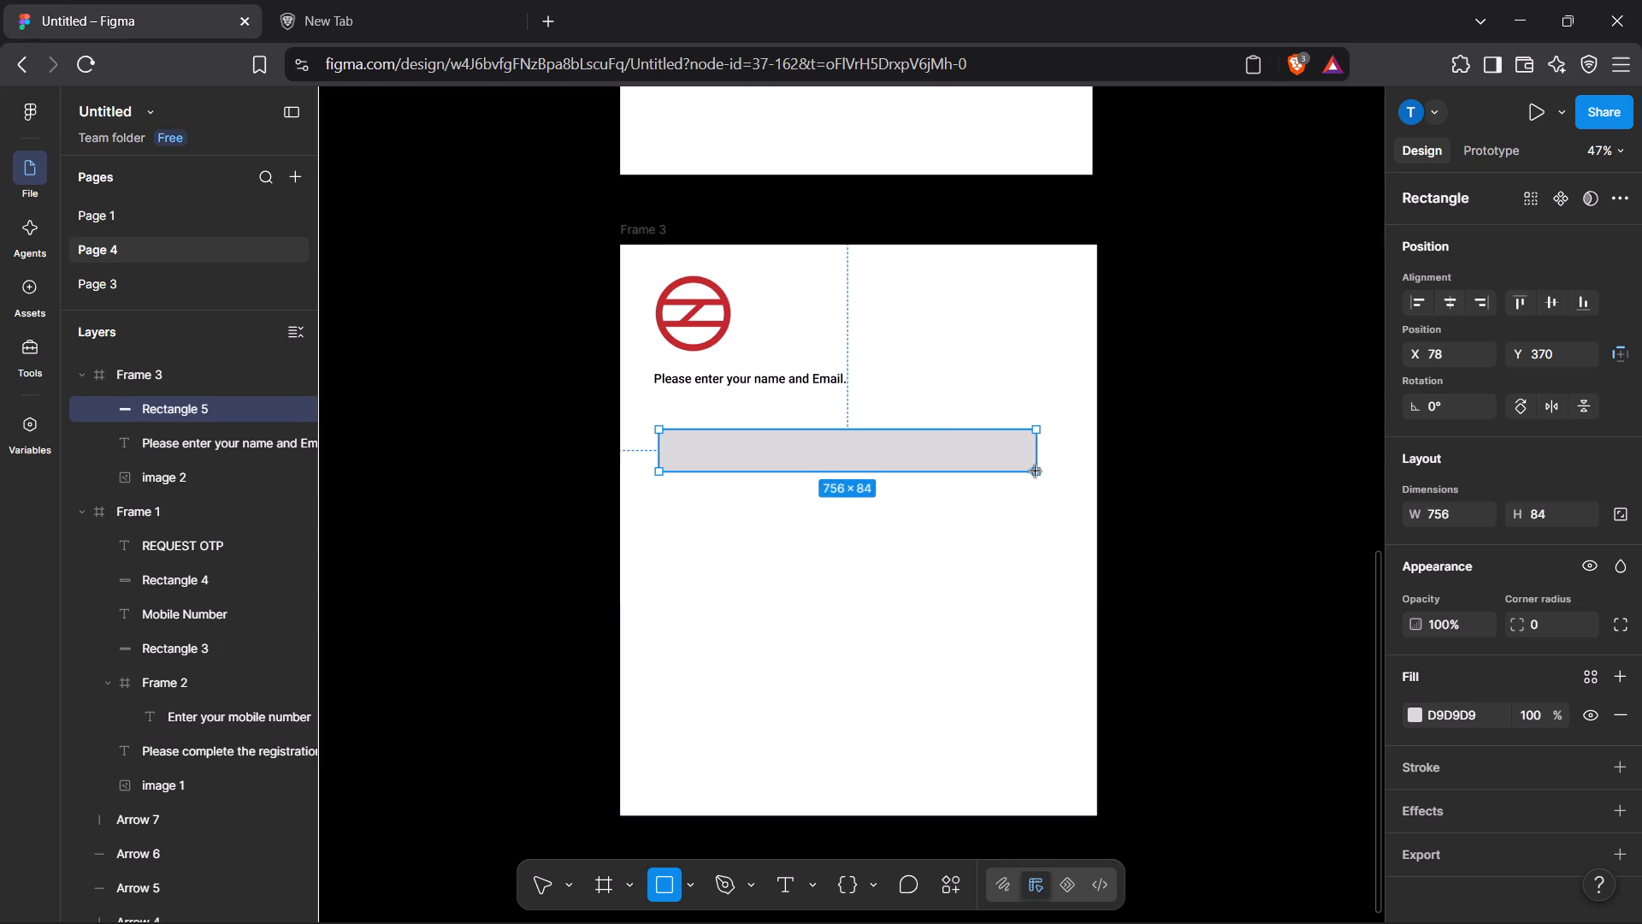
left_click_drag(1036, 471, 1048, 471)
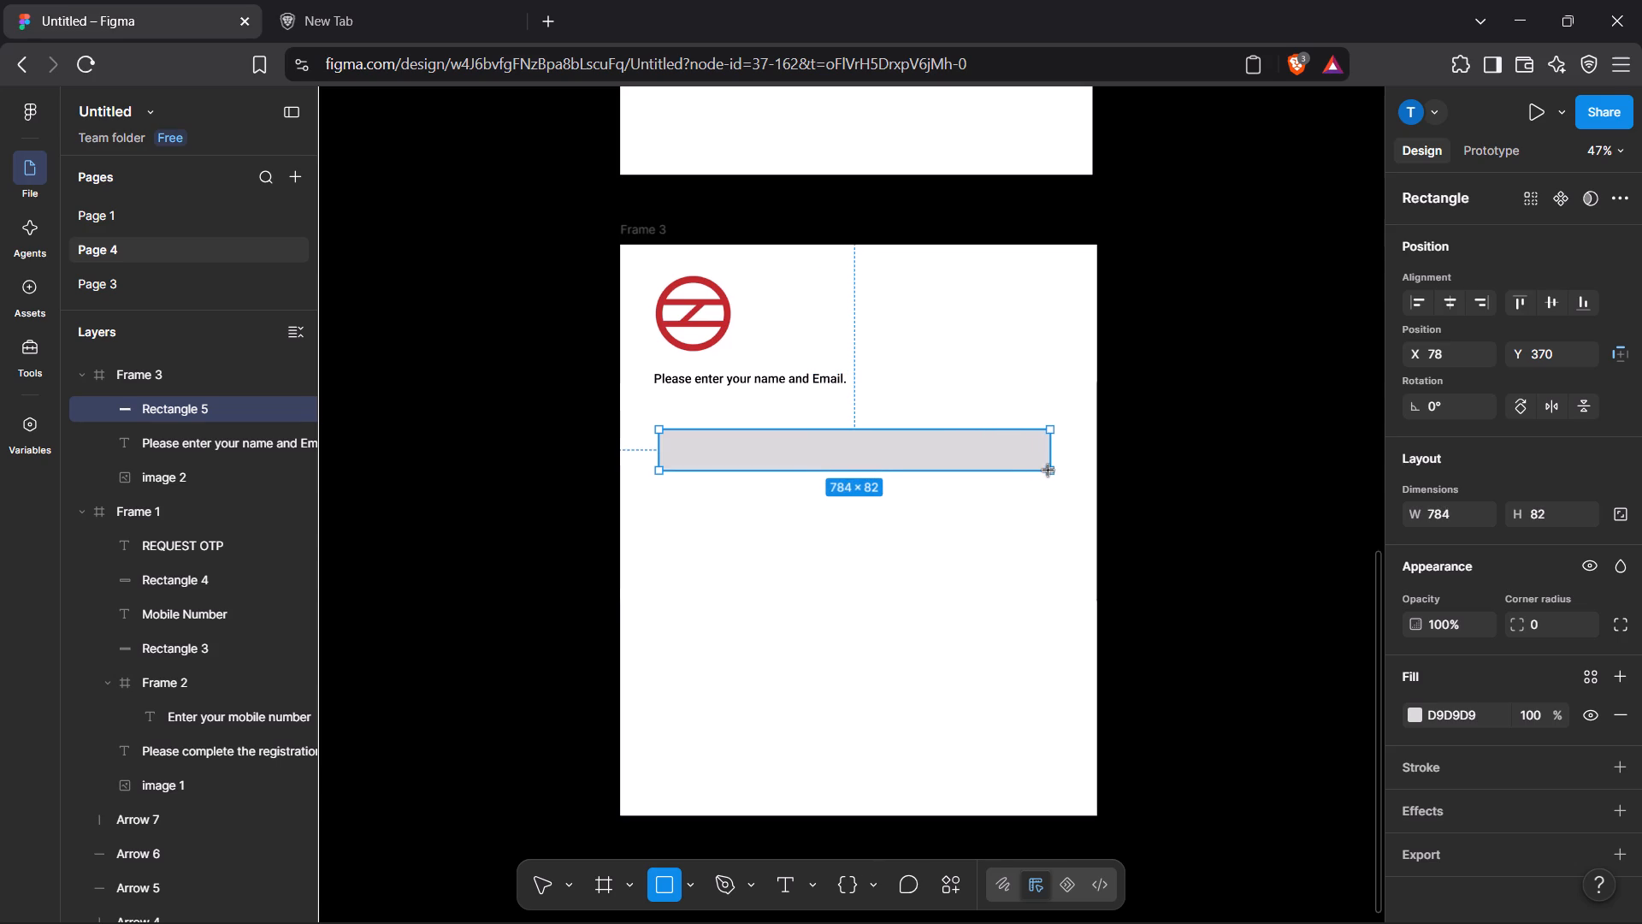
left_click_drag(1048, 471, 1073, 471)
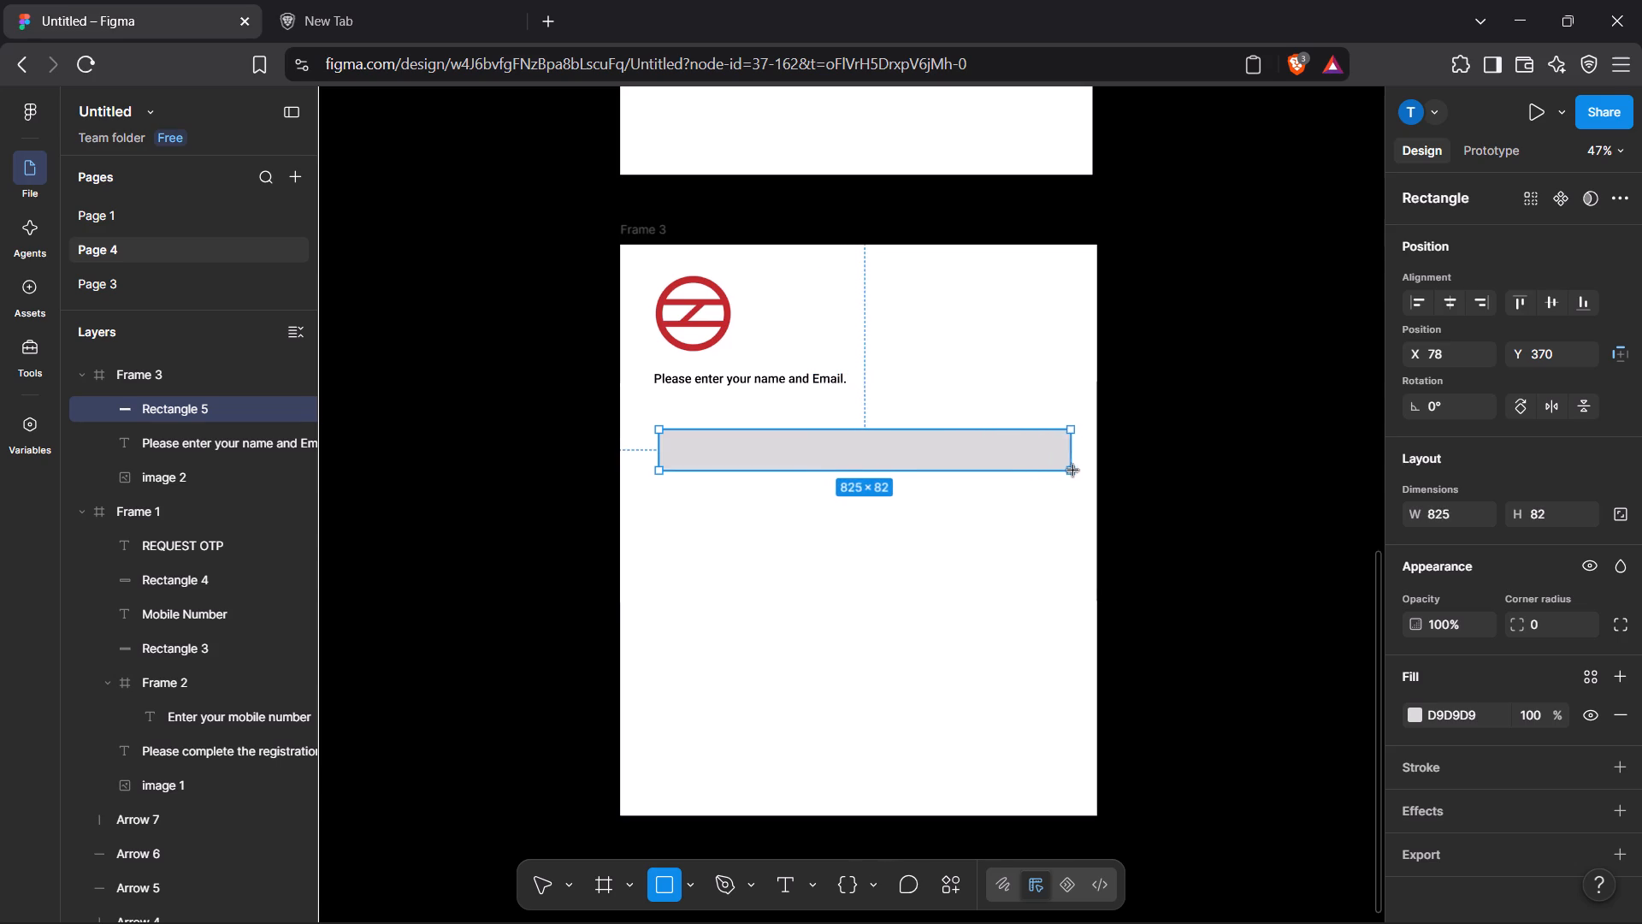
left_click_drag(1073, 471, 1053, 471)
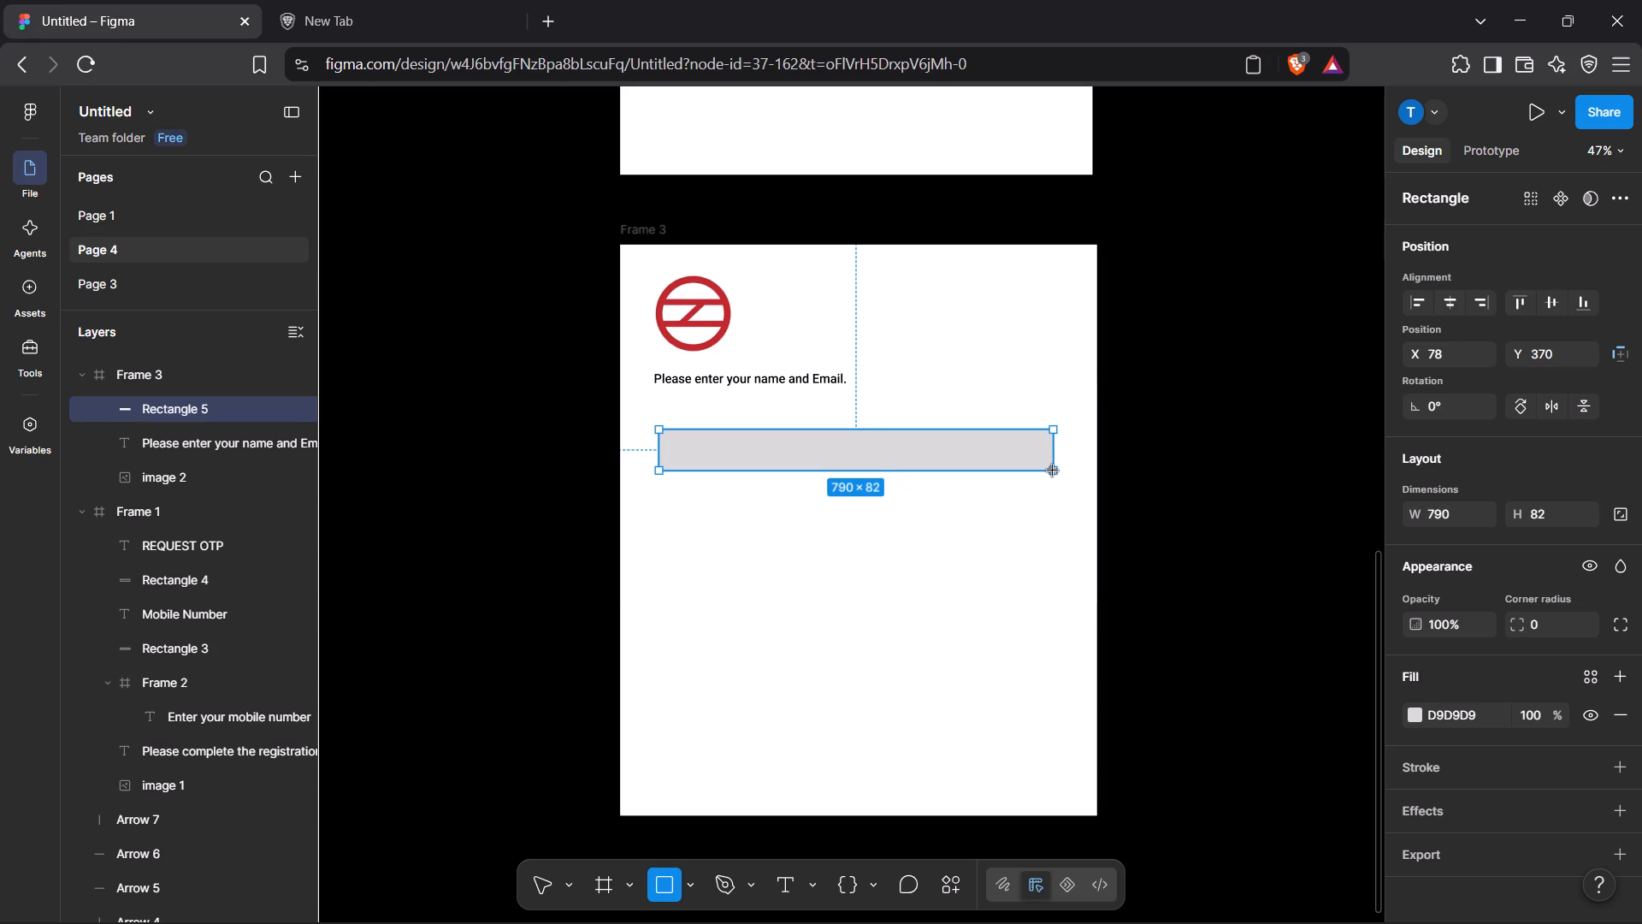
left_click_drag(1053, 471, 1036, 471)
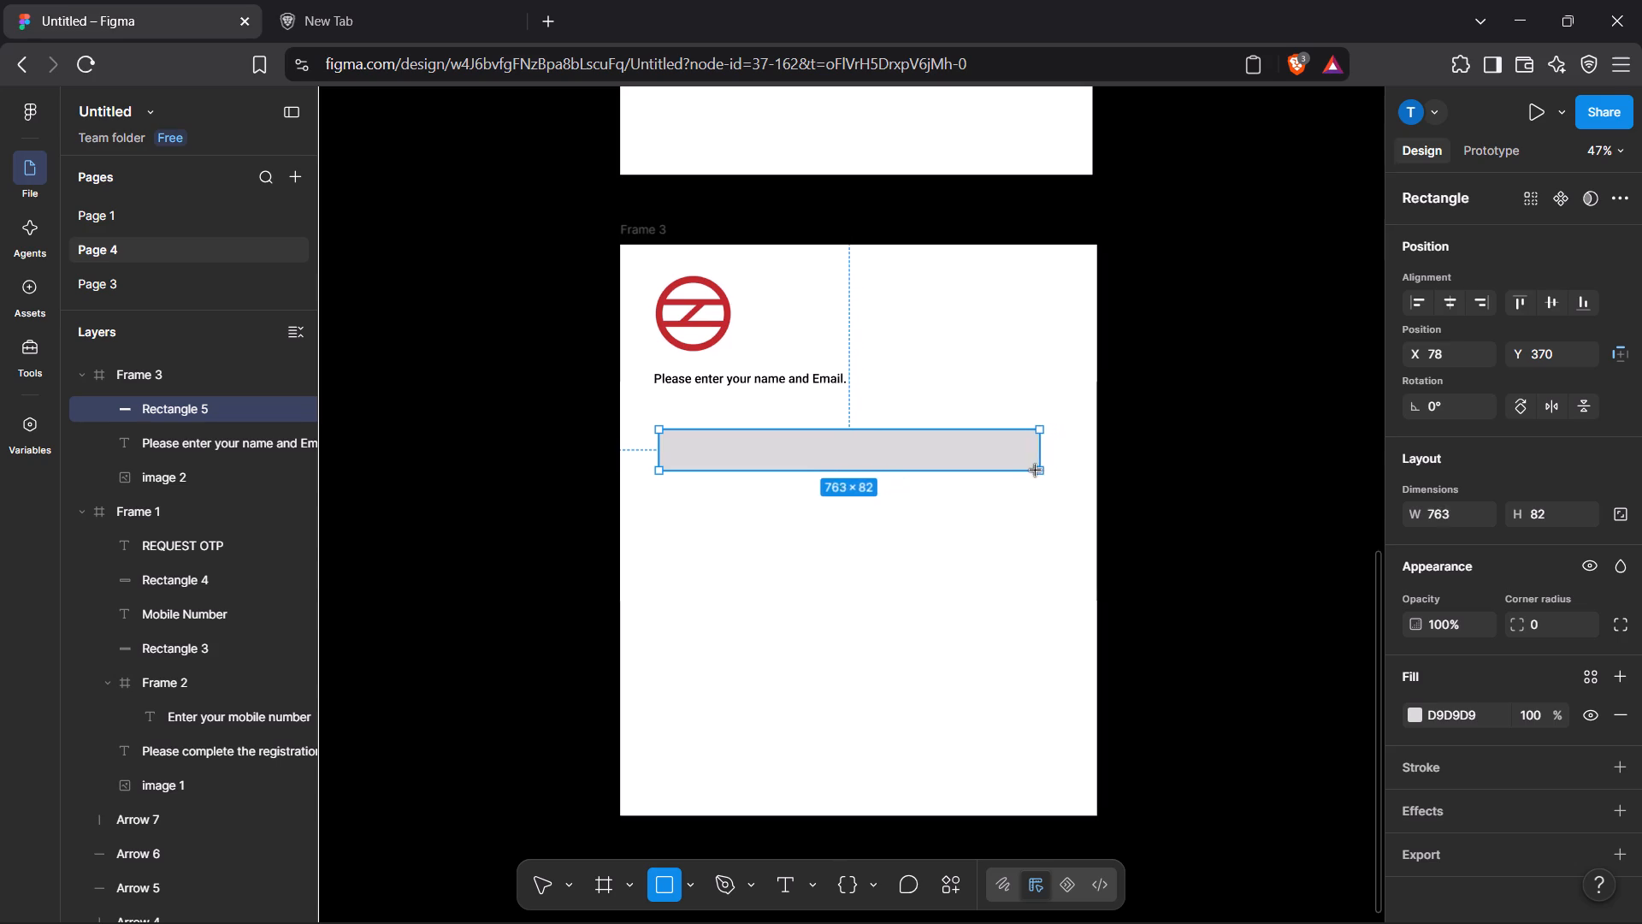
left_click_drag(1036, 471, 1055, 469)
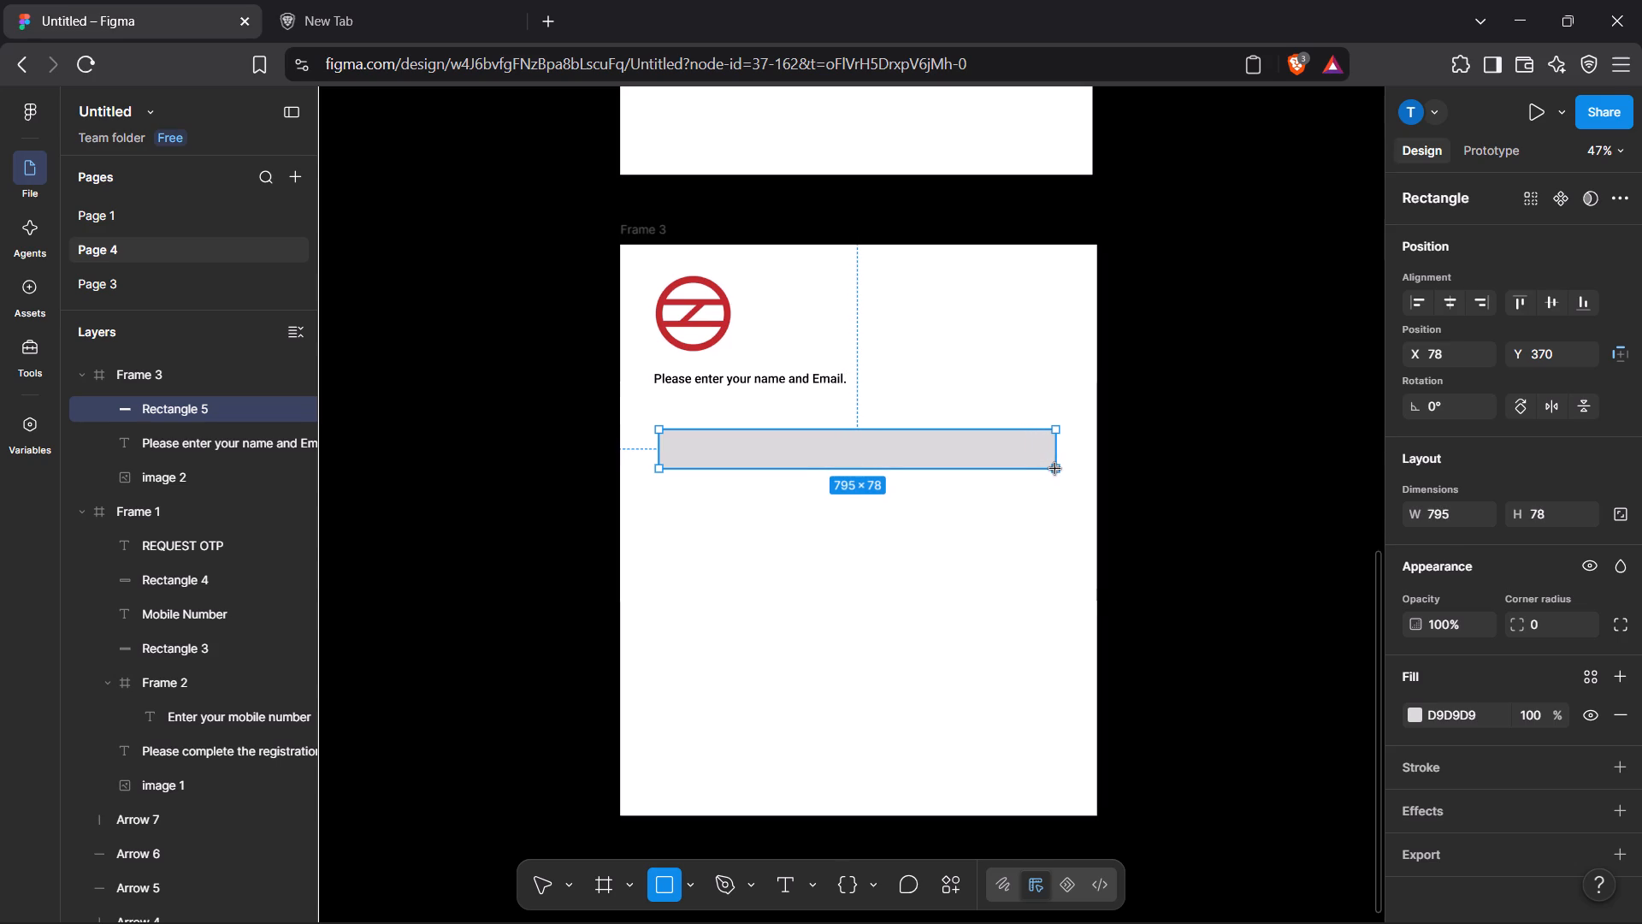
left_click_drag(1055, 469, 1042, 474)
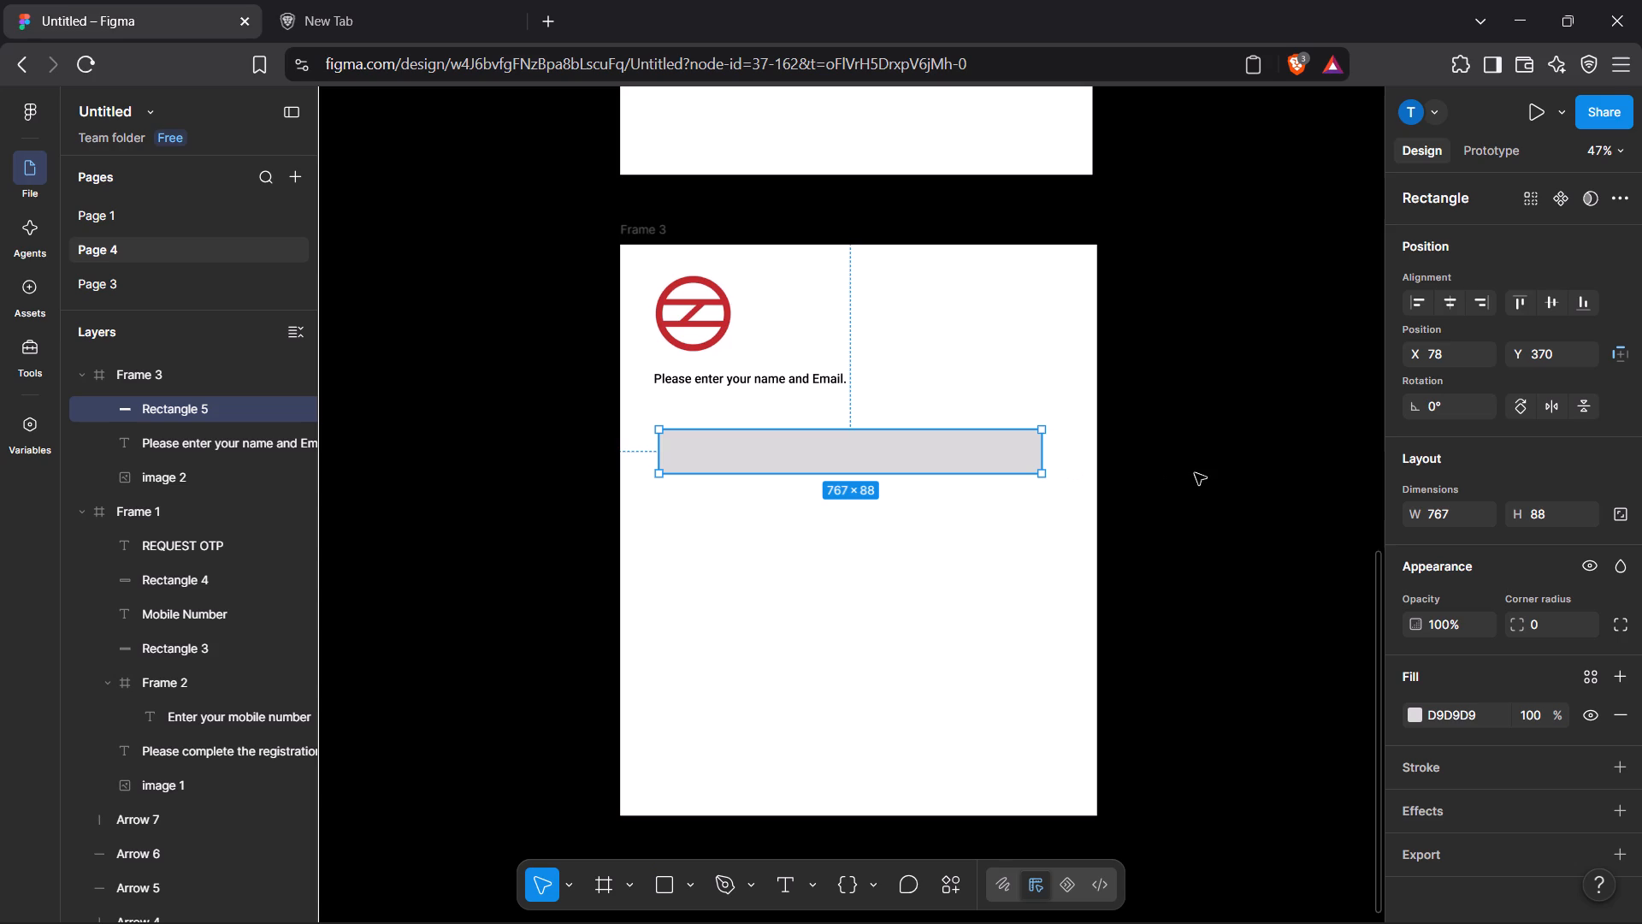
left_click(1195, 473)
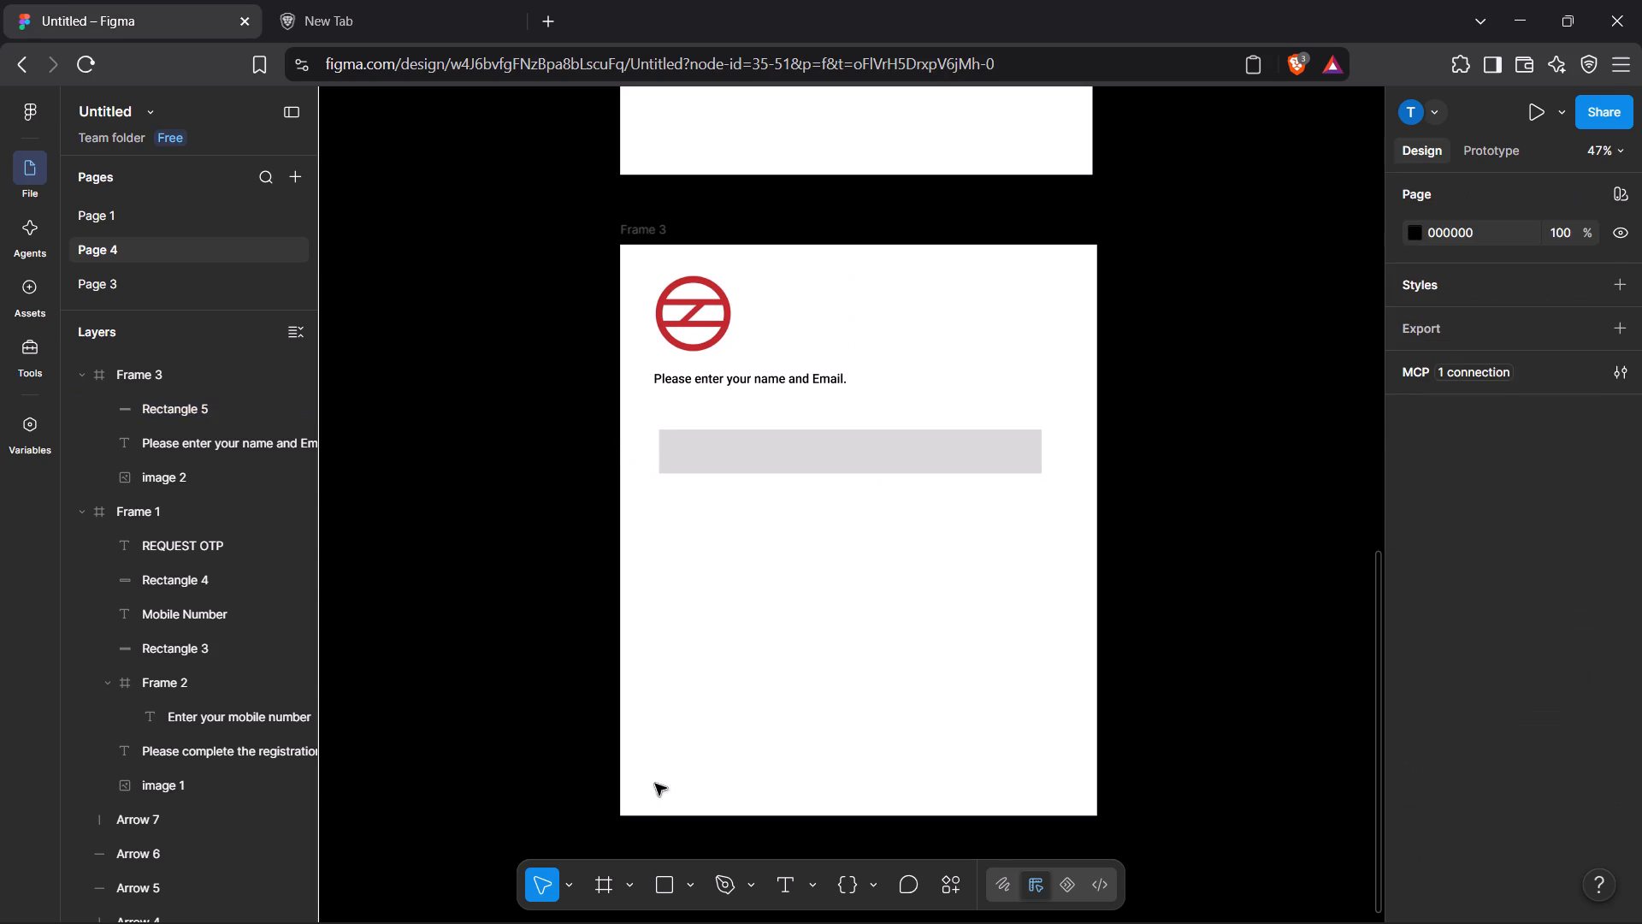
Add the placeholder text "Enter your name" inside the grey rectangle in Frame 3, in a text box about 277 × 30.
left_click(791, 885)
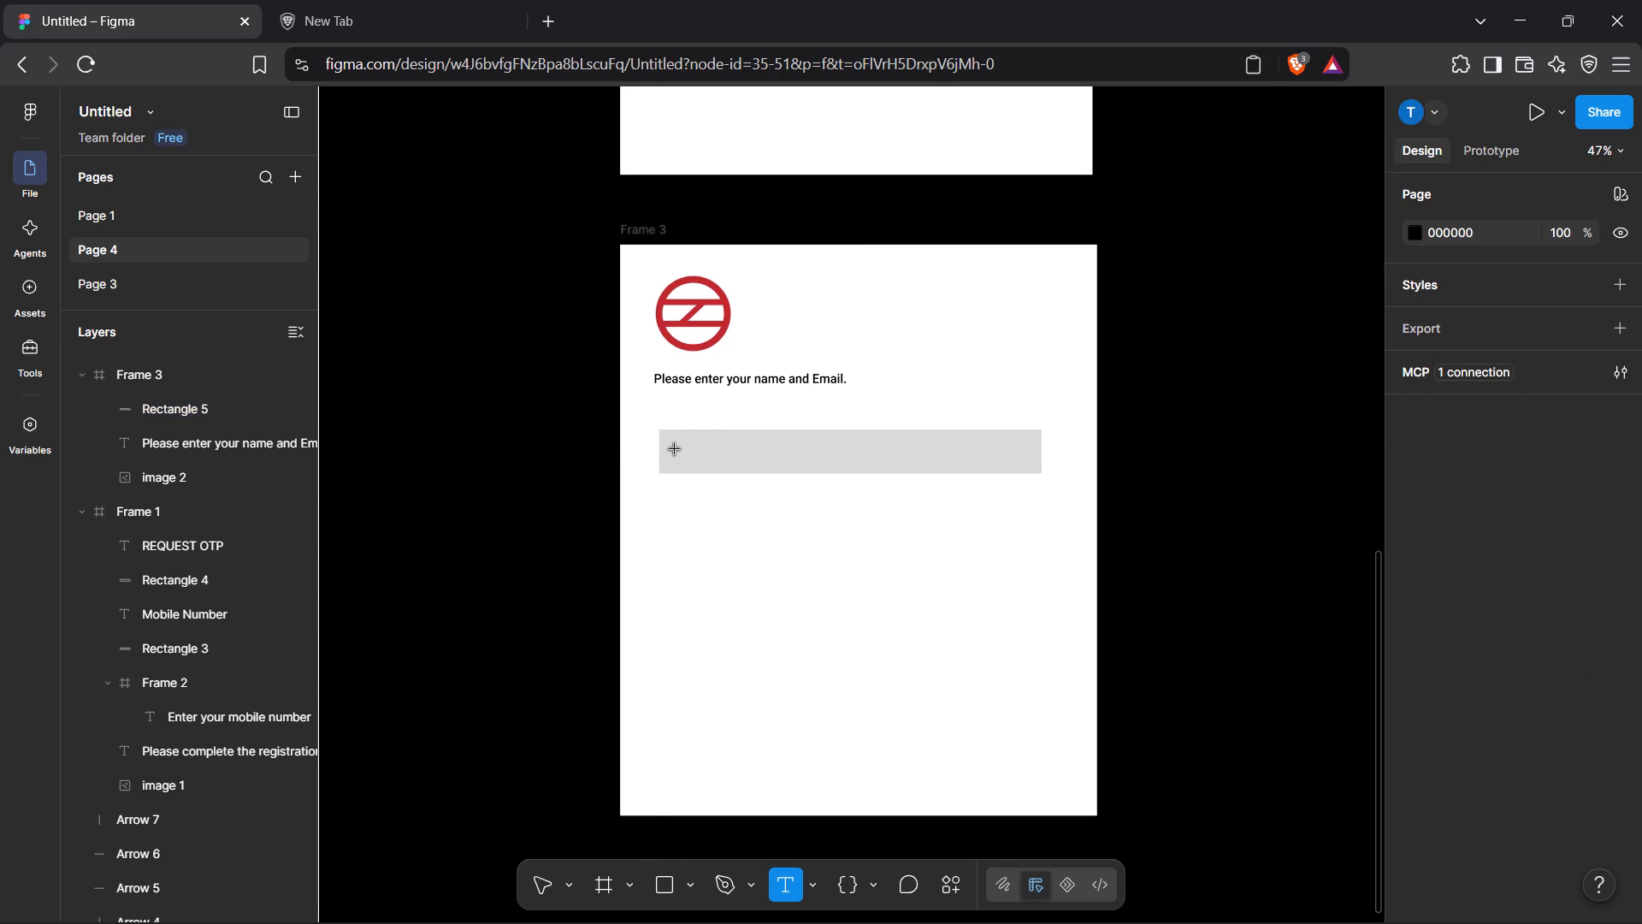
left_click_drag(676, 446, 708, 447)
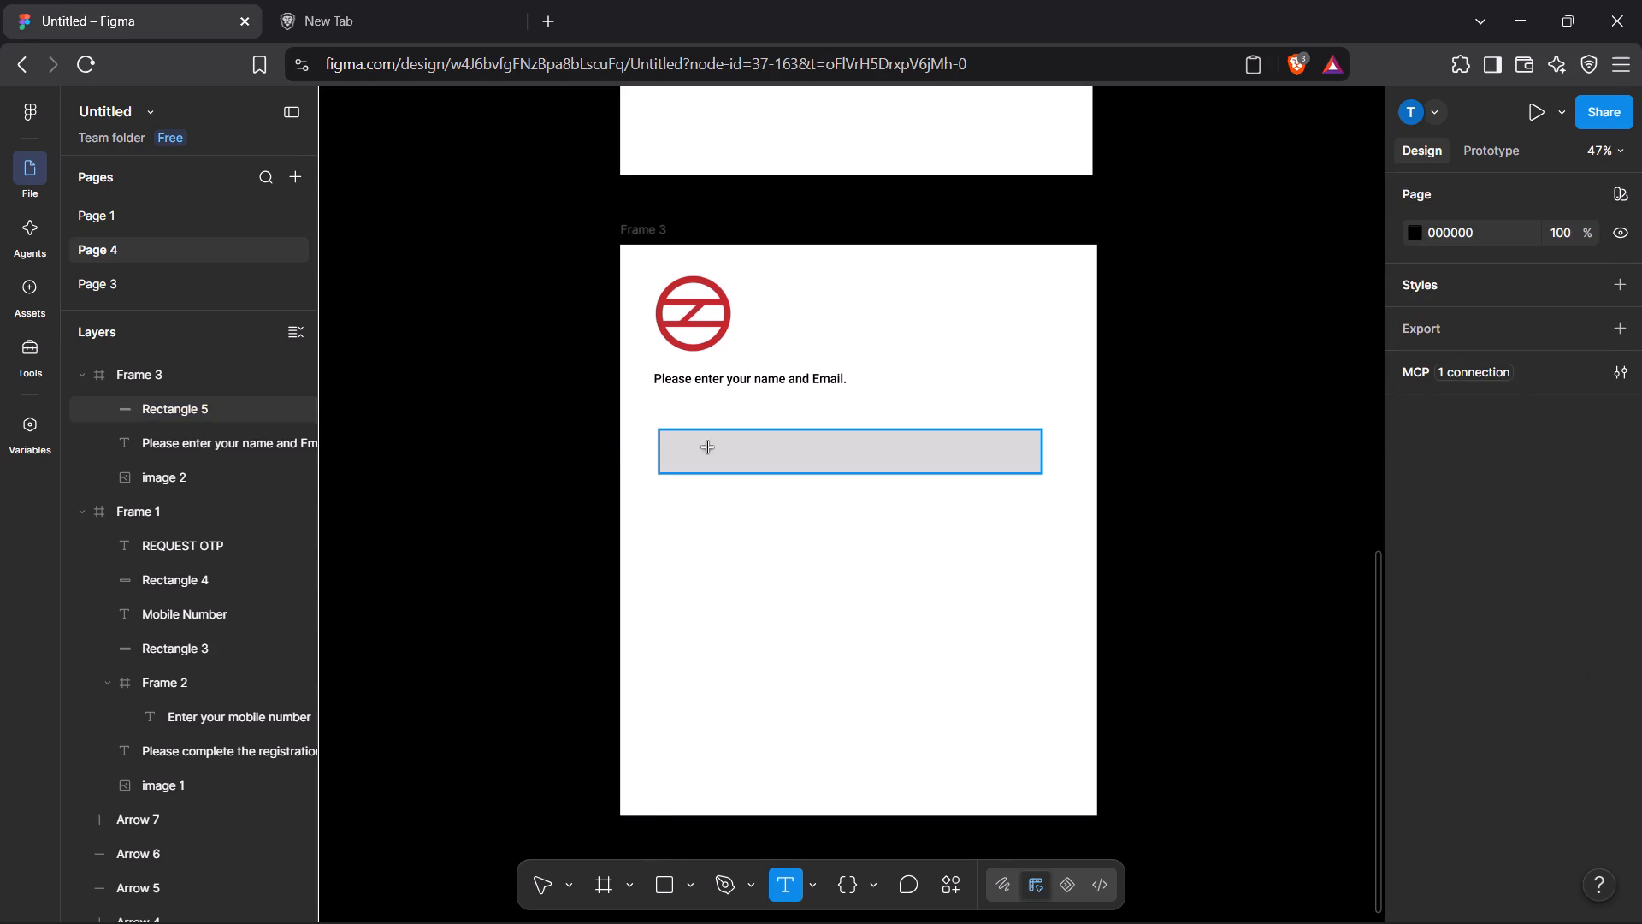
left_click_drag(708, 447, 814, 461)
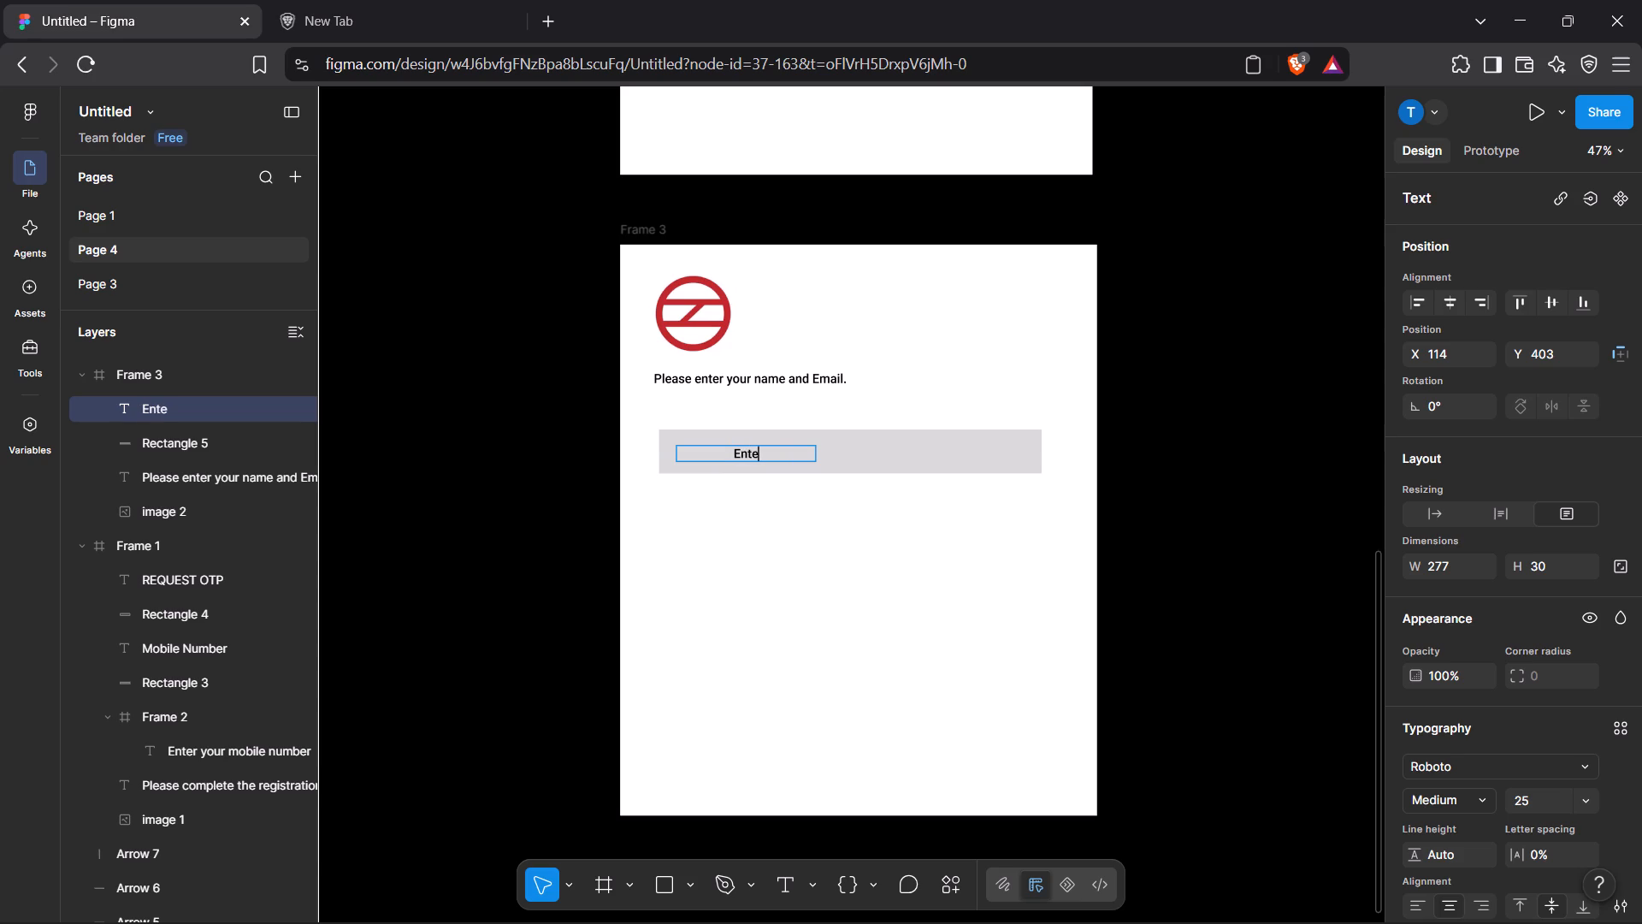
key("space")
key("space")
type("your")
key("space")
key("space")
type("name")
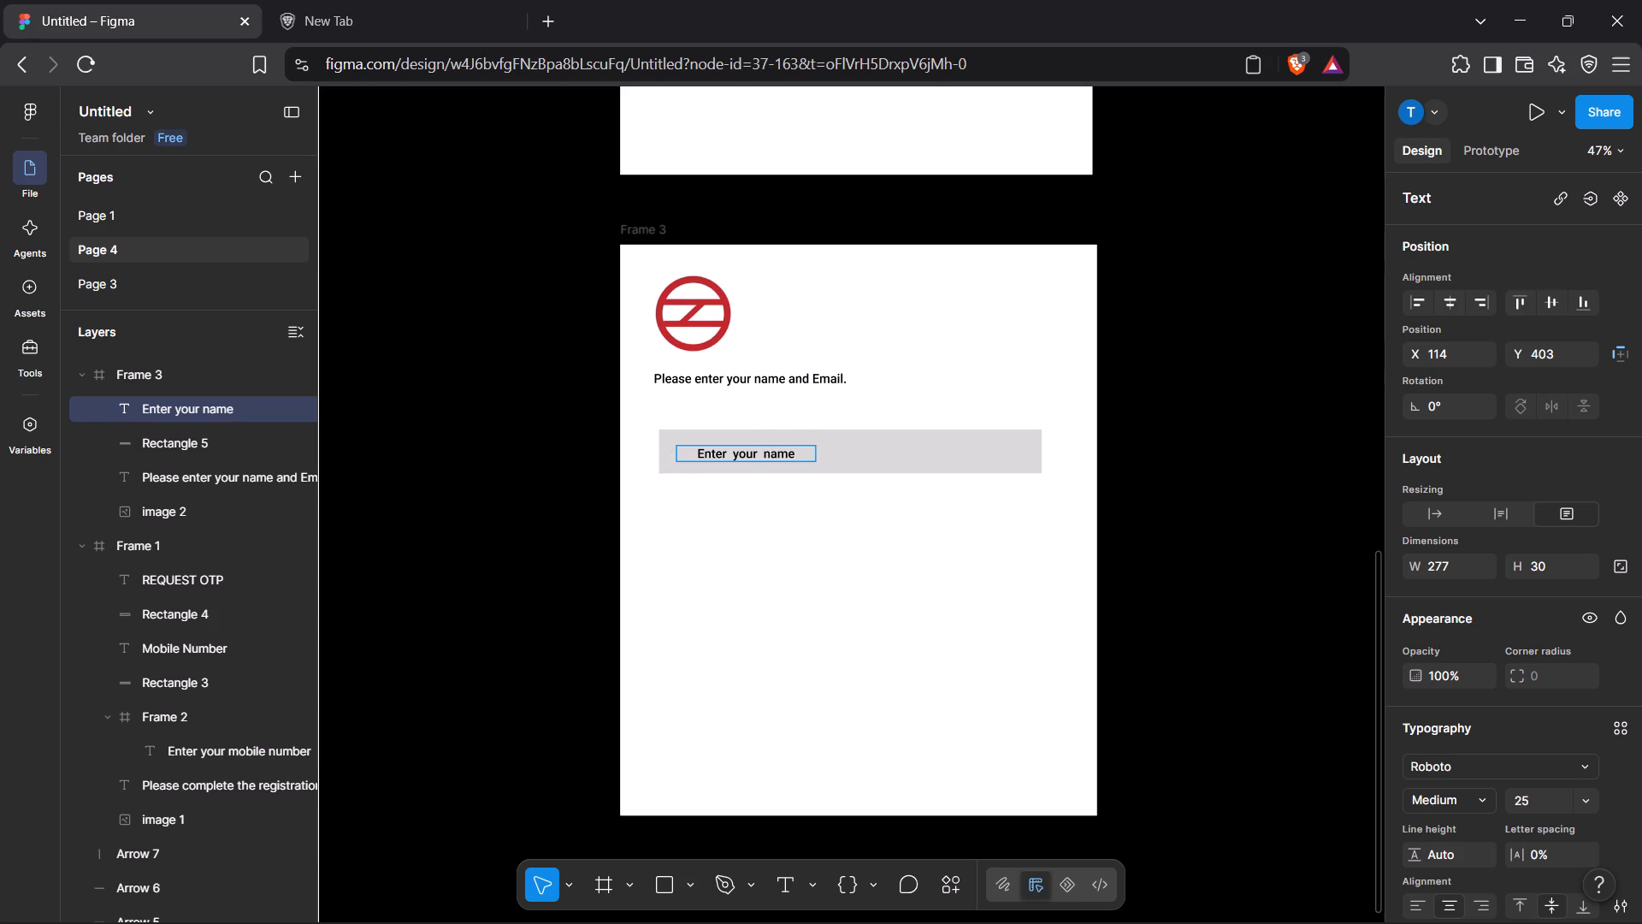
left_click(484, 400)
left_click(484, 400)
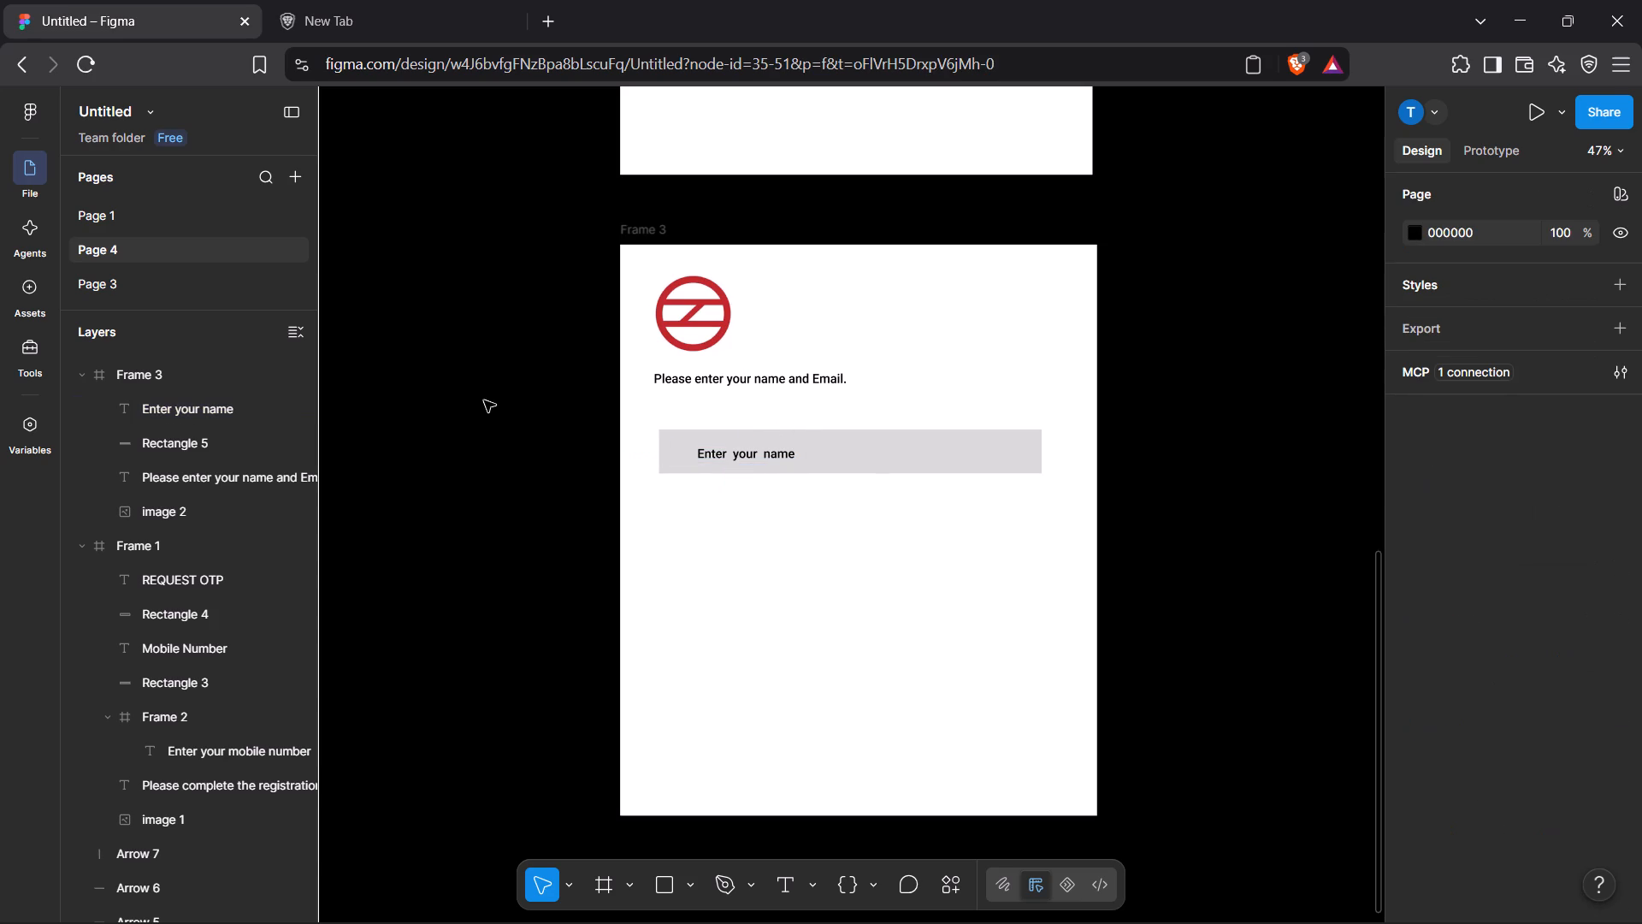
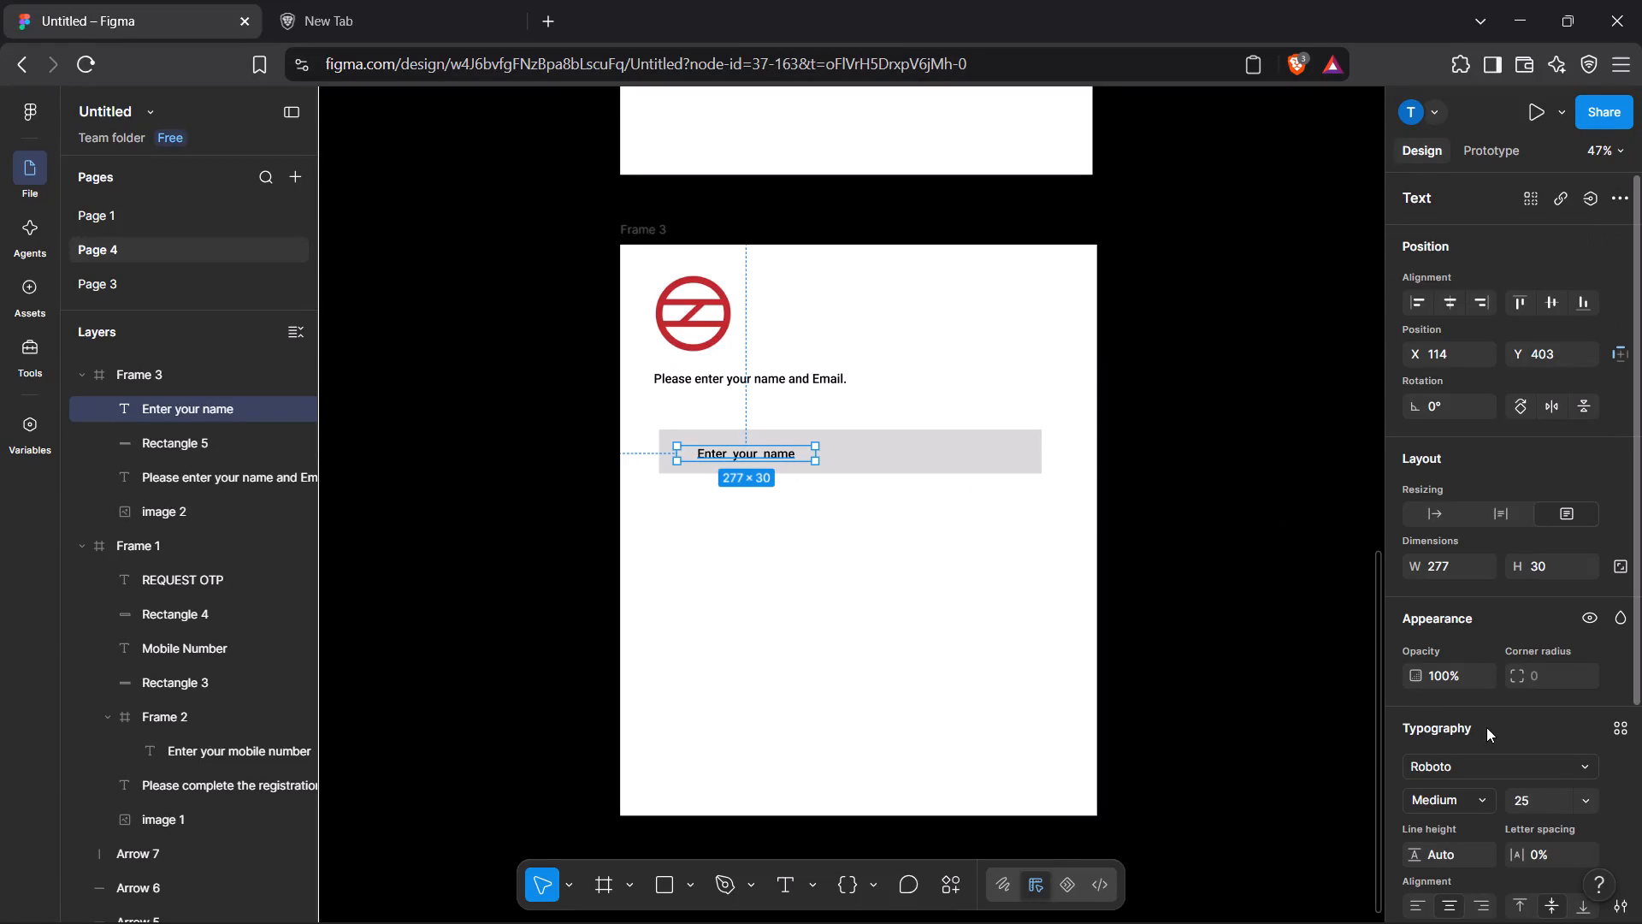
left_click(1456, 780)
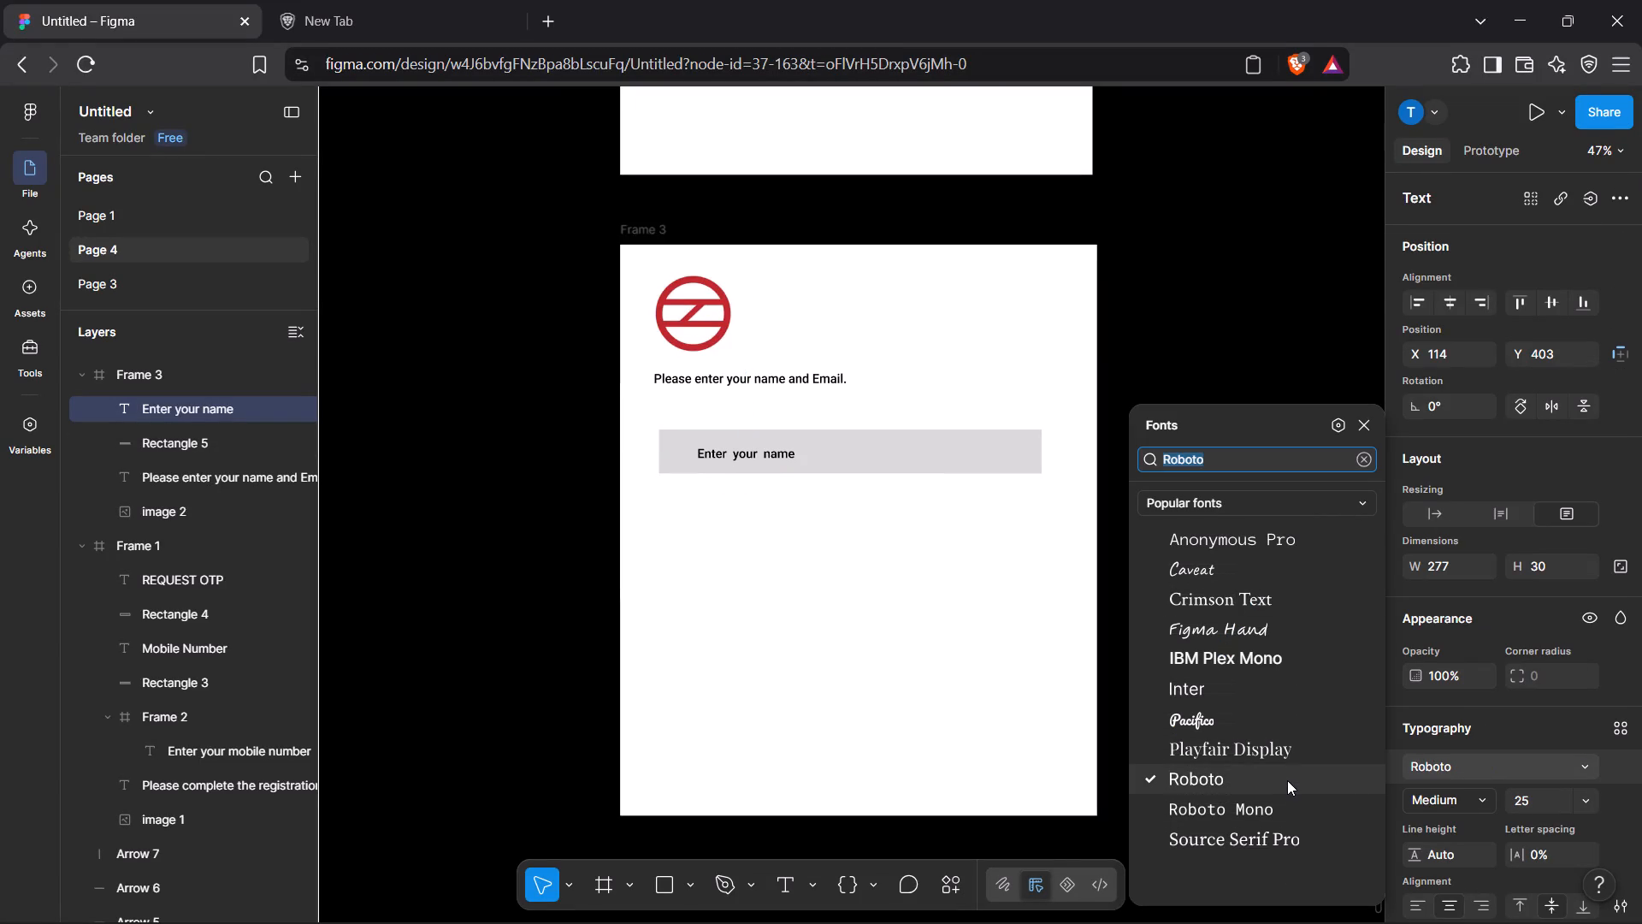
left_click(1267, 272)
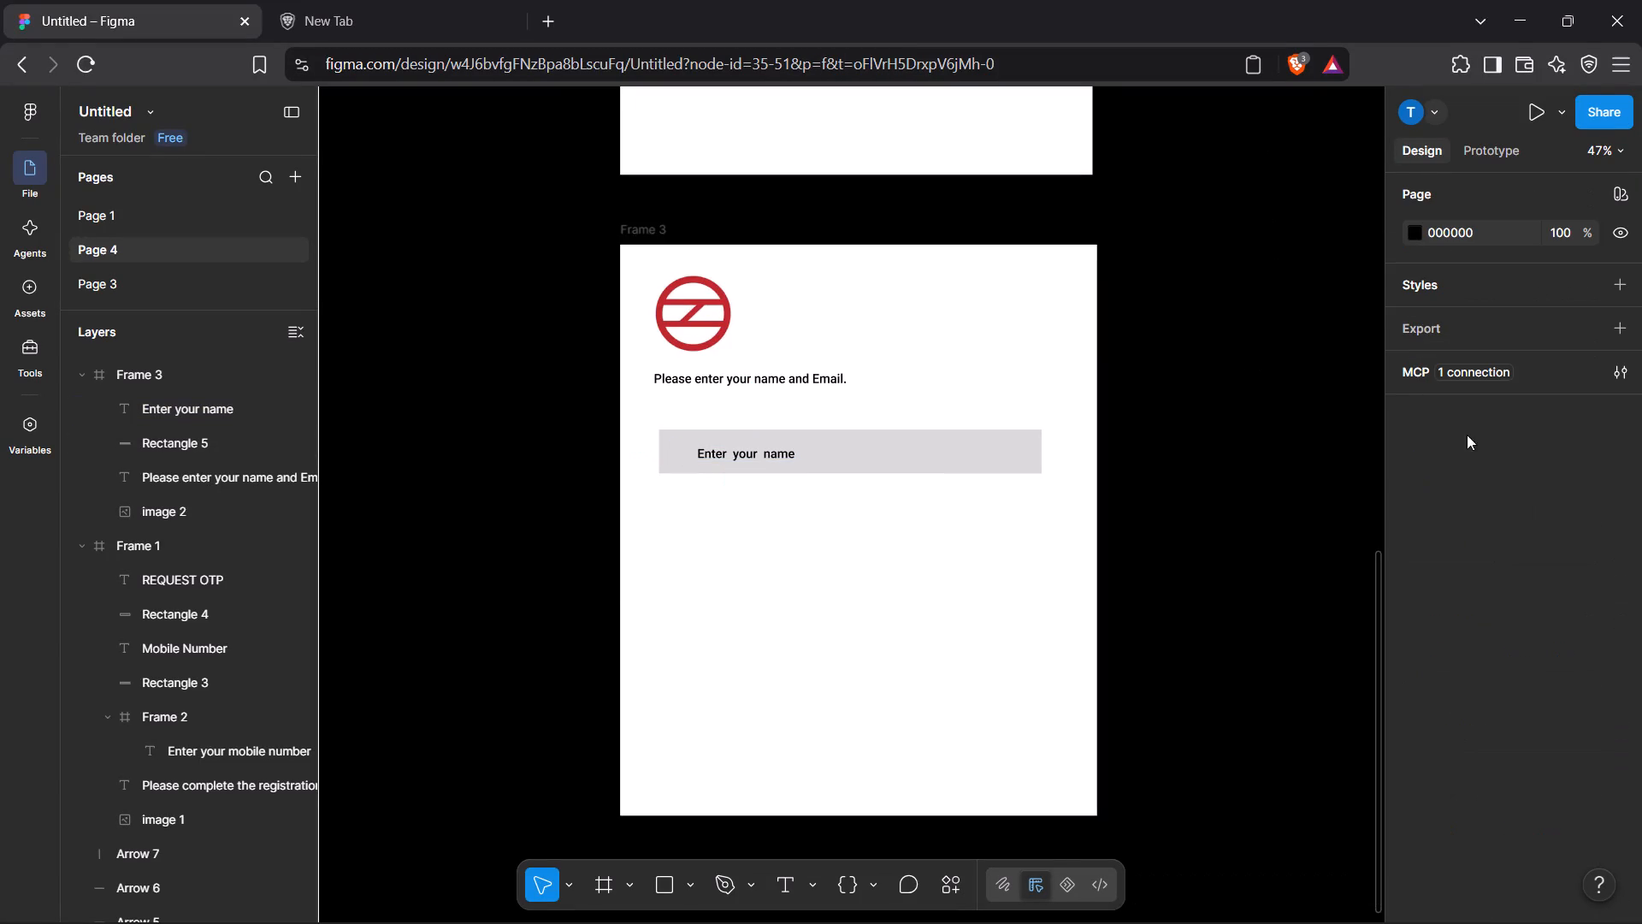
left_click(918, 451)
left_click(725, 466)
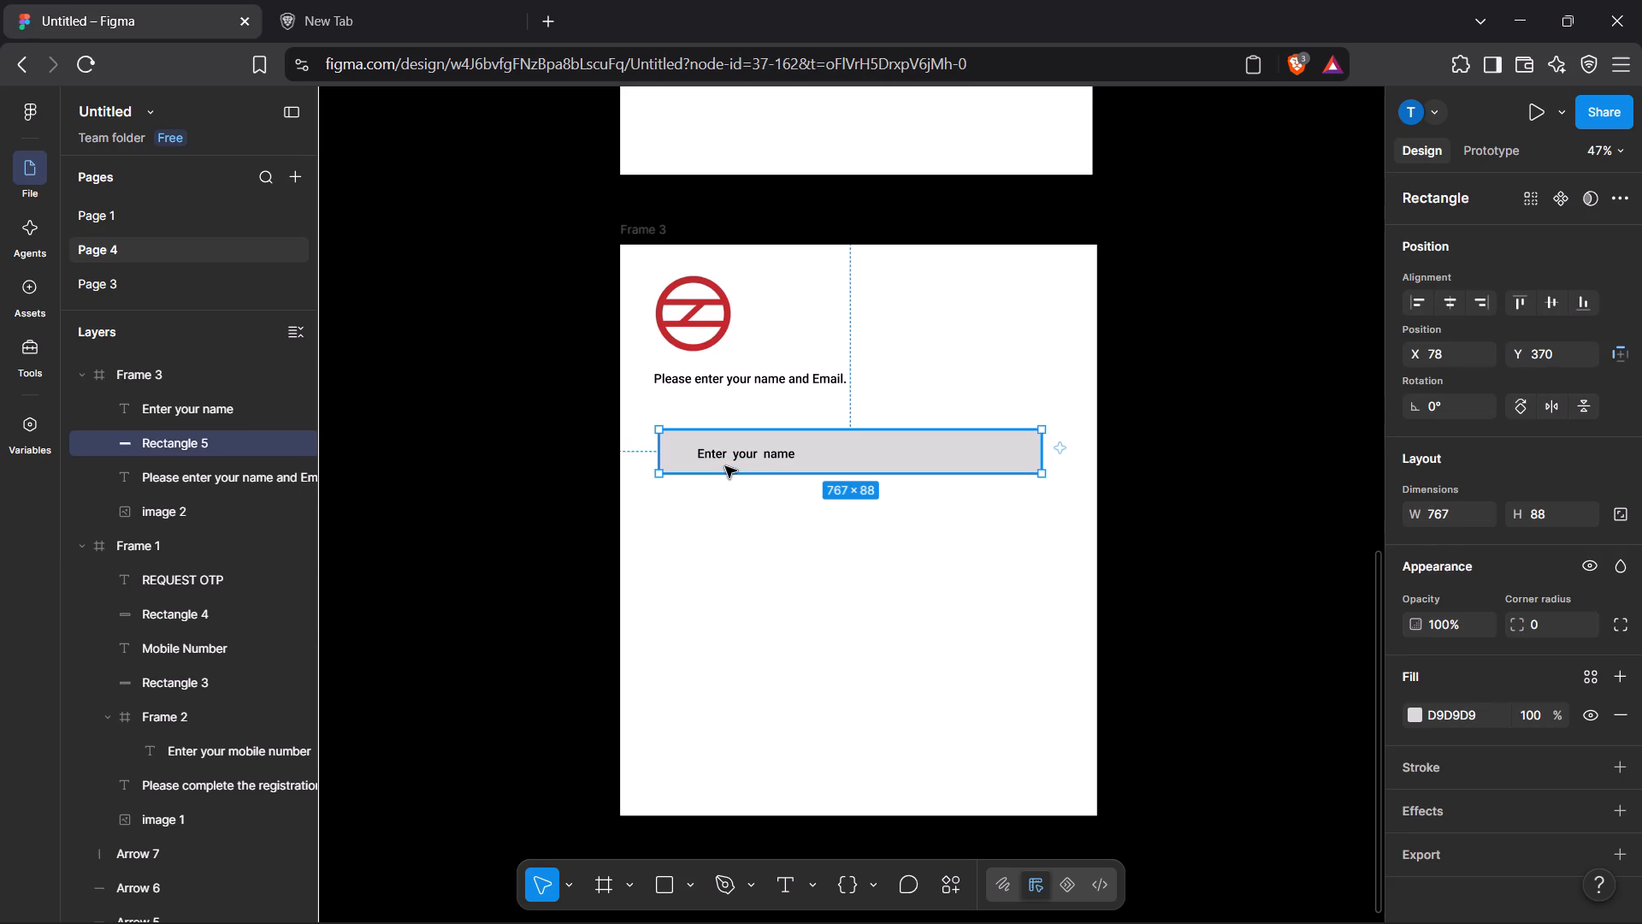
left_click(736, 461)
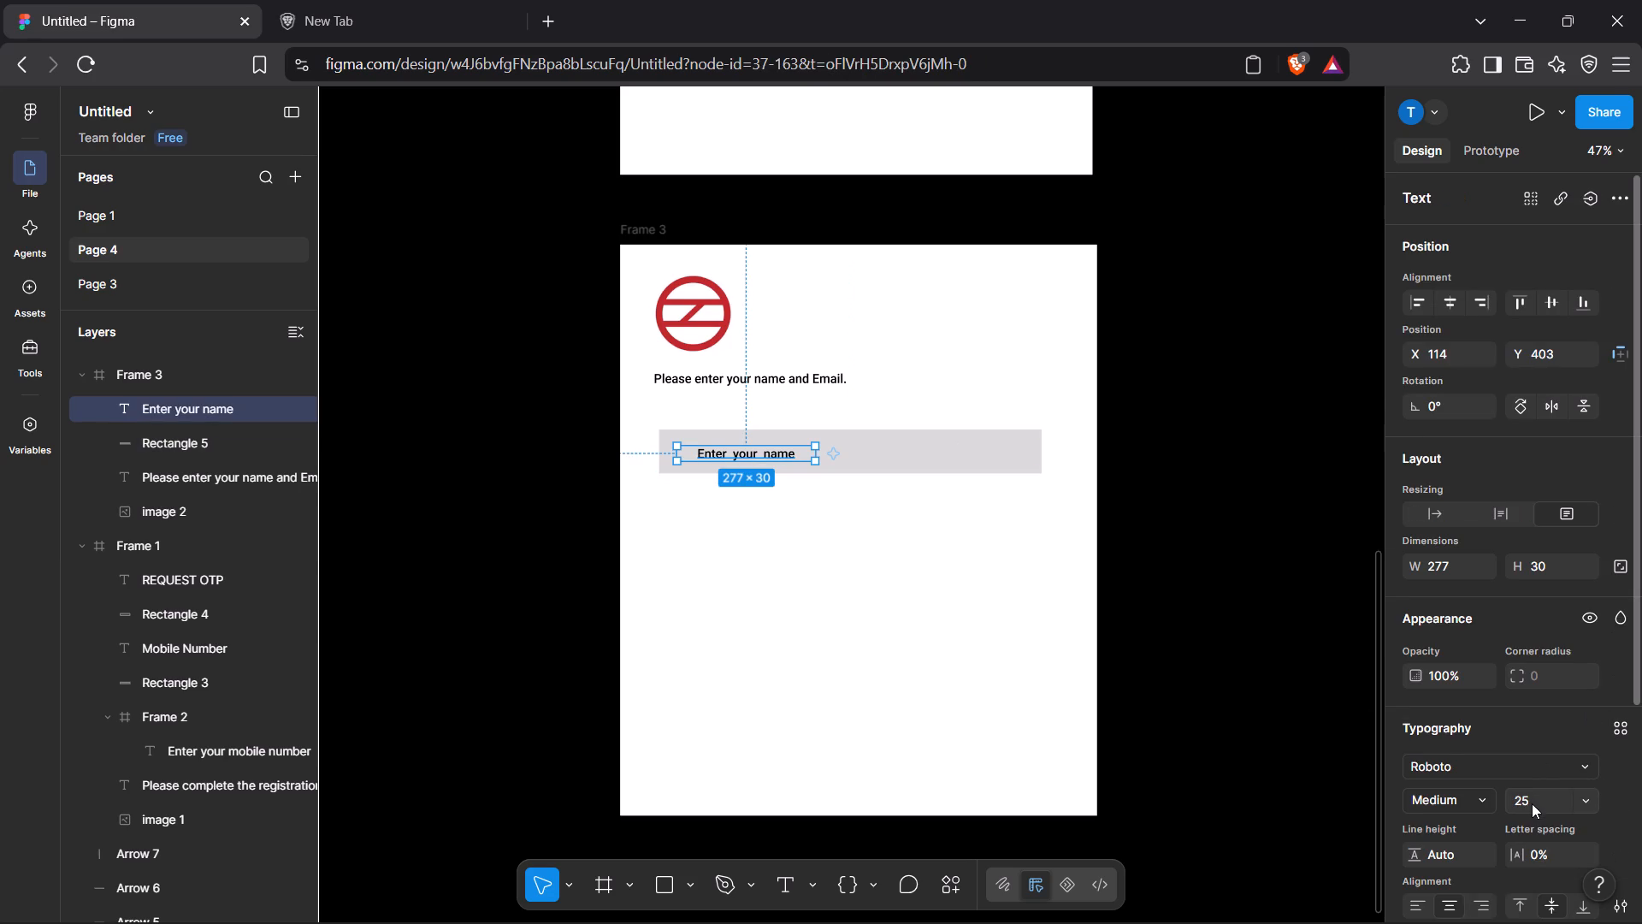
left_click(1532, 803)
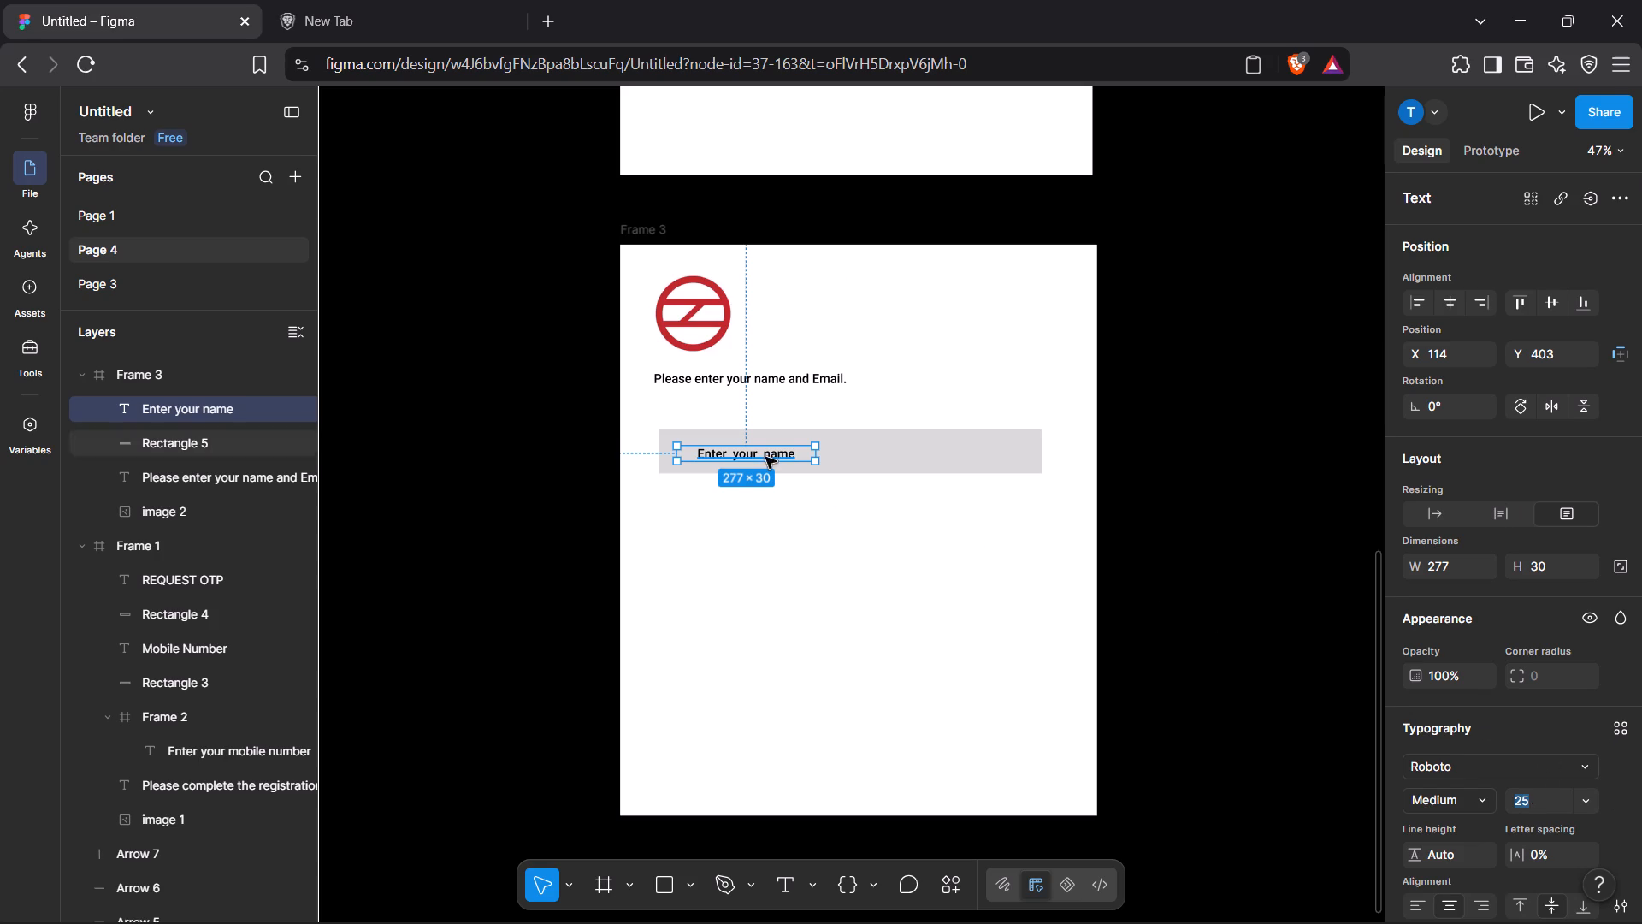
Change the fill colour of the "Enter your name" placeholder text in Frame 3 to dark grey 414141.
double_click(794, 451)
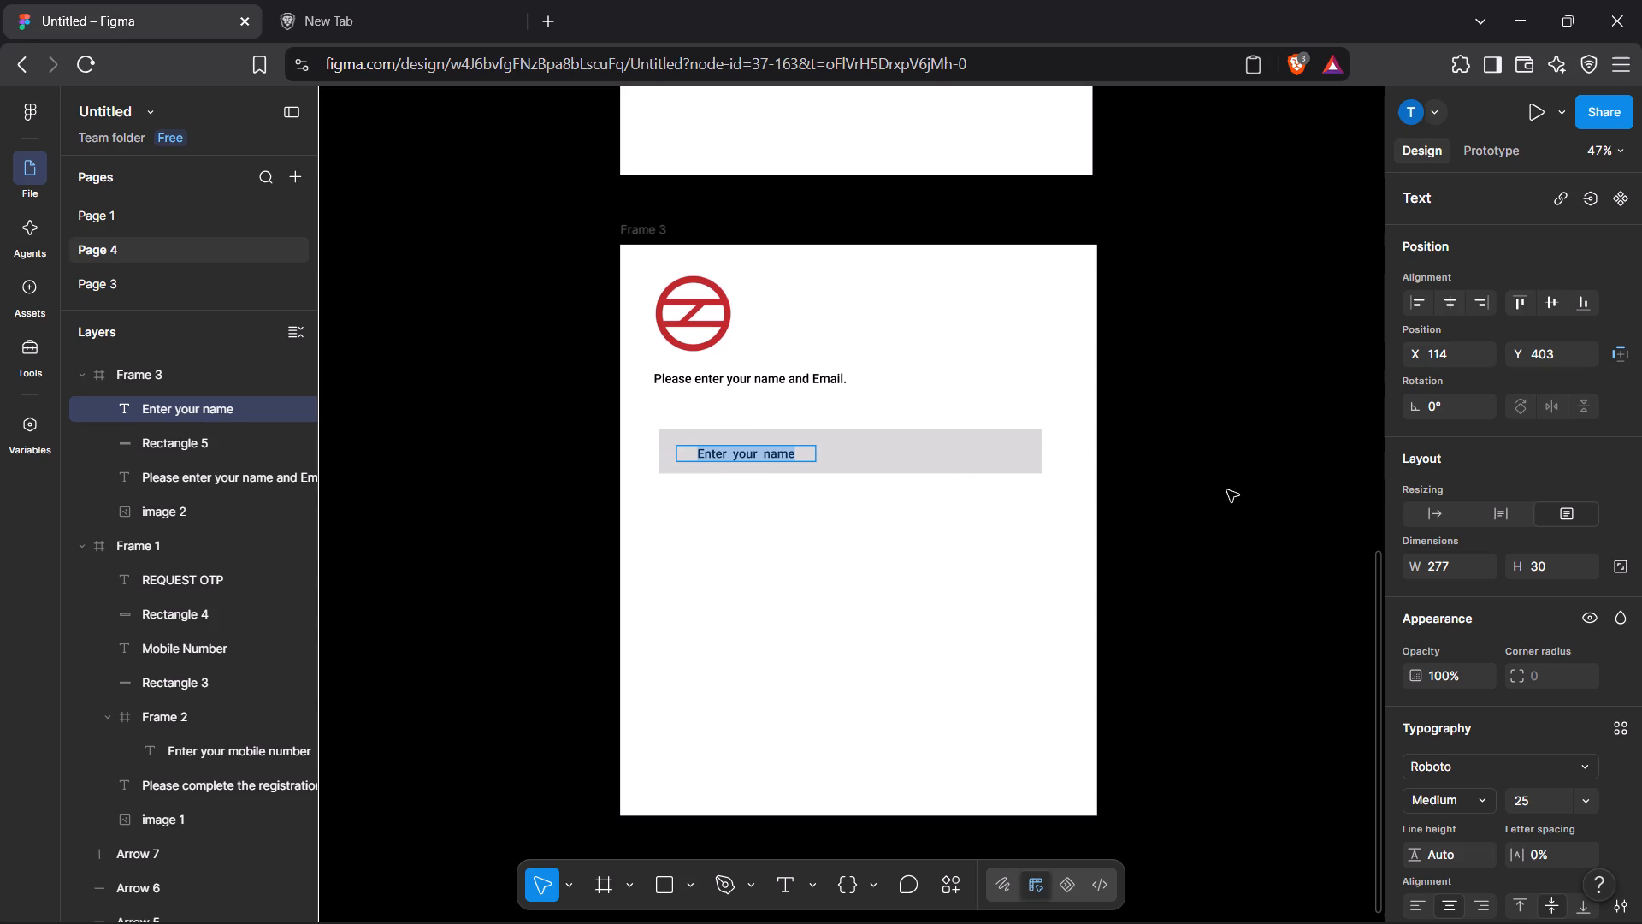
scroll(1448, 651, "down", 3)
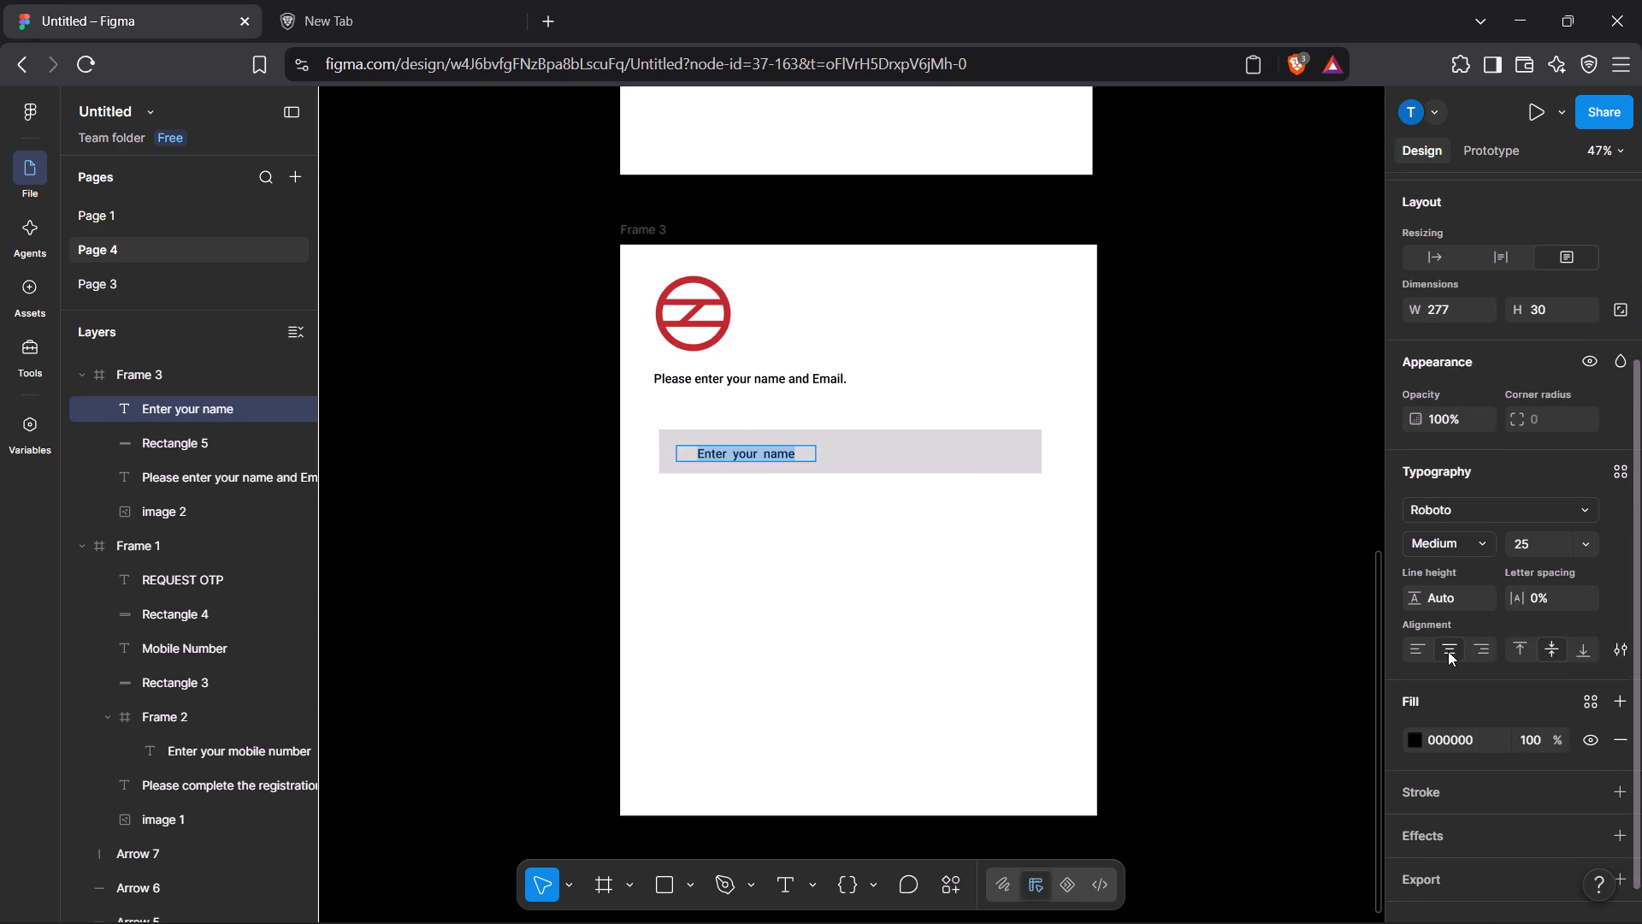
scroll(1448, 651, "down", 1)
left_click(1414, 704)
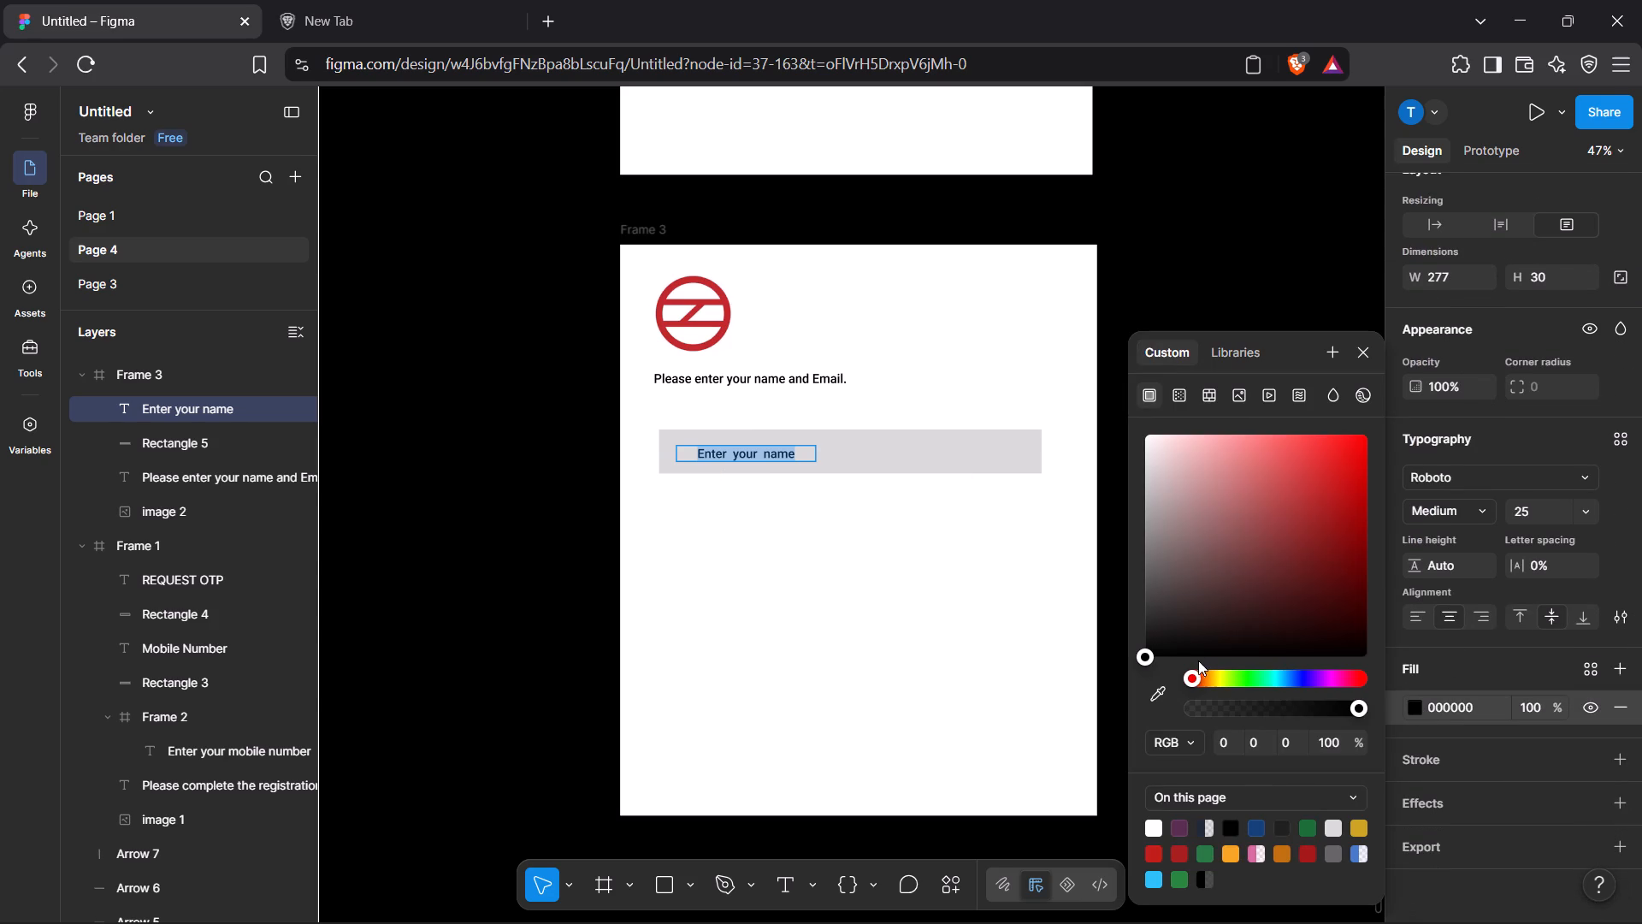
left_click(1187, 675)
left_click_drag(1136, 659, 1139, 563)
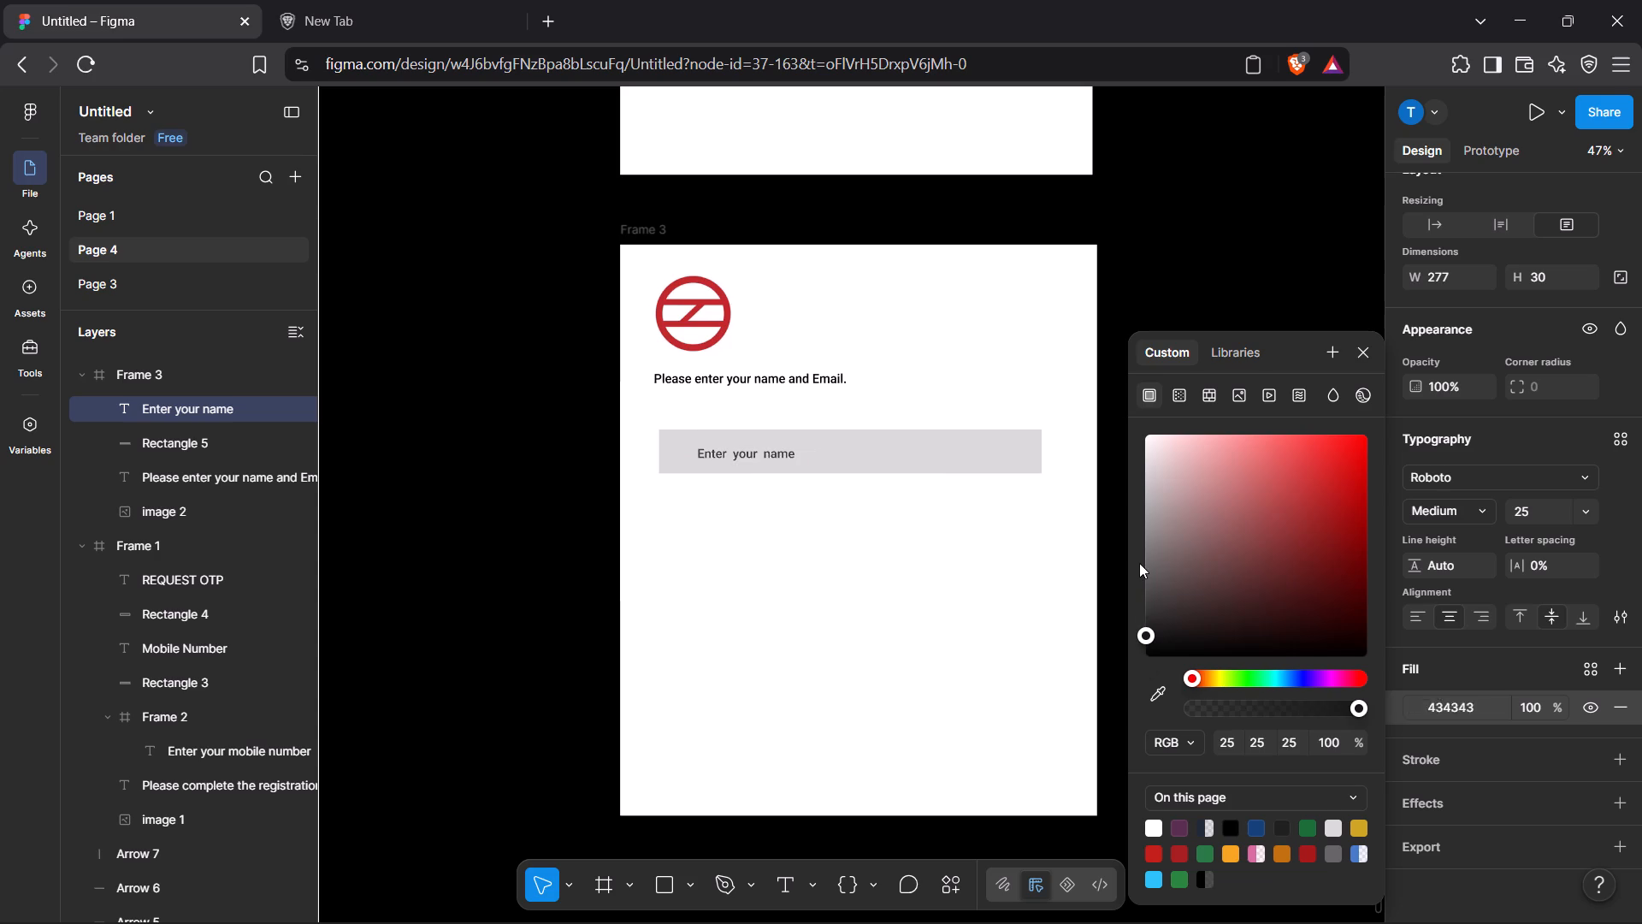
left_click_drag(1139, 563, 1137, 601)
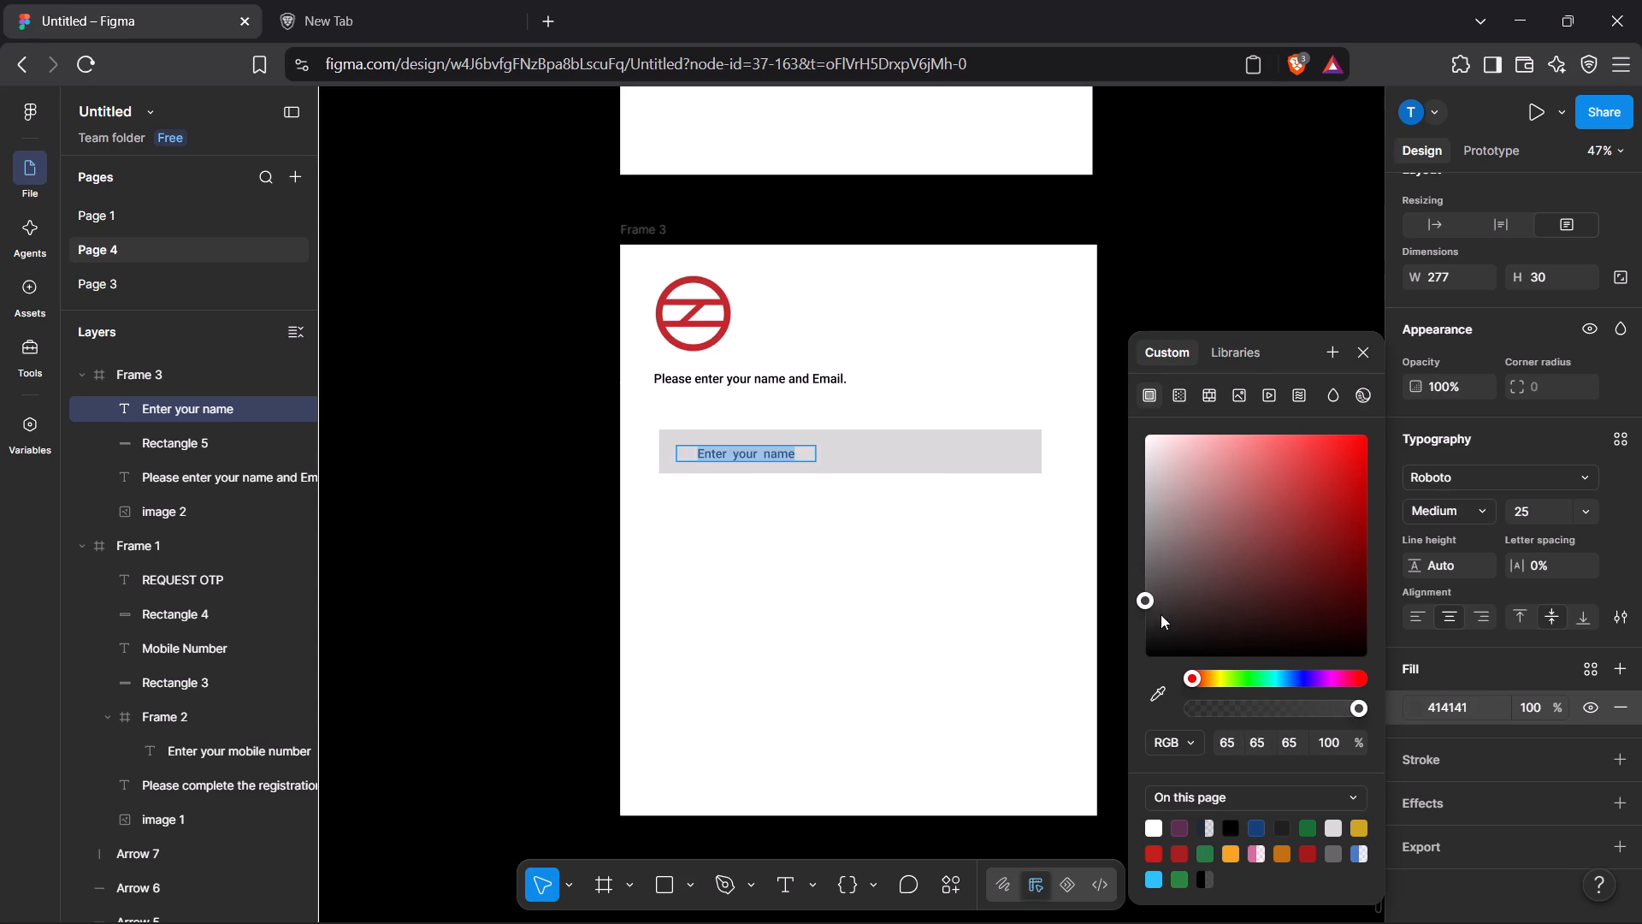
left_click(1223, 250)
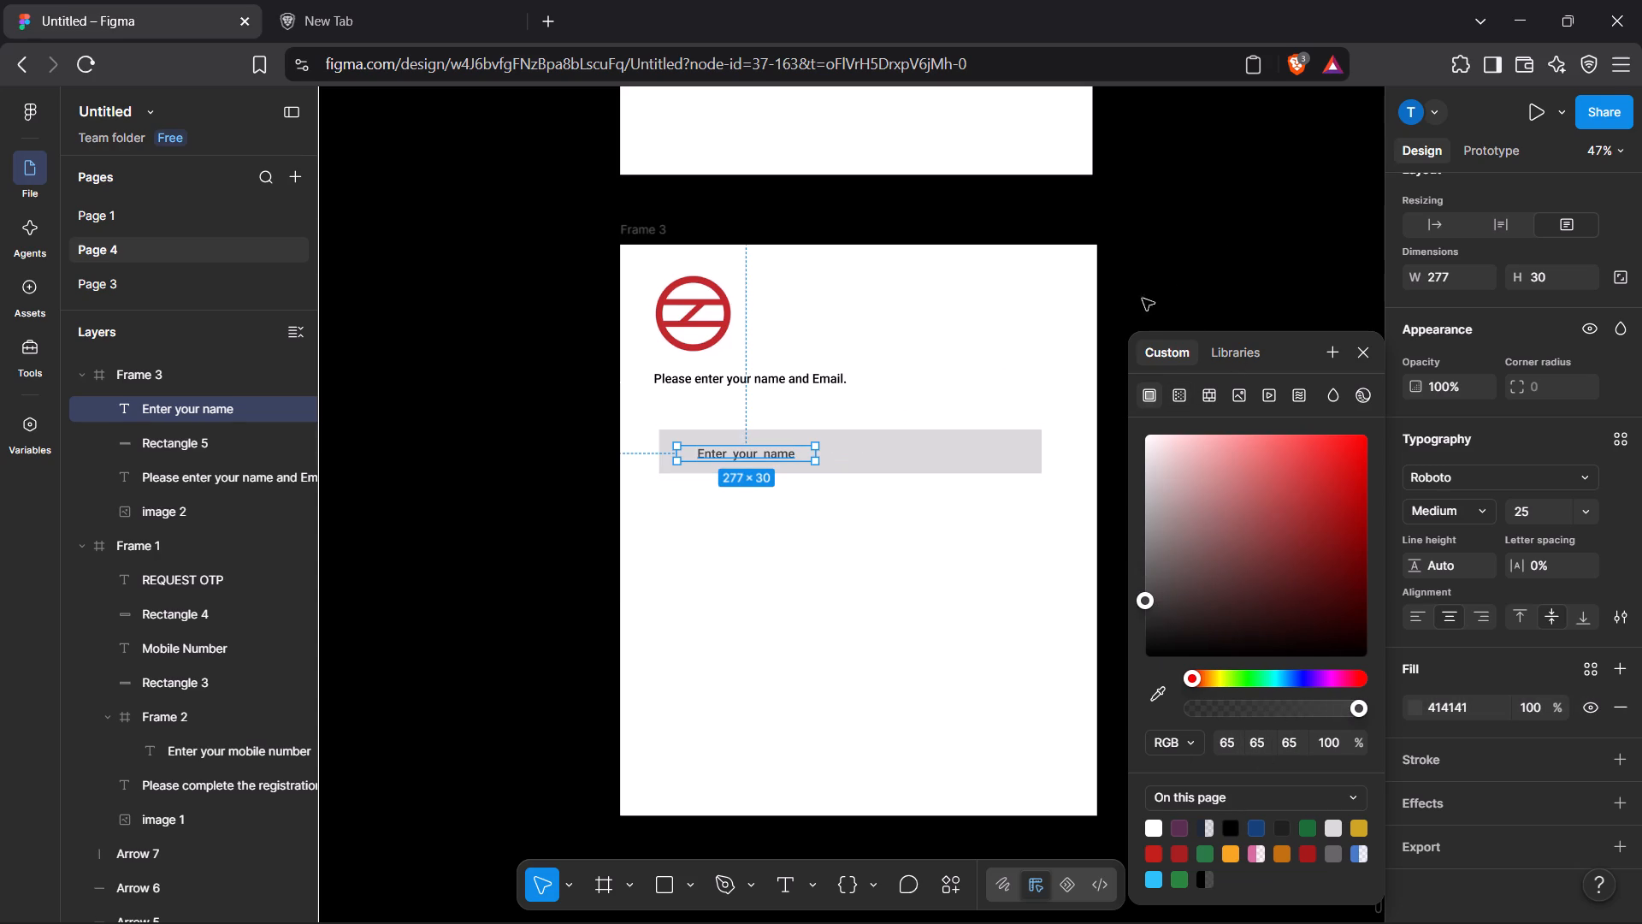
left_click(1190, 274)
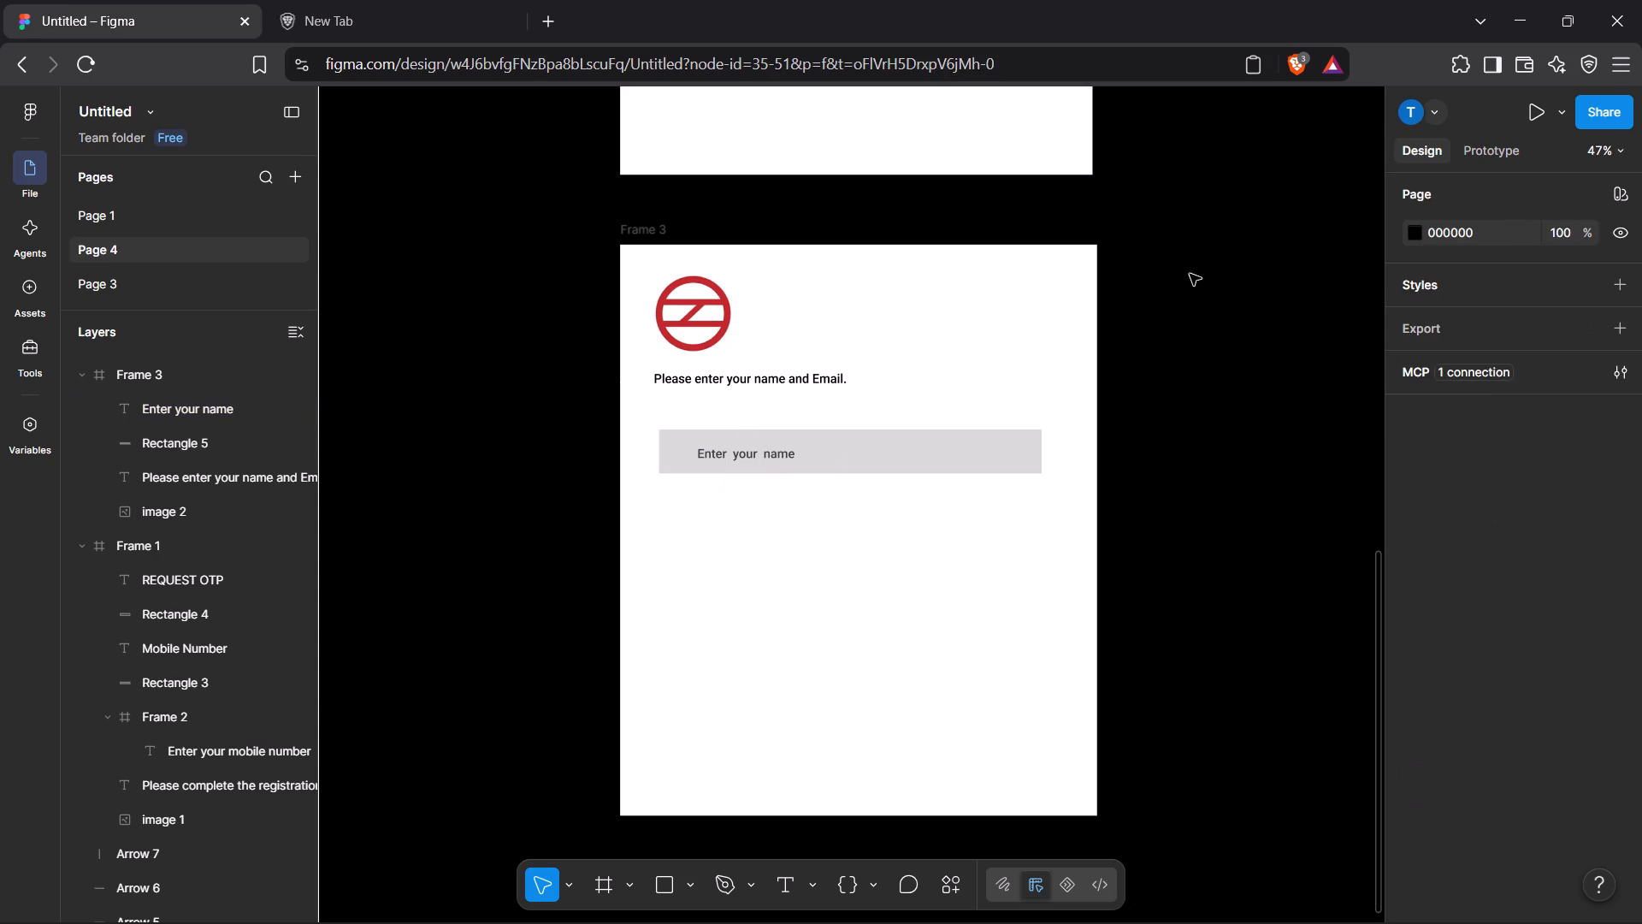
Set the font size of the "Enter your name" placeholder text to 28.
left_click(752, 457)
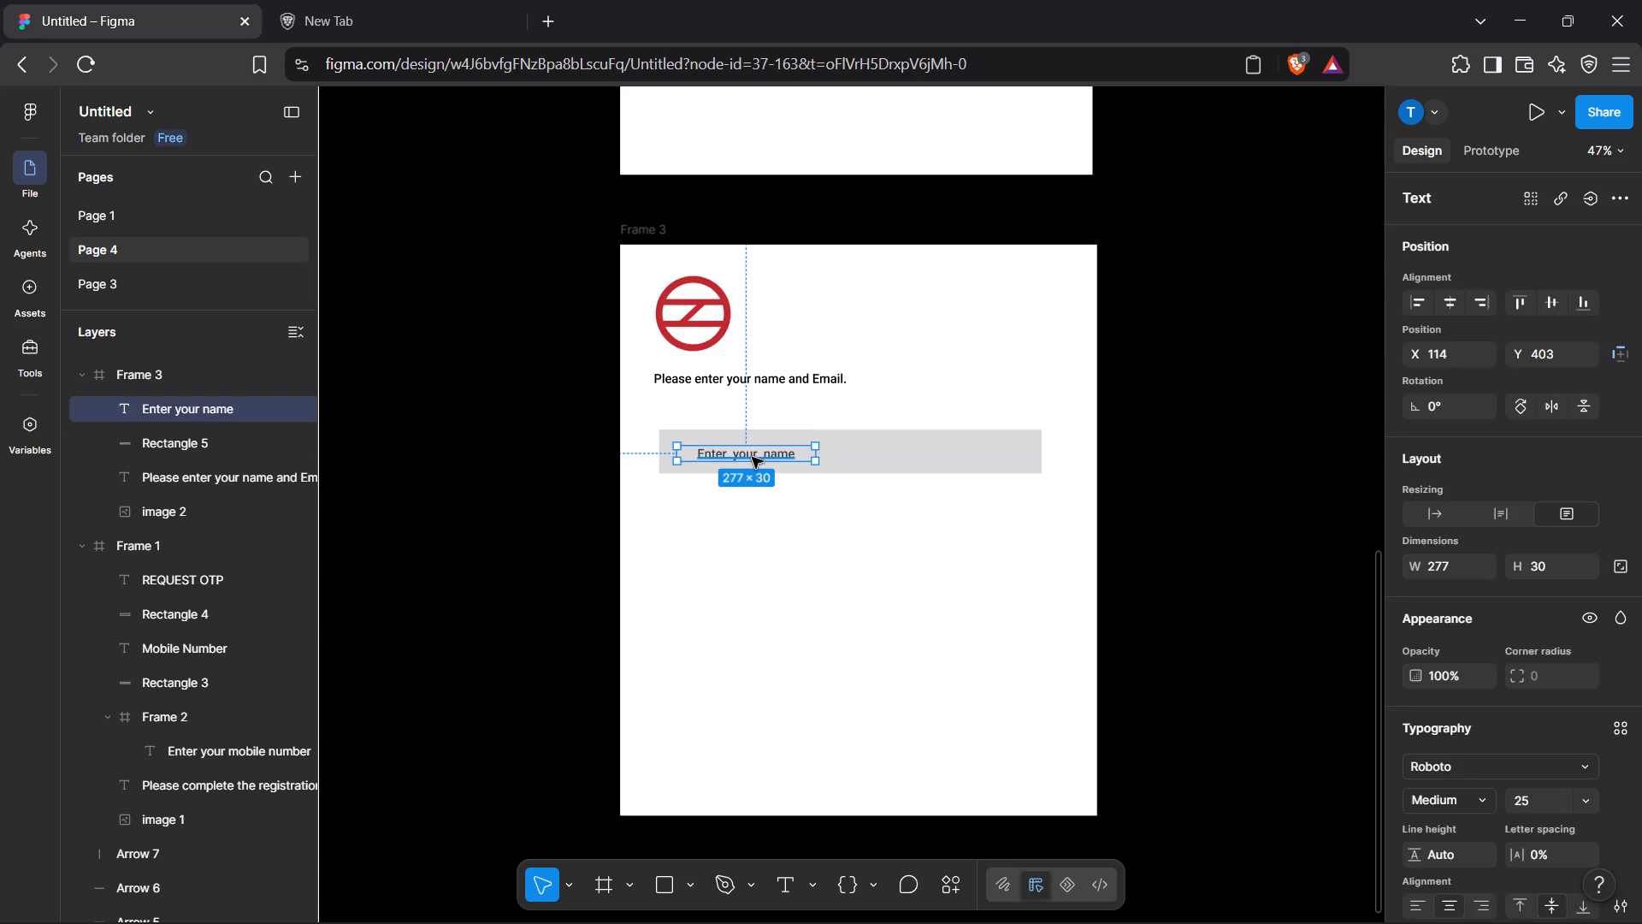
left_click(1522, 796)
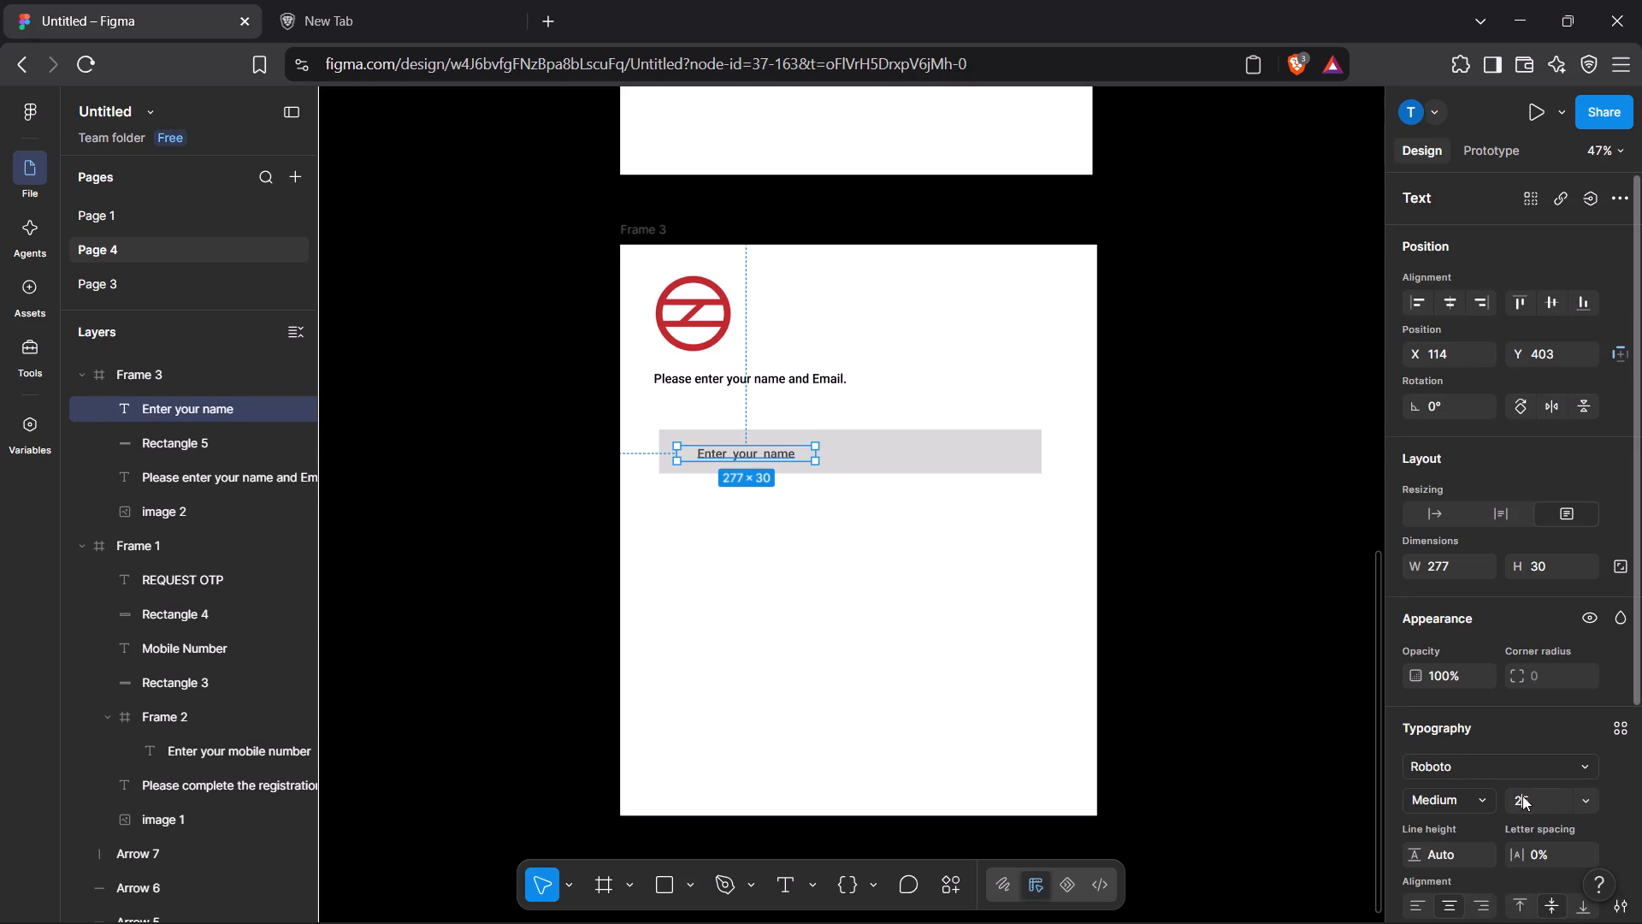
key("BackSpace")
type("28")
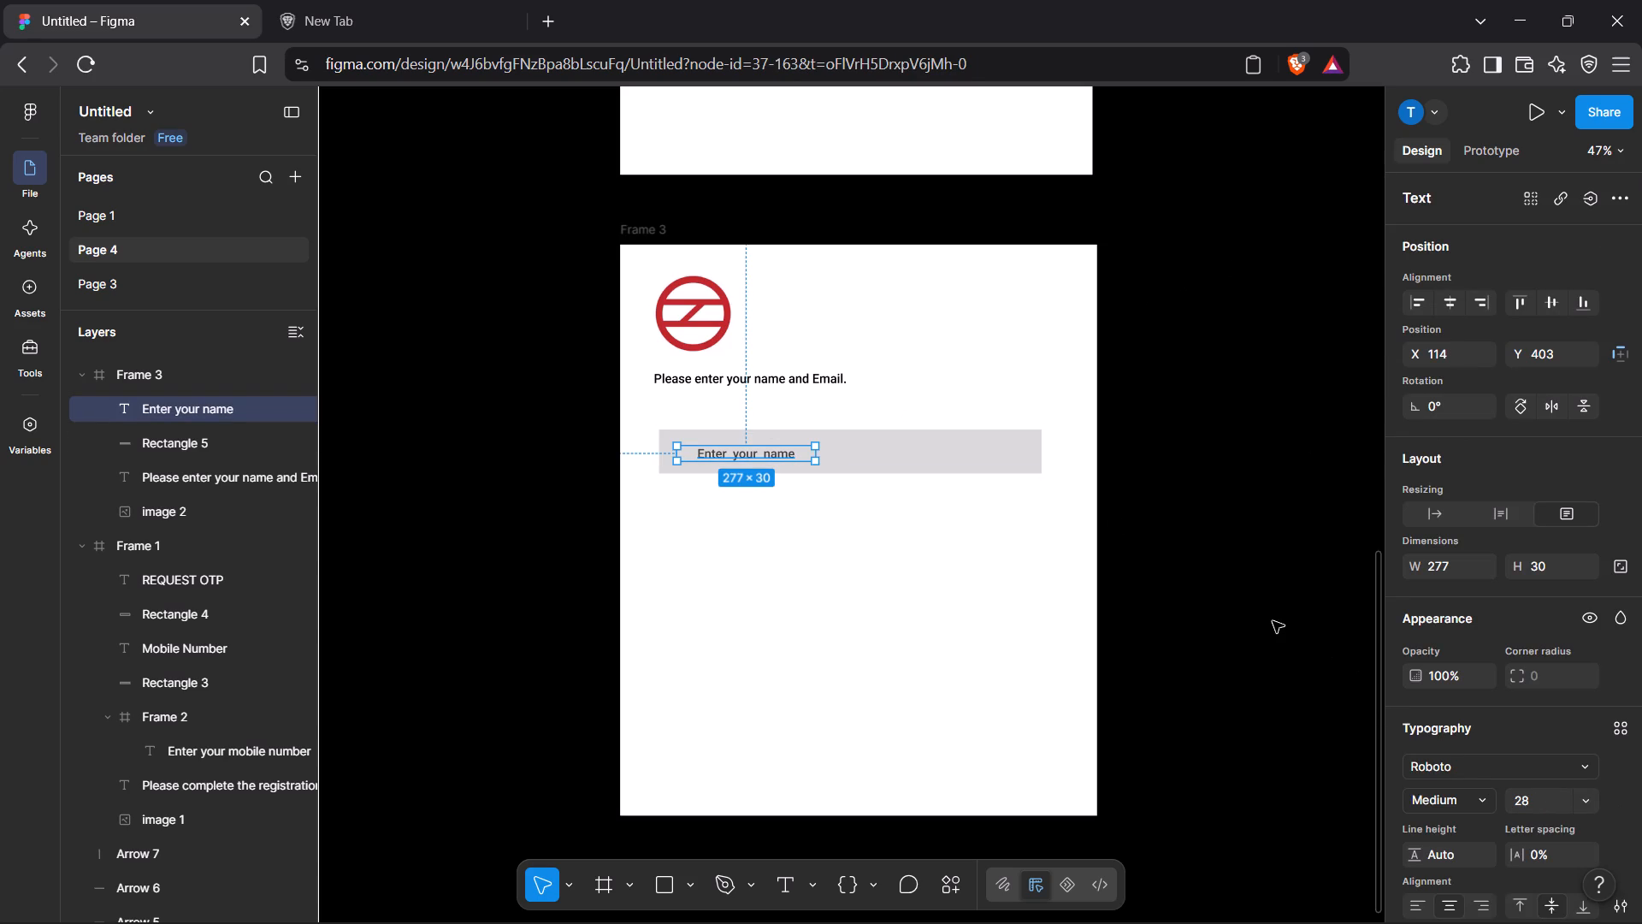
left_click(1273, 621)
Move the "Enter your name" text to about X 107, Y 398 within its grey field and set its resizing to auto width.
left_click_drag(780, 458, 763, 456)
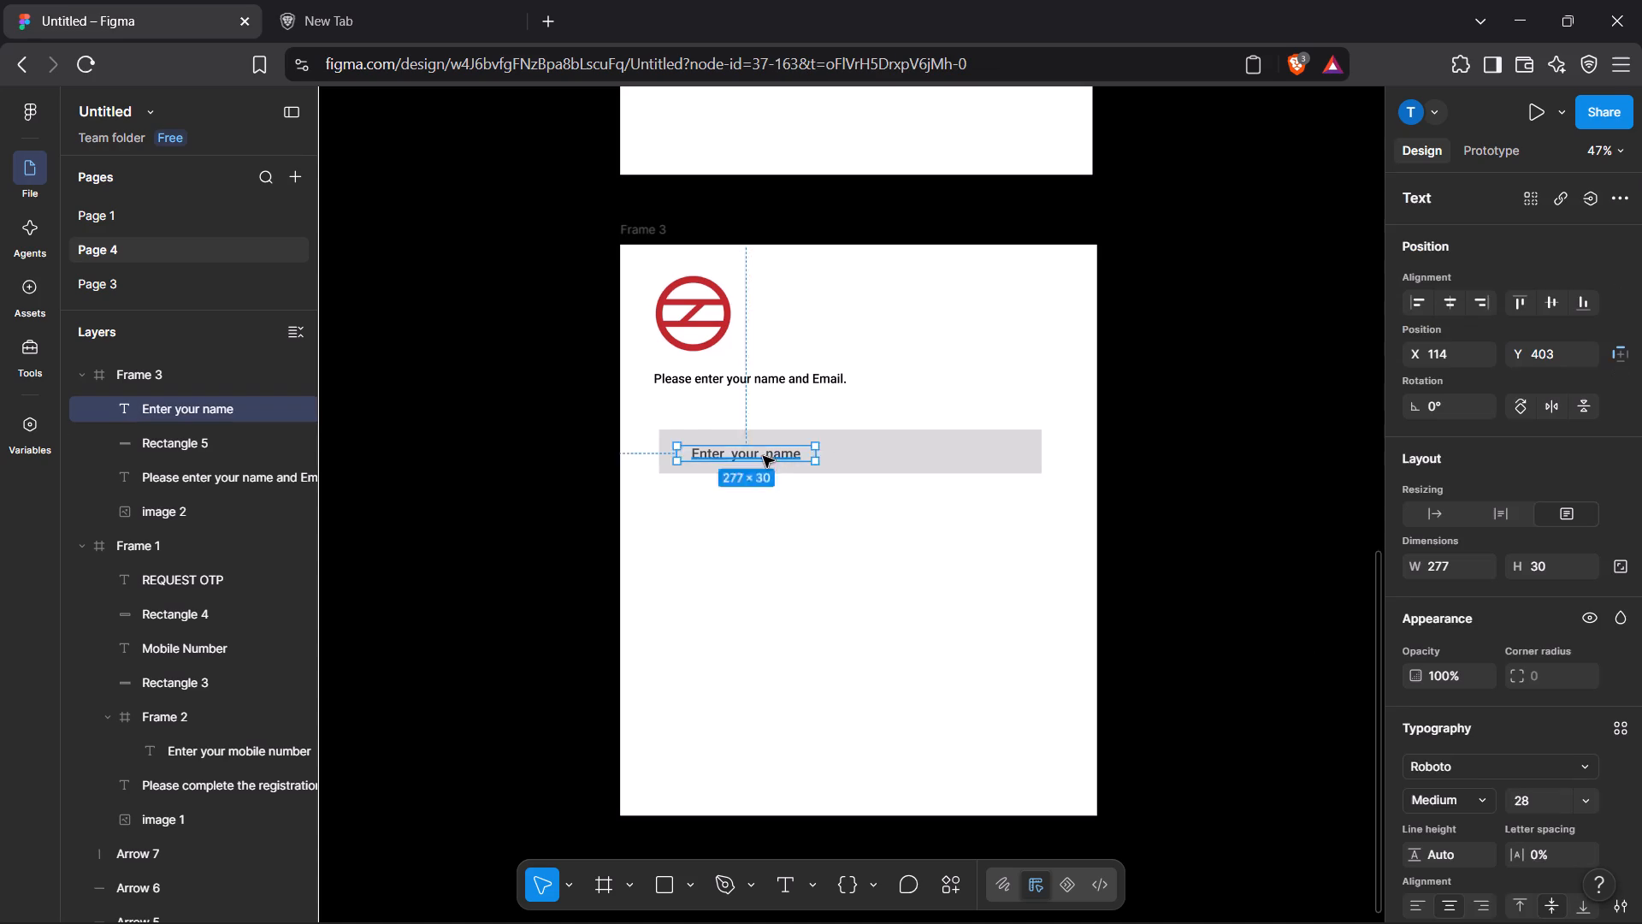
left_click_drag(763, 456, 759, 457)
left_click(1407, 512)
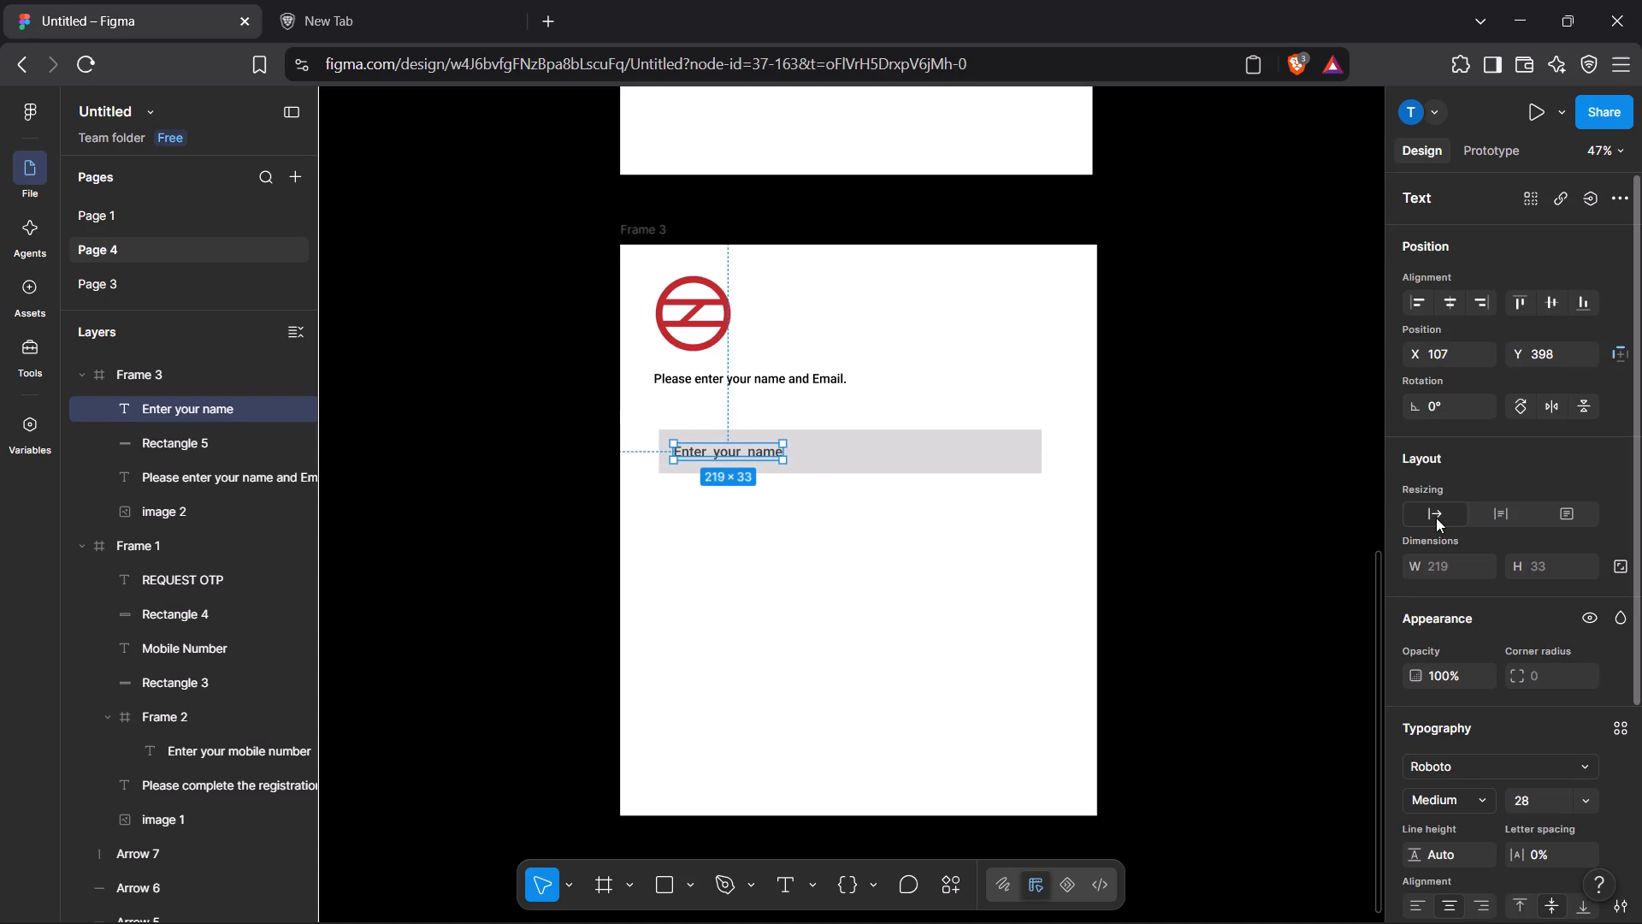
left_click(1198, 430)
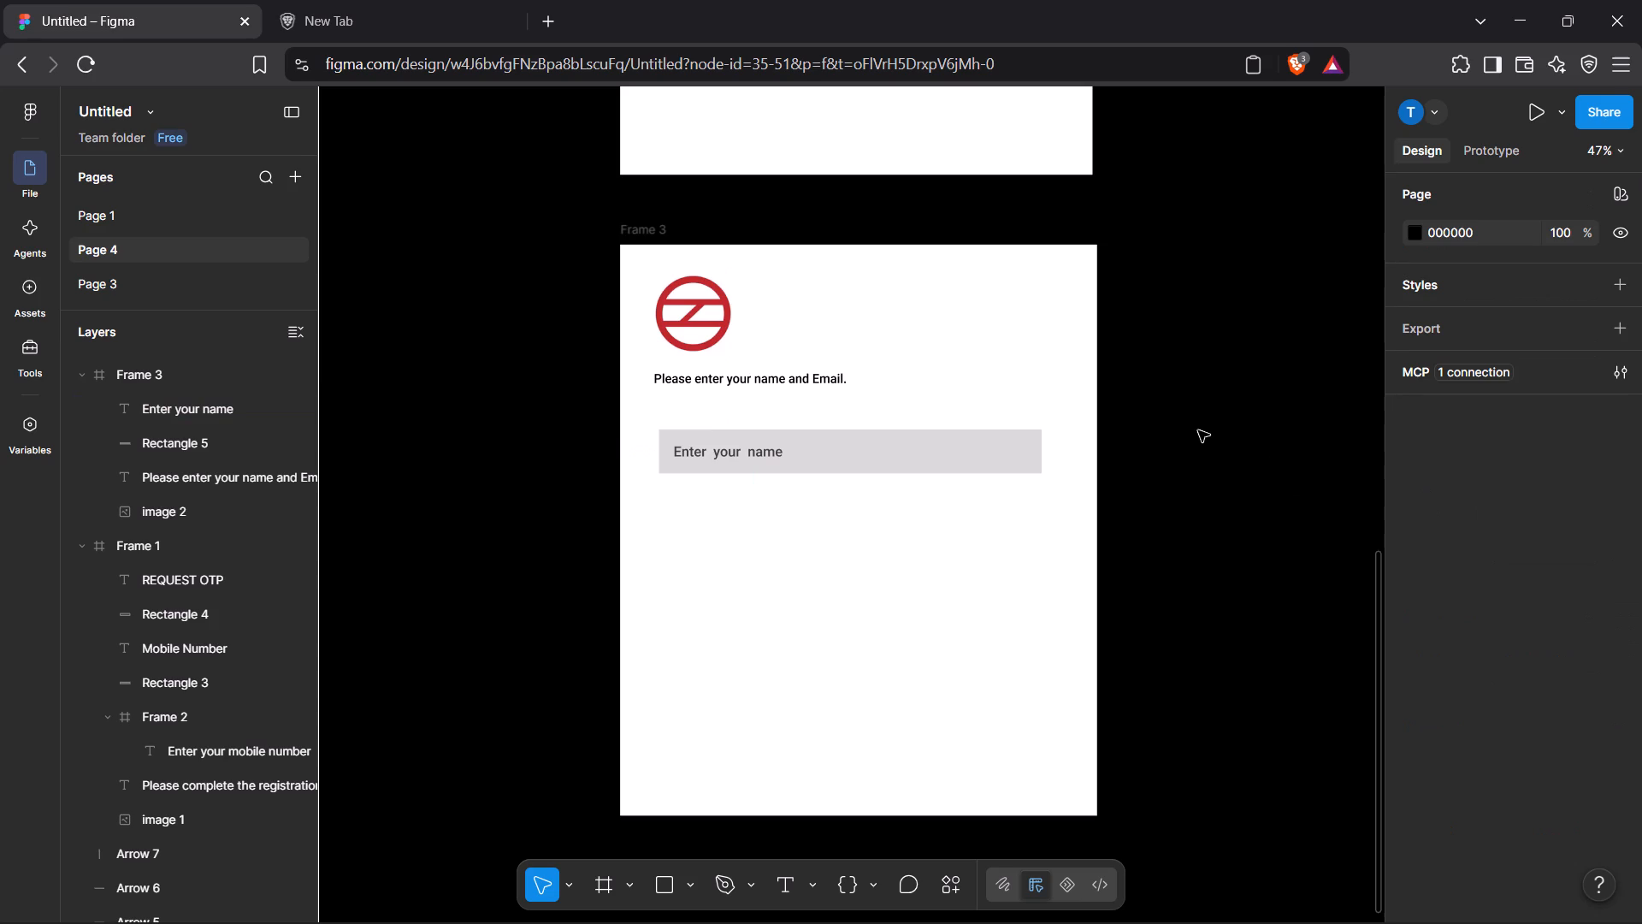
Set the corner radius of the grey rectangle behind "Enter your name" to 20.
left_click(966, 452)
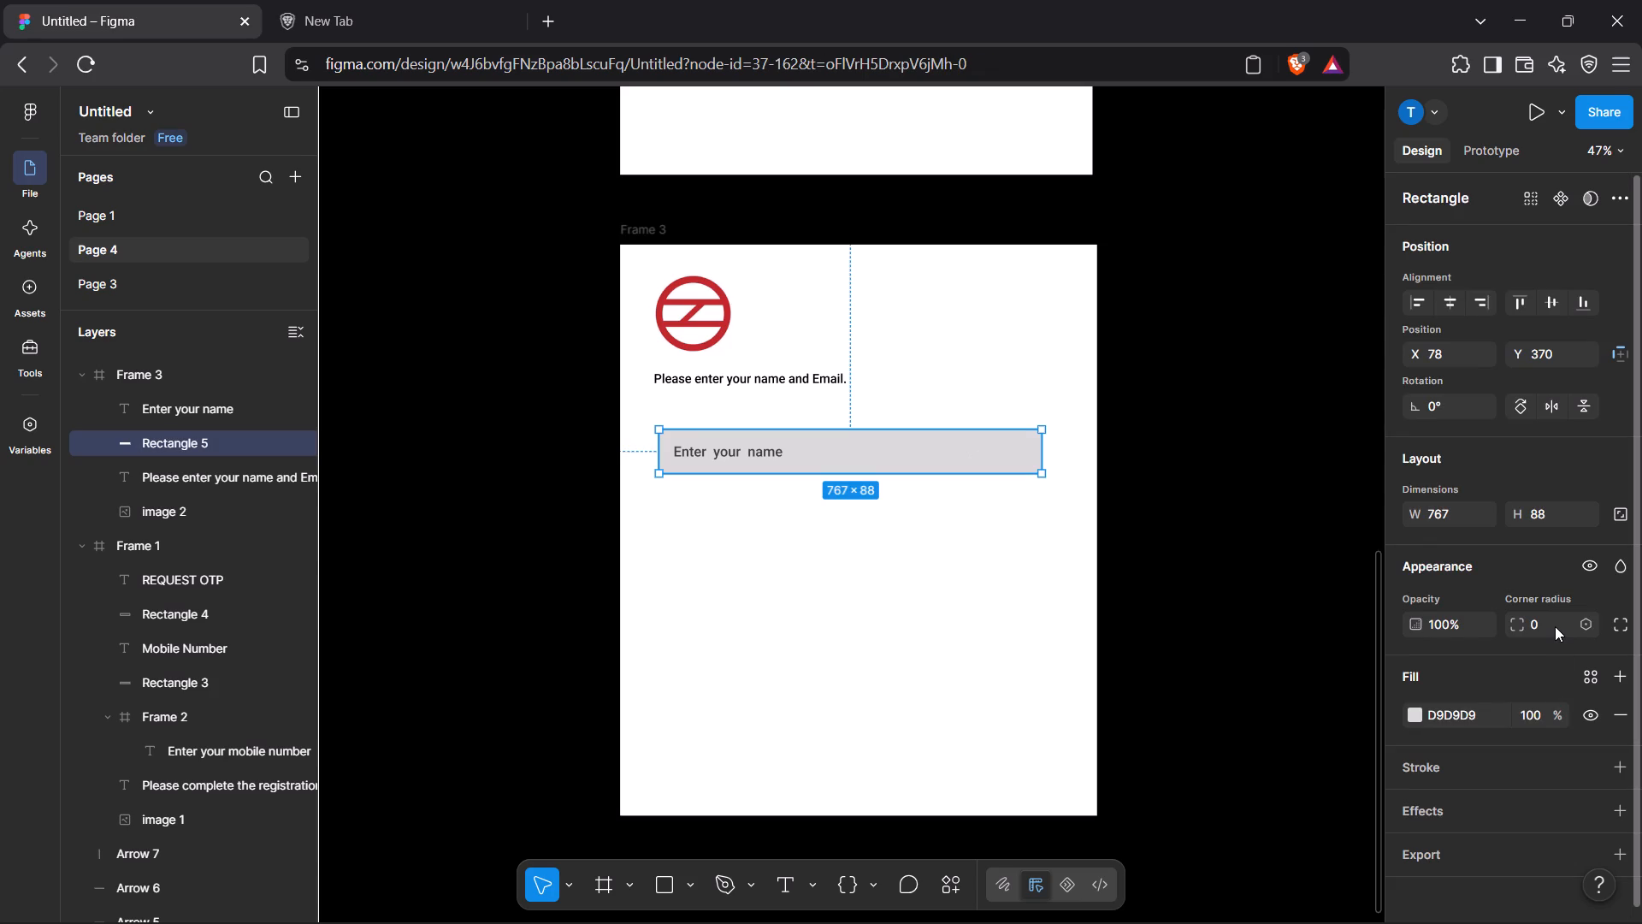
left_click_drag(1555, 626, 1539, 625)
key("BackSpace")
type("20")
left_click(1365, 531)
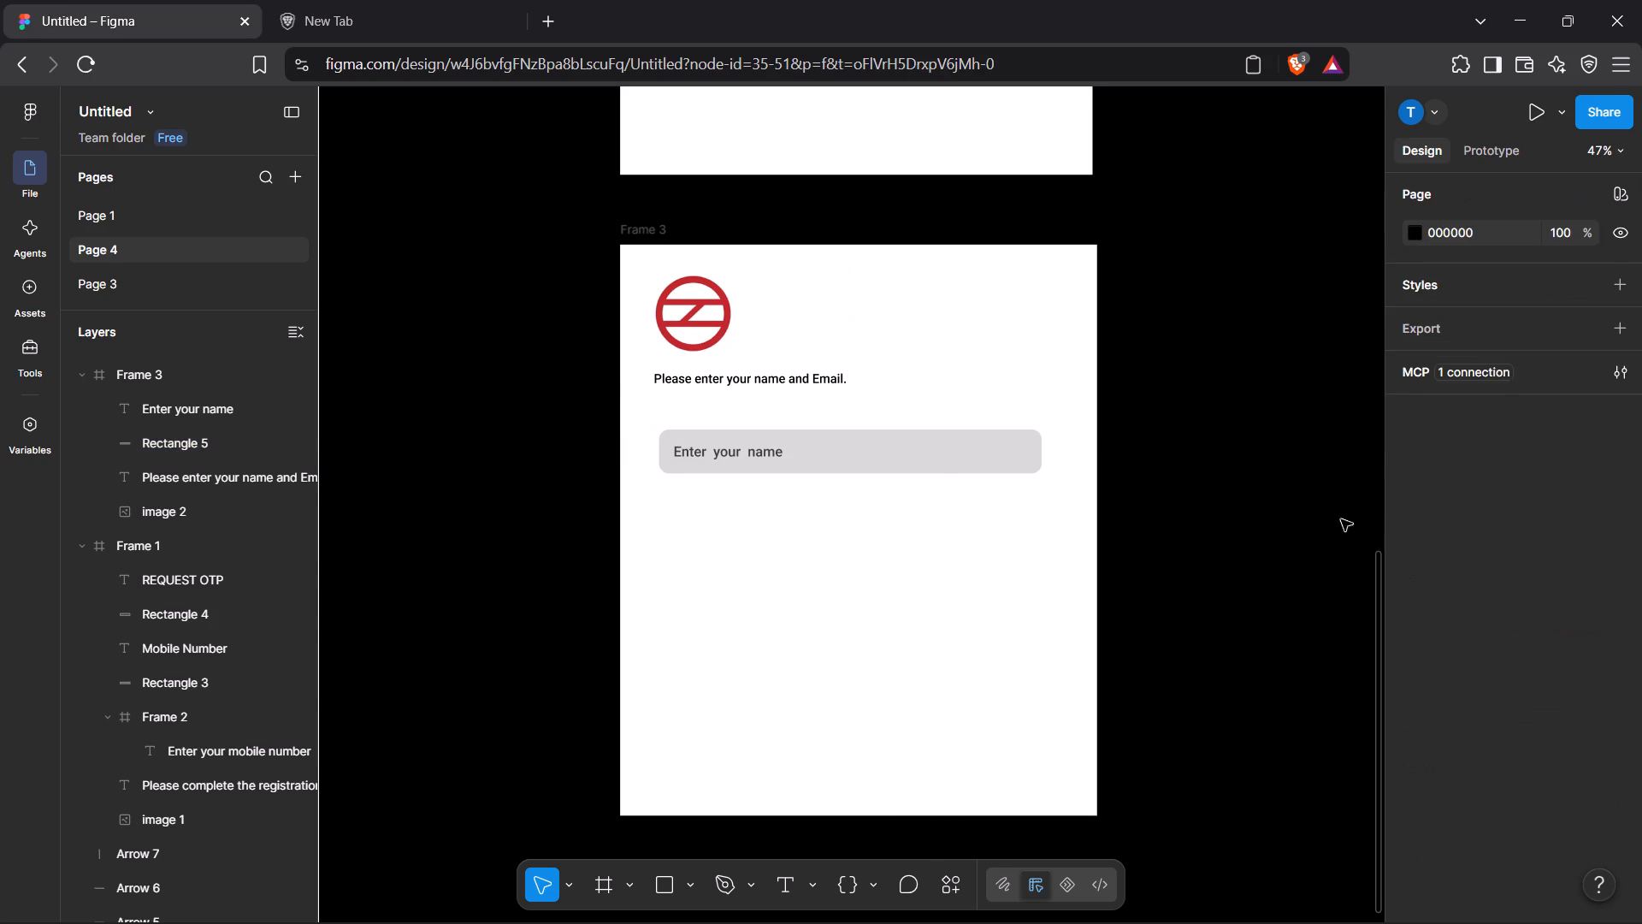
Shift the rounded grey rectangle slightly left in Frame 3, leaving more space before the "Enter your name" text.
left_click_drag(989, 453, 985, 453)
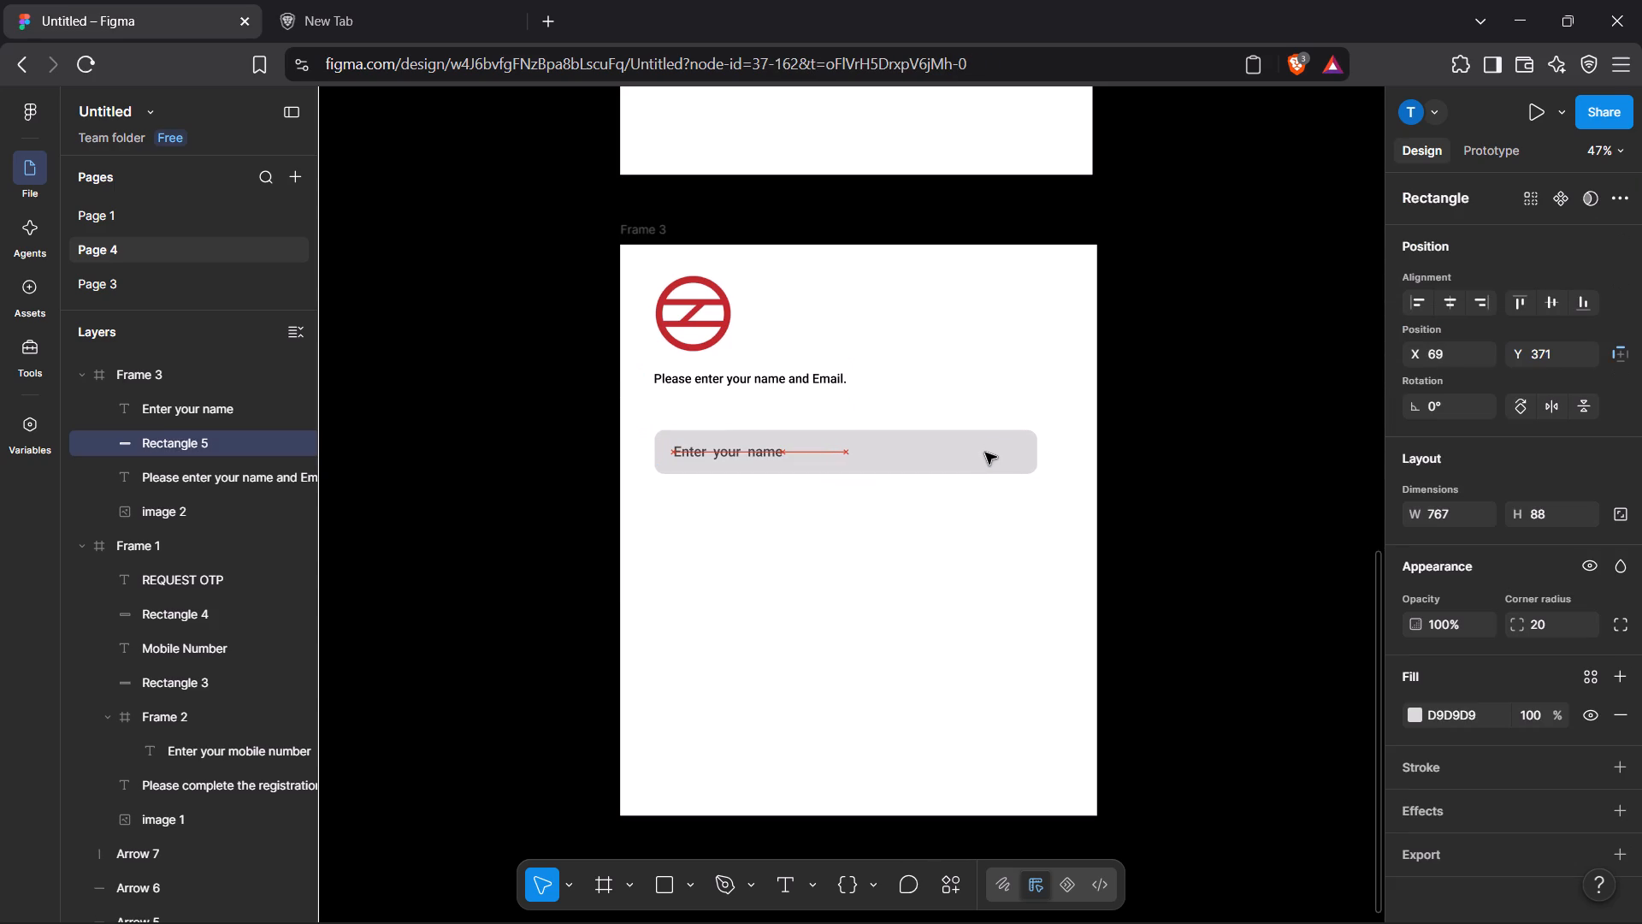
left_click_drag(985, 453, 976, 453)
left_click_drag(976, 453, 982, 453)
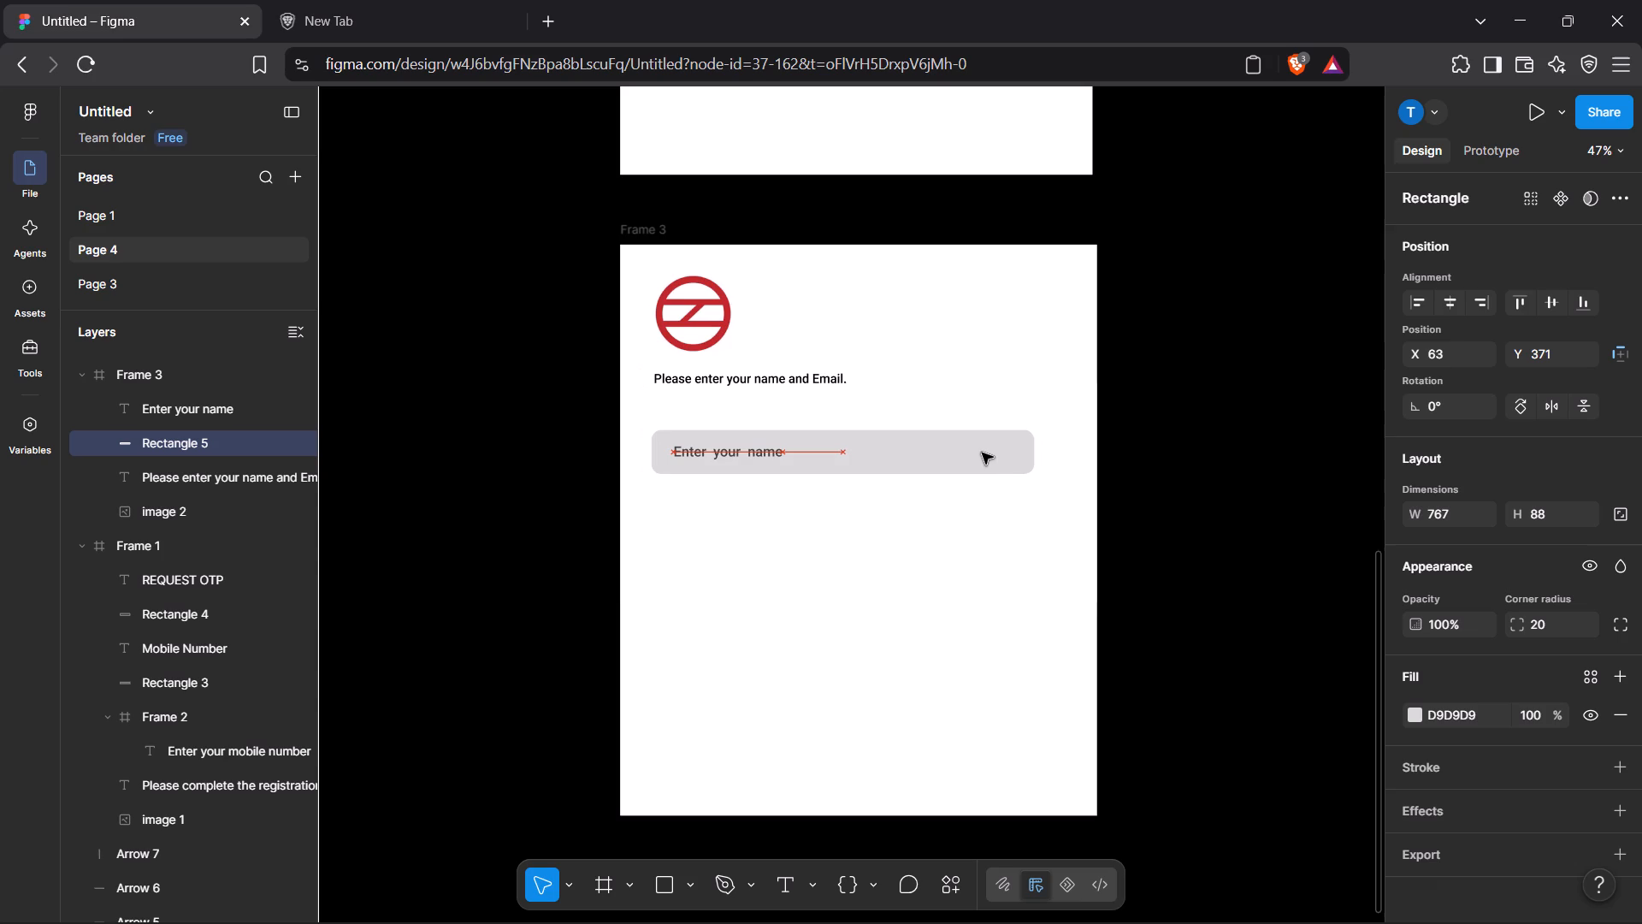
left_click_drag(982, 453, 978, 453)
left_click(1192, 451)
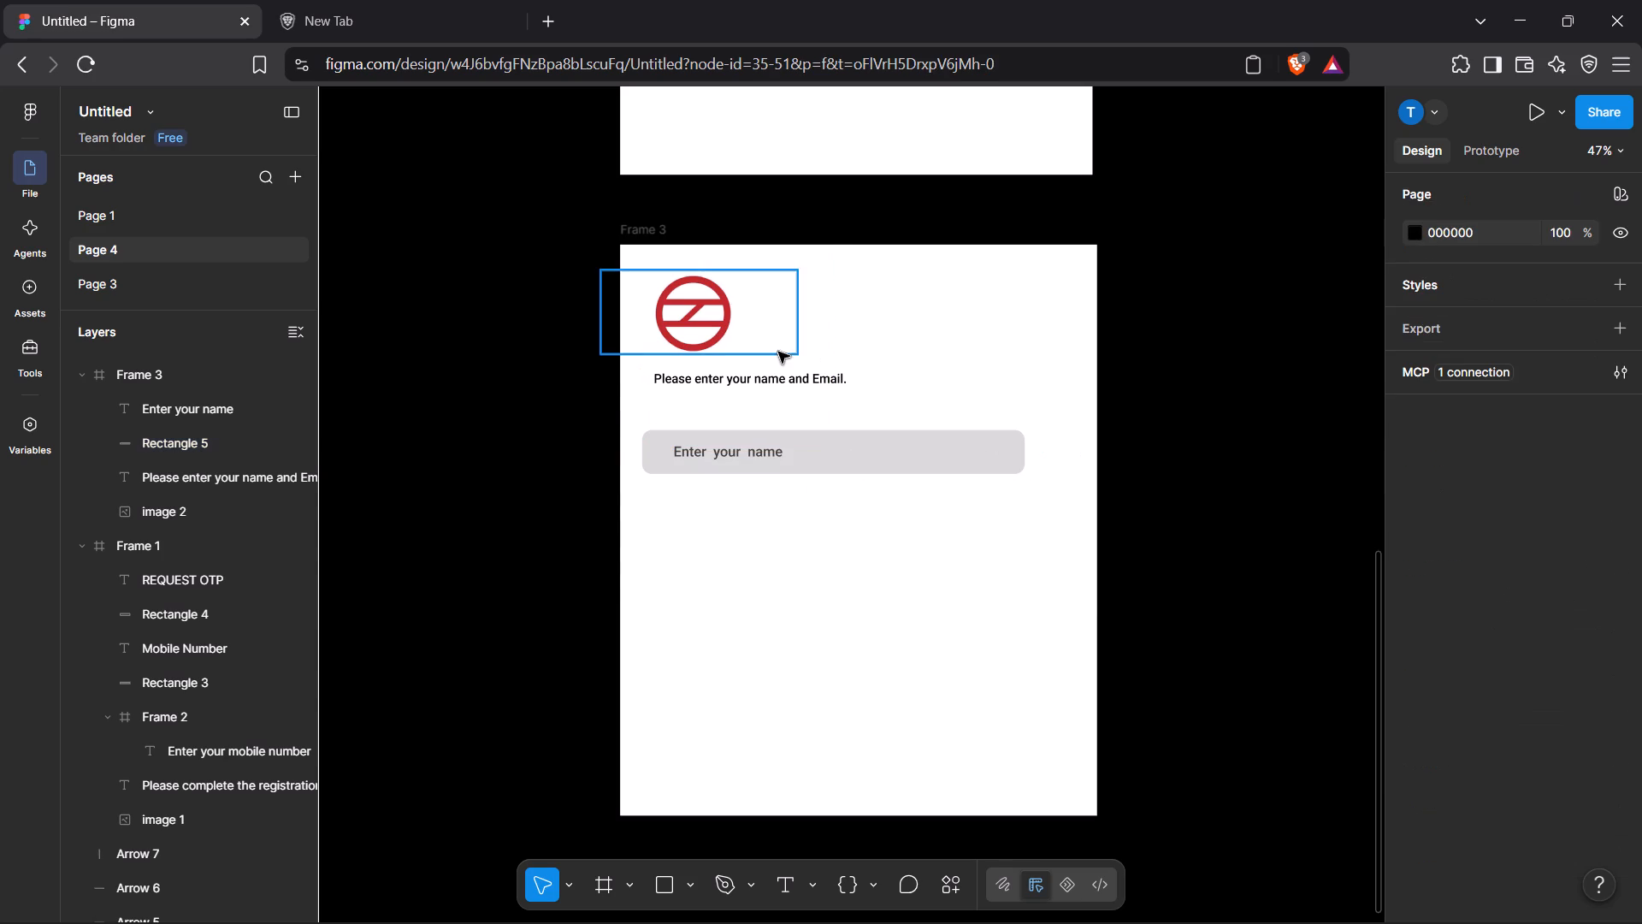
Move the "Please enter your name and Email." text left to align with the left edge of the grey name field.
left_click_drag(769, 372, 759, 372)
left_click(1090, 432)
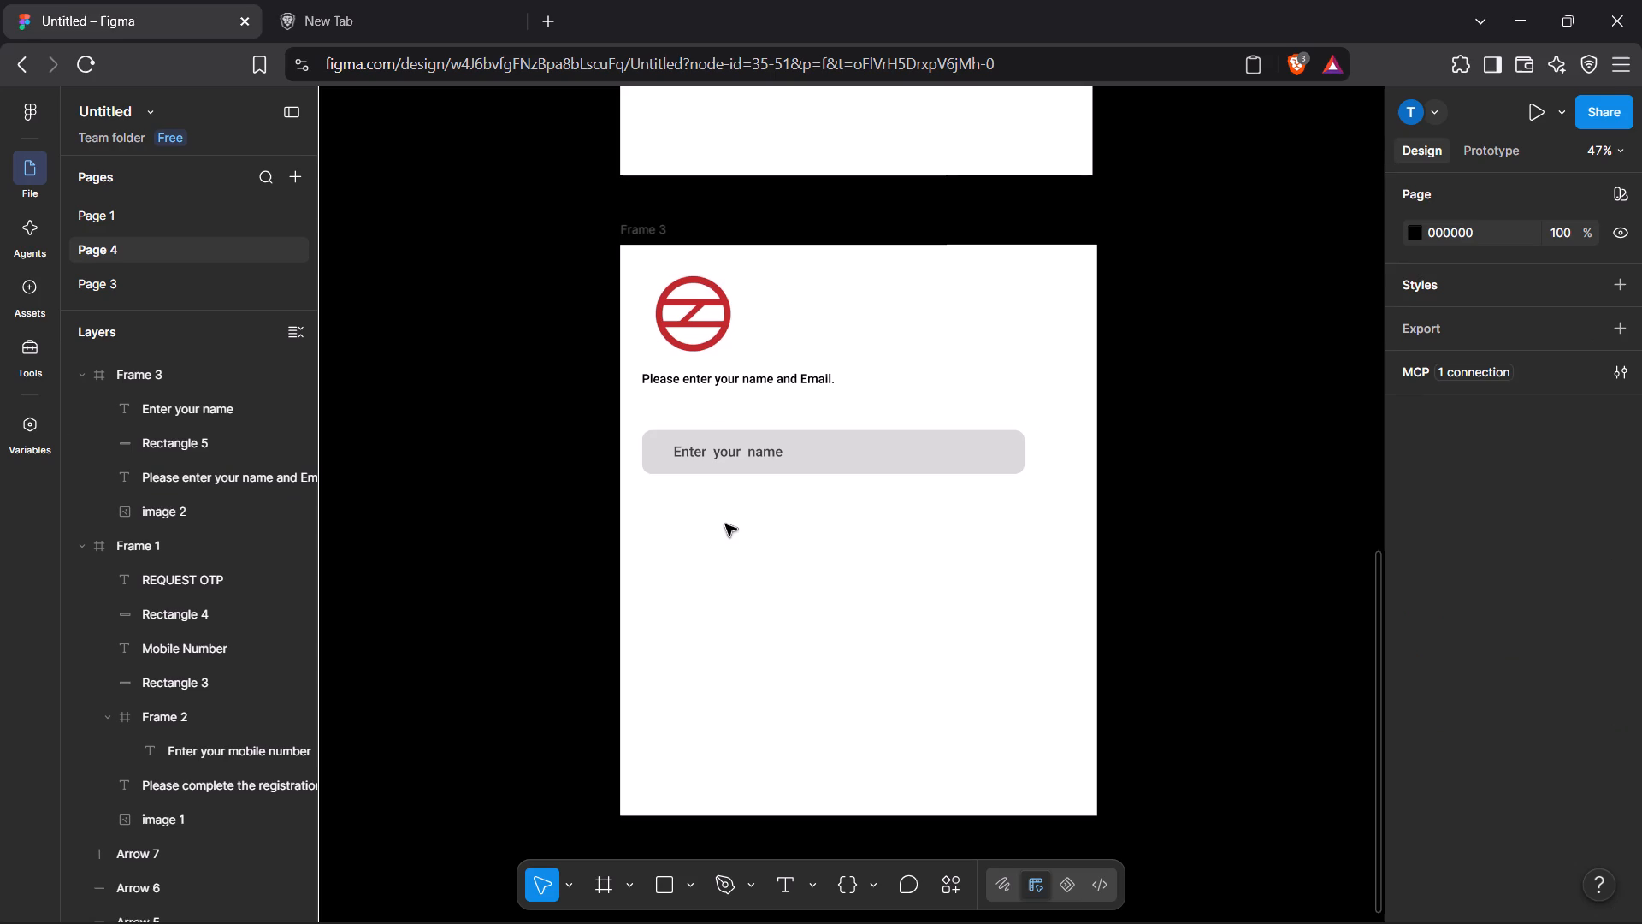
Draw a new frame about 759 × 88 below the grey name field in Frame 3, at about X 52, Y 533.
left_click(611, 891)
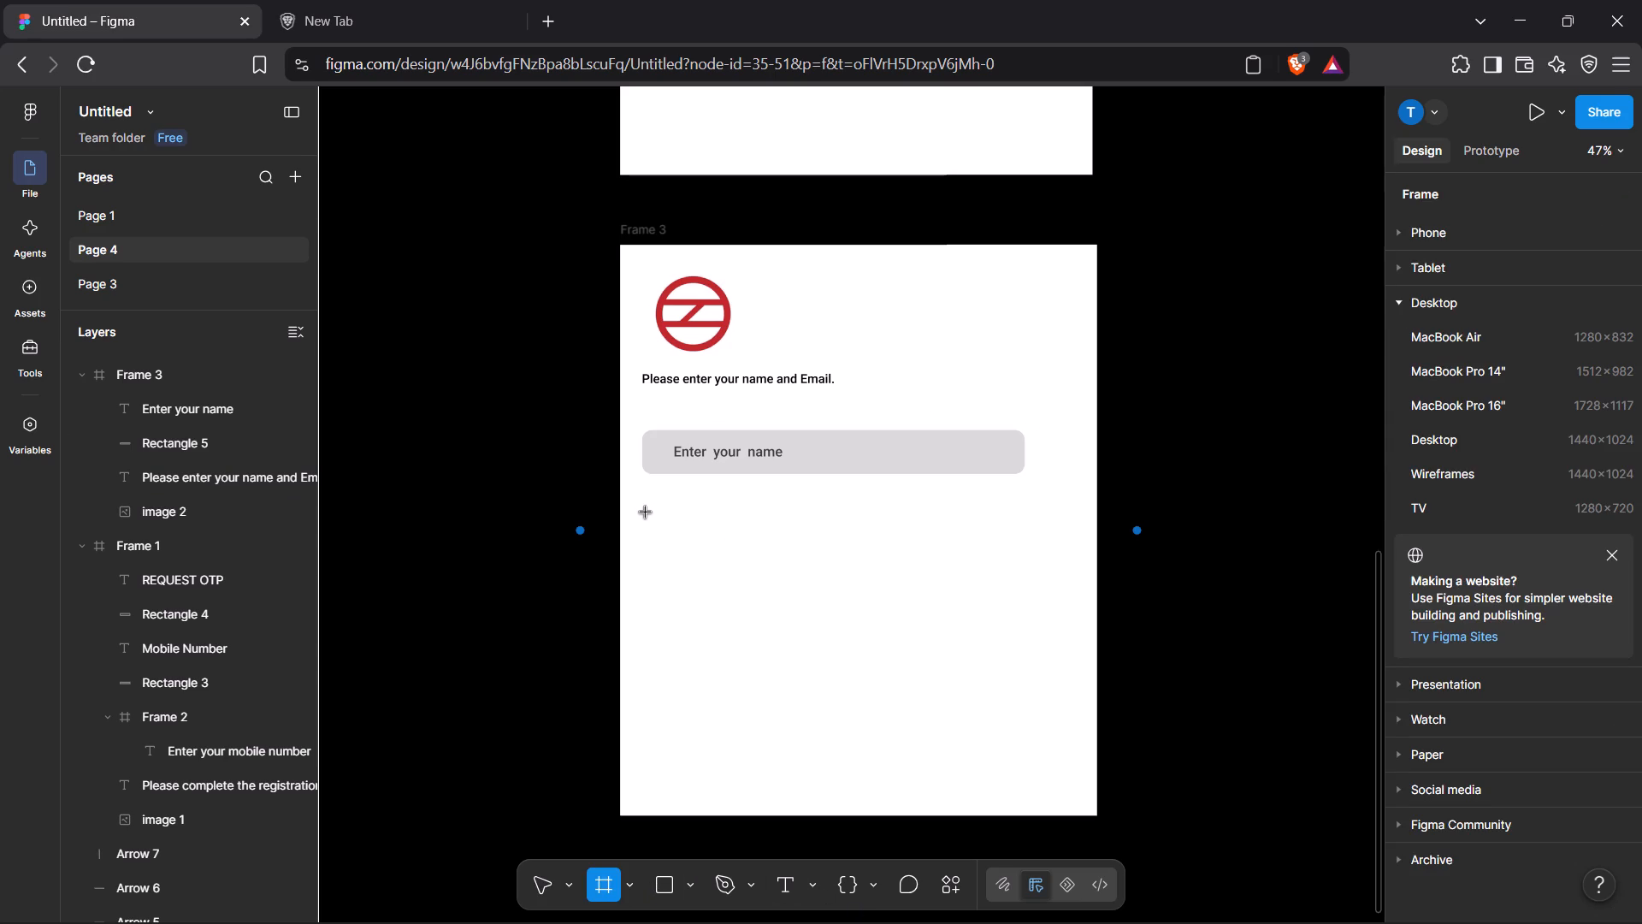
left_click_drag(646, 512, 1023, 555)
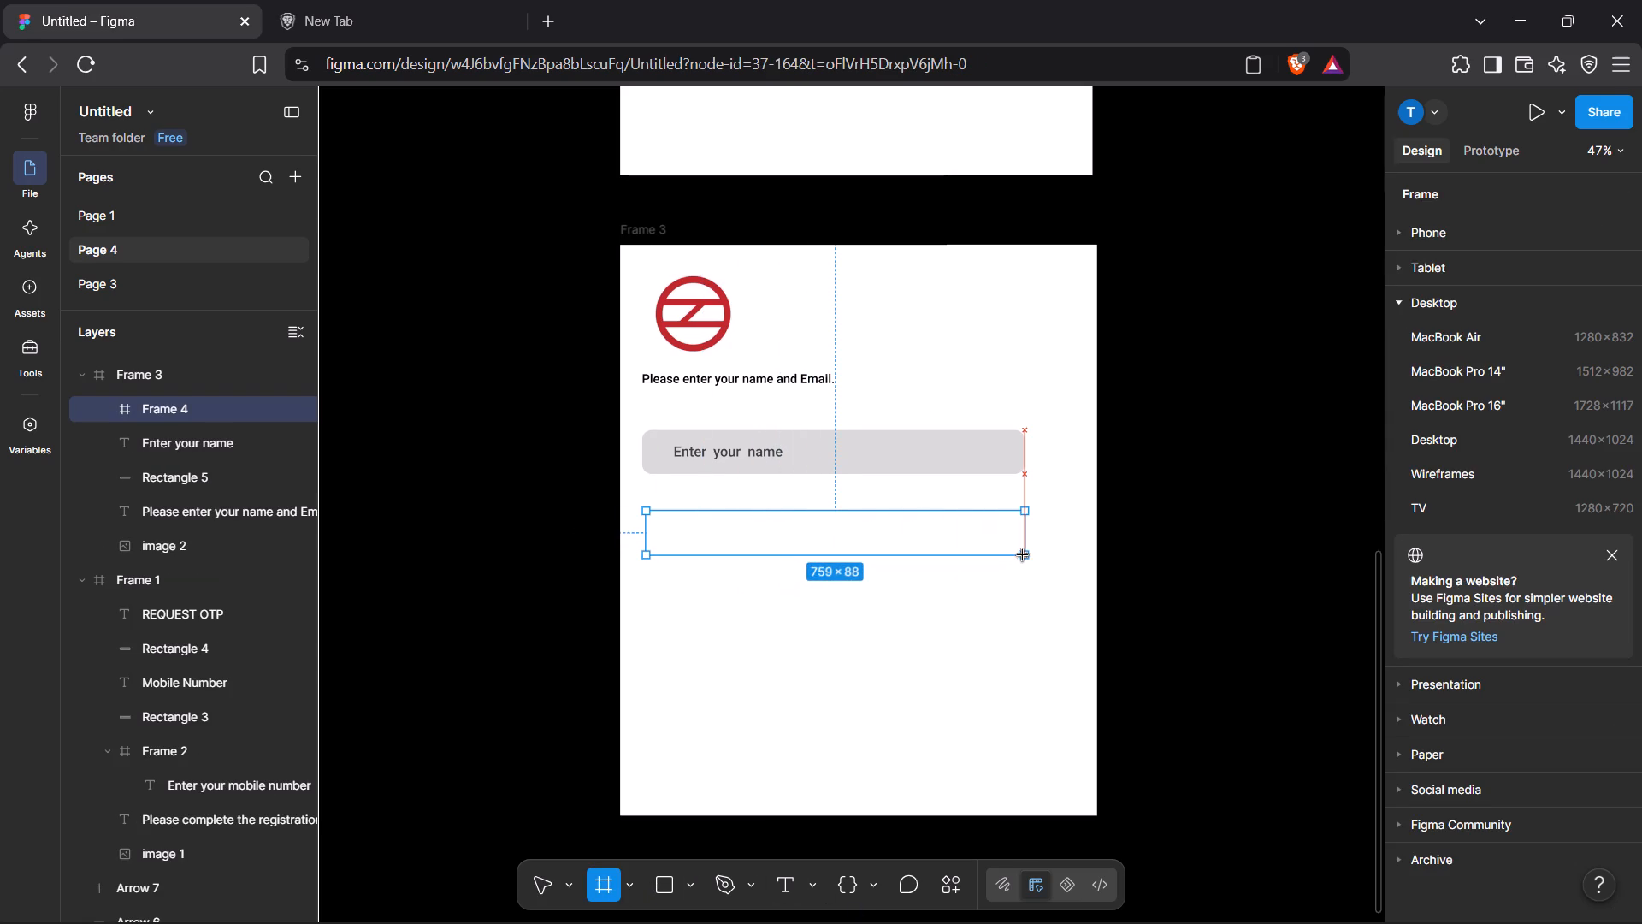
left_click_drag(1023, 555, 1025, 555)
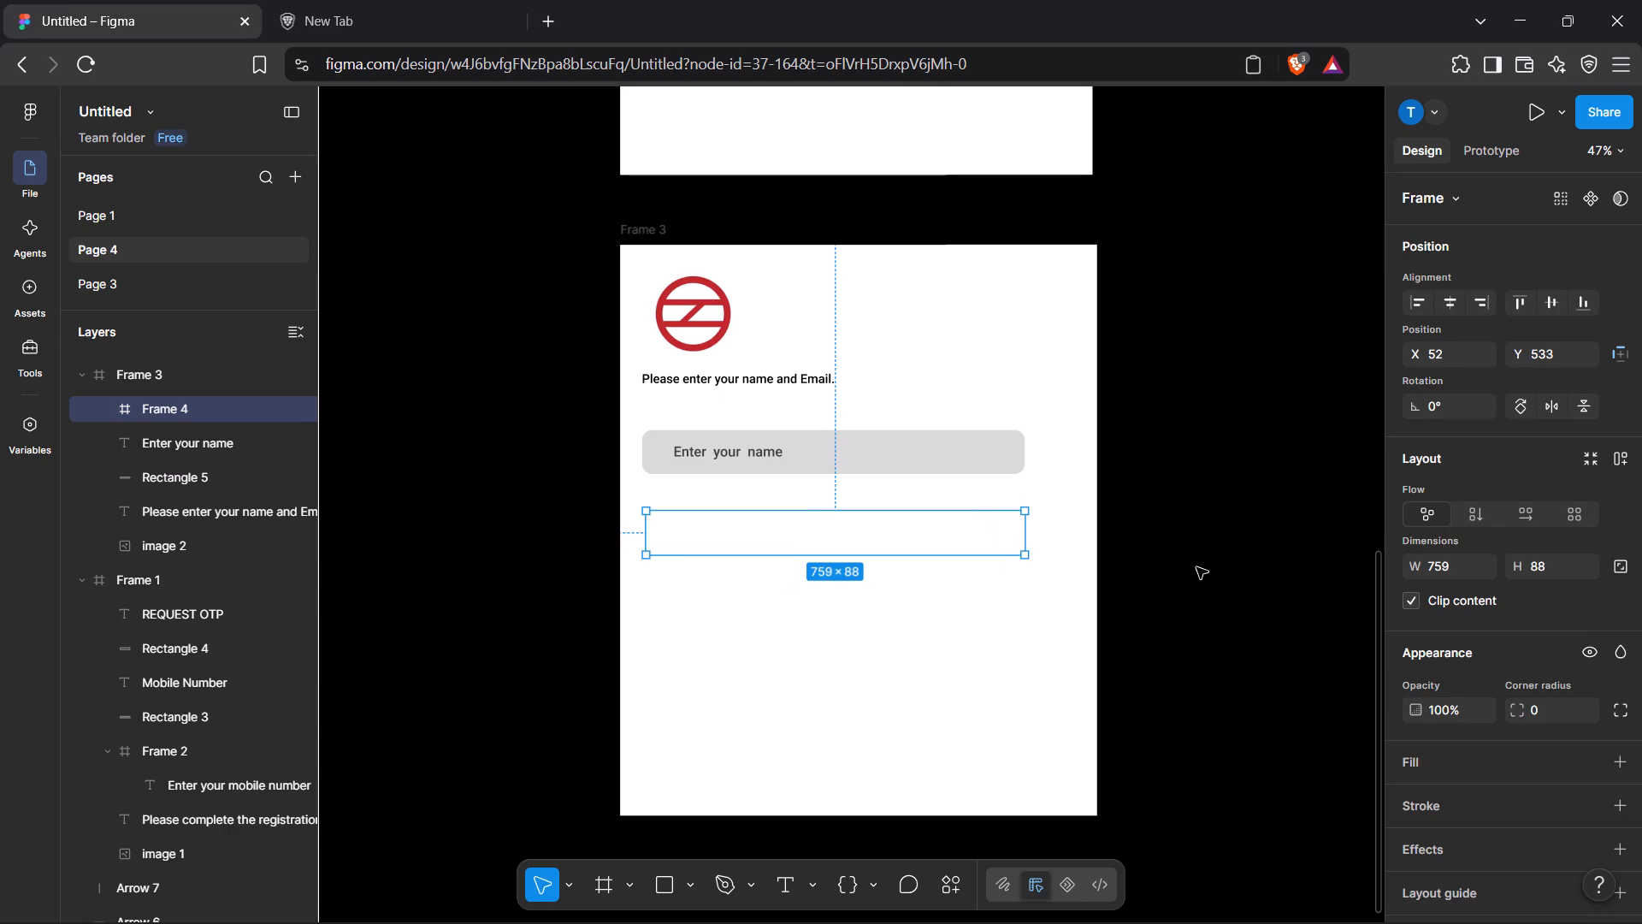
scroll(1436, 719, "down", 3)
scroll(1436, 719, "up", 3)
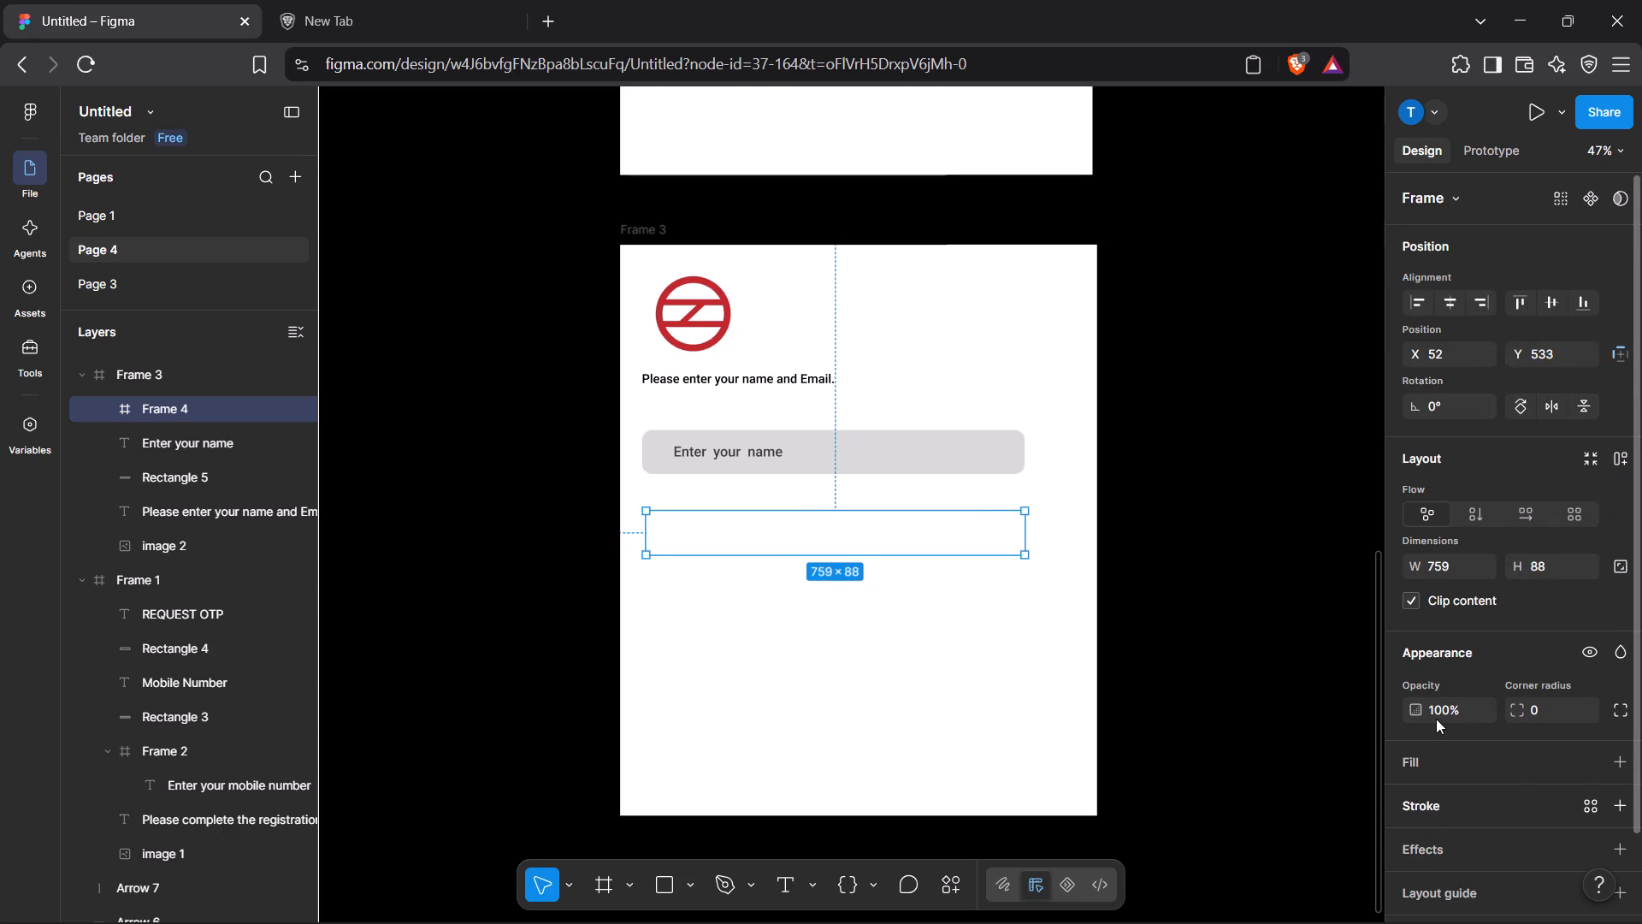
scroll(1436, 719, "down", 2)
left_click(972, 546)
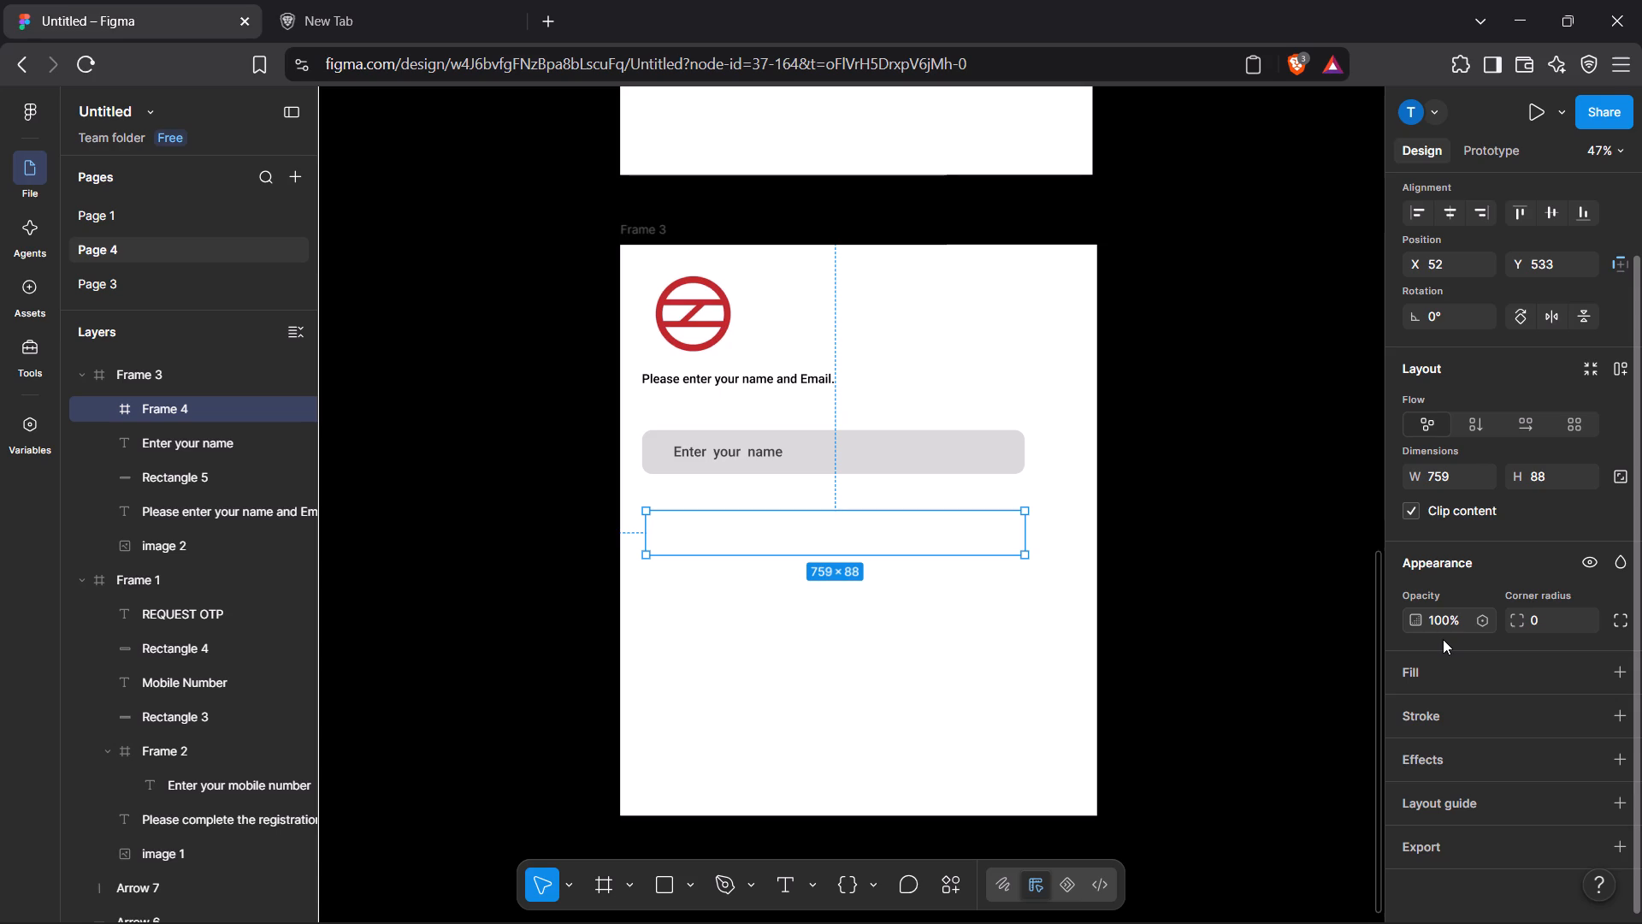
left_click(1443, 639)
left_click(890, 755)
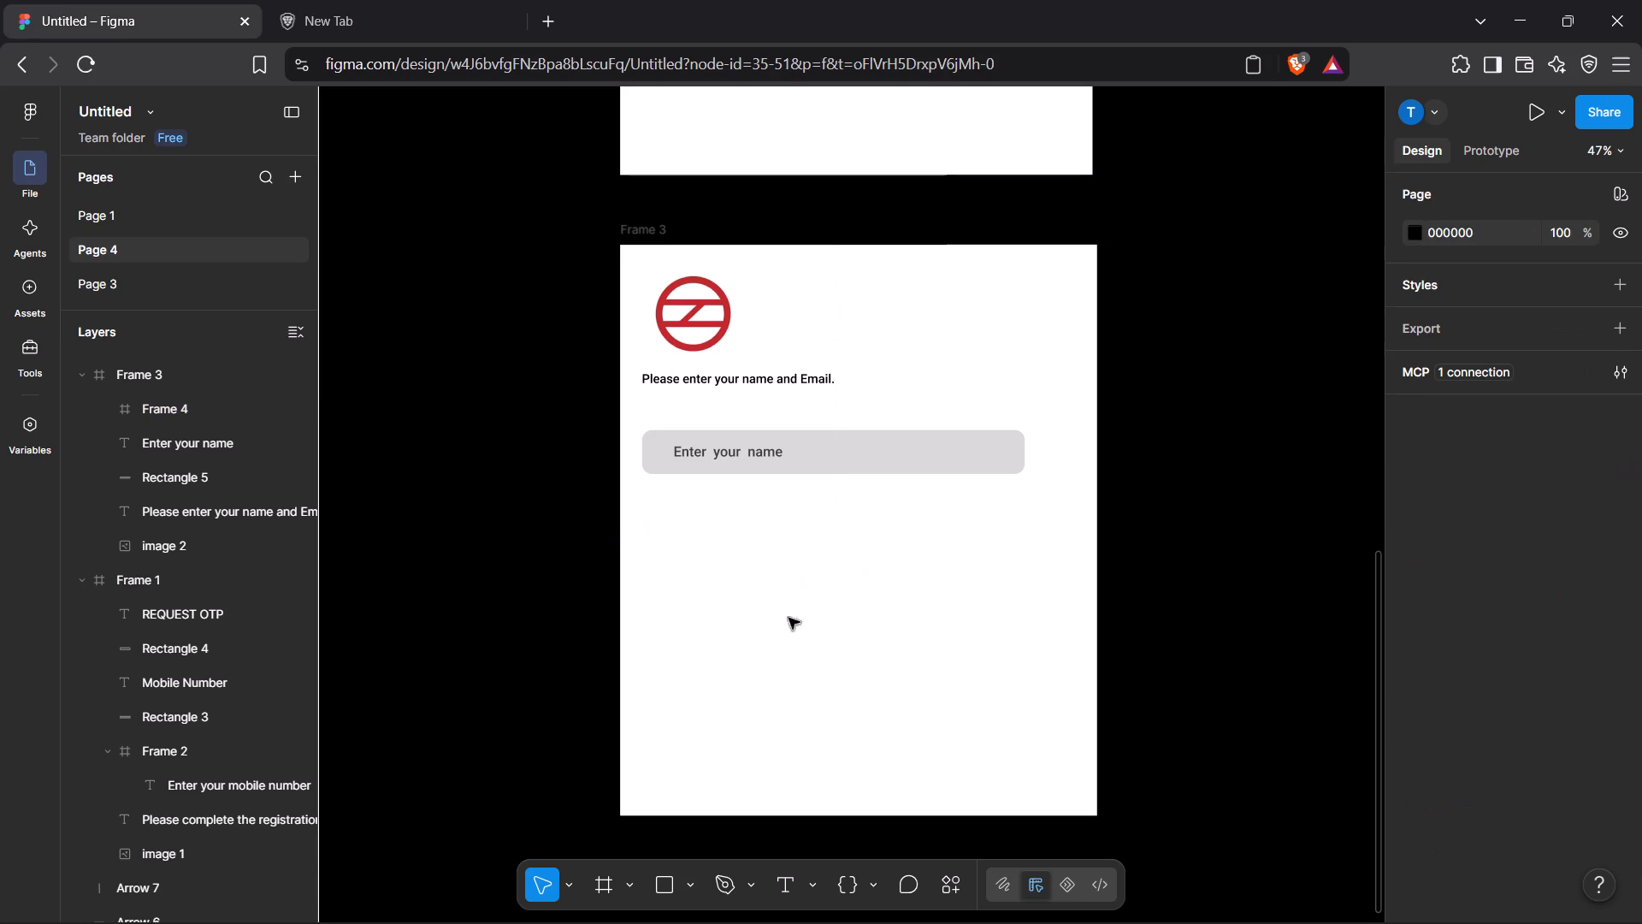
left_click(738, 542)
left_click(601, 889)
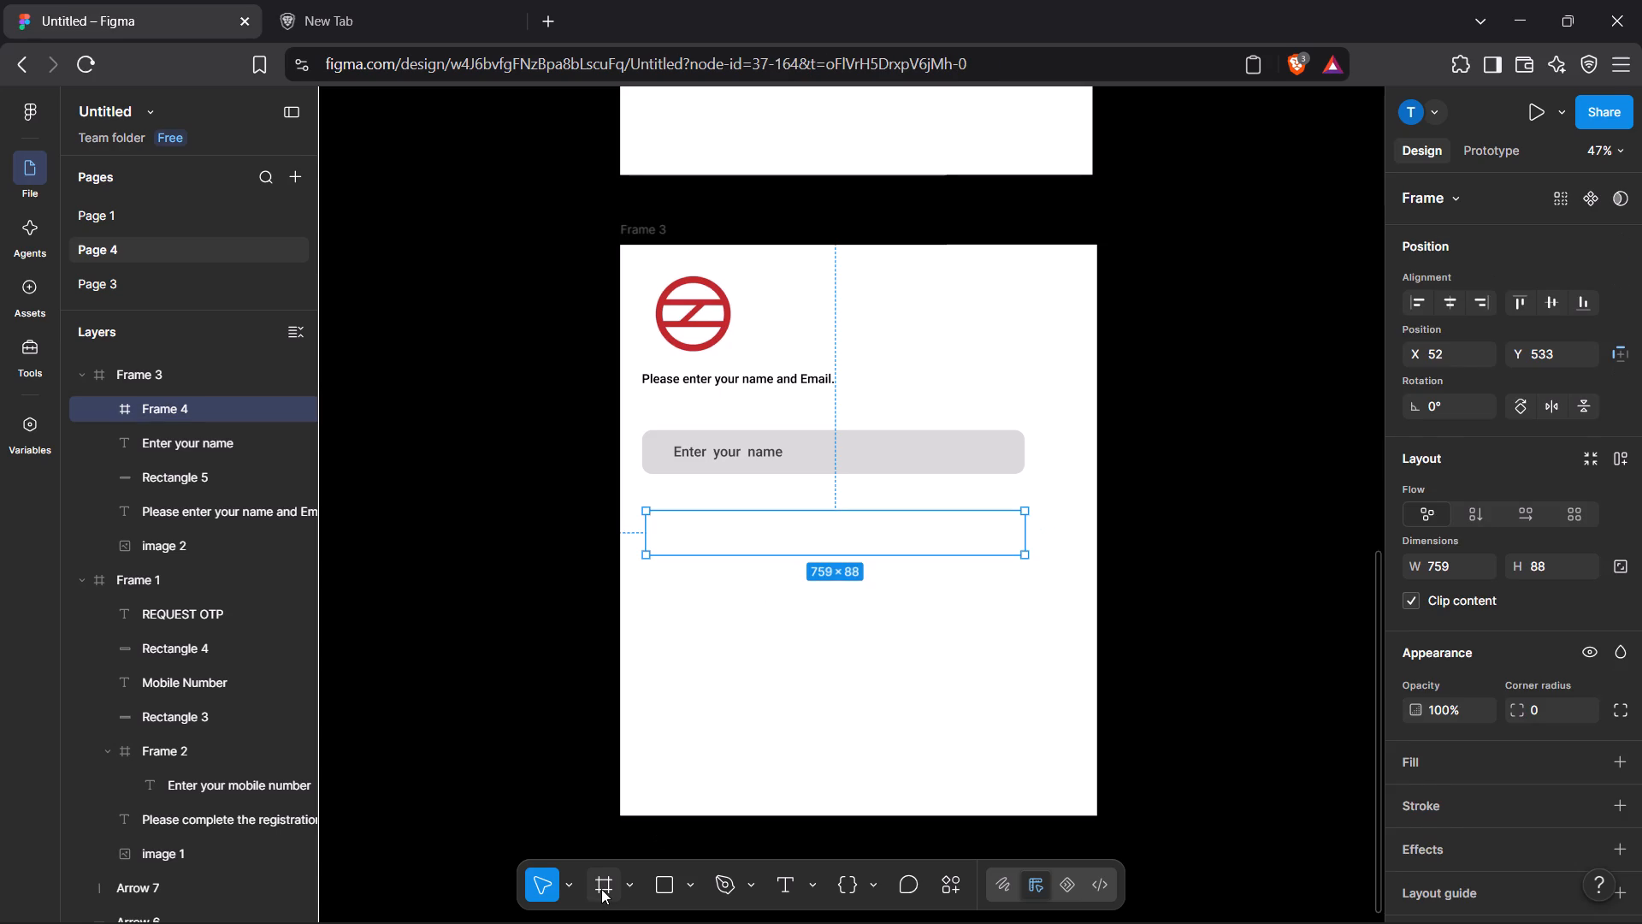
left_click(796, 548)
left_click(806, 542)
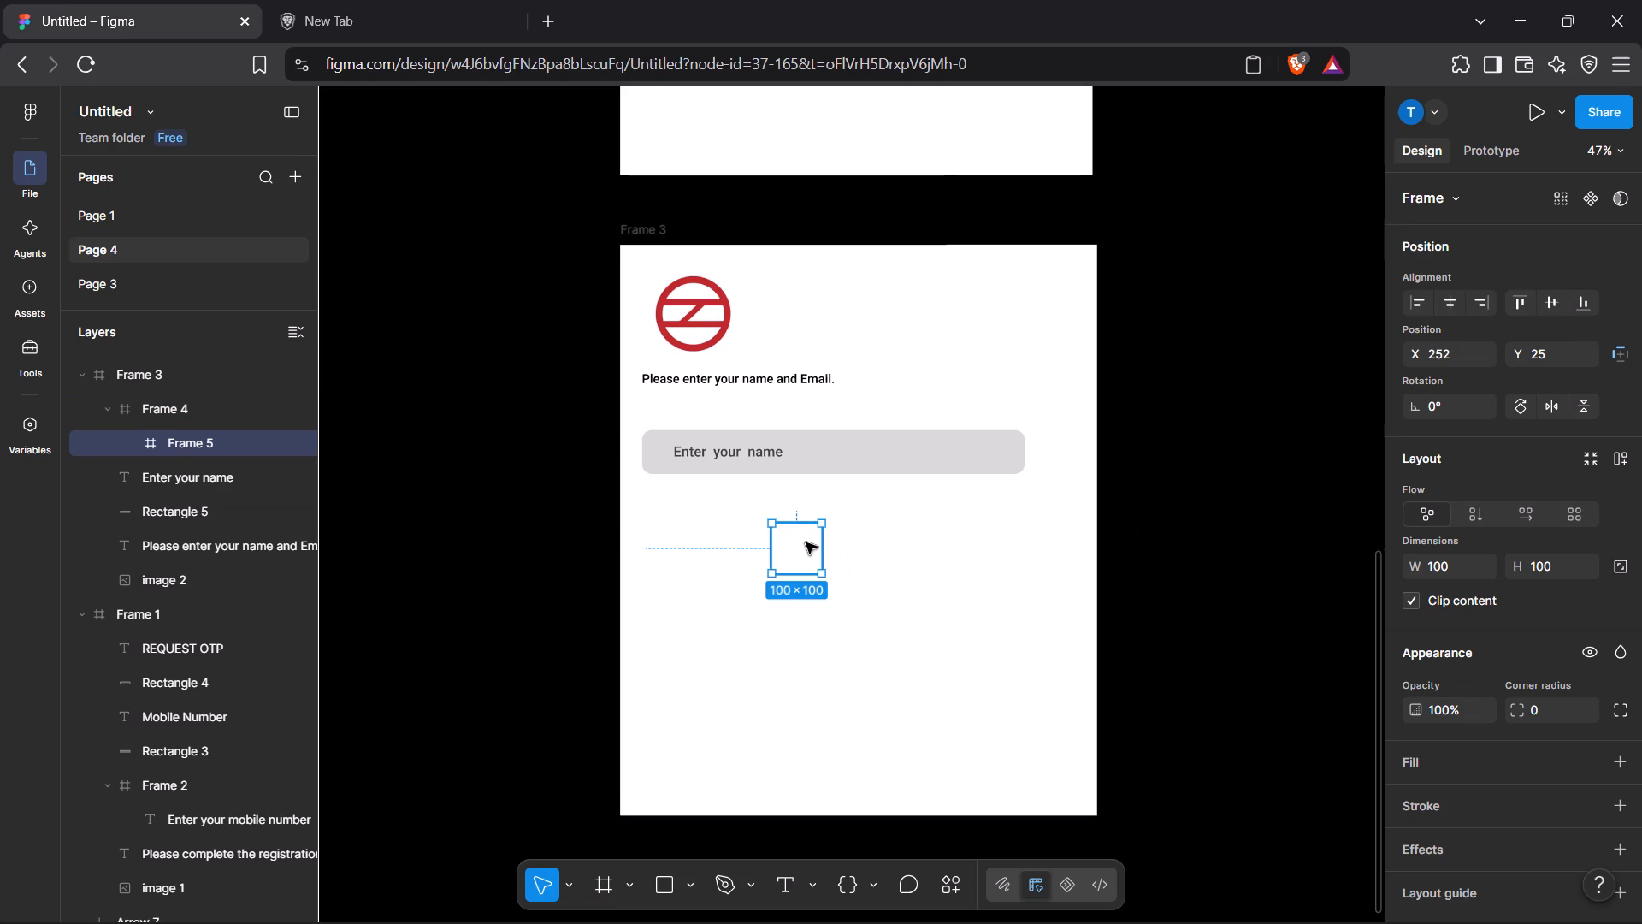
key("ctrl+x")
Examine the layout, opacity, corner radius and fill properties of the empty frame below the grey name field in Frame 3.
left_click(728, 547)
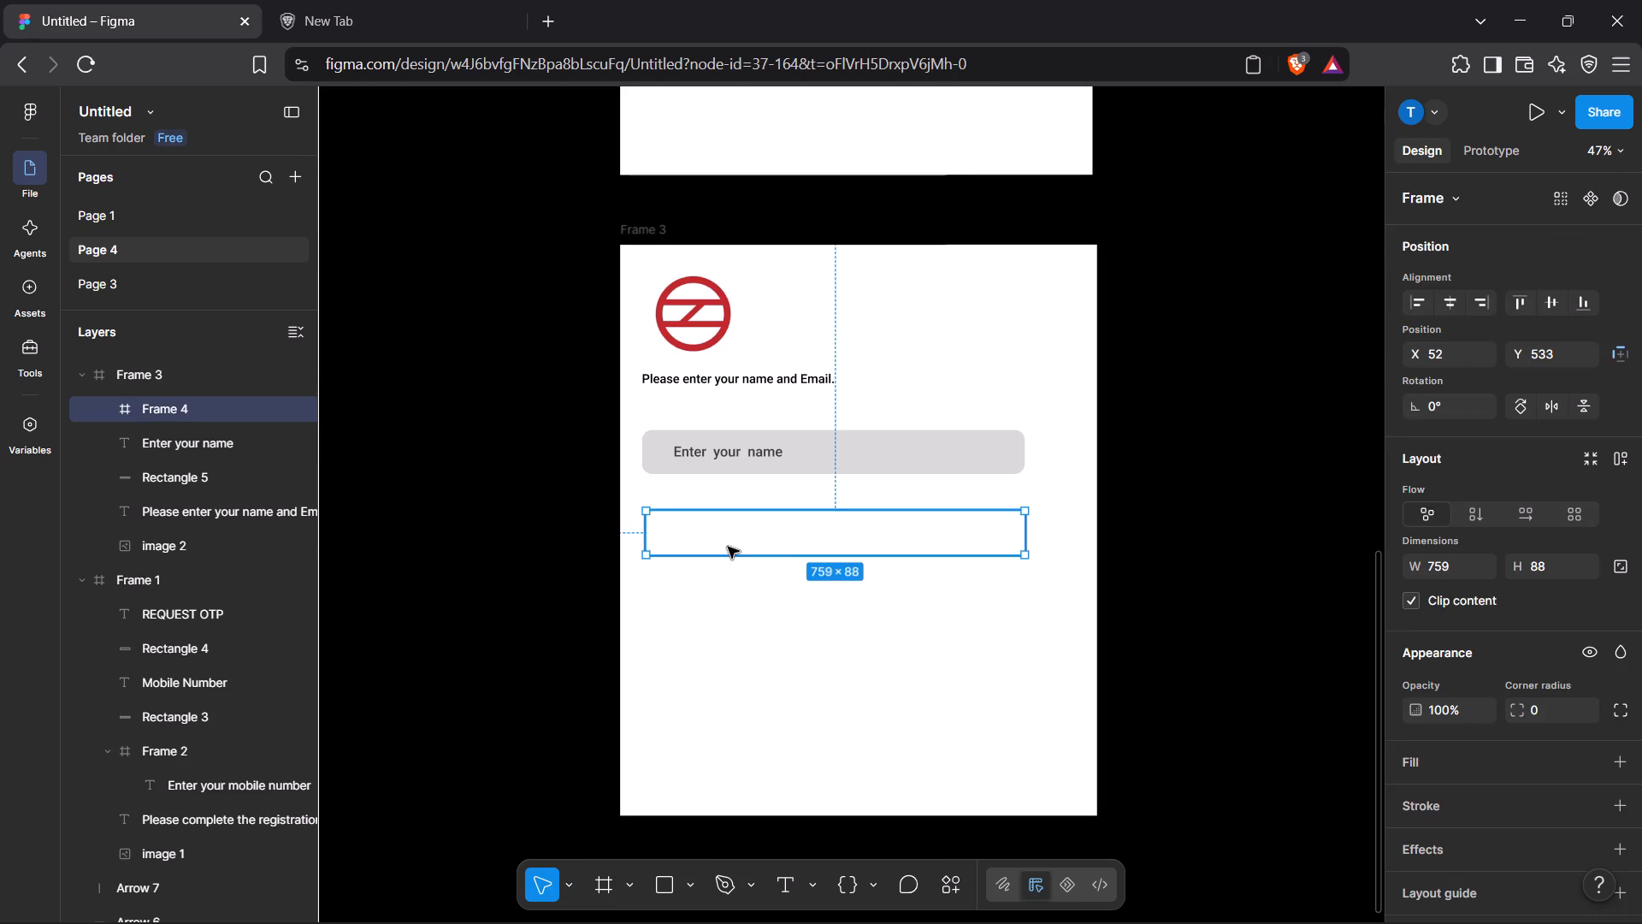
scroll(1420, 516, "right", 1)
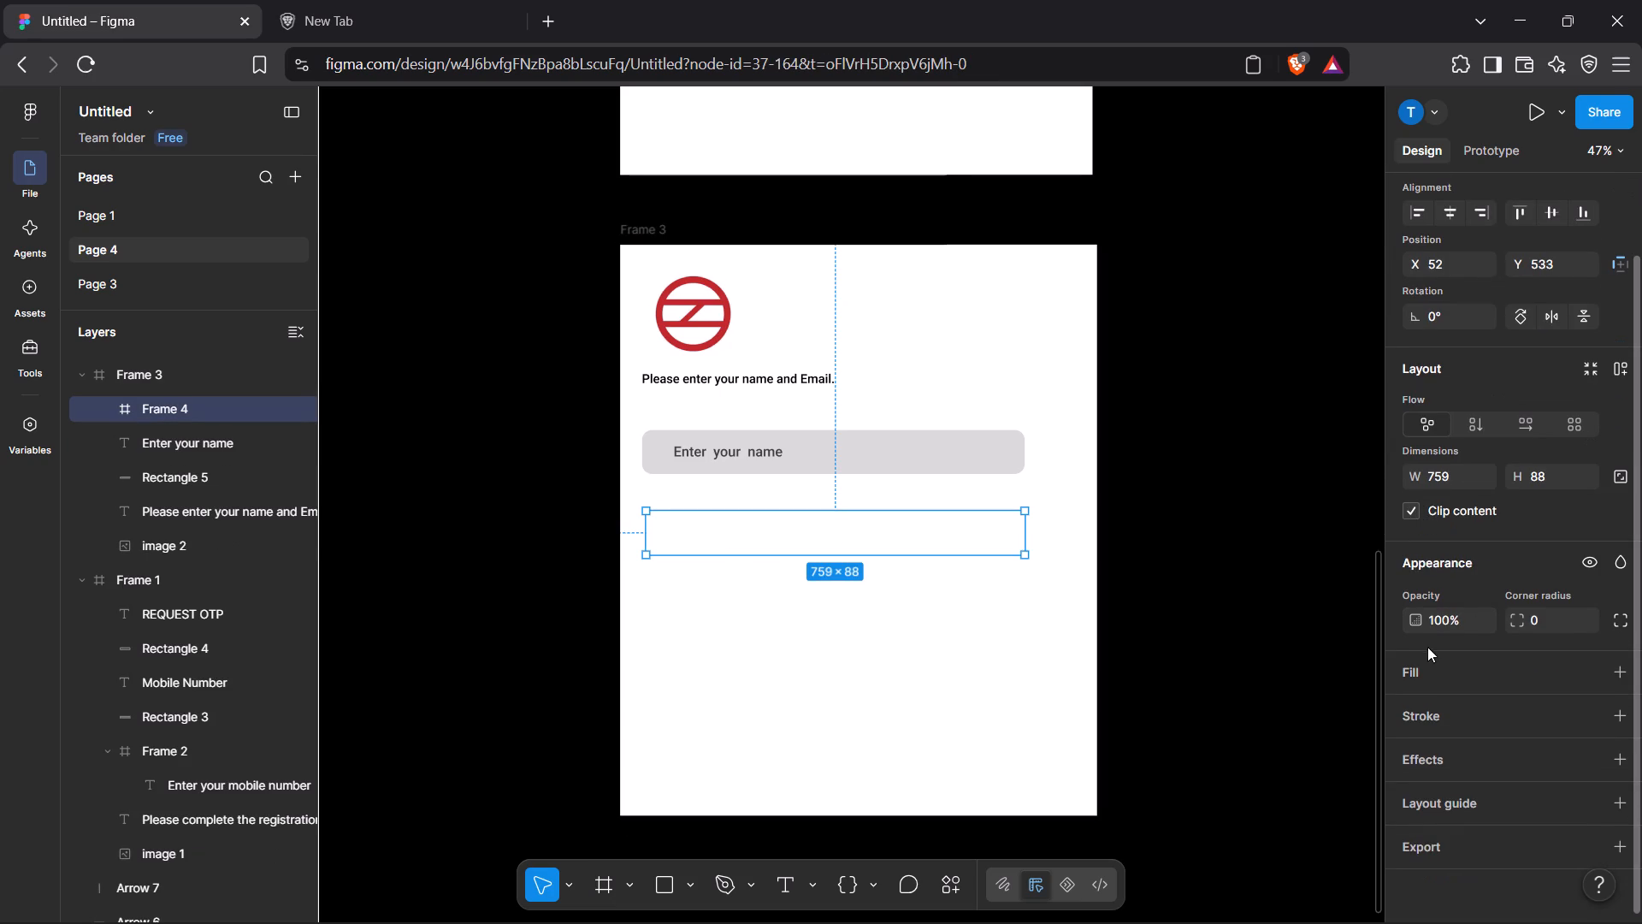
left_click_drag(1416, 623, 821, 505)
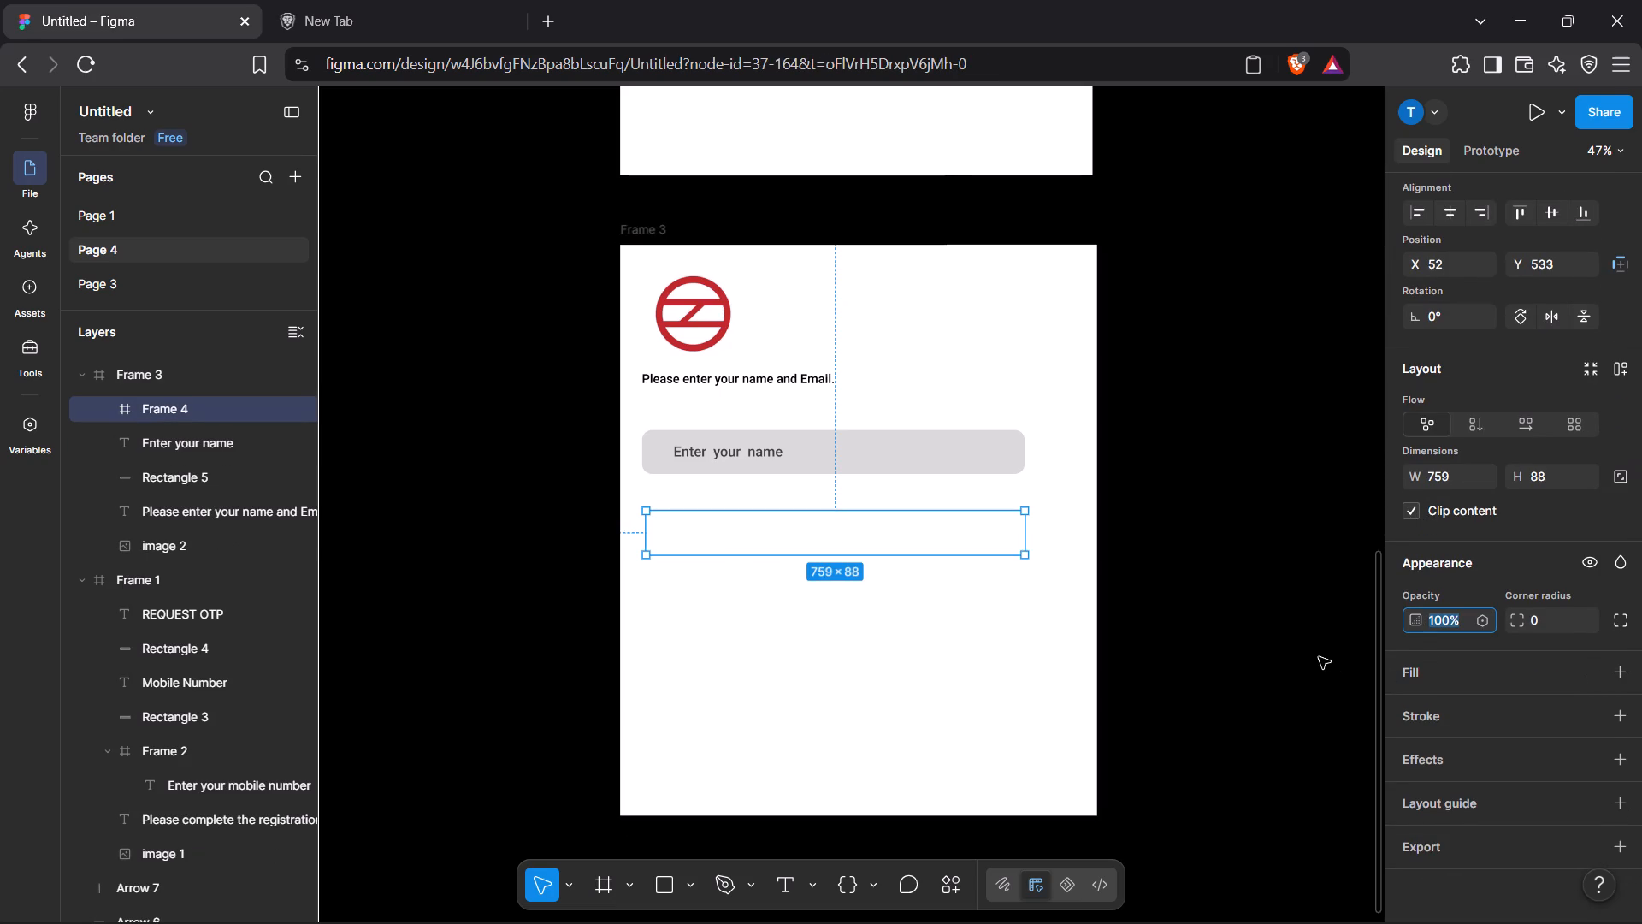
left_click(1319, 657)
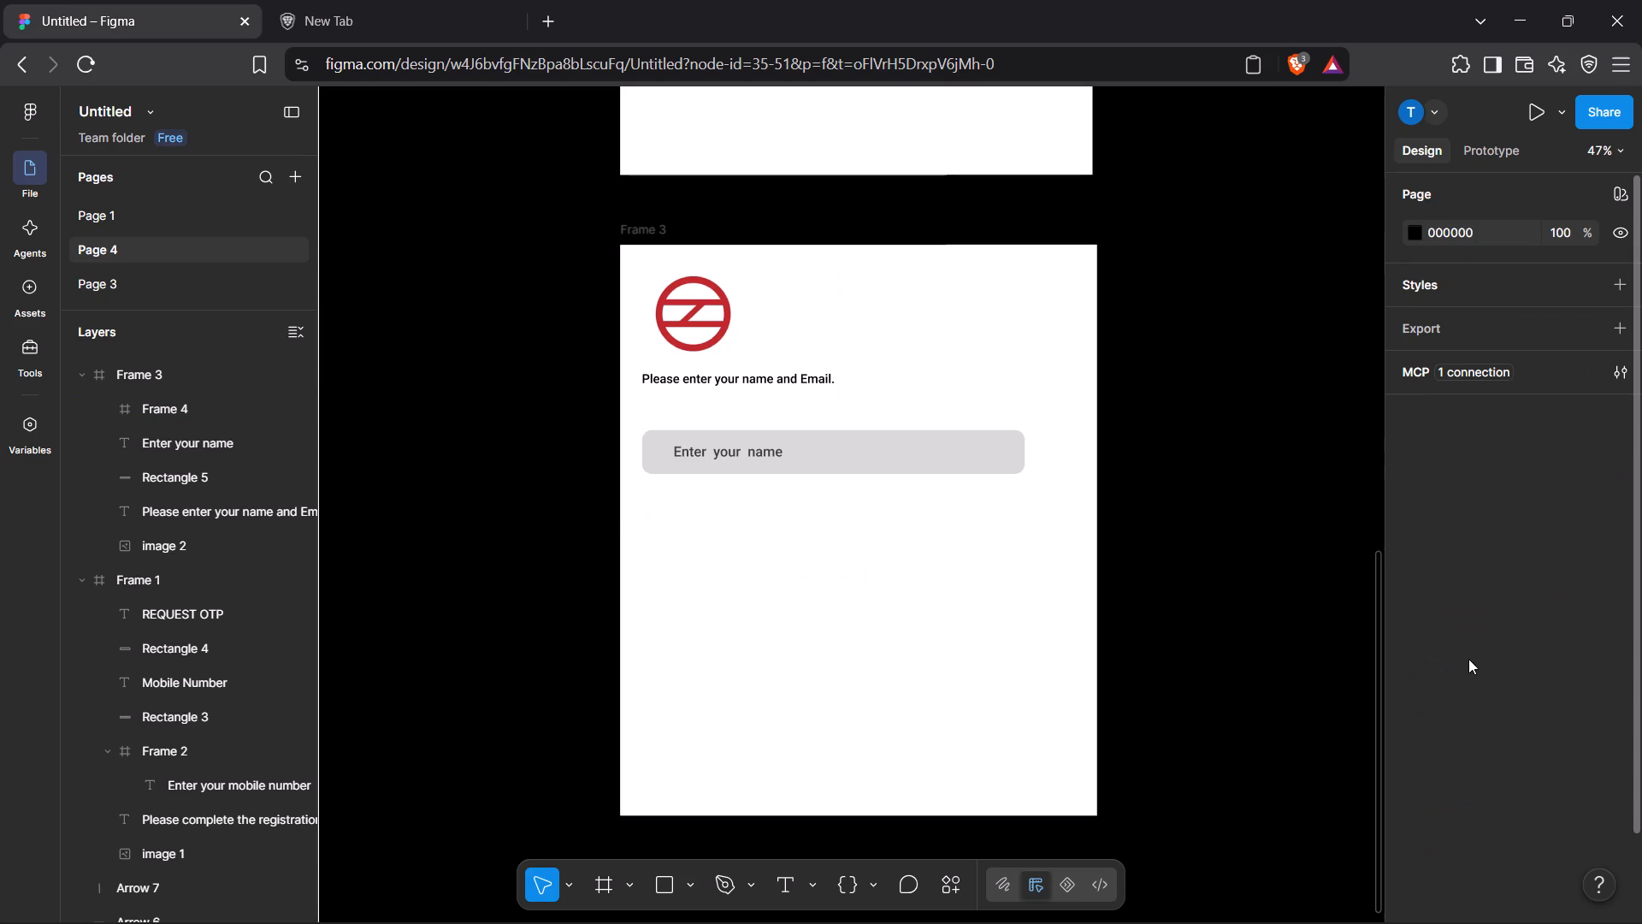
left_click(836, 498)
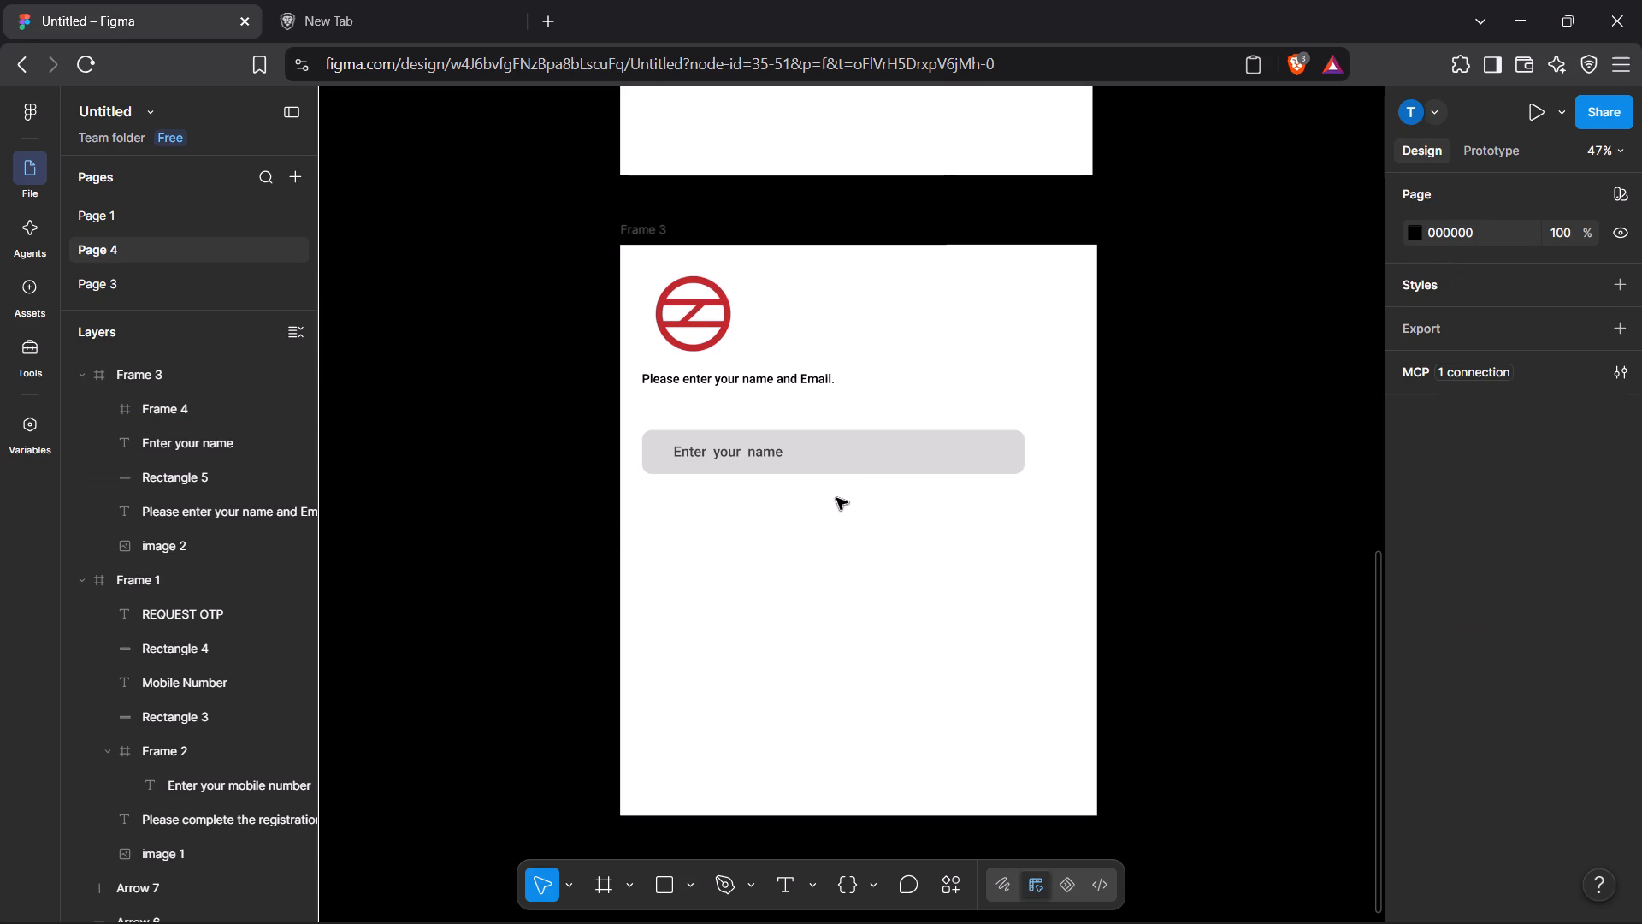
left_click(815, 521)
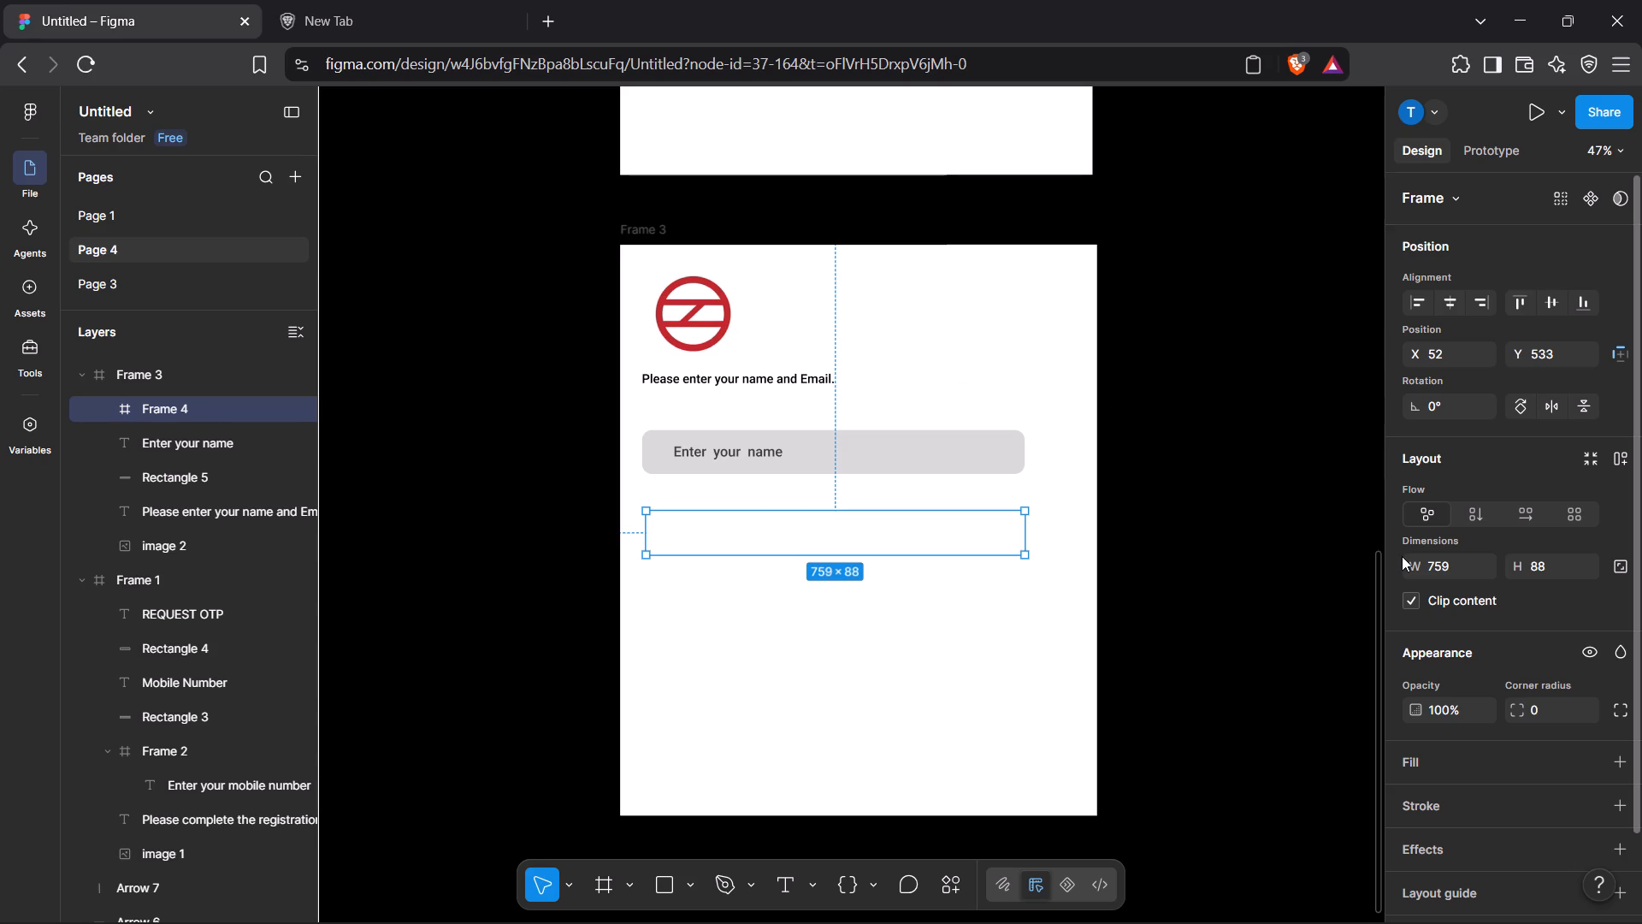
scroll(1402, 556, "down", 3)
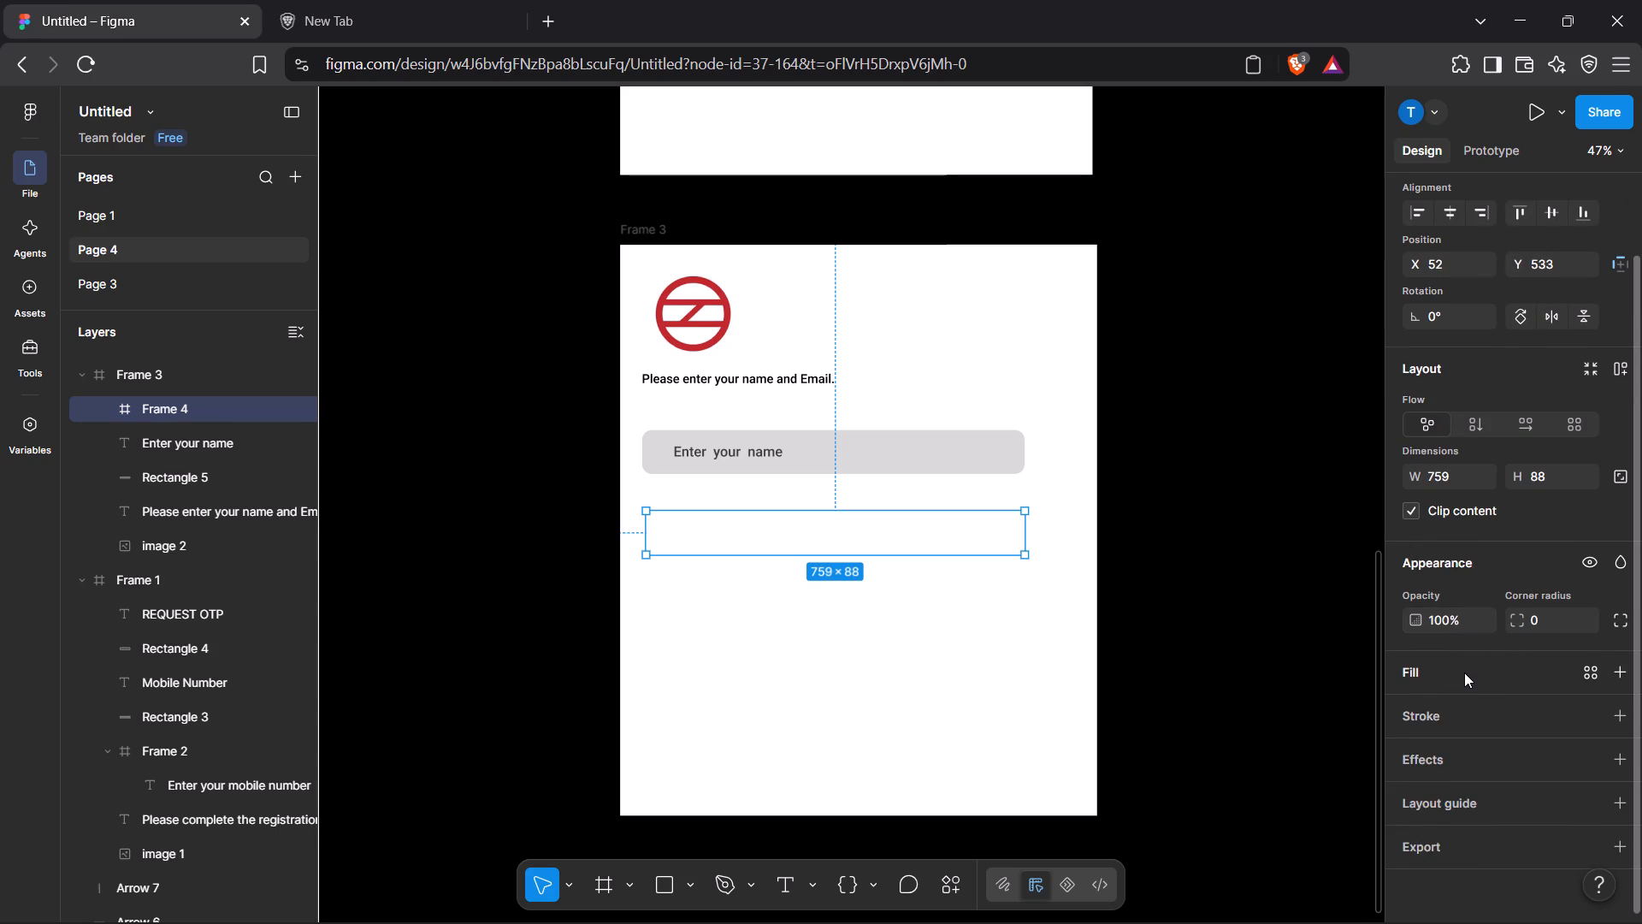
scroll(1464, 672, "up", 3)
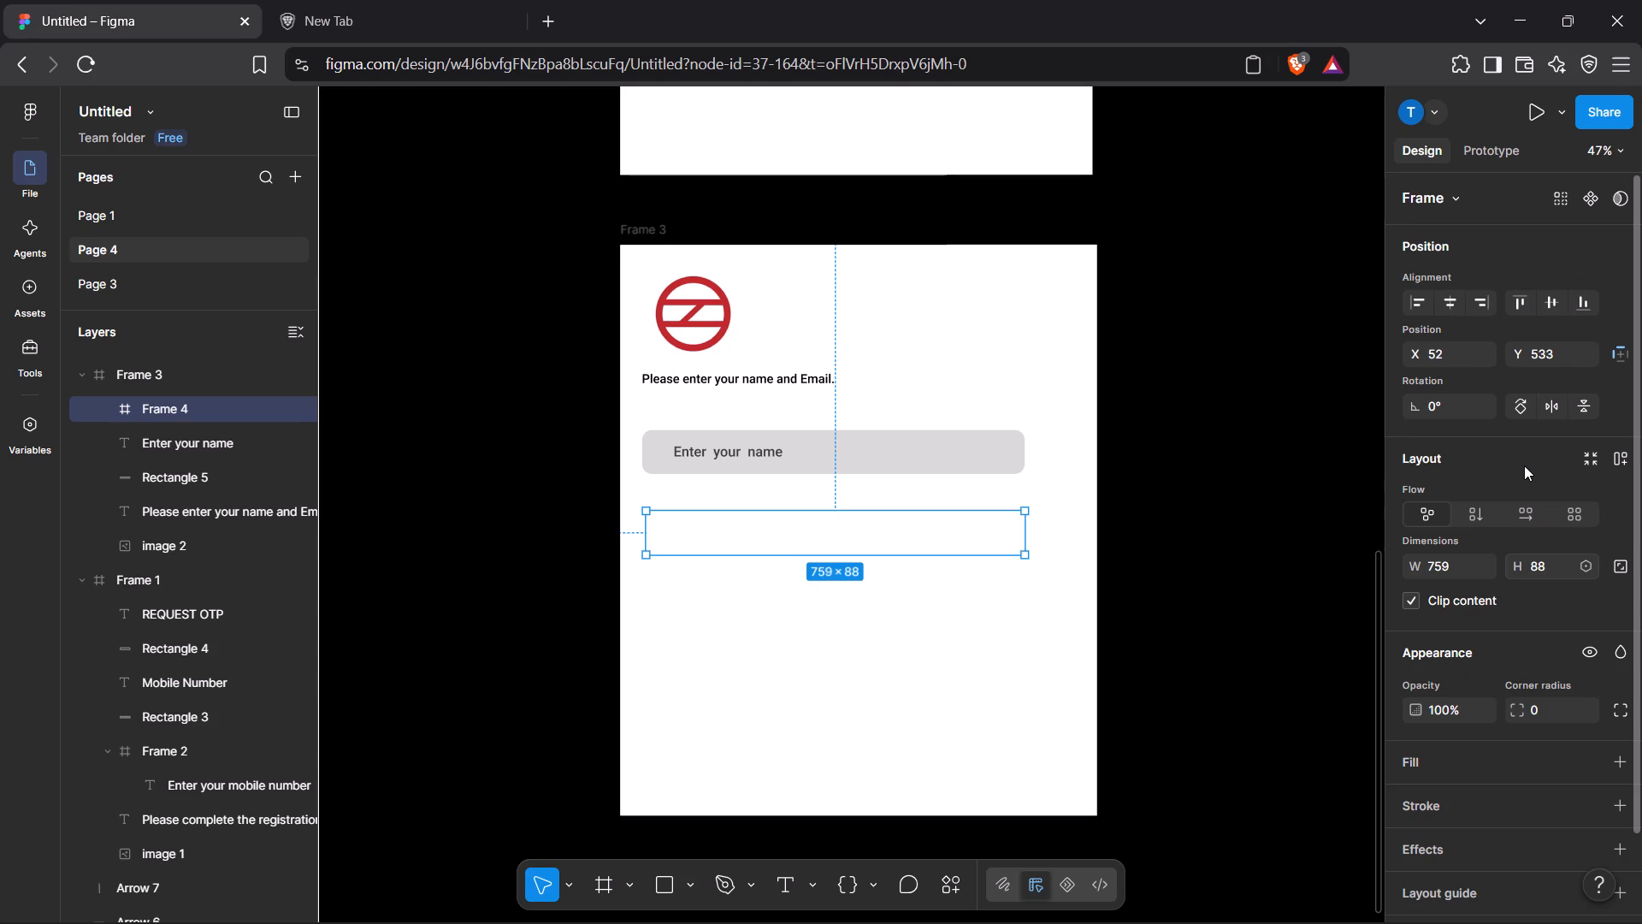
scroll(1524, 465, "down", 5)
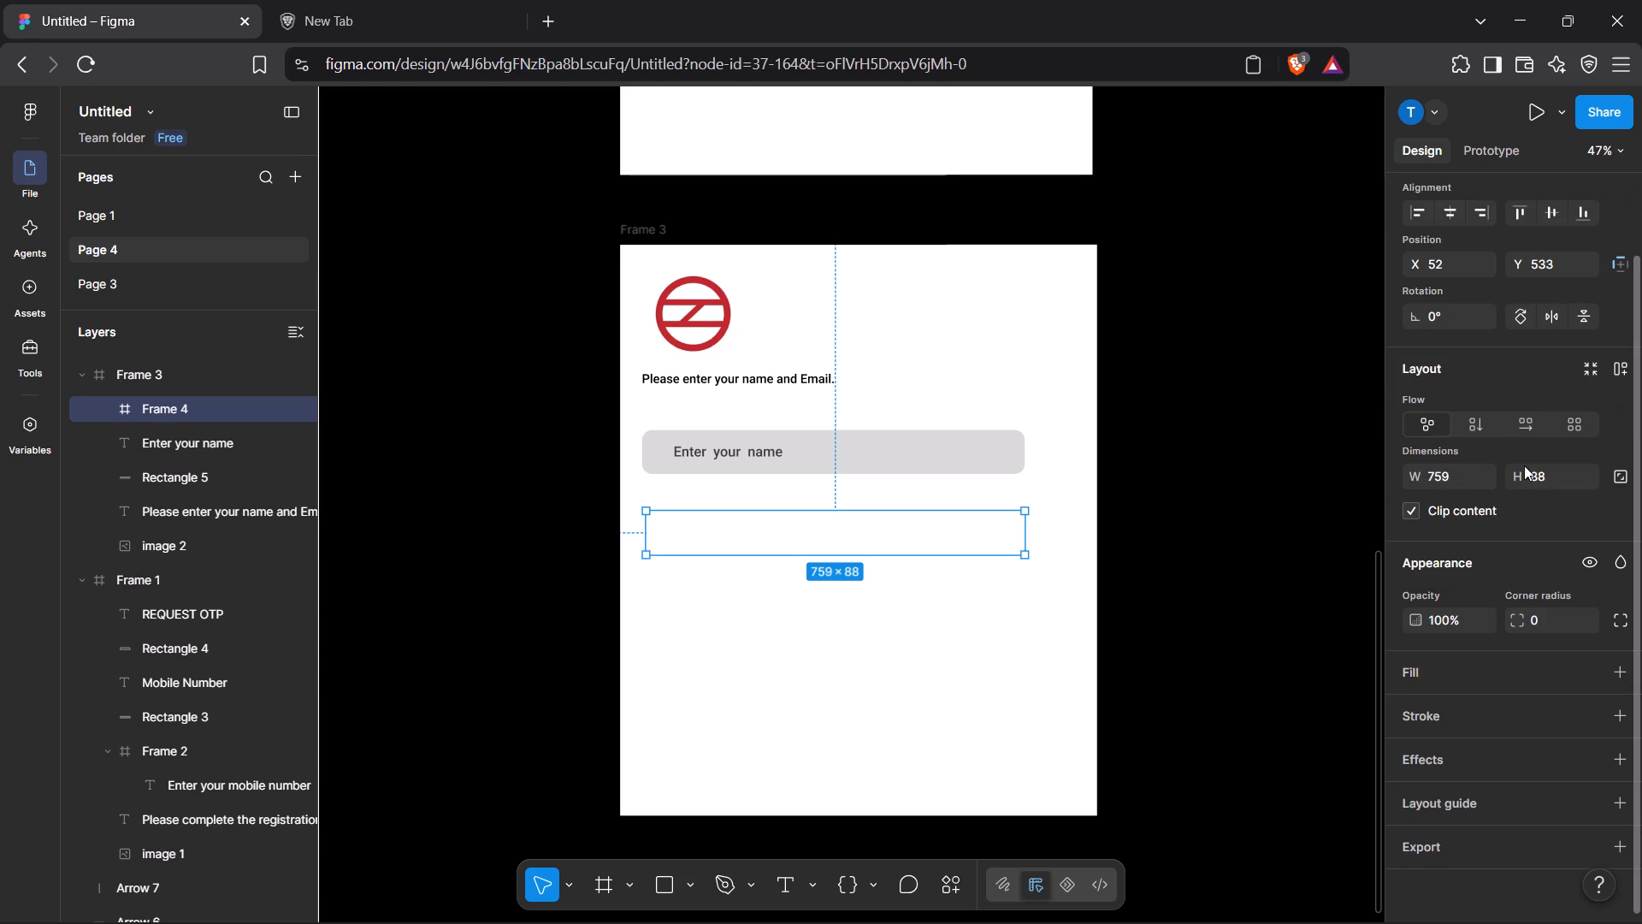
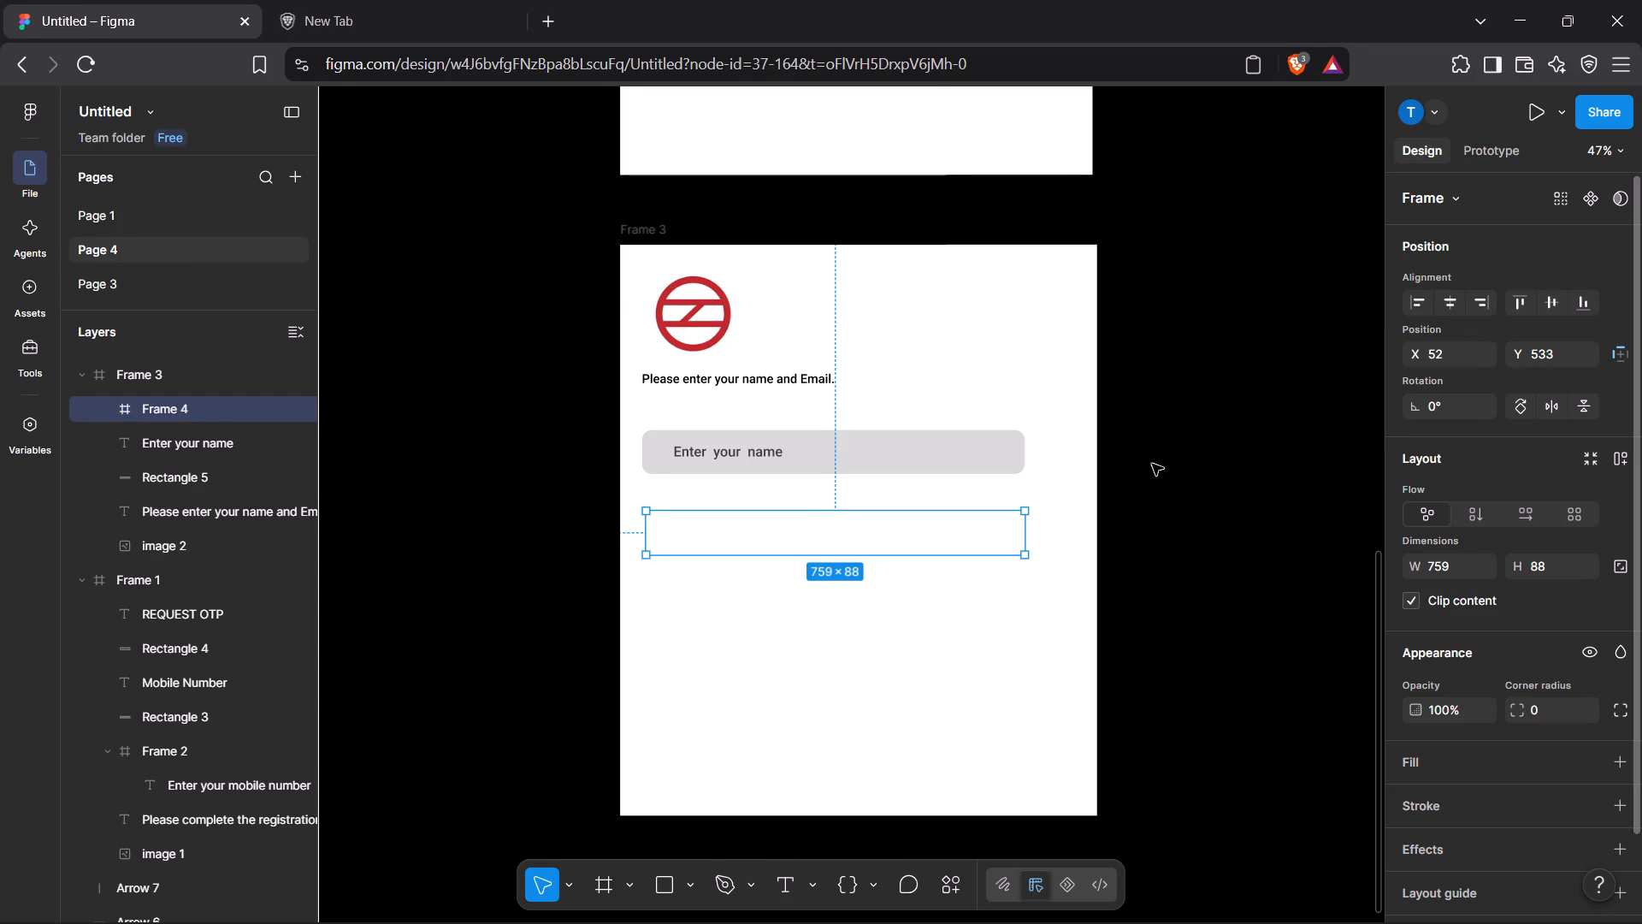
Switch to Spotify, pause the song "Whole Lot" and close the Spotify window.
left_click(806, 845)
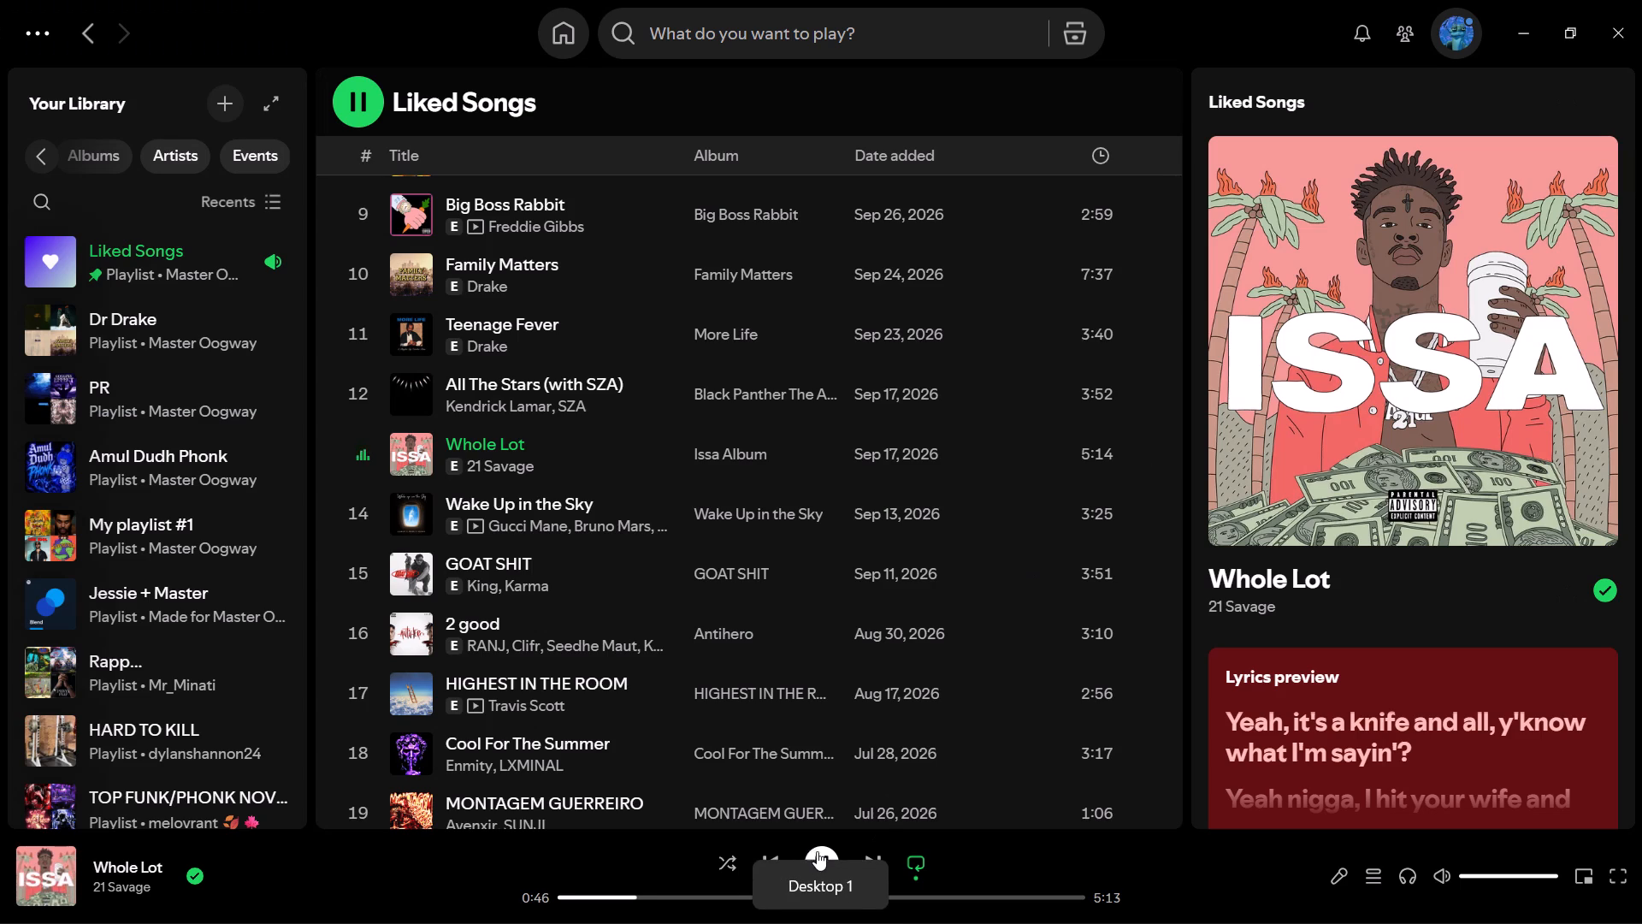
left_click(821, 855)
key("alt+F4")
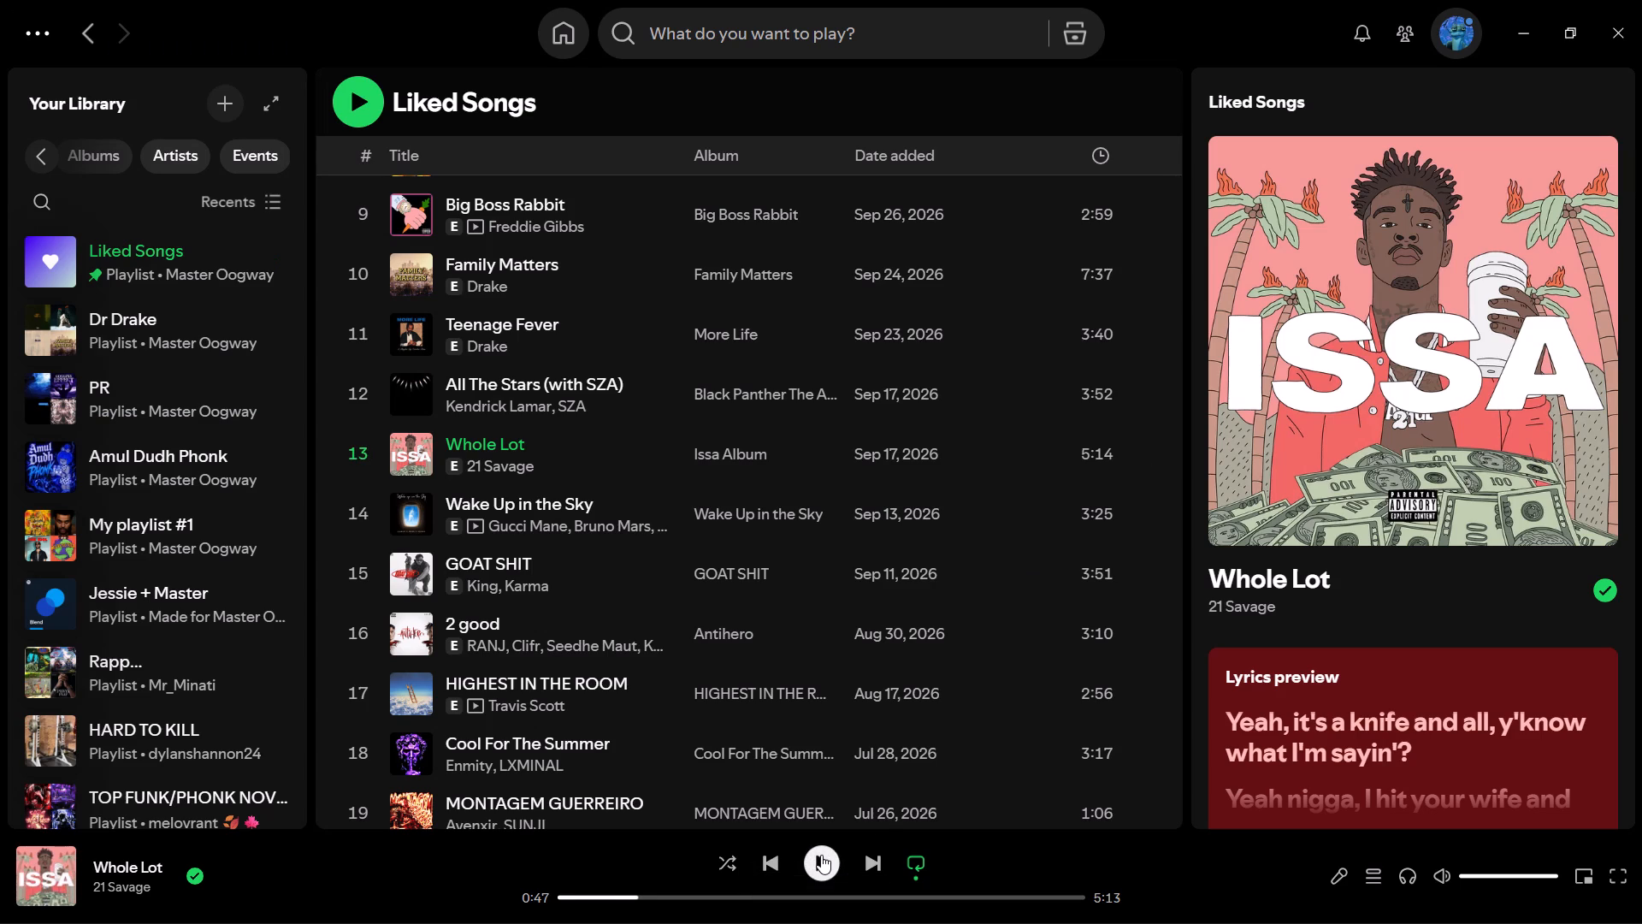
left_click(1617, 25)
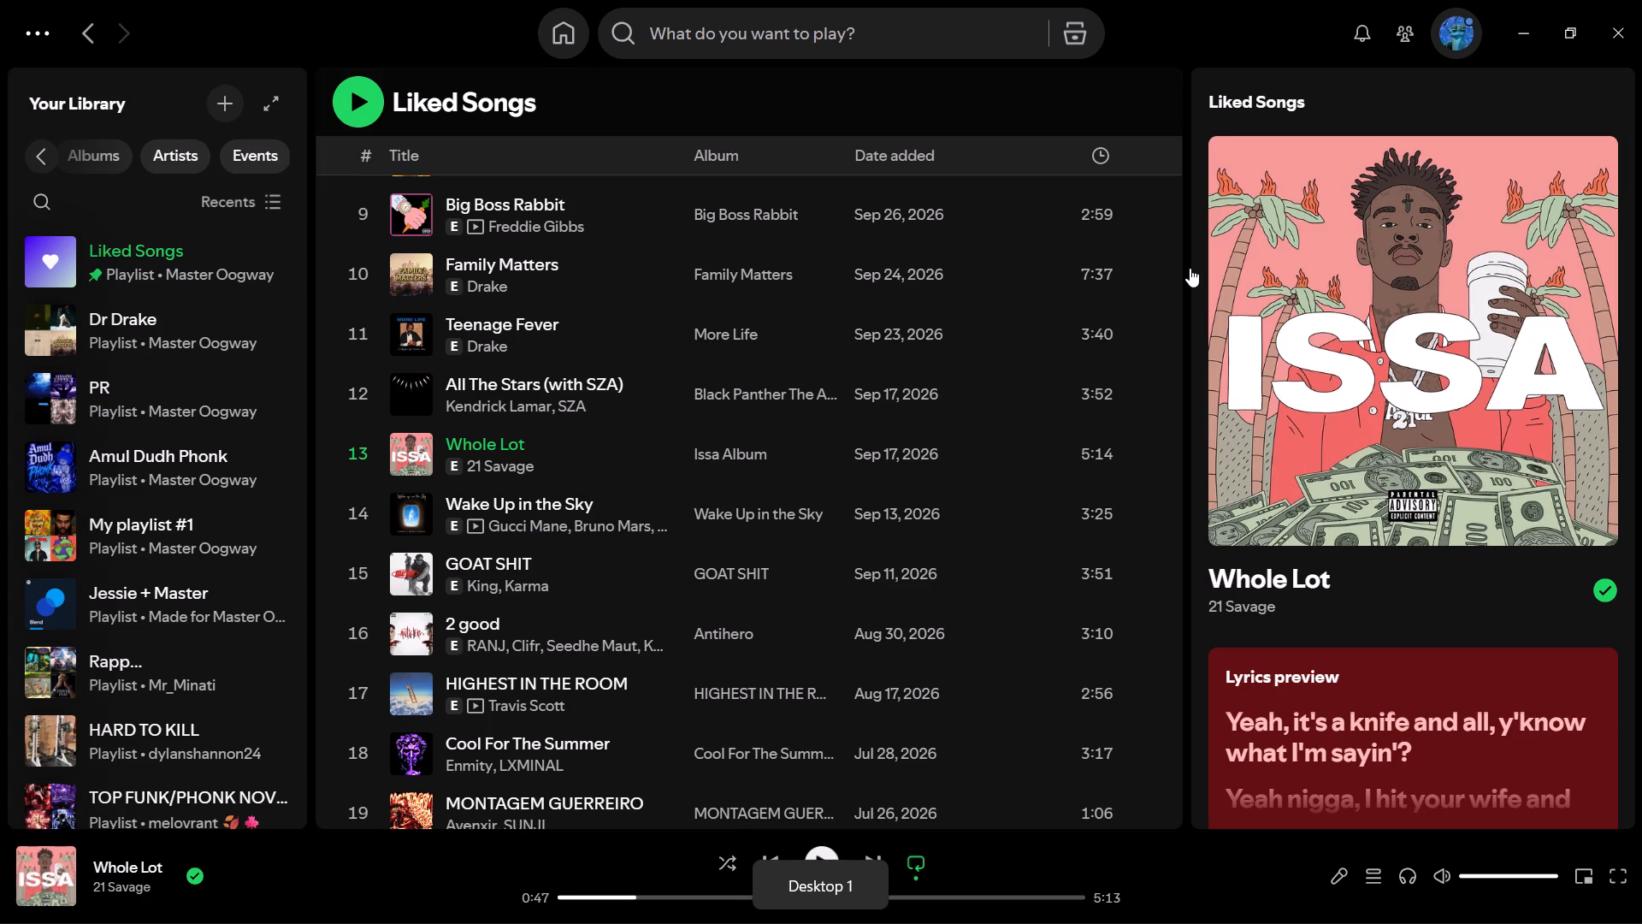
key("alt+F4")
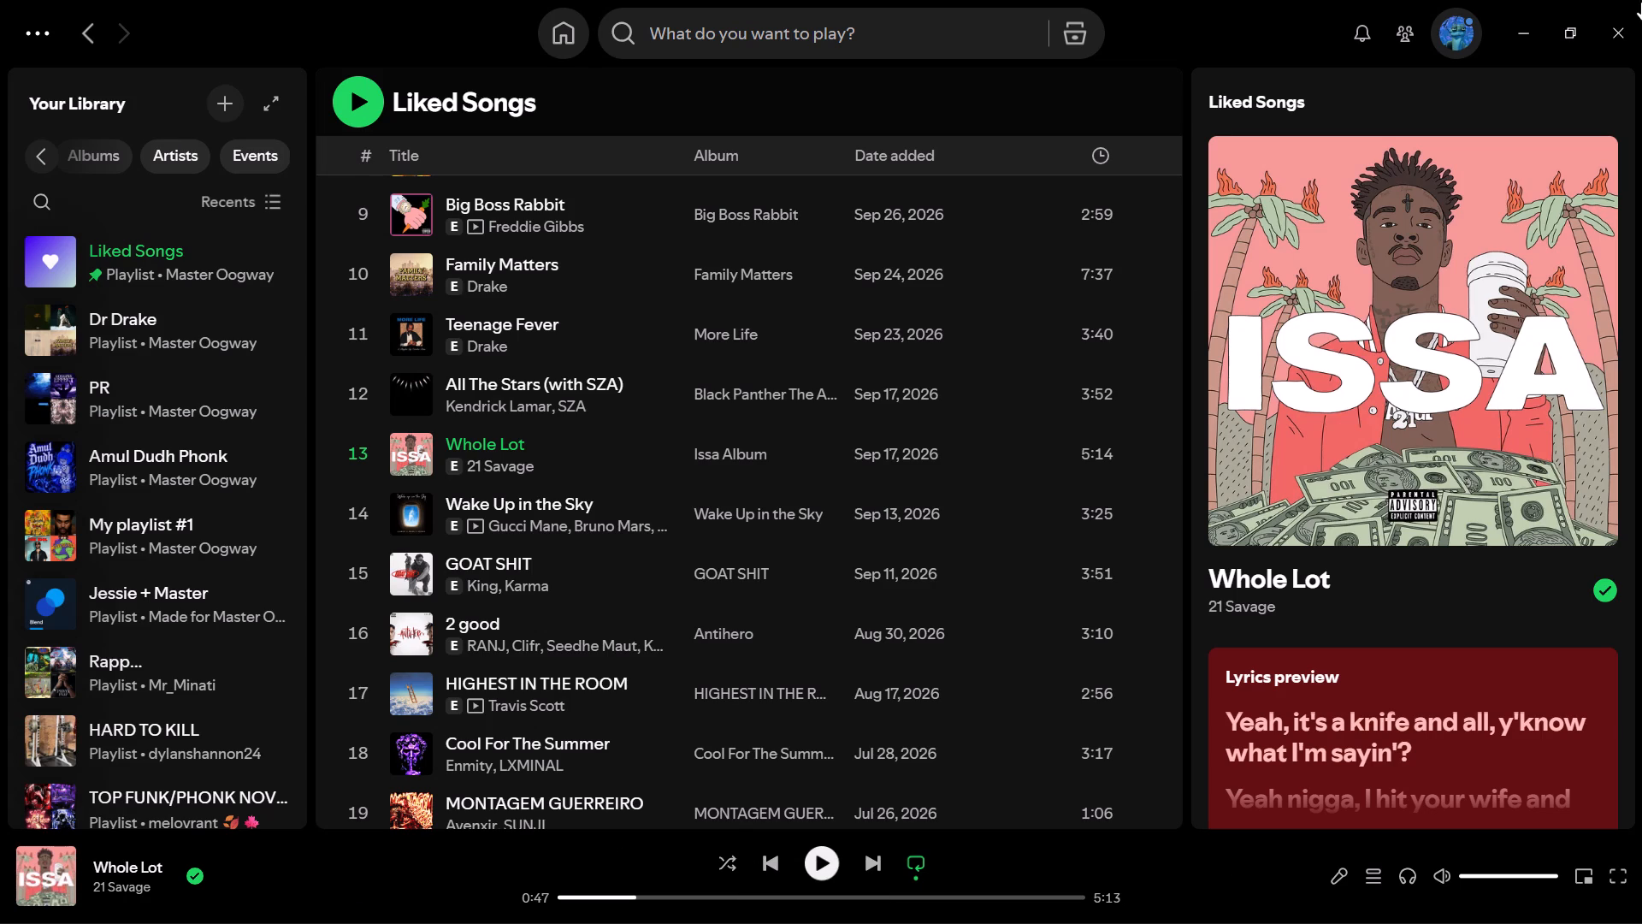
Close the Spotify window.
left_click(1610, 27)
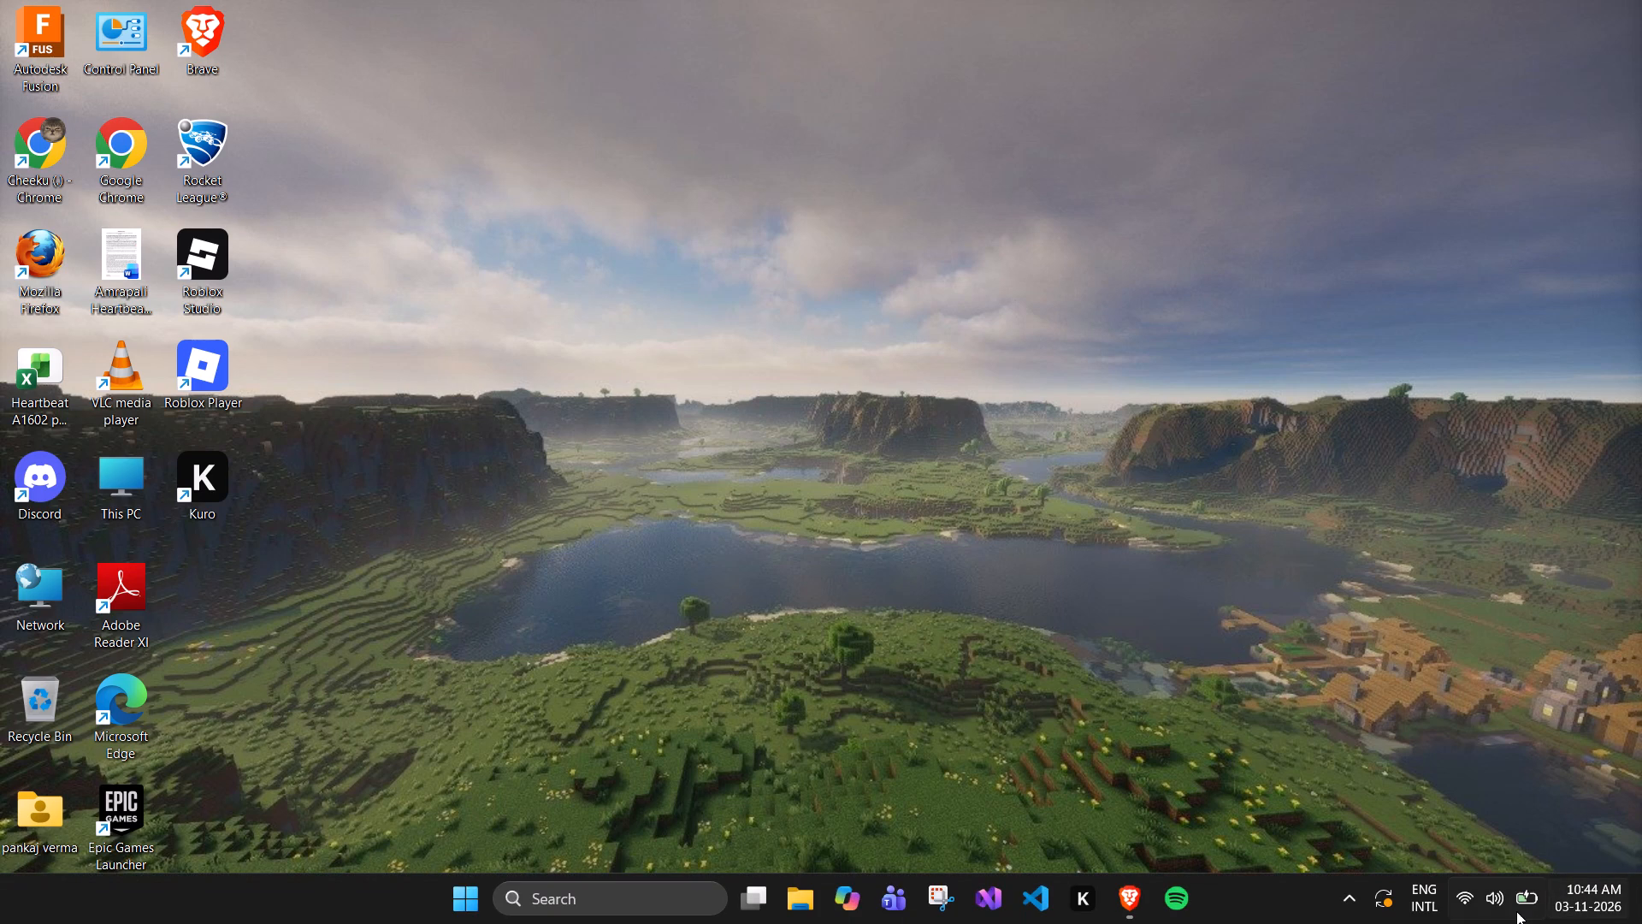
Toggle Bluetooth in the Windows quick settings and return to the desktop.
left_click(1516, 911)
left_click(1407, 497)
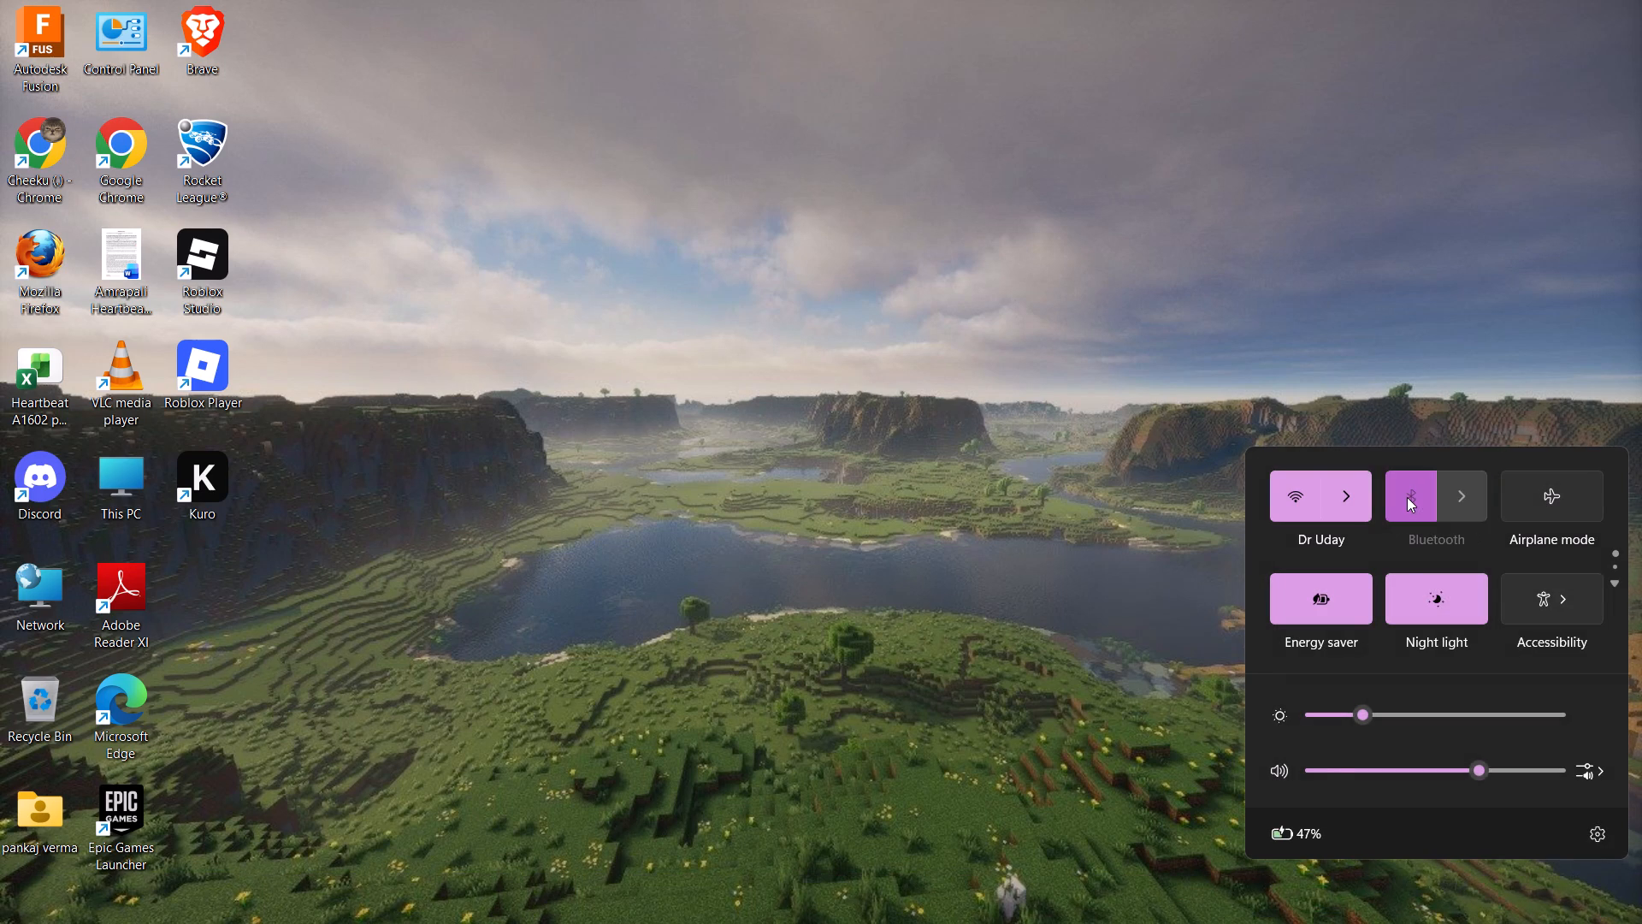
left_click(942, 357)
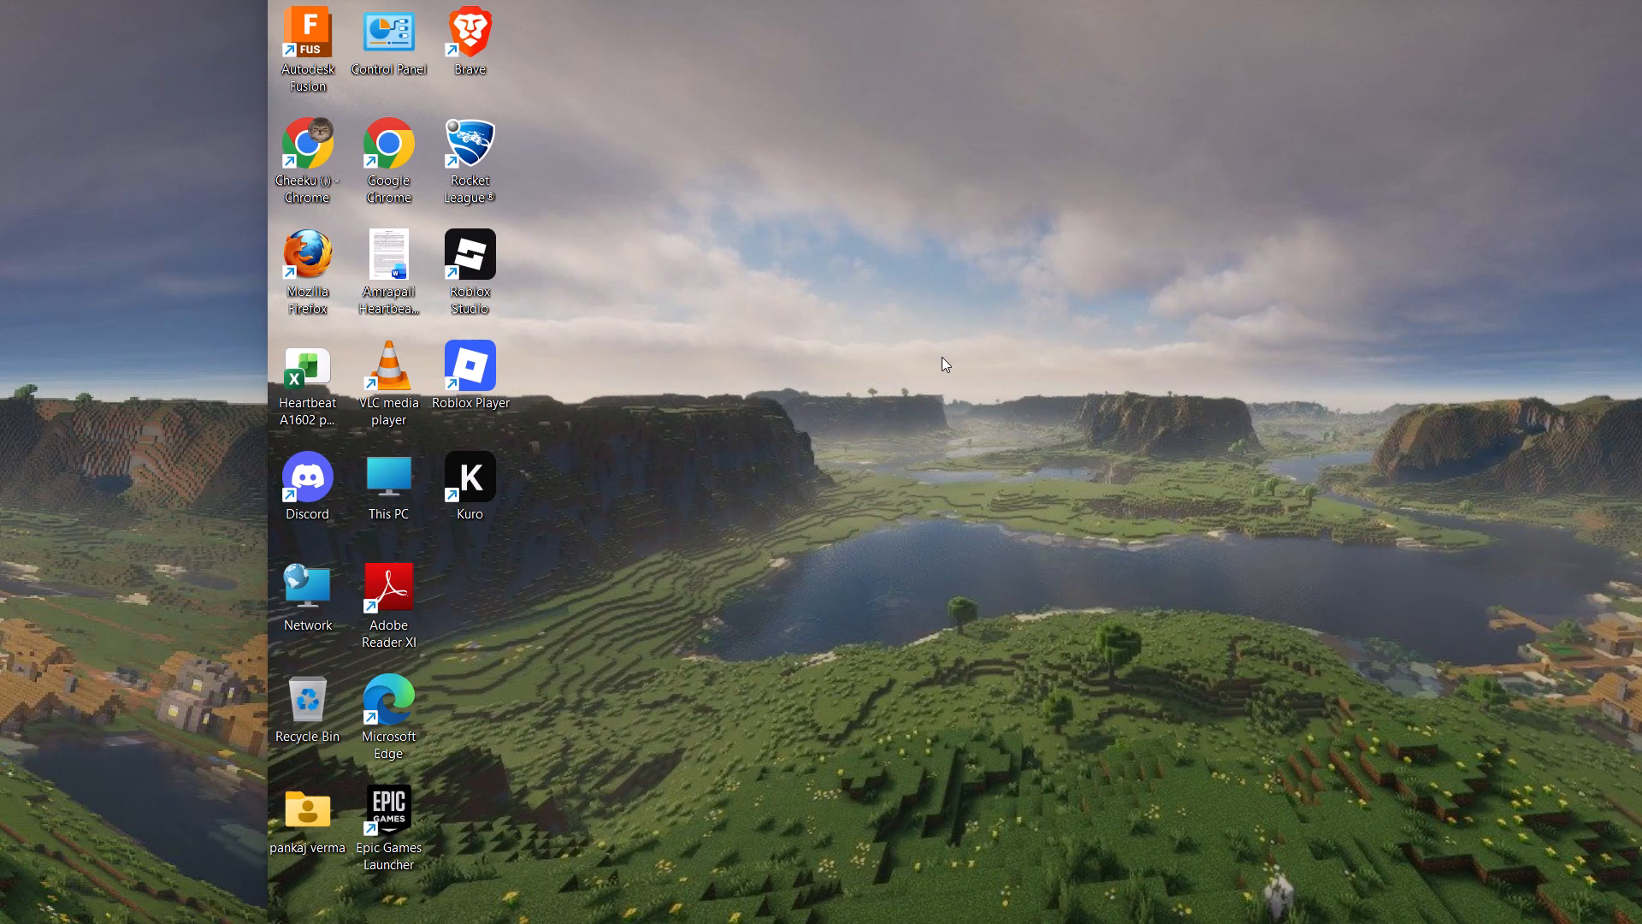
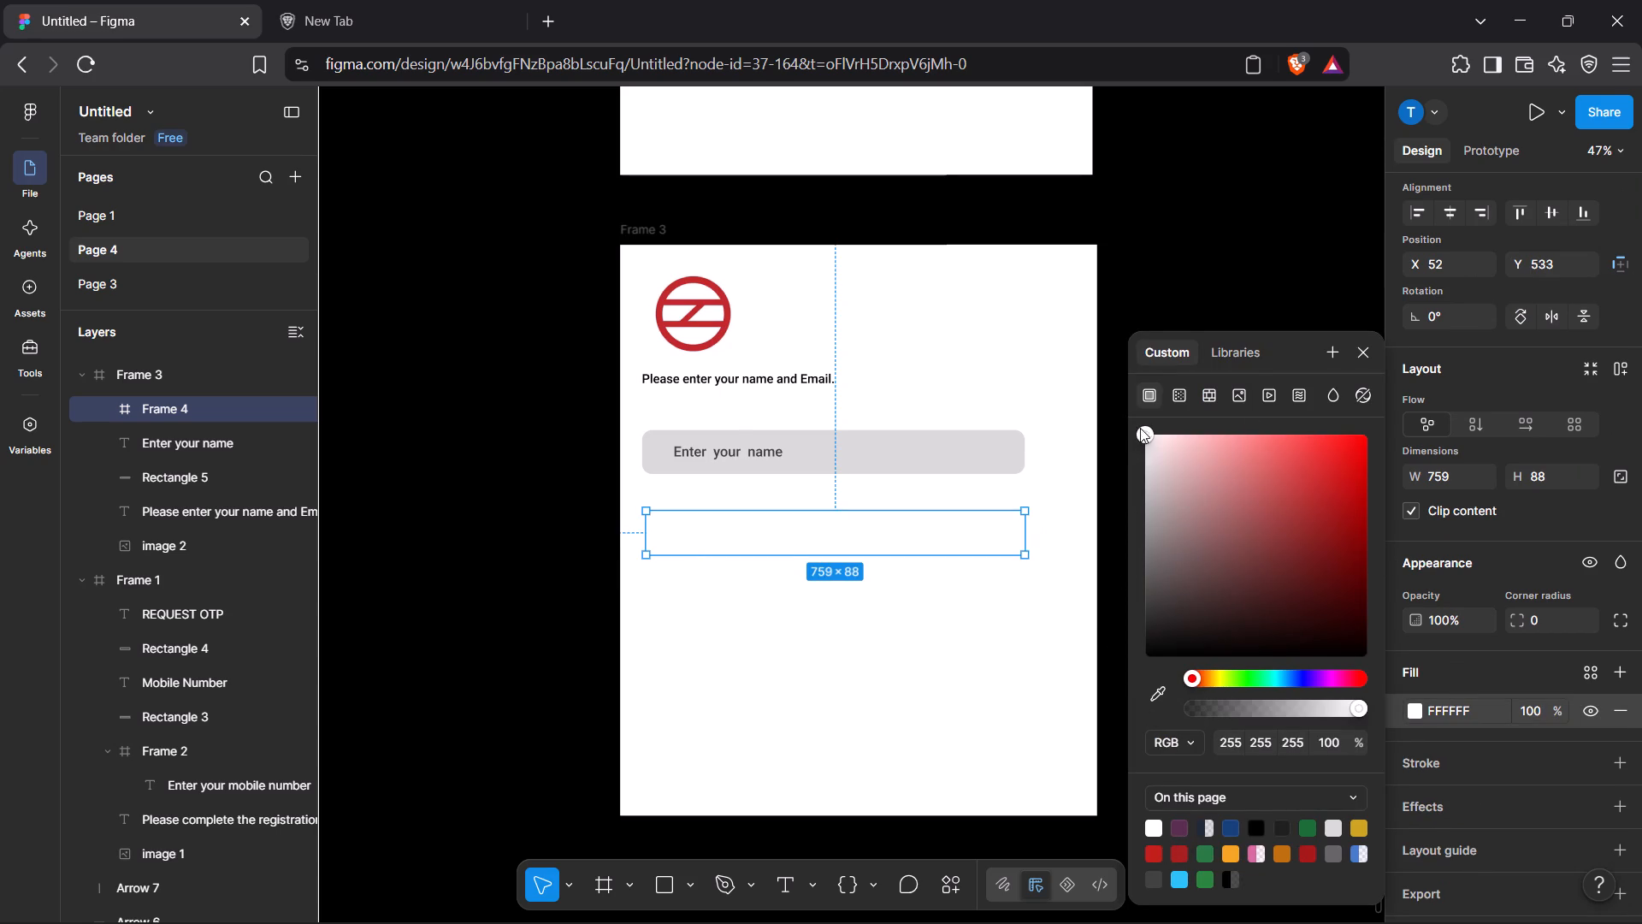
Set the fill of the empty field frame below the name field to light grey D7D7D7.
left_click_drag(1143, 429, 1131, 604)
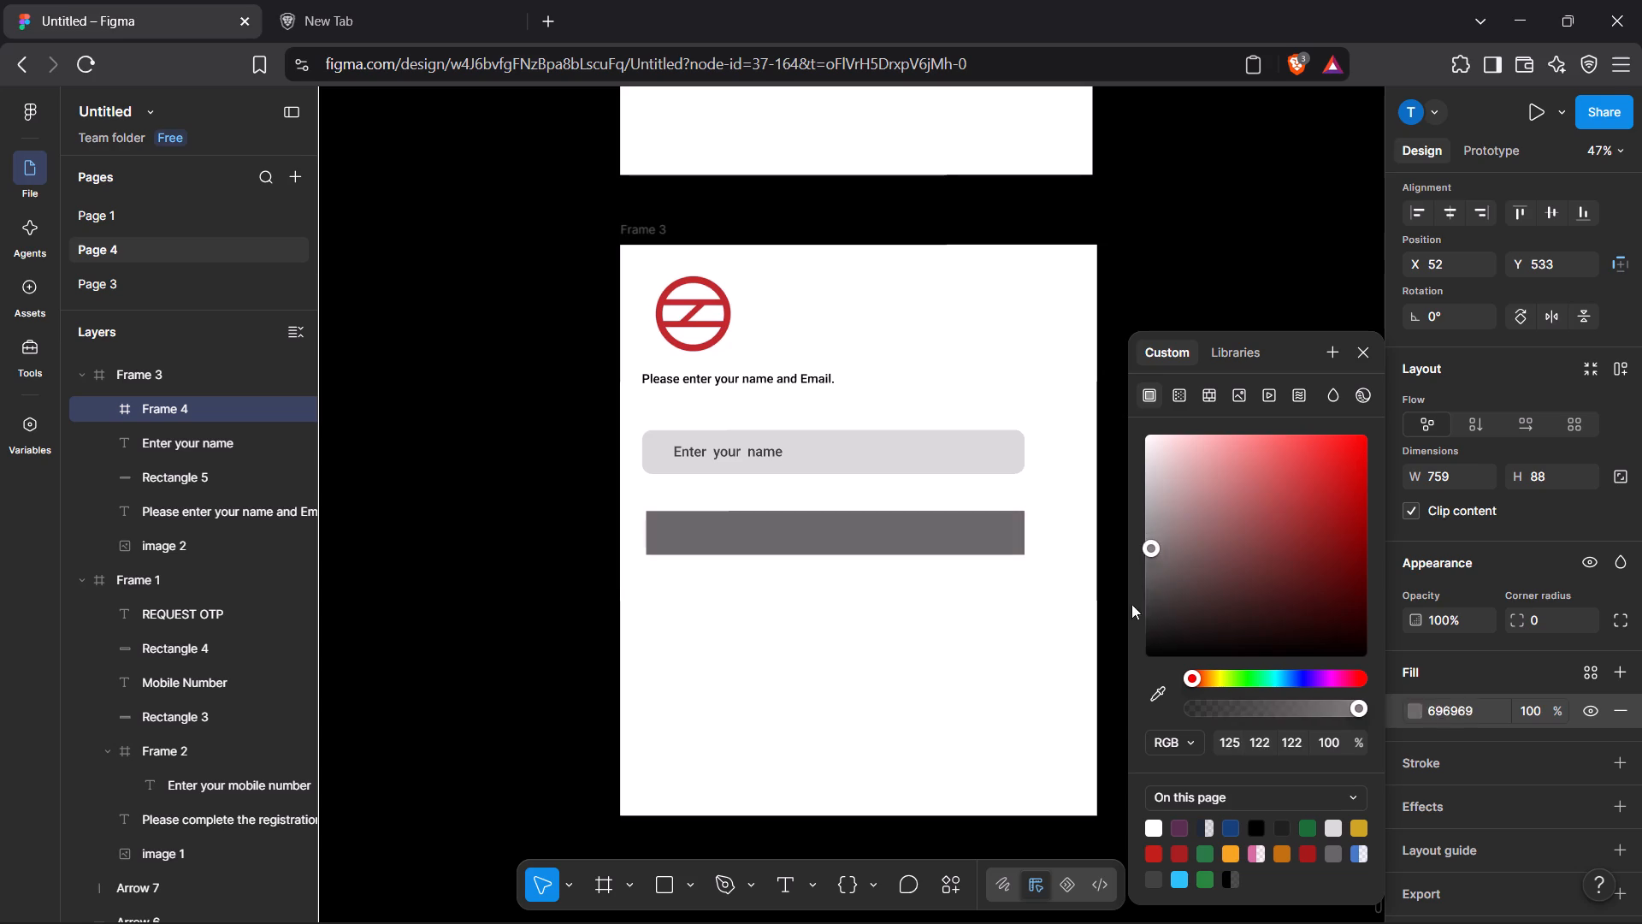
left_click_drag(1131, 604, 1128, 610)
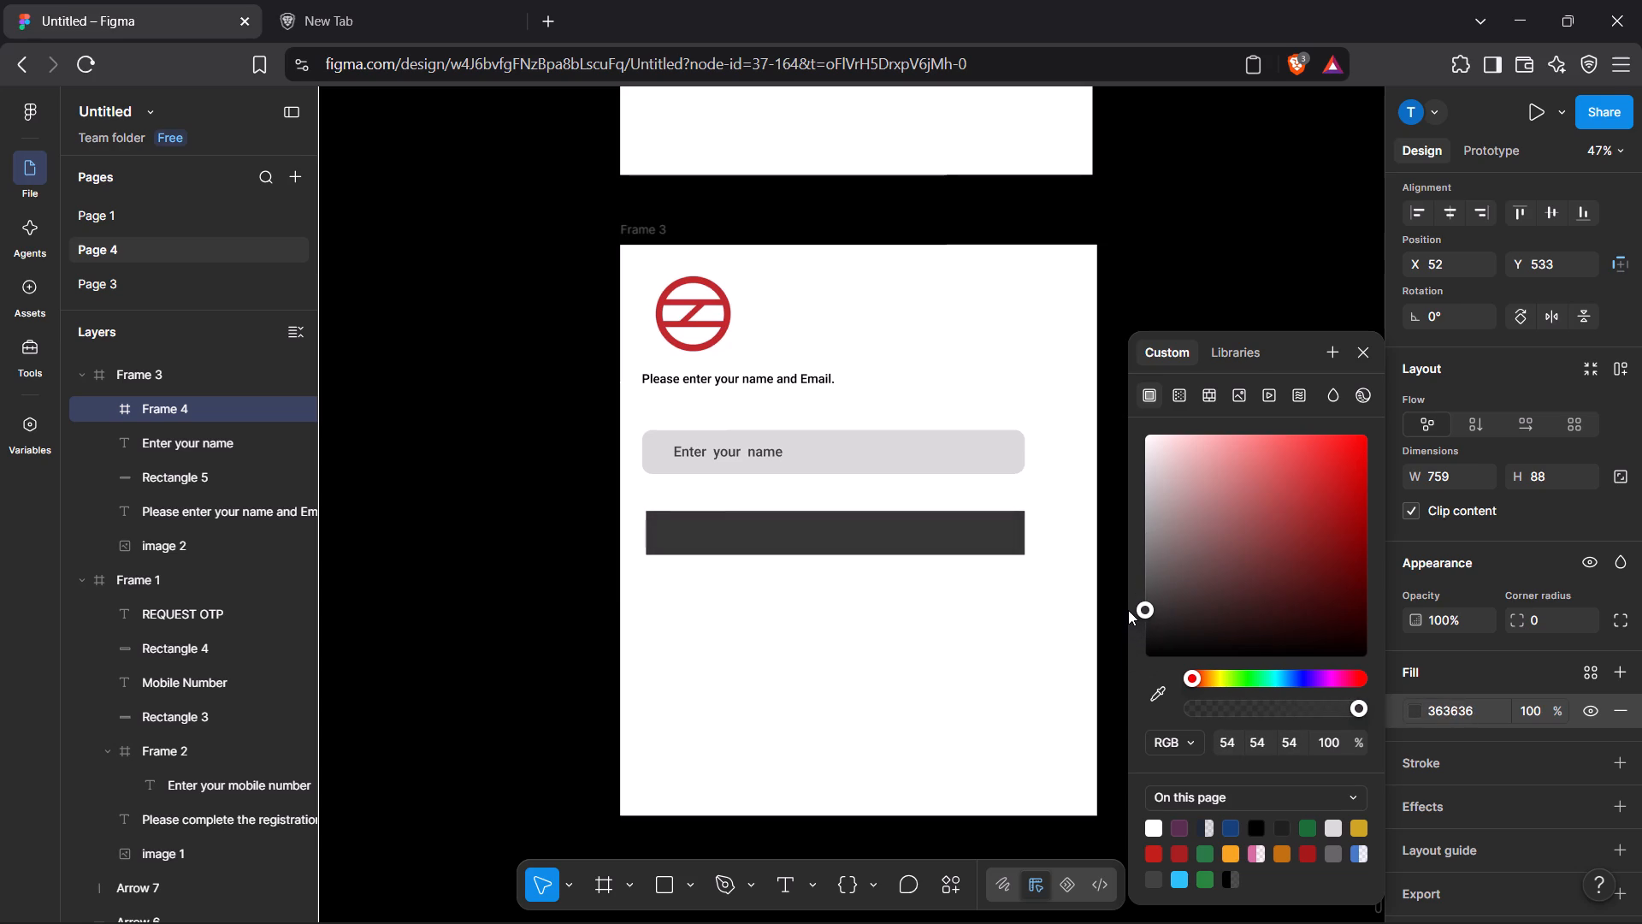
left_click_drag(1128, 610, 1125, 560)
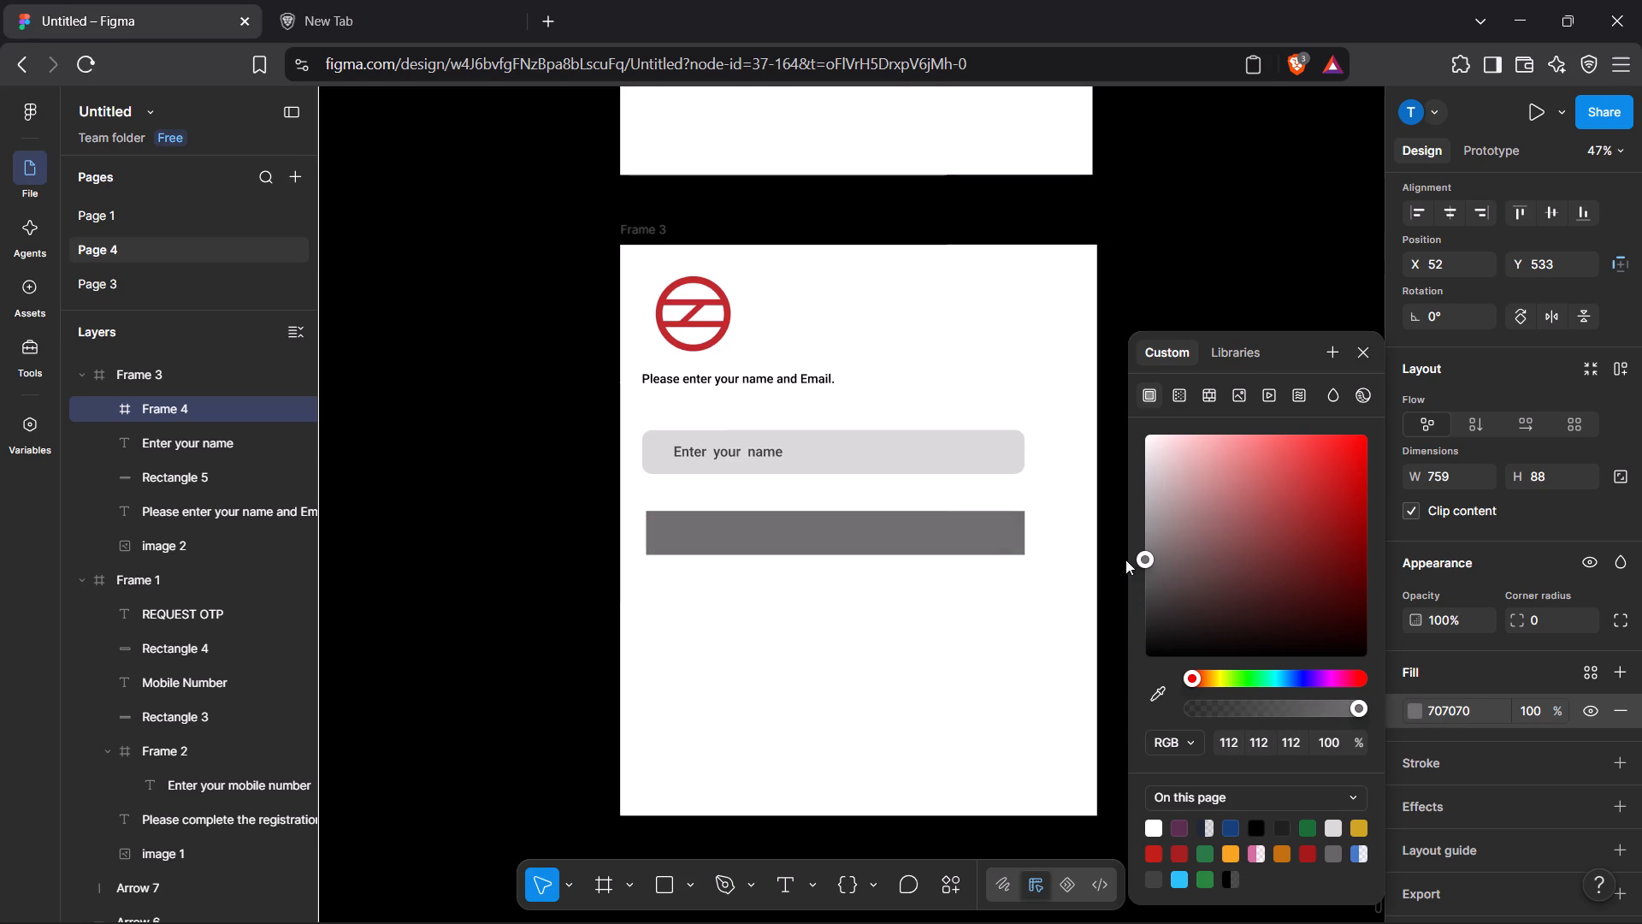
left_click_drag(1125, 560, 1124, 514)
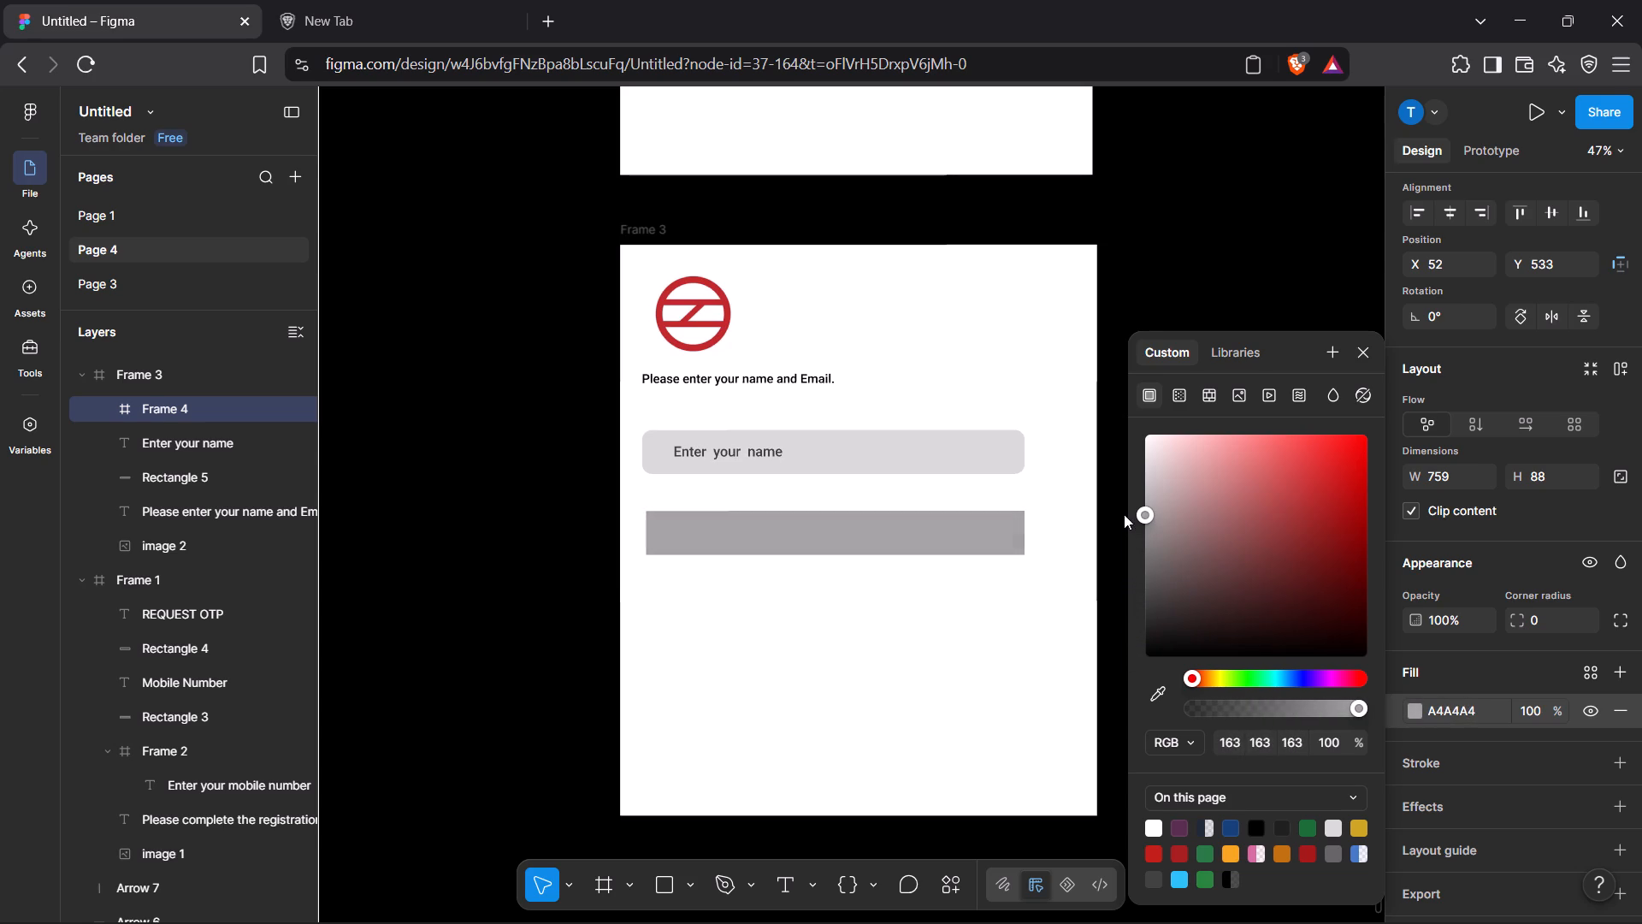
left_click_drag(1124, 514, 1122, 503)
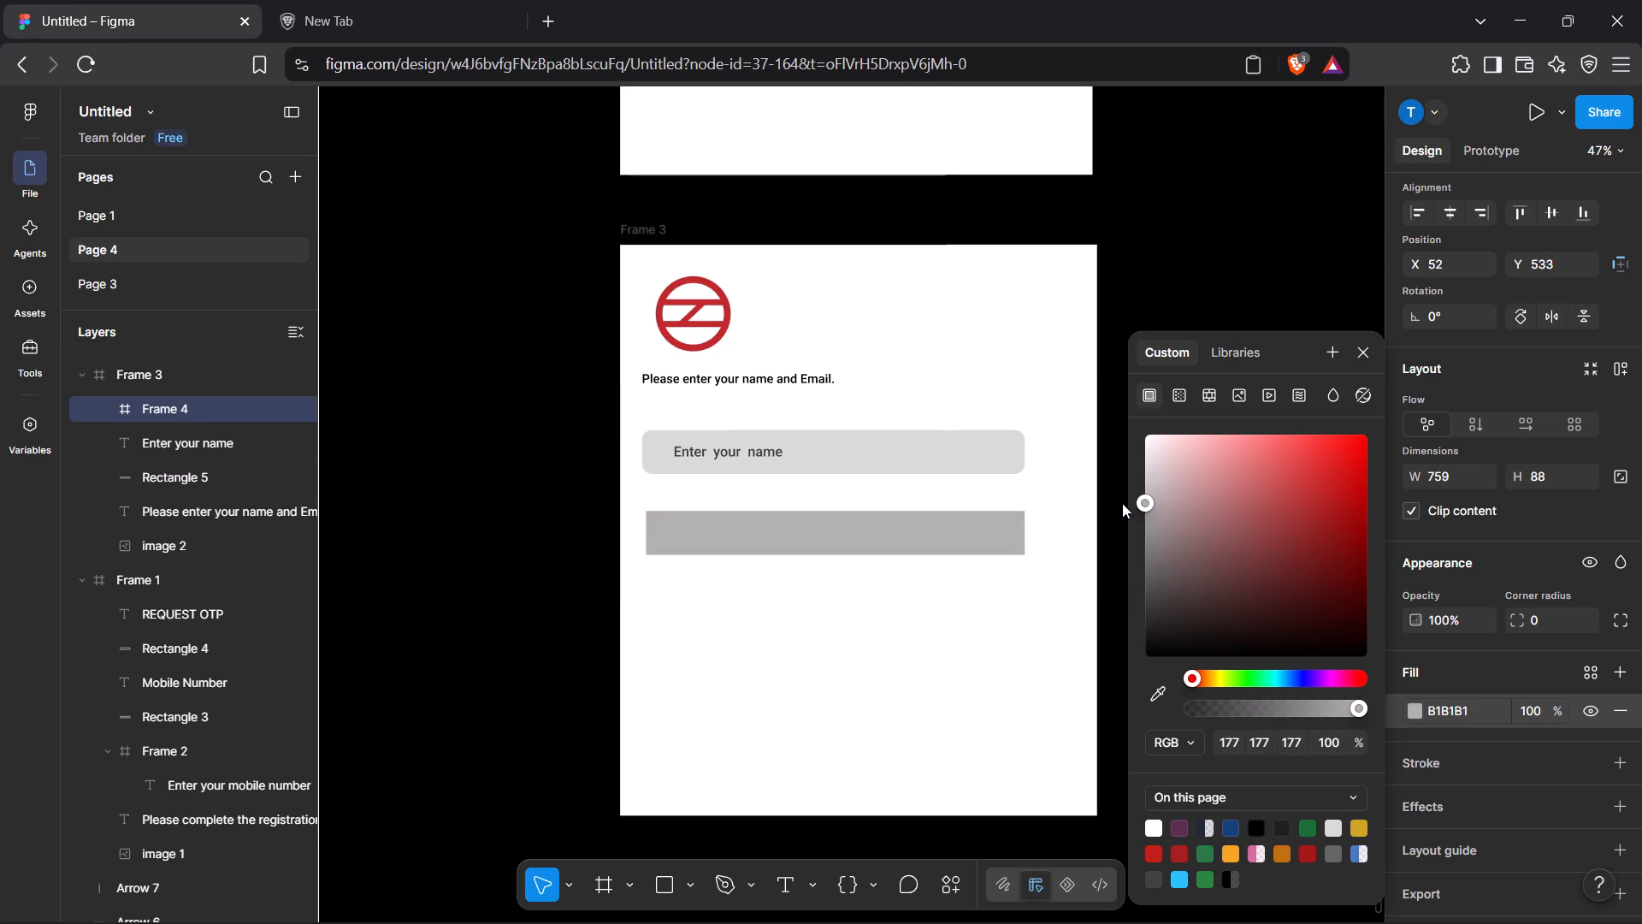
left_click_drag(1122, 503, 1122, 487)
left_click_drag(1122, 487, 1123, 470)
left_click(1170, 264)
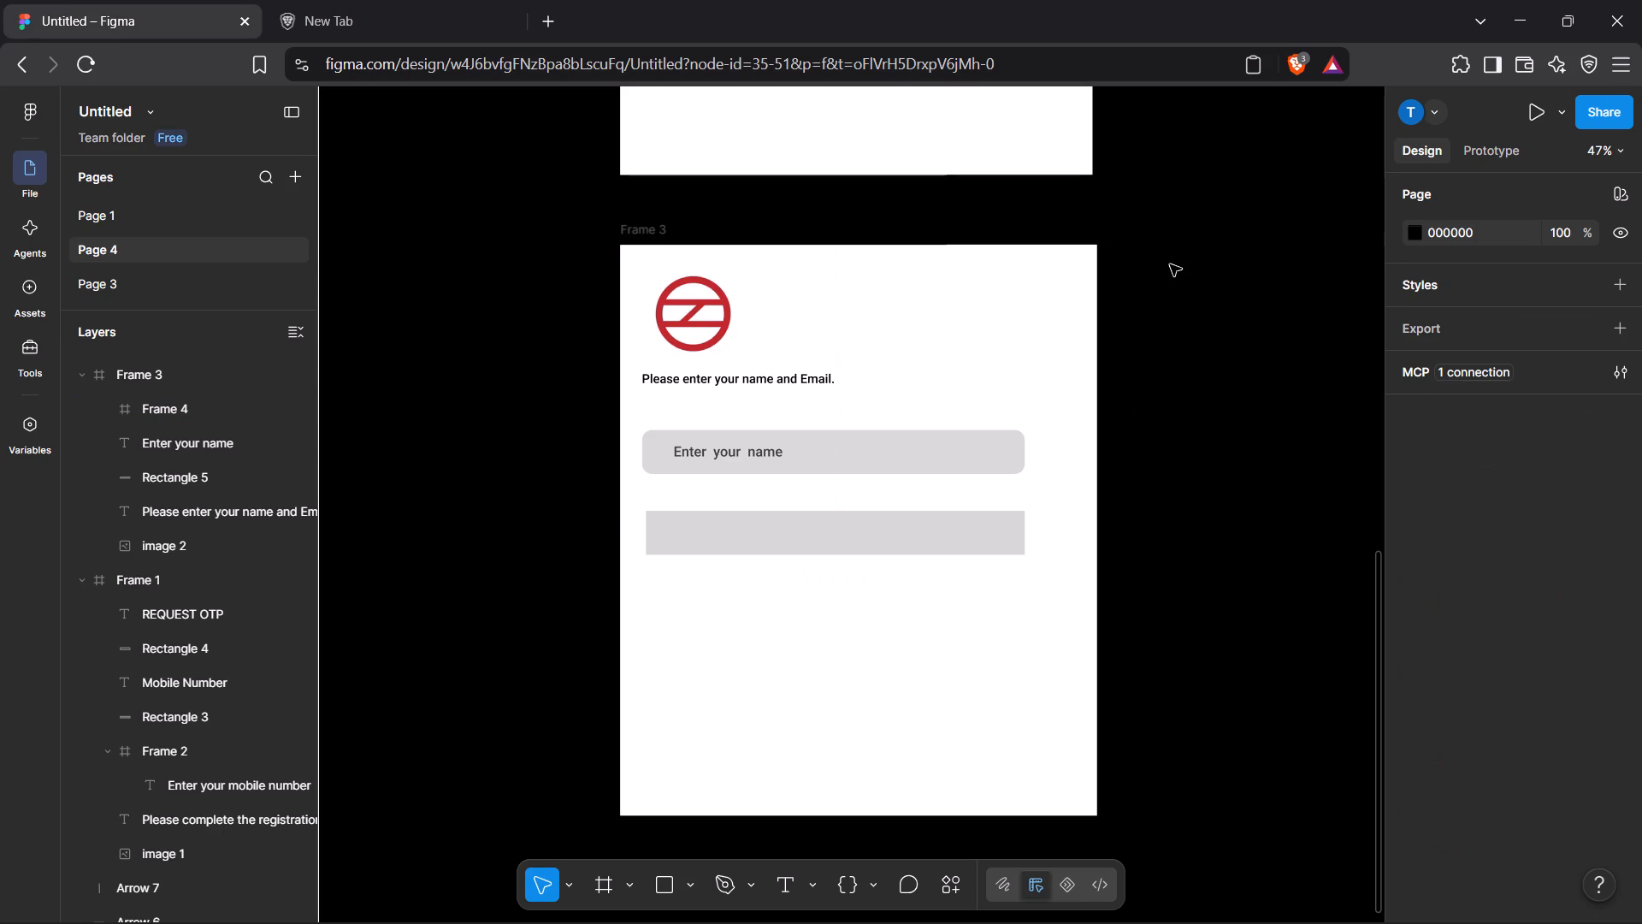
Round the corners of the lower grey field frame with a radius of 20.
left_click(968, 540)
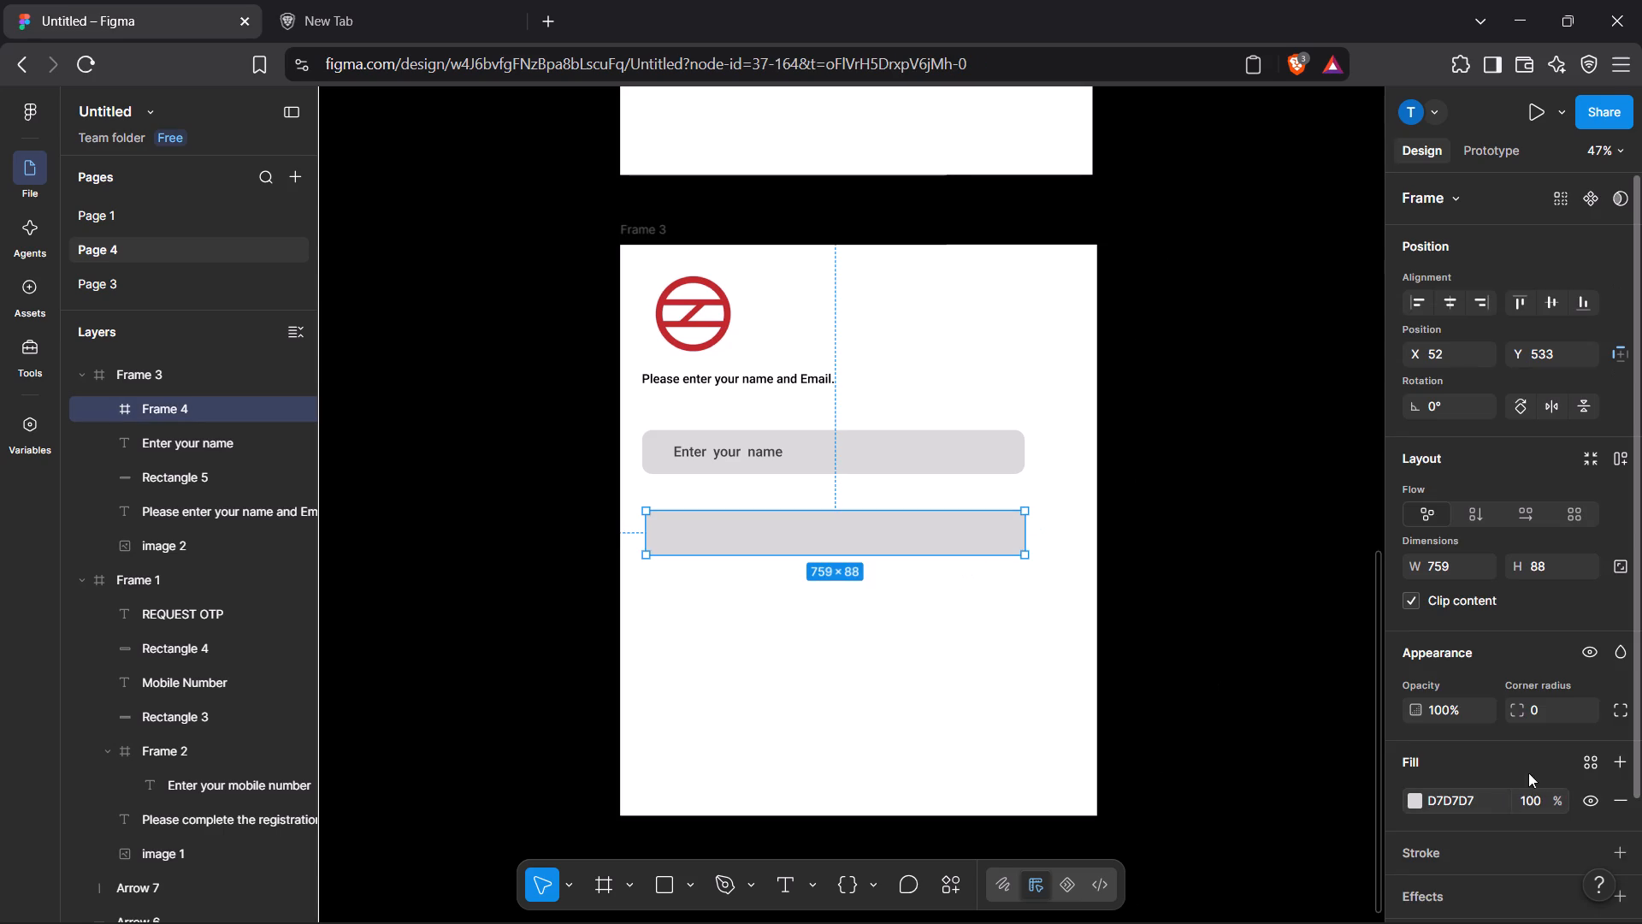
left_click(1546, 710)
key("BackSpace")
type("20")
left_click(1329, 578)
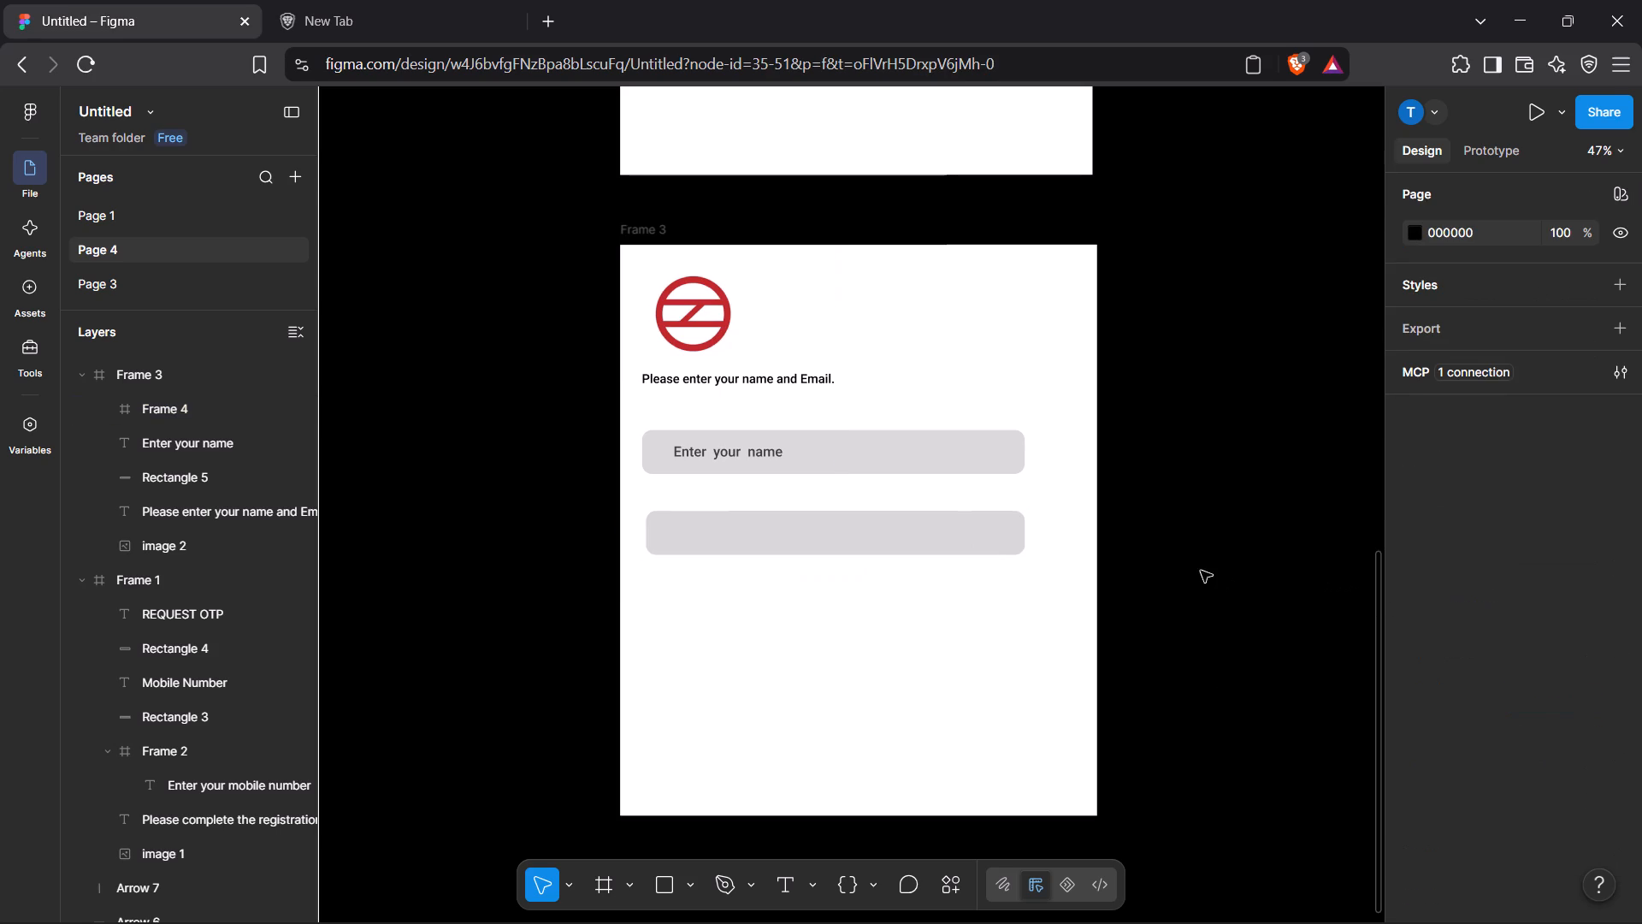
Move the lower grey field to about X 44, Y 528, lining up its left edge with the name field.
left_click(931, 553)
left_click_drag(931, 553, 921, 552)
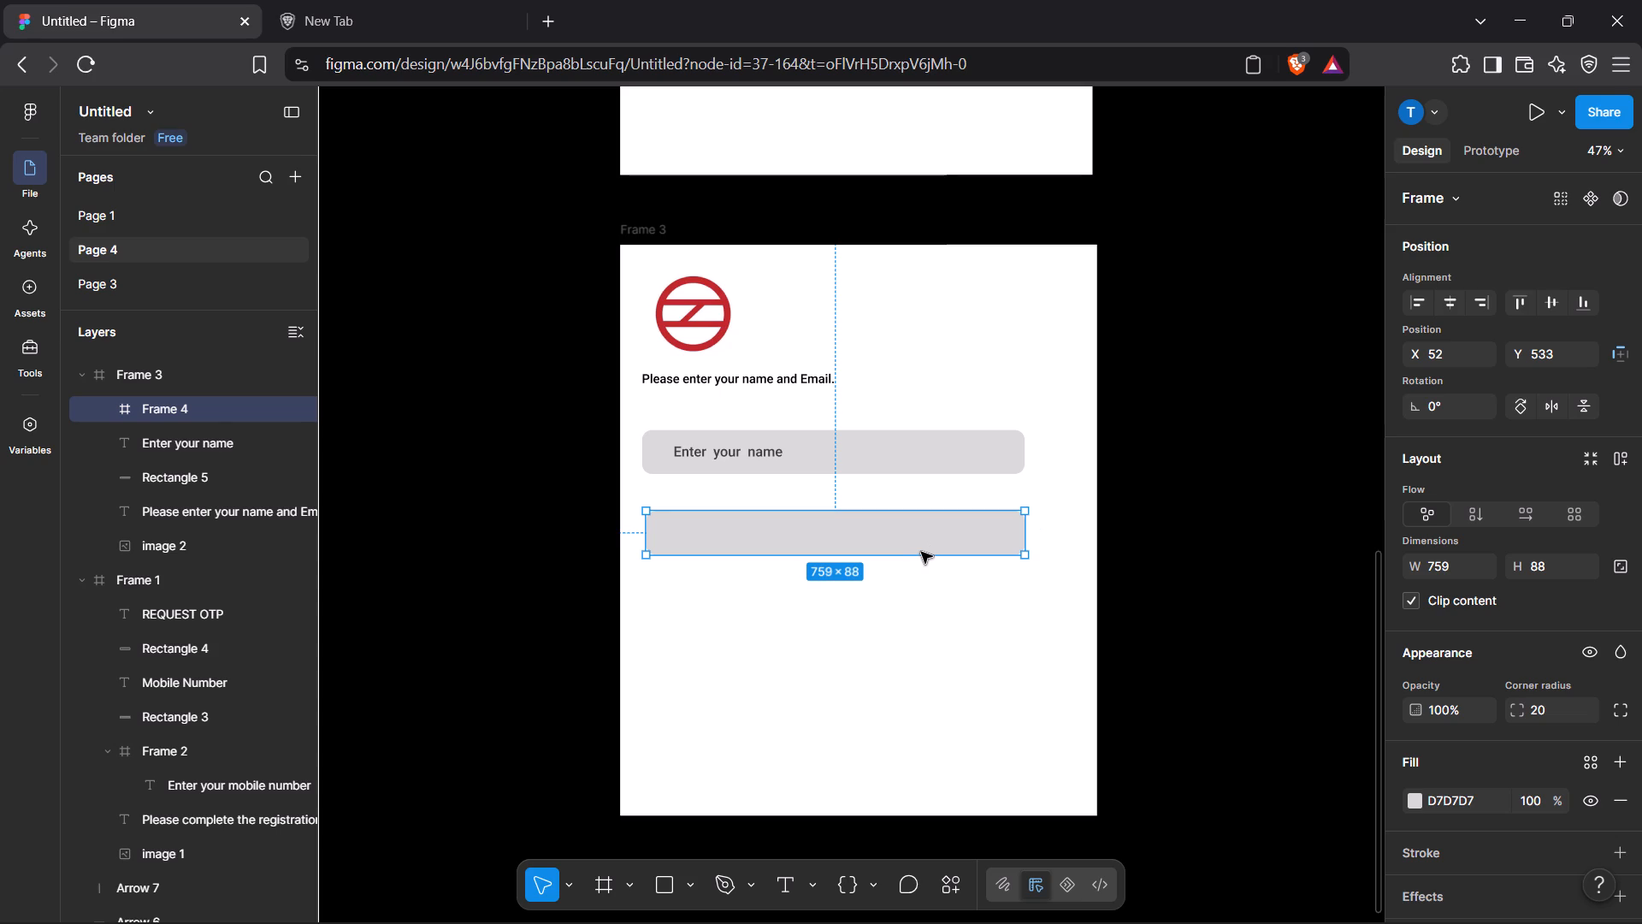
left_click_drag(921, 552, 893, 550)
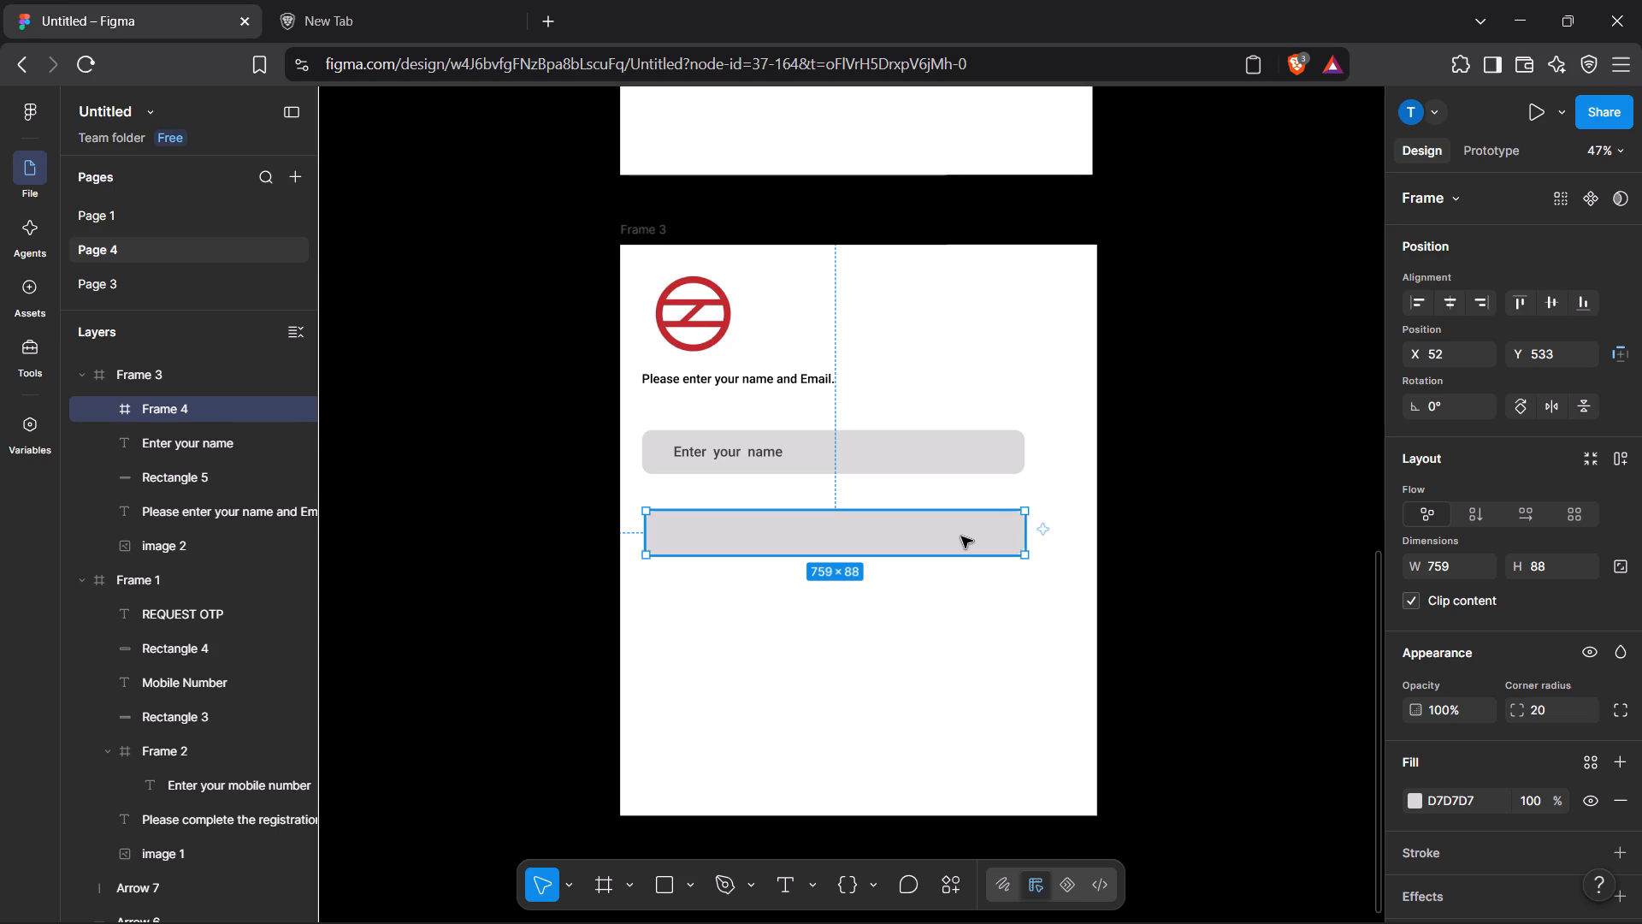
left_click(961, 536)
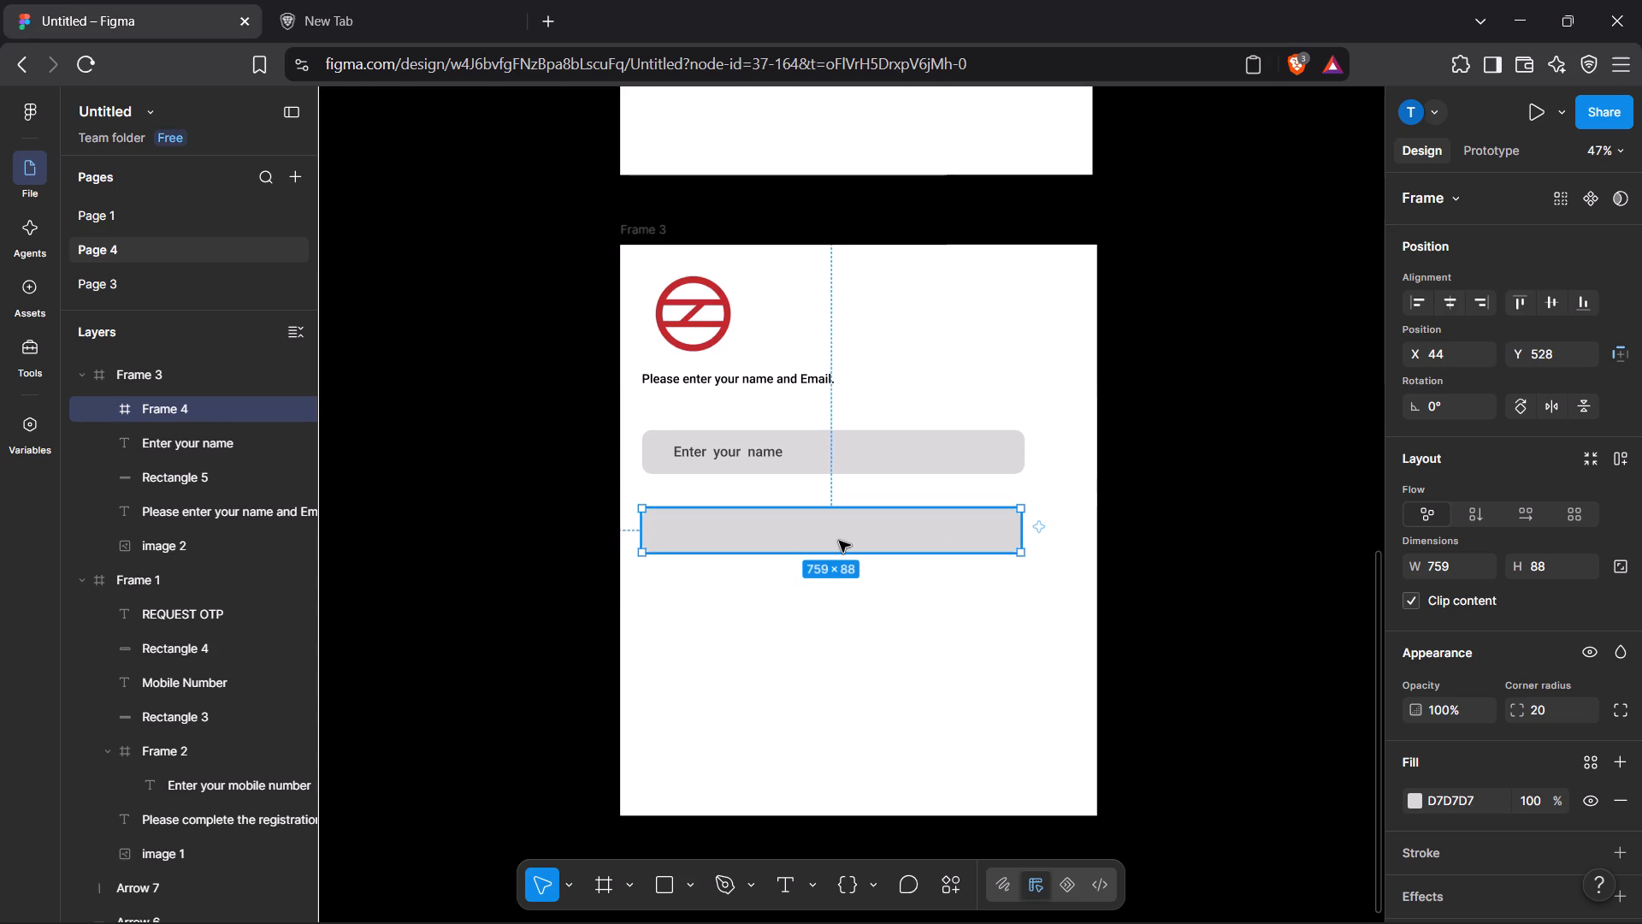
double_click(839, 541)
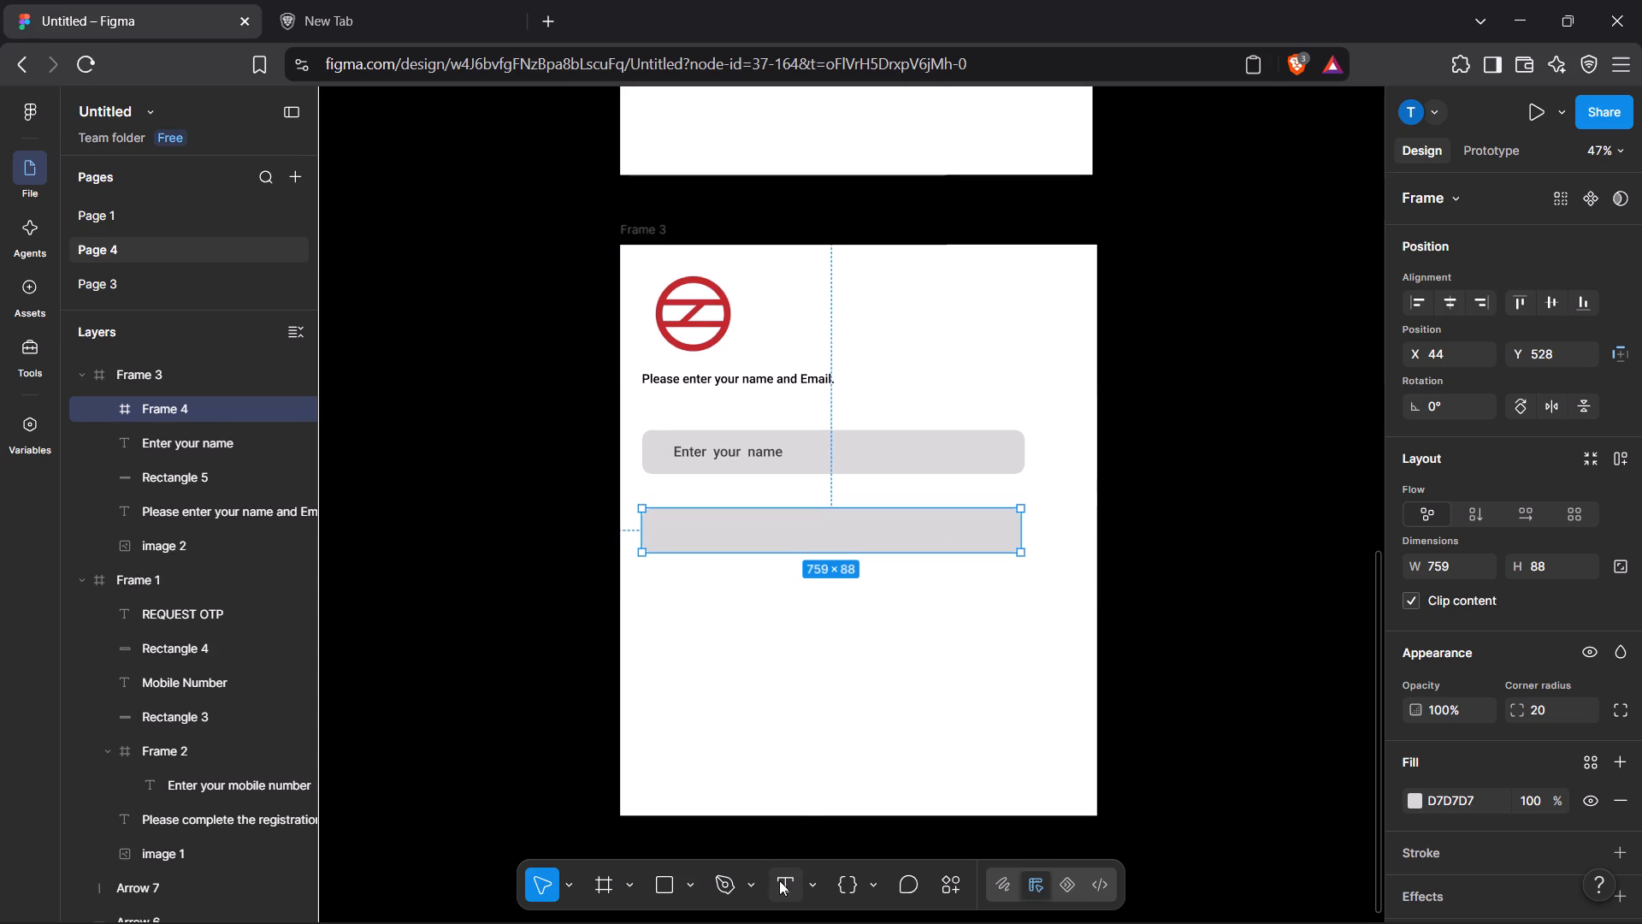
Add a text box about 298 × 21 inside the lower grey field reading "Enter Your Email ID".
left_click(779, 880)
left_click_drag(669, 533, 745, 540)
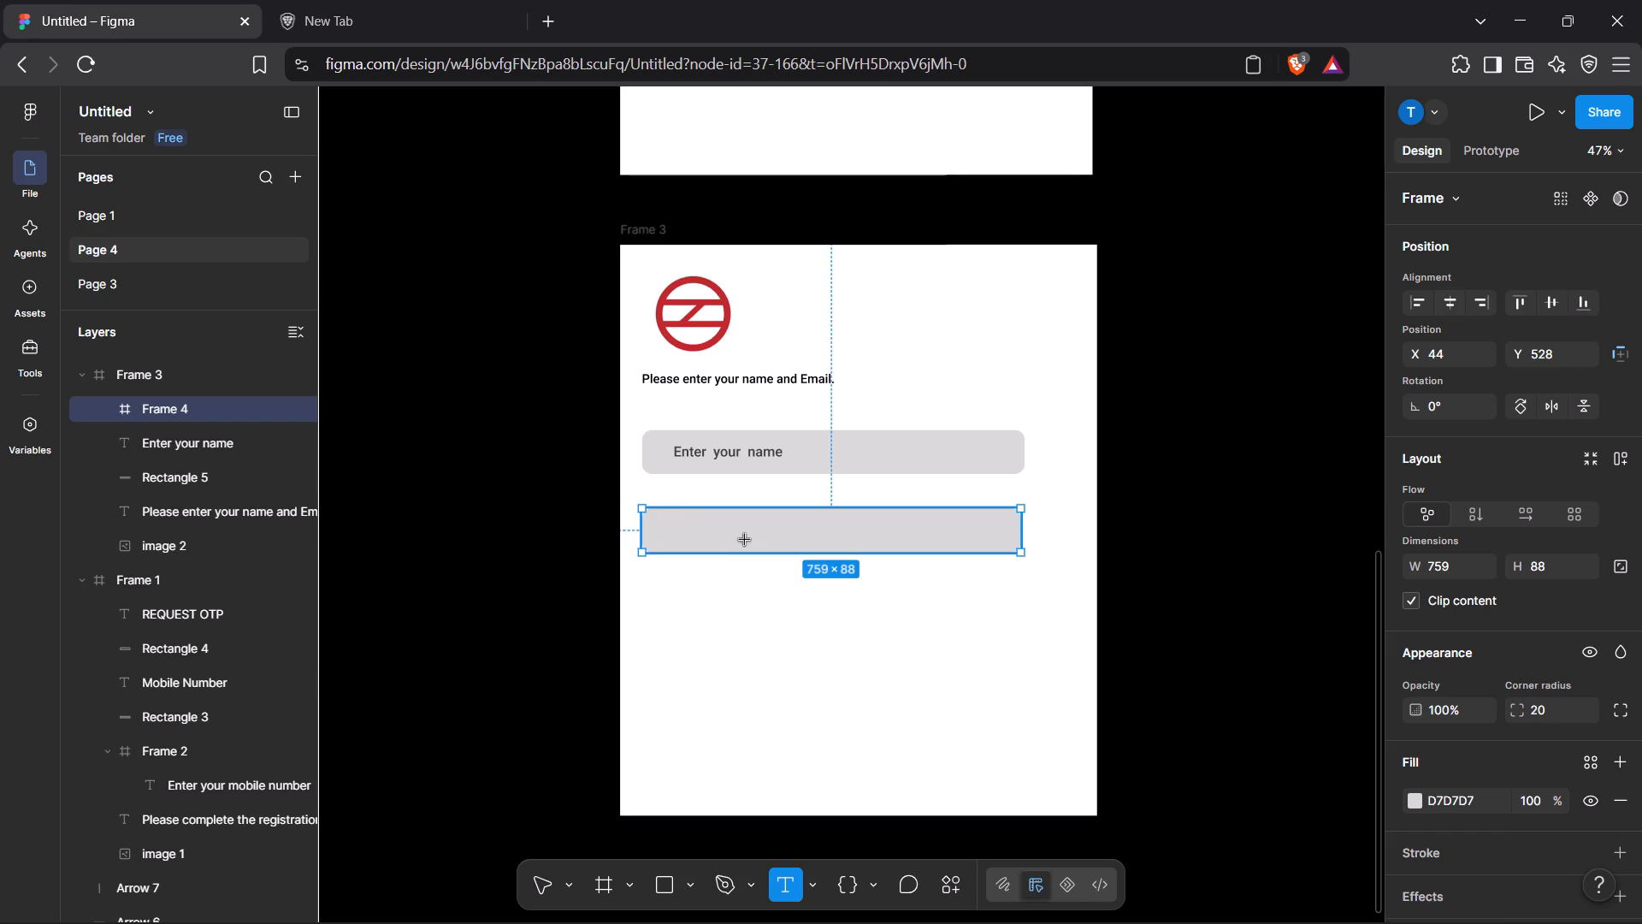
left_click_drag(745, 540, 815, 544)
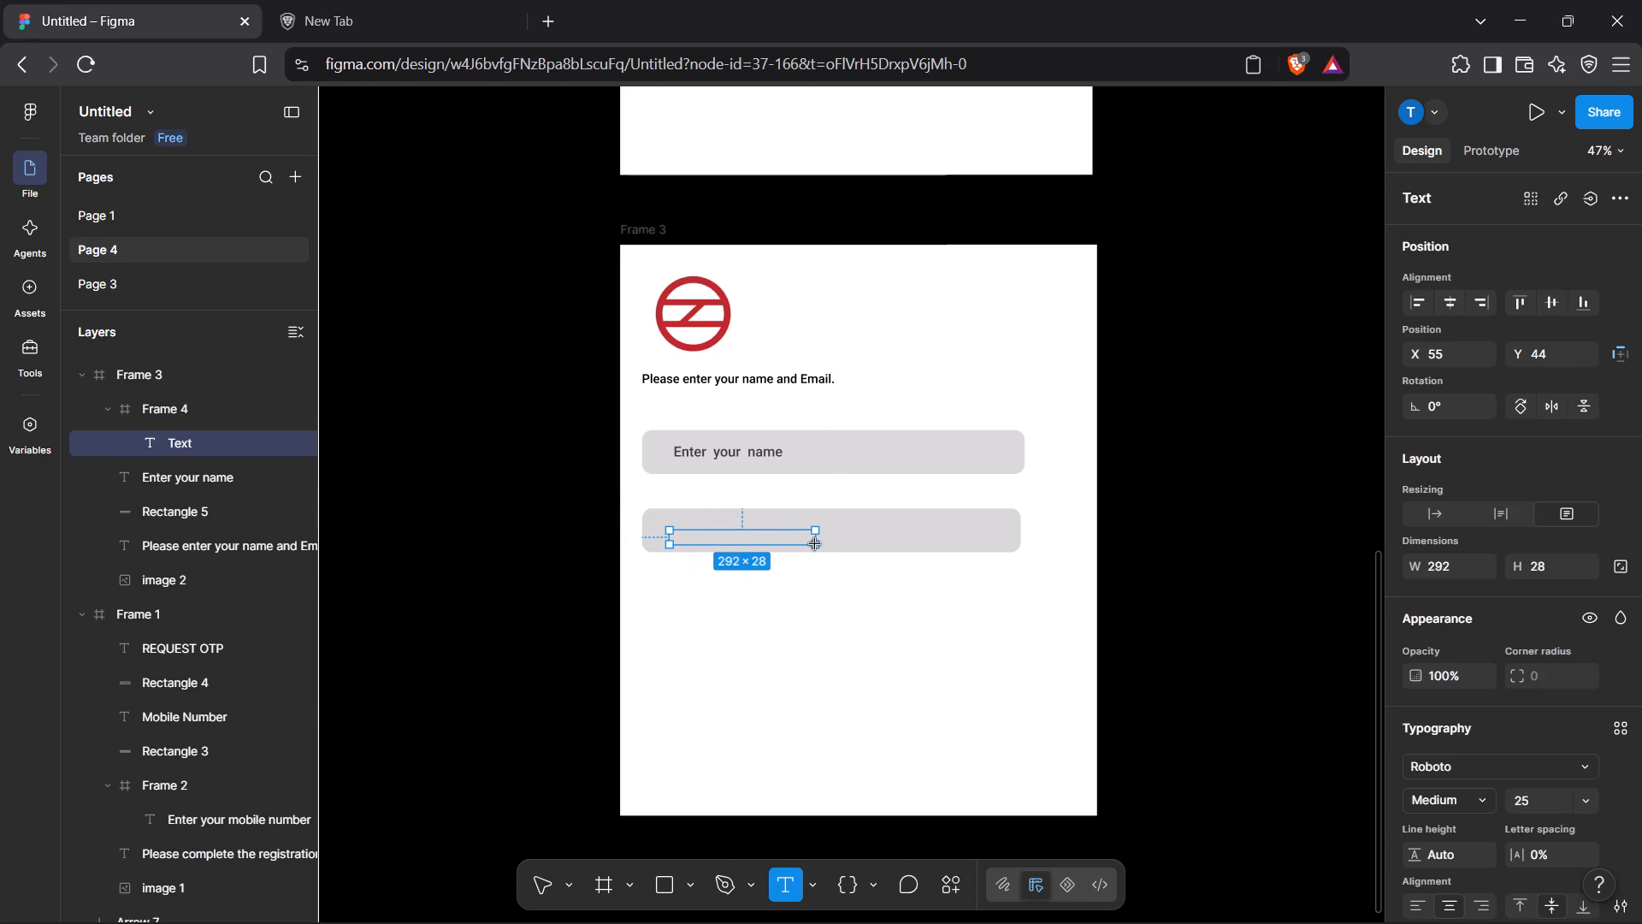
left_click_drag(815, 544, 818, 542)
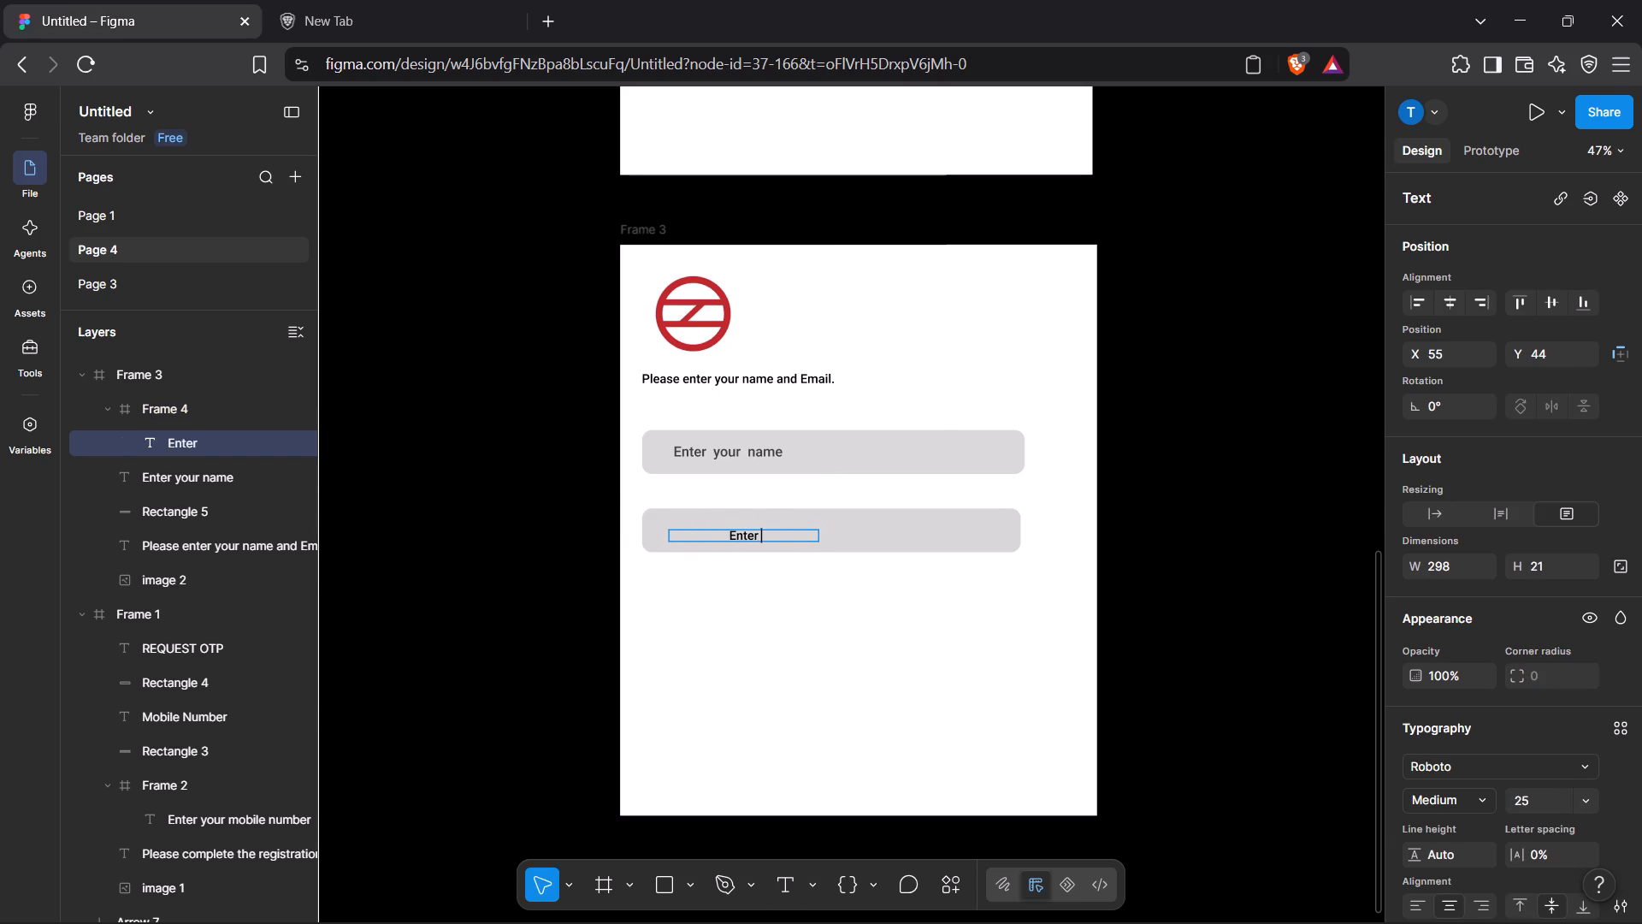
type("our")
key("space")
key("e")
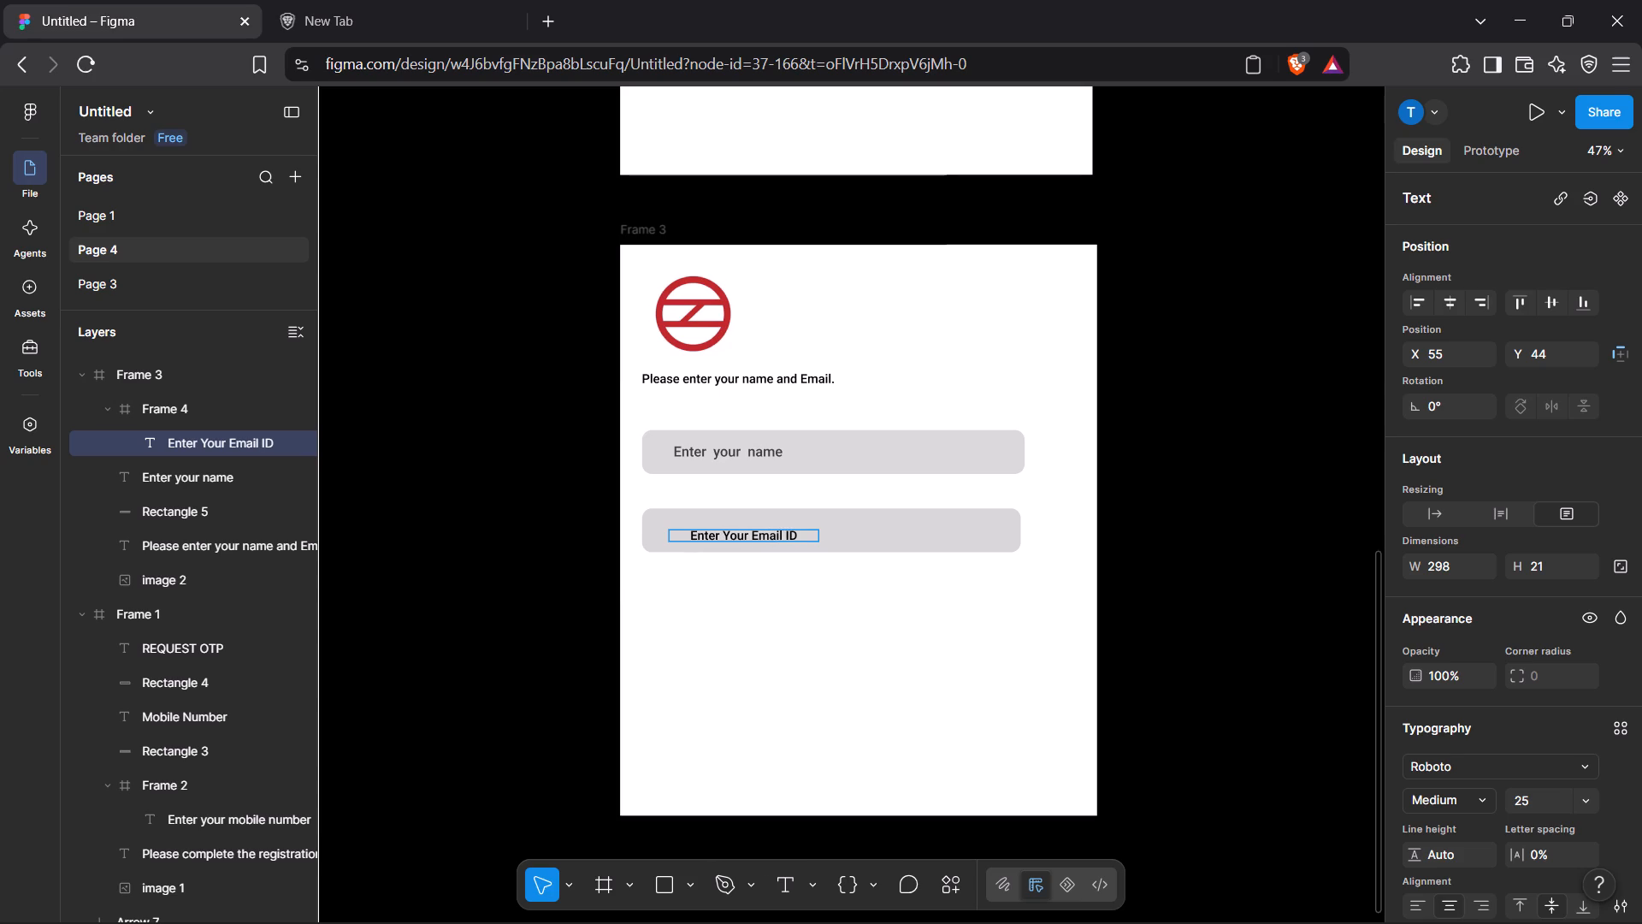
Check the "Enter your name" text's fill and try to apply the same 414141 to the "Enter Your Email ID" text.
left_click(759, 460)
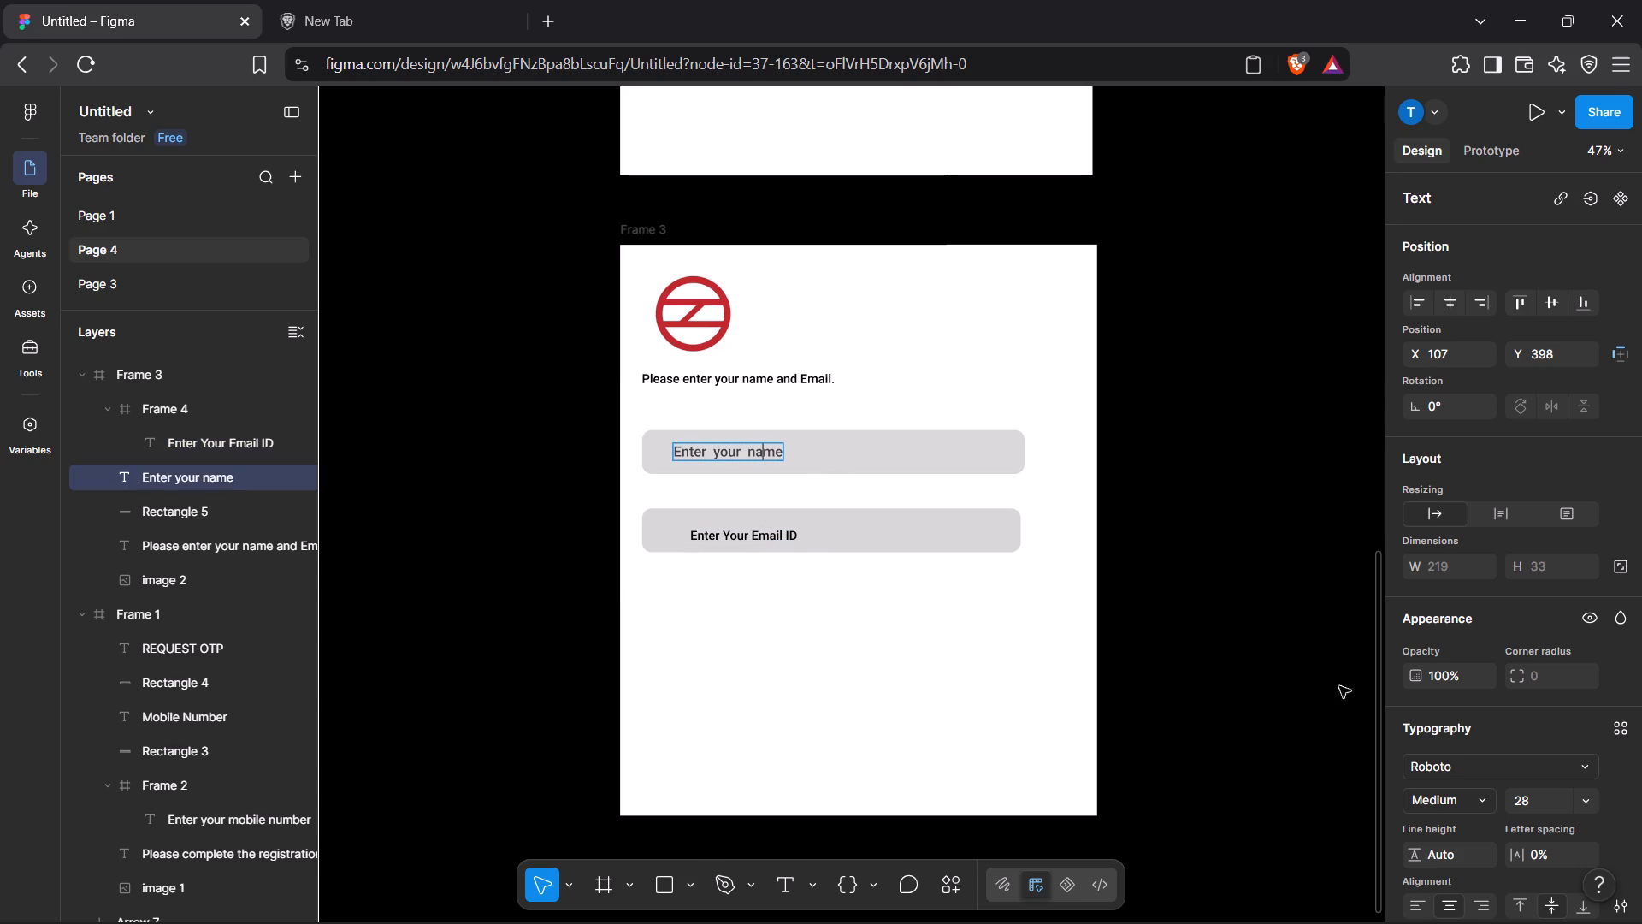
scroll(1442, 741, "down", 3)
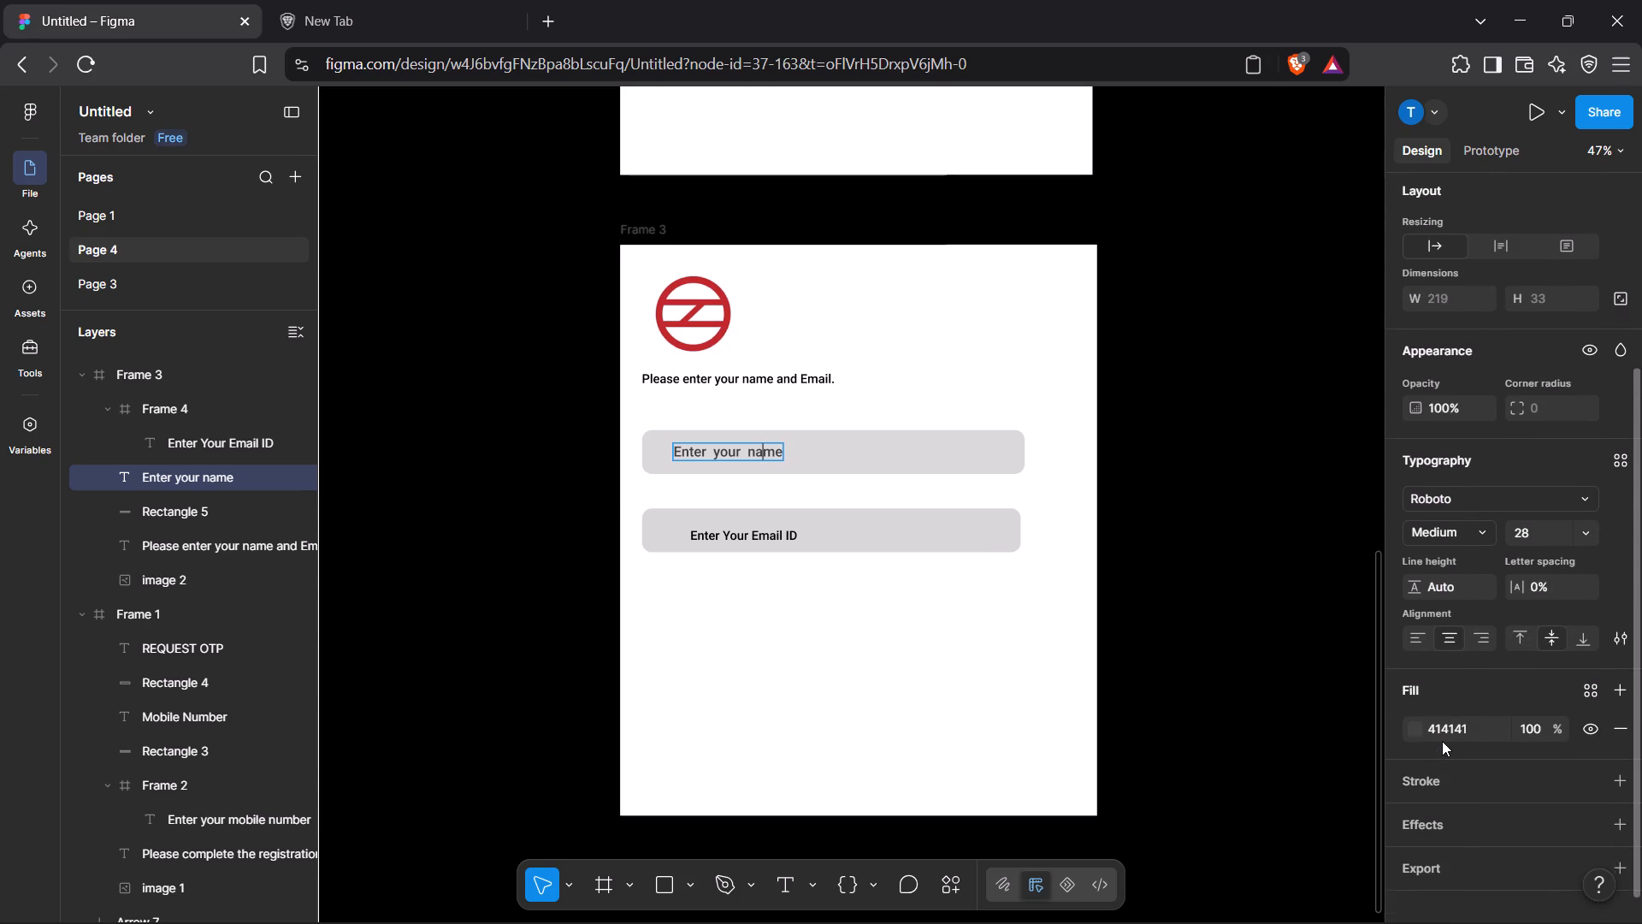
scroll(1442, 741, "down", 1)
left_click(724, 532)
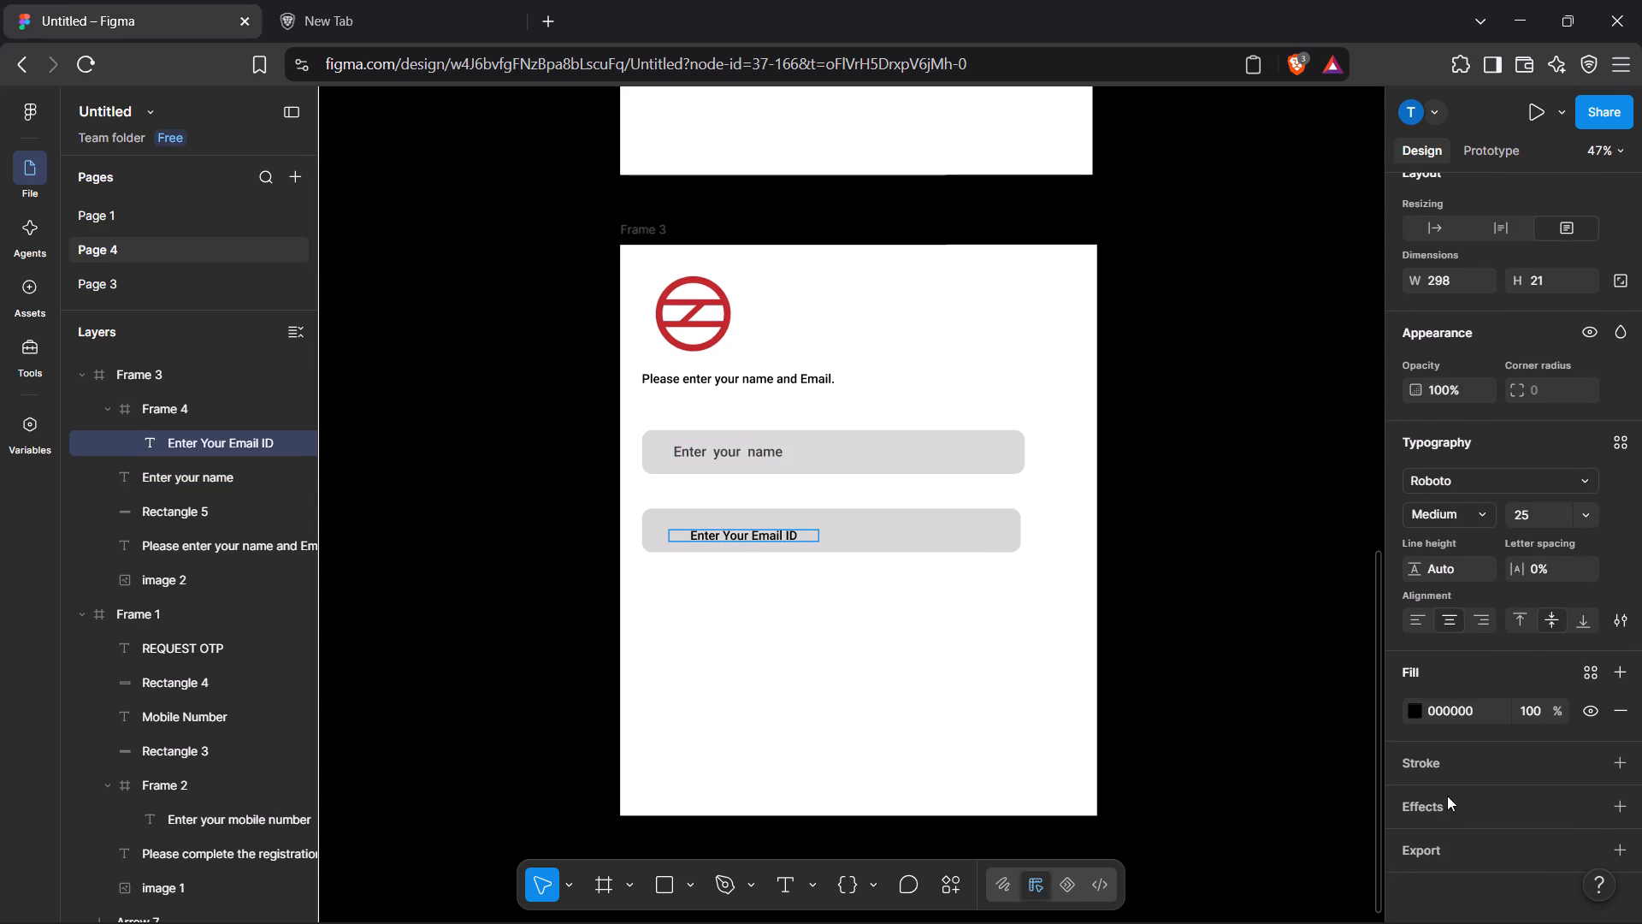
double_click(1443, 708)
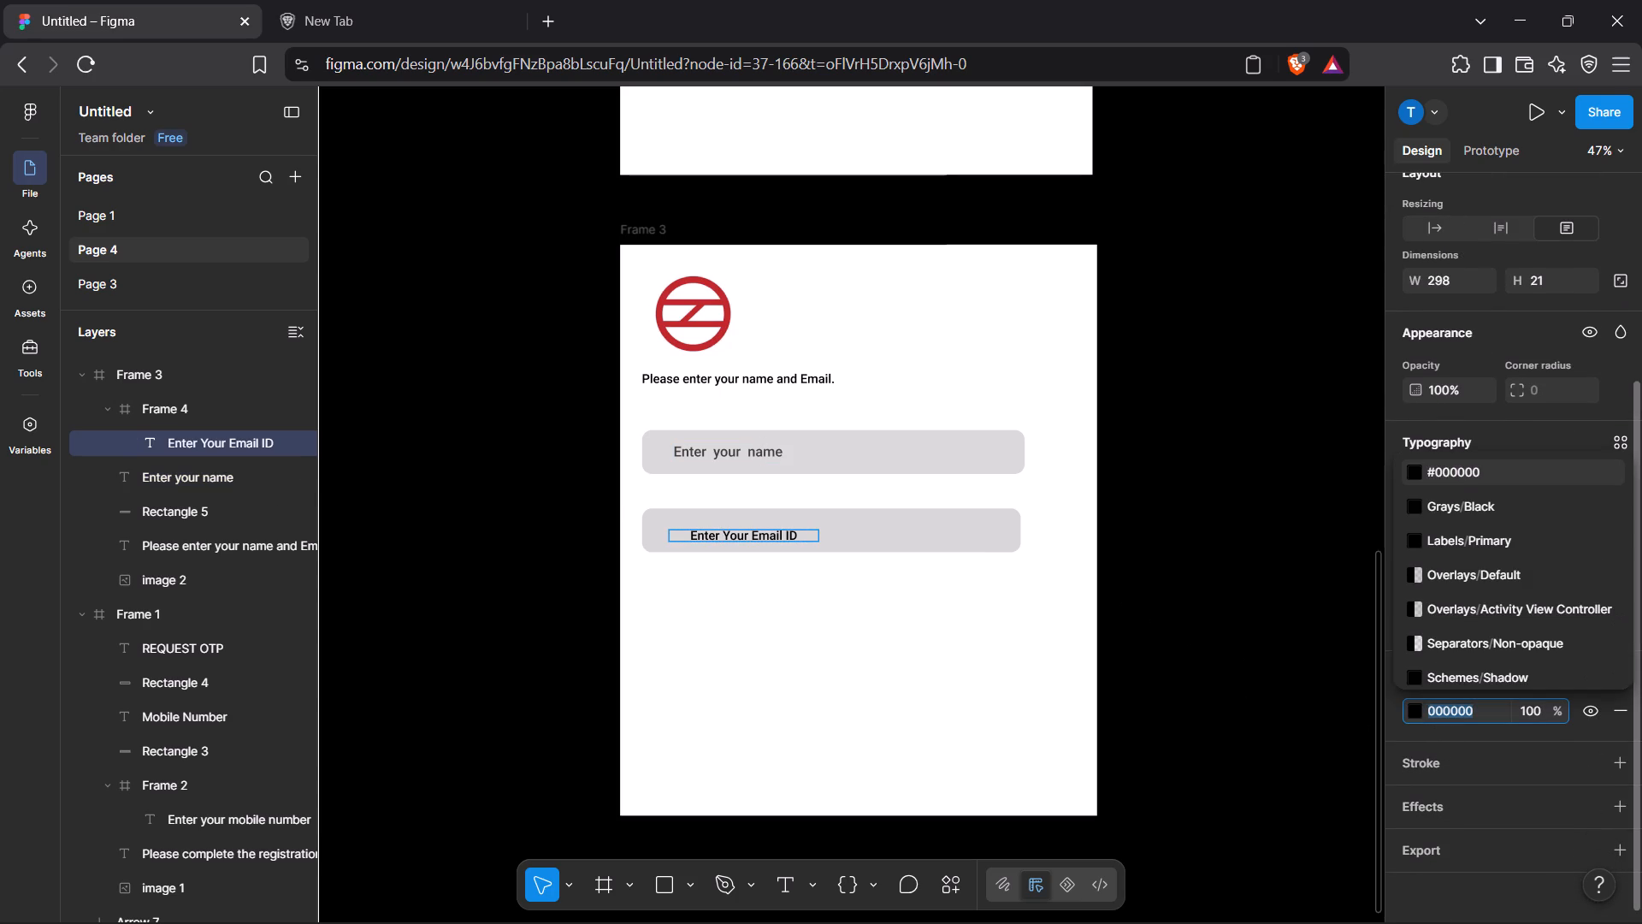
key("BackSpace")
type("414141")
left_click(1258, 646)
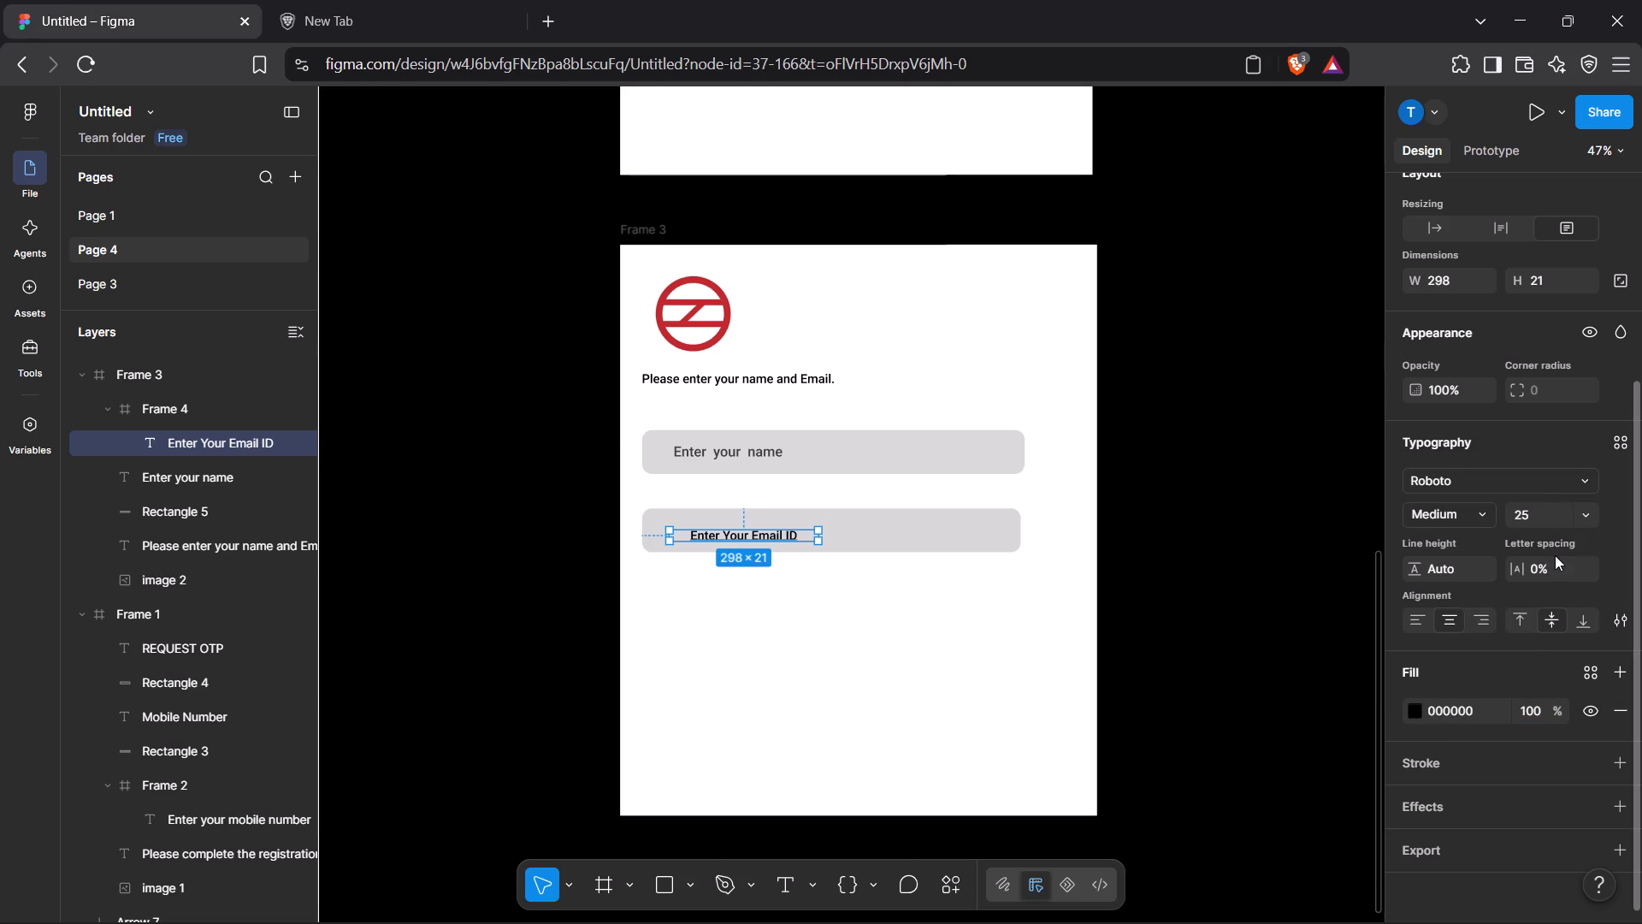
Set the font size of the "Enter Your Email ID" text to 28.
left_click(1533, 506)
key("BackSpace")
type("28")
key("Return")
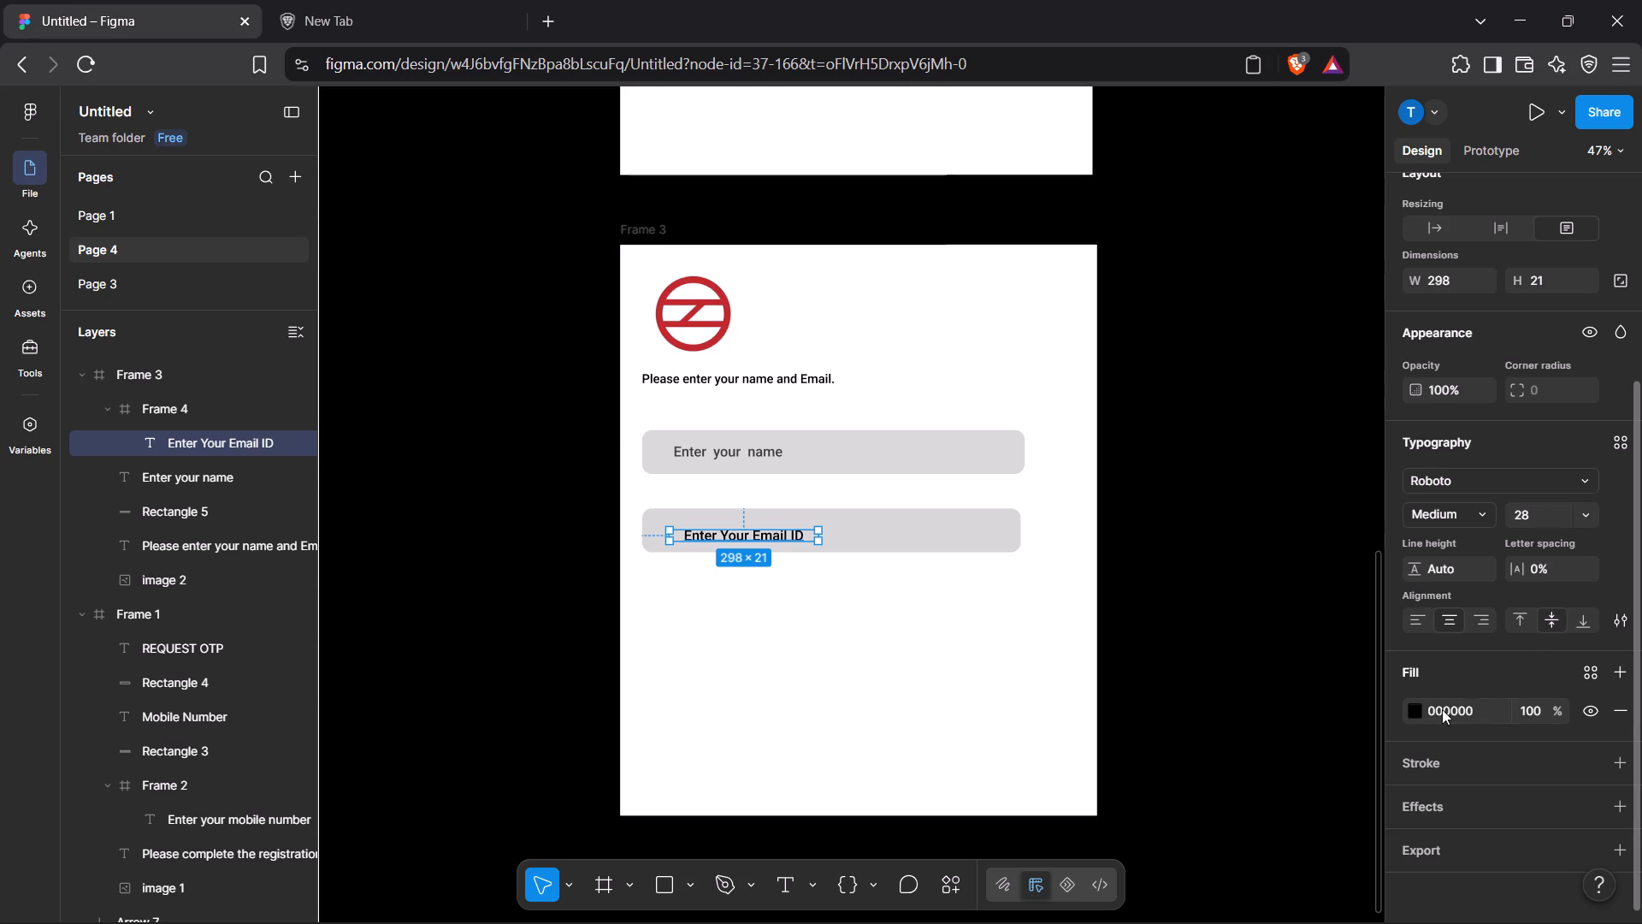
Set the fill of the "Enter Your Email ID" text to 414141.
double_click(1442, 709)
key("BackSpace")
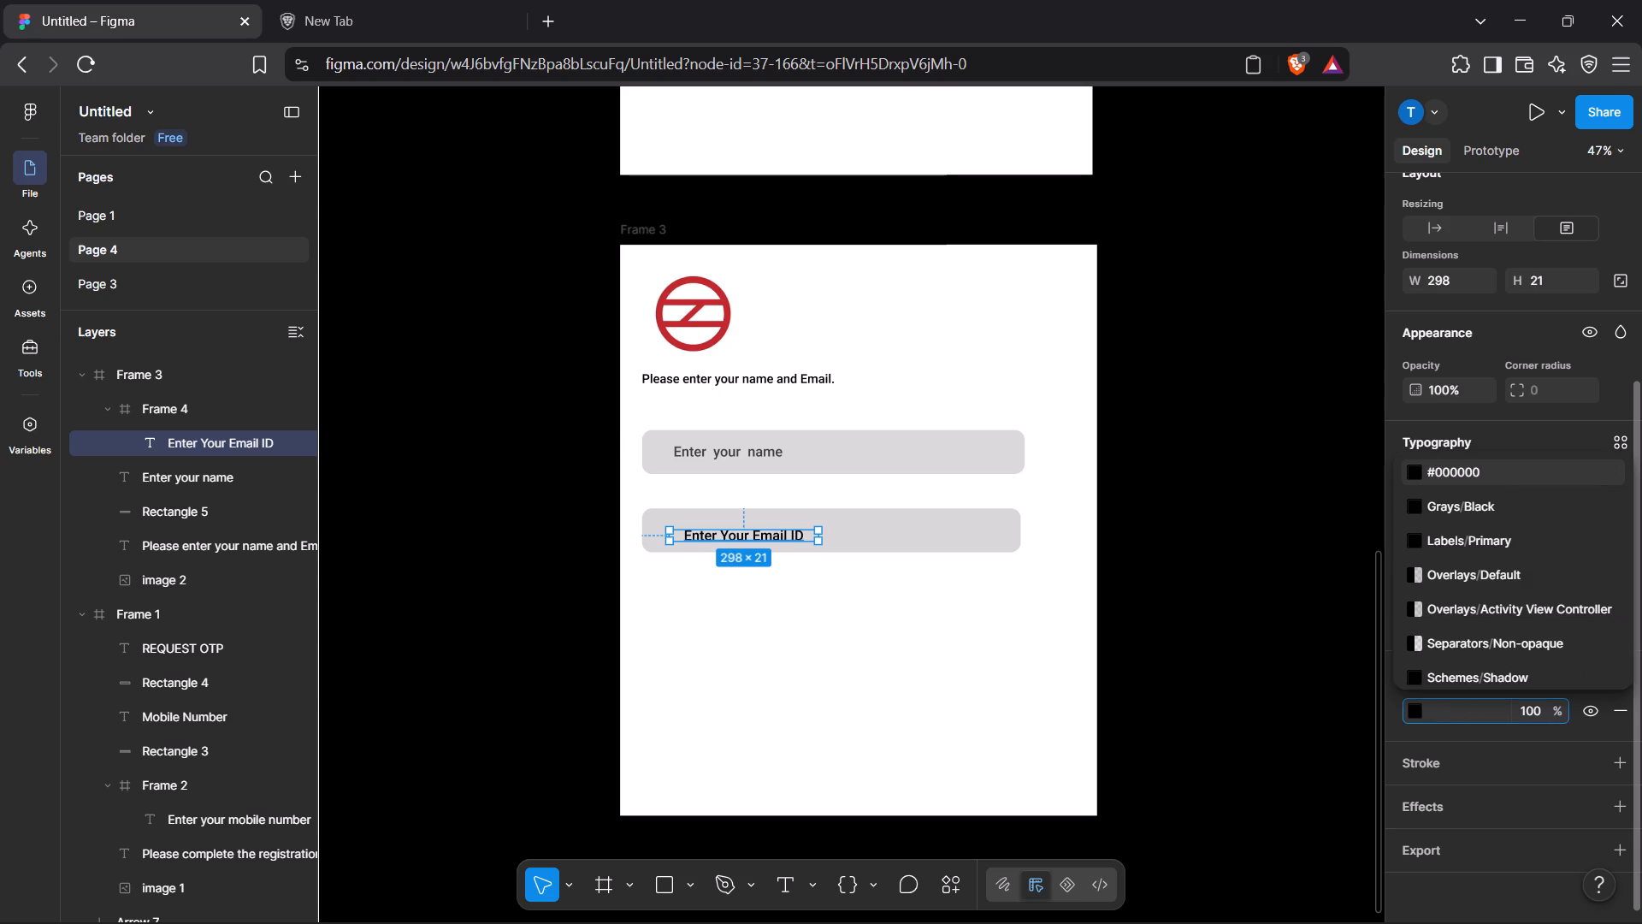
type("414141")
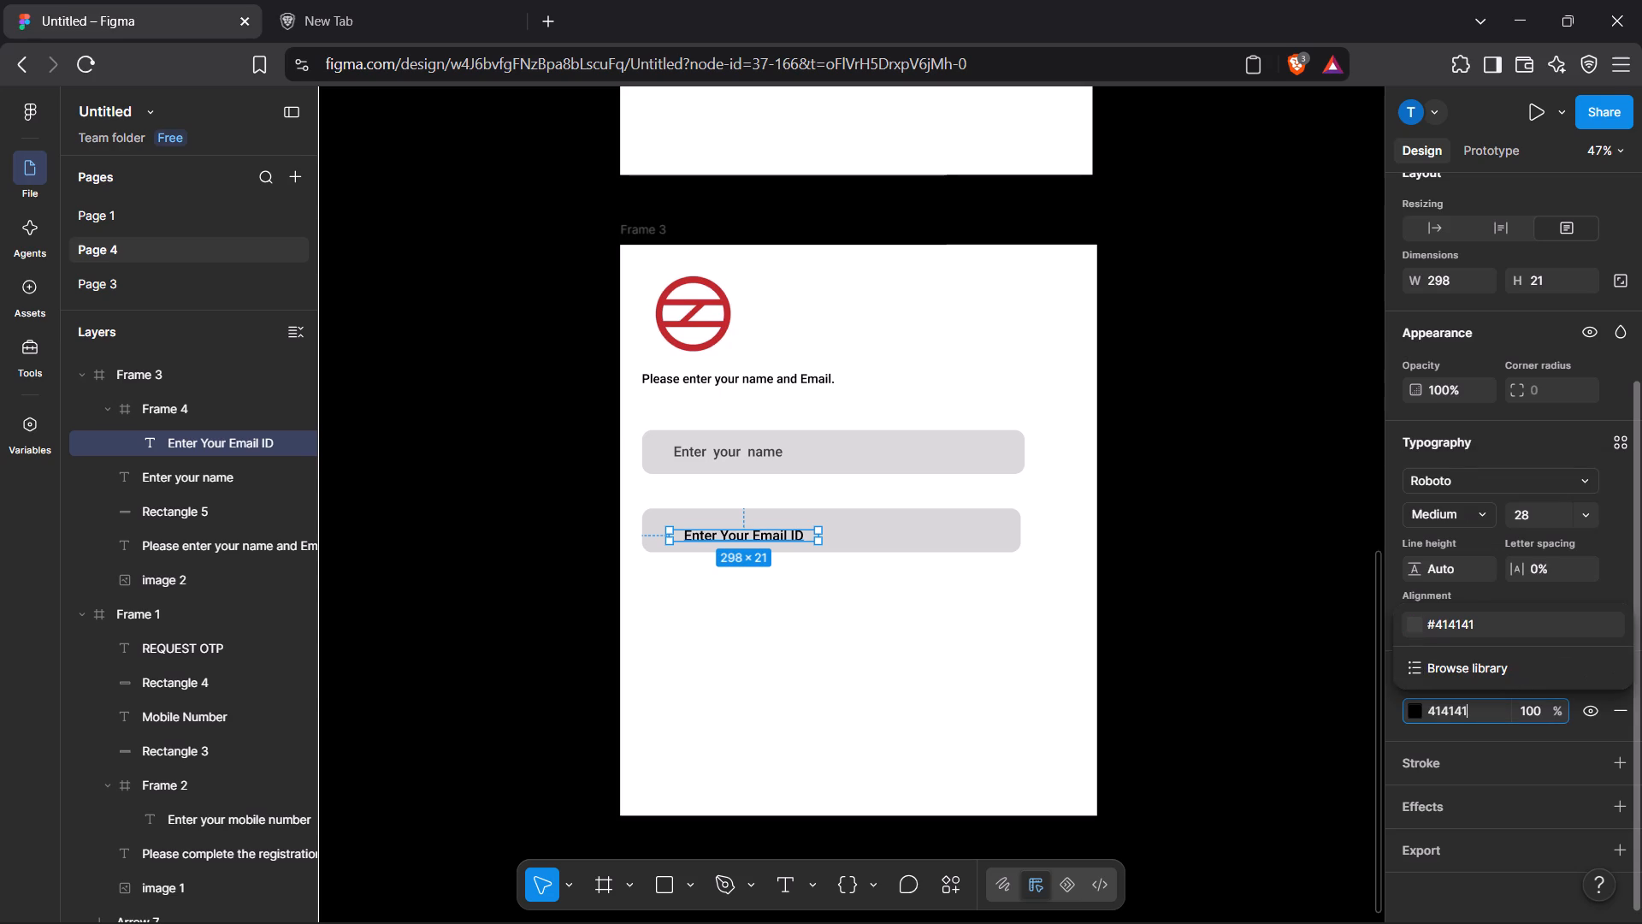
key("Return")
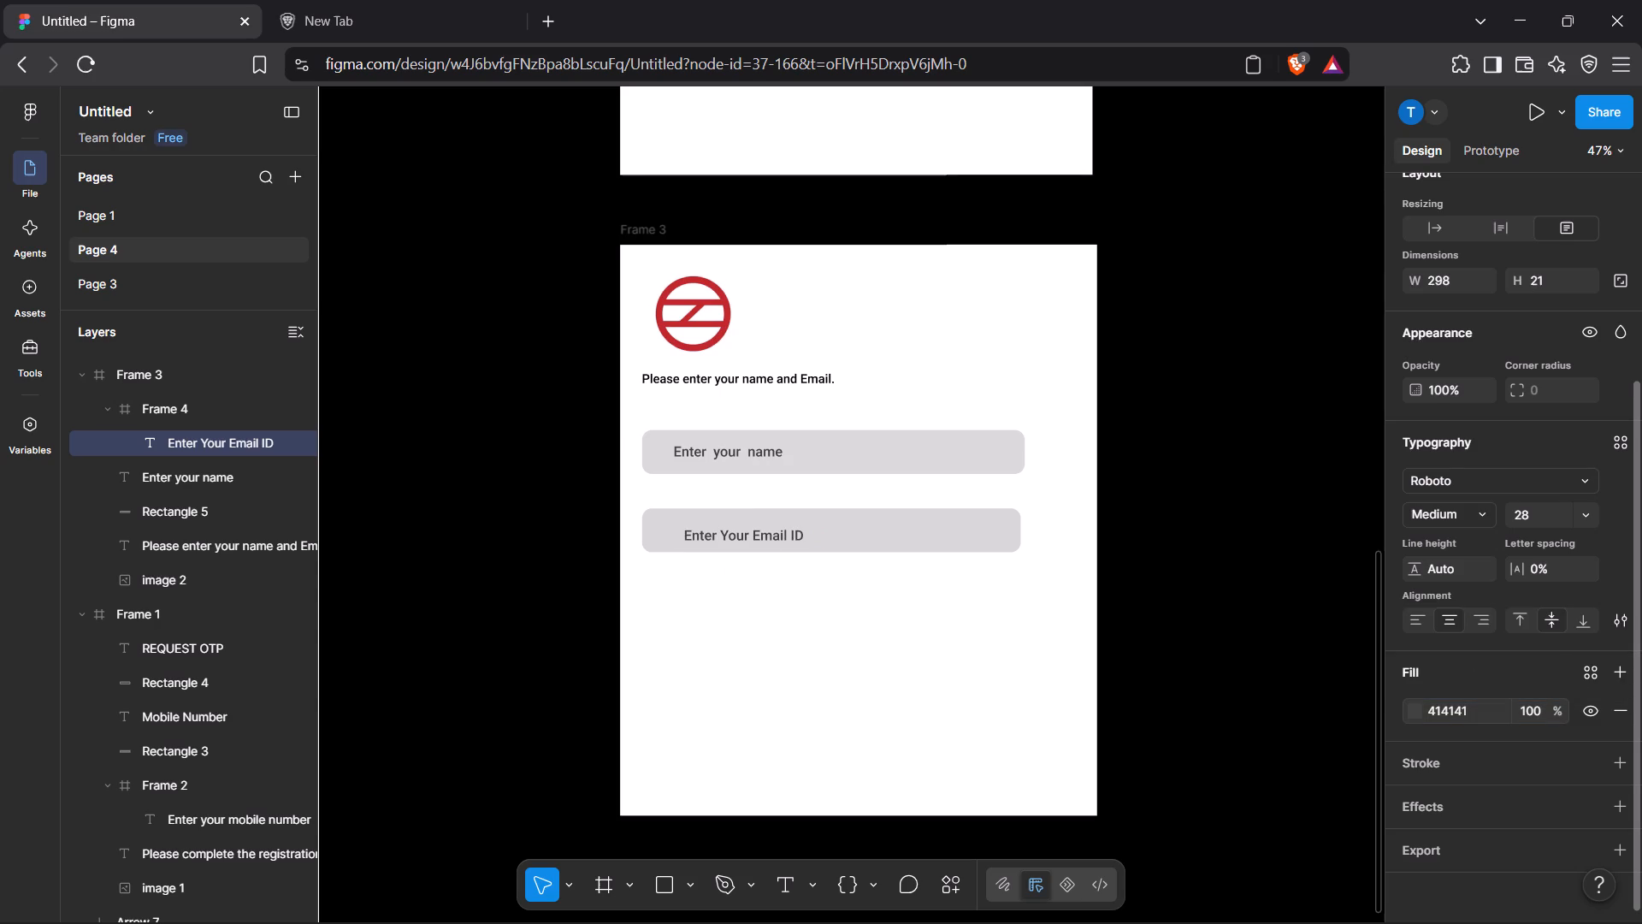
left_click(1279, 572)
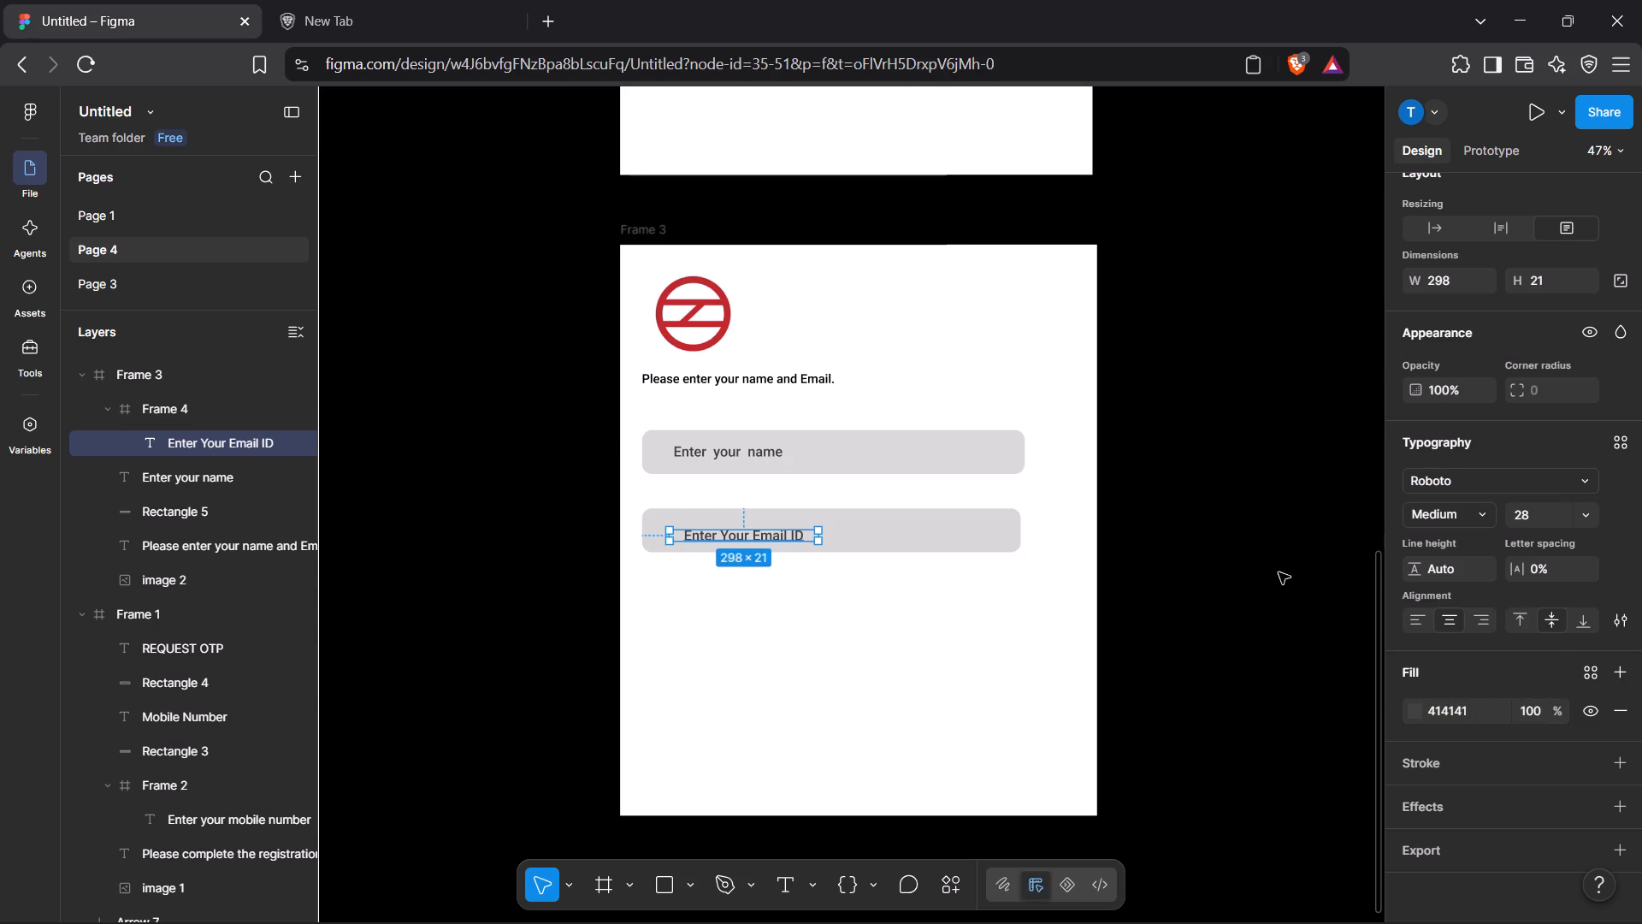
Move the "Enter Your Email ID" text slightly up and left, centred vertically in its field and roughly aligned with "Enter your name" above.
left_click(759, 537)
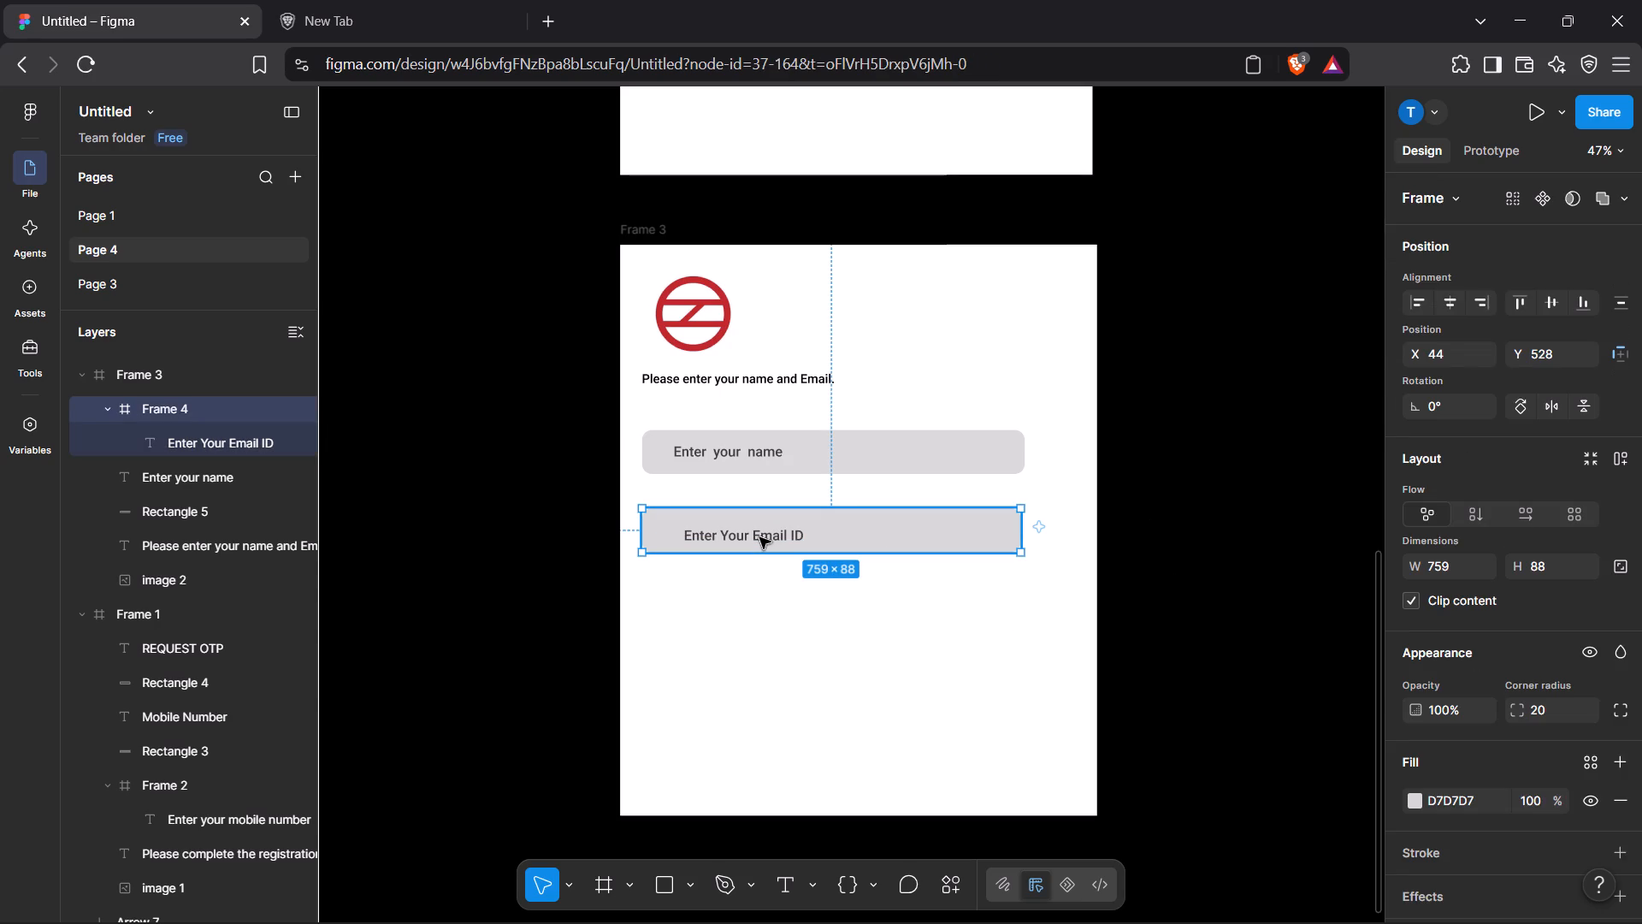
left_click(759, 537)
left_click(781, 537)
double_click(762, 534)
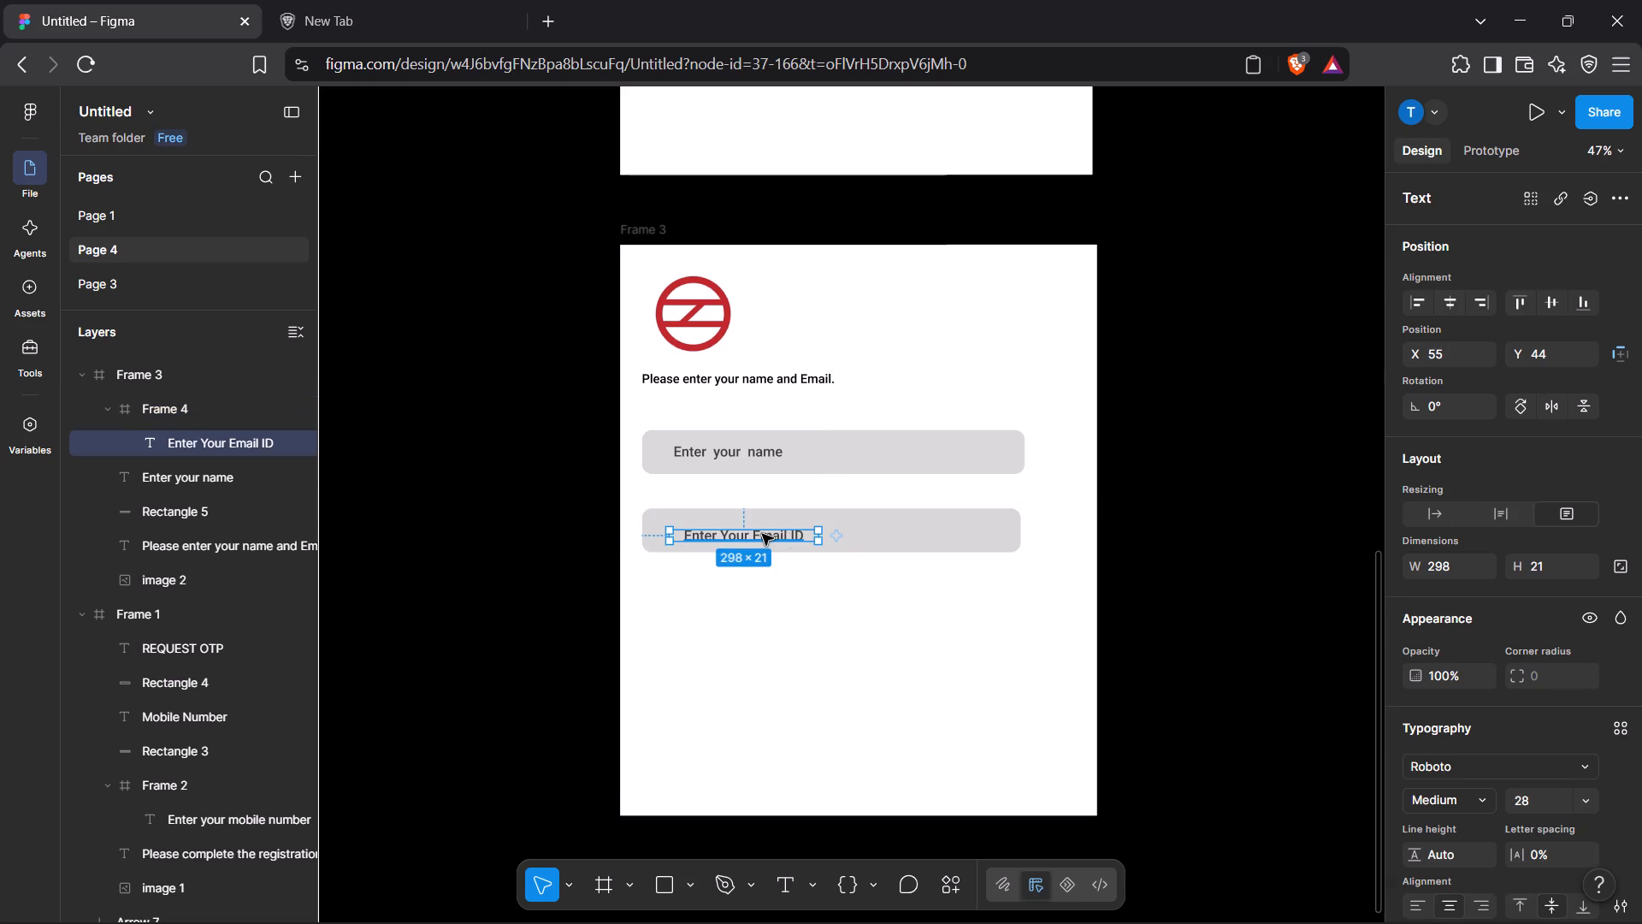
left_click_drag(789, 534, 775, 530)
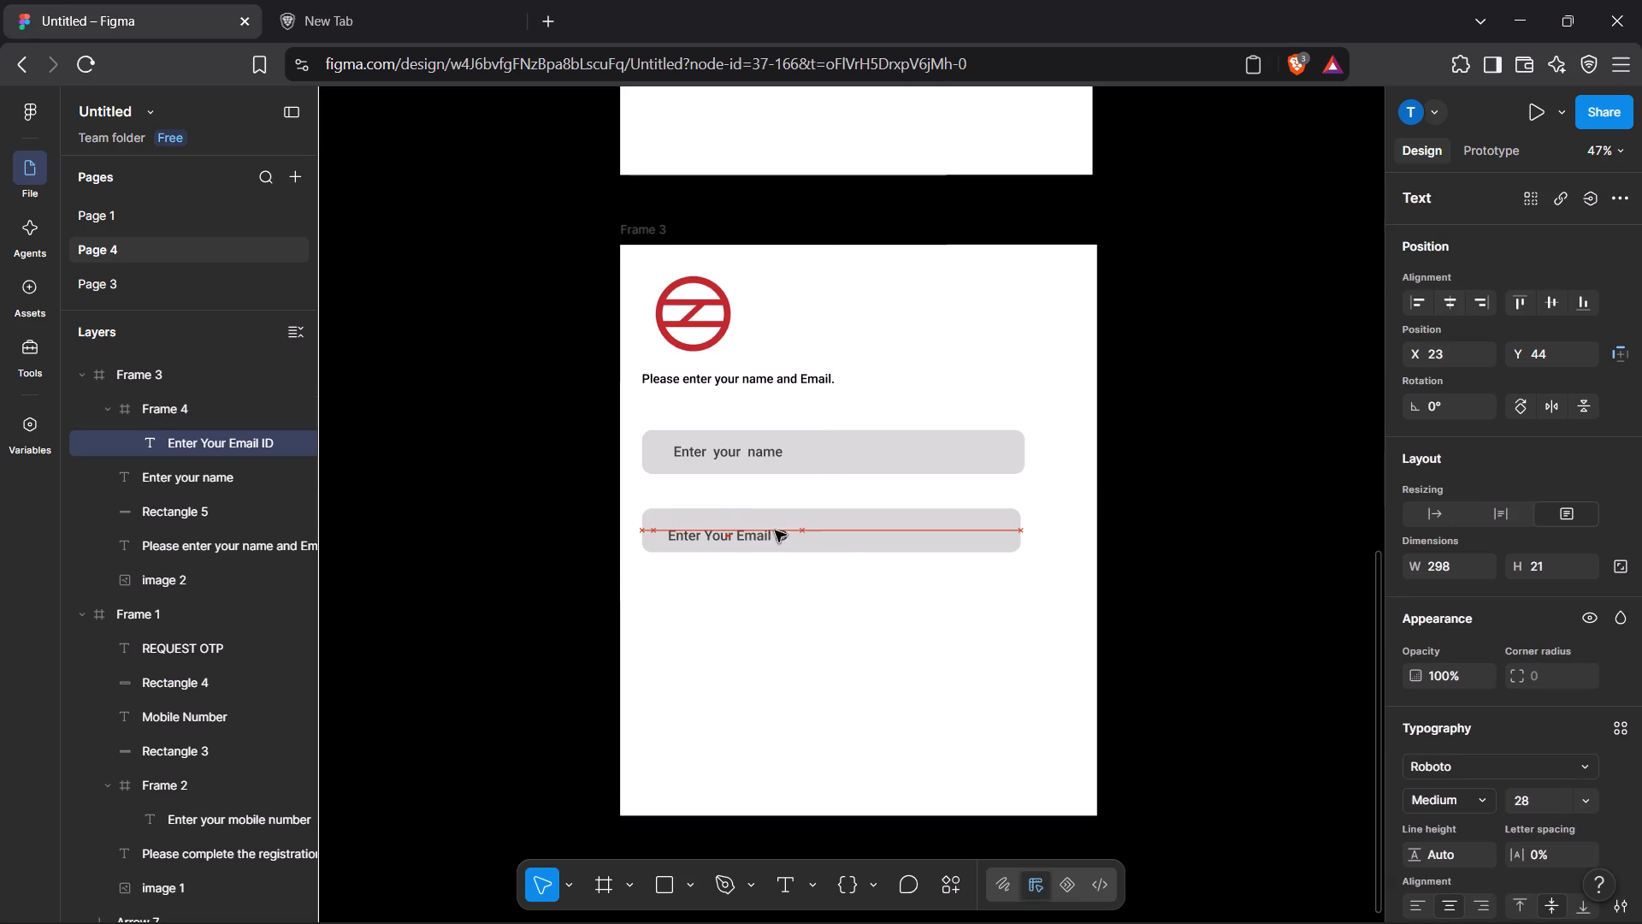
left_click_drag(775, 530, 776, 530)
left_click(1261, 624)
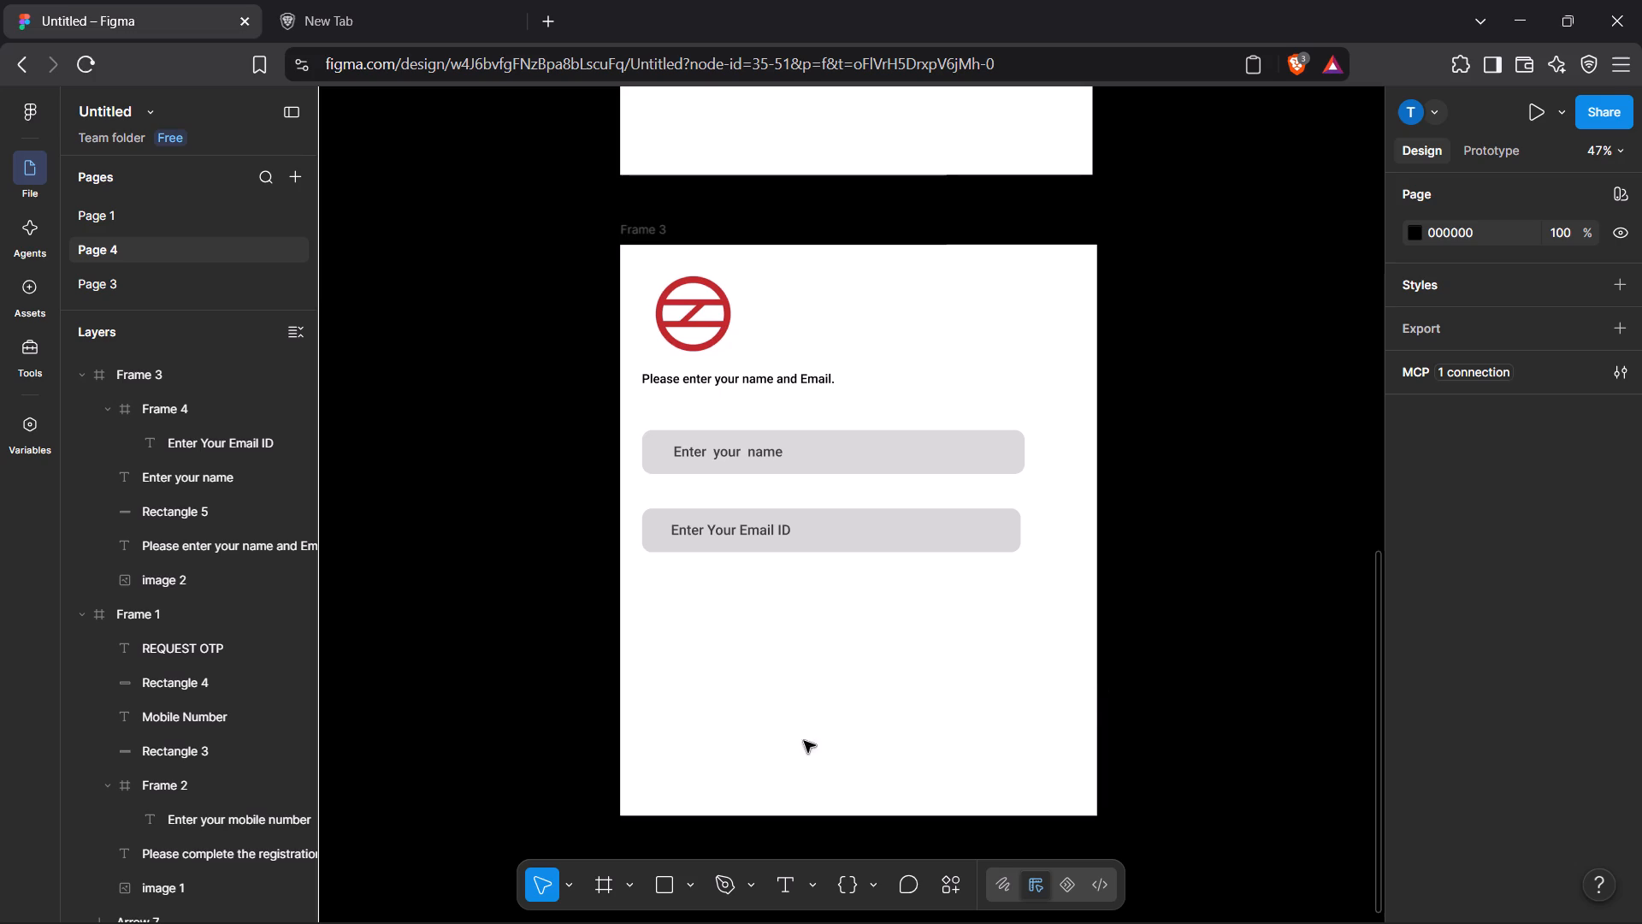
Draw a rectangle about 617 × 67 near the bottom edge of Frame 3 as a button.
left_click(650, 889)
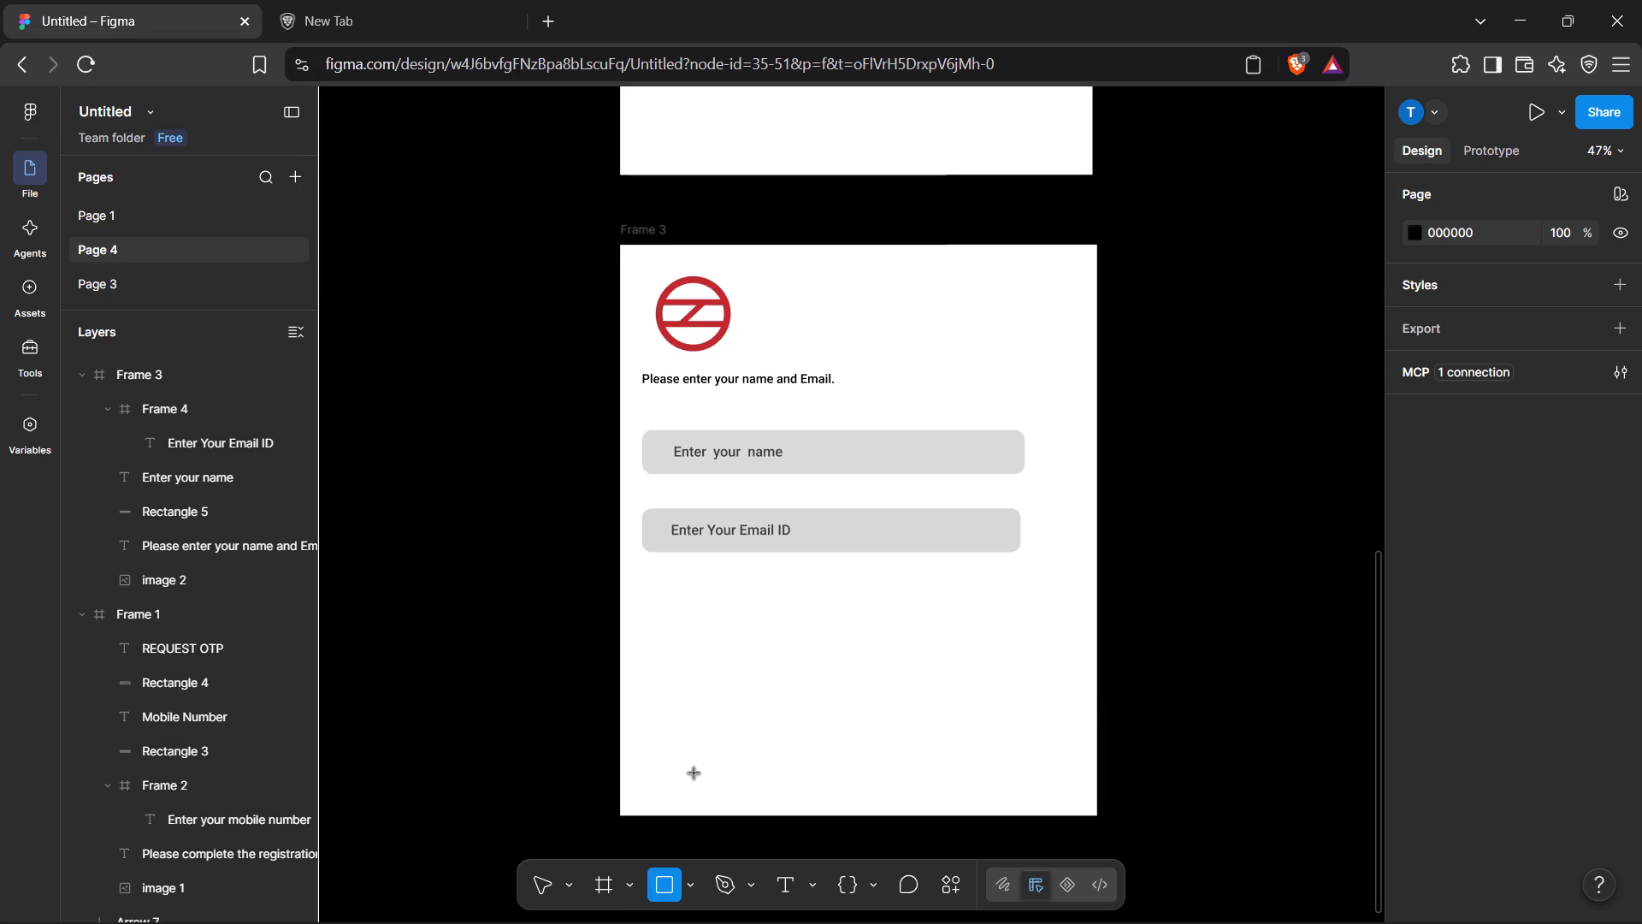
left_click_drag(694, 773, 989, 805)
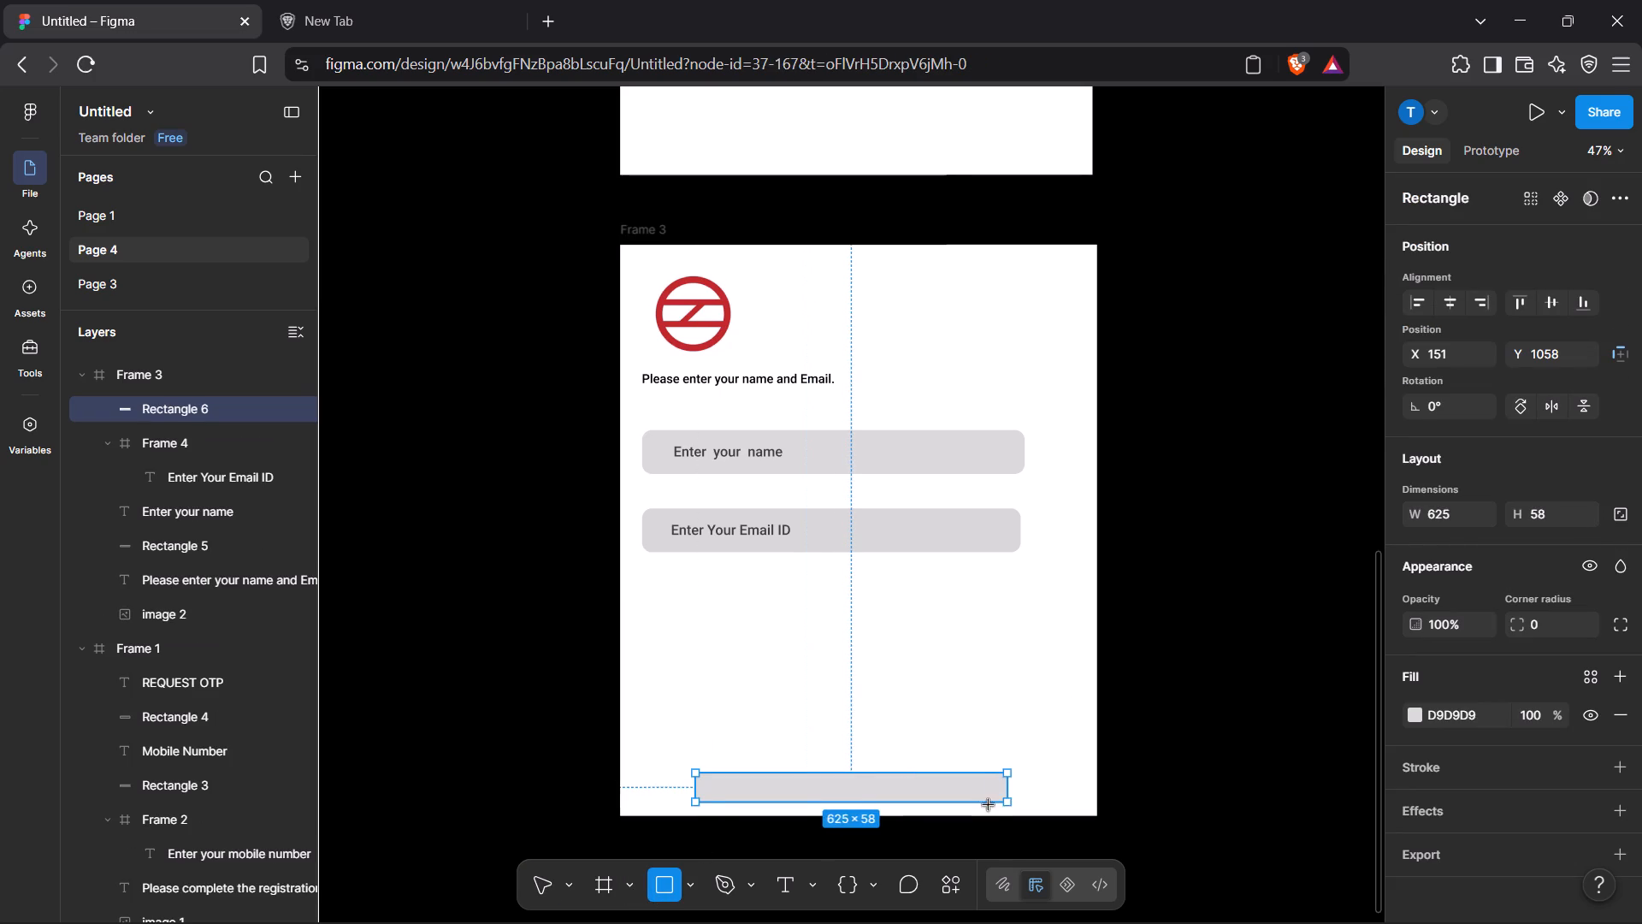
left_click_drag(989, 805, 1001, 806)
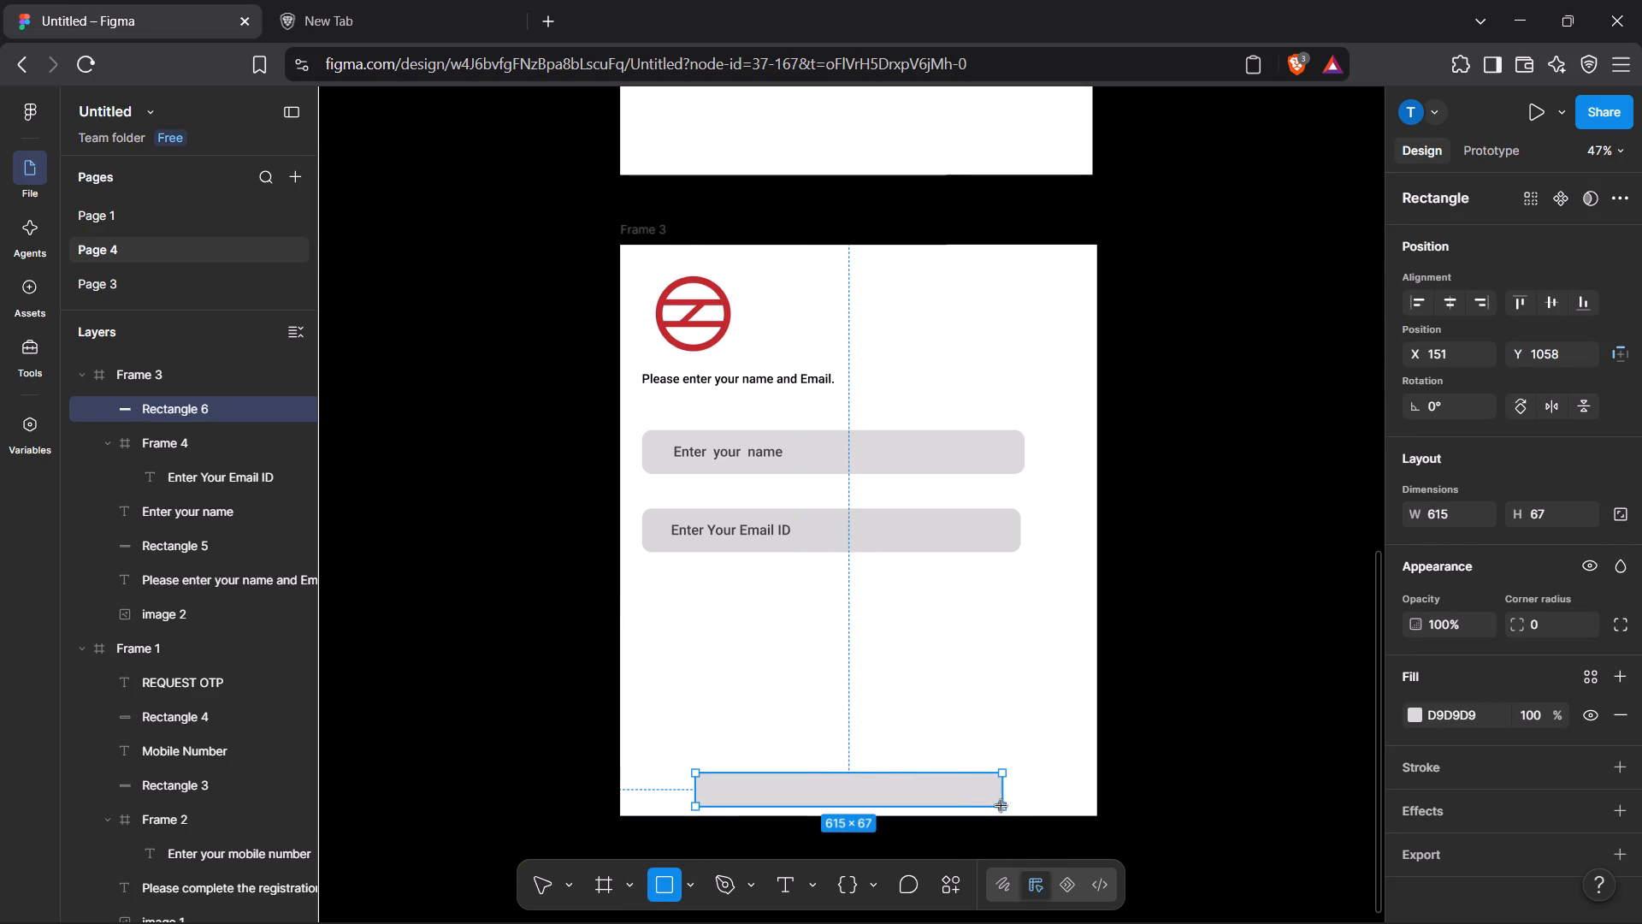
left_click_drag(1001, 806, 1002, 806)
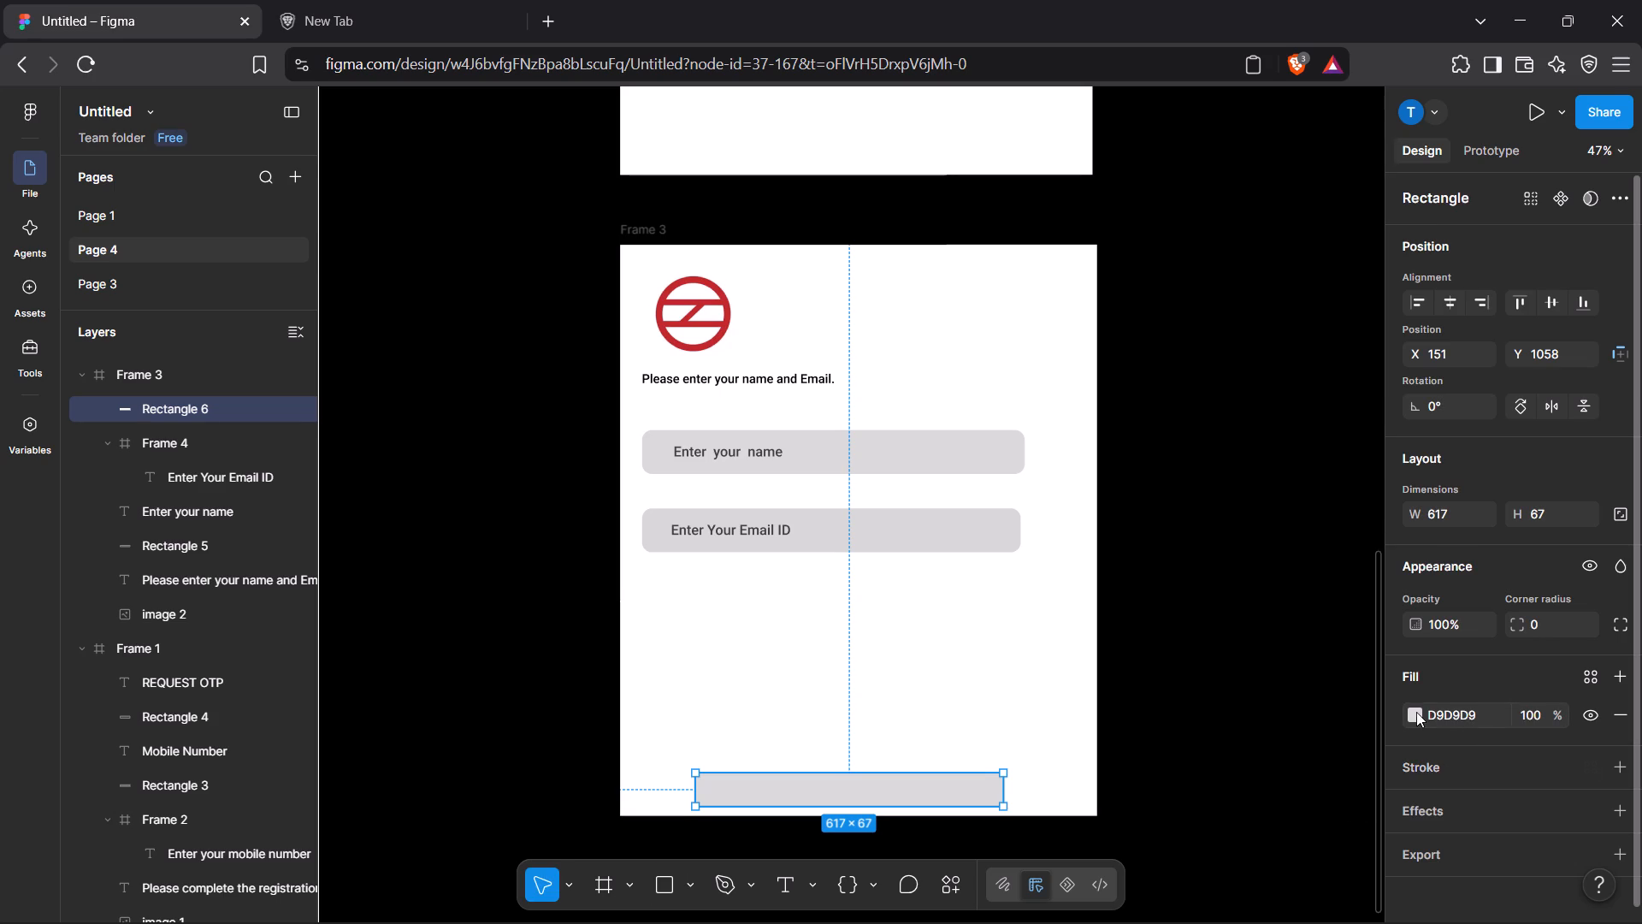
Set the button rectangle's fill to the light blue 3FC6FC.
left_click(1414, 714)
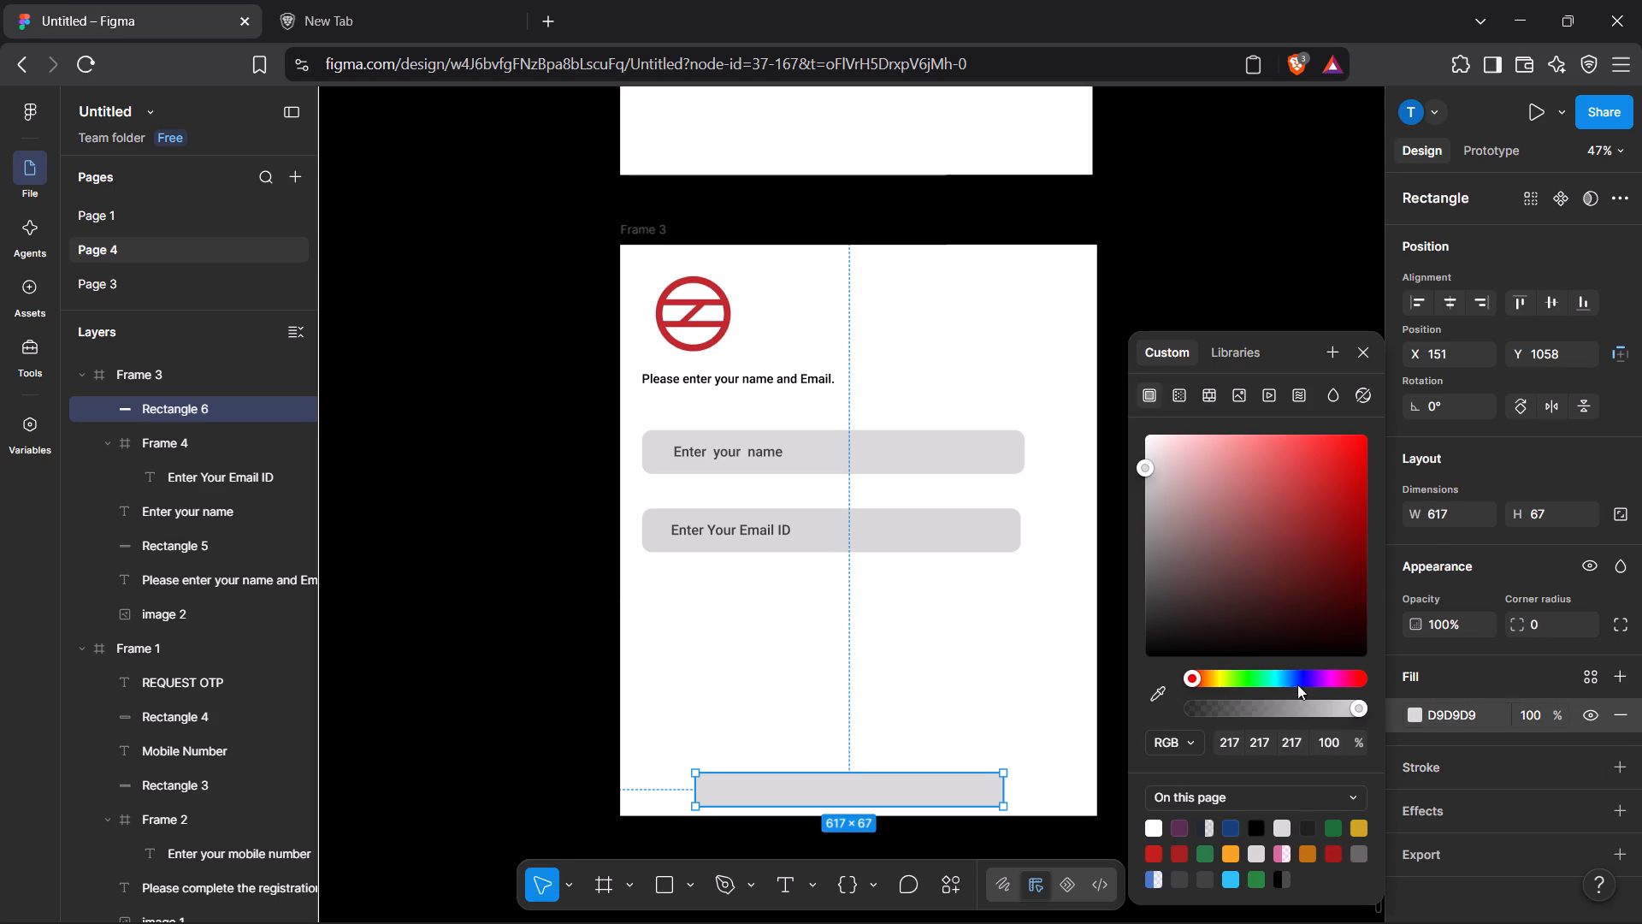
left_click_drag(1193, 674, 1286, 677)
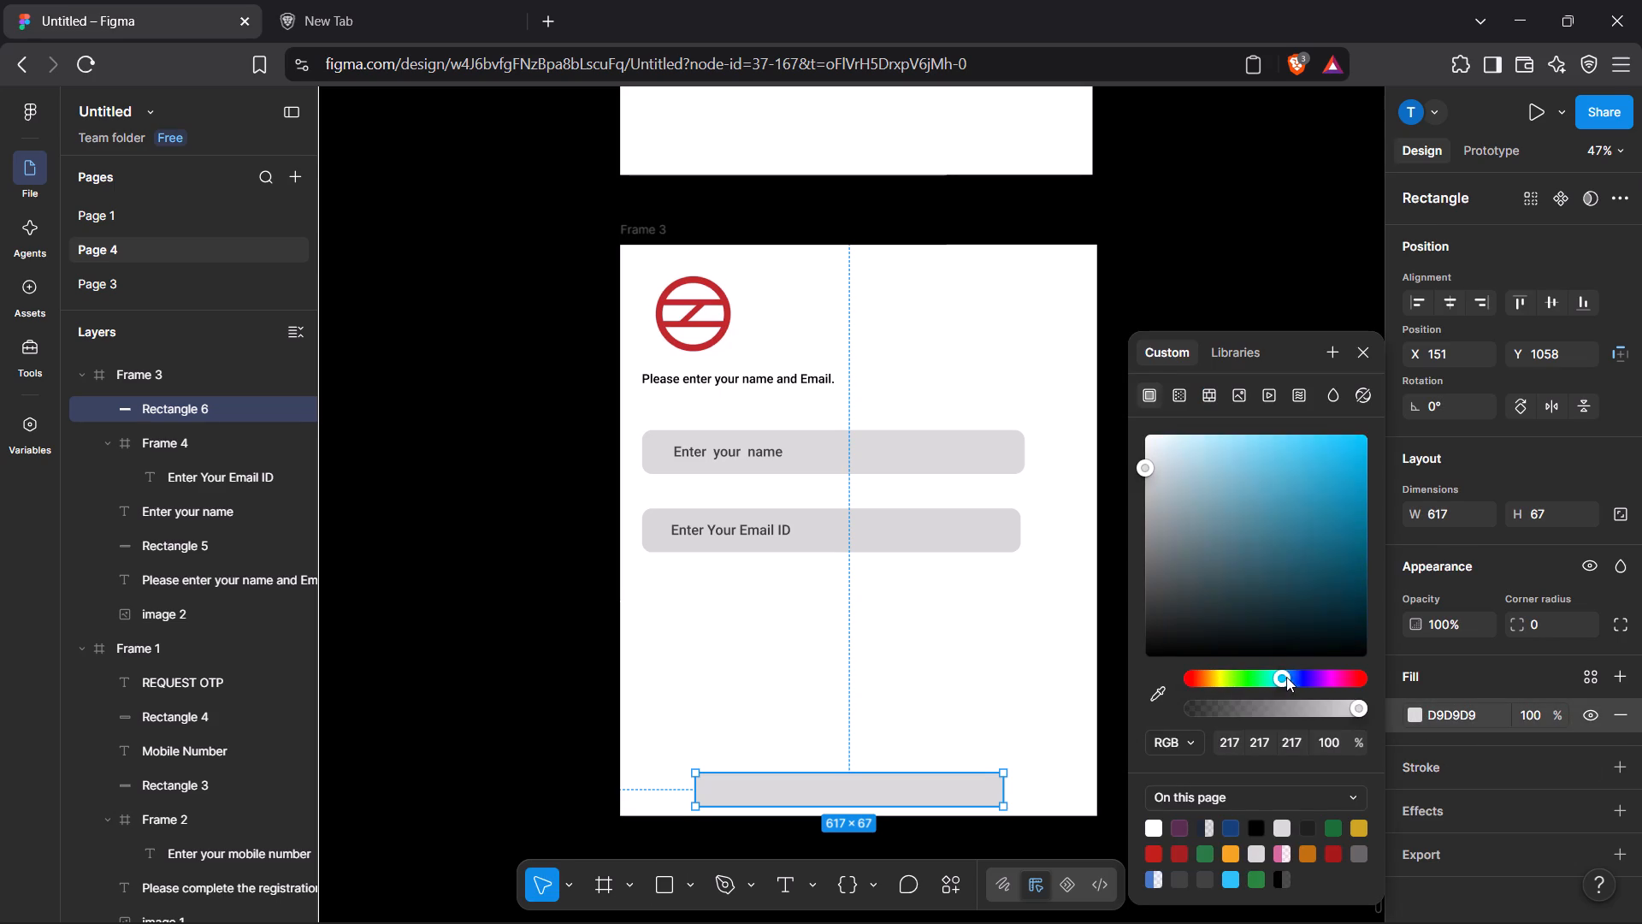
left_click_drag(1286, 677, 1276, 678)
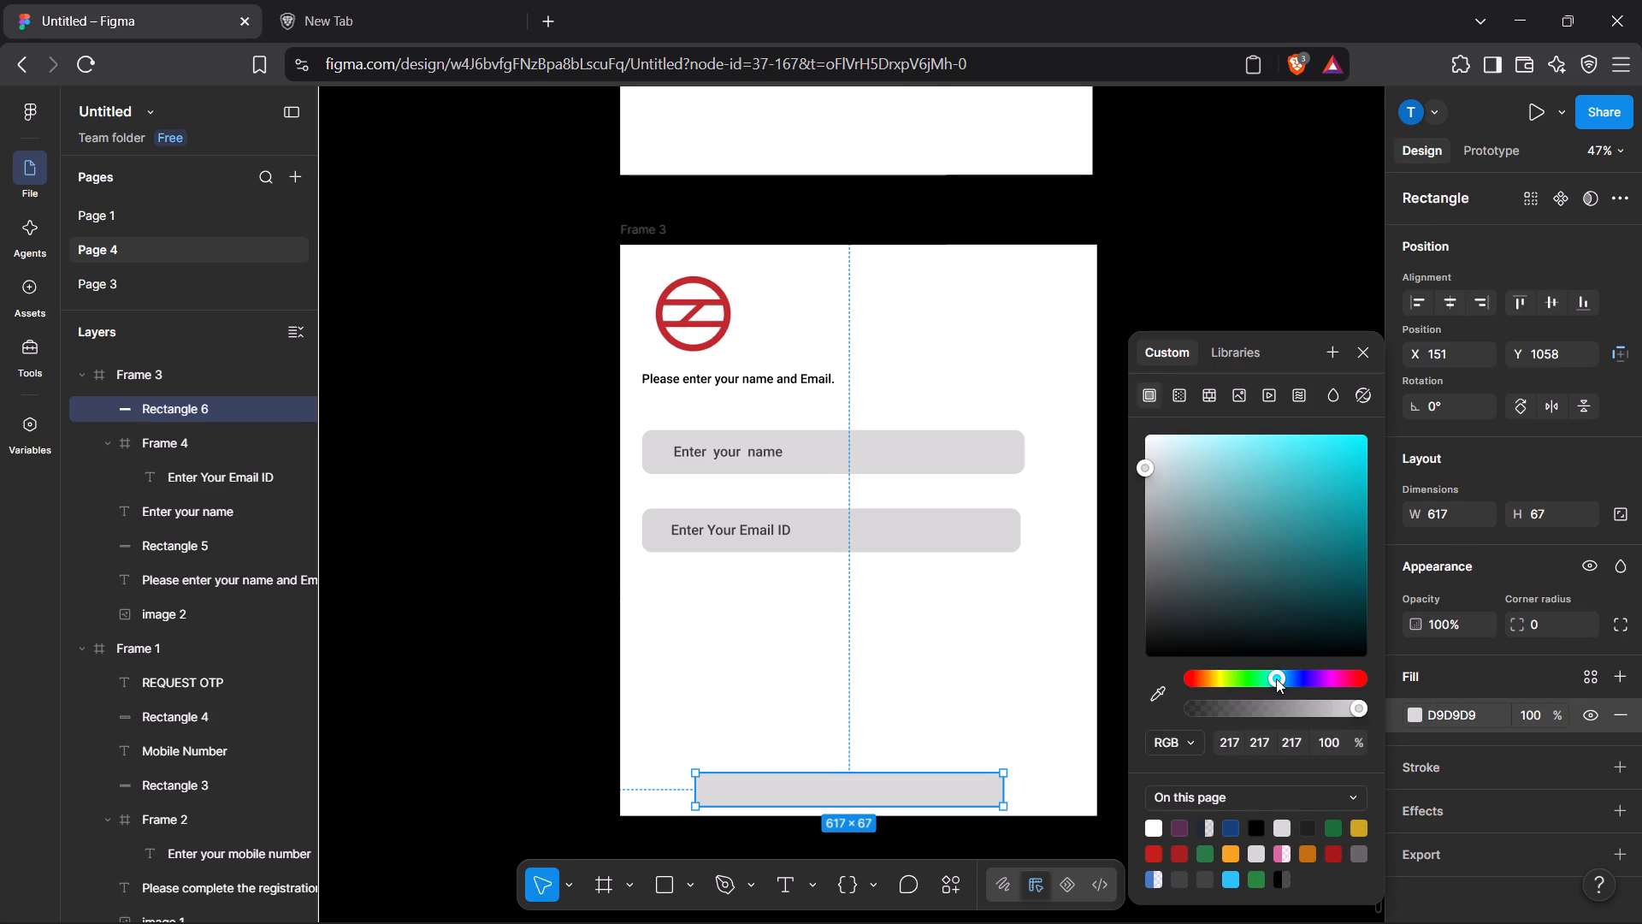
left_click_drag(1276, 678, 1287, 675)
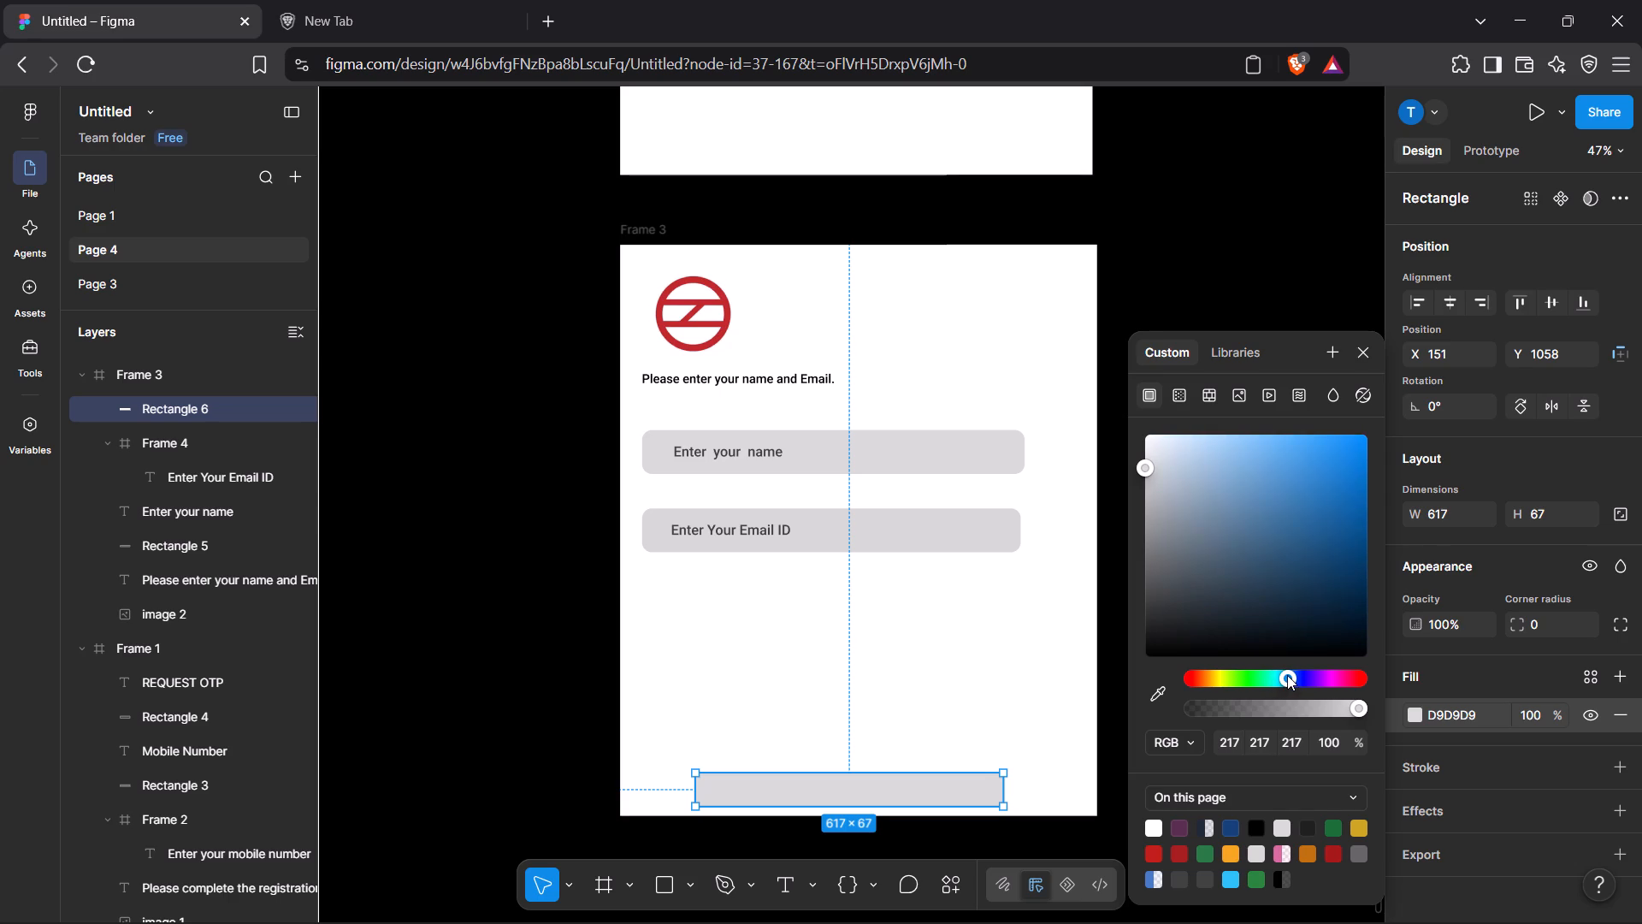
left_click_drag(1139, 459, 1354, 426)
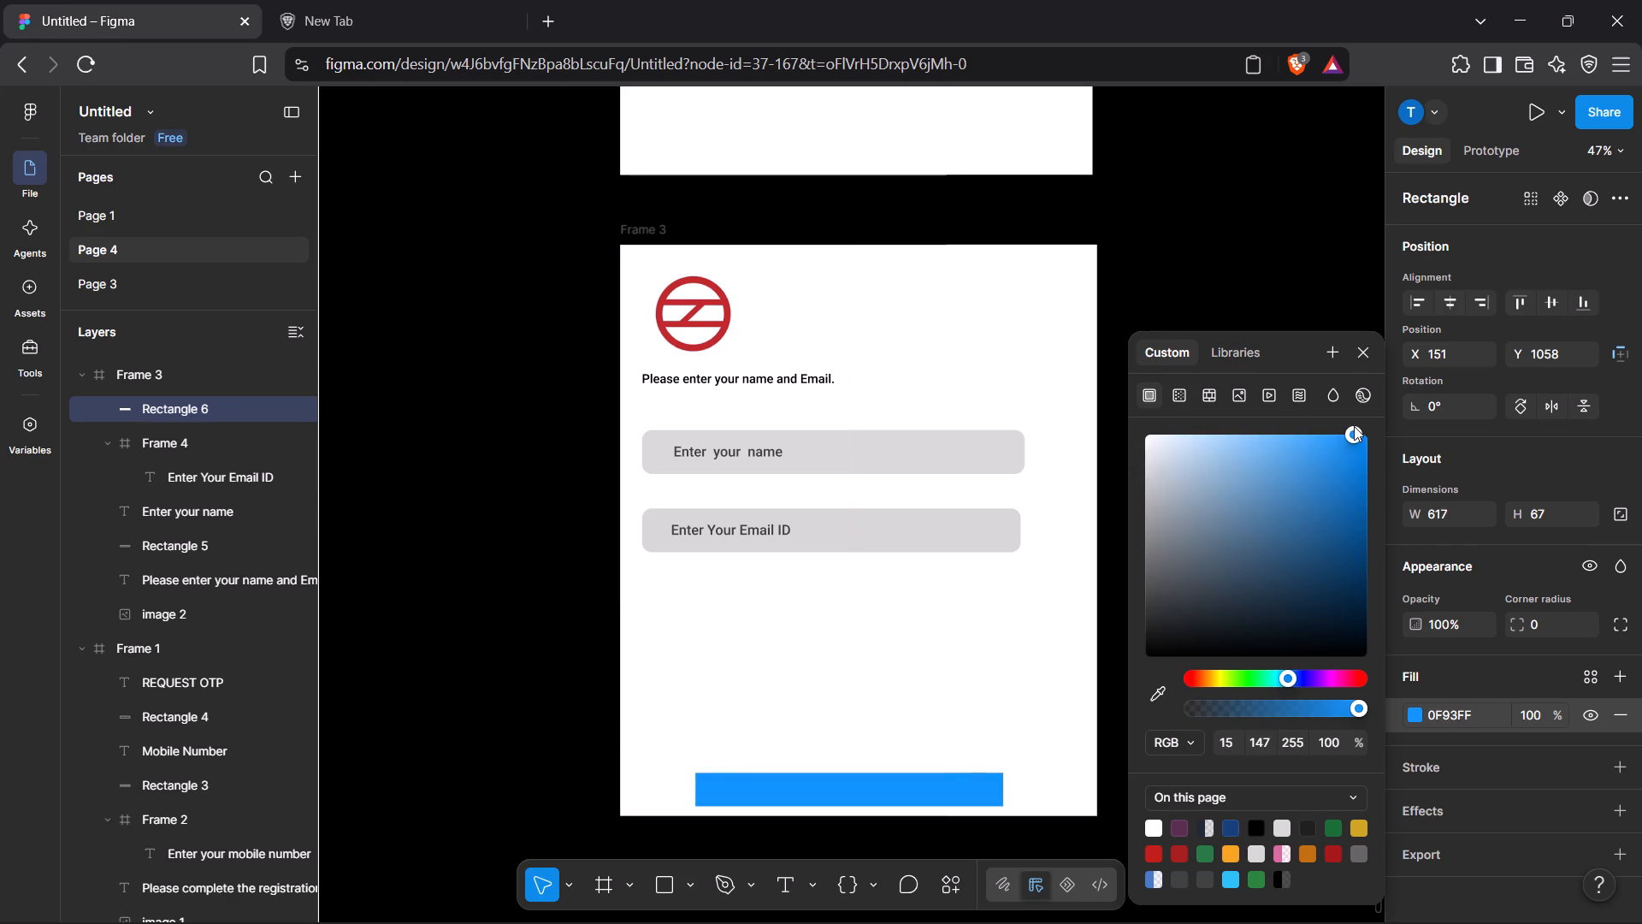
left_click_drag(1354, 426, 1348, 438)
left_click_drag(1348, 438, 1312, 438)
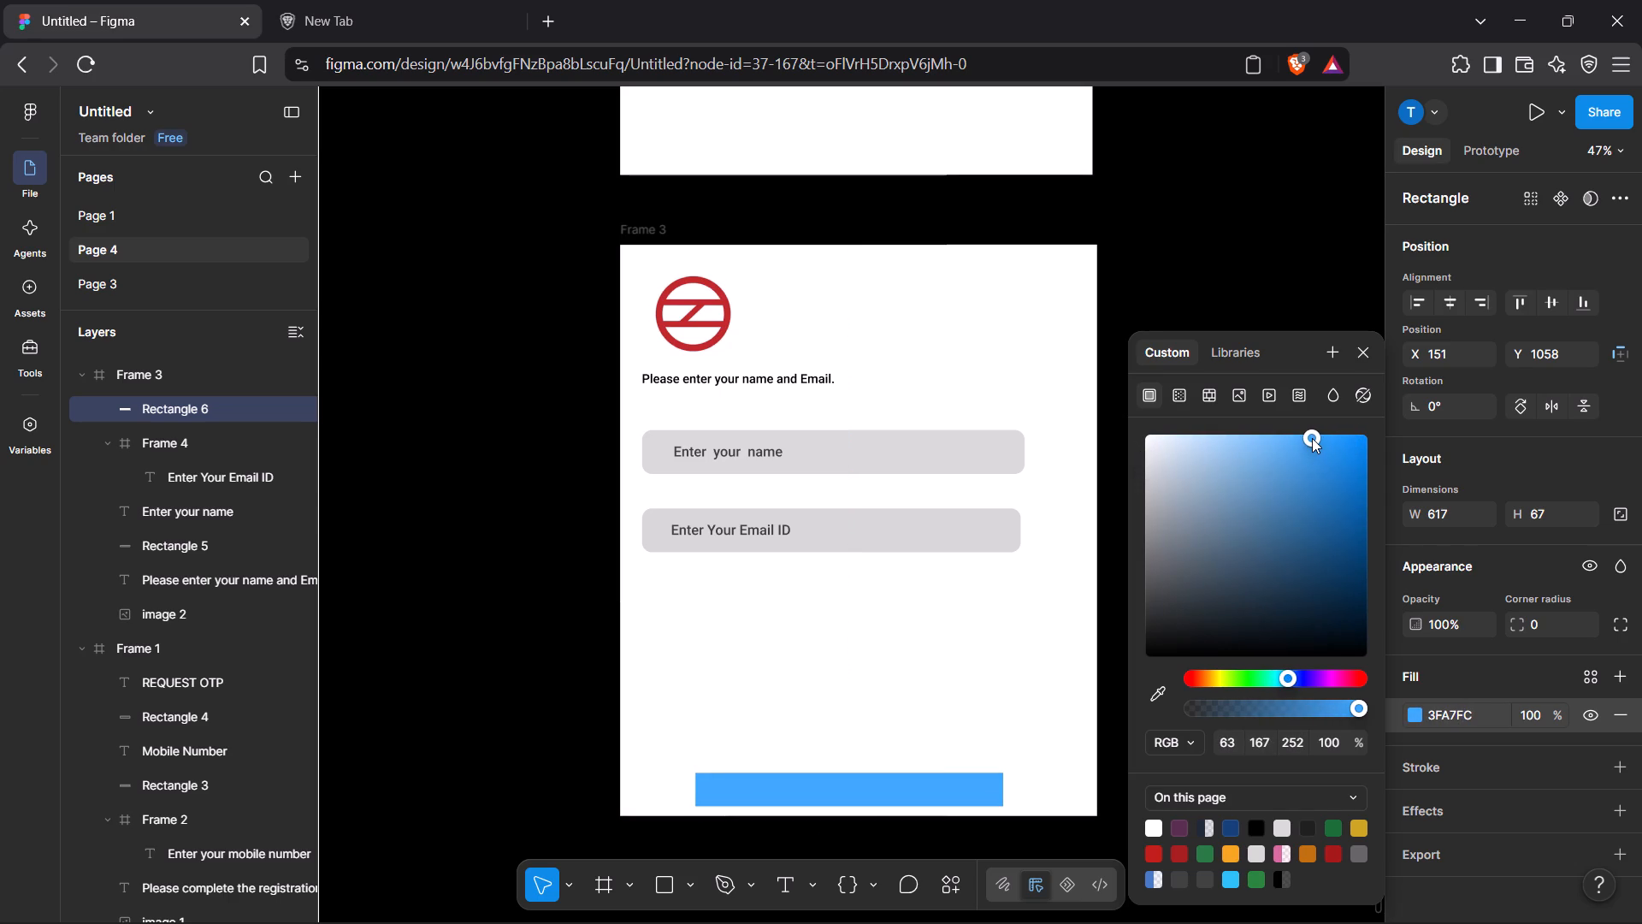
left_click(1285, 682)
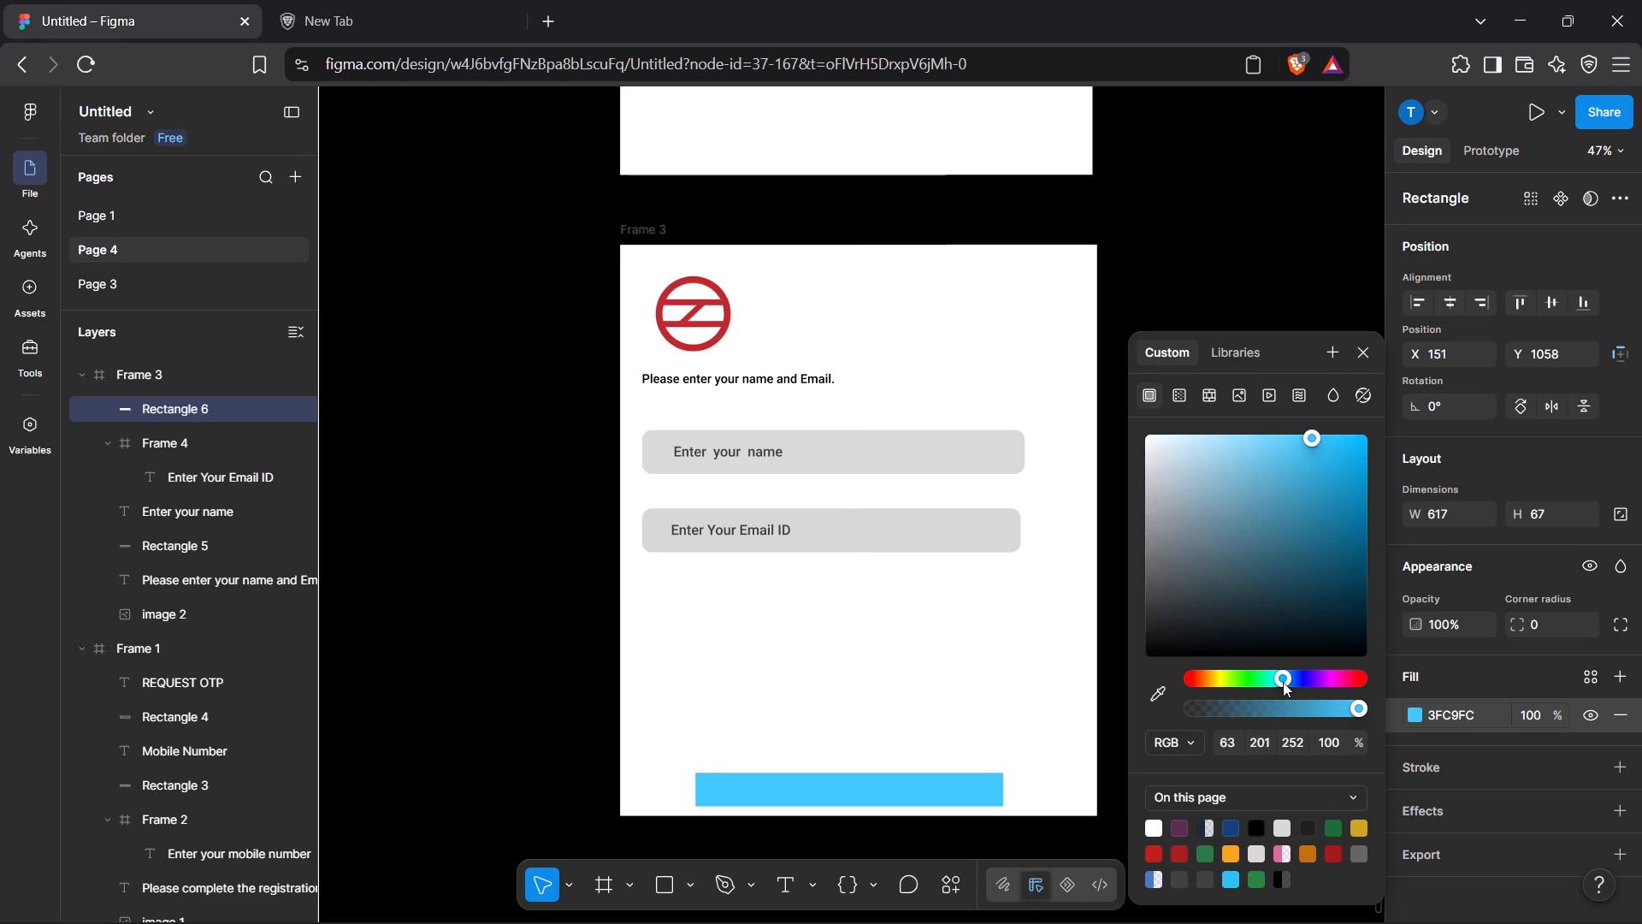
left_click(1215, 239)
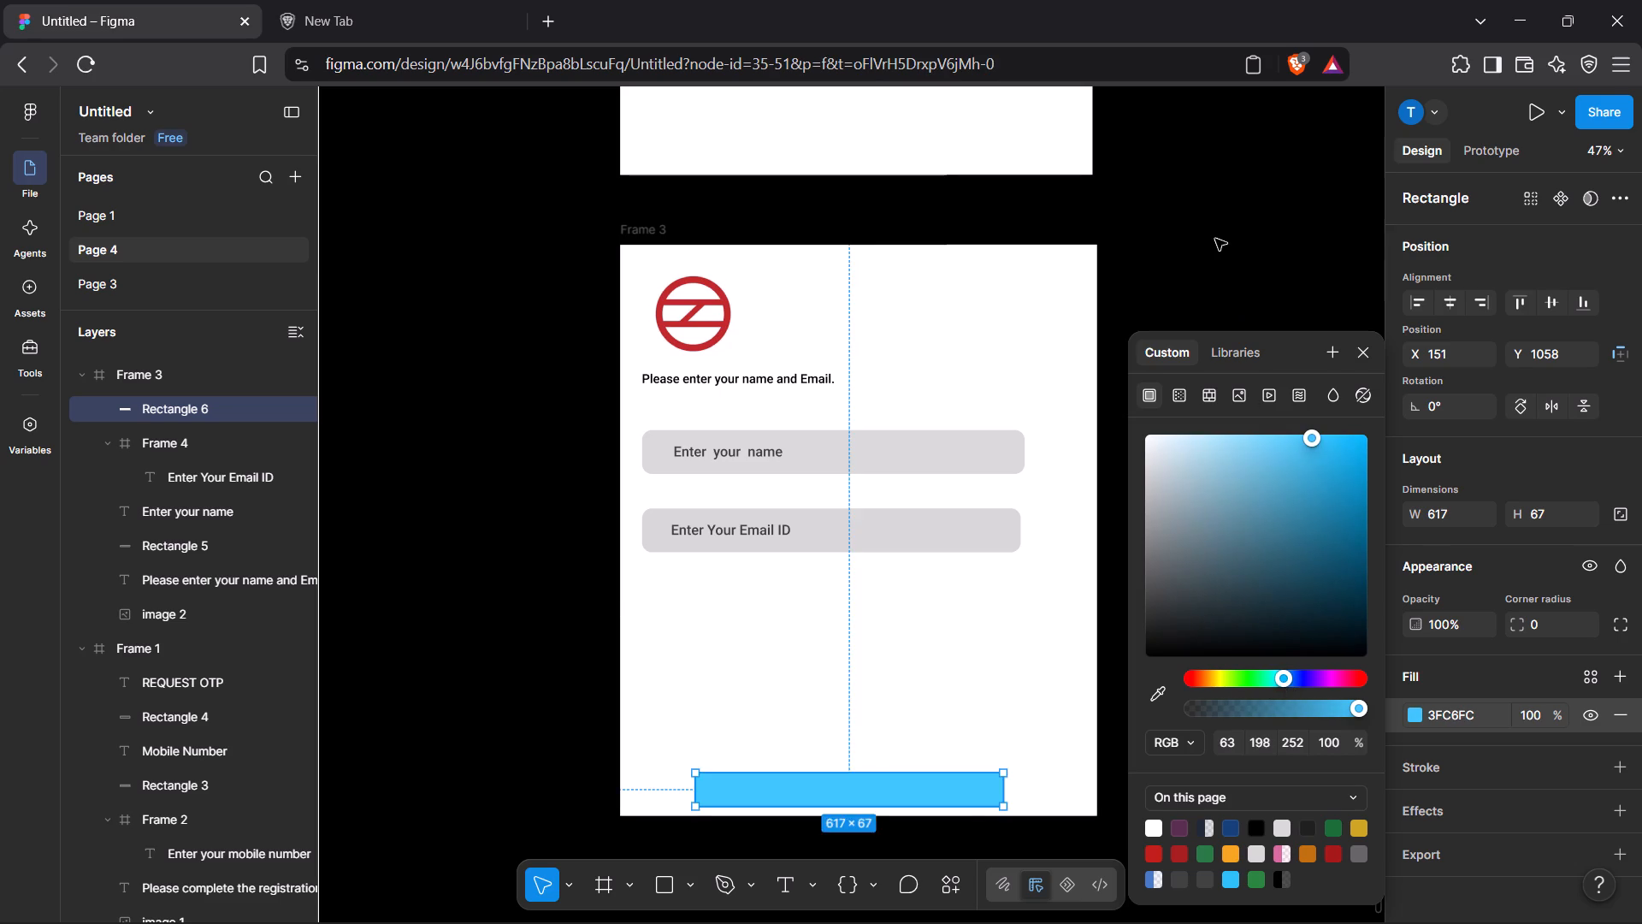
Enlarge the blue button rectangle upward to about 623 × 86.
left_click(954, 797)
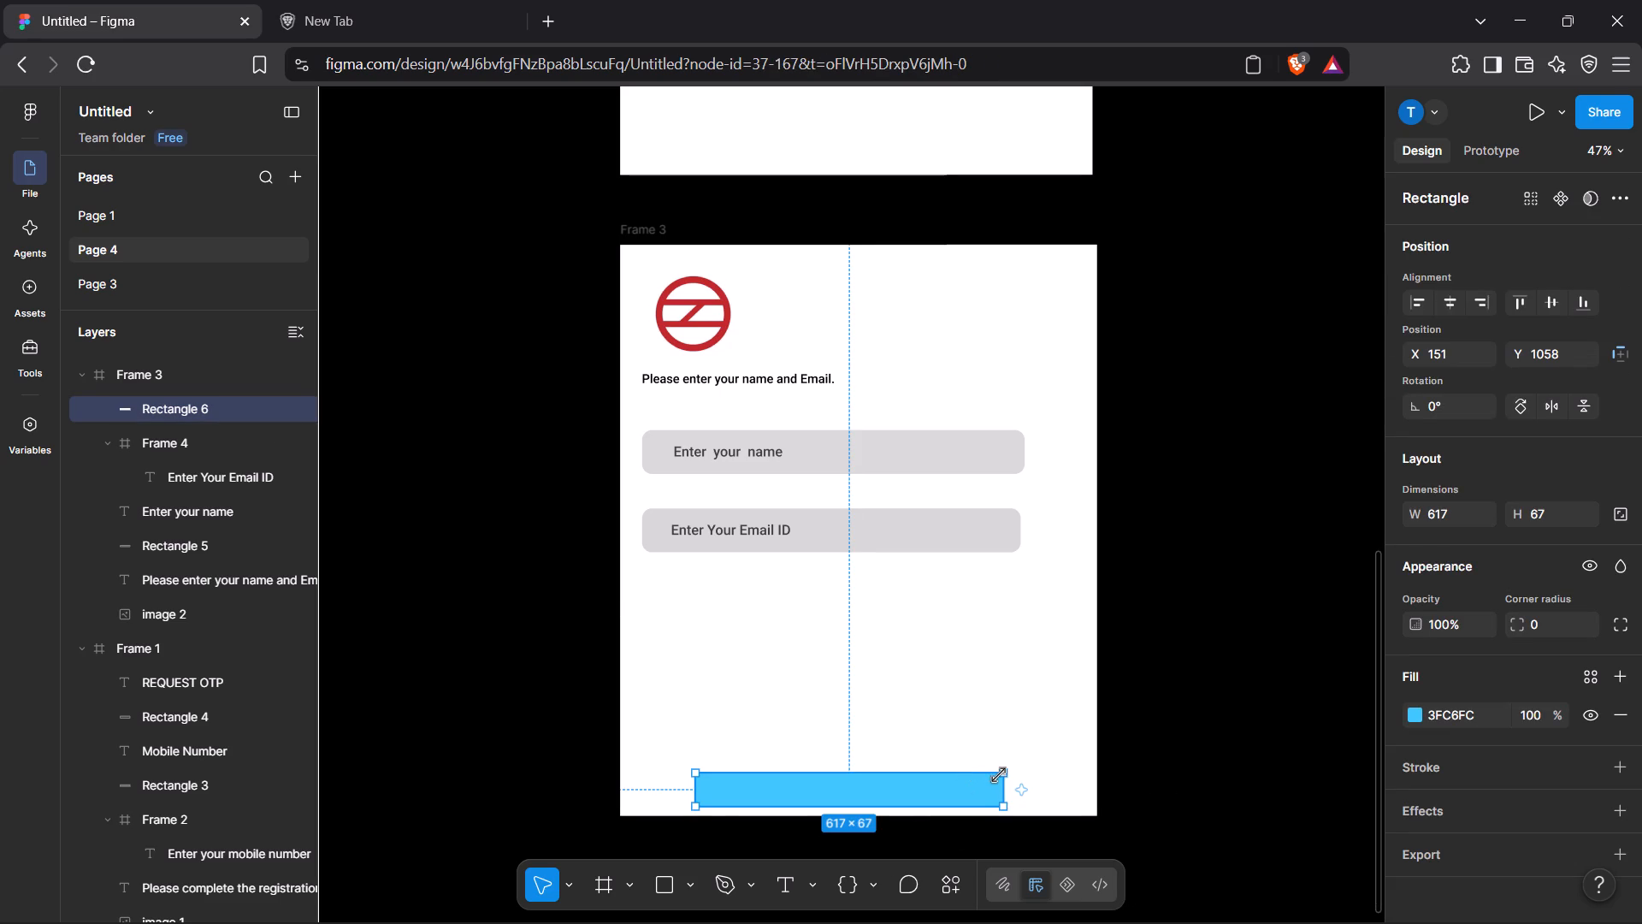
left_click_drag(999, 775, 1006, 763)
Set the blue button rectangle's corner radius to 20.
left_click_drag(1515, 615, 821, 505)
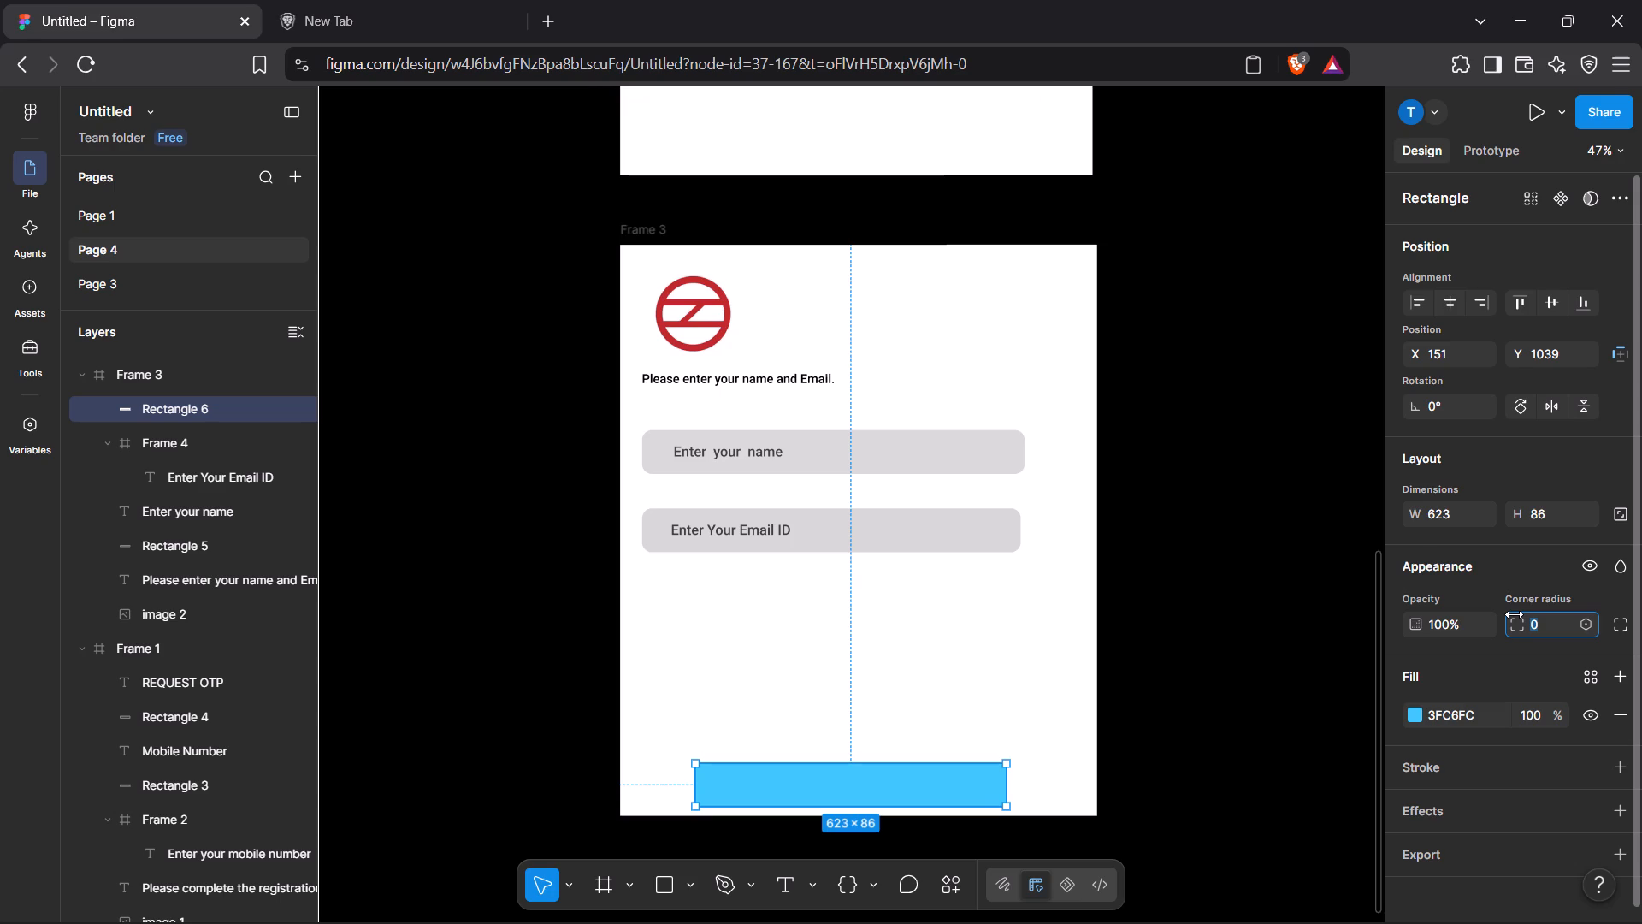
key("BackSpace")
type("20")
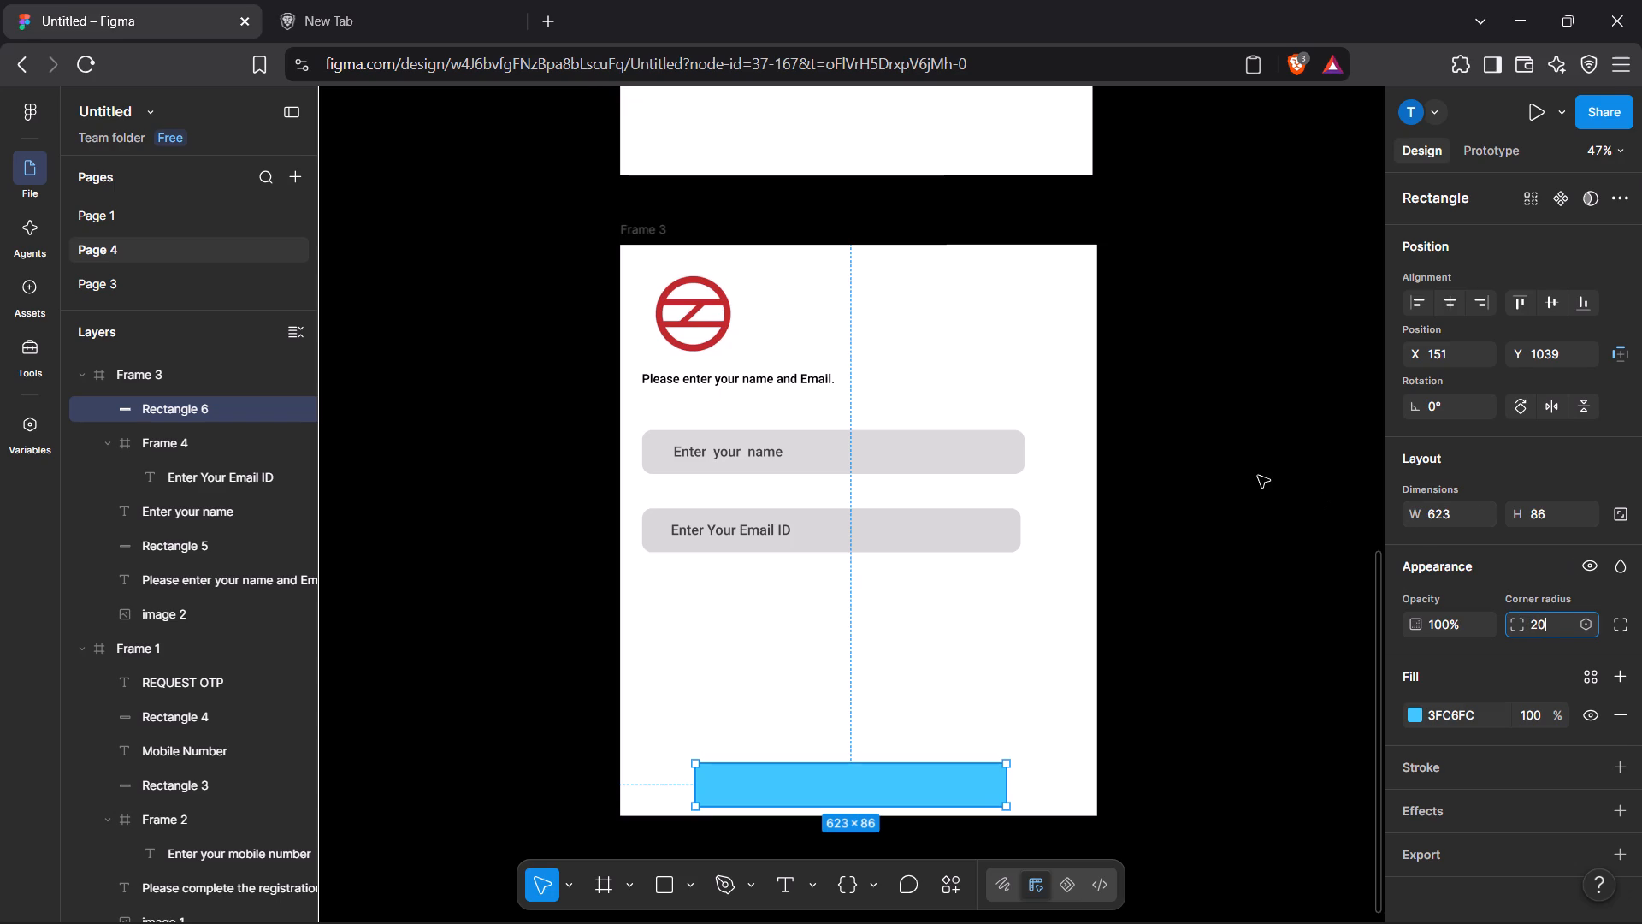
left_click(1246, 475)
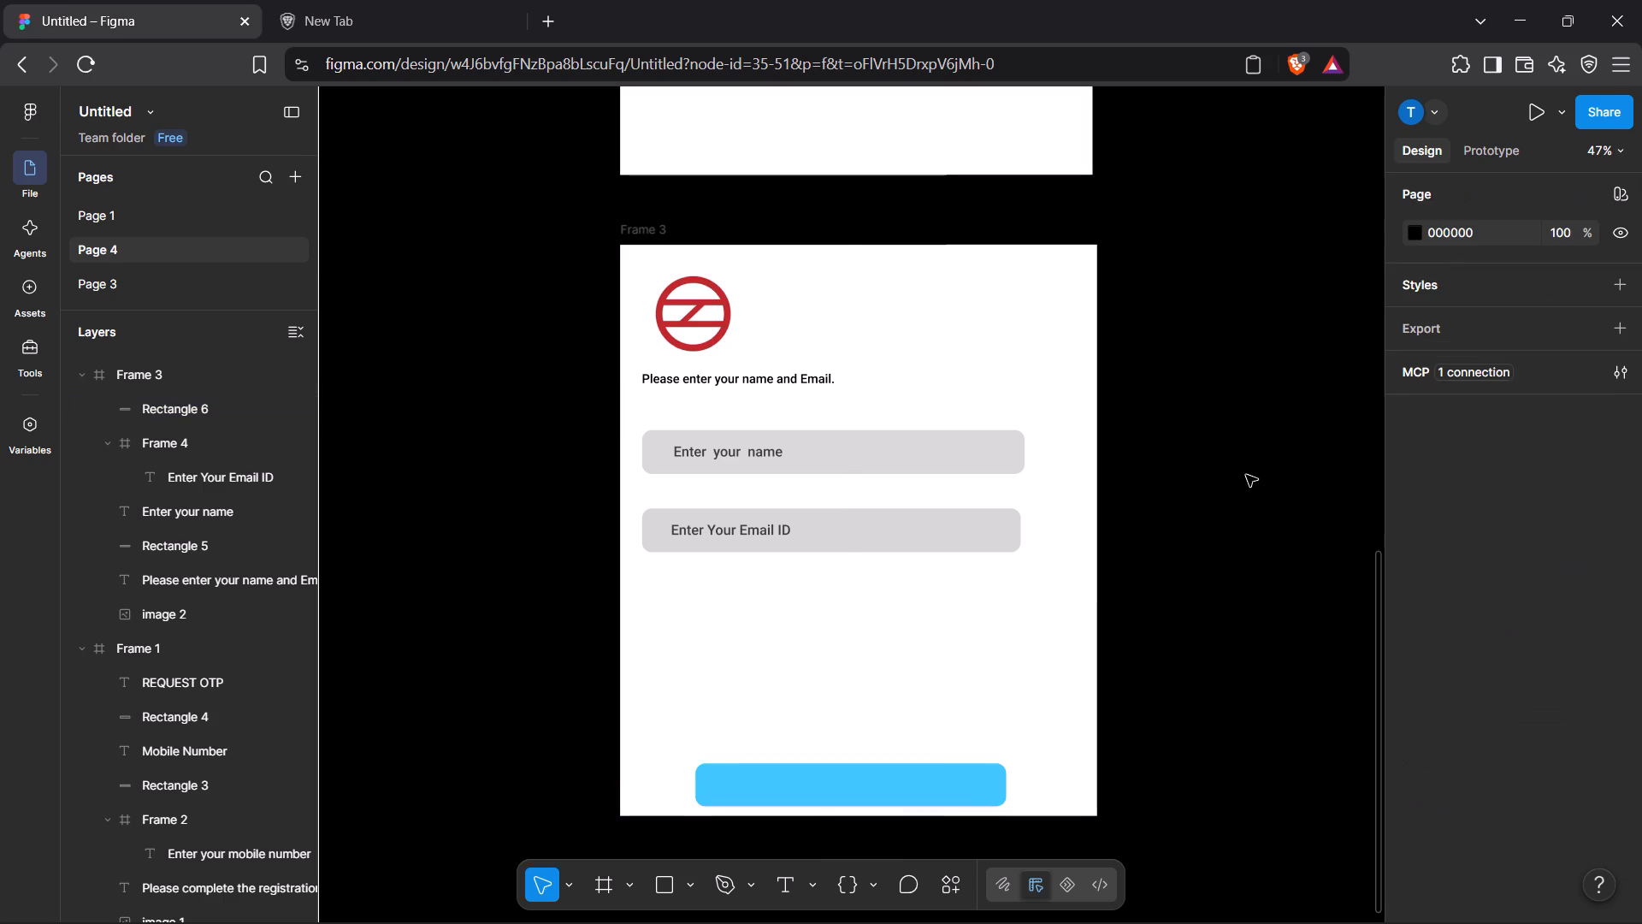
Add a text box about 214 × 45 in the middle of the blue button reading "SUBMIT".
left_click(889, 773)
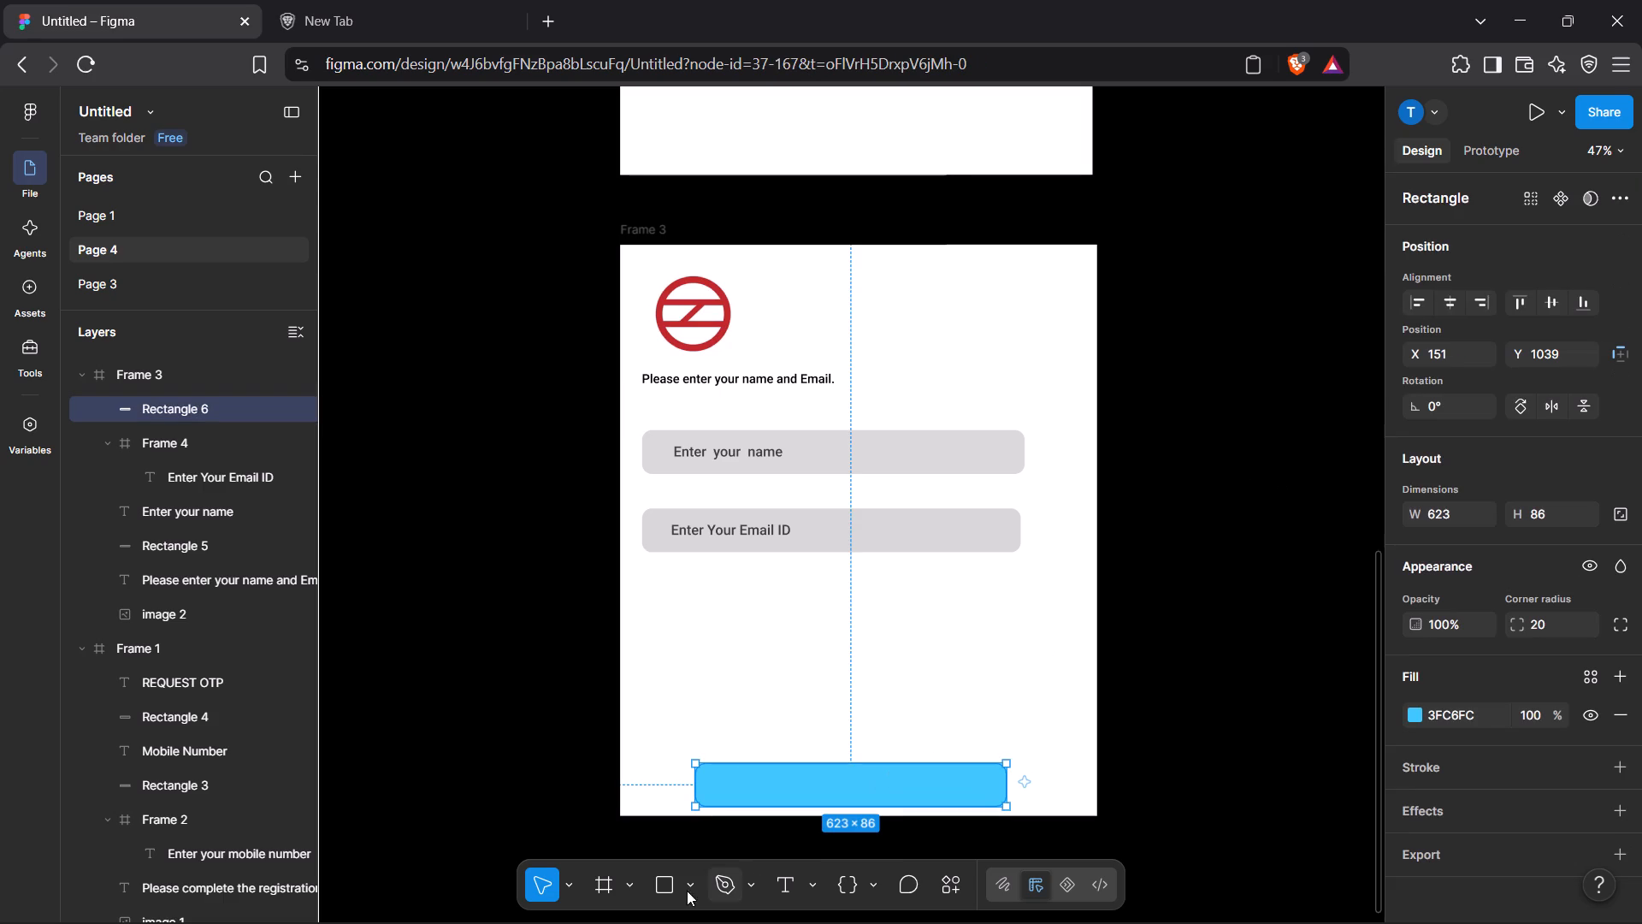
left_click(794, 884)
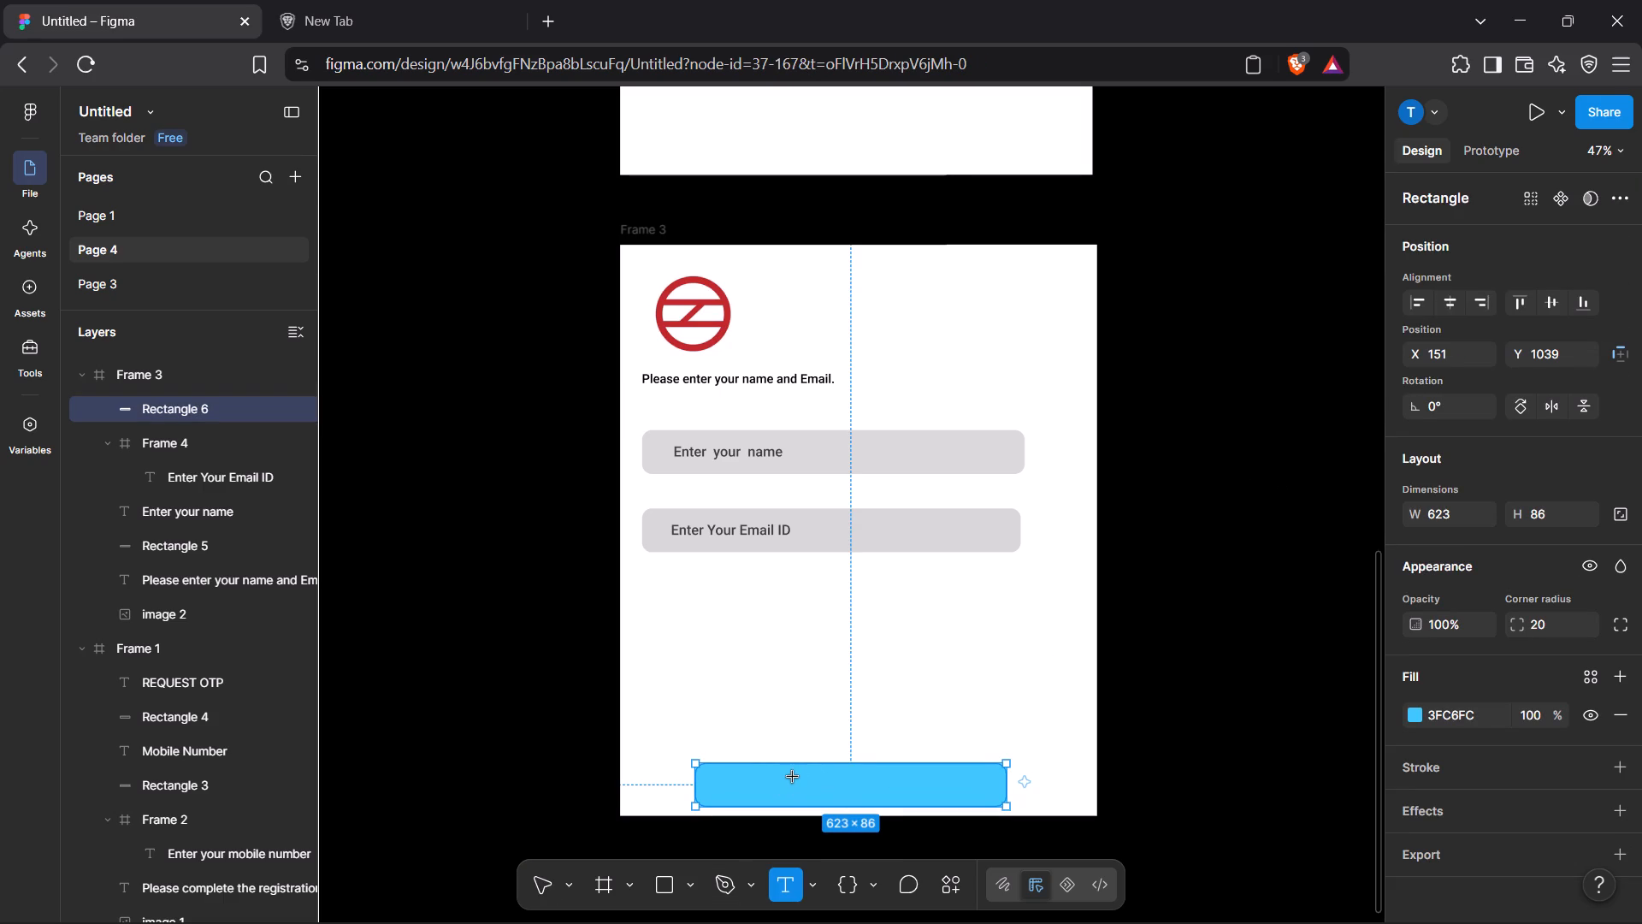
left_click_drag(793, 777, 891, 805)
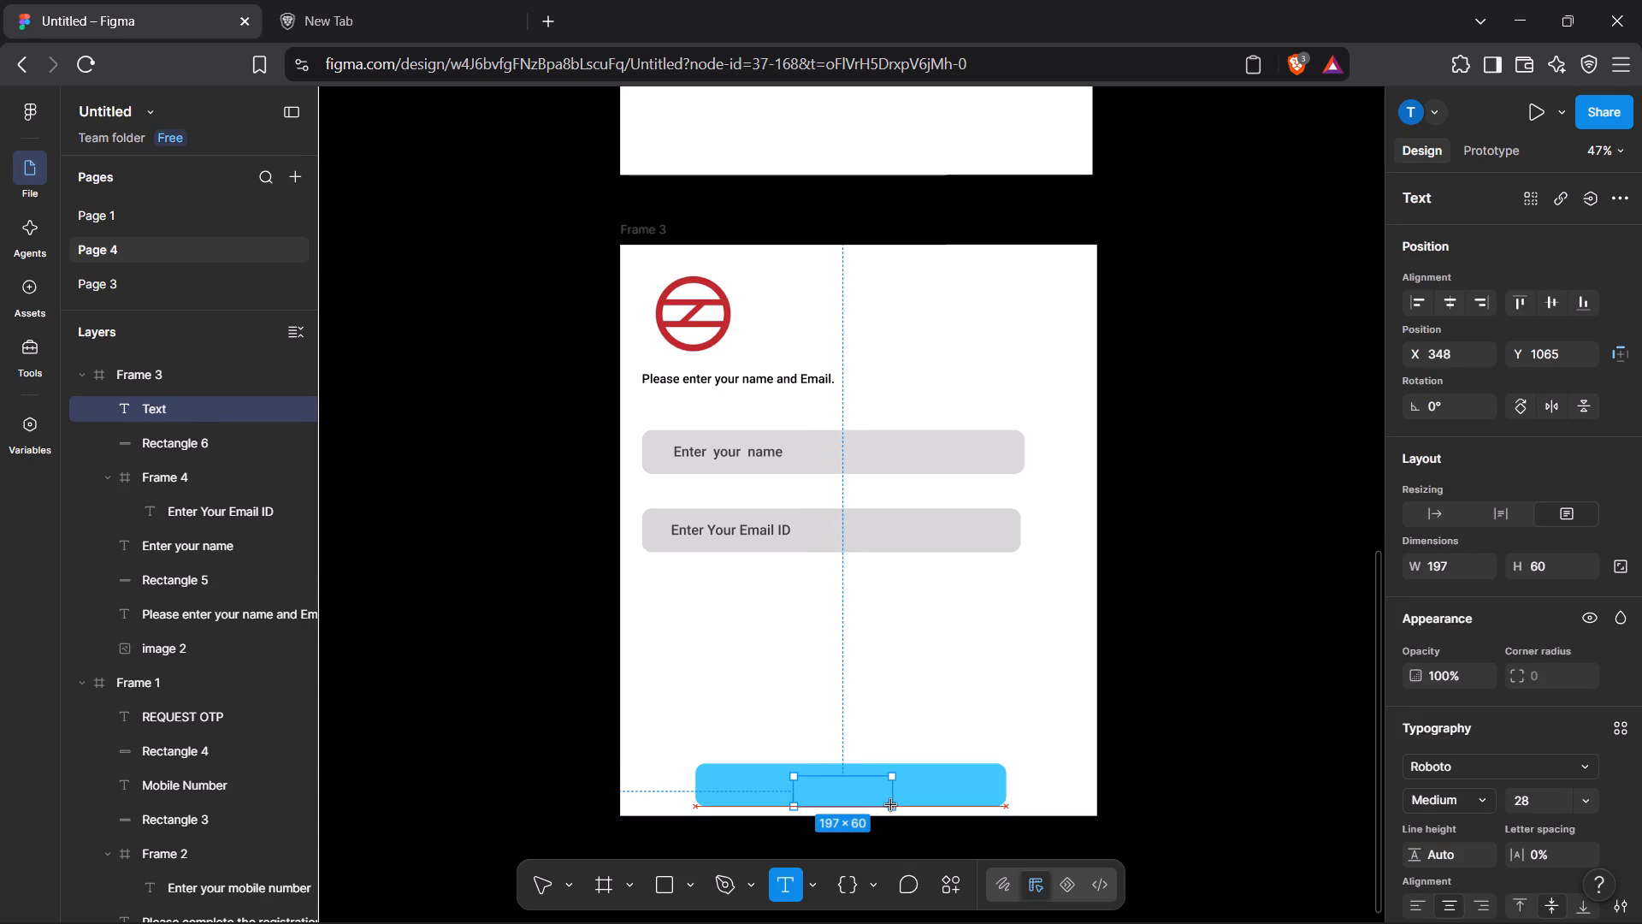
left_click_drag(891, 805, 901, 799)
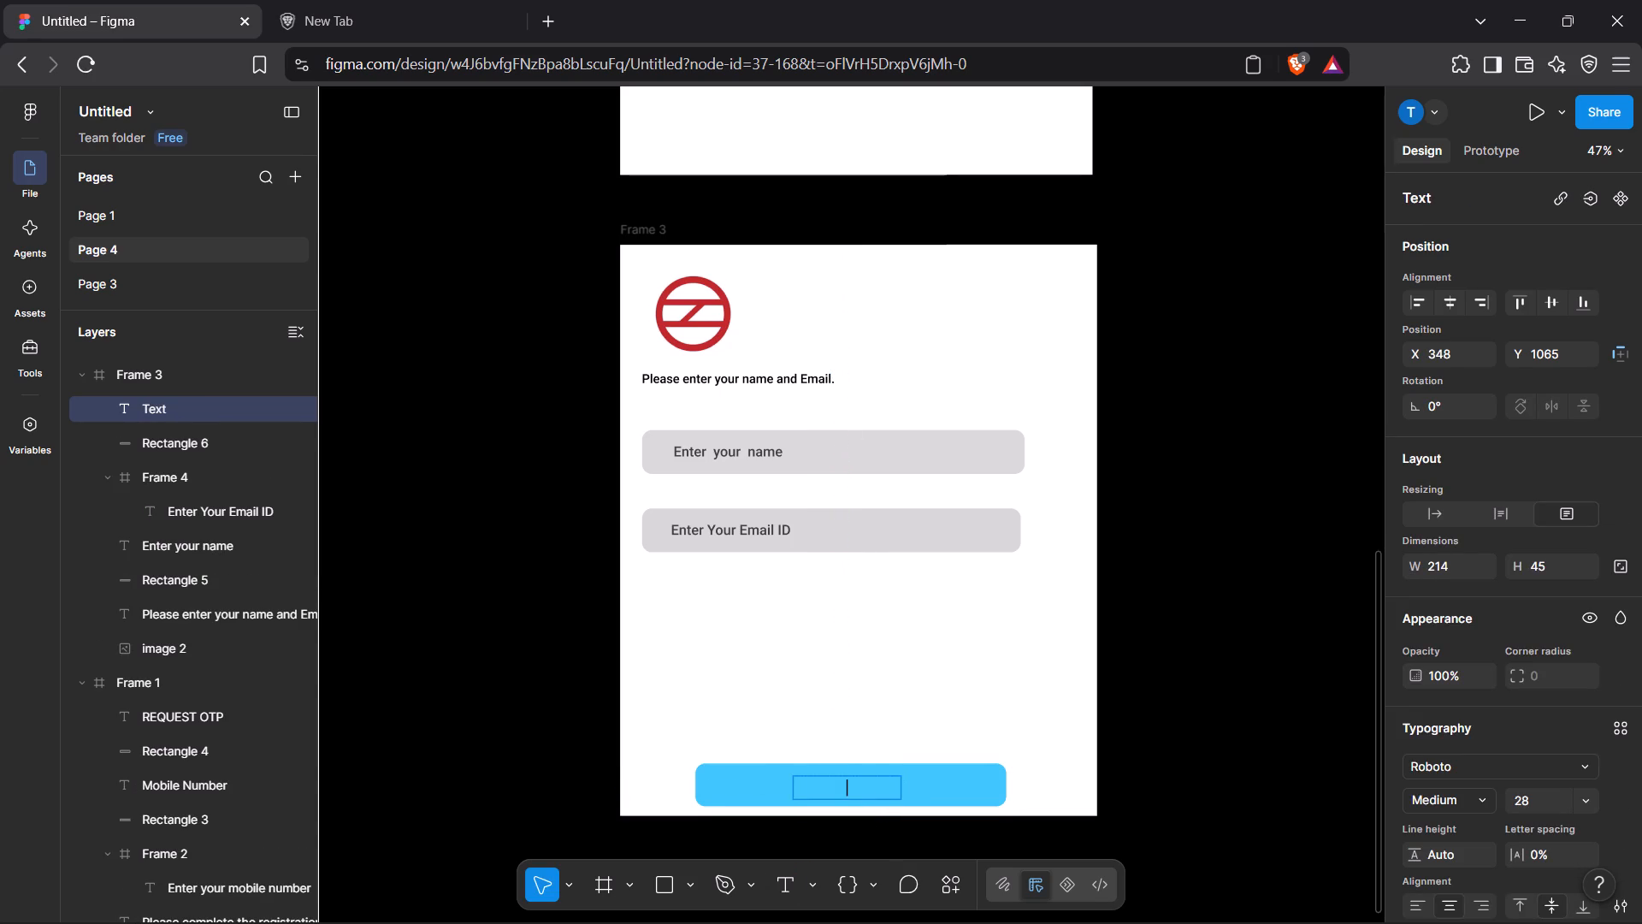
type("SUBMIT")
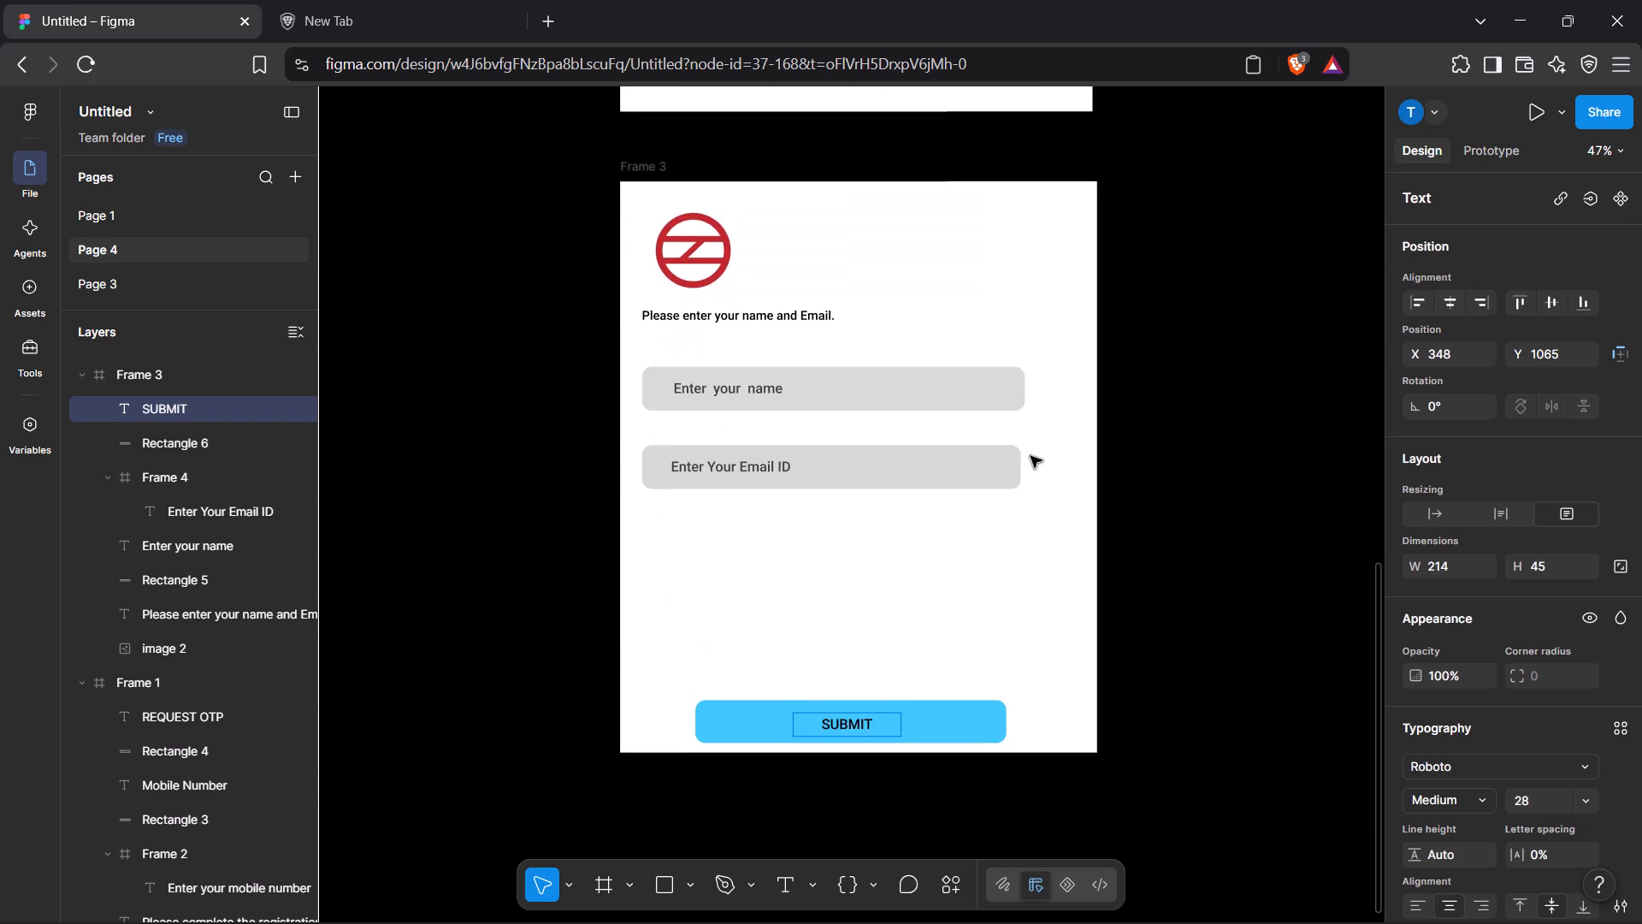
Set the fill of the "SUBMIT" text to white, FFFFFF.
scroll(1468, 714, "down", 2)
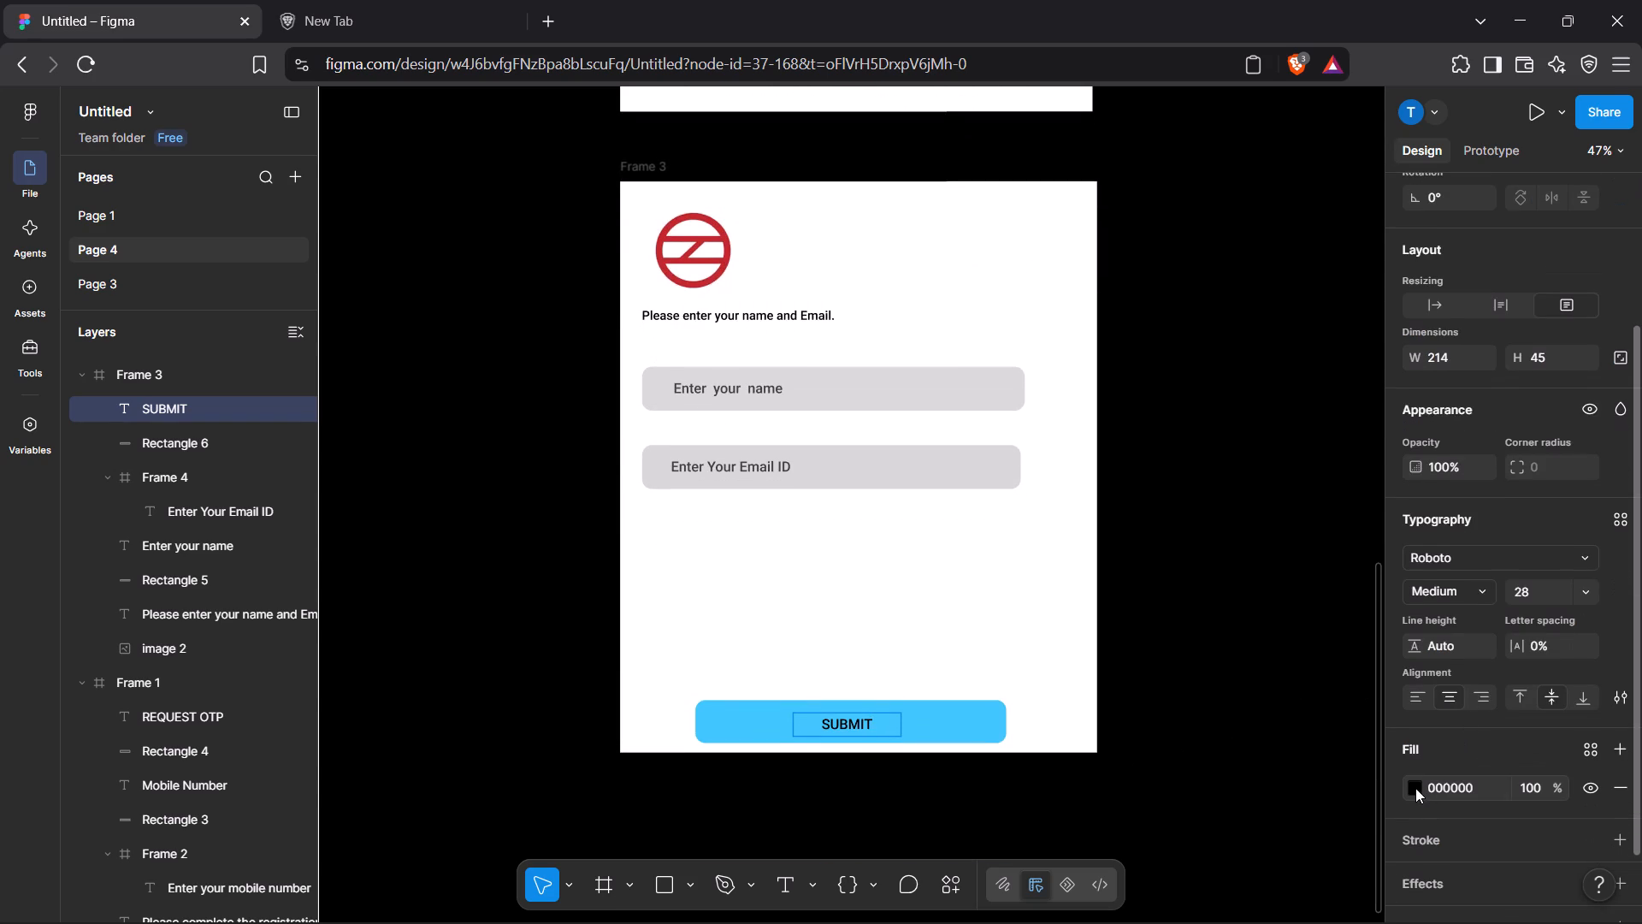
left_click(1415, 788)
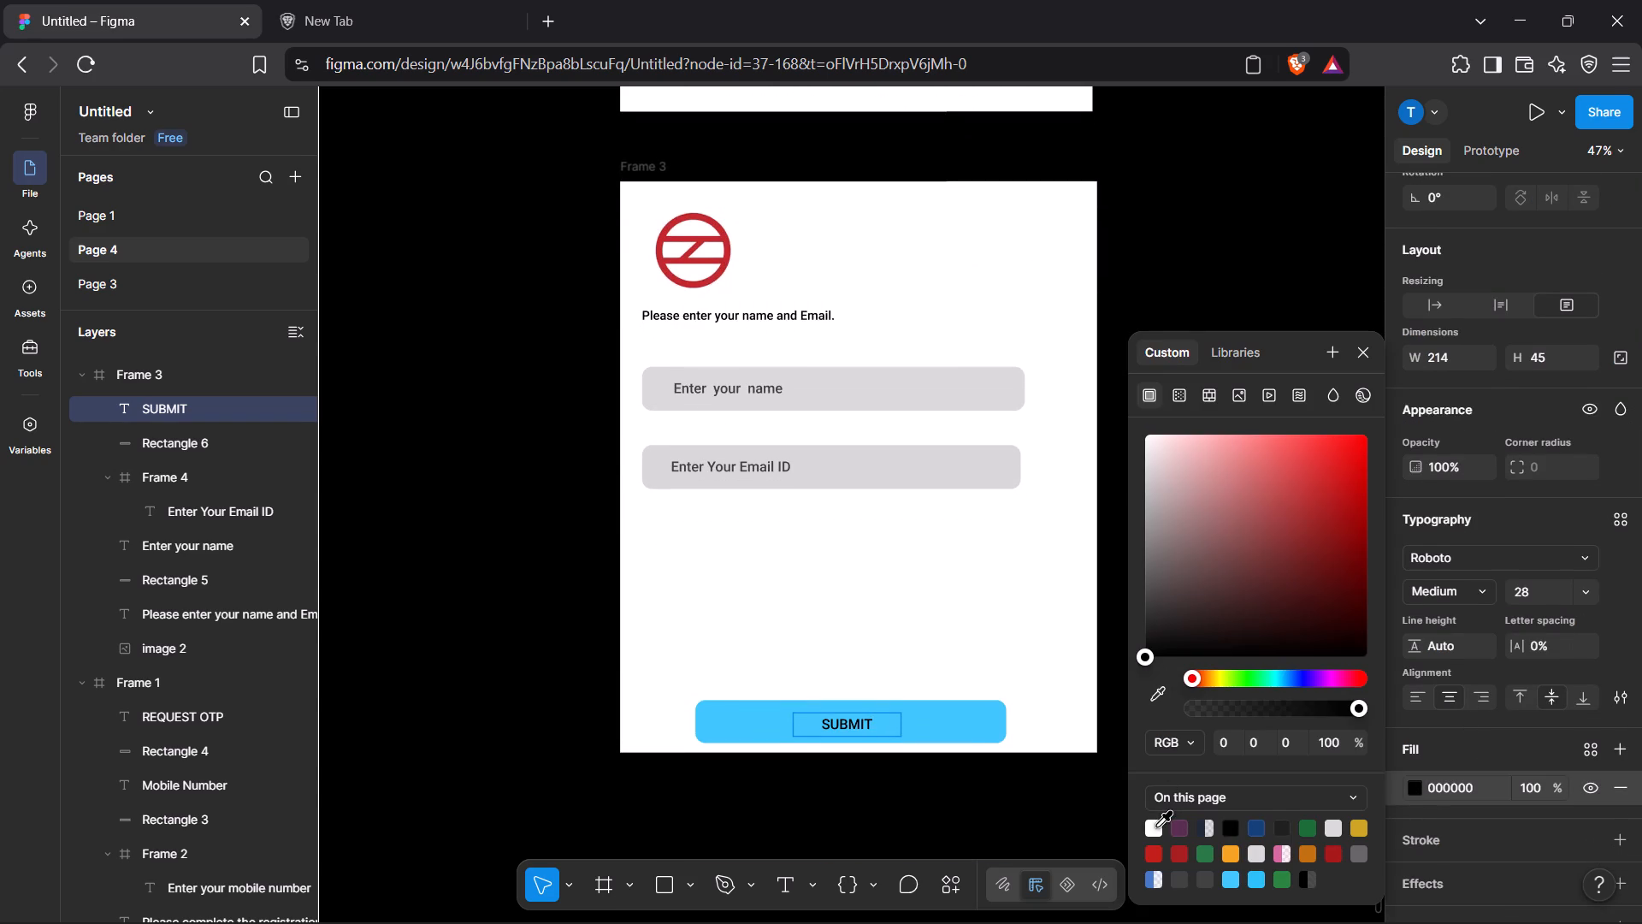
left_click(1149, 828)
left_click(1241, 280)
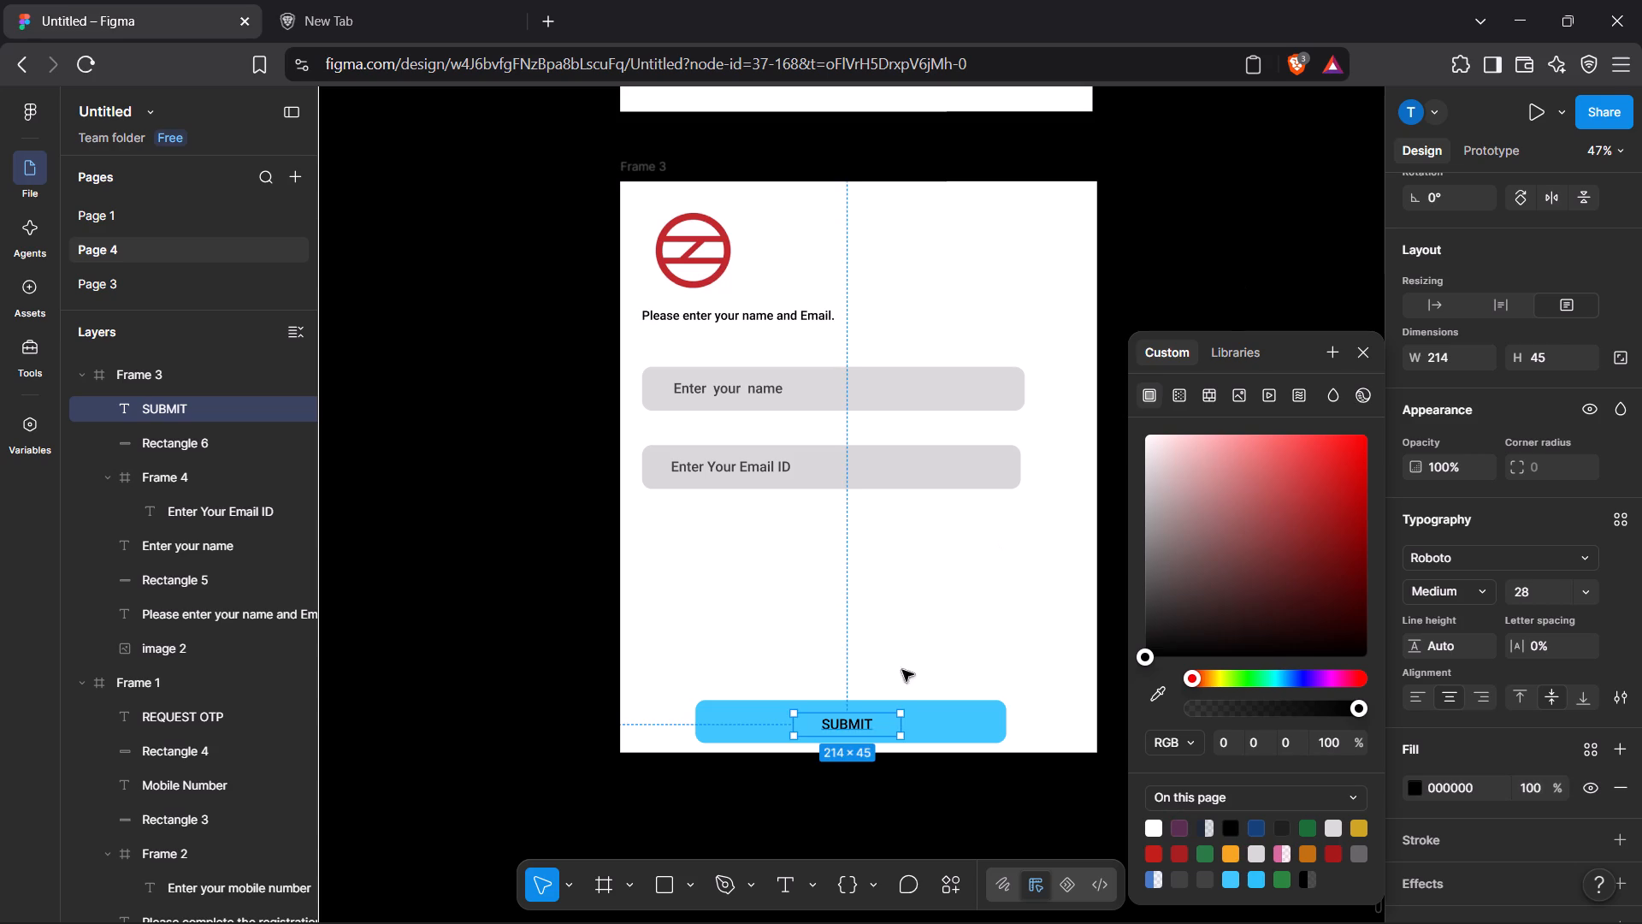
left_click(870, 726)
left_click(1151, 827)
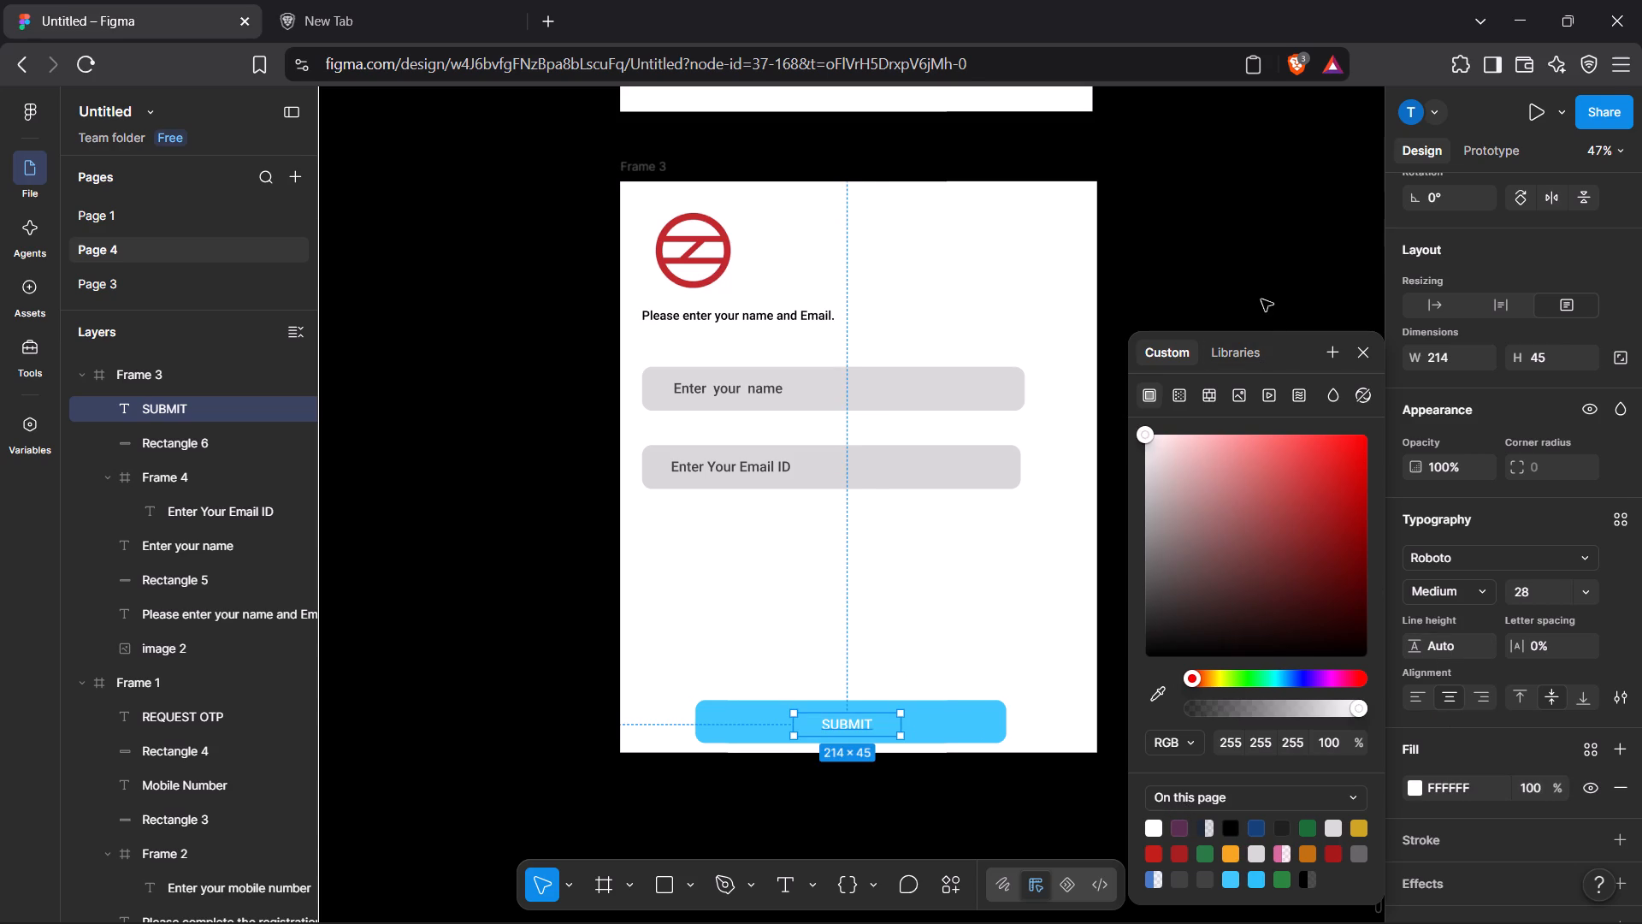
left_click_drag(1261, 299, 1254, 566)
Set the font weight of the "SUBMIT" button text in Frame 3 to Bold.
scroll(977, 447, "right", 1)
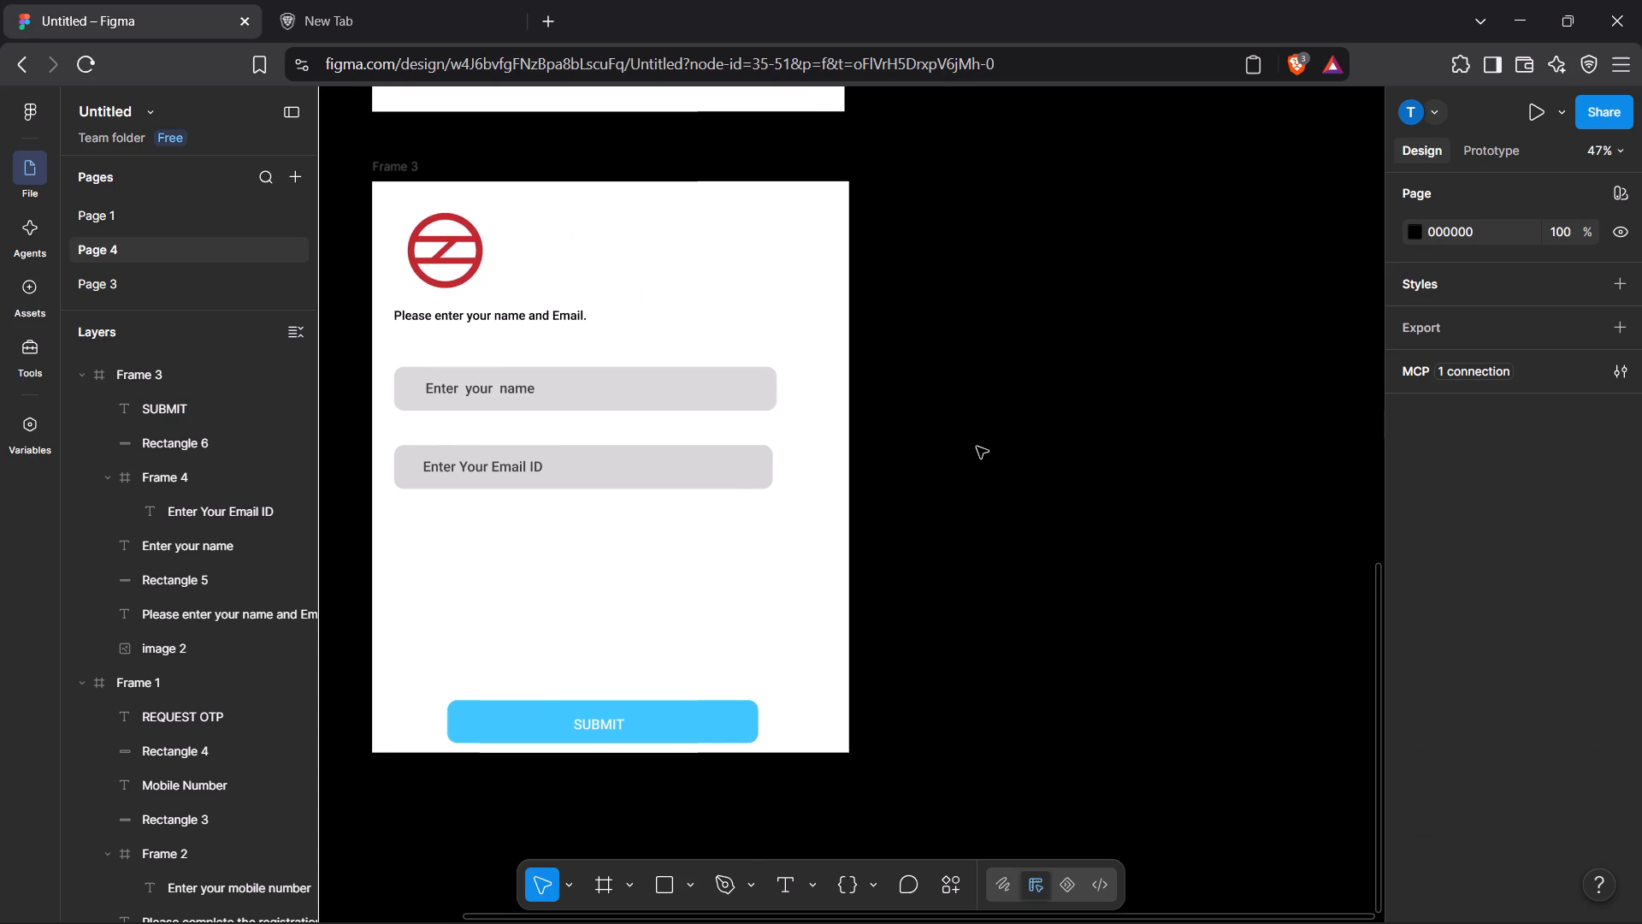
scroll(977, 447, "right", 1)
left_click(749, 737)
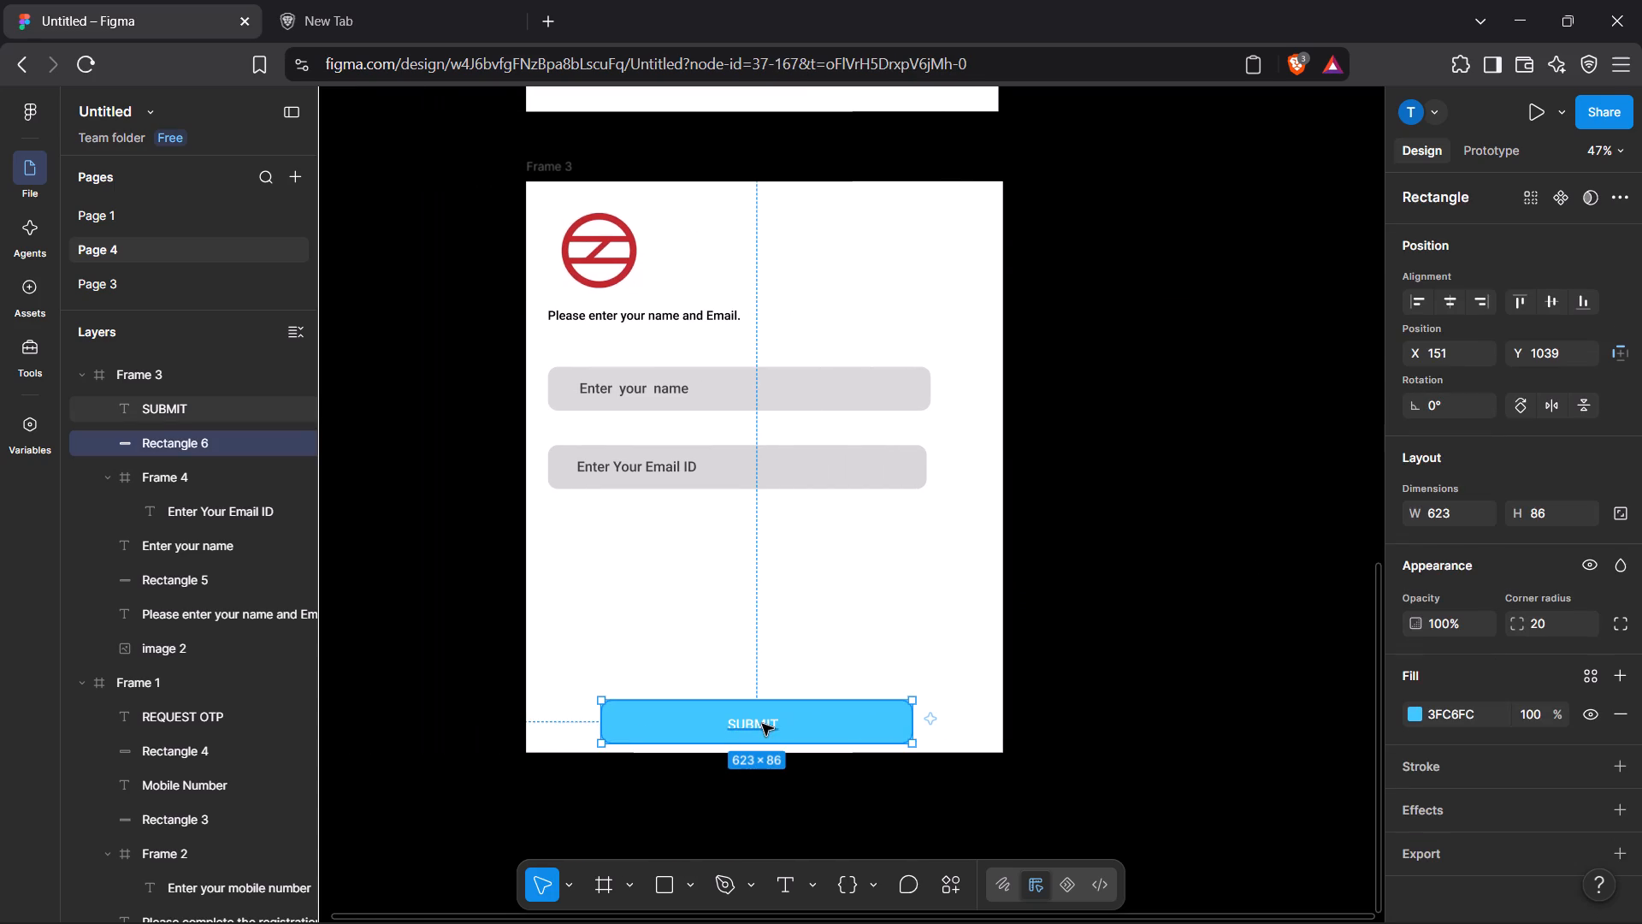
left_click(762, 724)
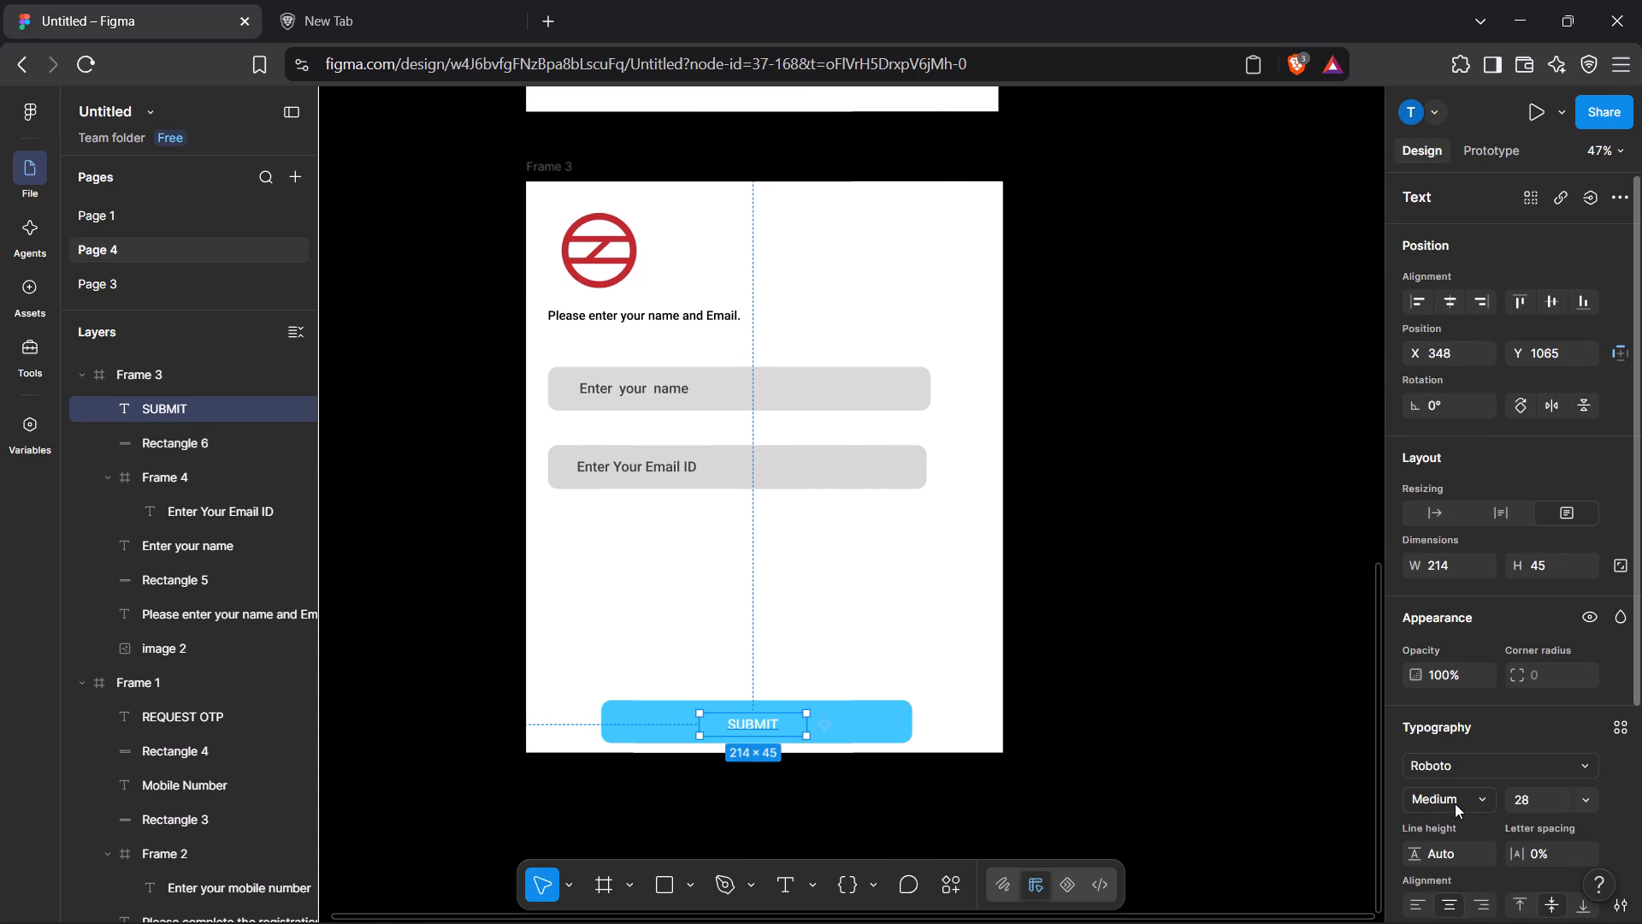
left_click(1455, 803)
left_click(1451, 850)
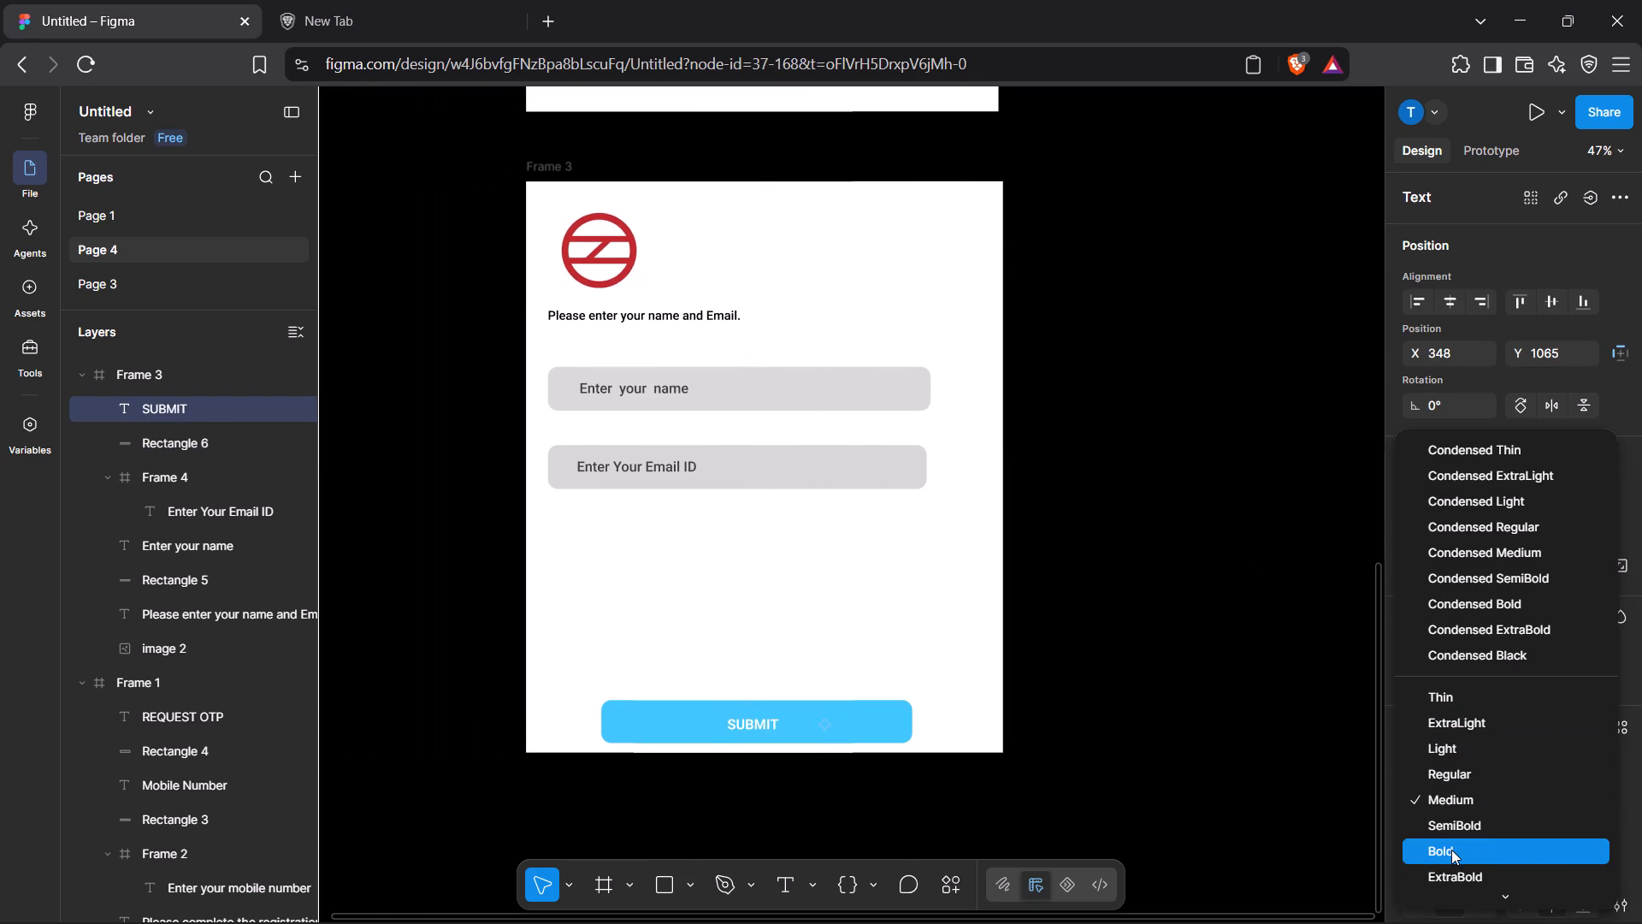
Set the font weight of the "REQUEST OTP" button text in Frame 1 to ExtraBold and deselect it.
scroll(1205, 555, "up", 3)
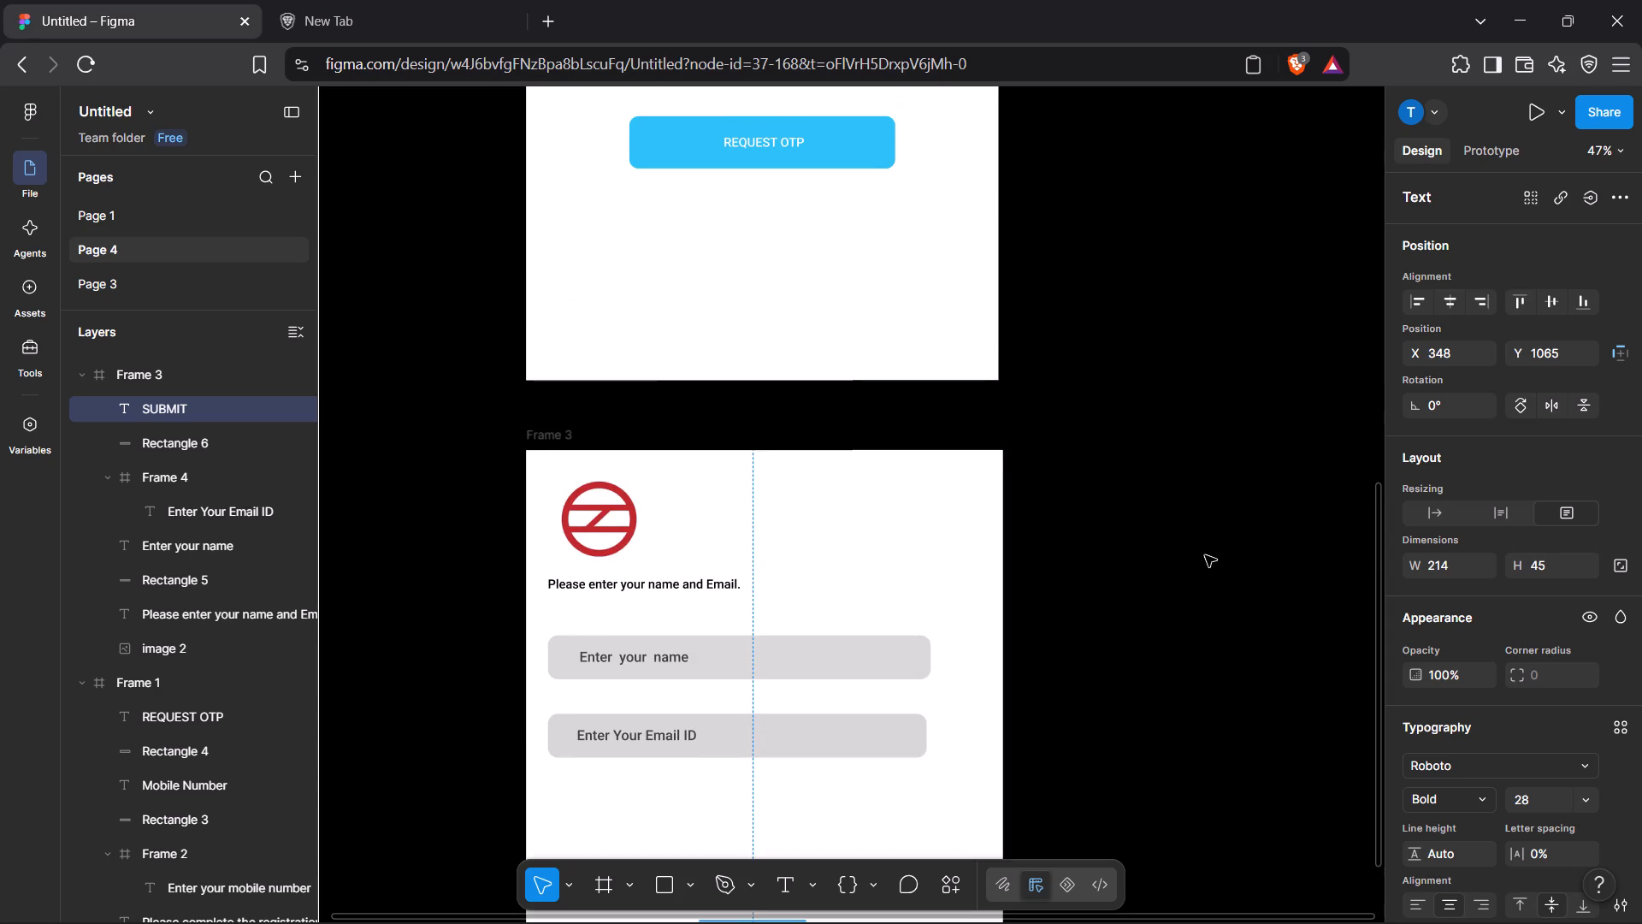
left_click(766, 139)
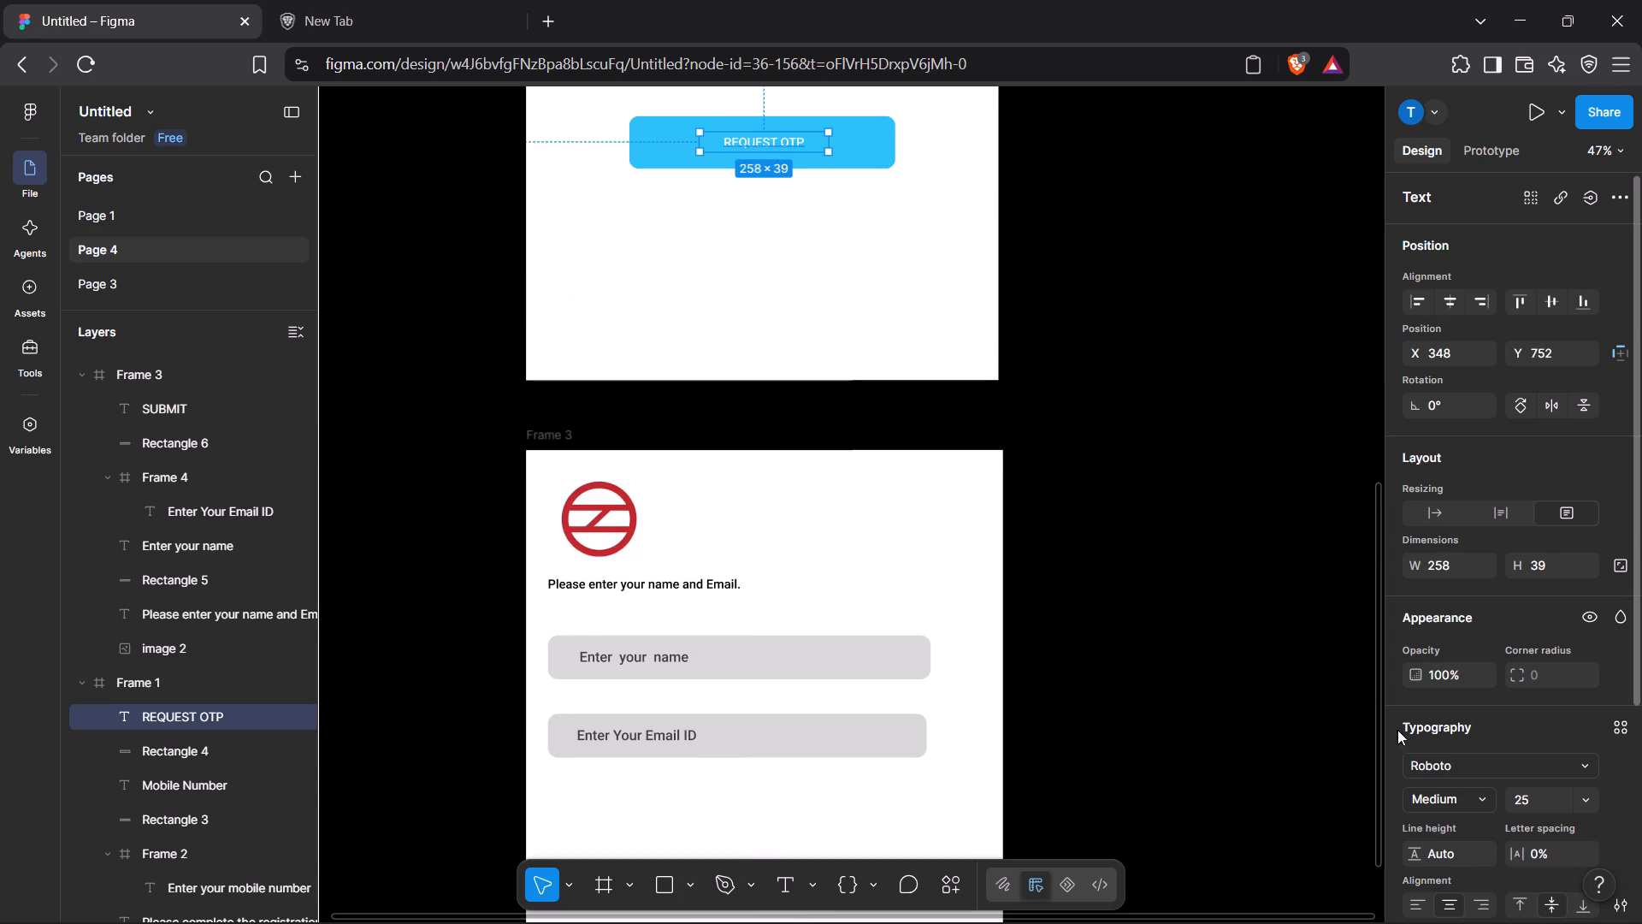
left_click(1444, 794)
left_click(1445, 862)
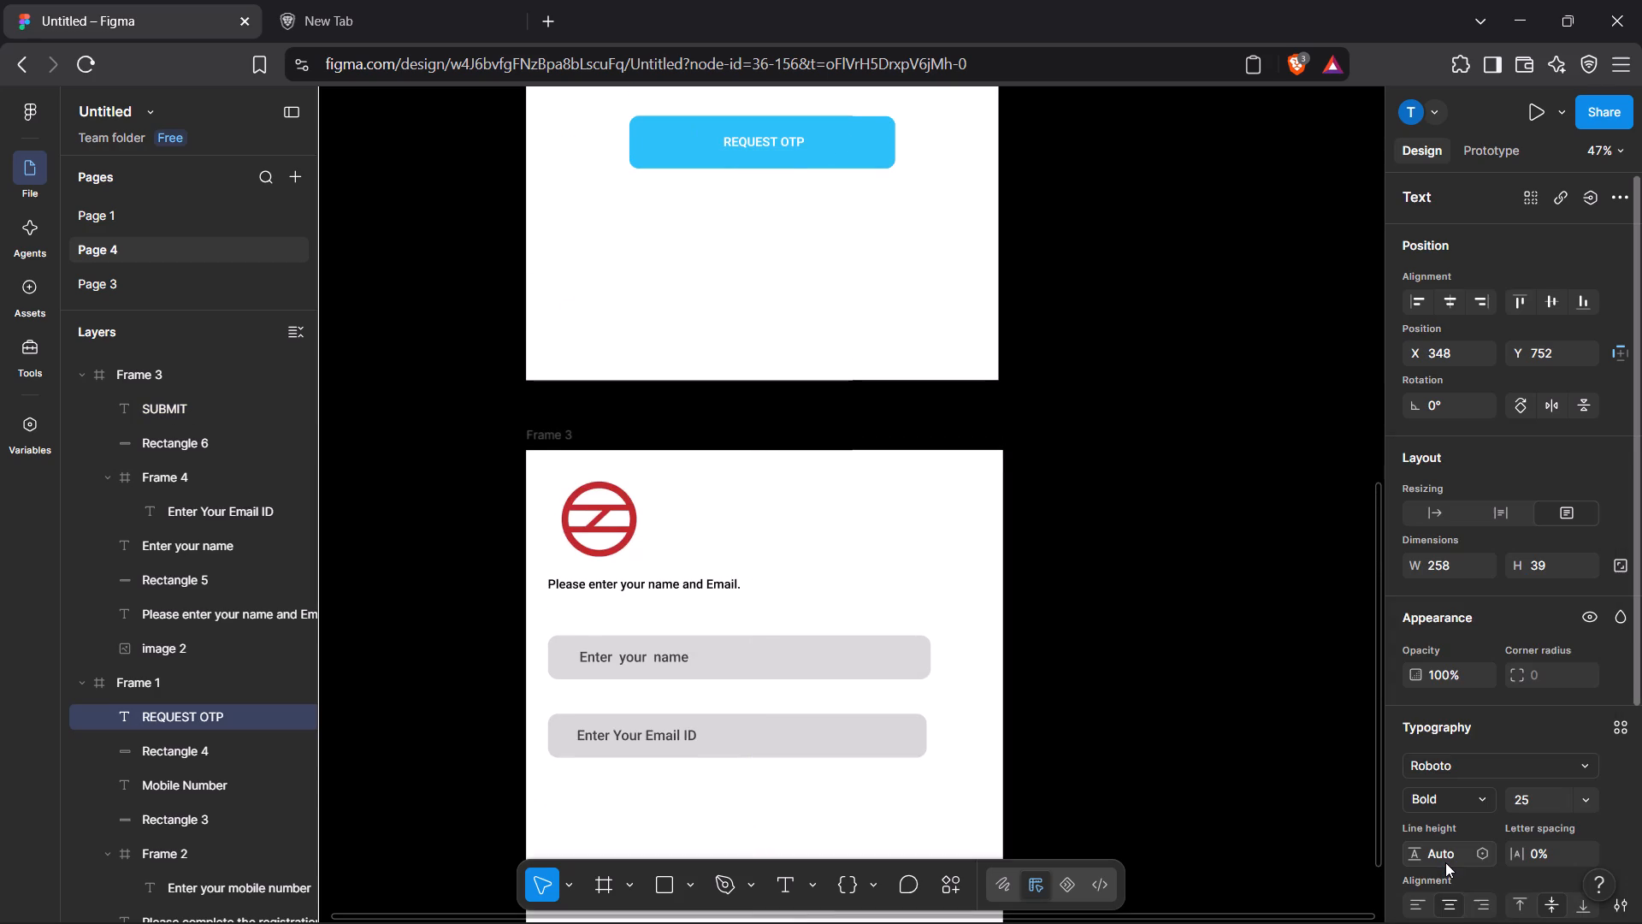
left_click(1441, 798)
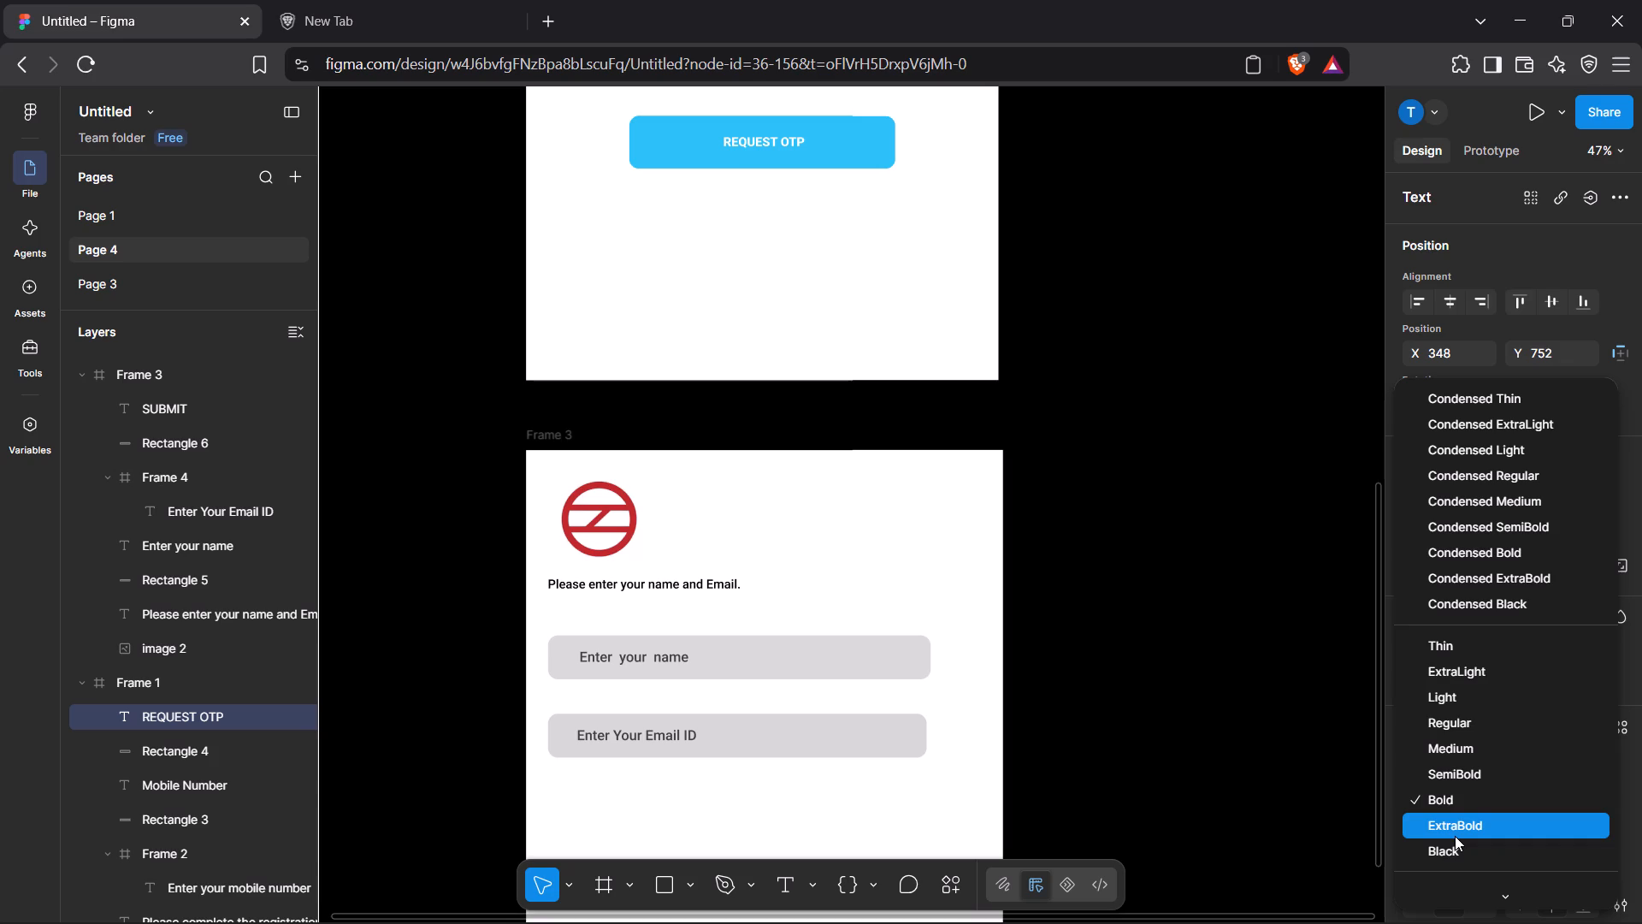
left_click(1455, 837)
scroll(1160, 448, "down", 3)
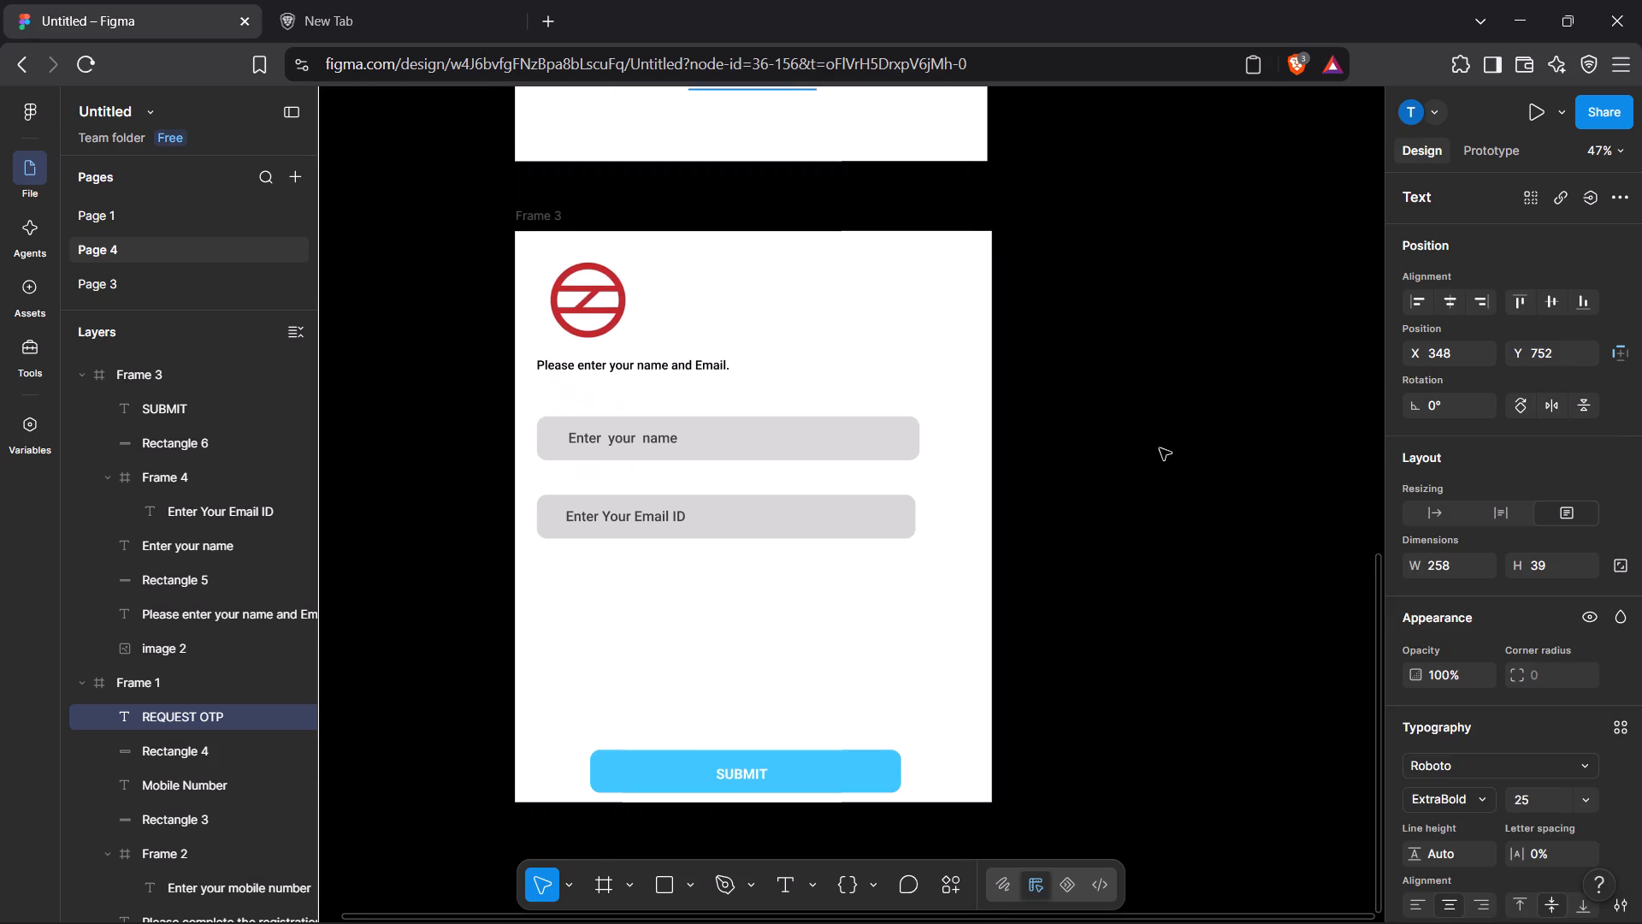
scroll(1139, 499, "up", 5)
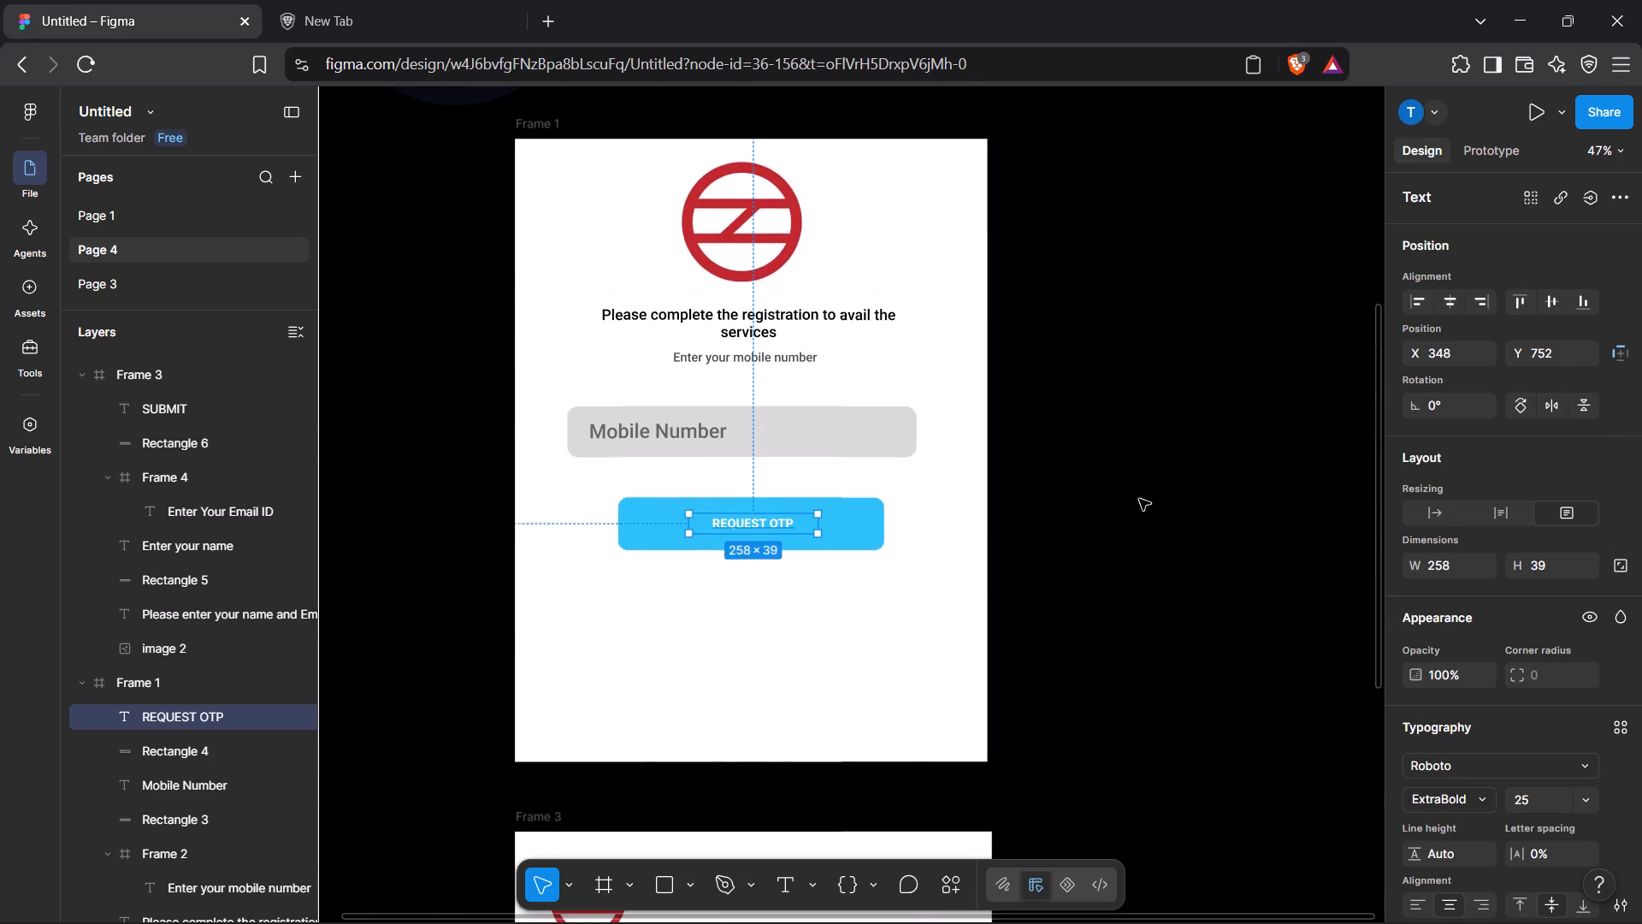
left_click(1139, 499)
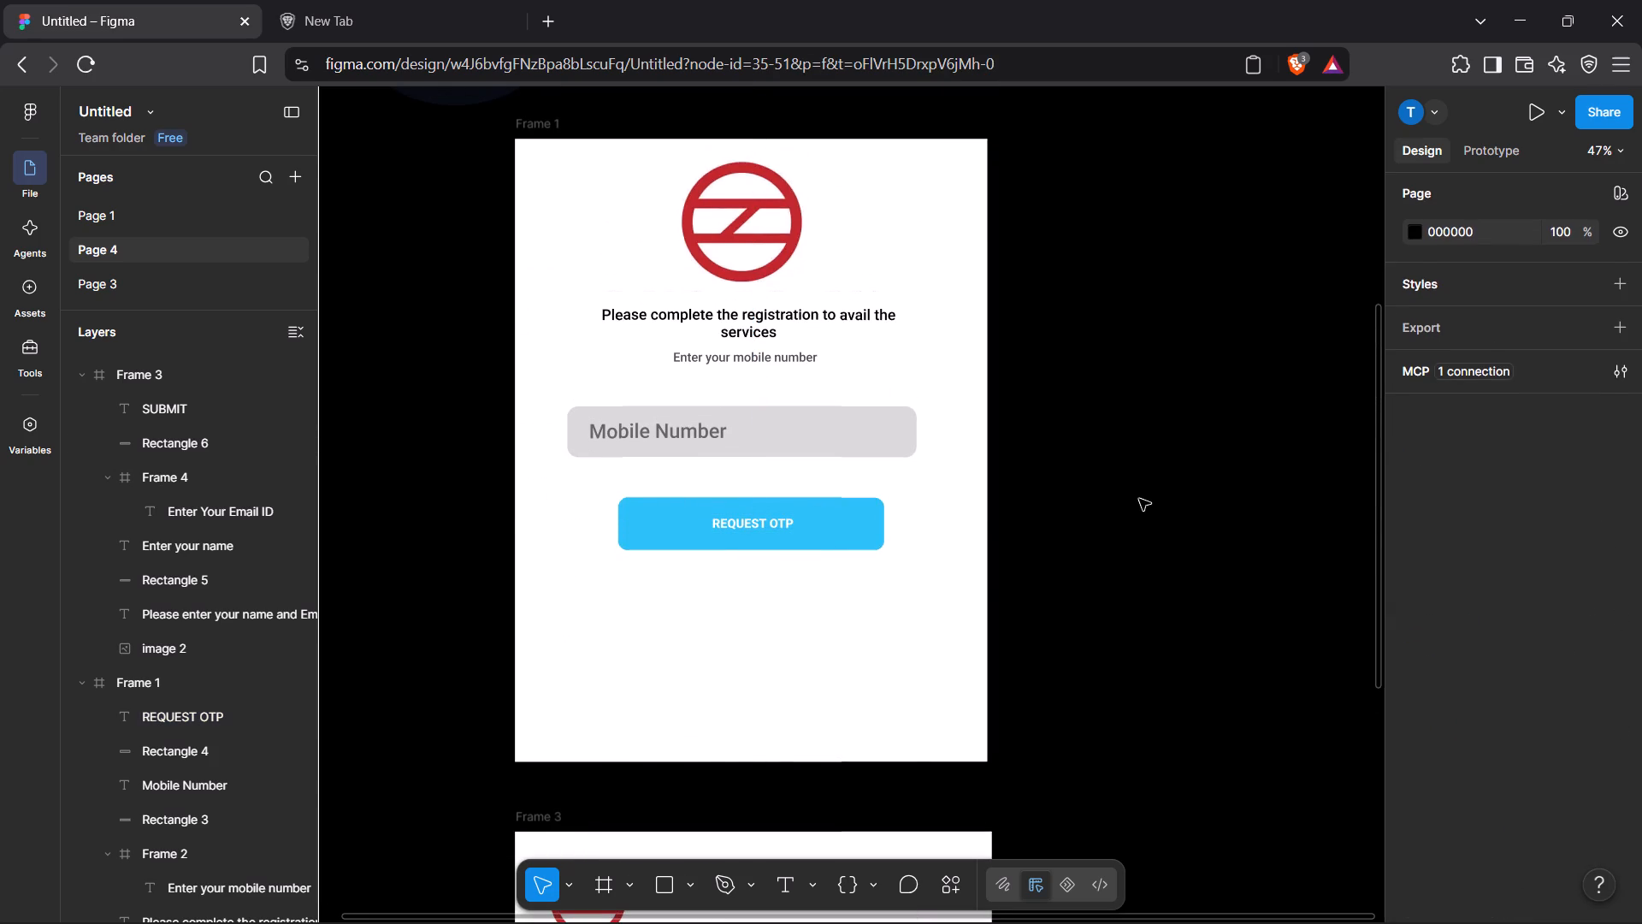
Review the Frame 1 and Frame 3 screens, and look through Page 4's layers from Frame 1 downward.
scroll(1139, 499, "down", 1)
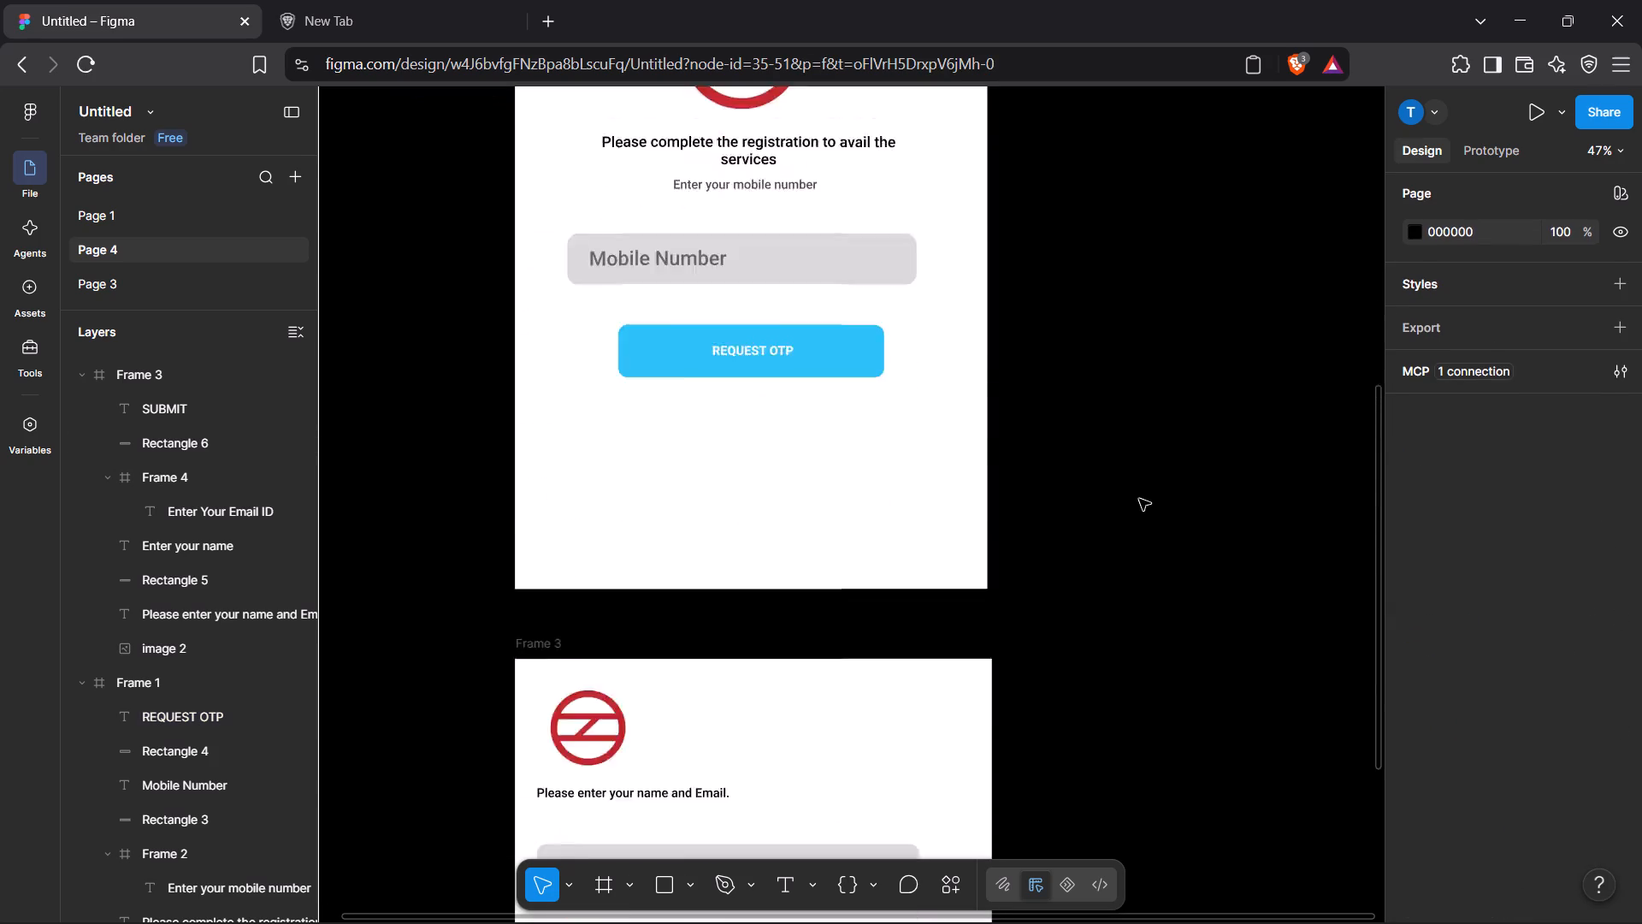
scroll(1139, 499, "down", 3)
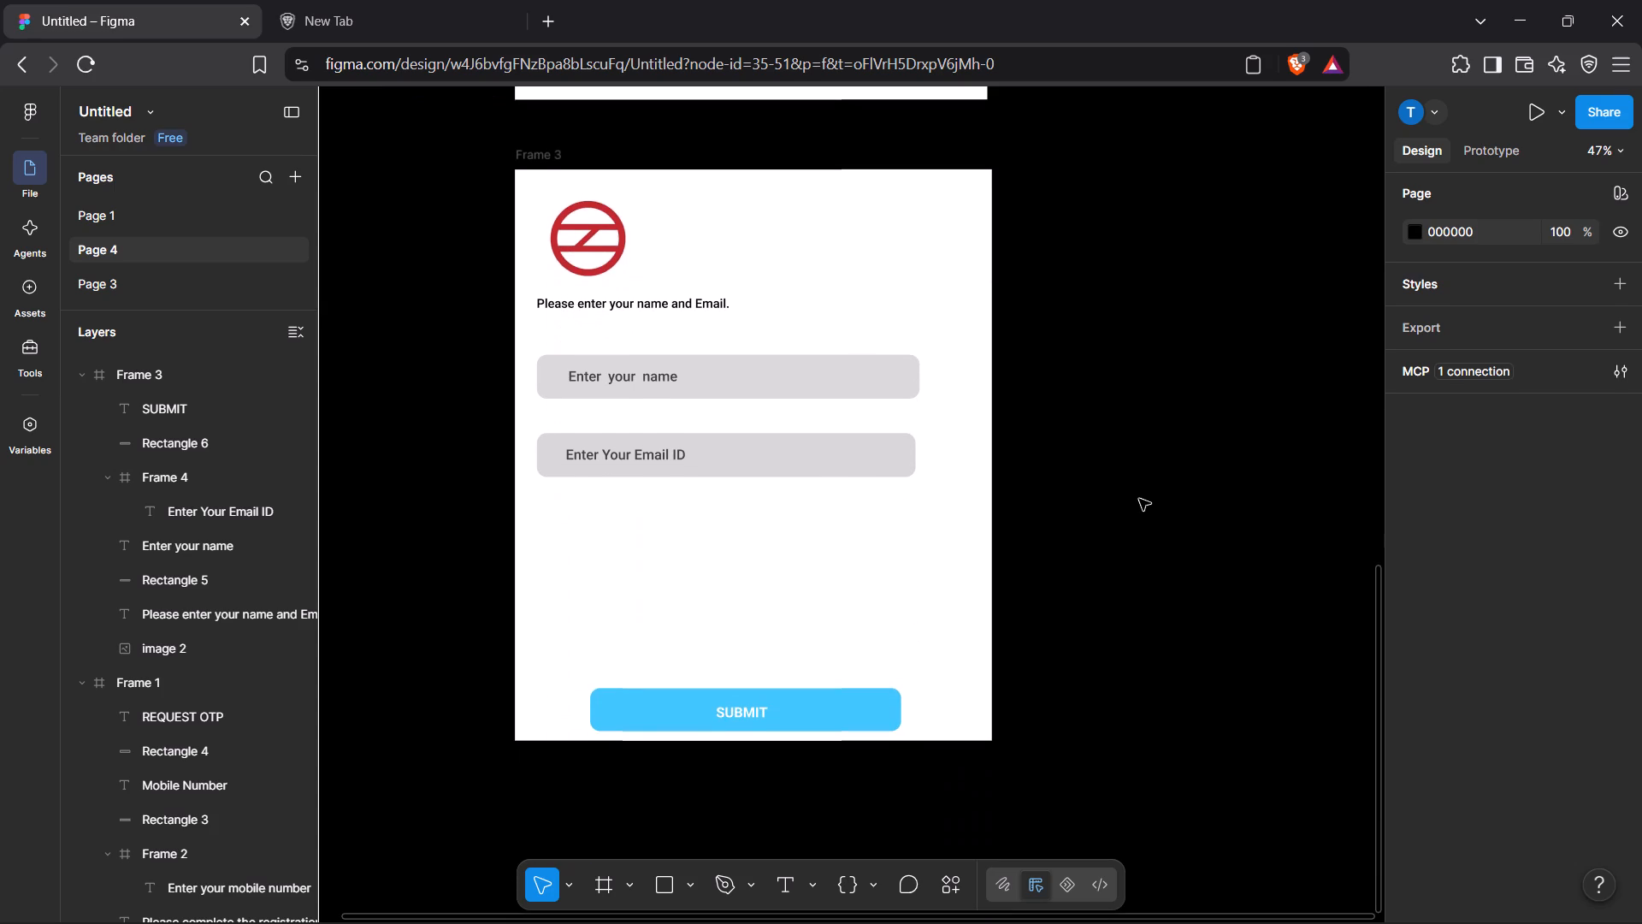
scroll(1139, 499, "down", 3)
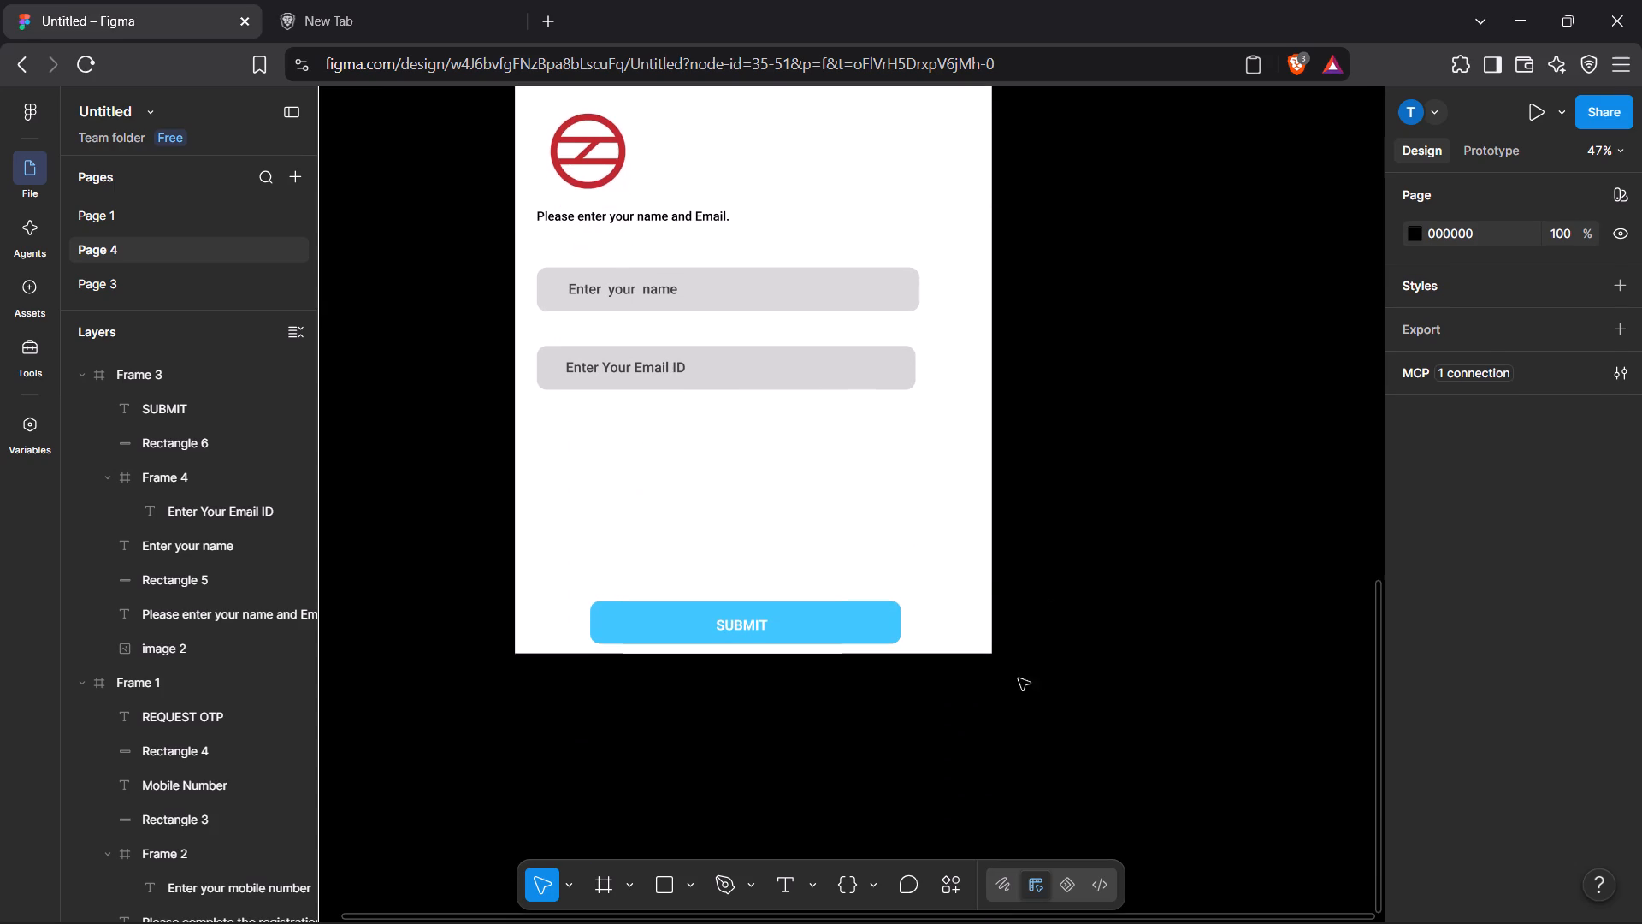
left_click(957, 638)
left_click(219, 688)
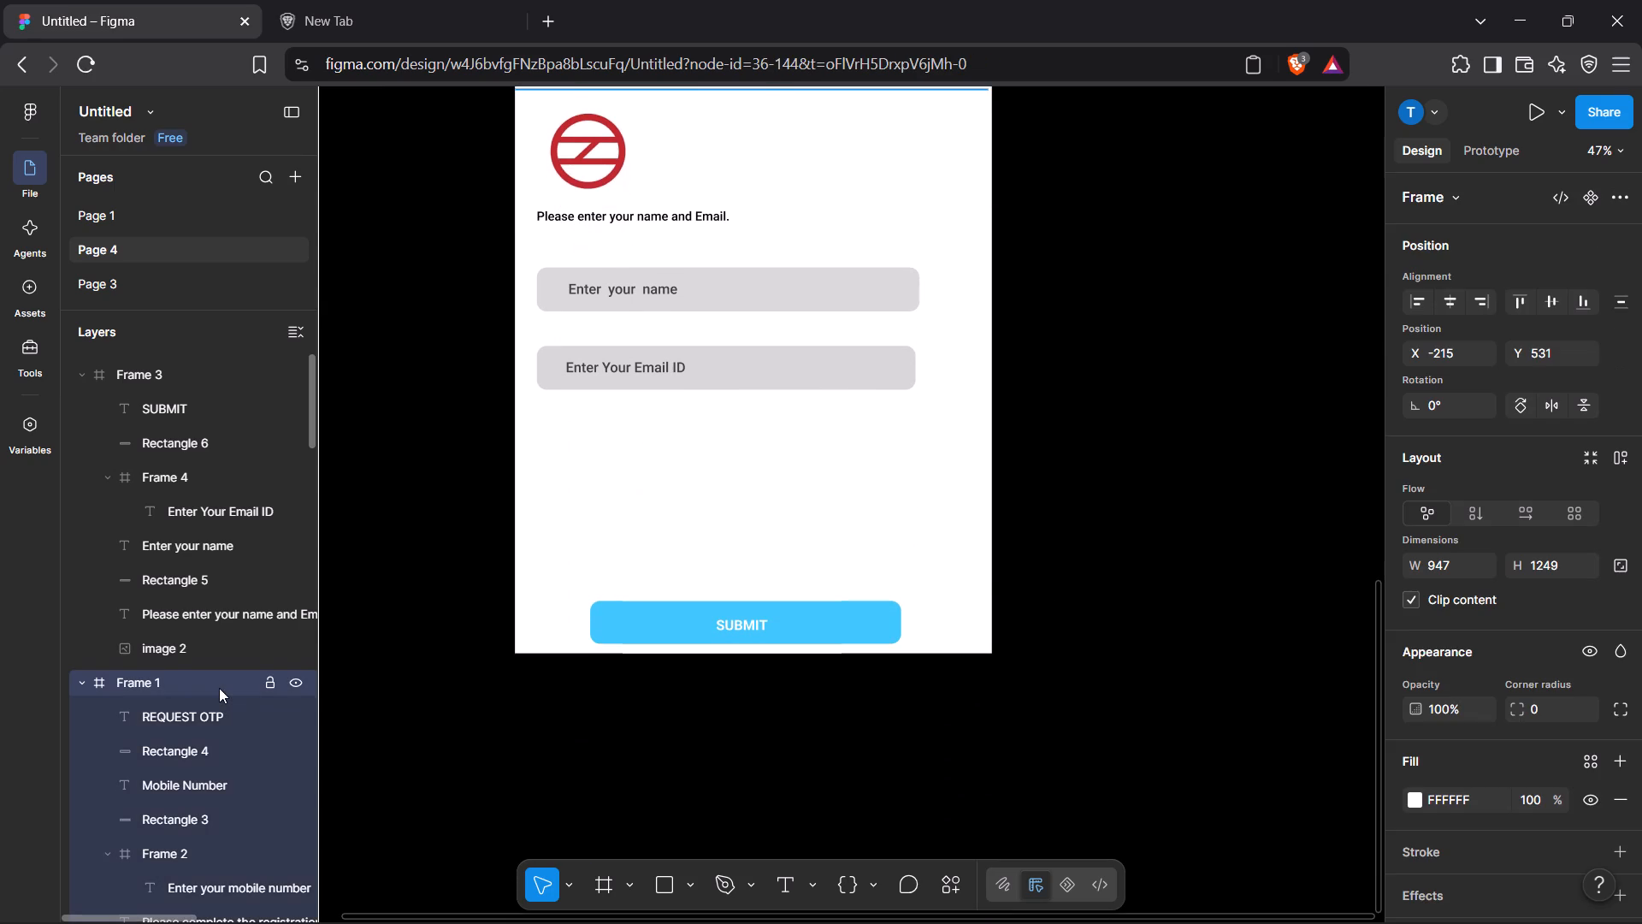
scroll(219, 688, "down", 5)
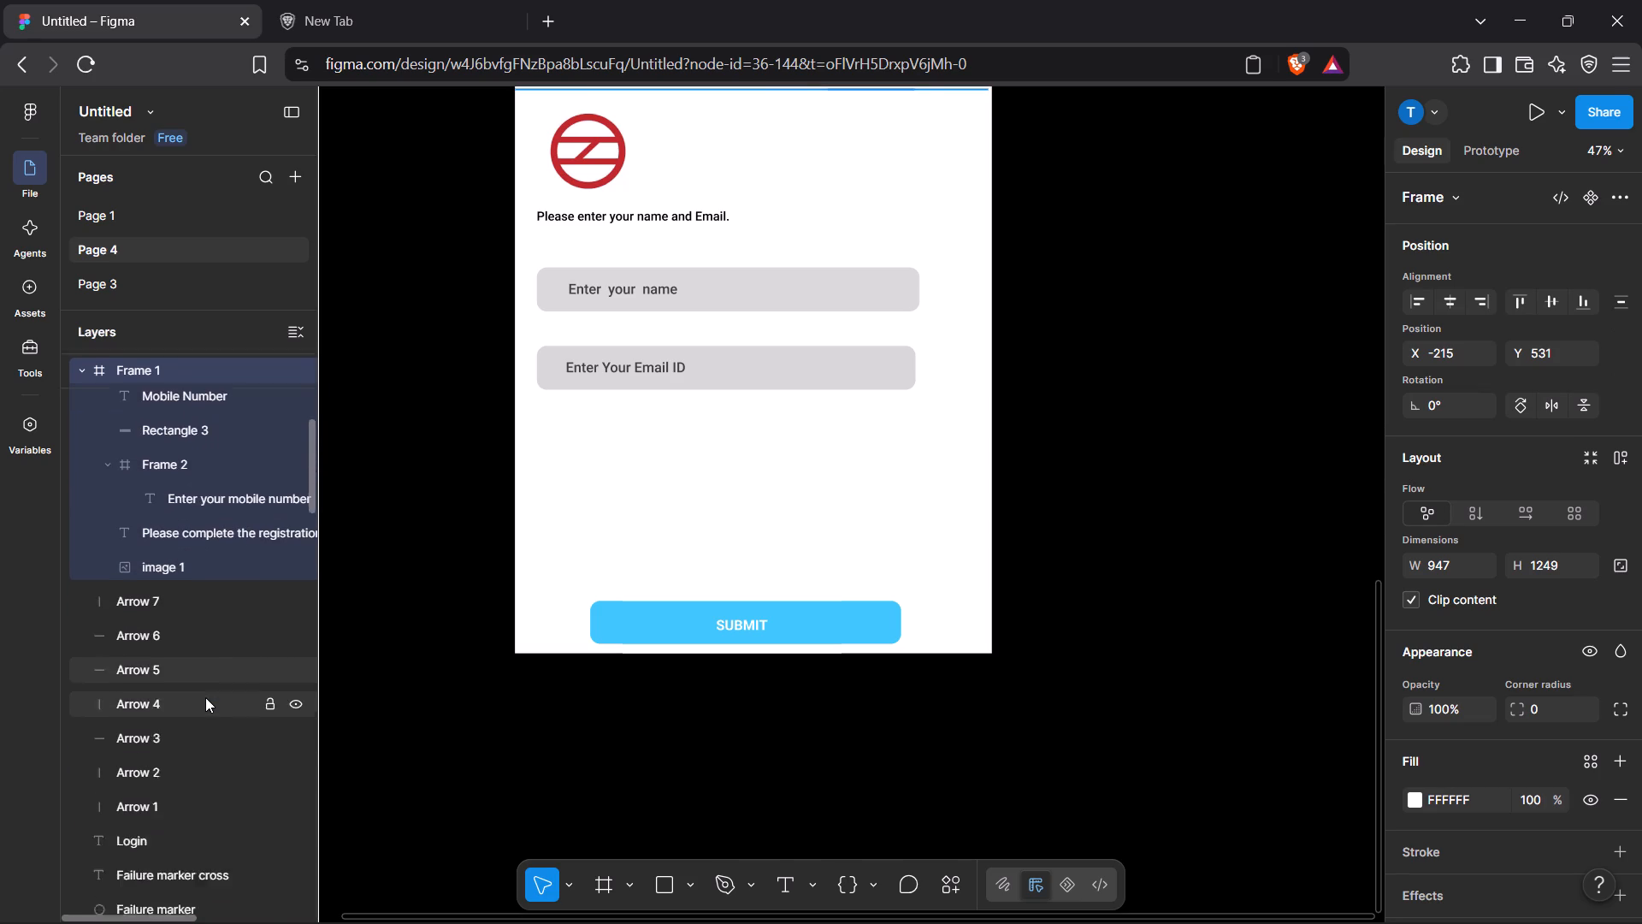
scroll(205, 697, "down", 7)
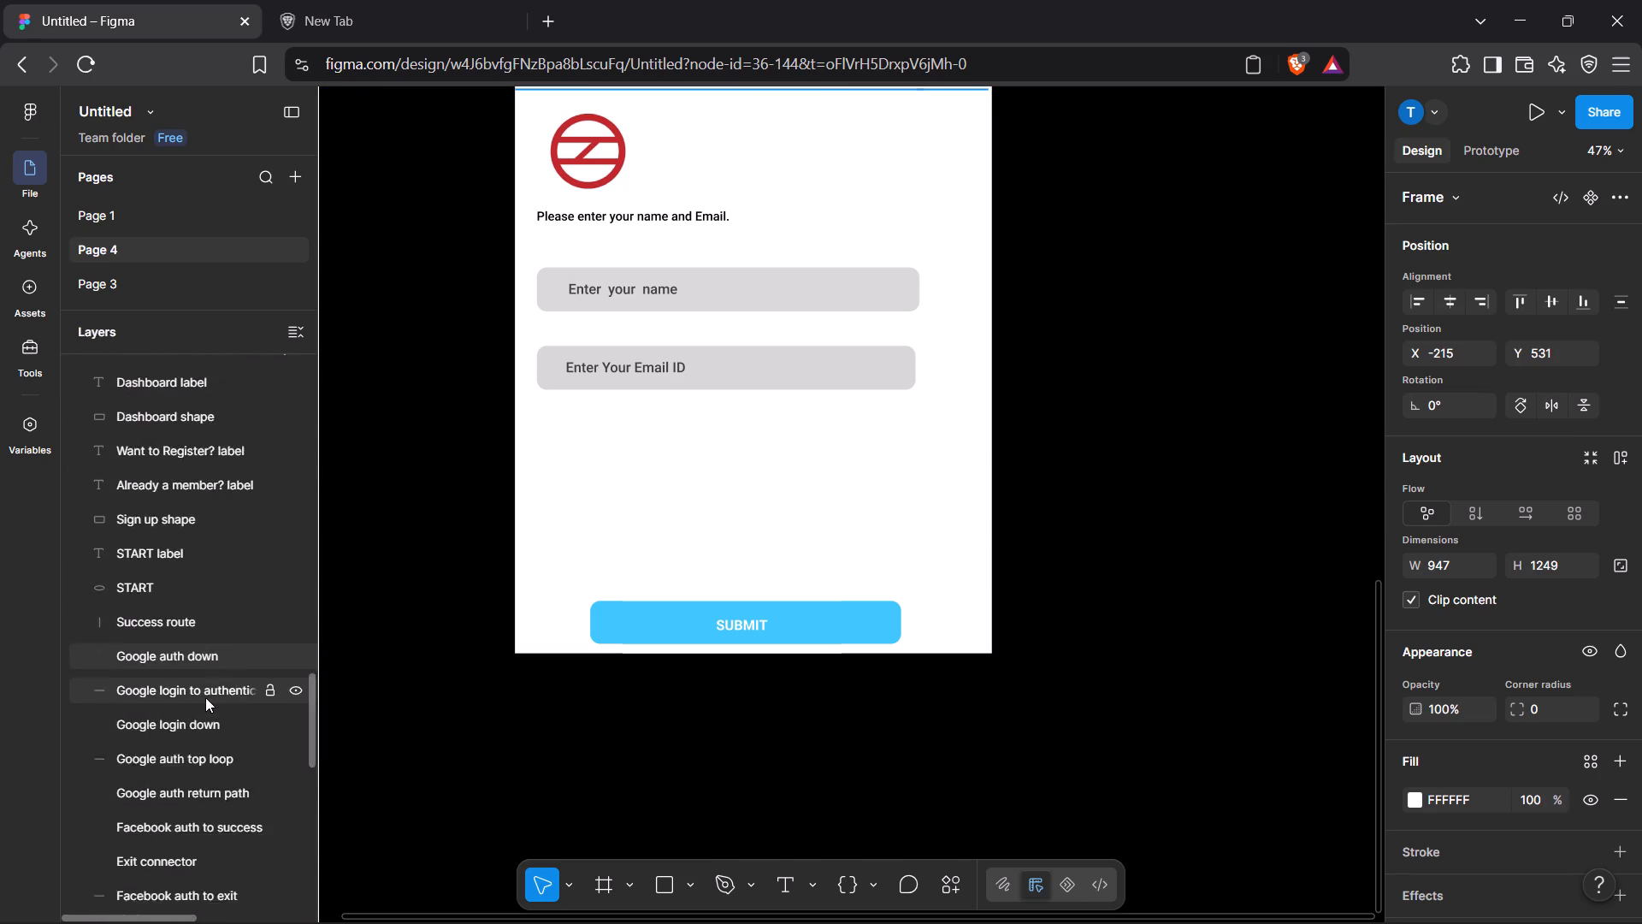
scroll(205, 697, "down", 8)
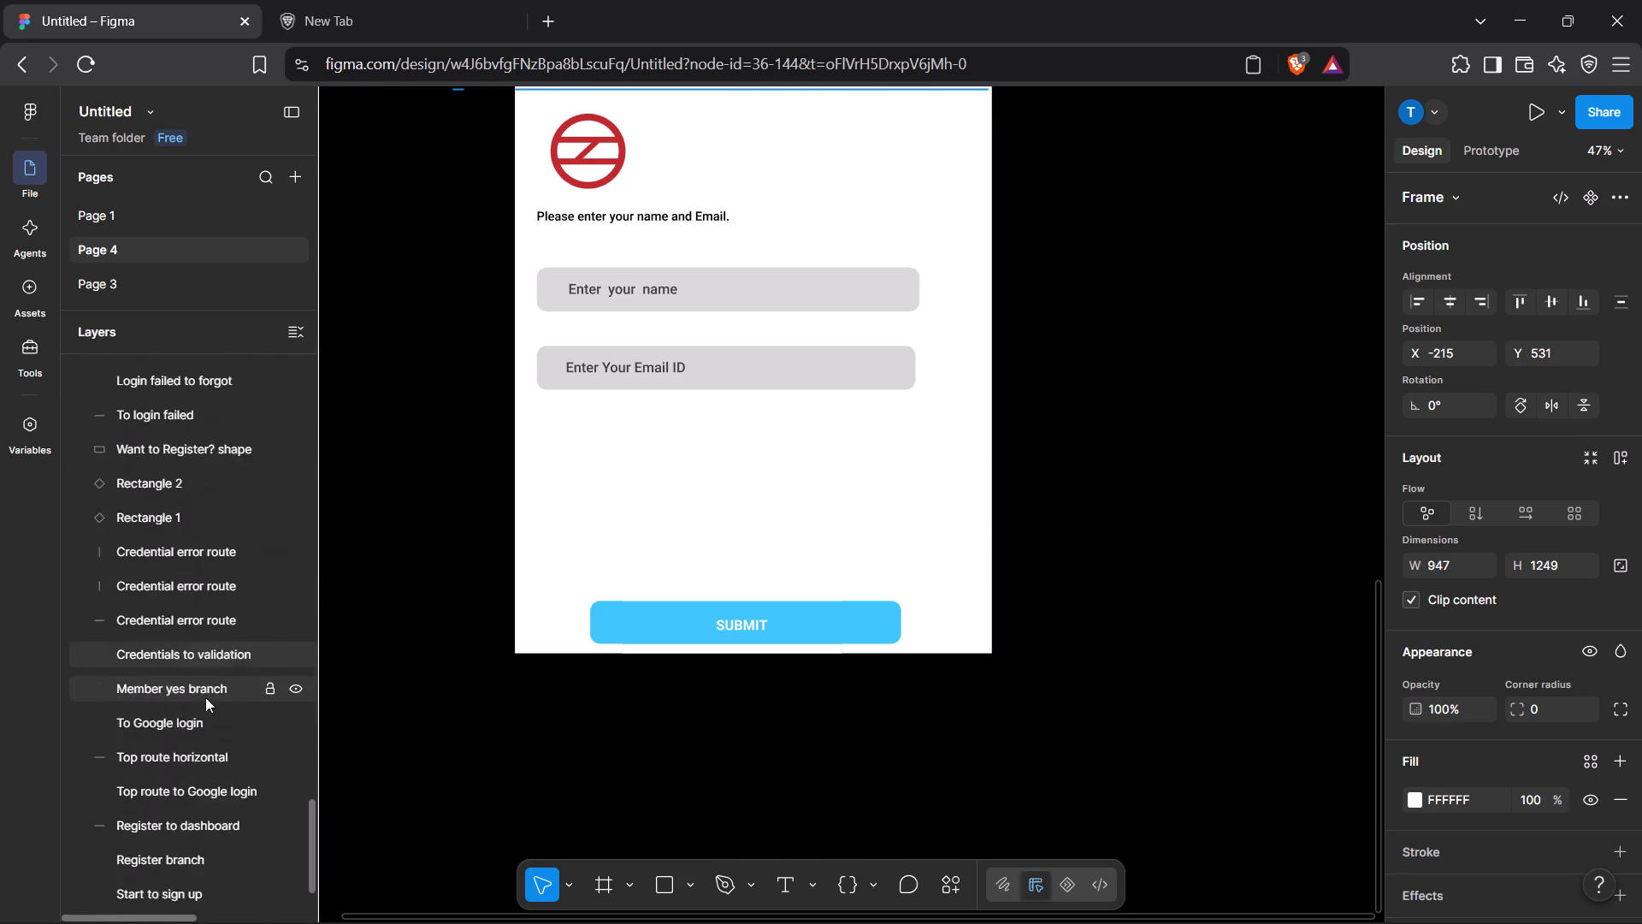
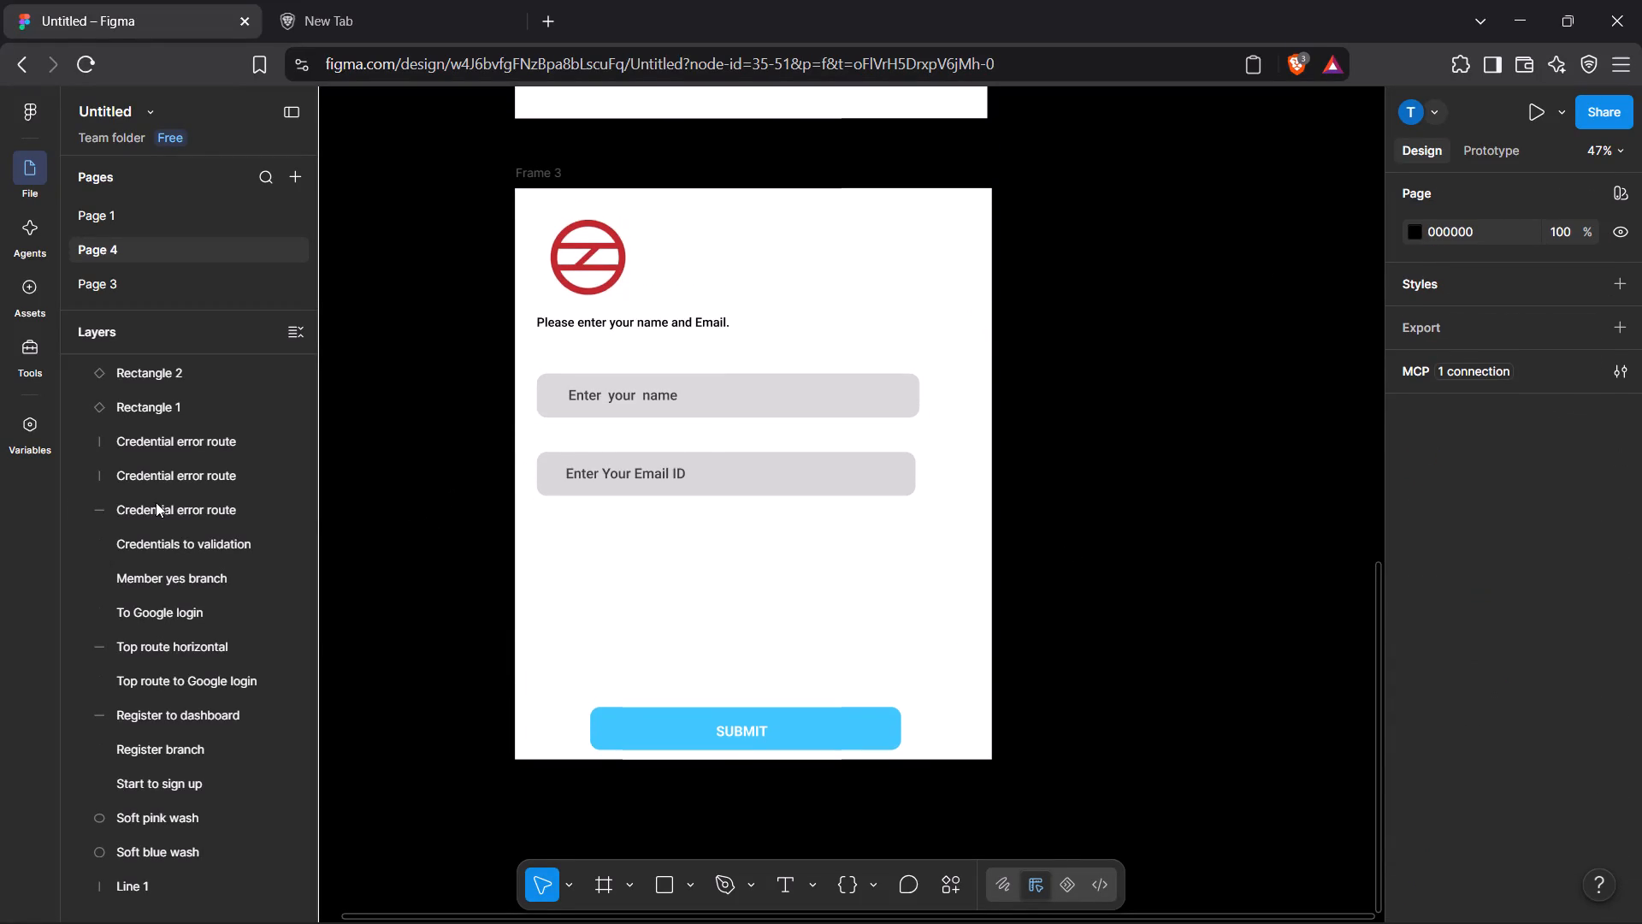
Select Frame 2 inside Frame 1 to check its place on the canvas, and look through the whole layer list of Page 4.
scroll(156, 502, "up", 10)
scroll(156, 502, "up", 11)
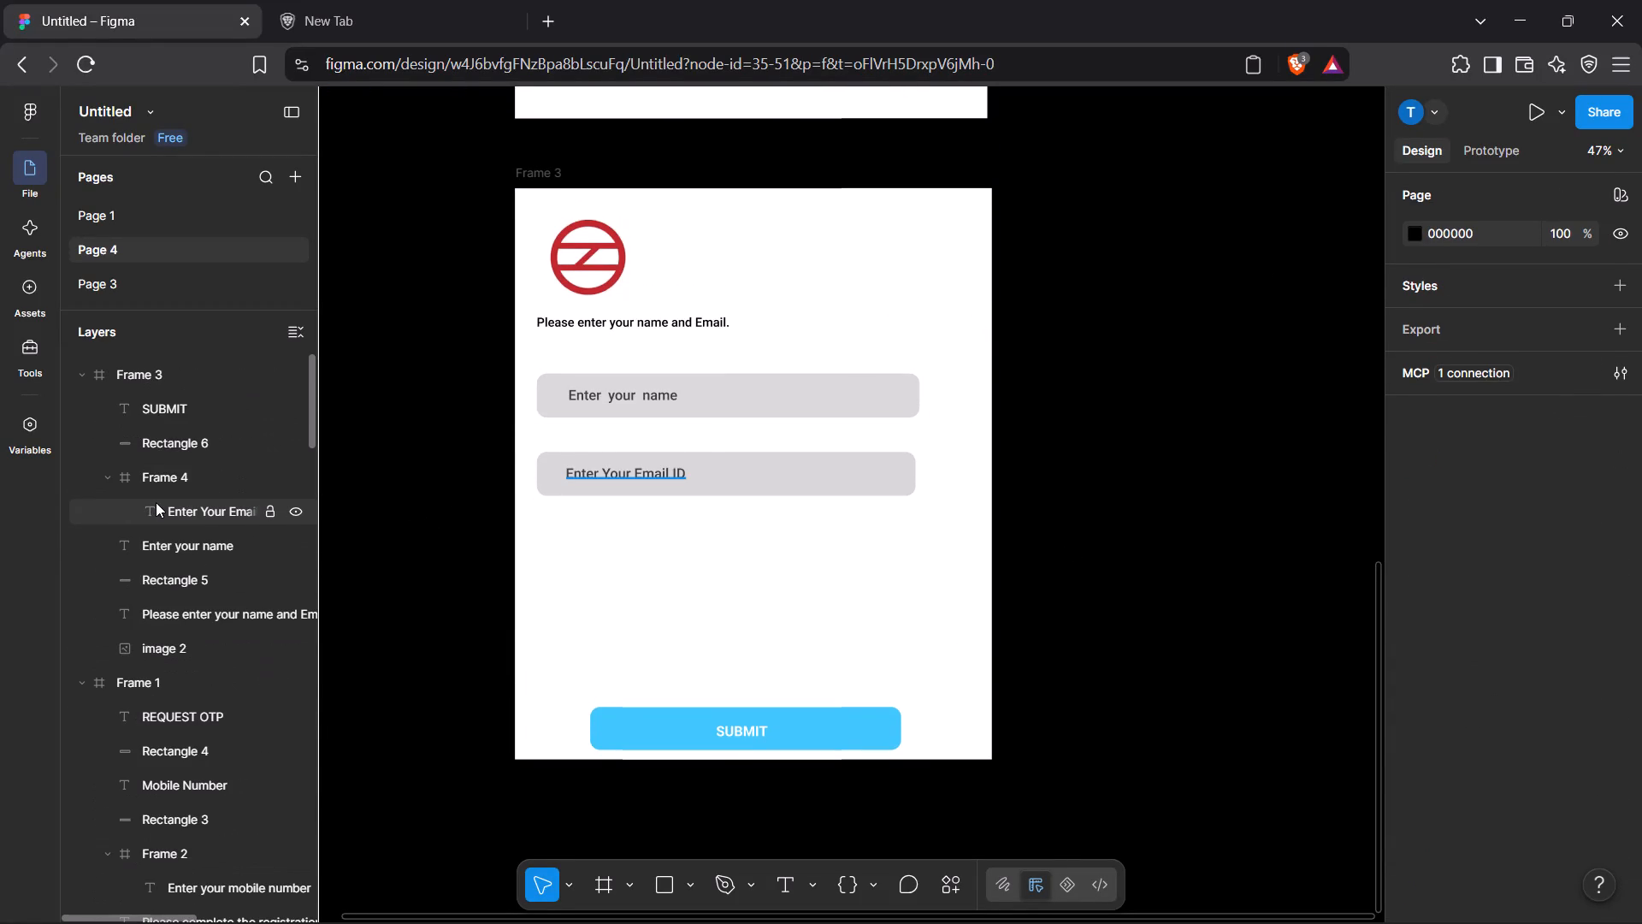
left_click(198, 862)
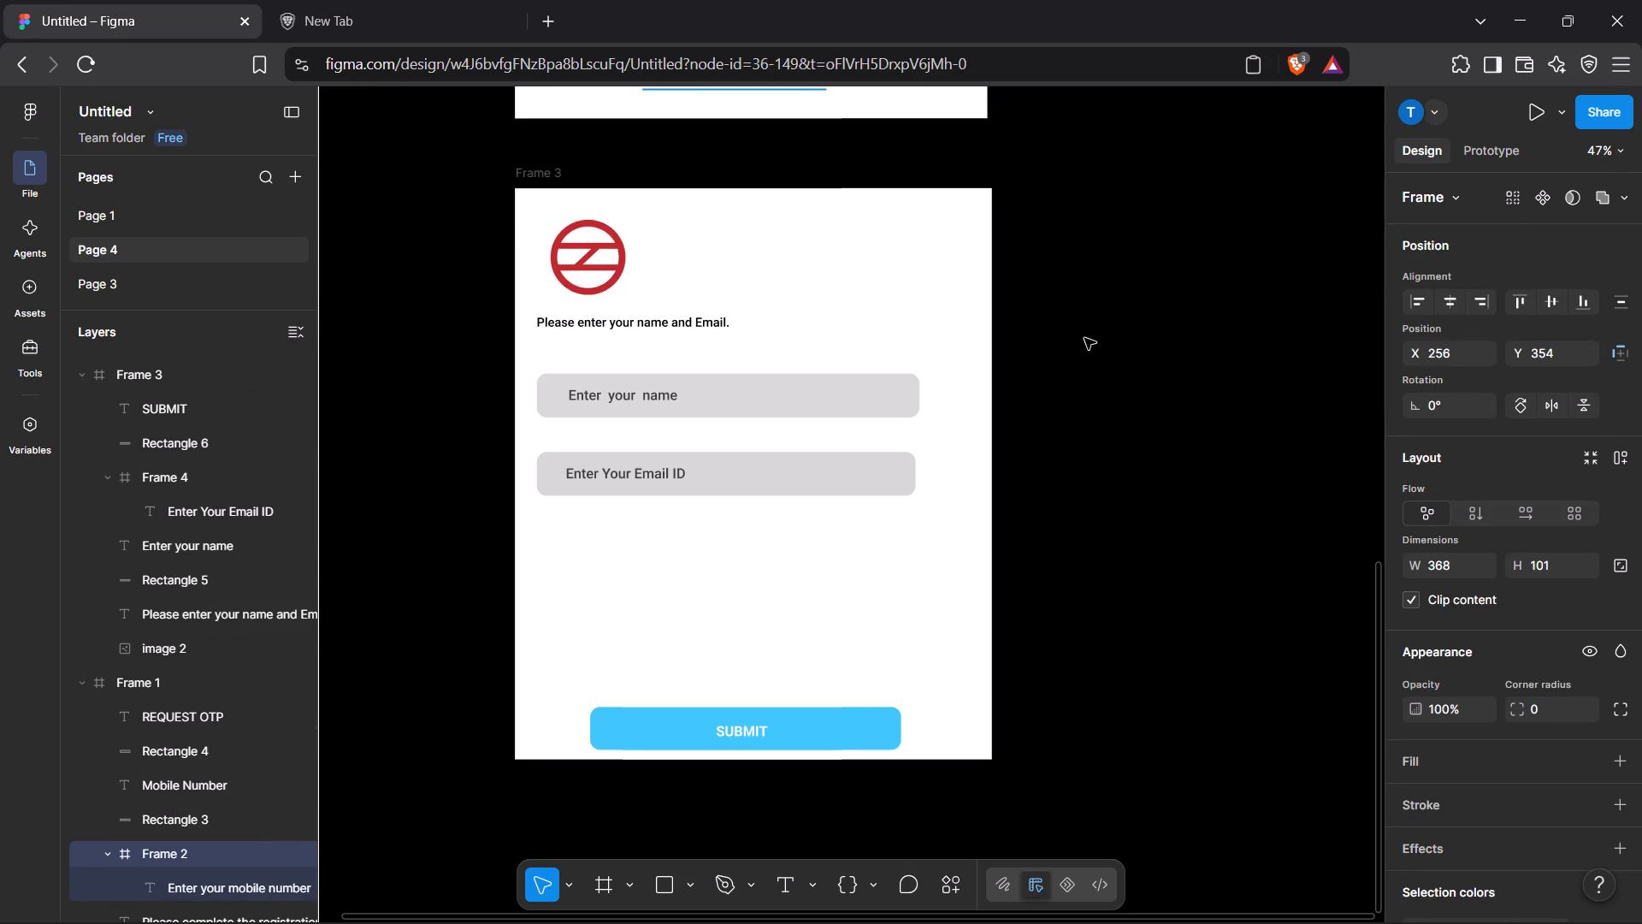
scroll(1084, 338, "up", 4)
scroll(1084, 338, "down", 1)
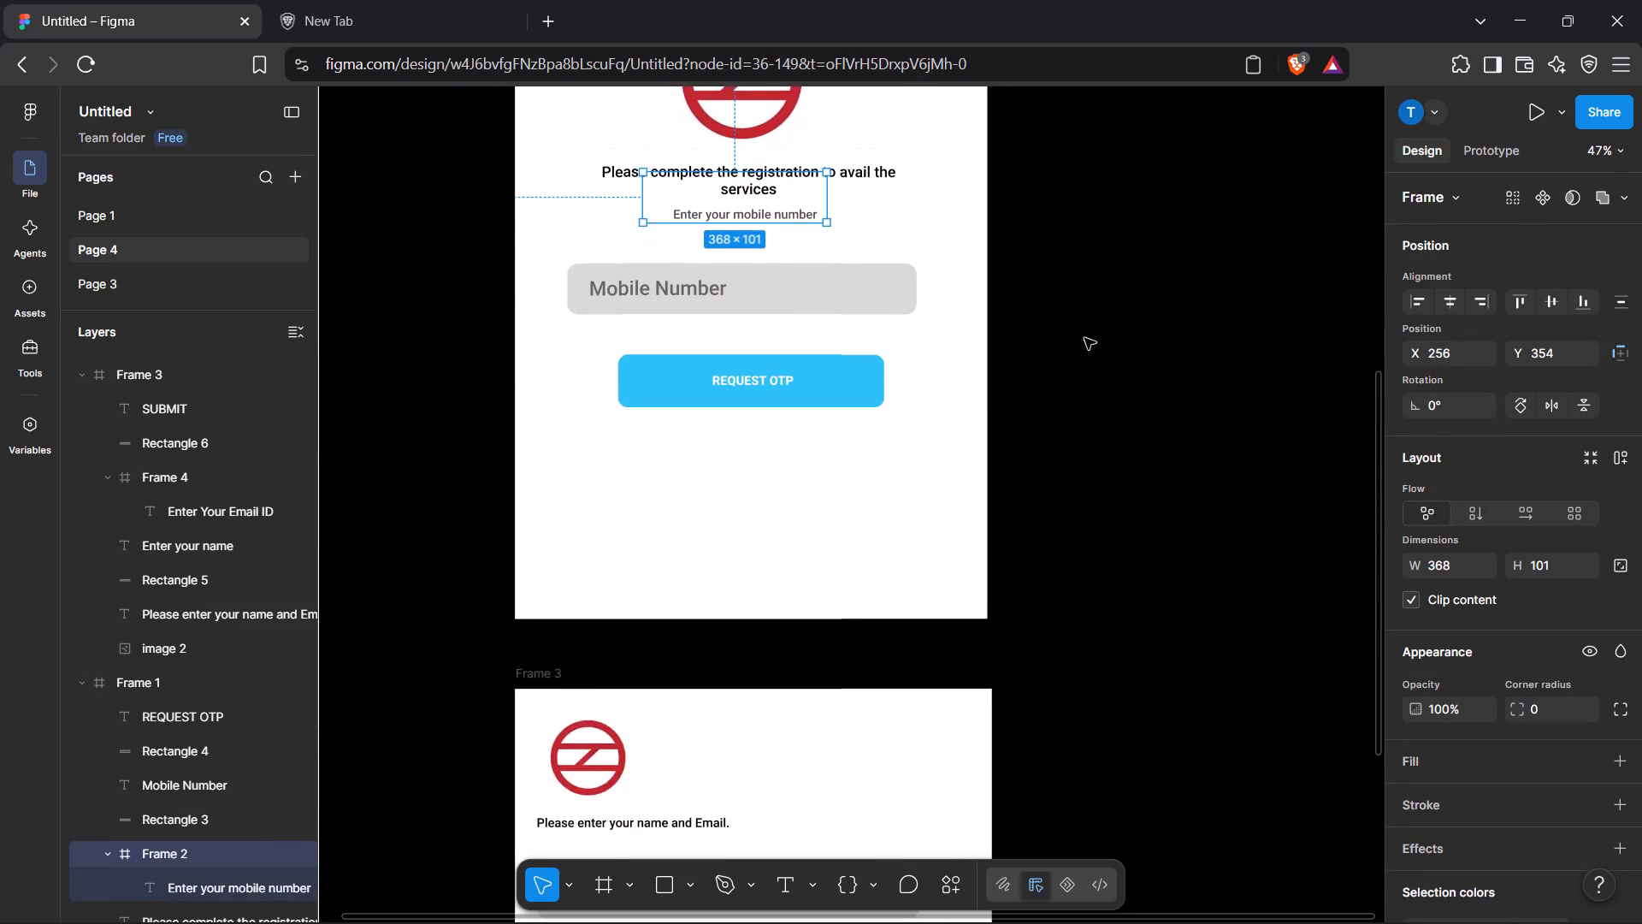
scroll(1084, 338, "down", 1)
scroll(184, 546, "down", 2)
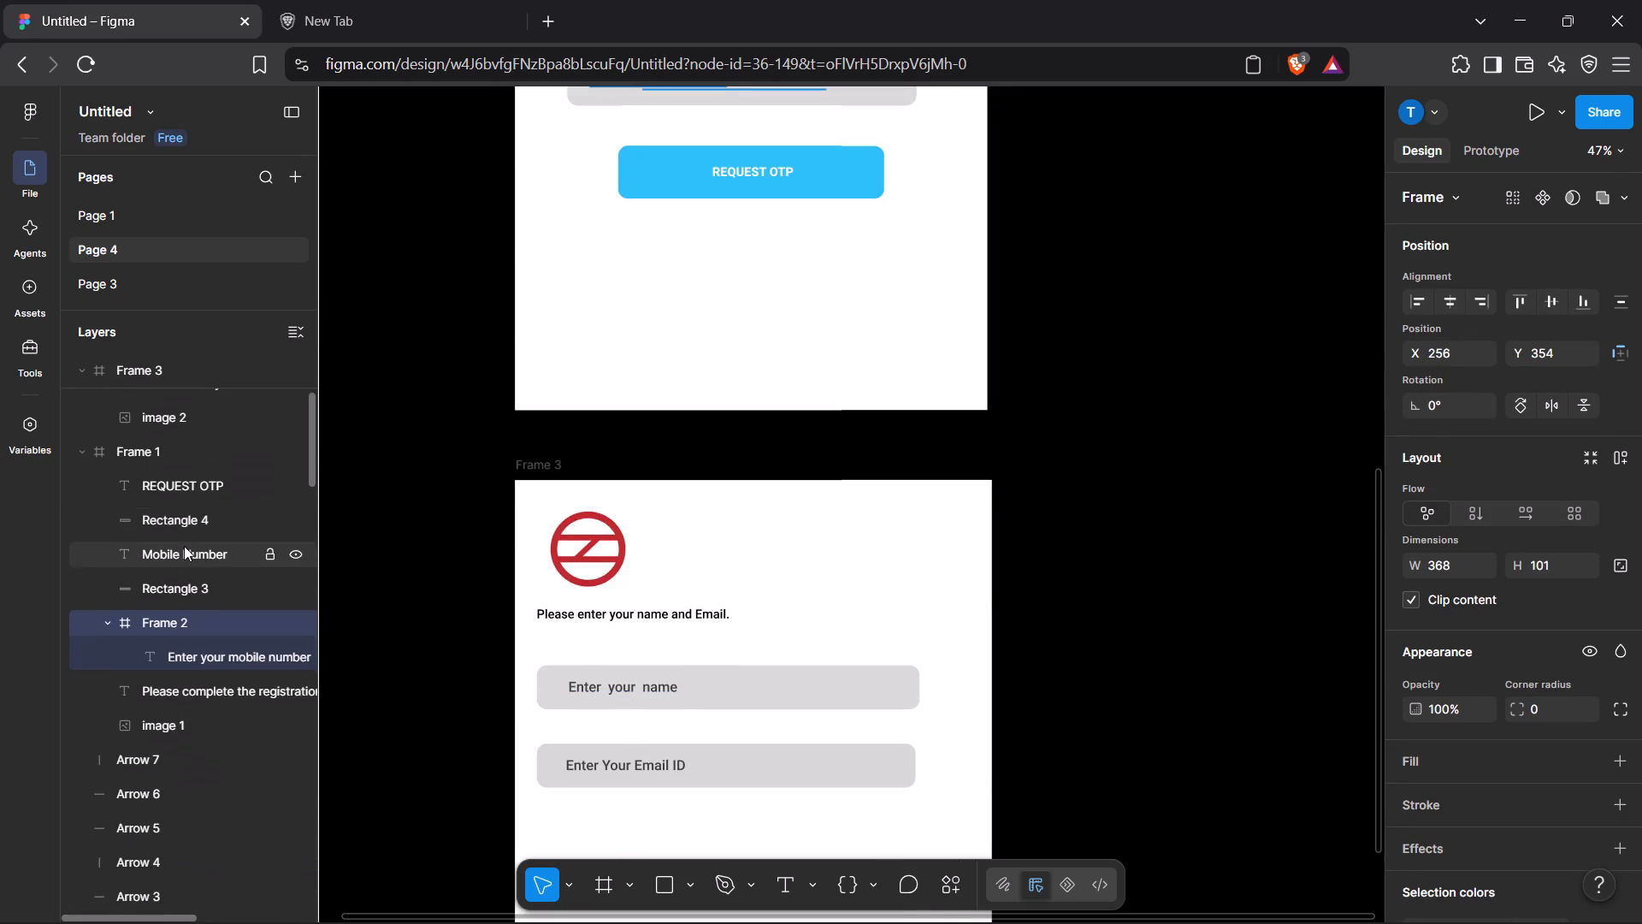
scroll(184, 546, "down", 1)
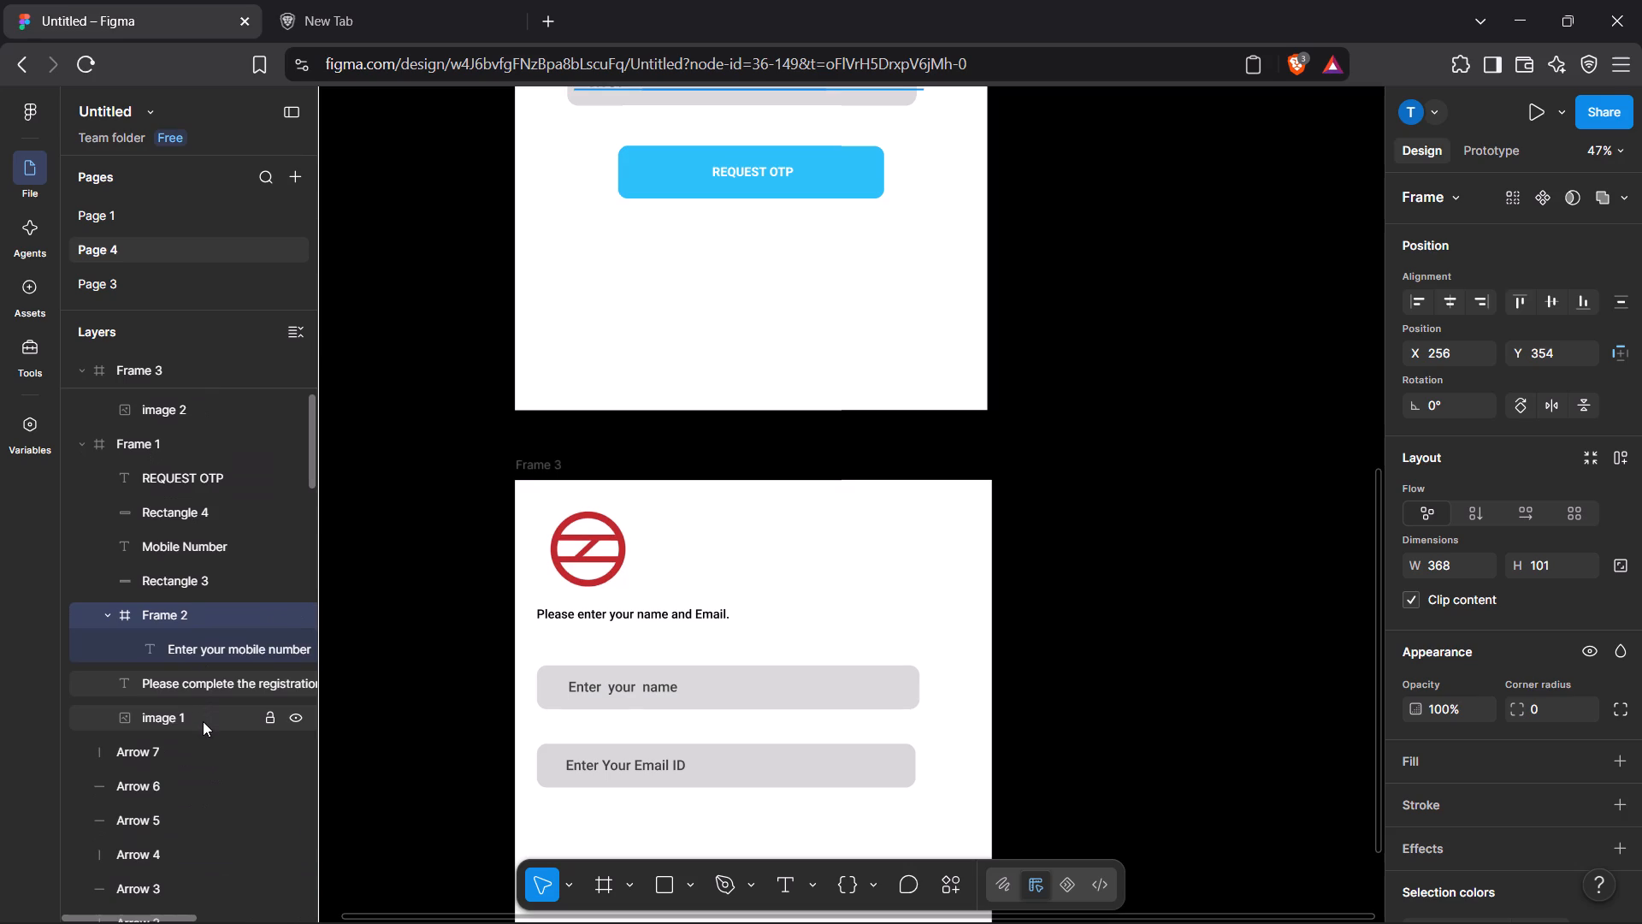
scroll(203, 721, "down", 2)
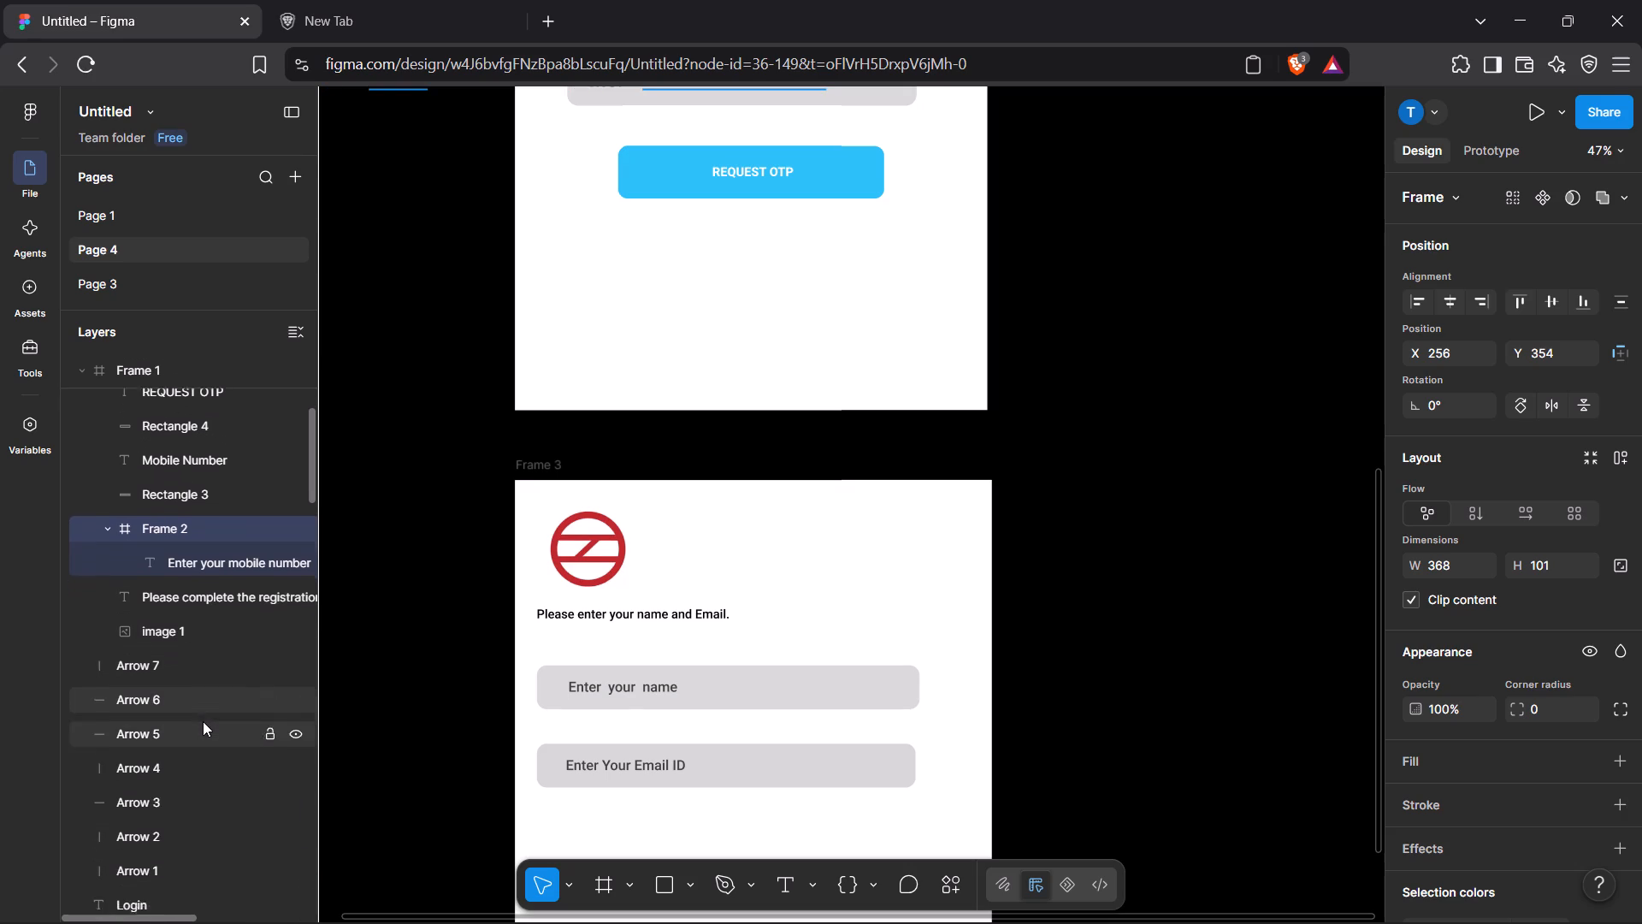
scroll(203, 721, "down", 4)
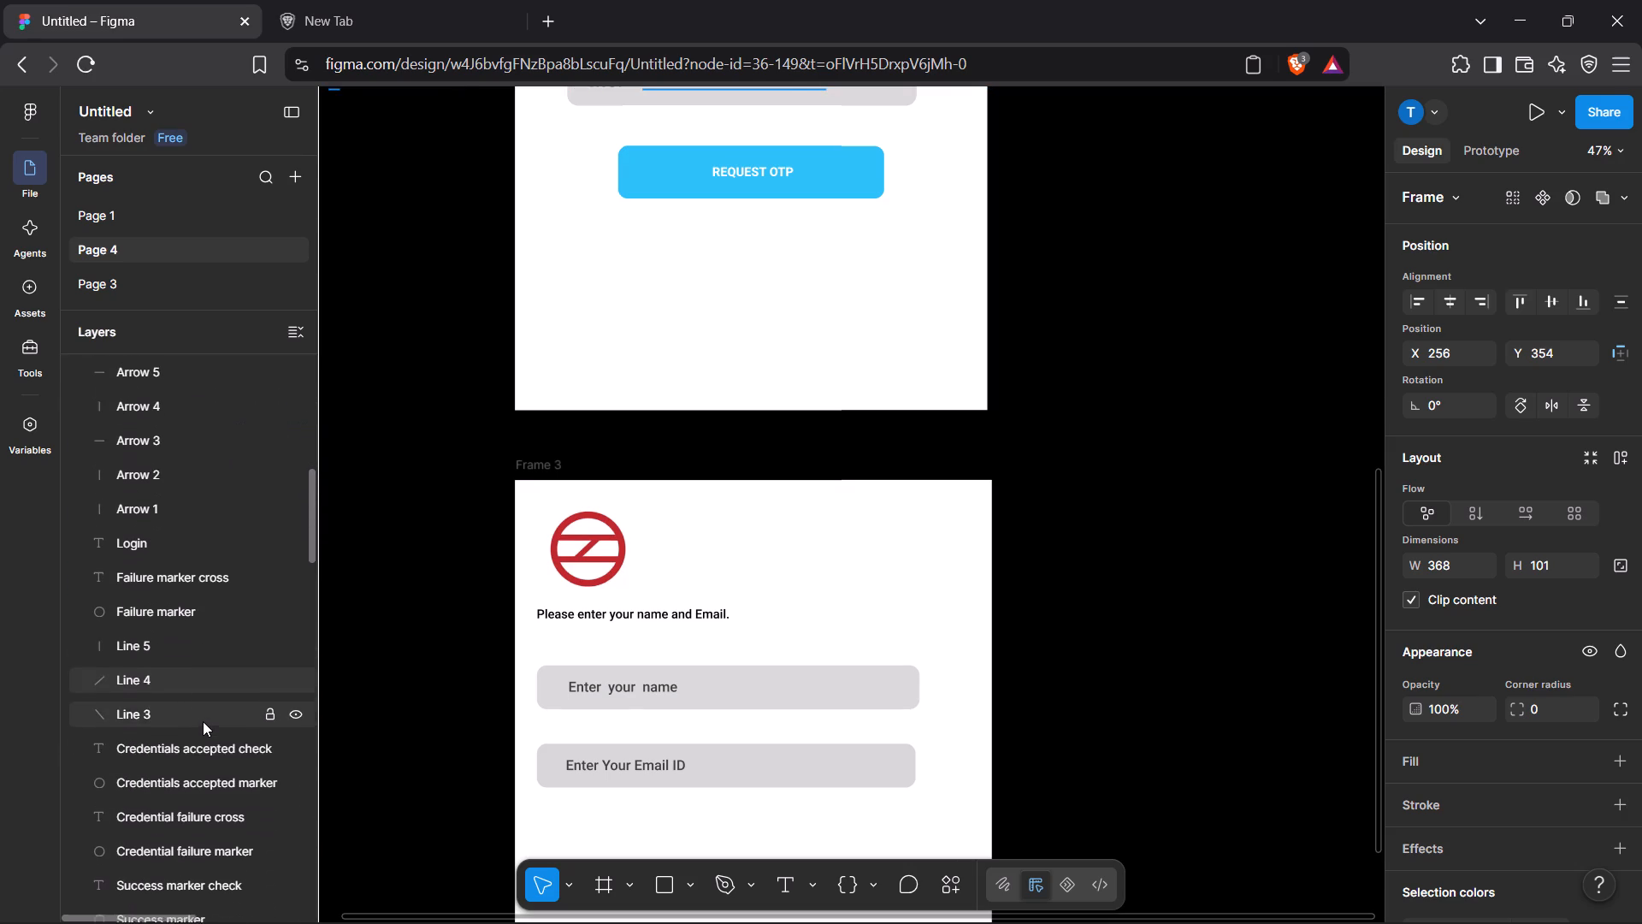
scroll(203, 721, "down", 1)
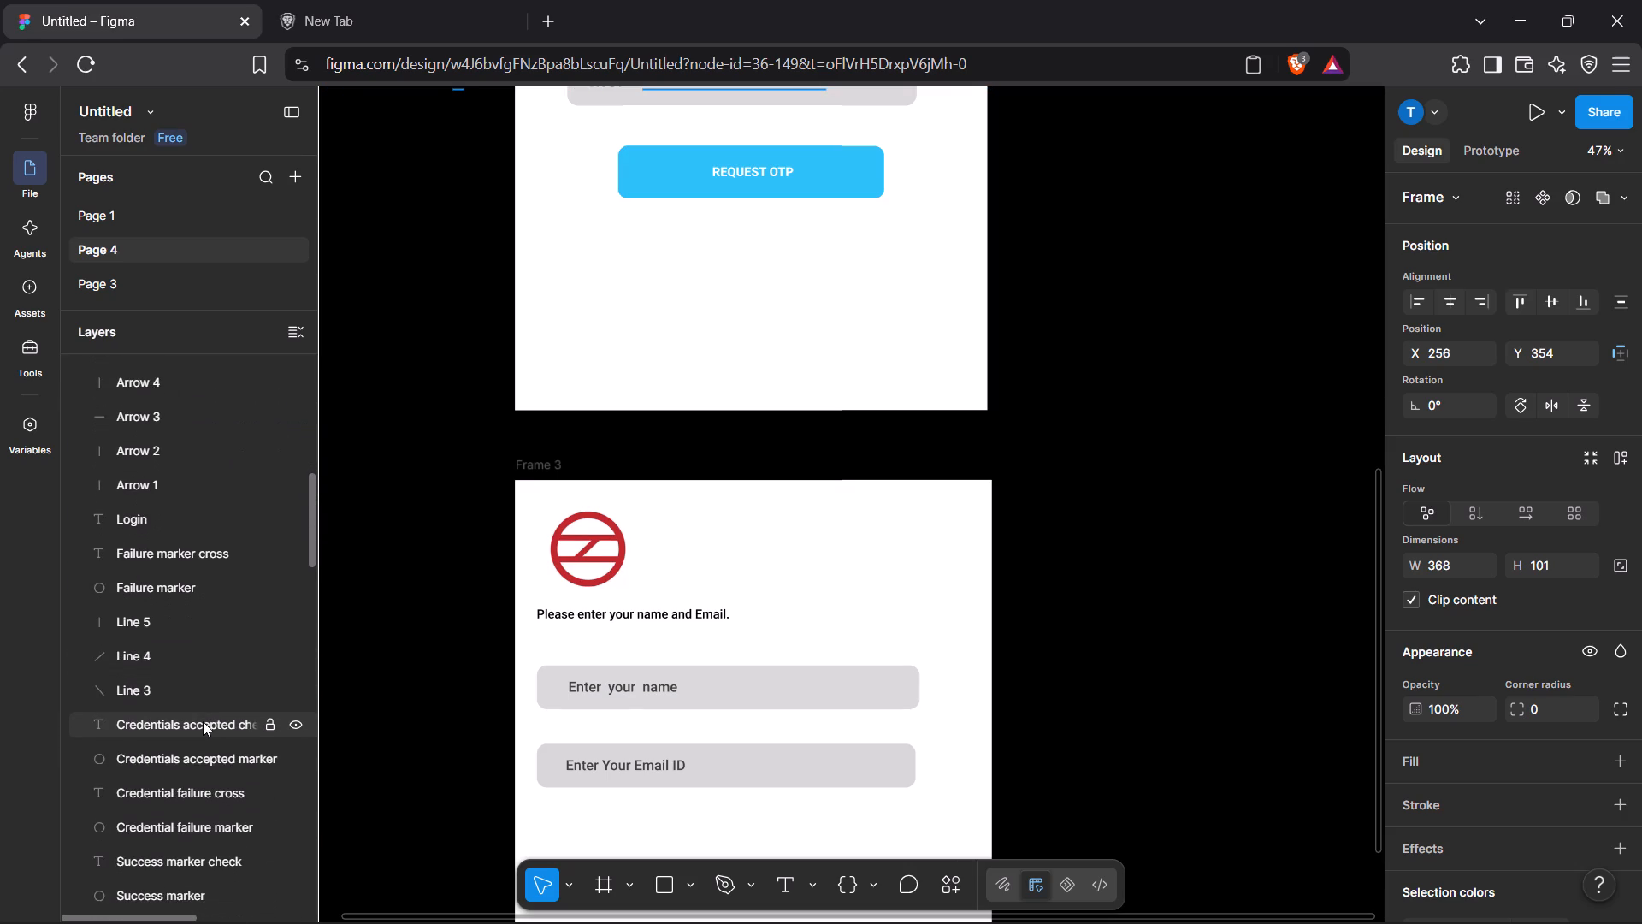
scroll(203, 721, "down", 7)
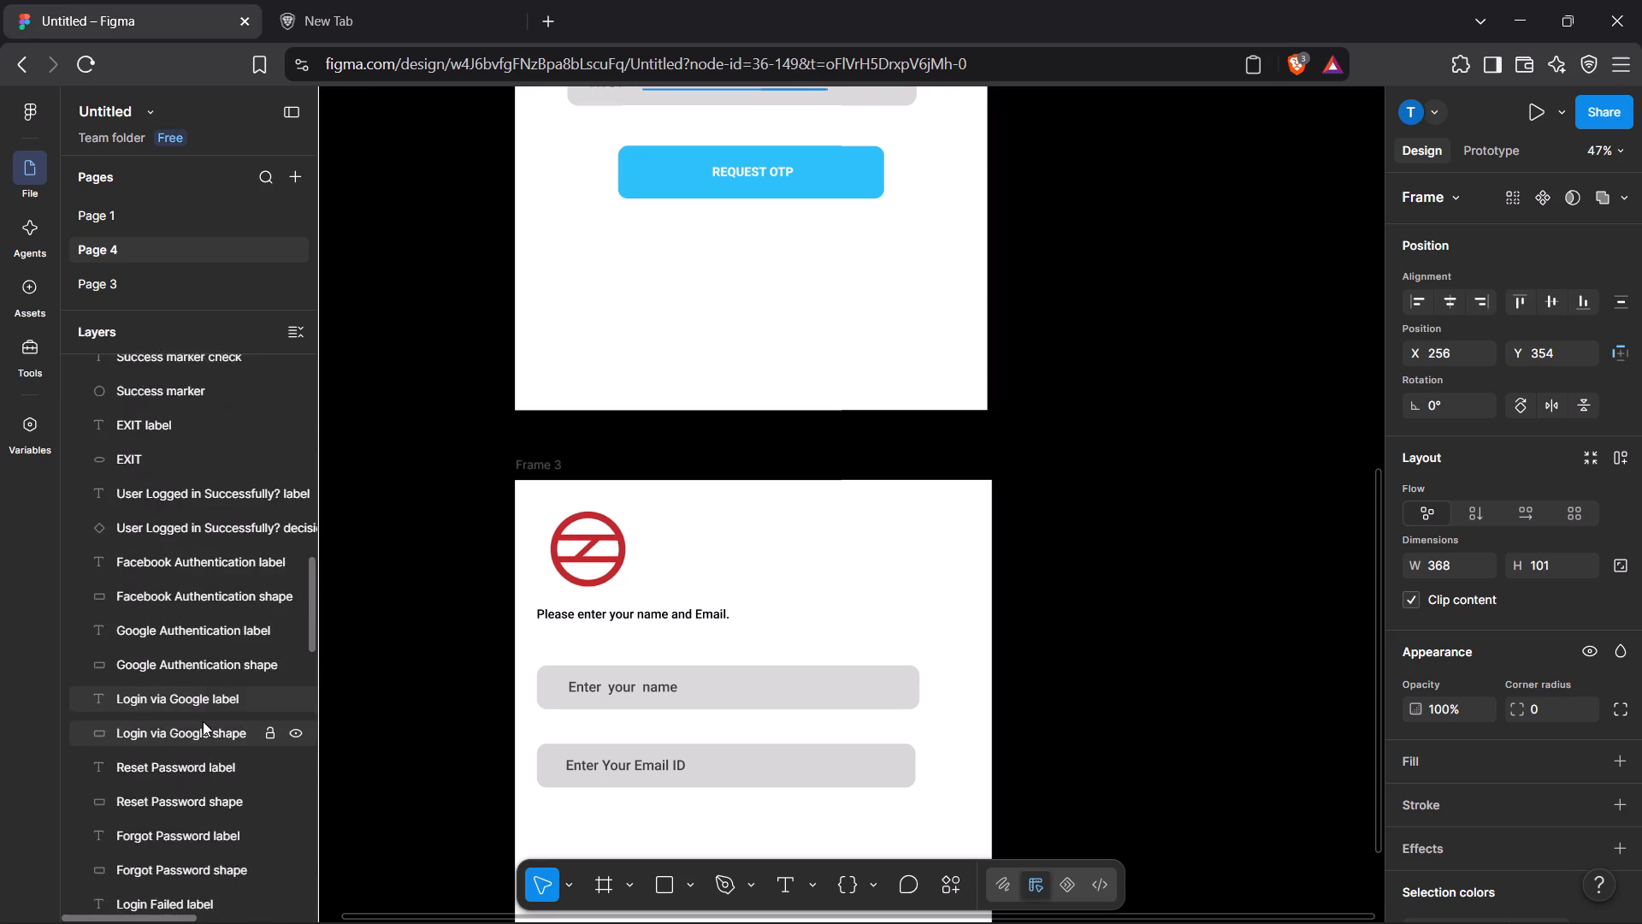
scroll(203, 721, "down", 9)
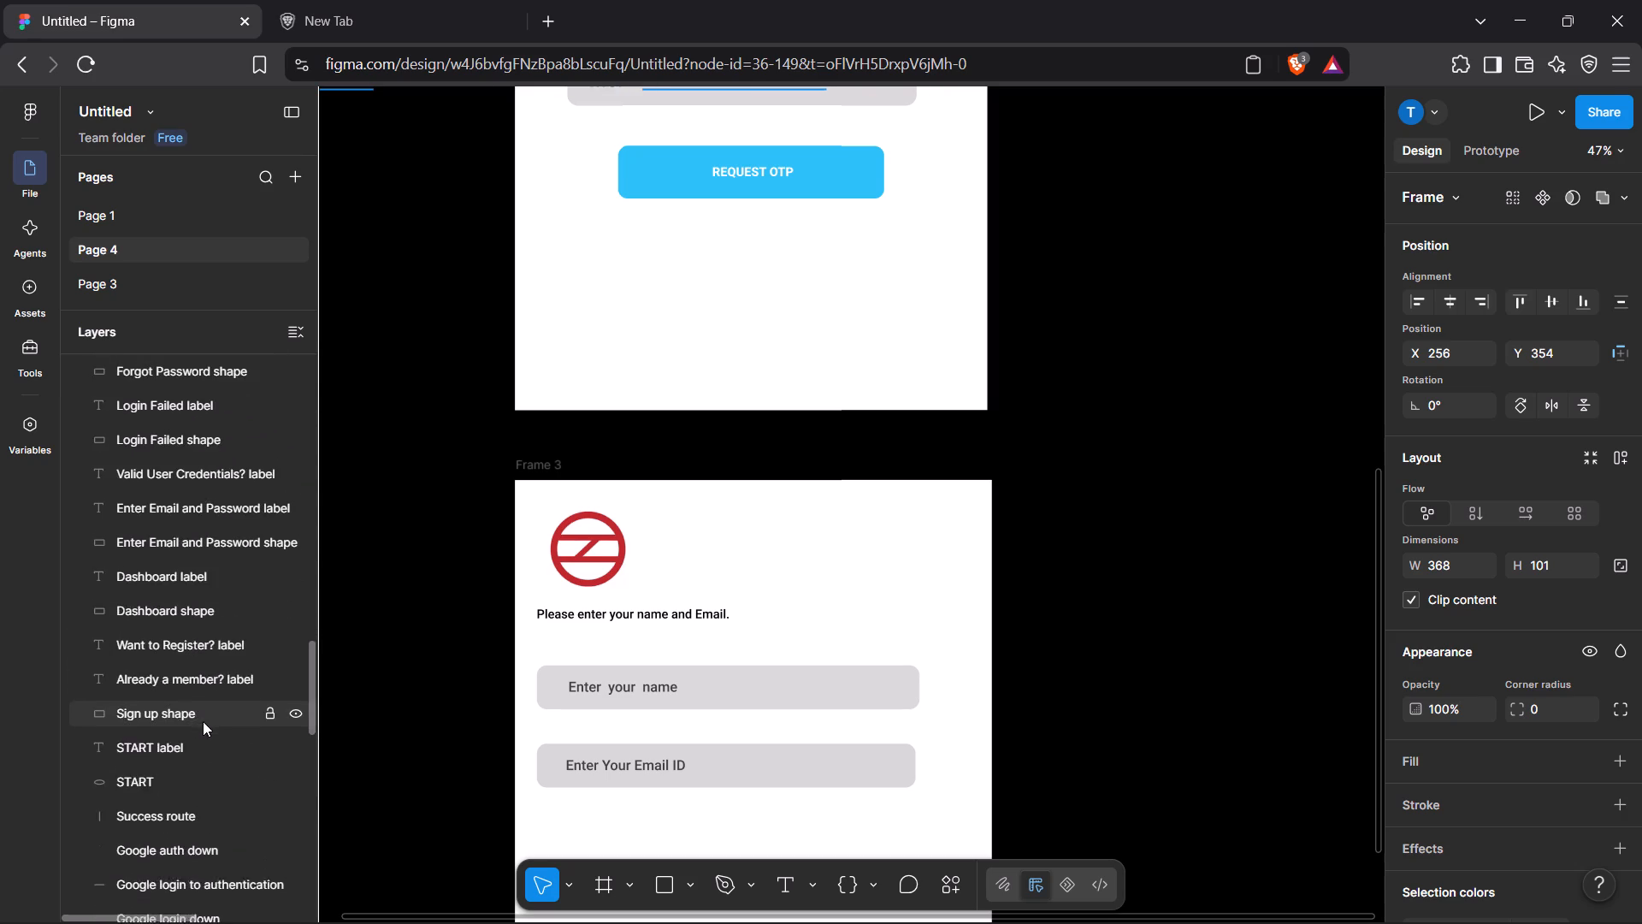
scroll(203, 721, "down", 6)
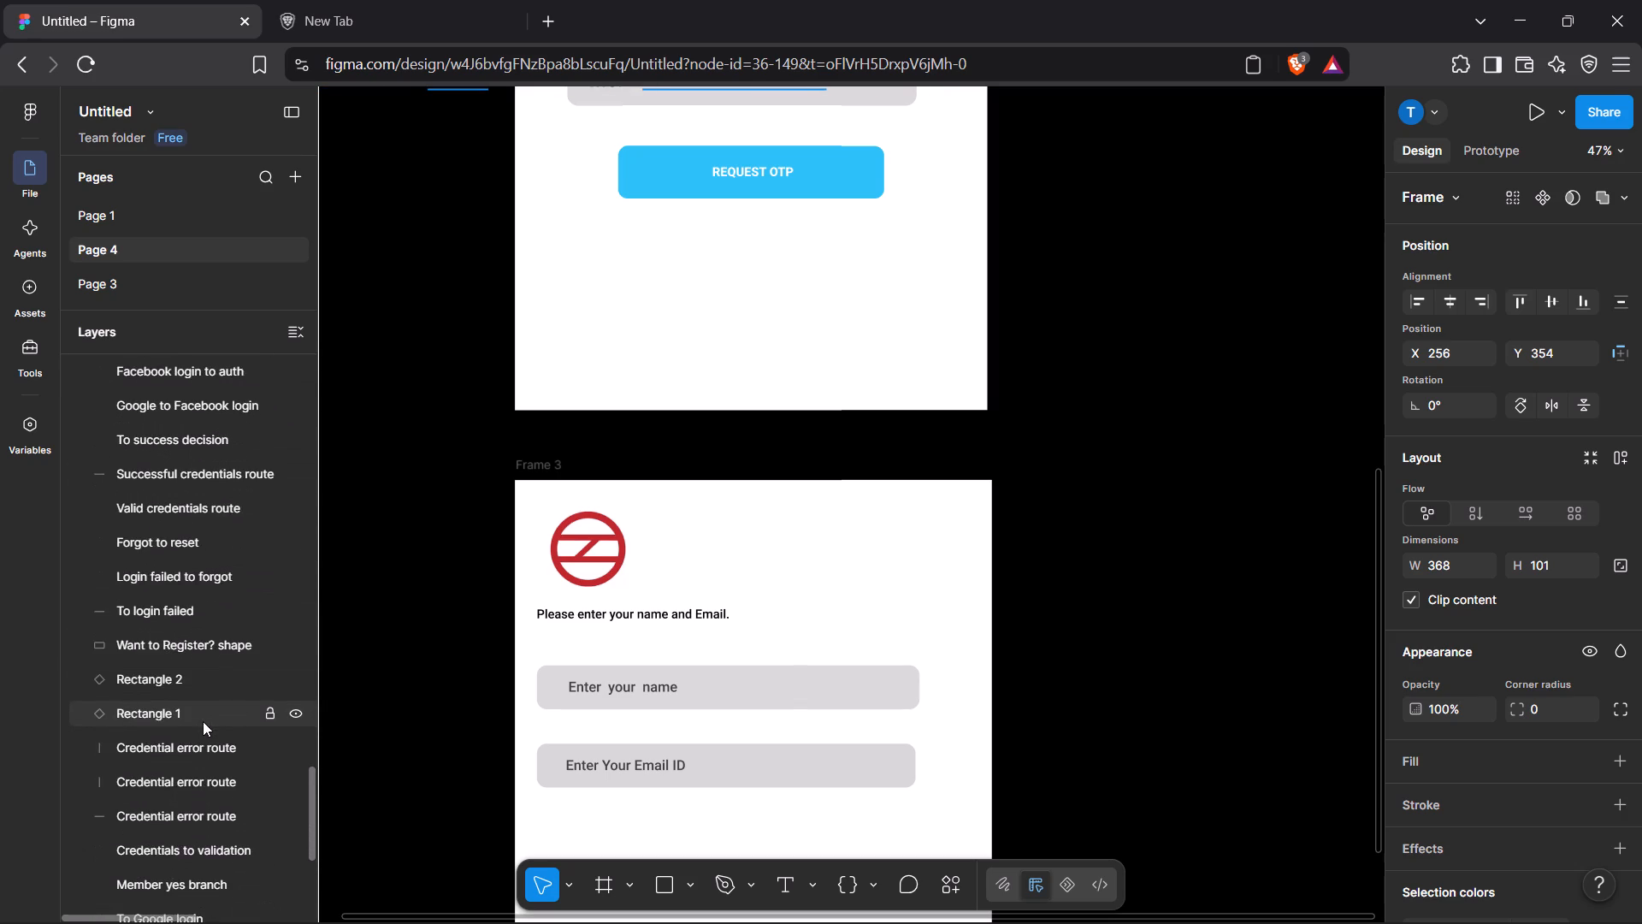
scroll(203, 721, "down", 9)
scroll(218, 751, "up", 20)
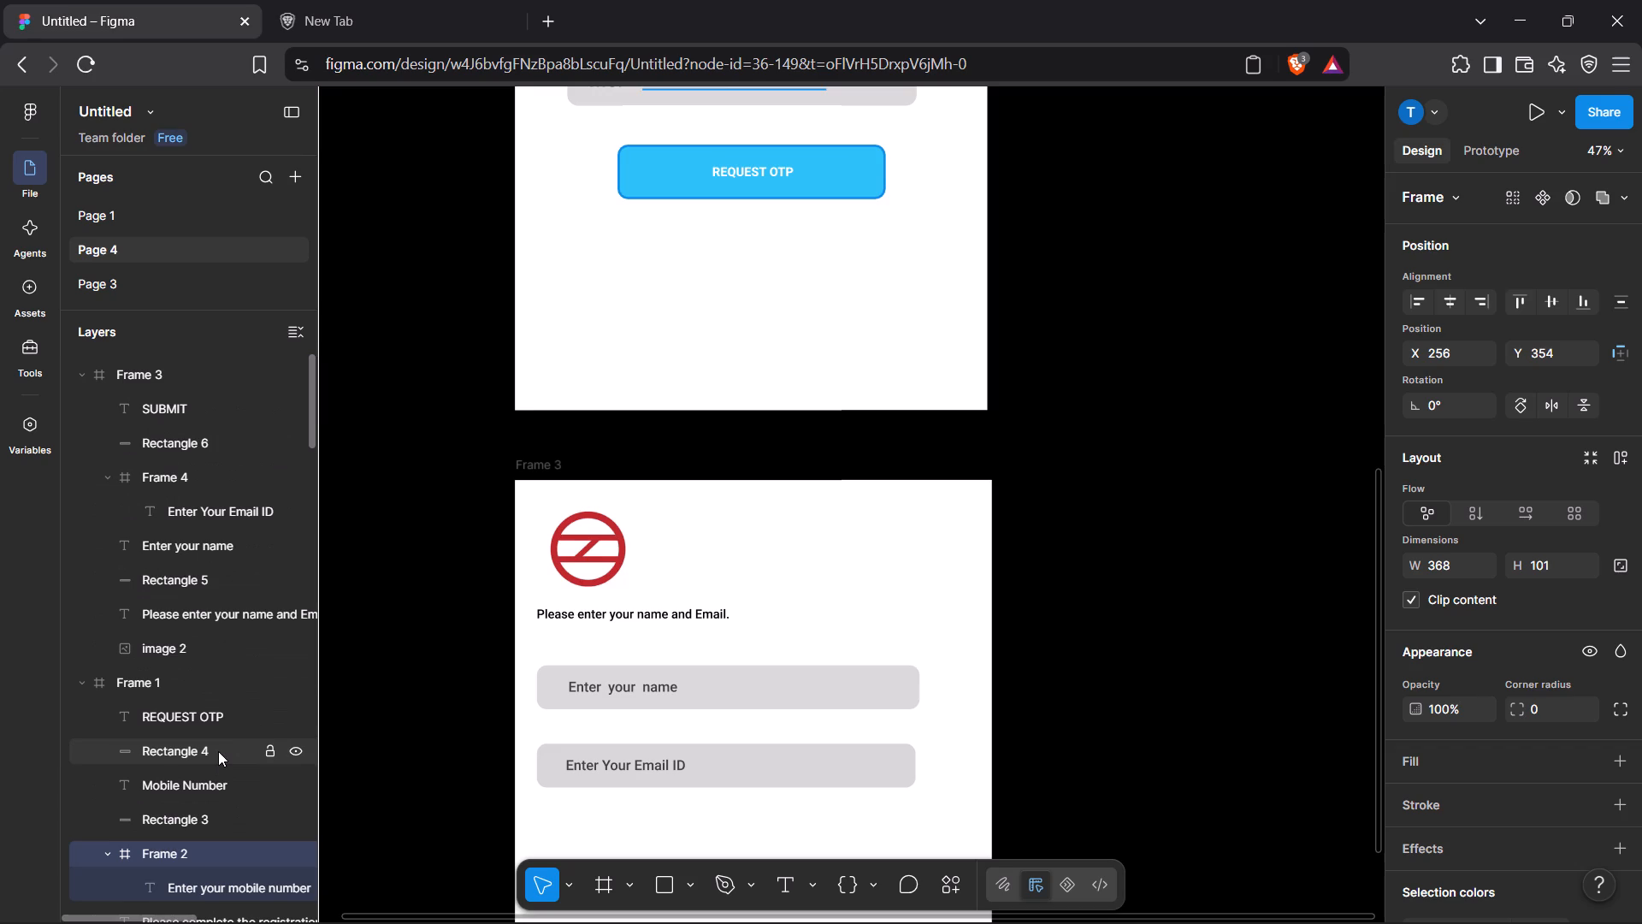
Enlarge Frame 3 to about 958 × 1197 by extending it below the SUBMIT button, and deselect it.
left_click(227, 383)
scroll(920, 515, "down", 5)
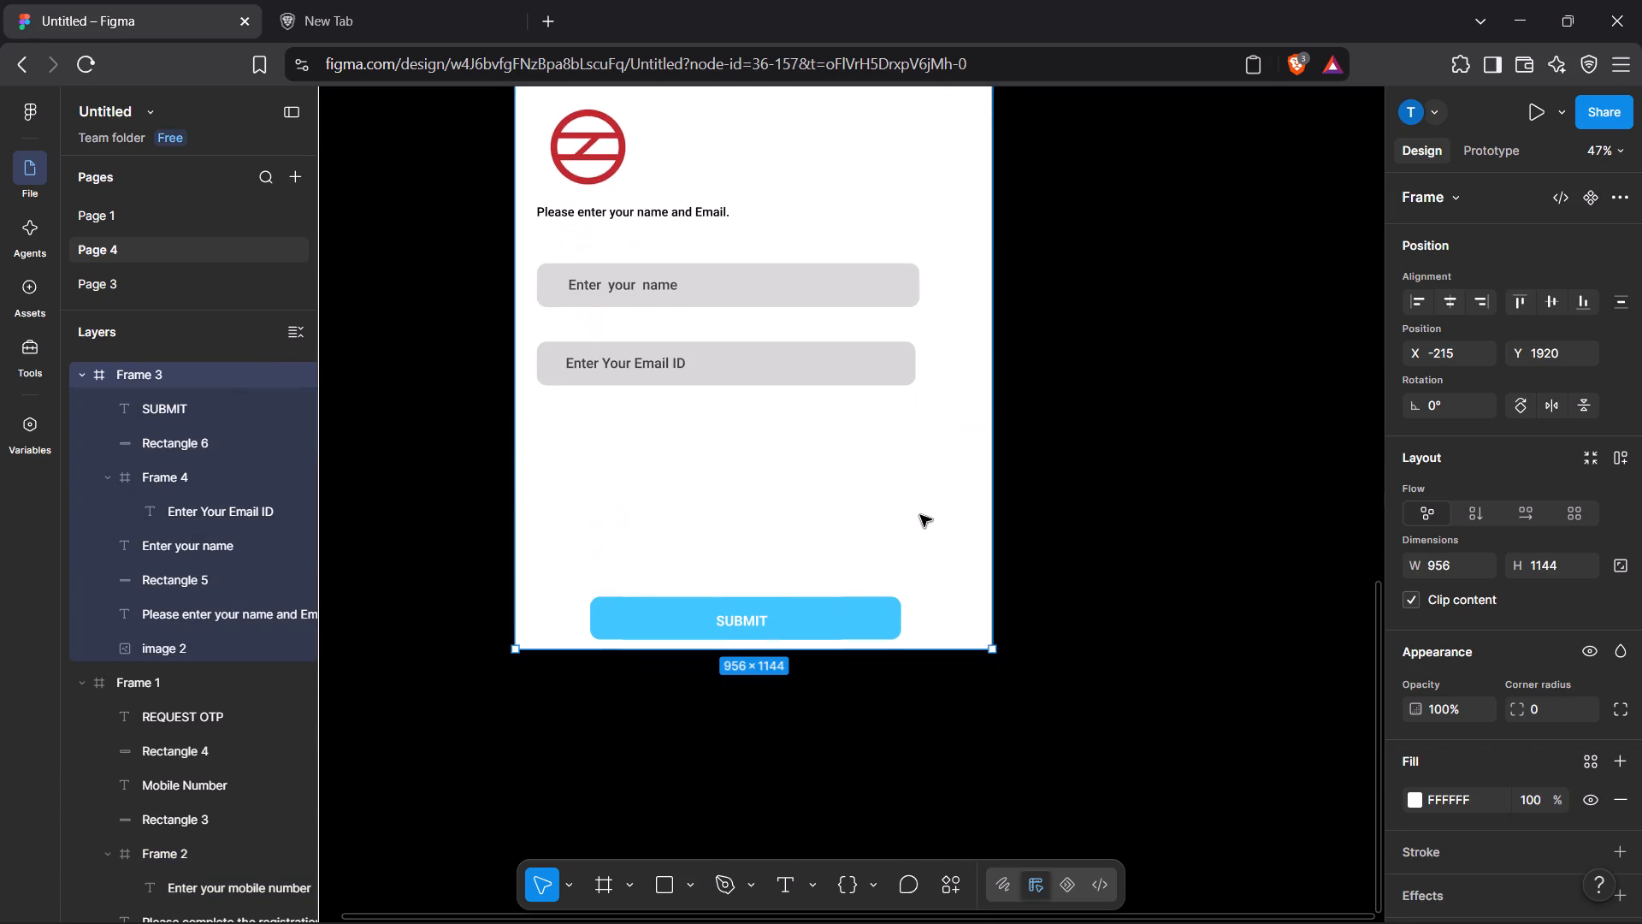
left_click_drag(993, 649, 993, 676)
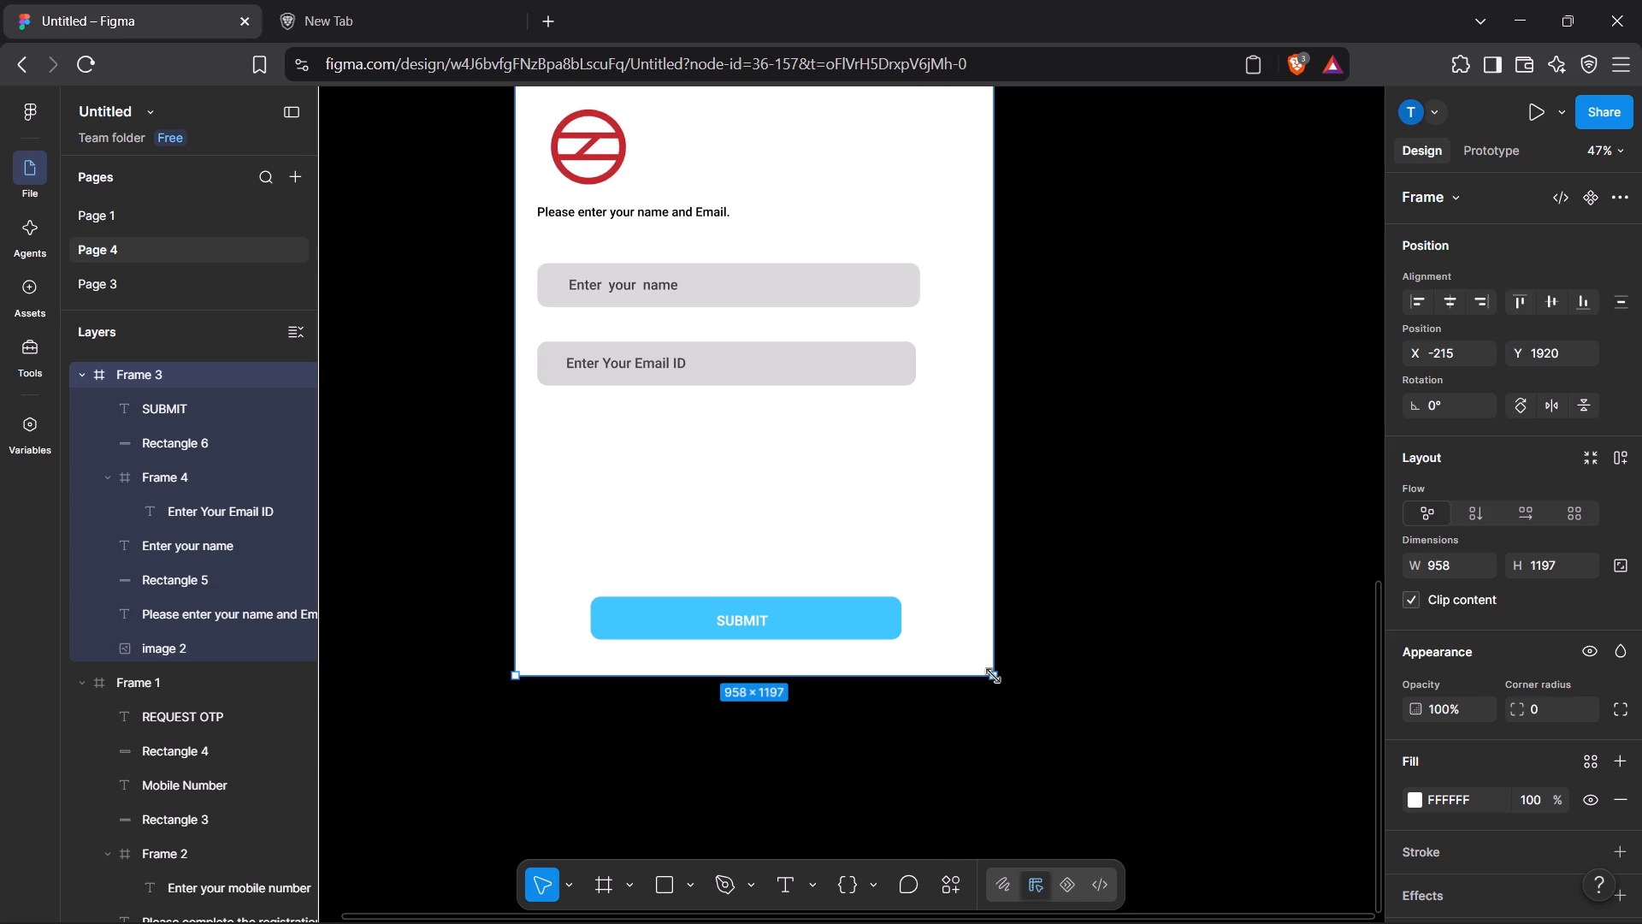
left_click(1120, 582)
scroll(1120, 582, "up", 1)
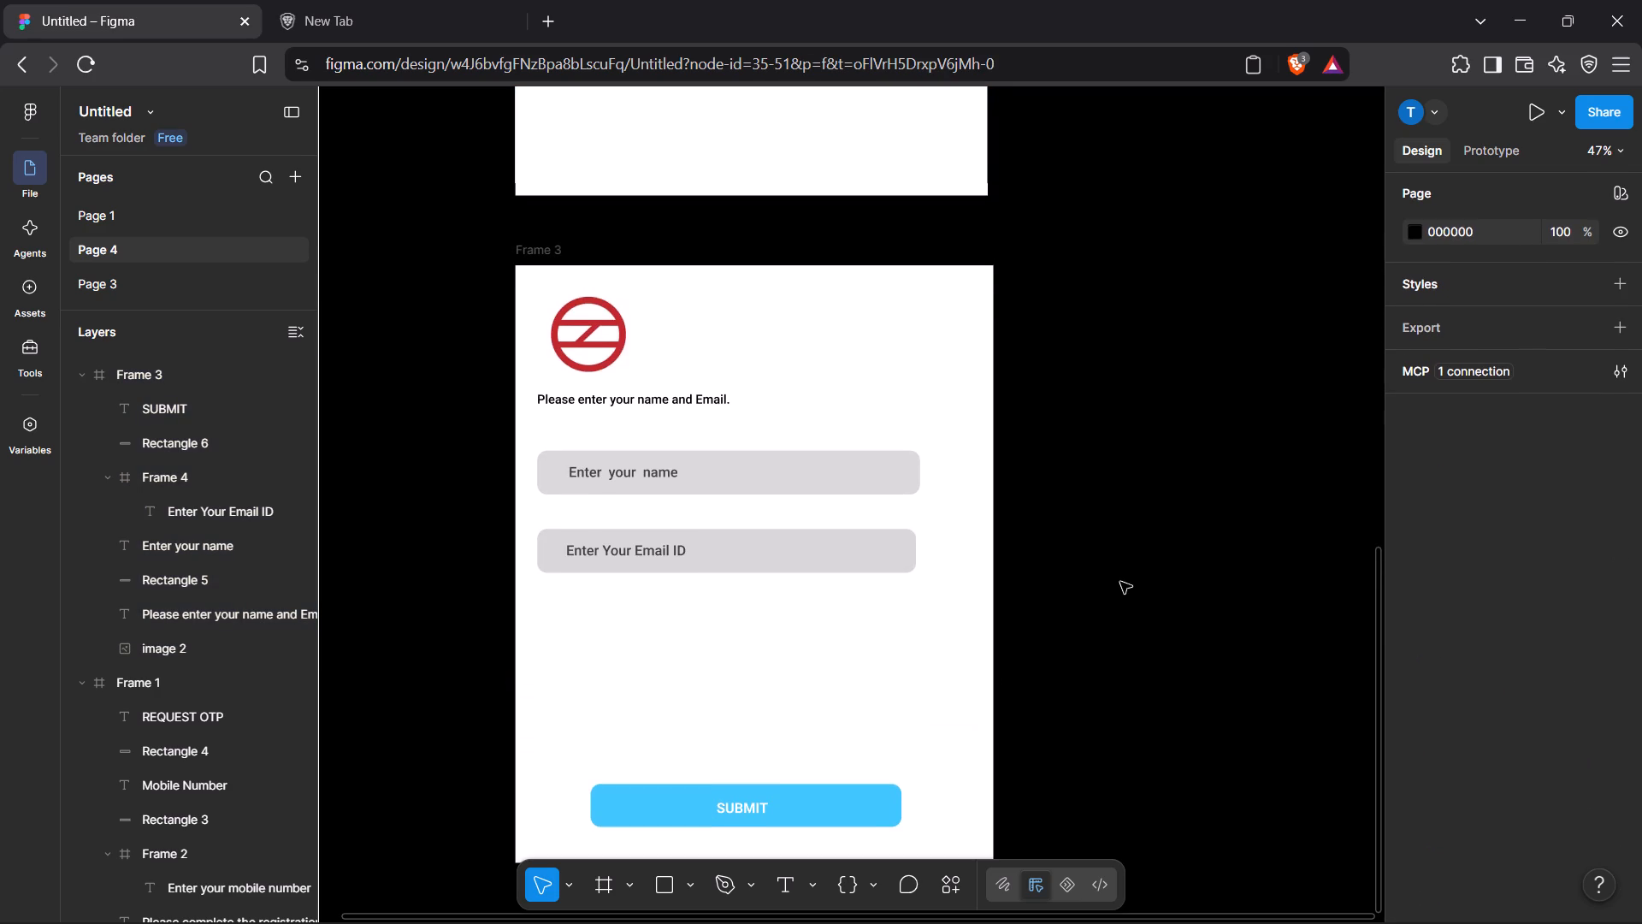
scroll(1120, 582, "up", 1)
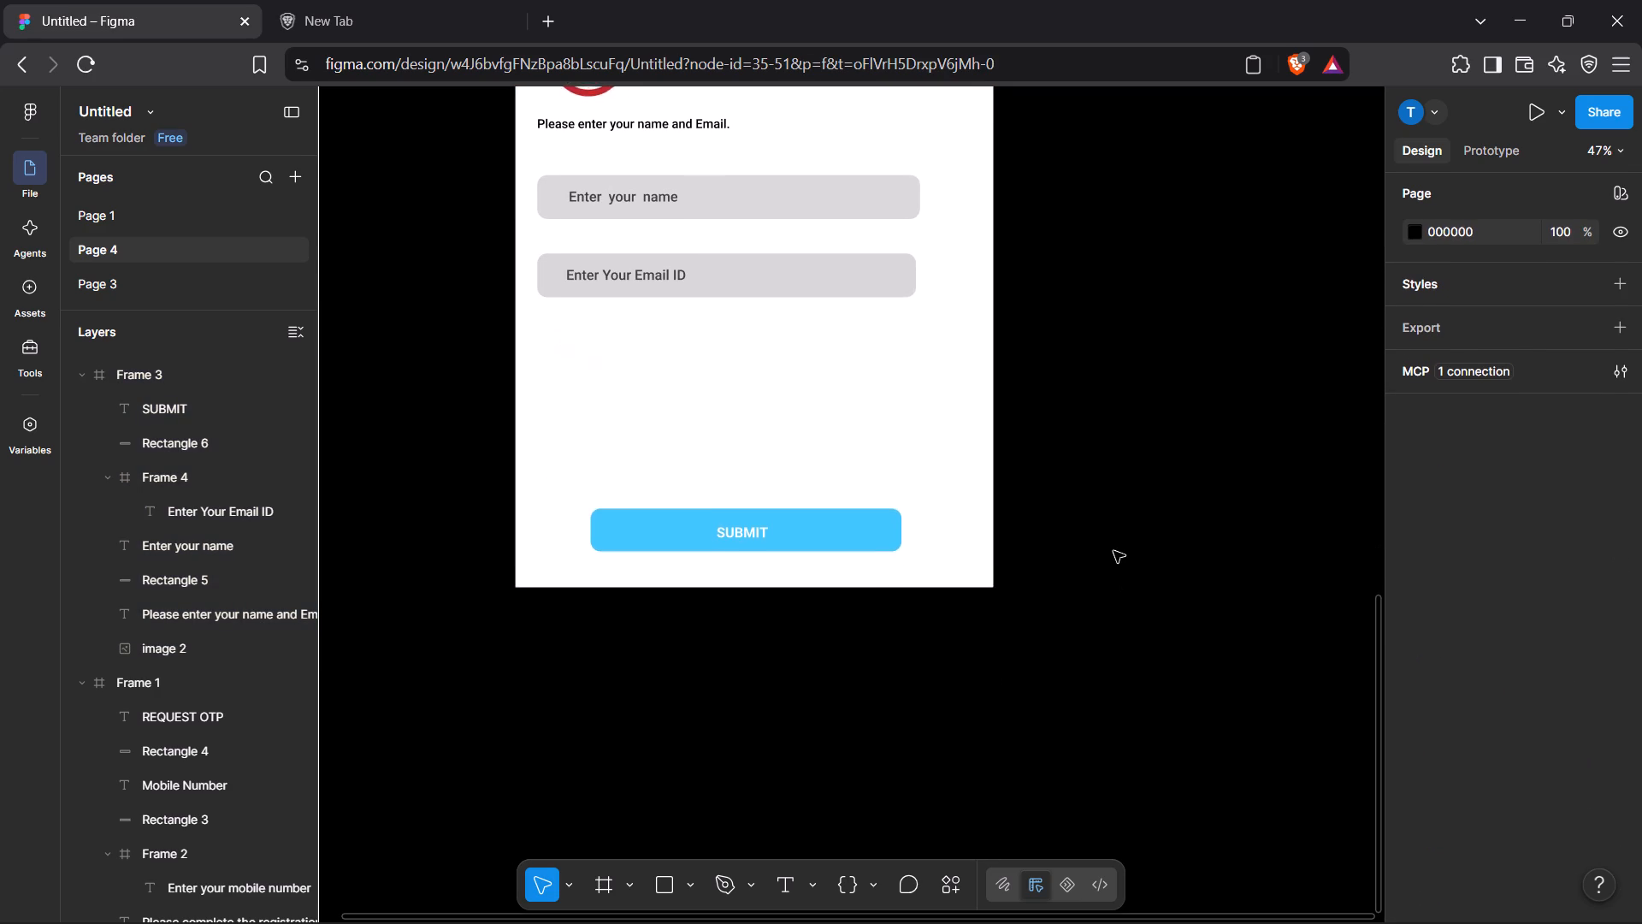
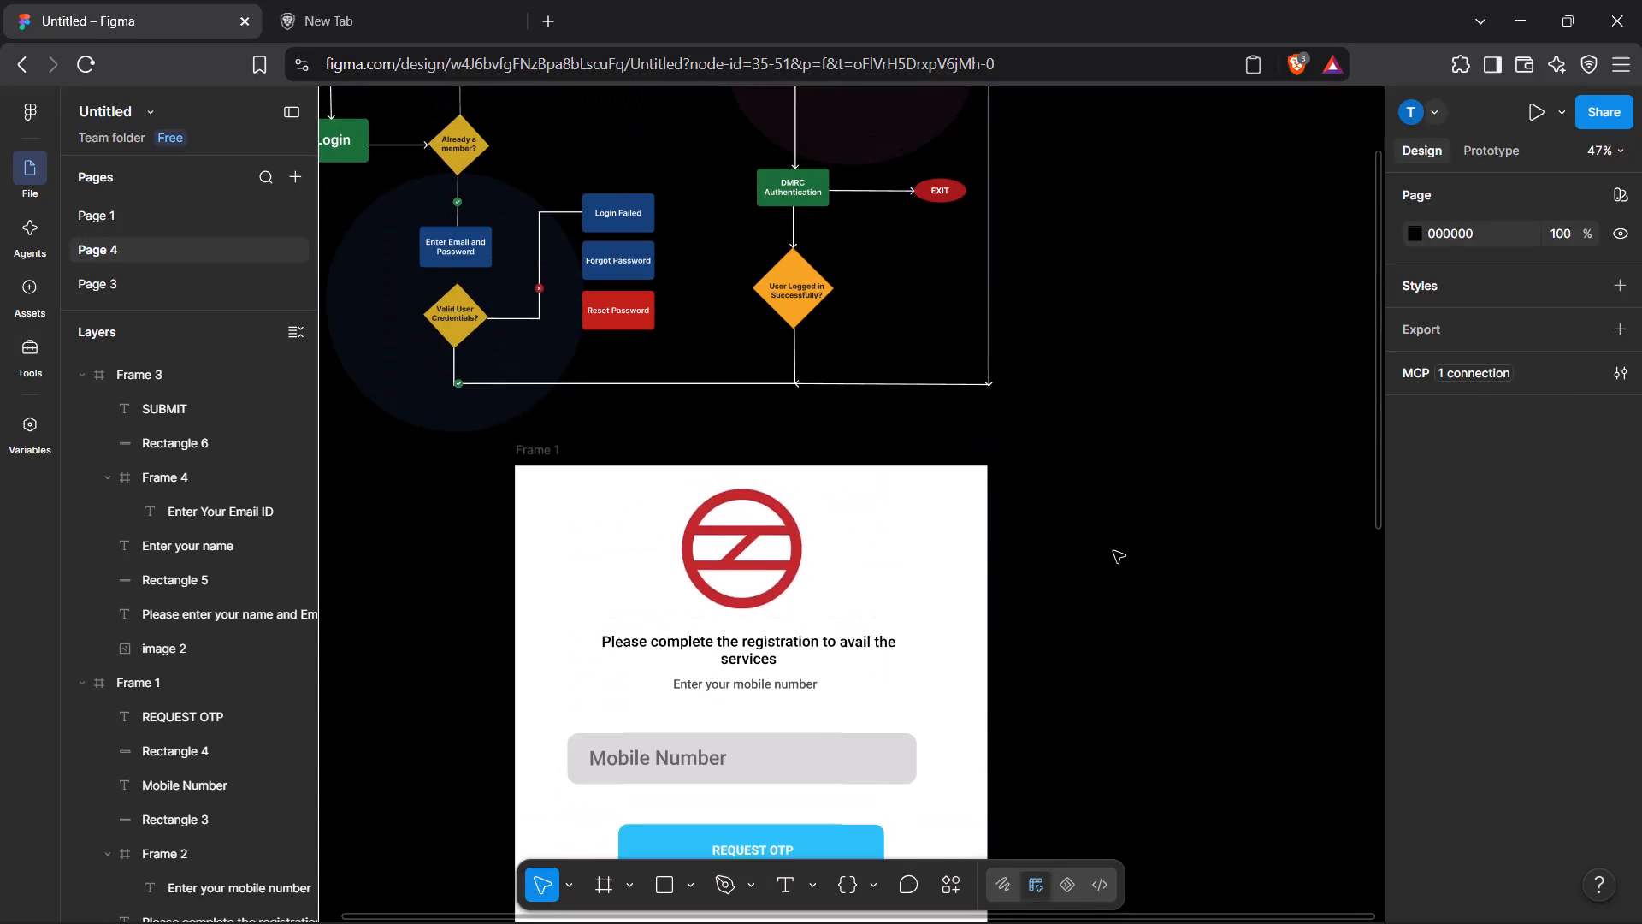
Draw a new frame below Frame 3, aligned with its width, and extend its top edge for a size of about 958 × 1299.
scroll(1113, 551, "up", 1)
scroll(1113, 551, "down", 1)
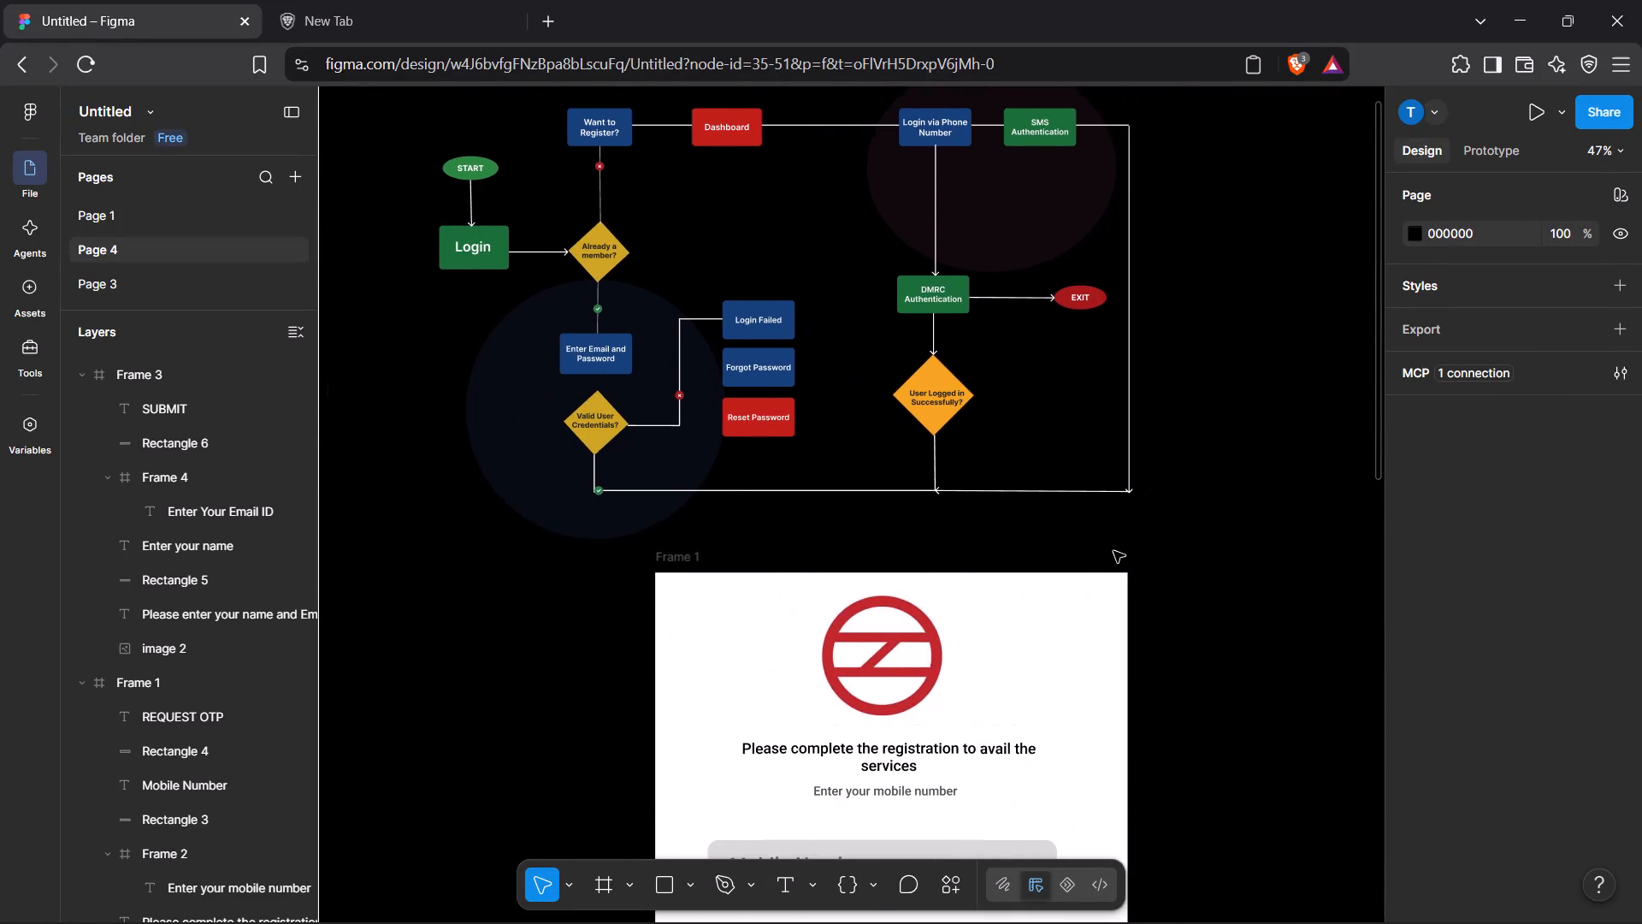
scroll(1113, 551, "up", 1)
scroll(1113, 551, "down", 8)
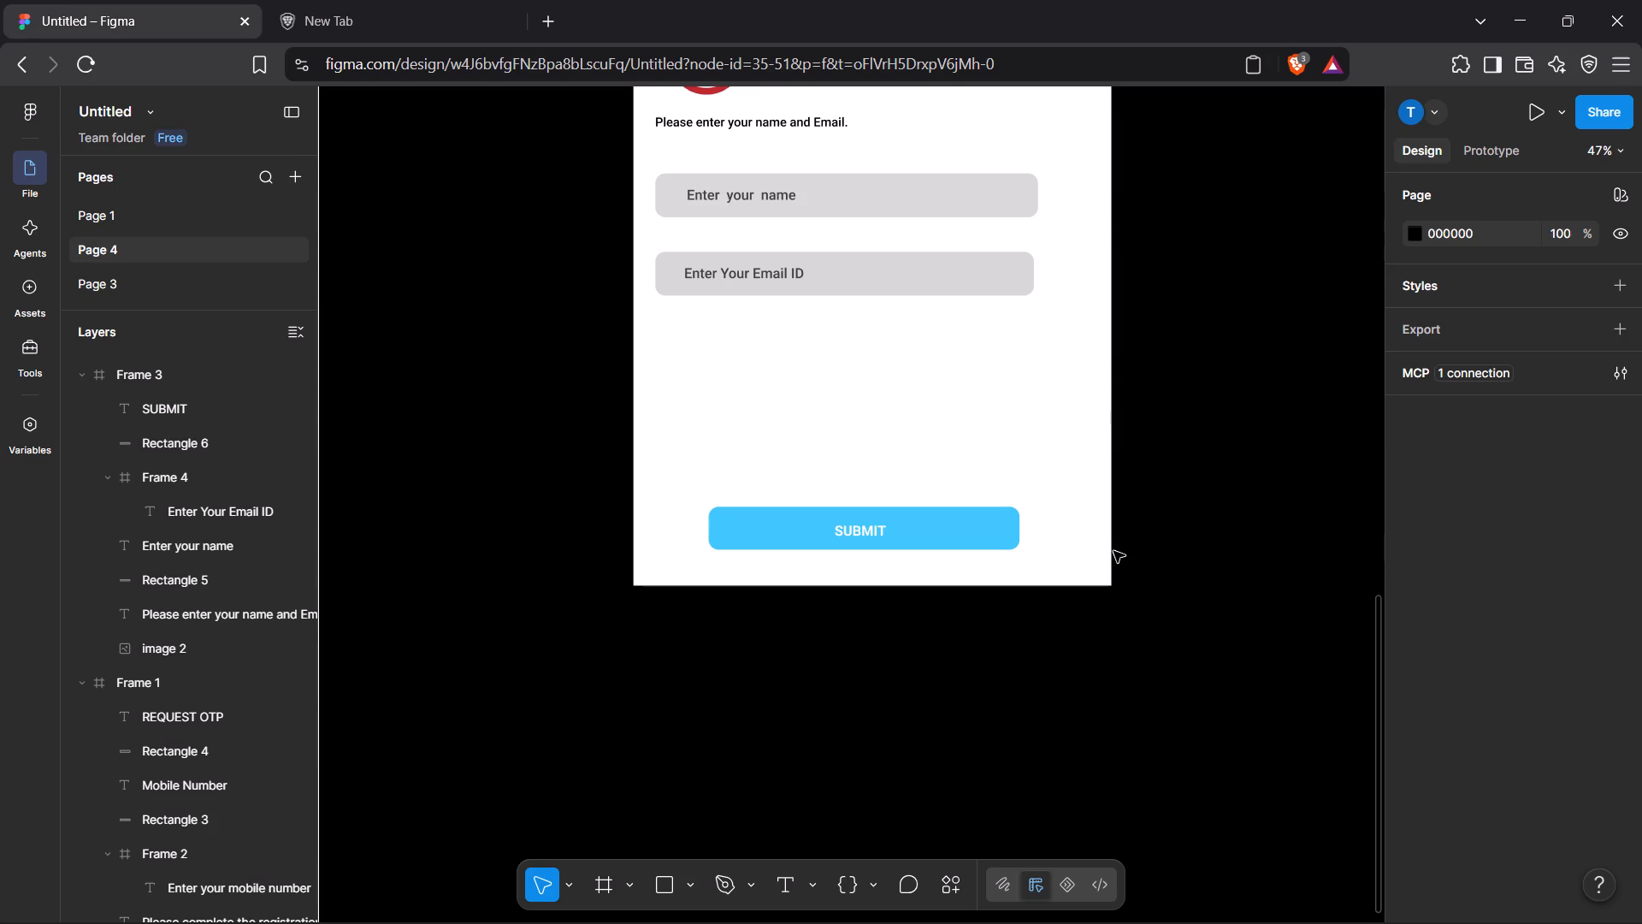
scroll(1113, 551, "down", 2)
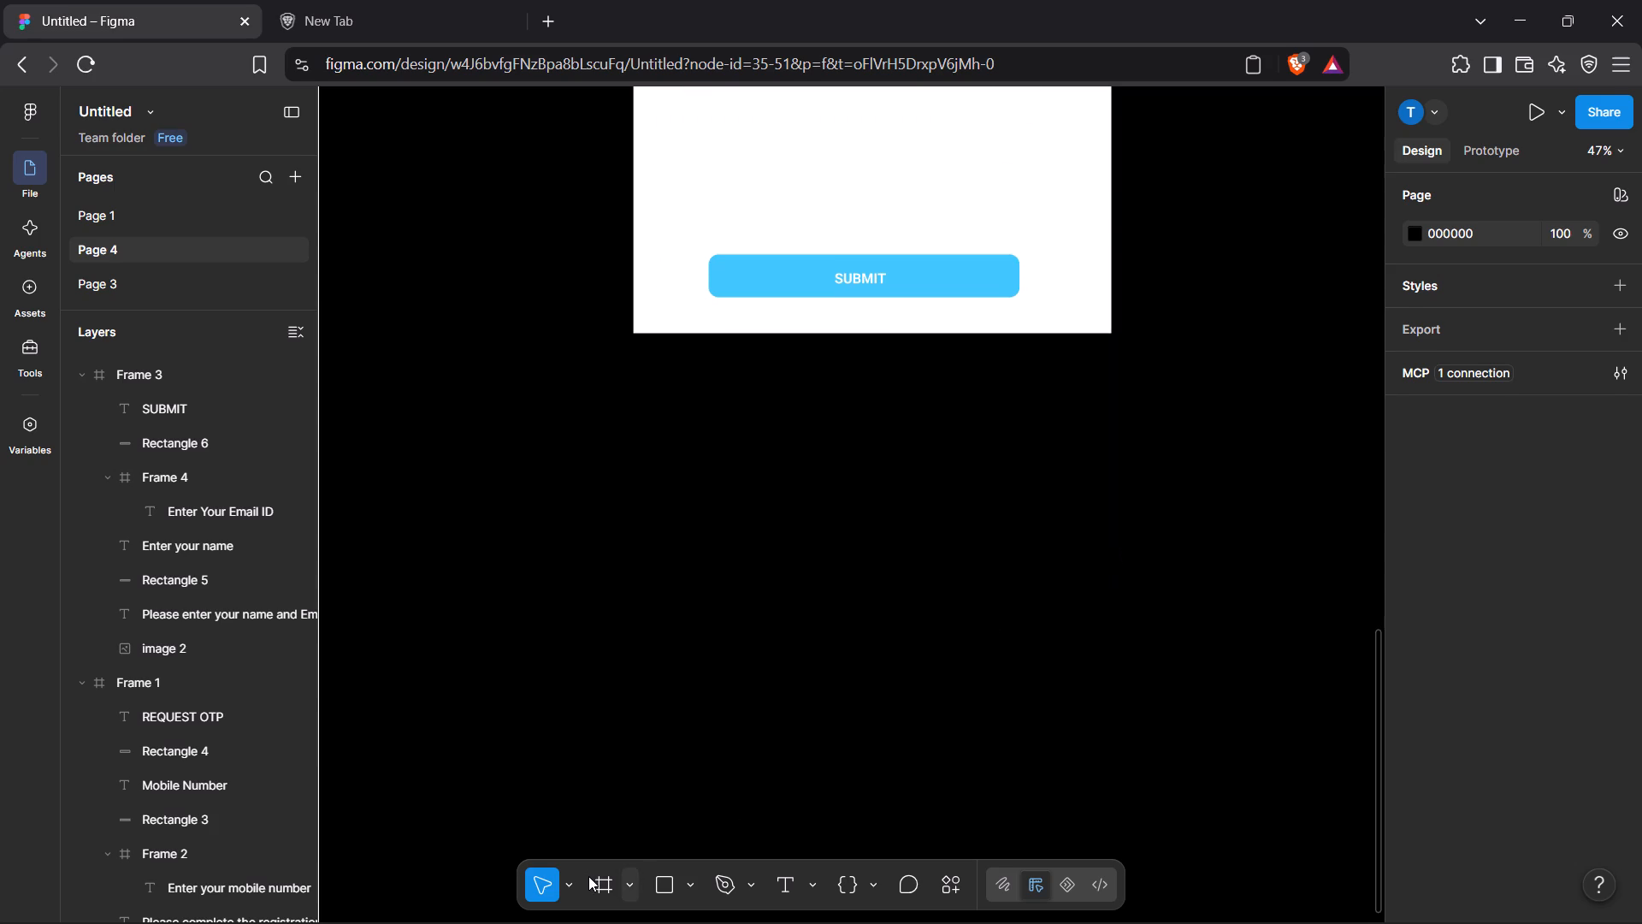
scroll(593, 791, "down", 1)
left_click(611, 884)
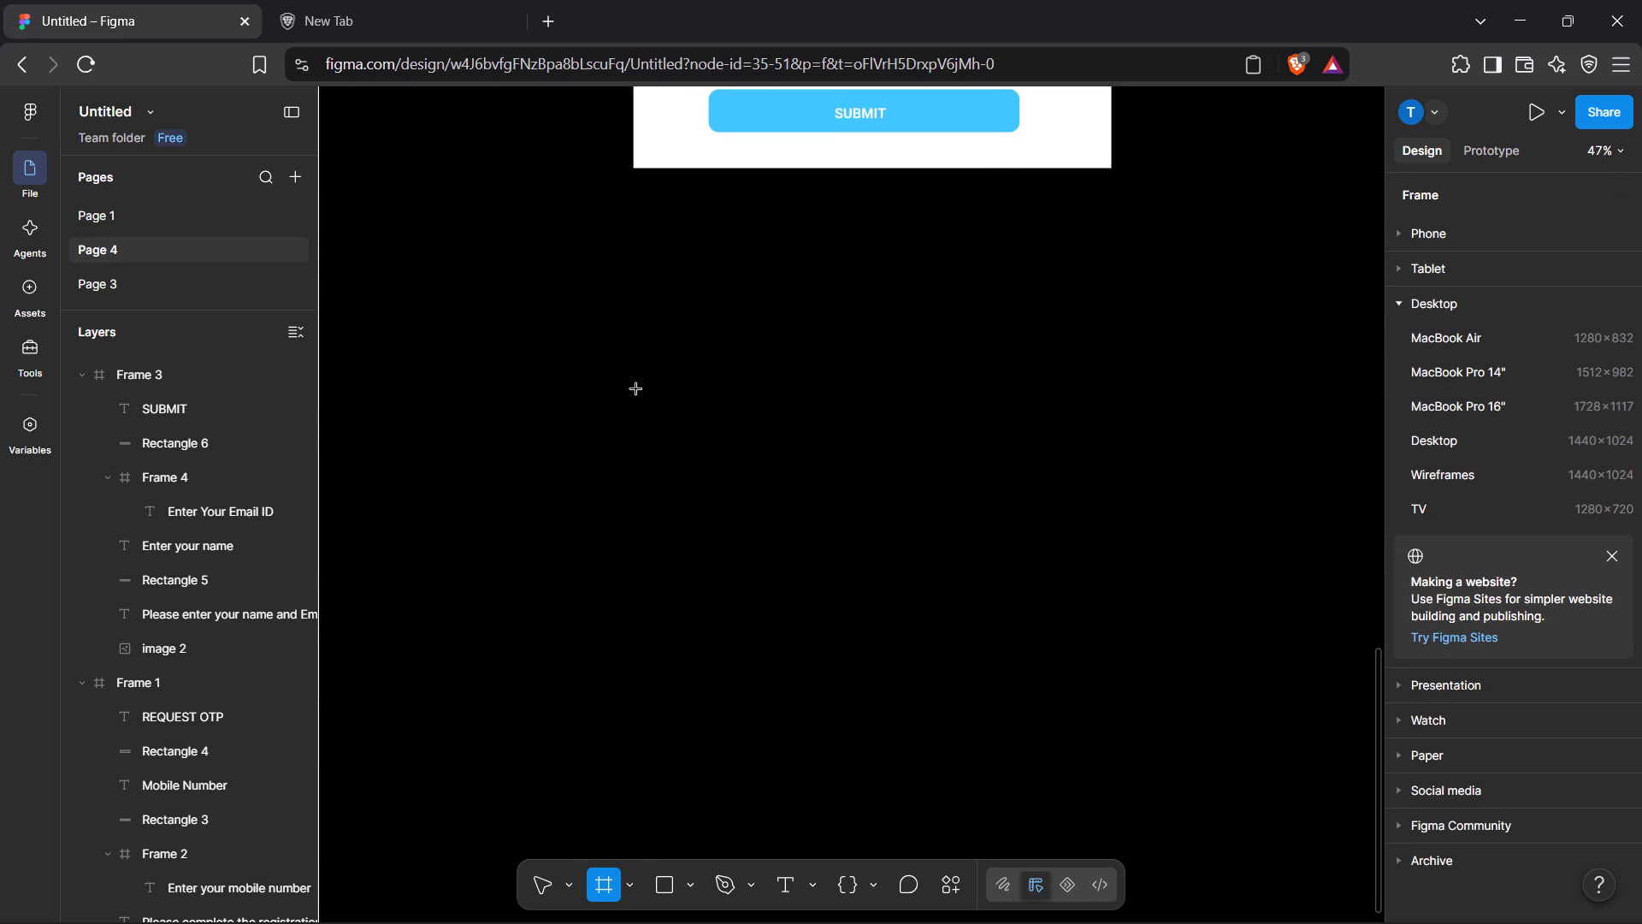
left_click_drag(632, 261, 1090, 837)
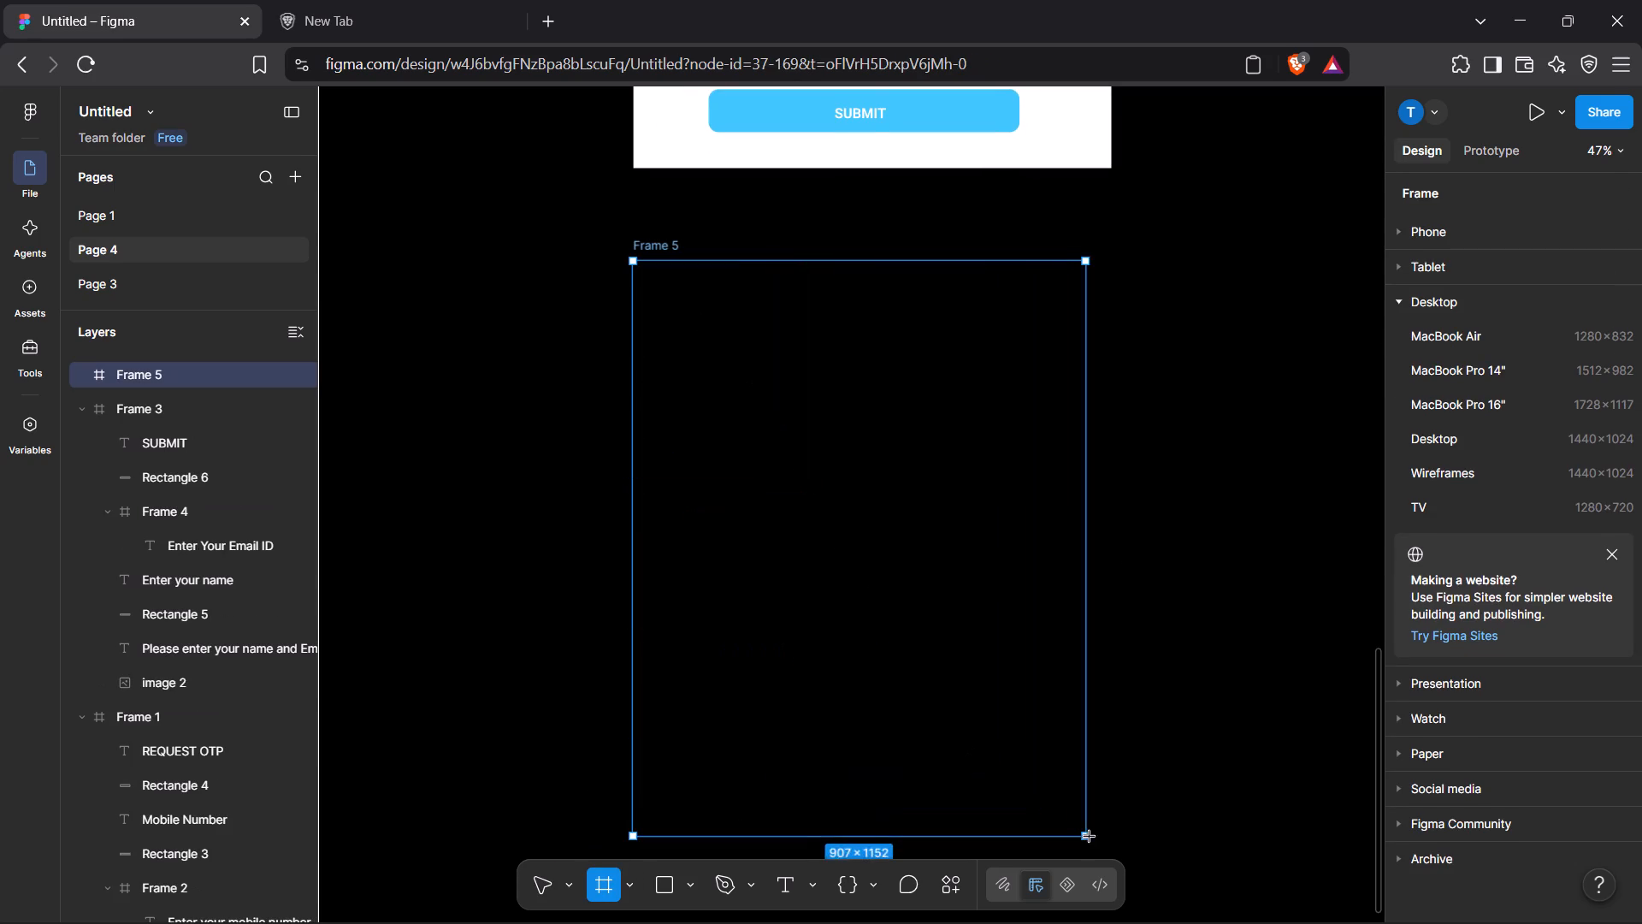
left_click_drag(1090, 837, 1108, 906)
scroll(1174, 560, "down", 1)
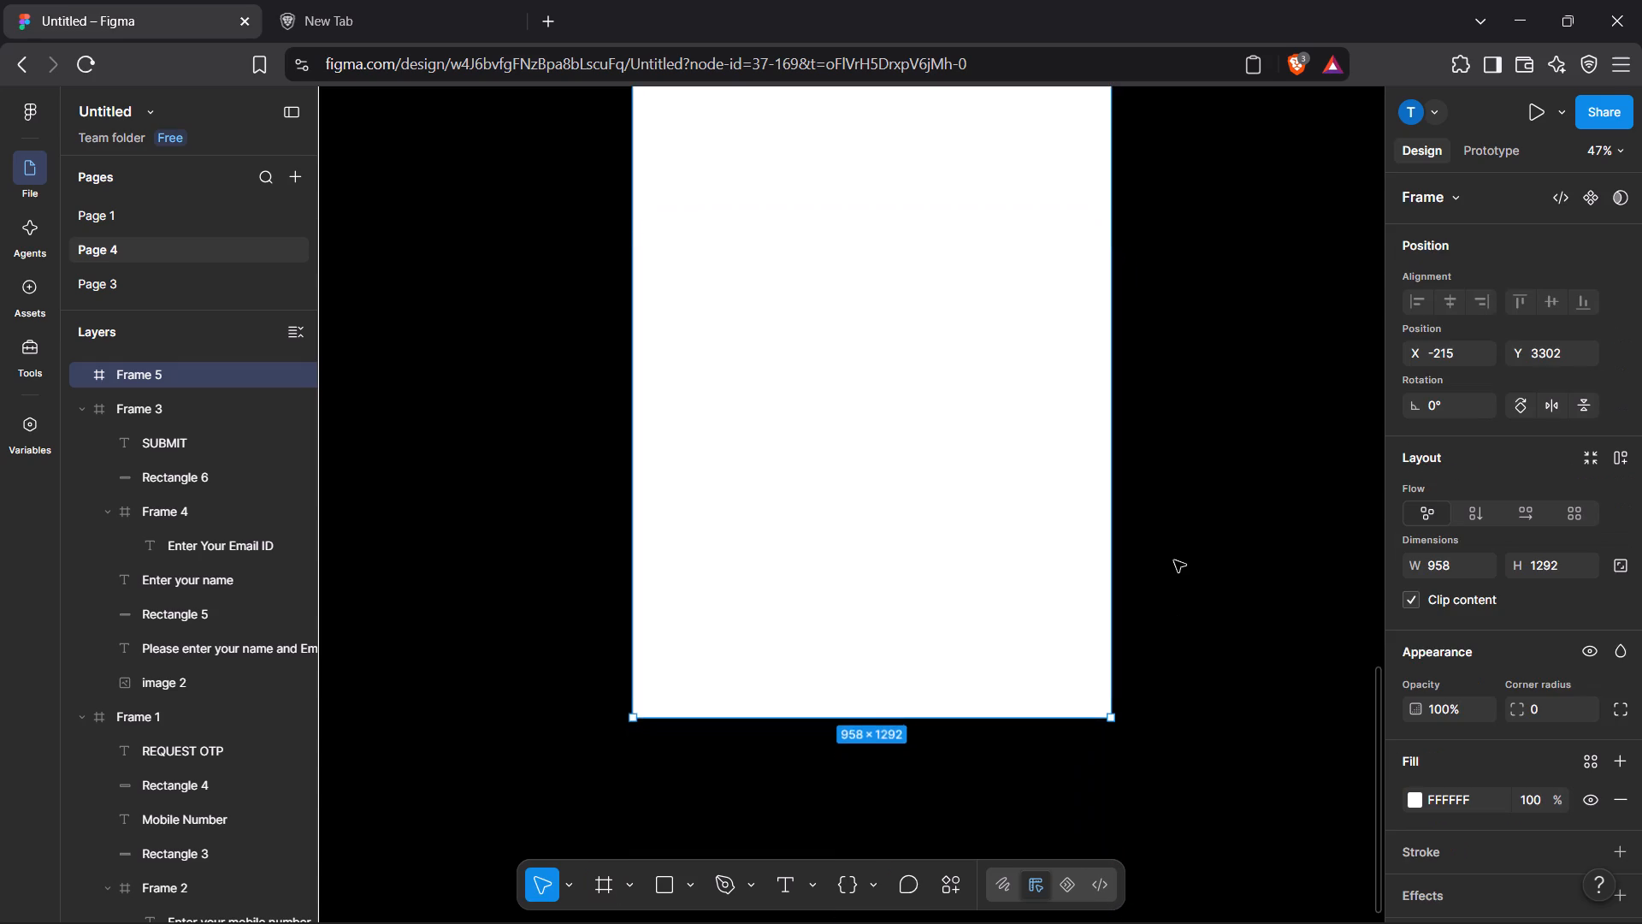
scroll(1174, 560, "down", 1)
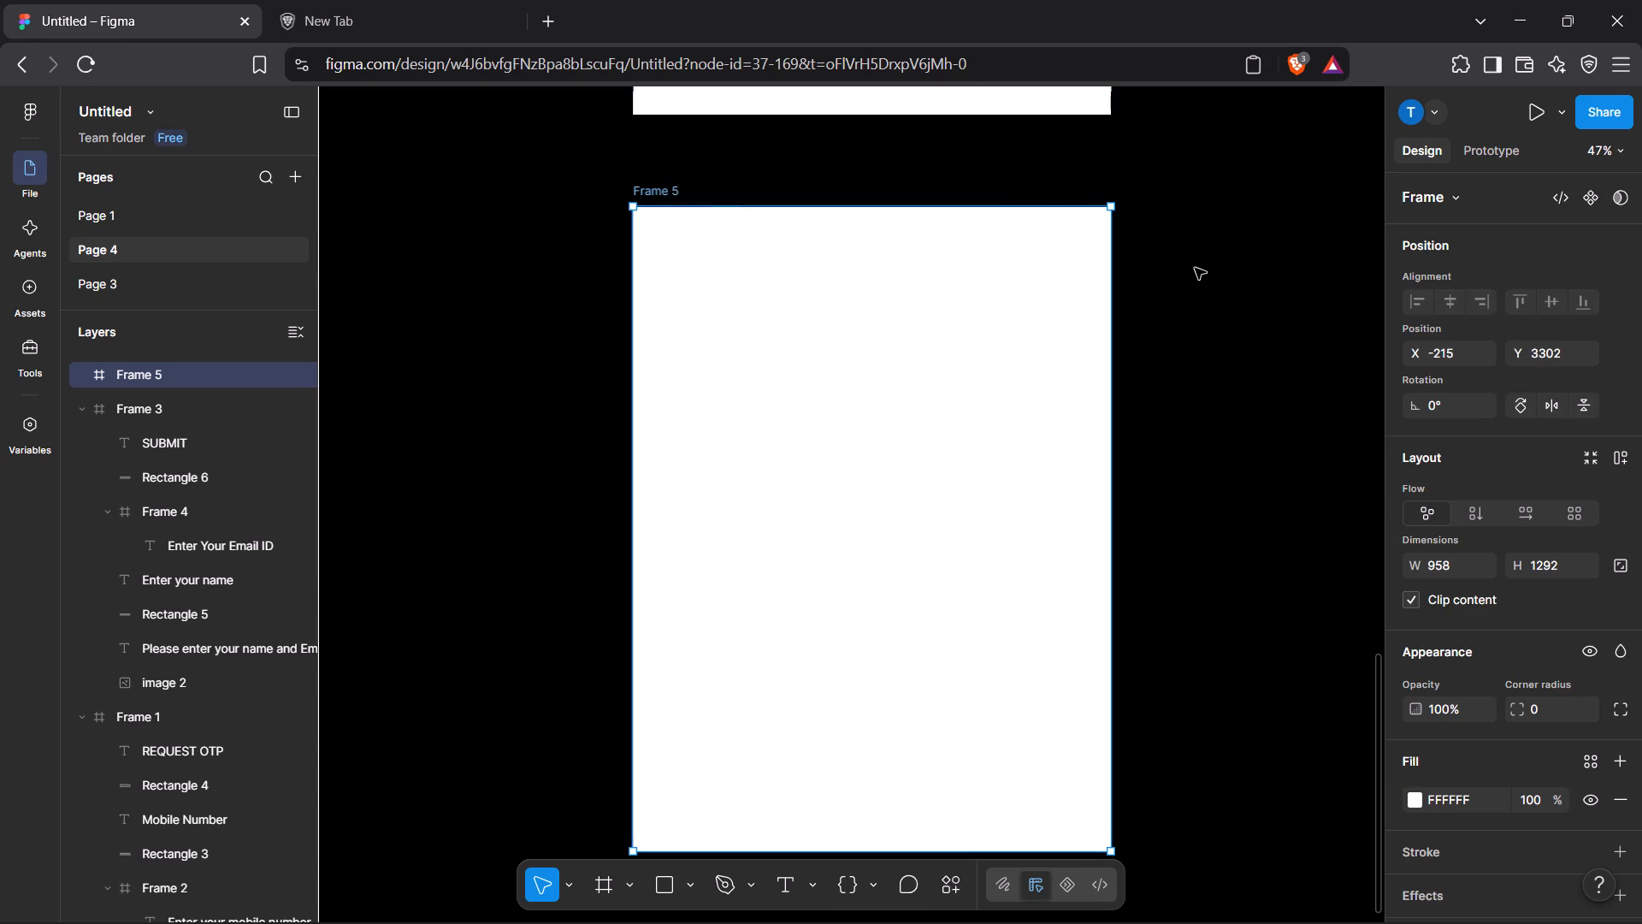
left_click(1195, 268)
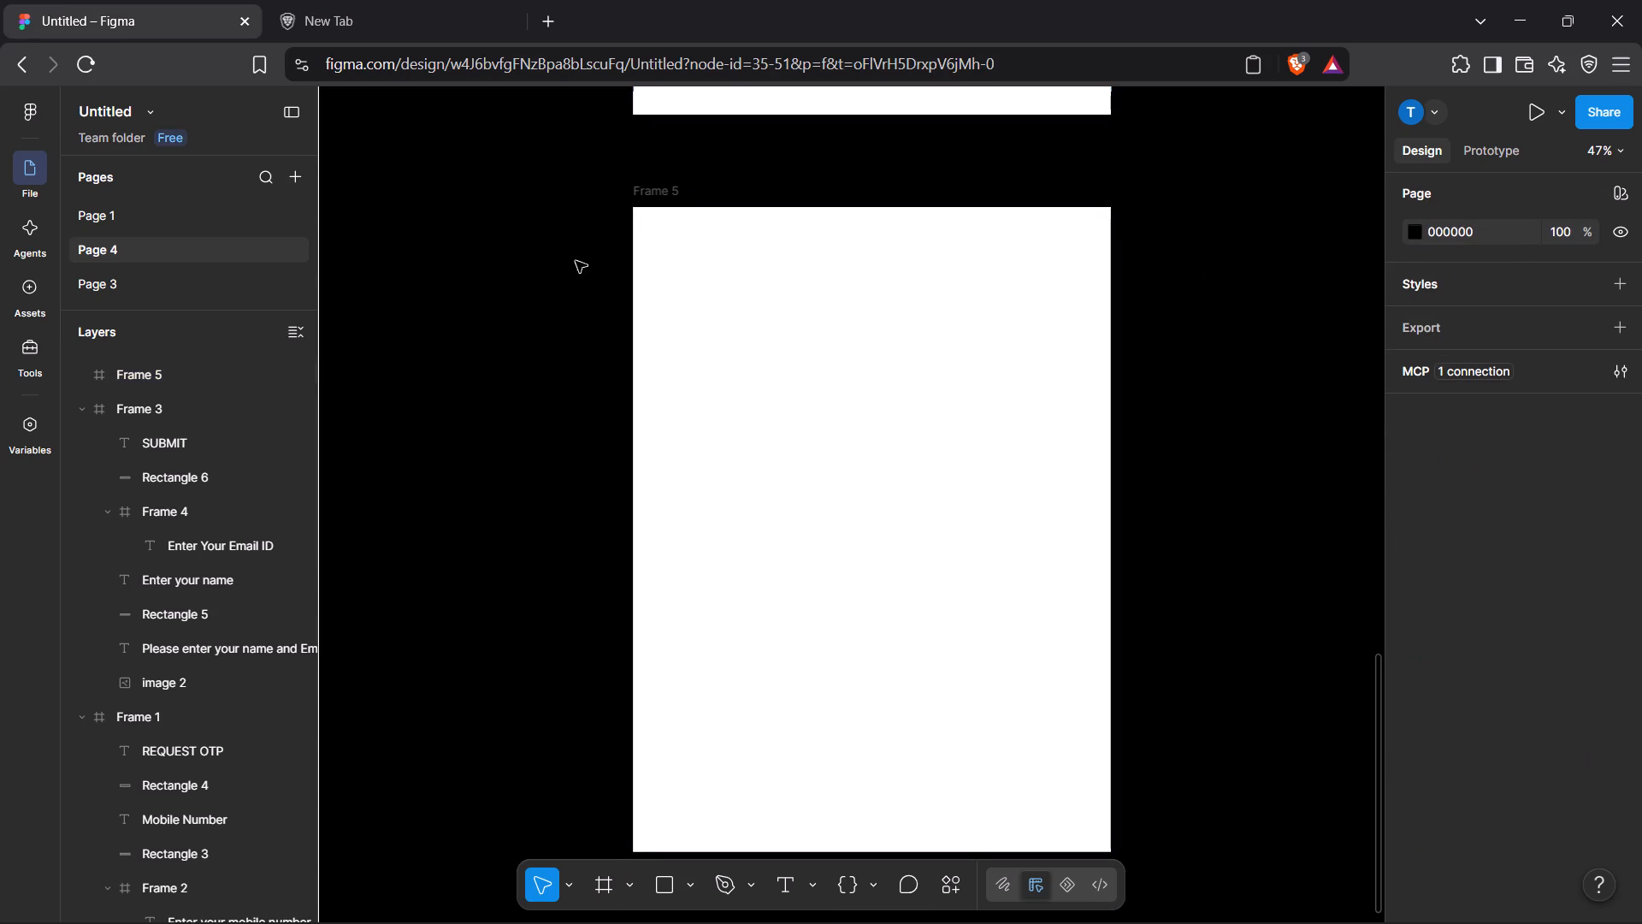
left_click(635, 264)
left_click(635, 204)
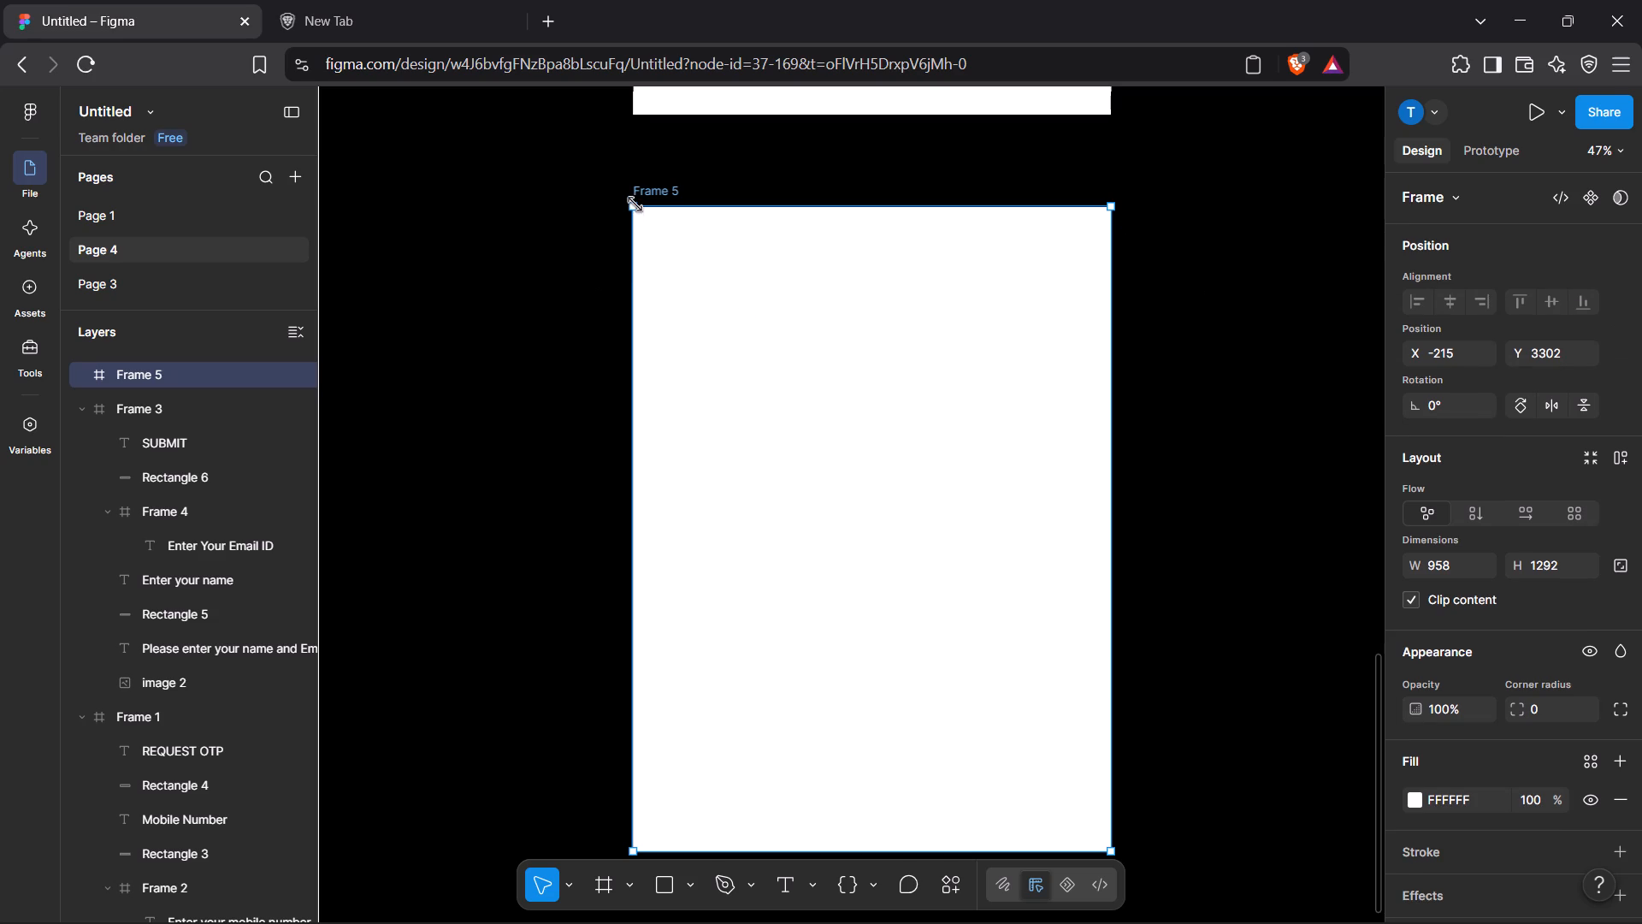
left_click(1352, 439)
Draw a full-width rectangle about 958 × 324 across the top of Frame 5.
scroll(1188, 478, "down", 1)
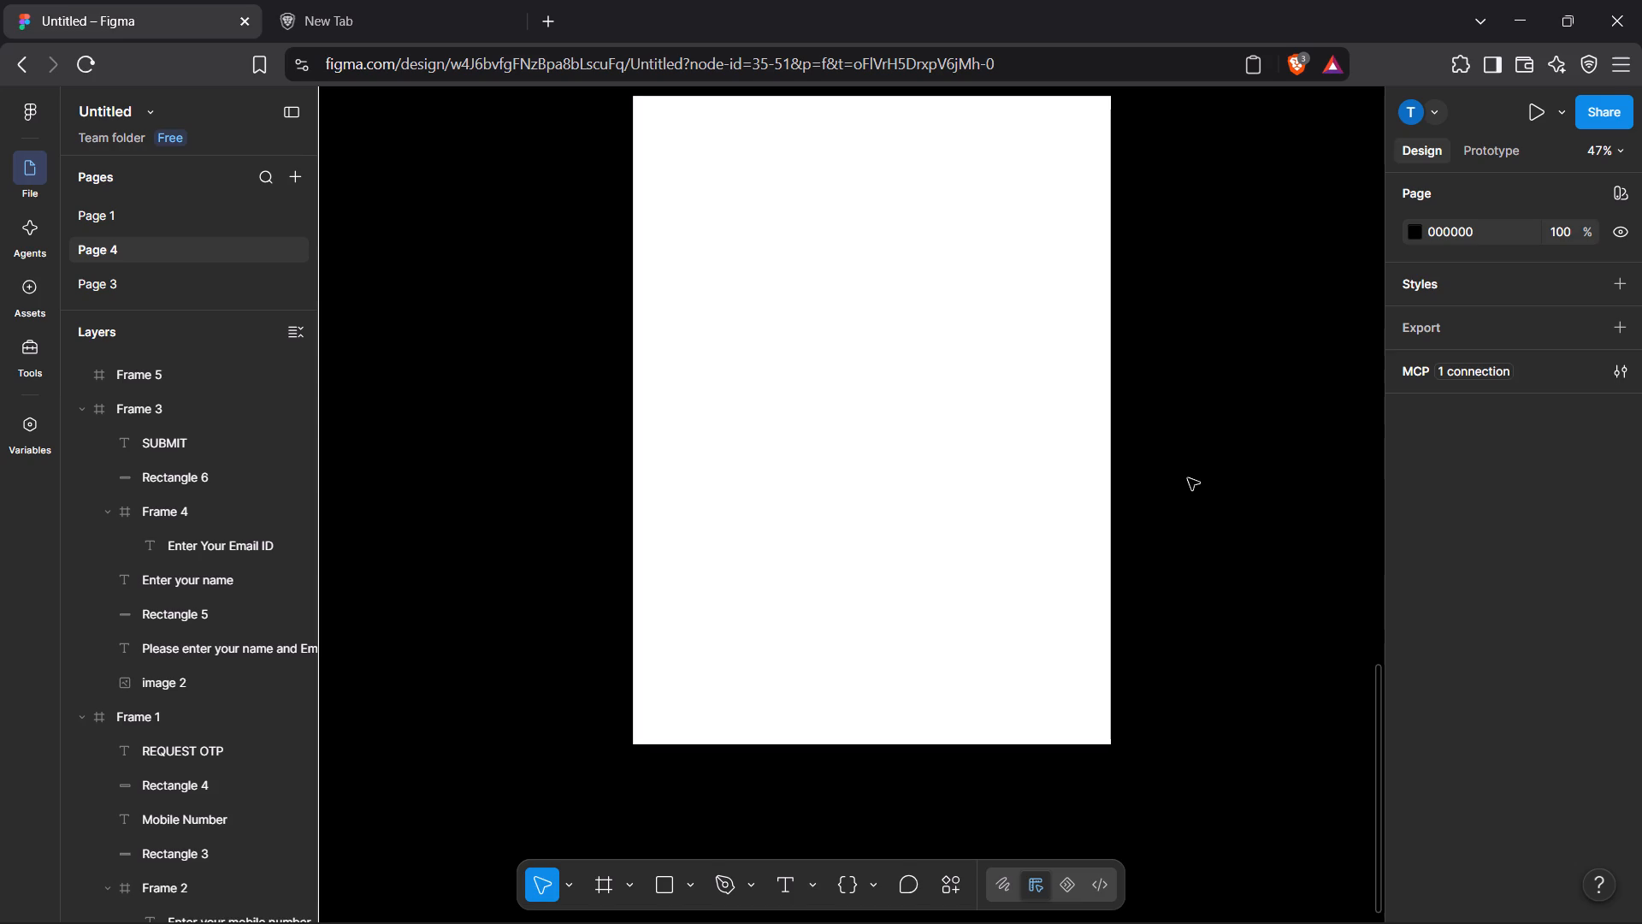
scroll(1131, 448, "up", 1)
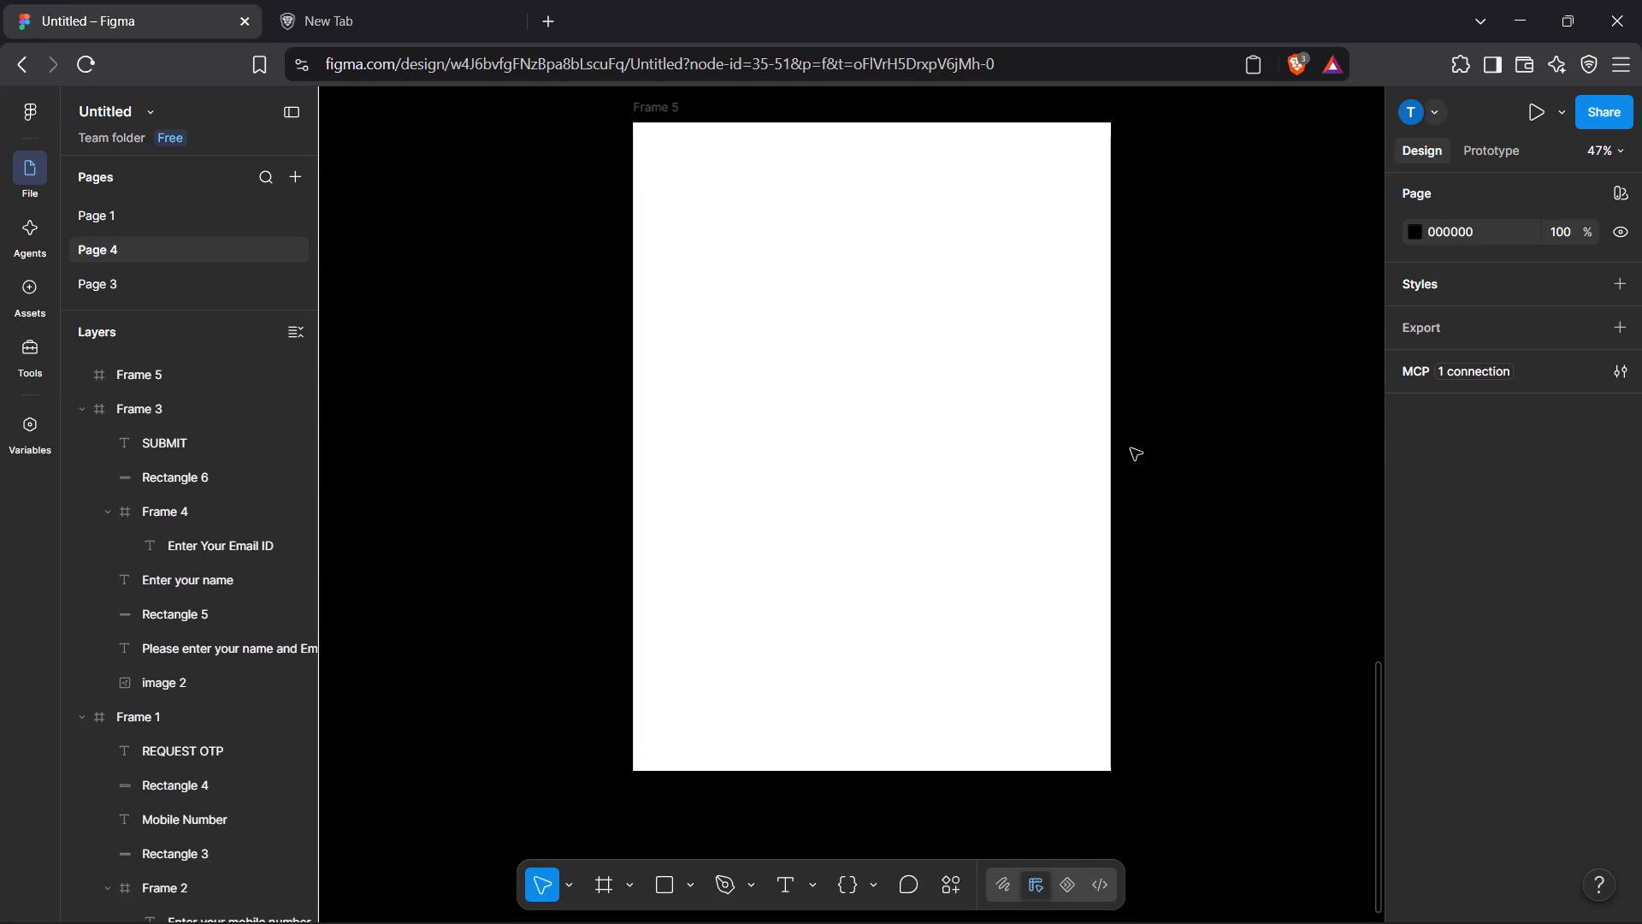
scroll(1131, 448, "up", 1)
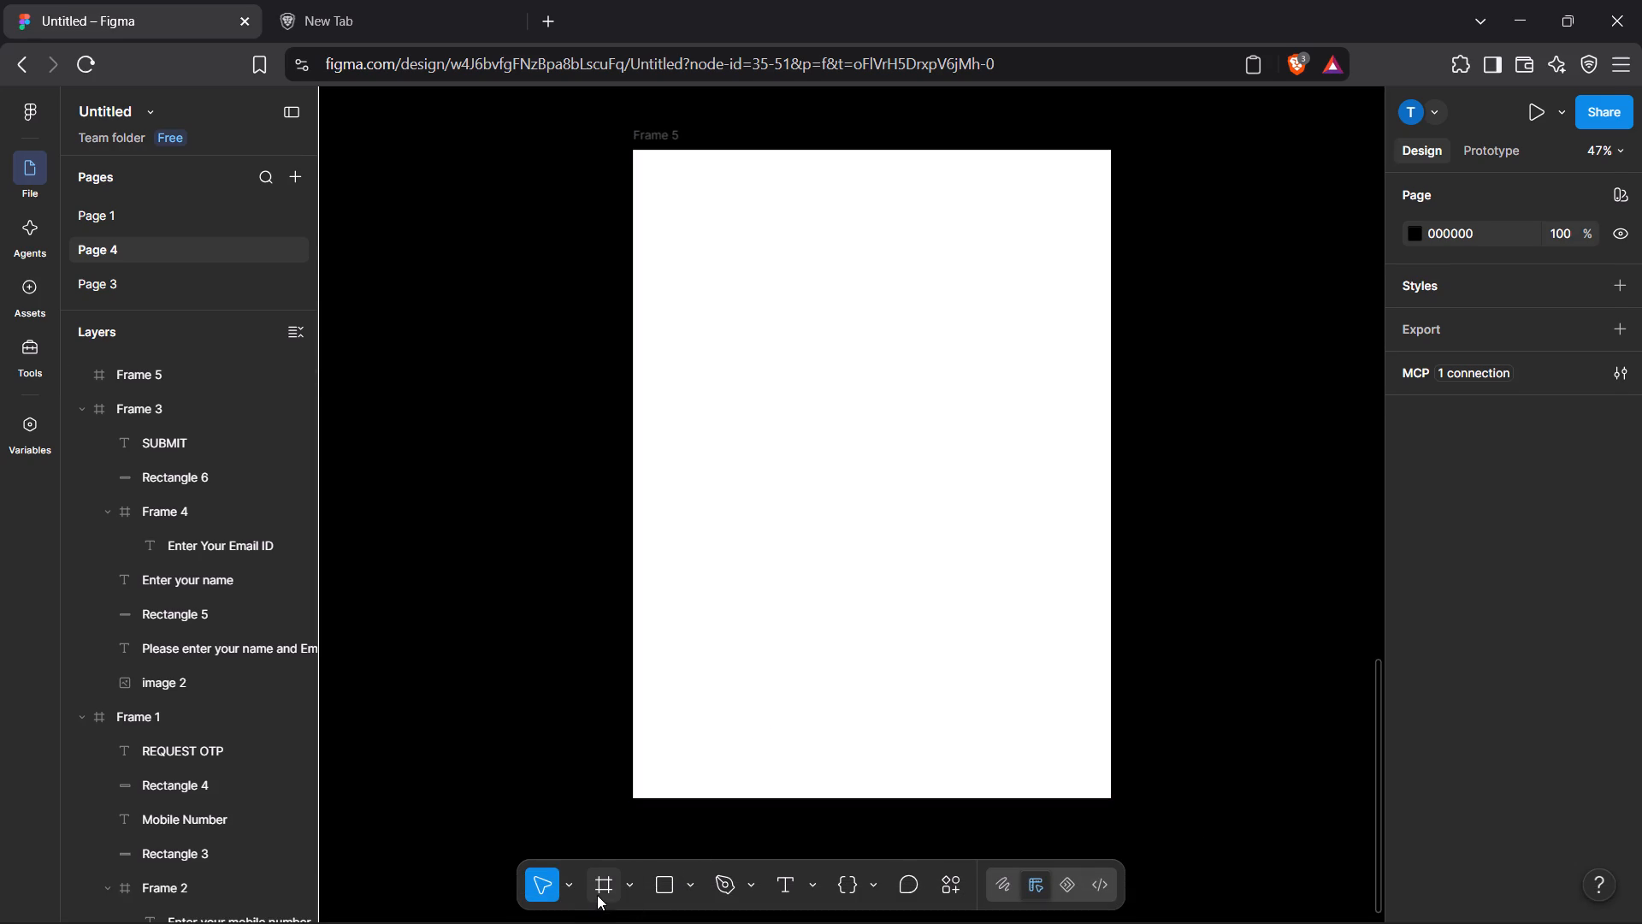
left_click(662, 884)
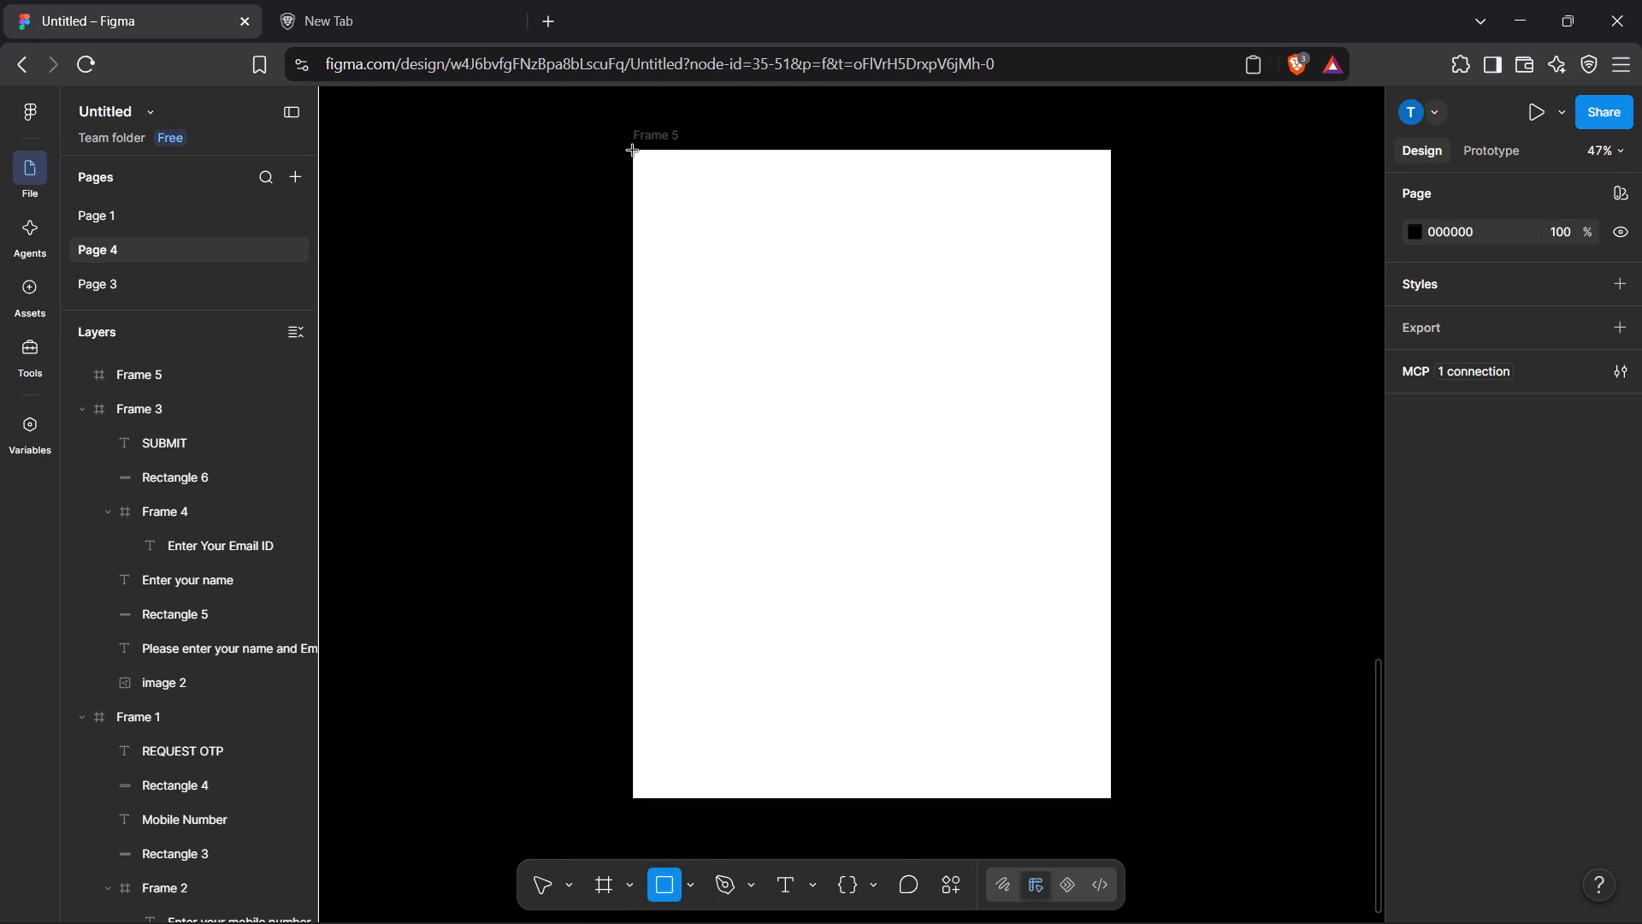
left_click_drag(633, 151, 1107, 319)
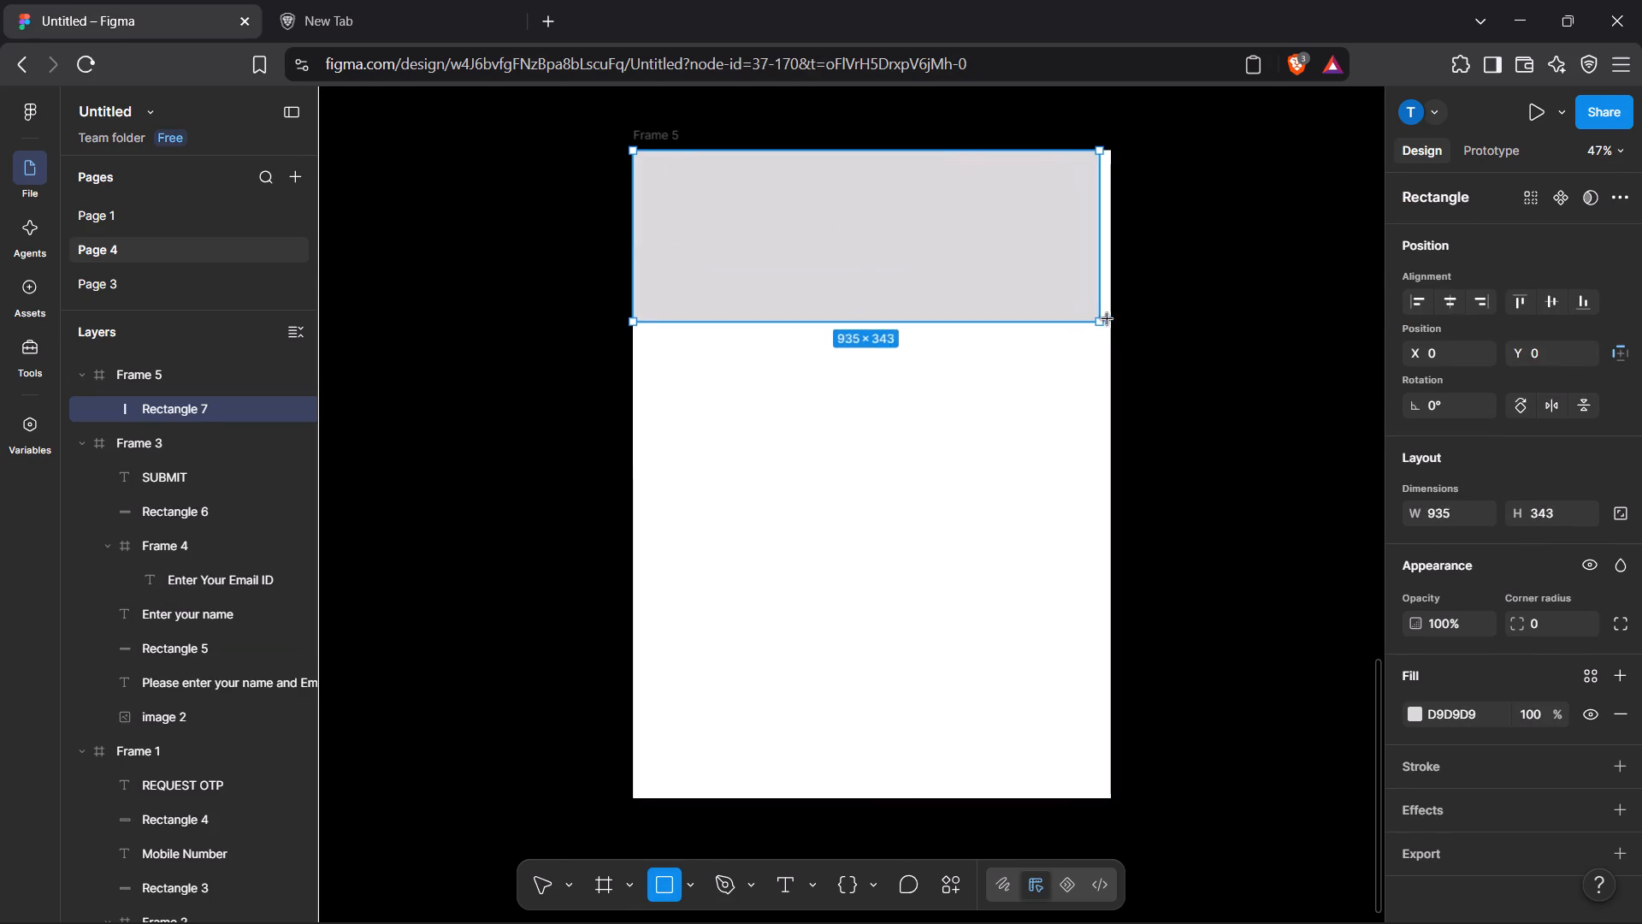
left_click_drag(1107, 319, 1113, 314)
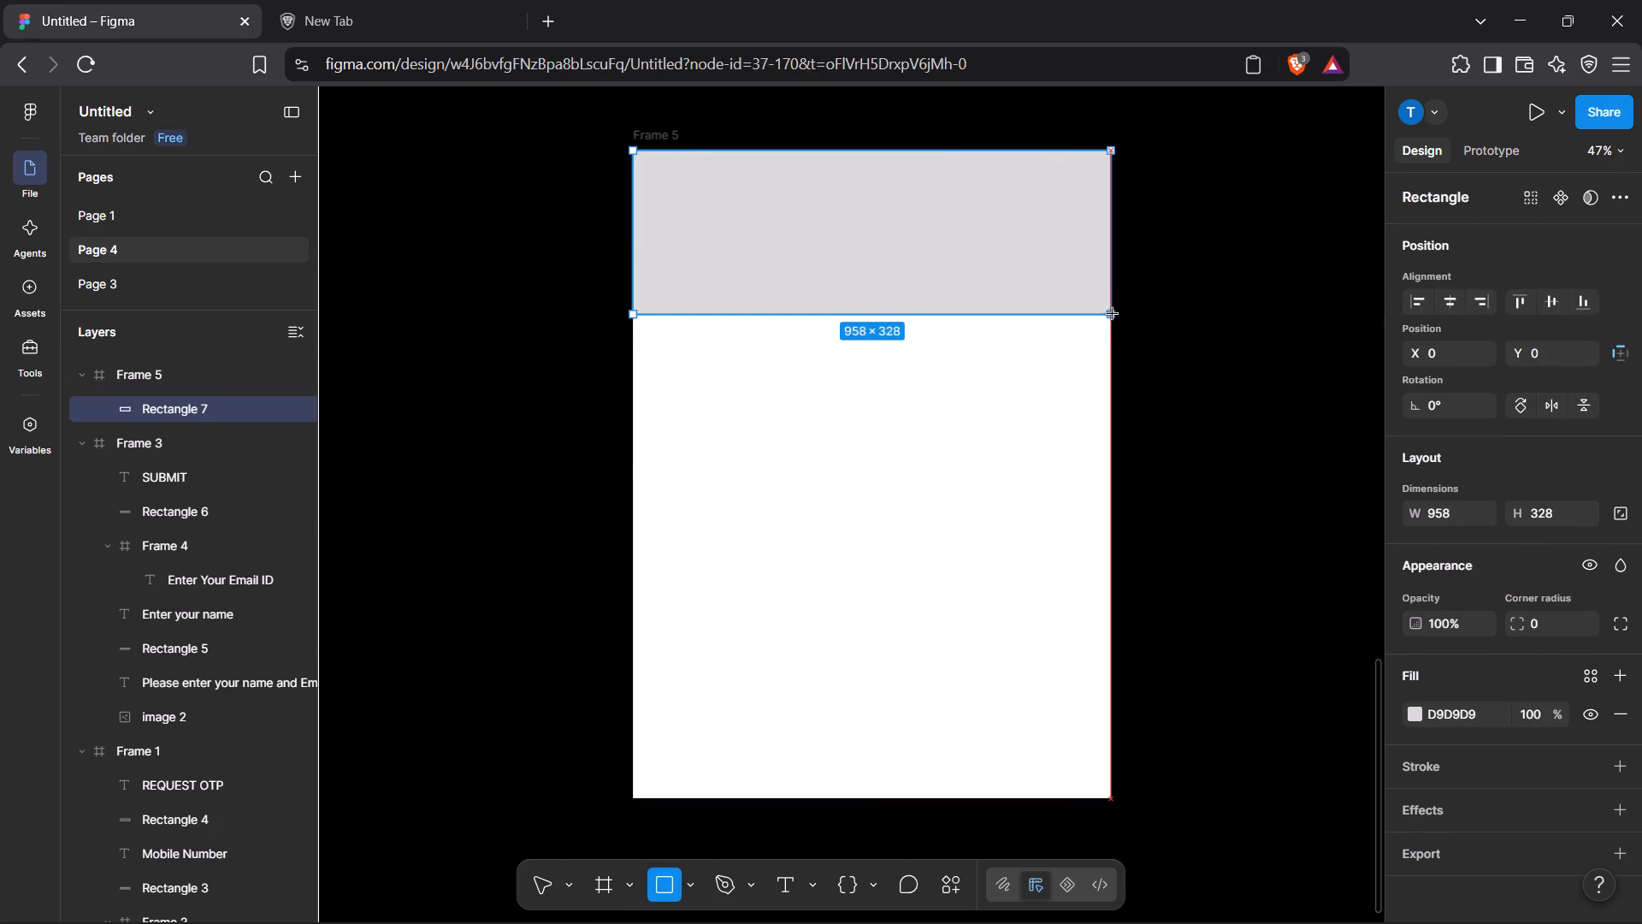
left_click_drag(1113, 314, 1110, 312)
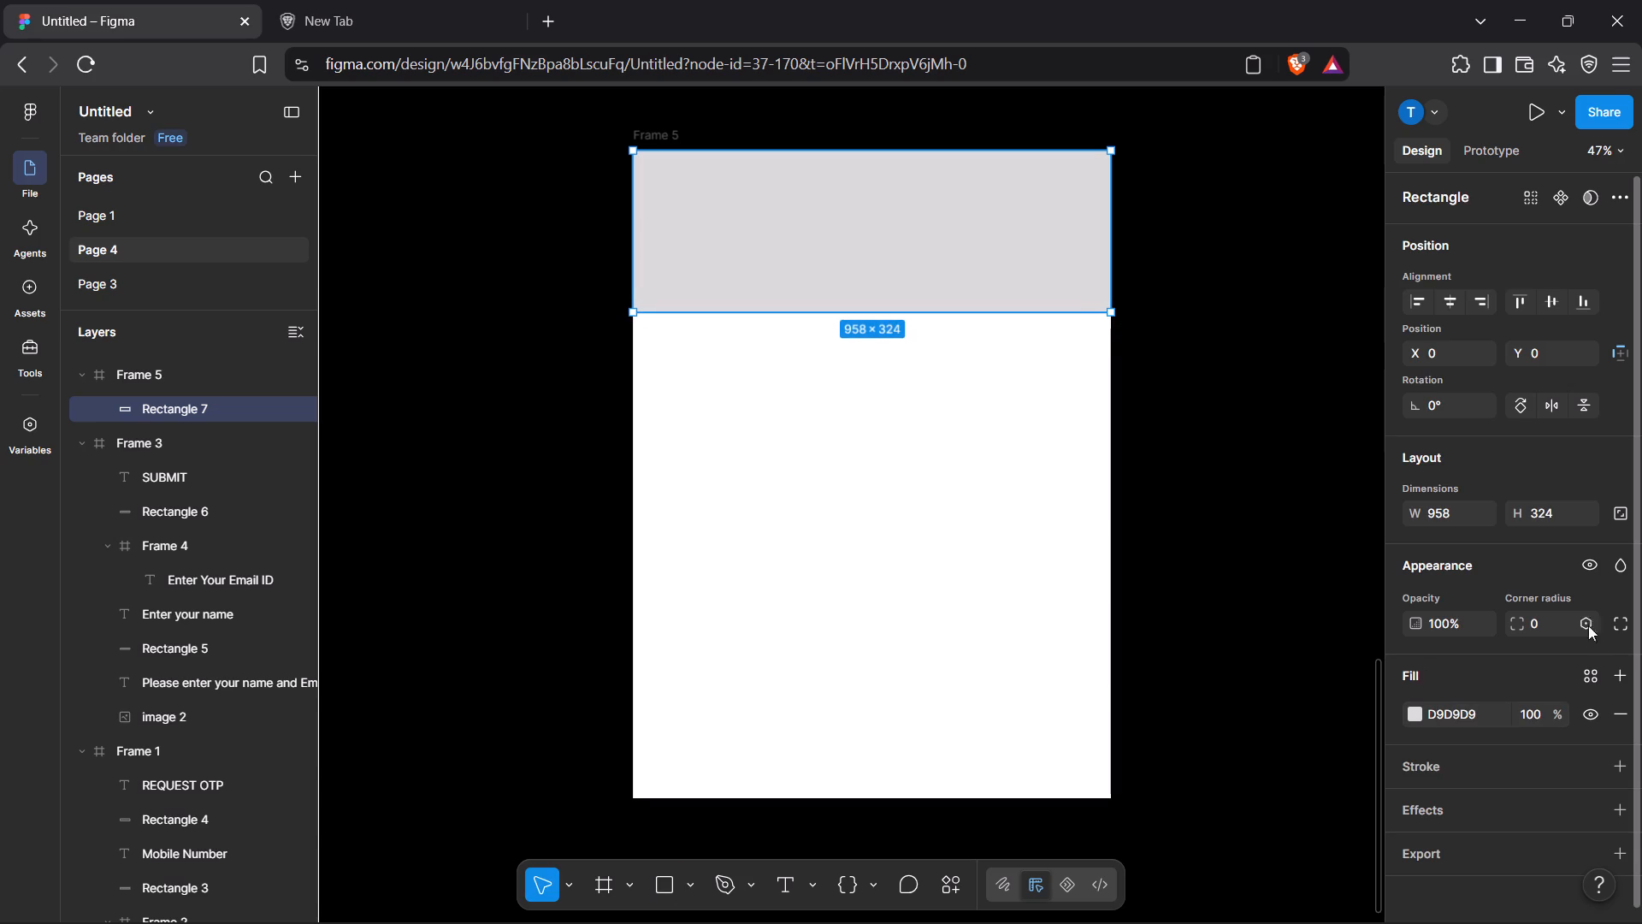
Set the corner radius of the rectangle in Frame 5 to 30.
left_click_drag(1550, 626, 1641, 608)
key("BackSpace")
type("30")
left_click(1264, 569)
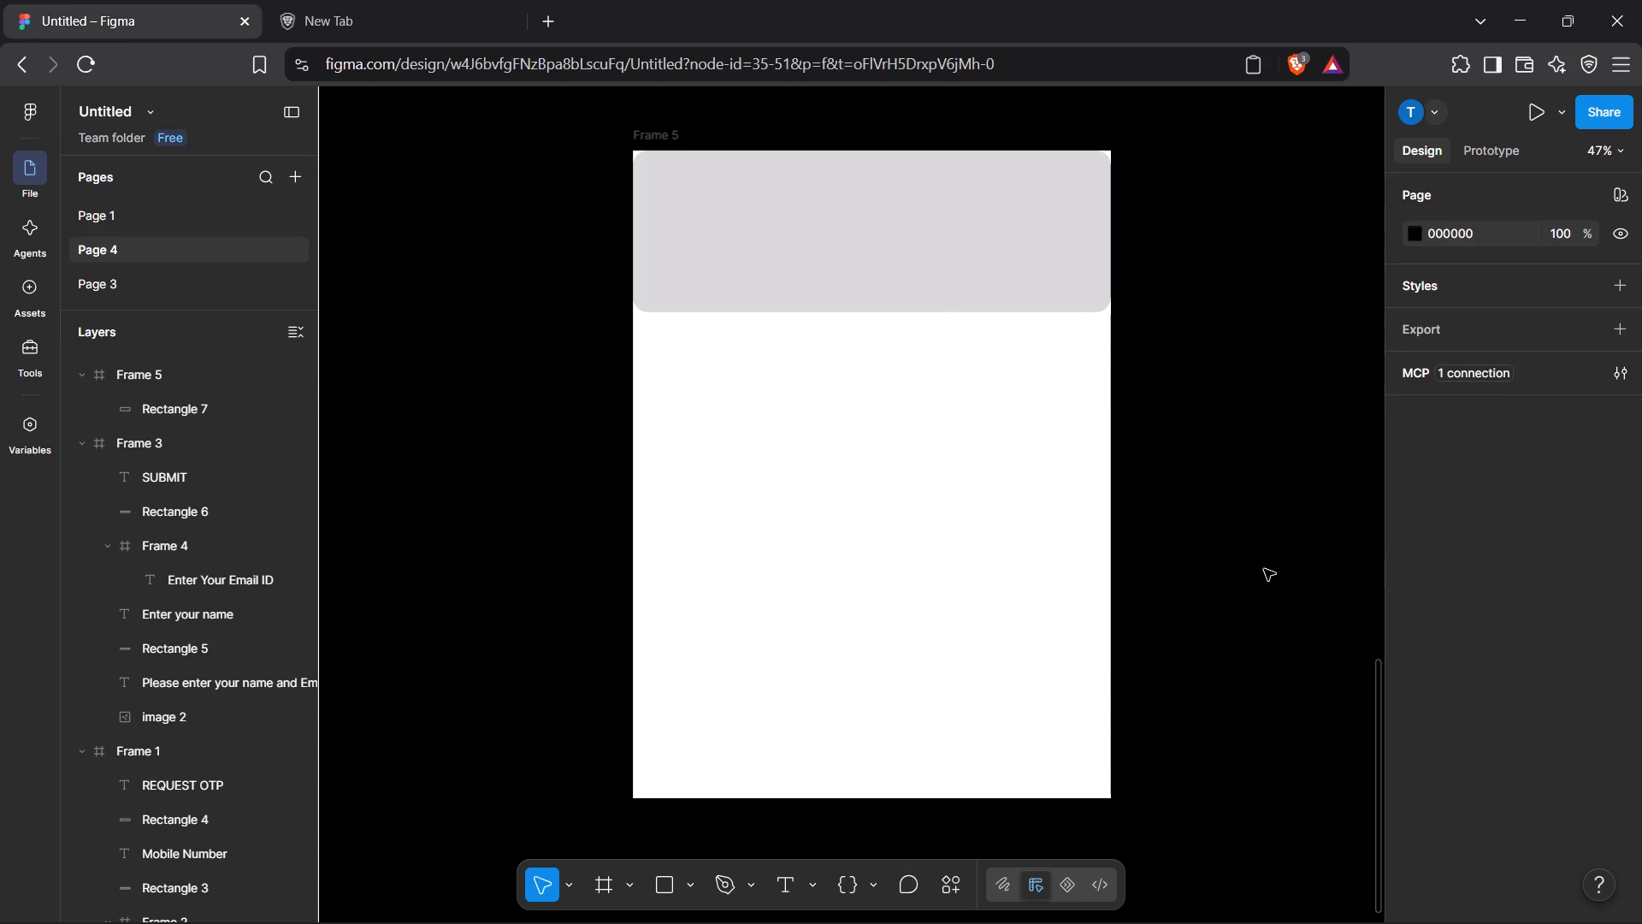
Move the header rectangle up past Frame 5's top edge to about Y -19, keeping X at 0.
left_click_drag(951, 283, 950, 273)
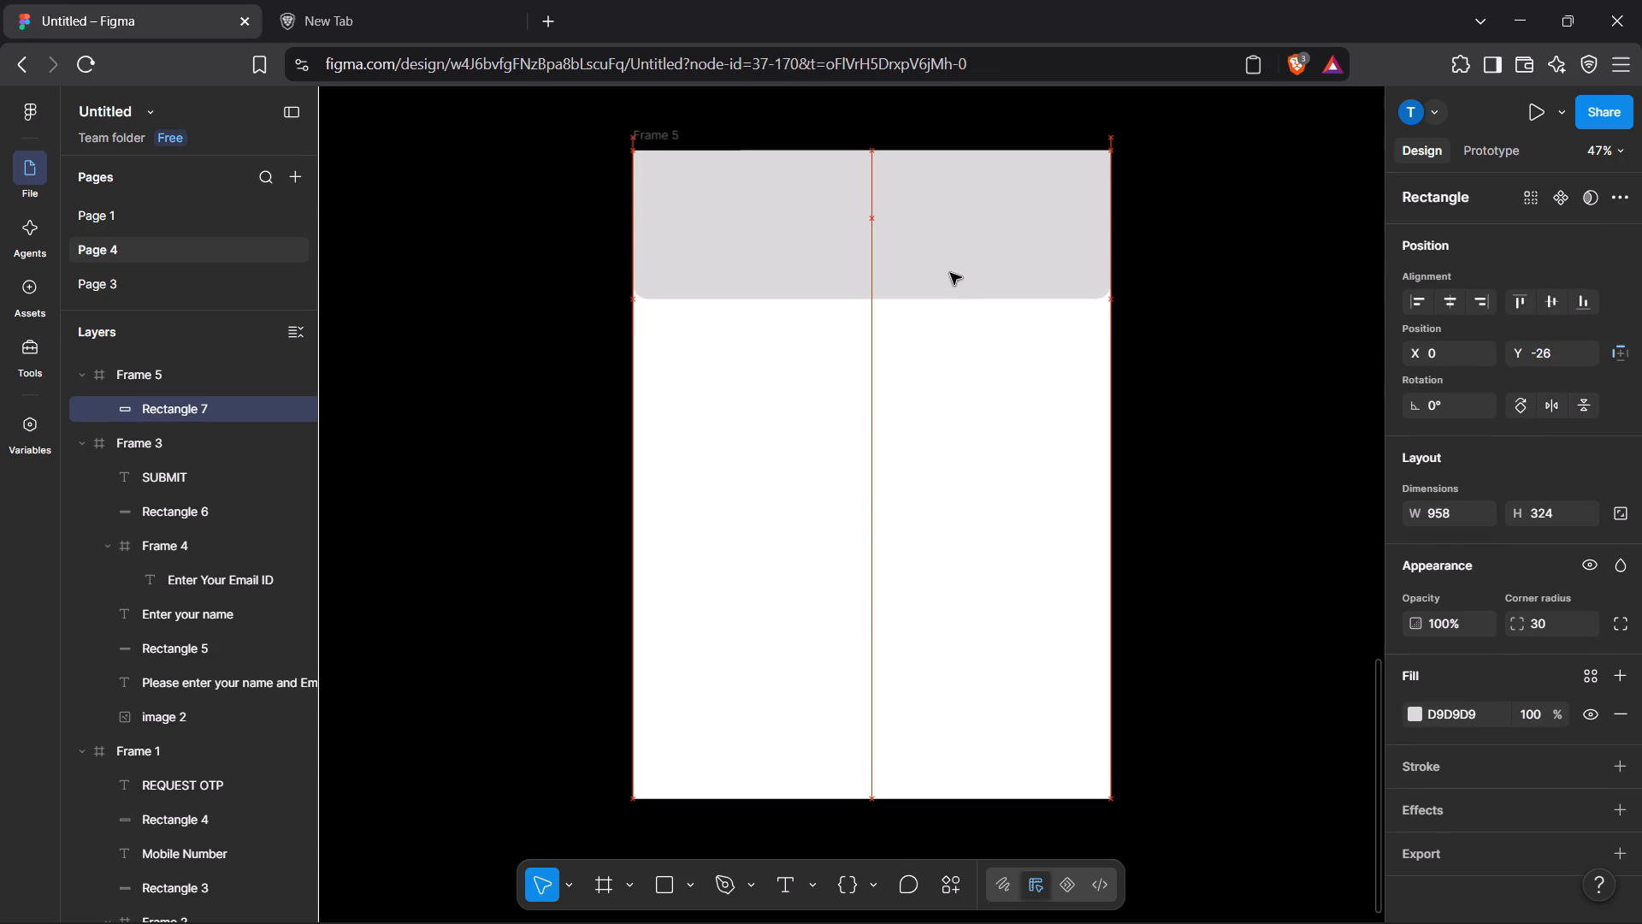
left_click_drag(950, 273, 950, 274)
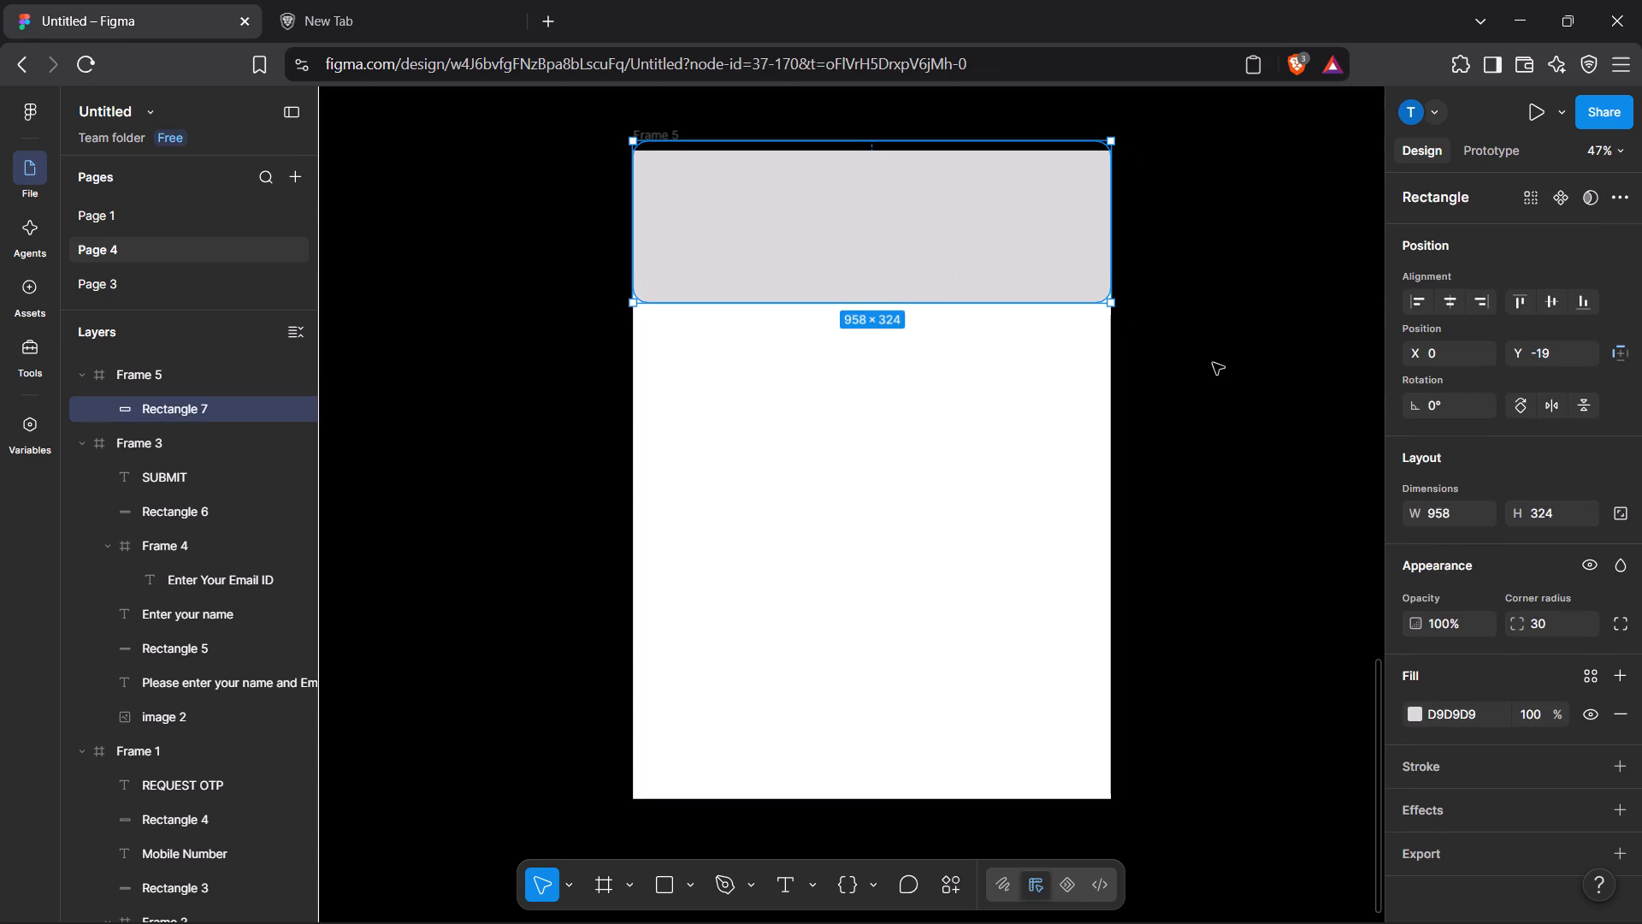
Change the header rectangle's fill to deep blue 1050BE and deselect it.
left_click(1418, 711)
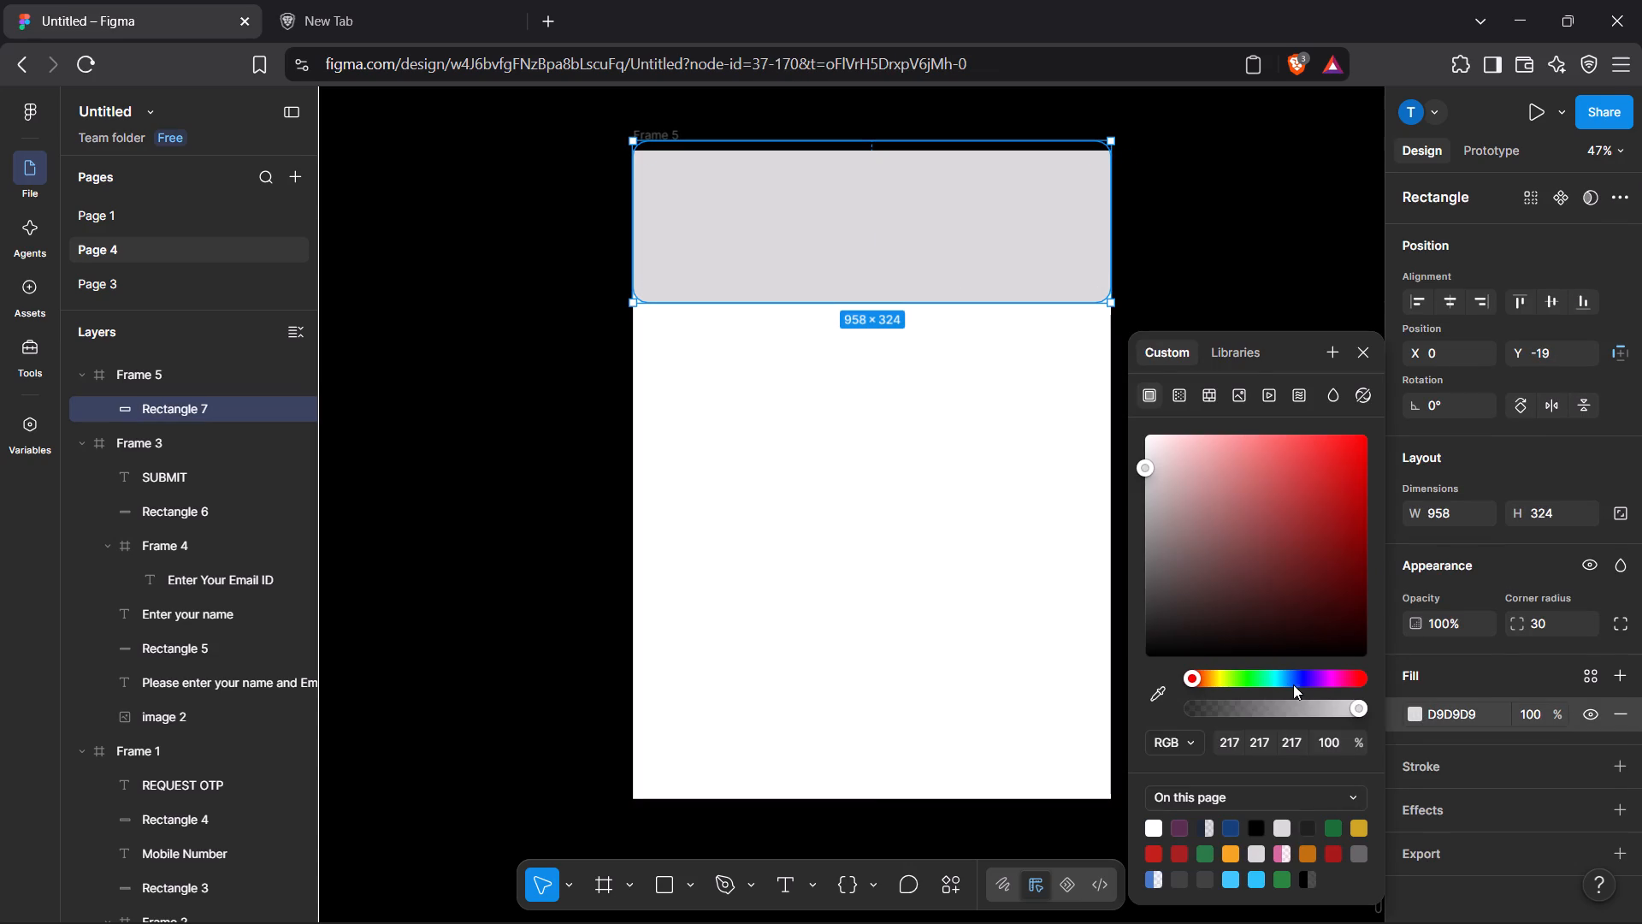
left_click(1284, 677)
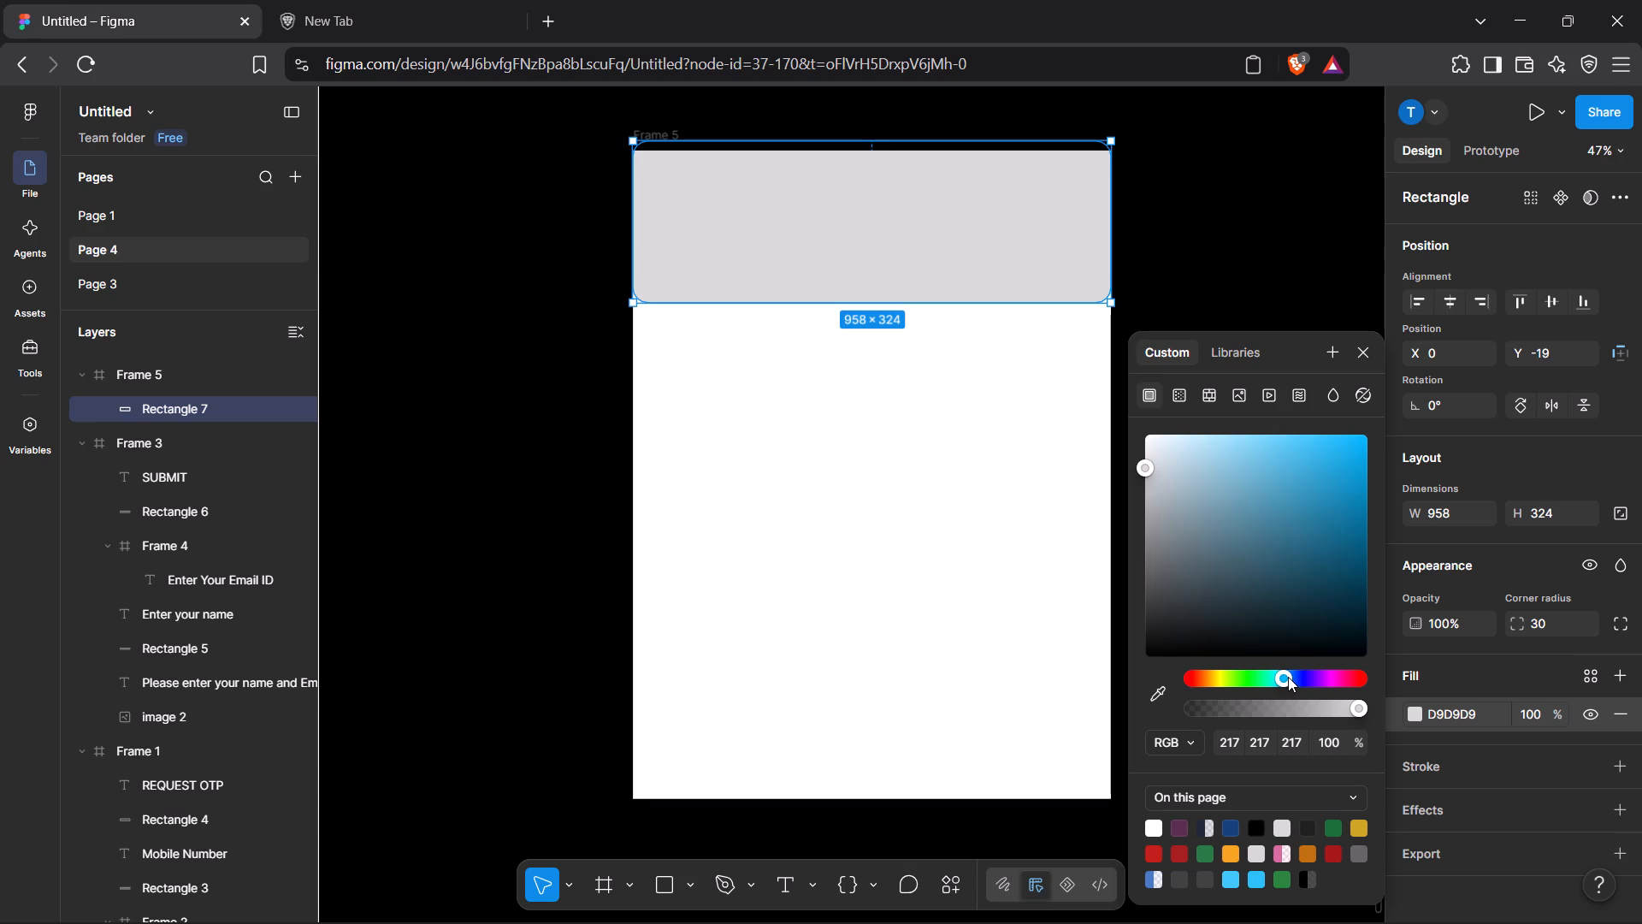
left_click(1293, 678)
left_click(1279, 680)
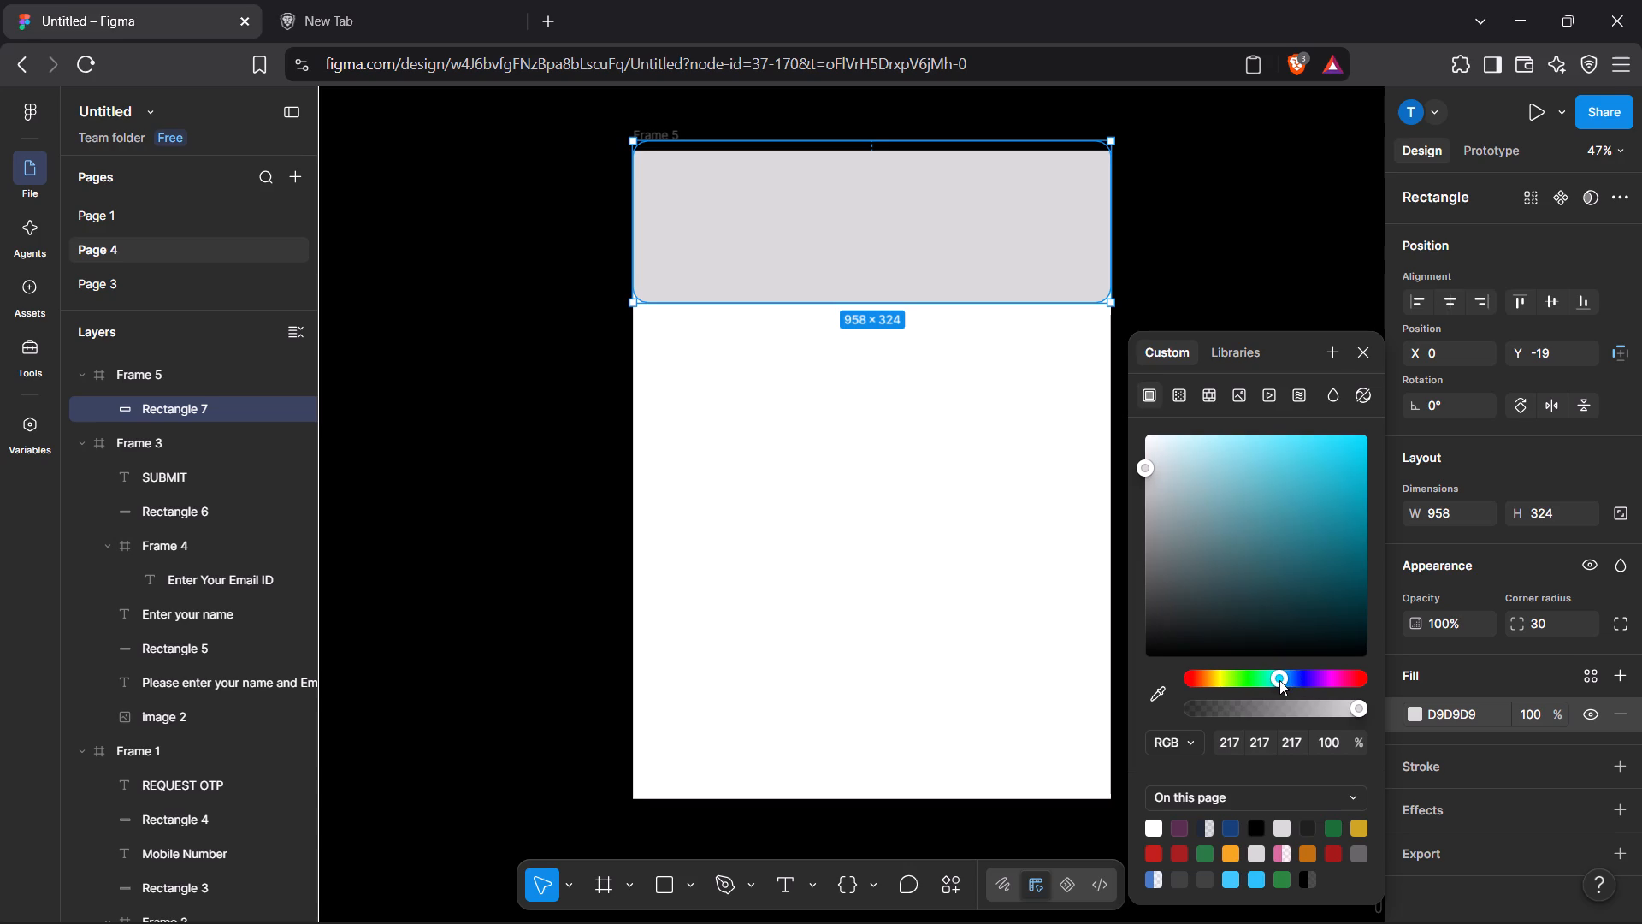
left_click(1284, 678)
left_click(1342, 460)
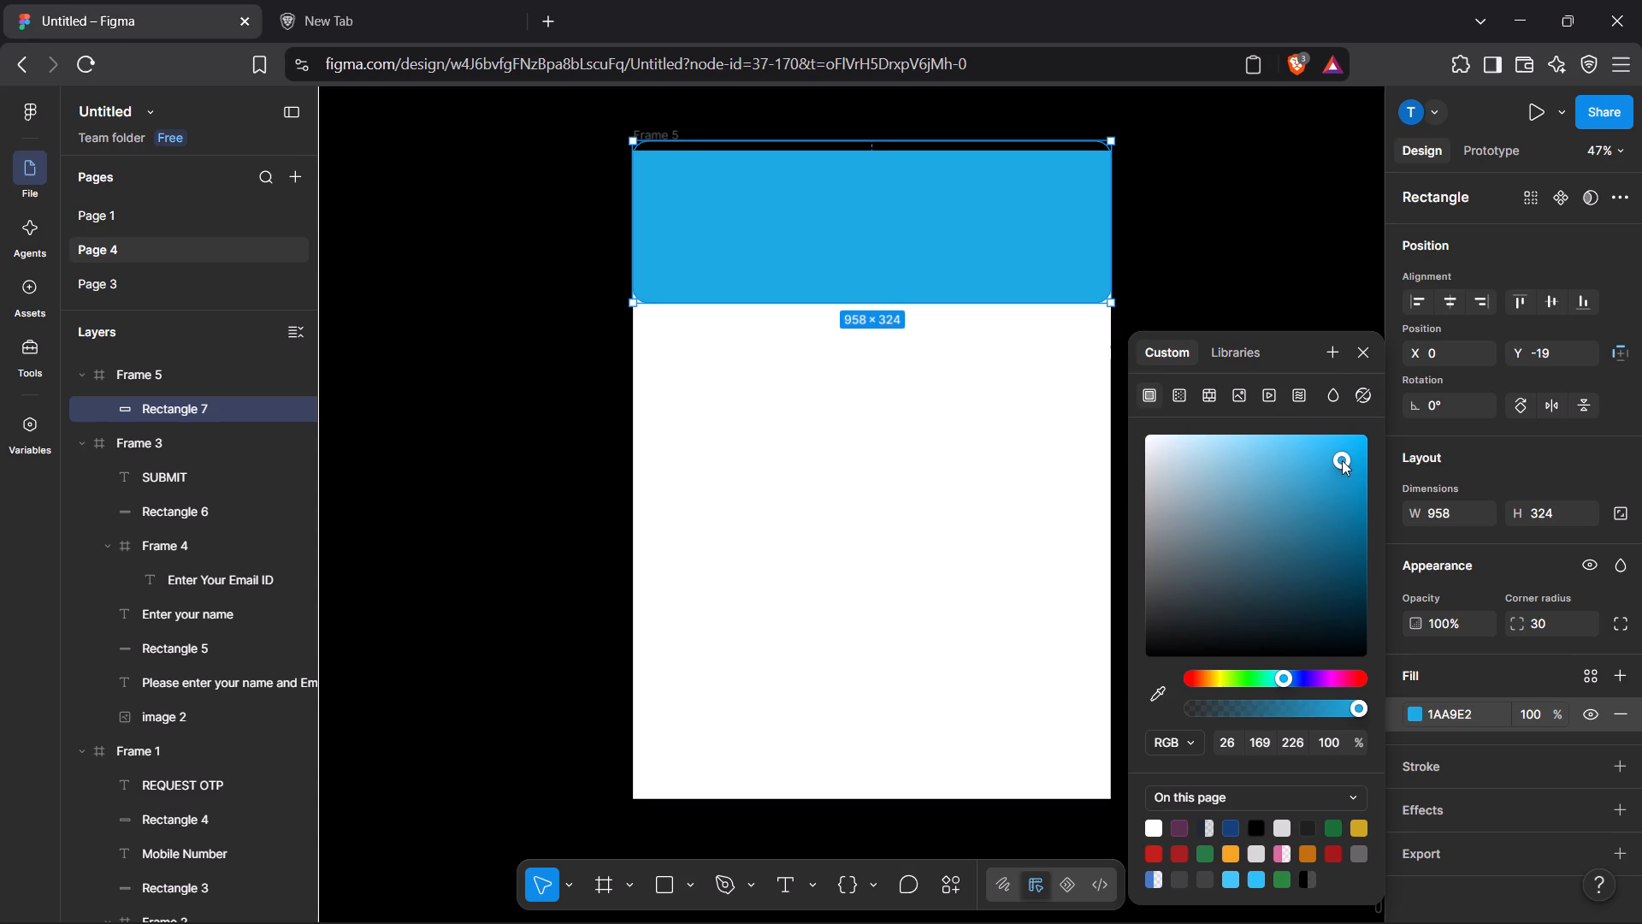
left_click(1342, 460)
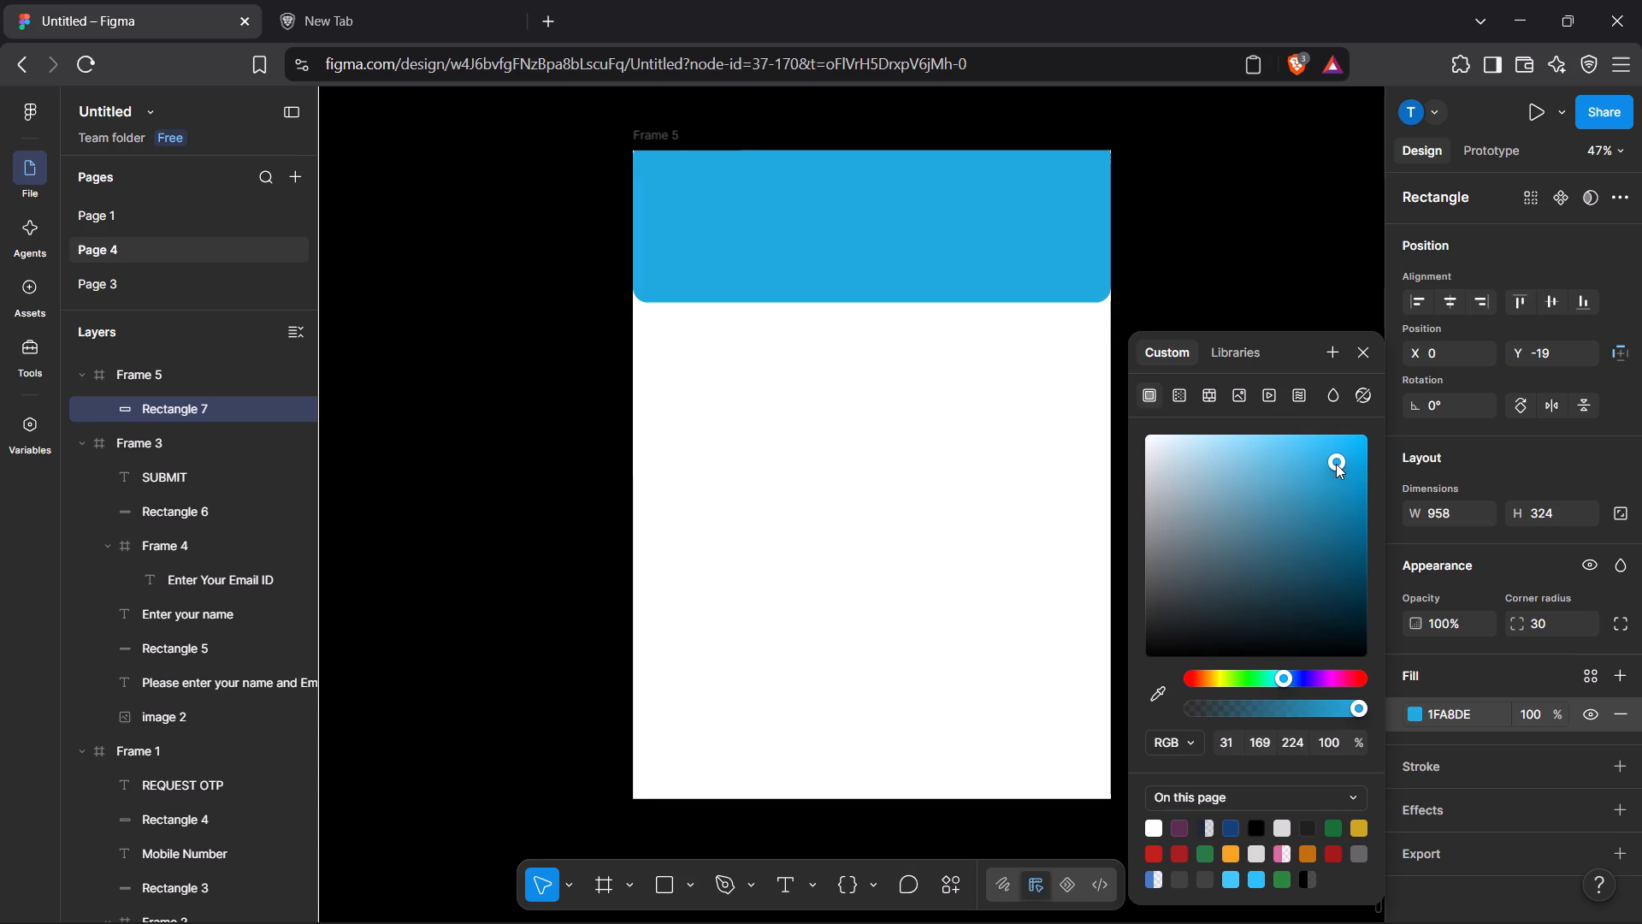
left_click(1288, 675)
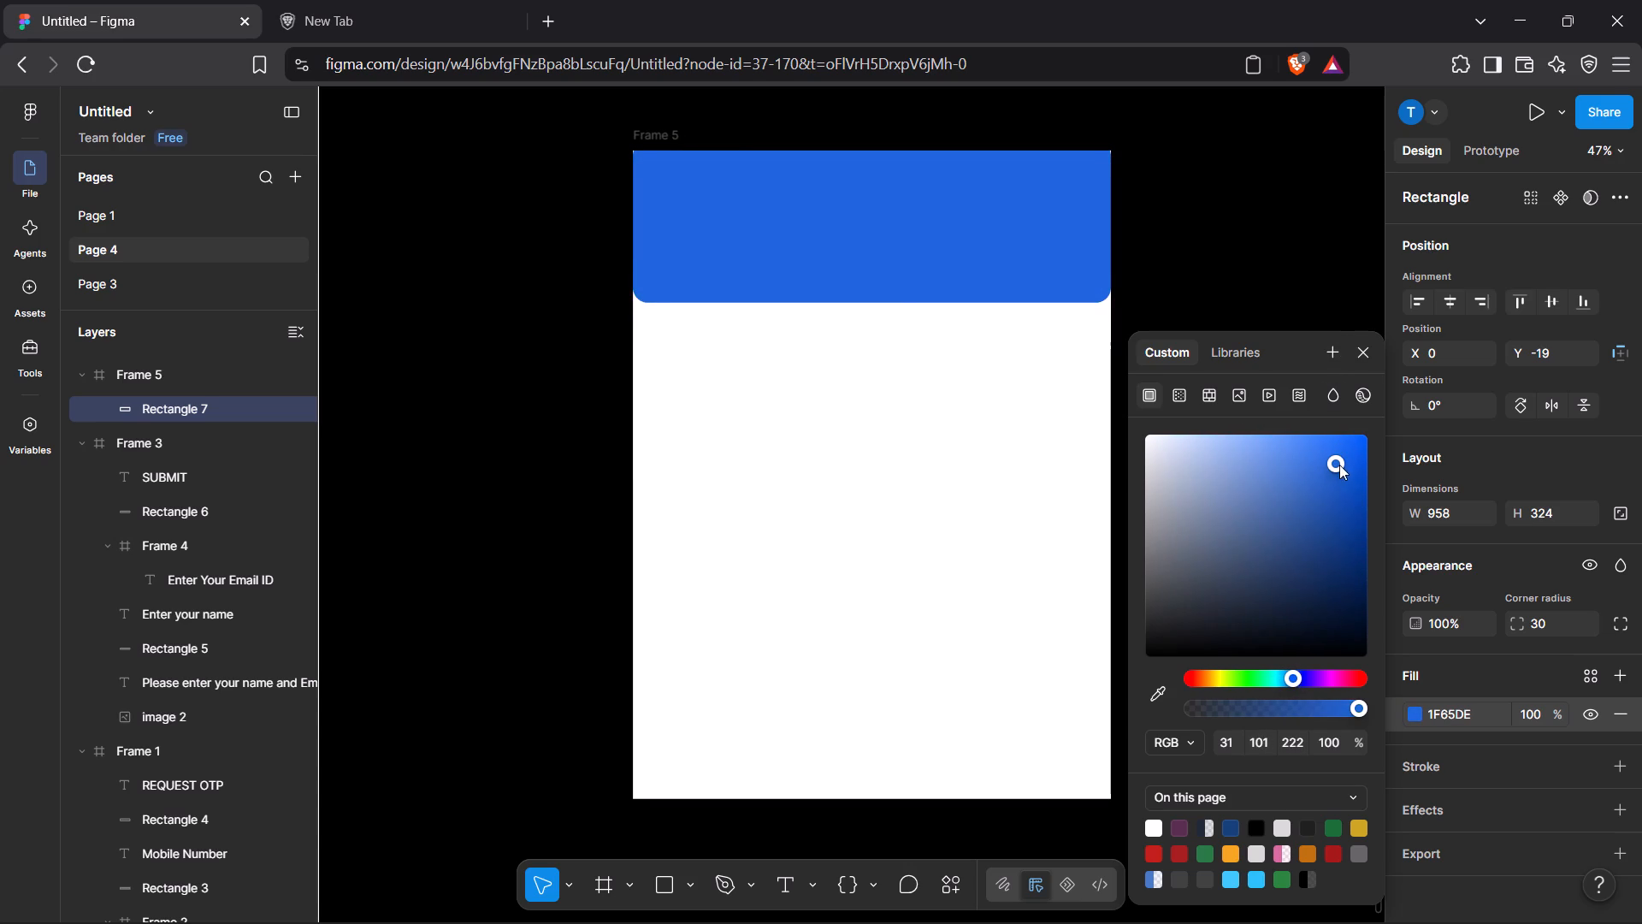
left_click_drag(1339, 465, 1349, 492)
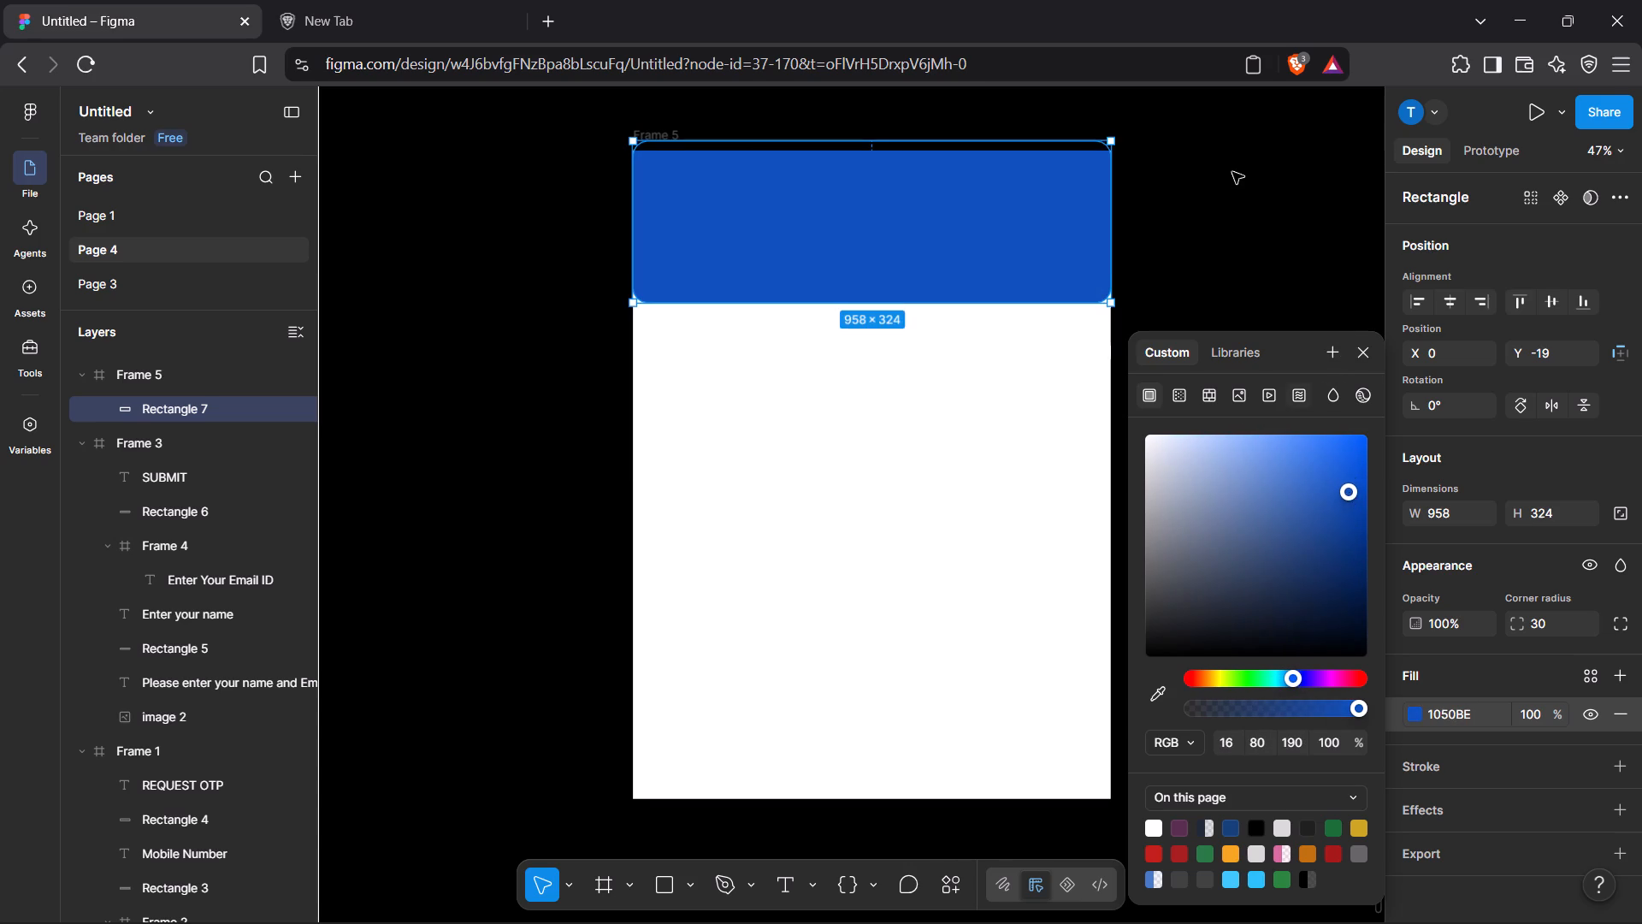
left_click(1232, 172)
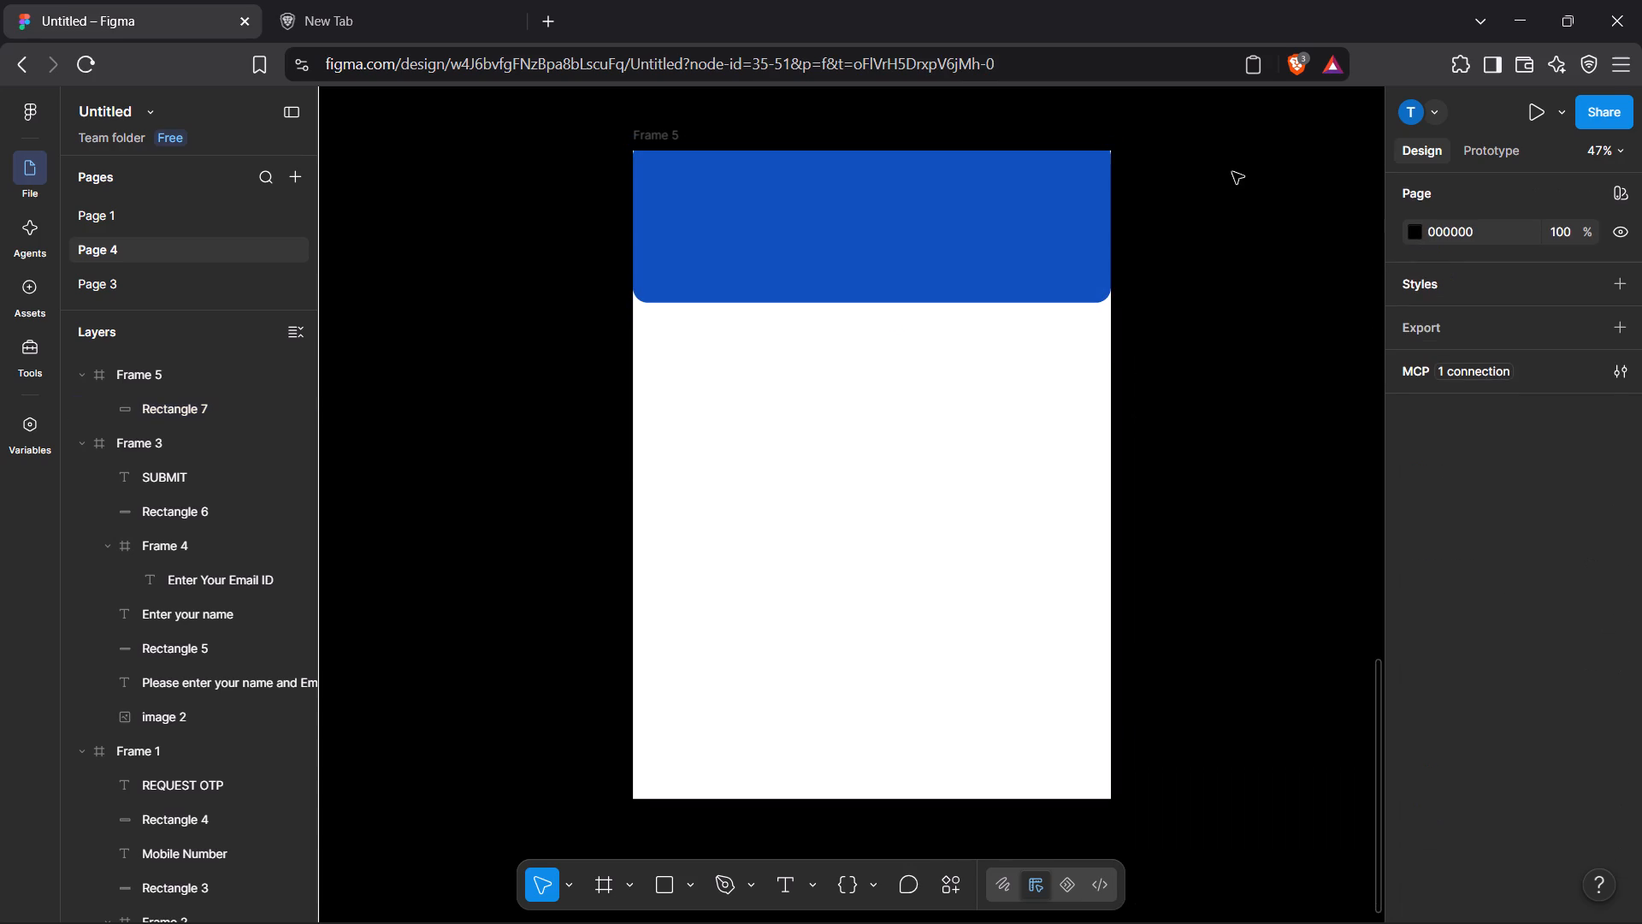
Nudge the blue header rectangle further up to about Y -25 in Frame 5 and deselect it.
left_click(1026, 217)
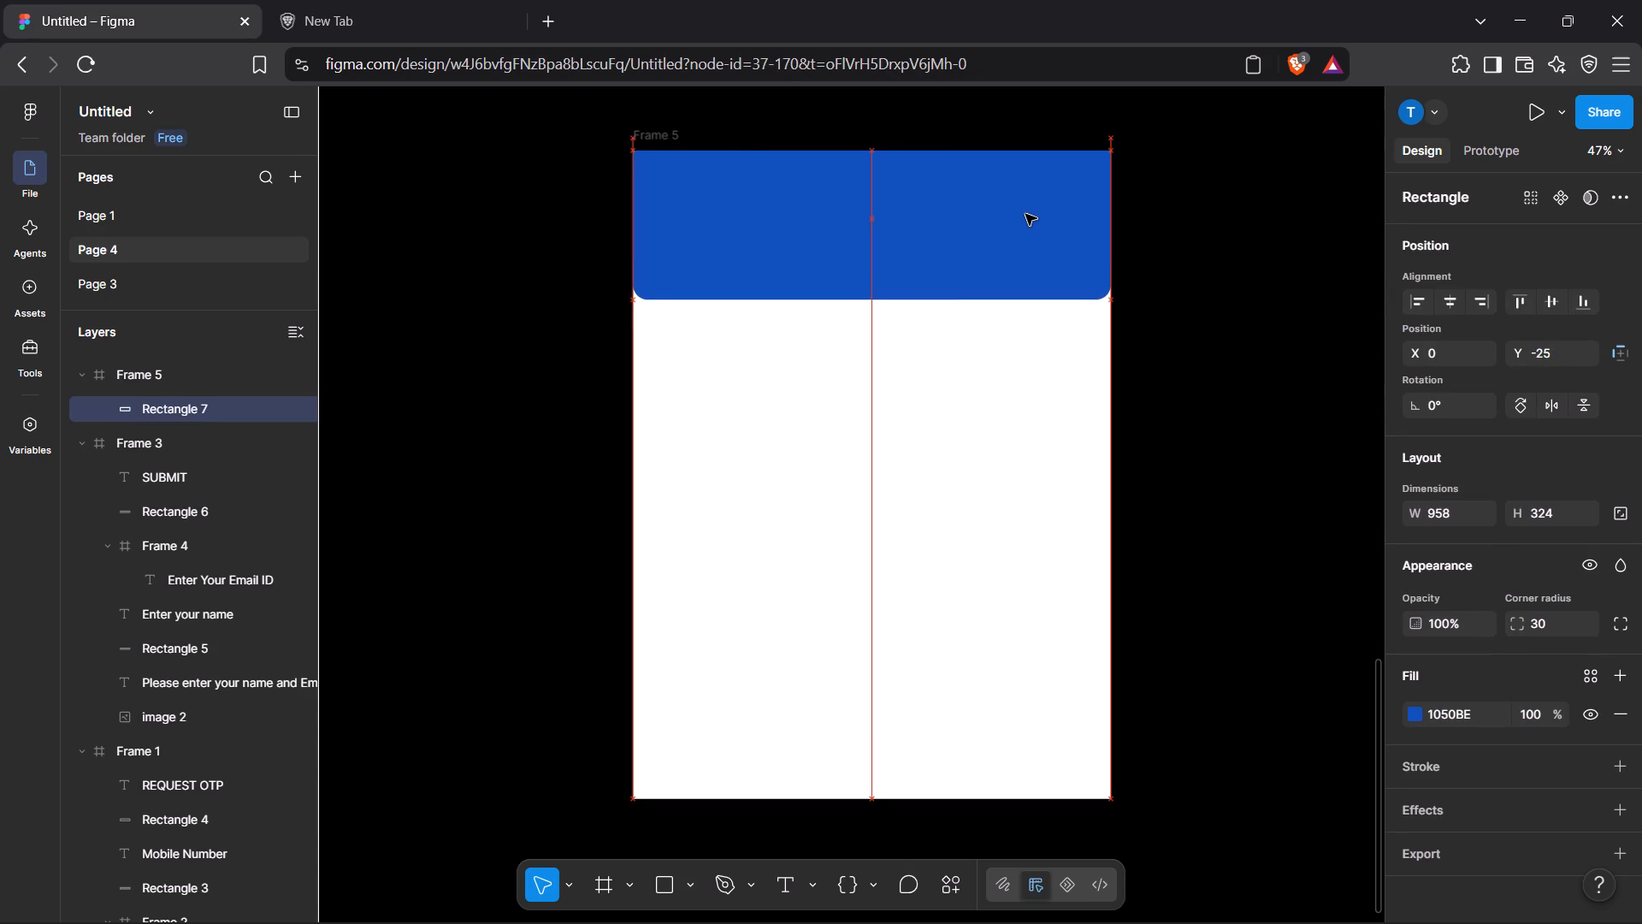
left_click(1259, 311)
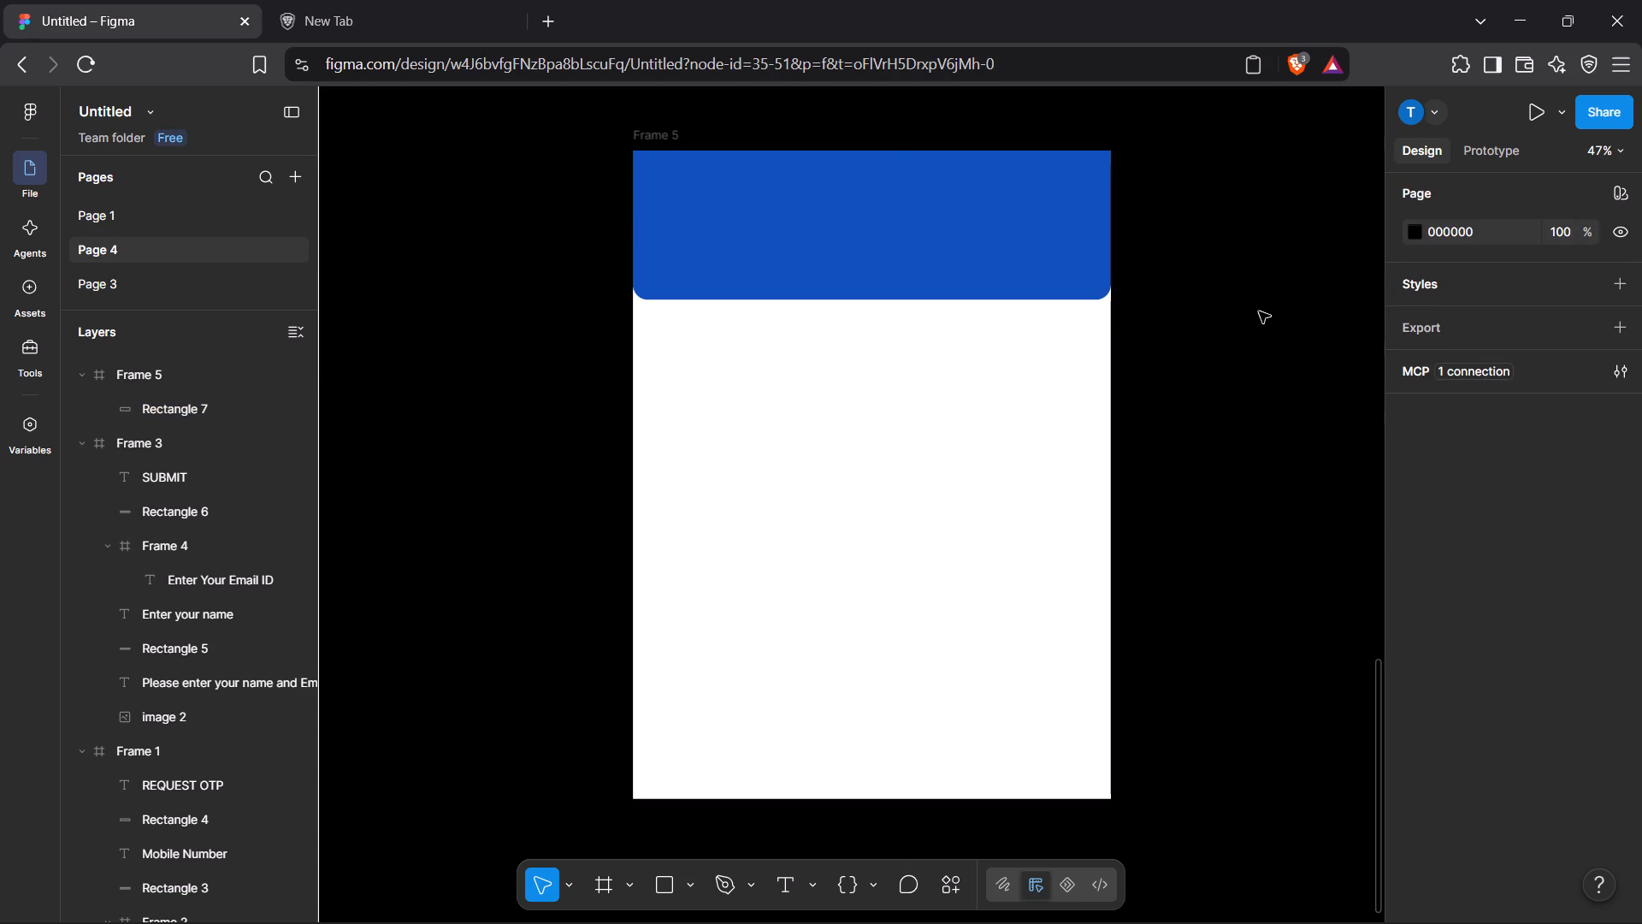
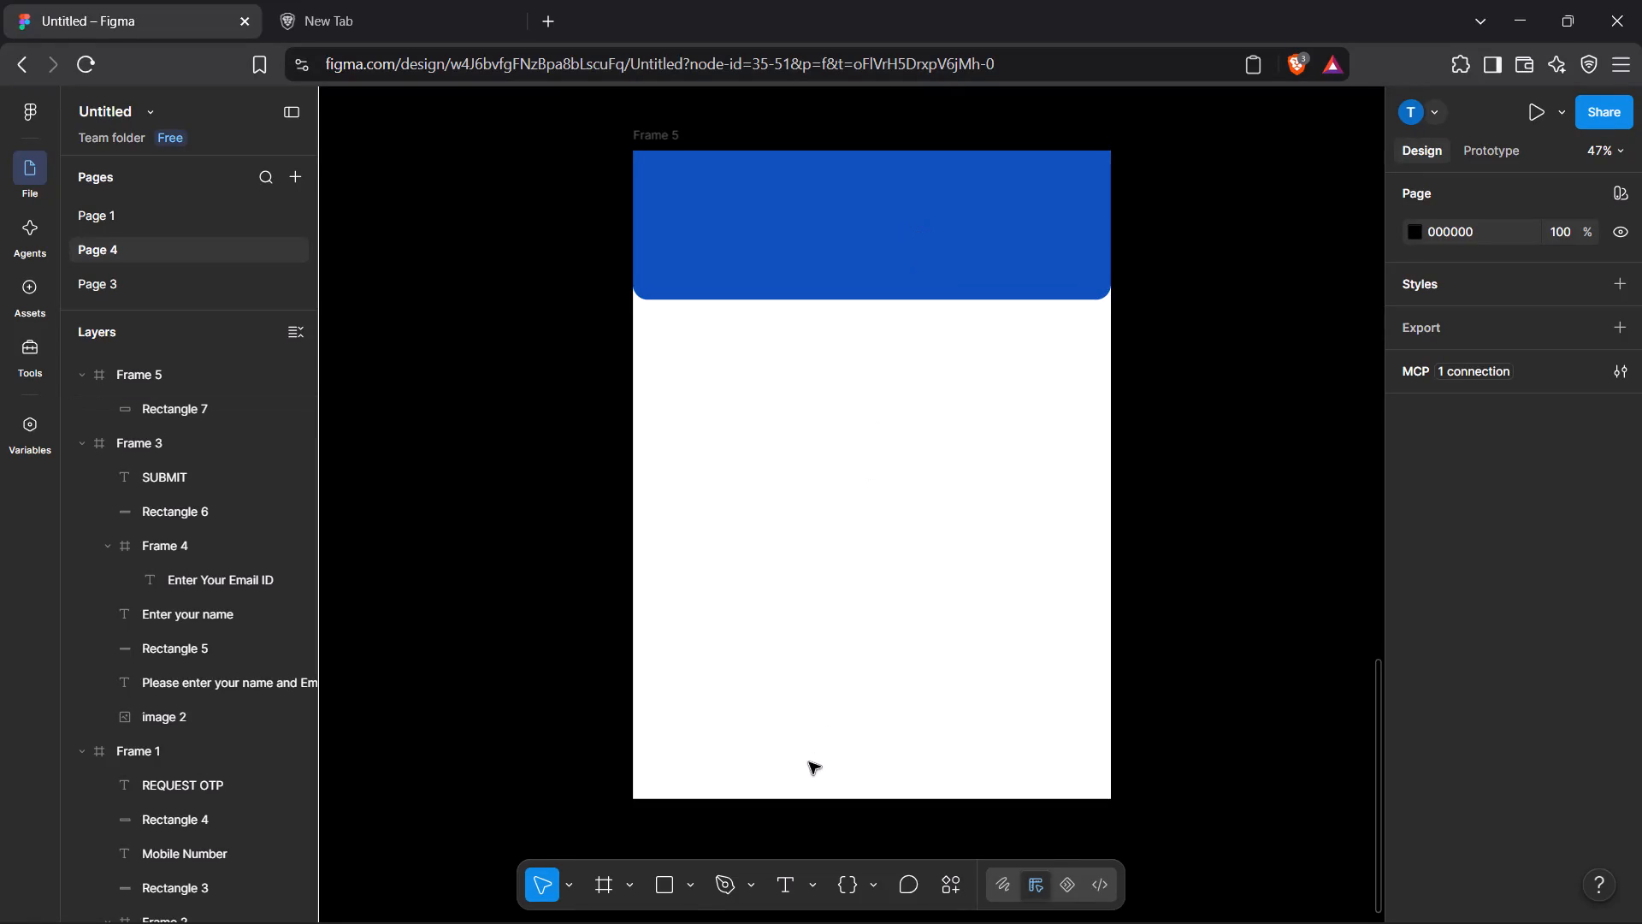
Draw a nested frame about 915 × 242 just below the blue header in Frame 5 and deselect it.
left_click(599, 889)
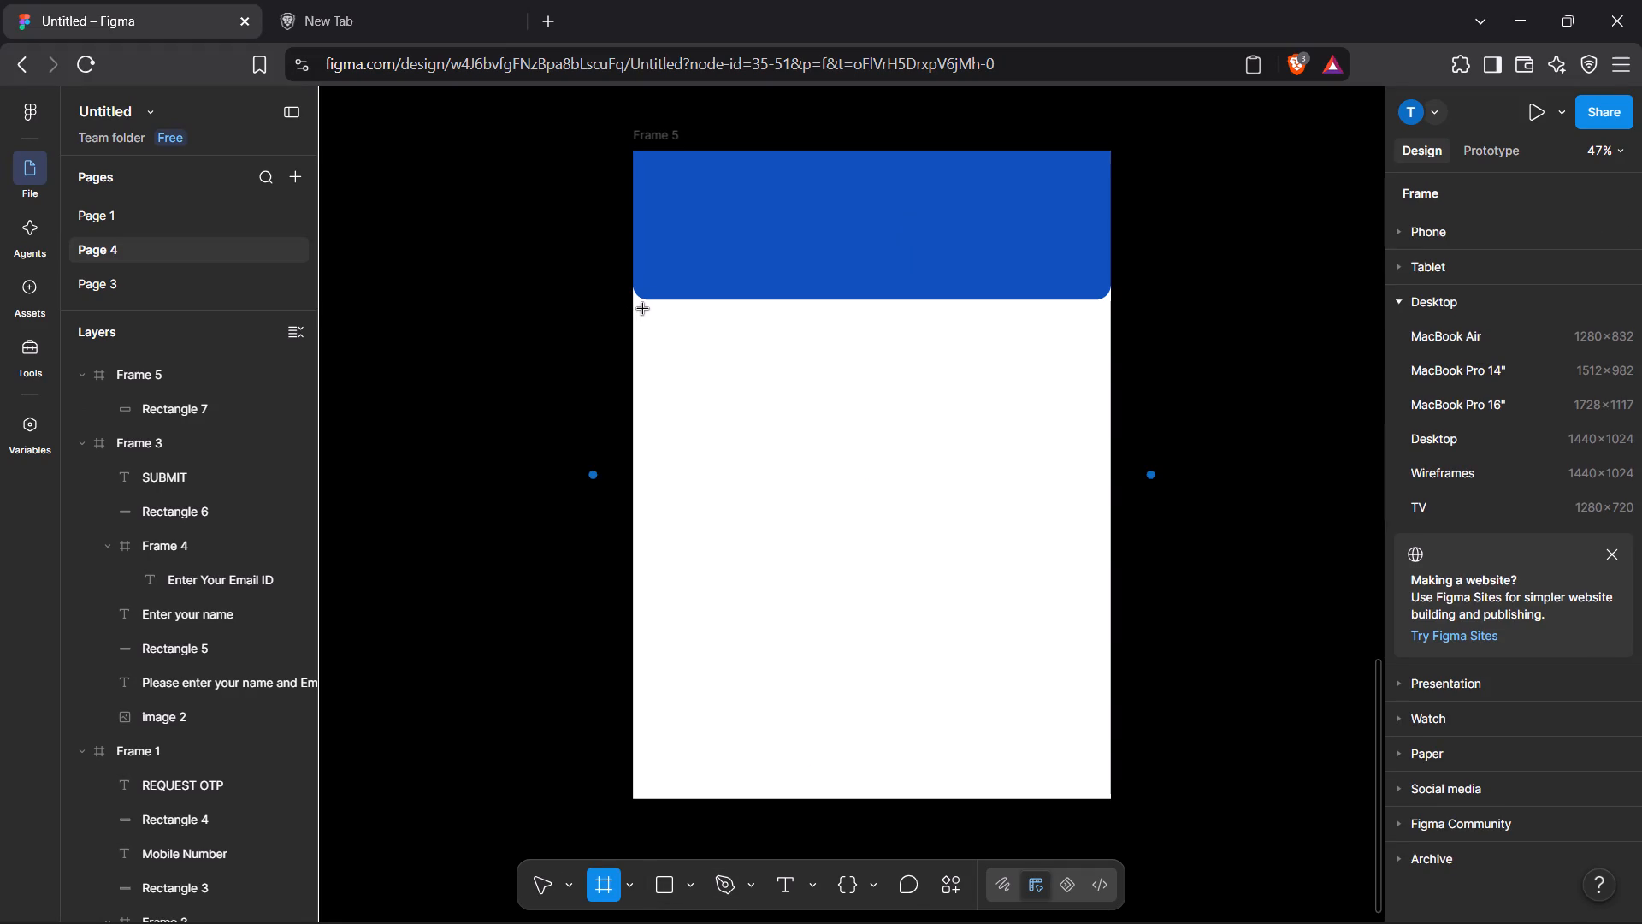
left_click_drag(643, 309, 1081, 452)
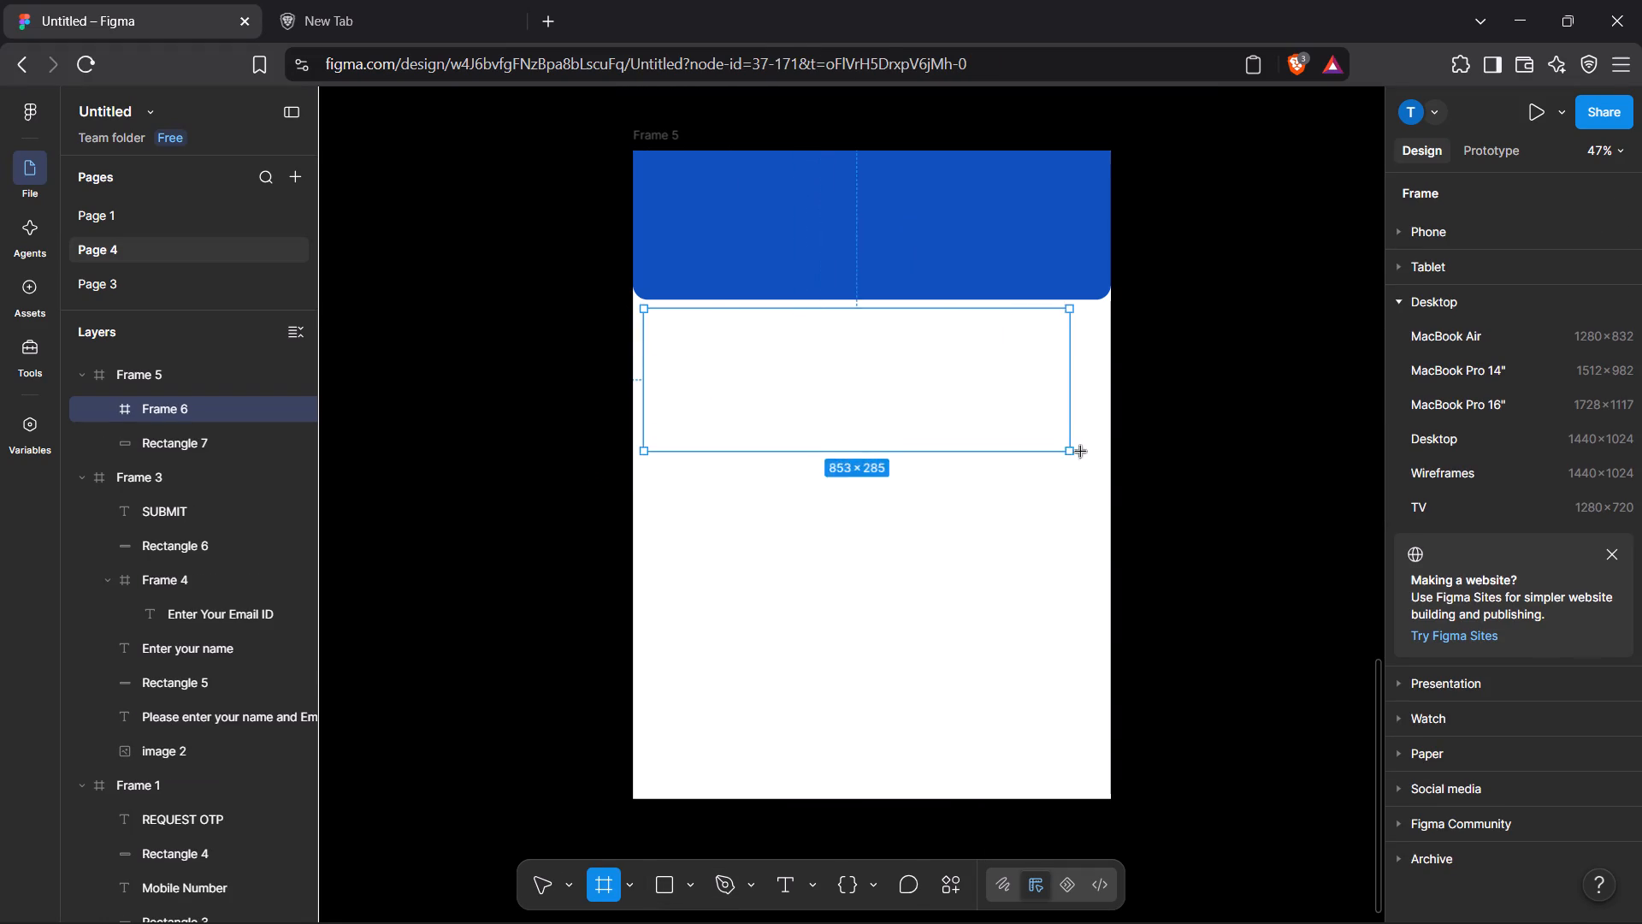
left_click_drag(1081, 452, 1098, 459)
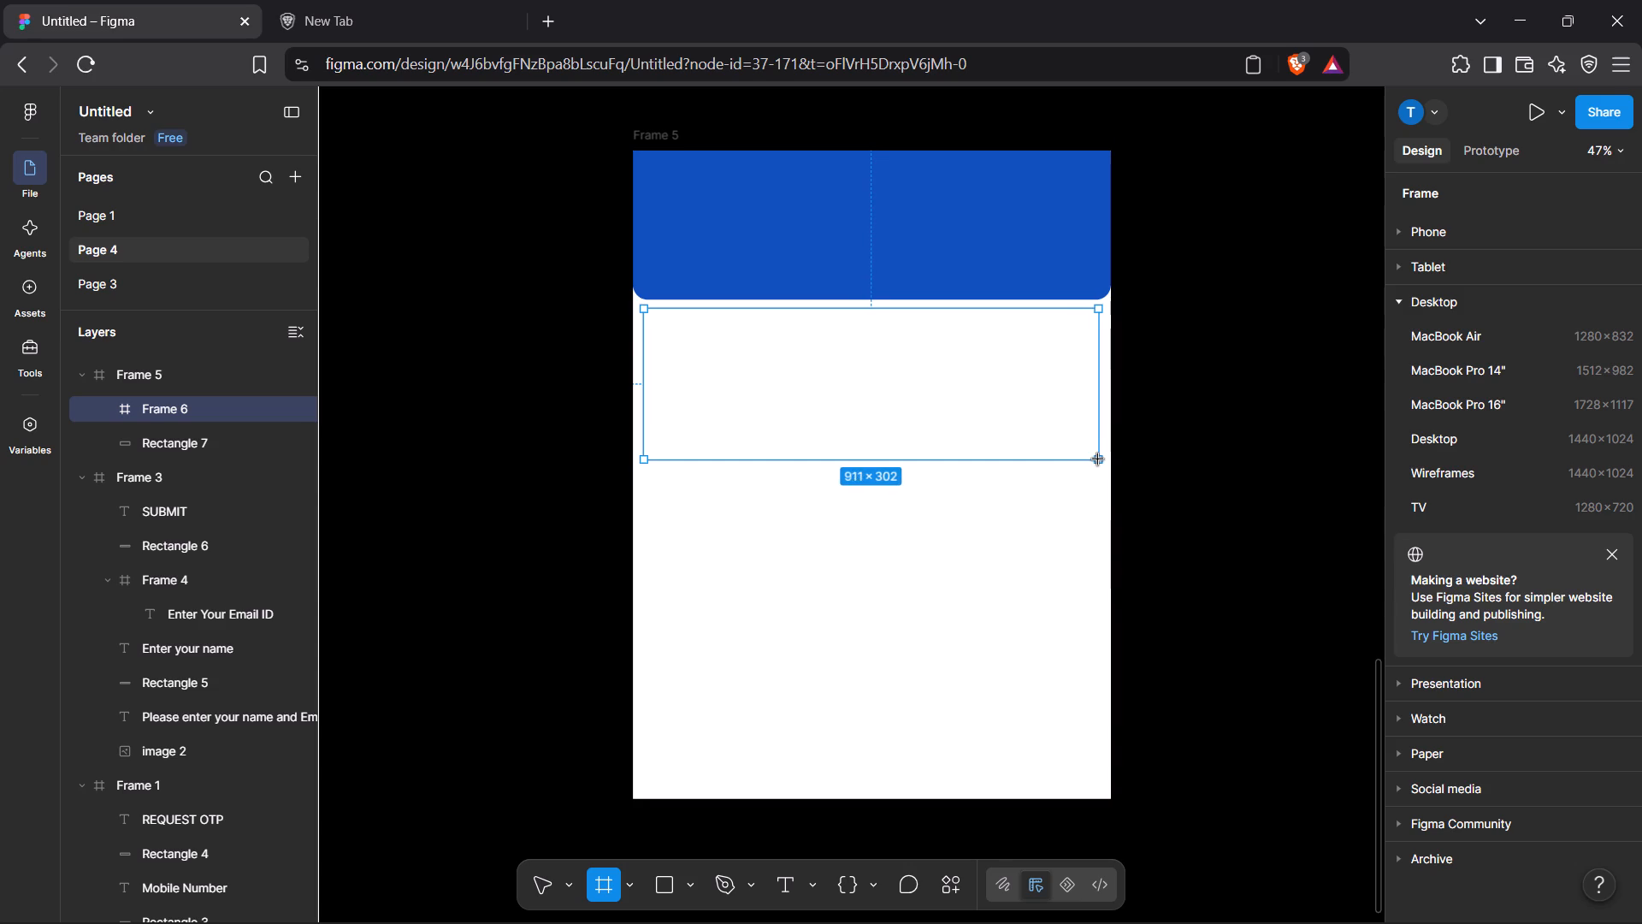
left_click_drag(1098, 459, 1093, 453)
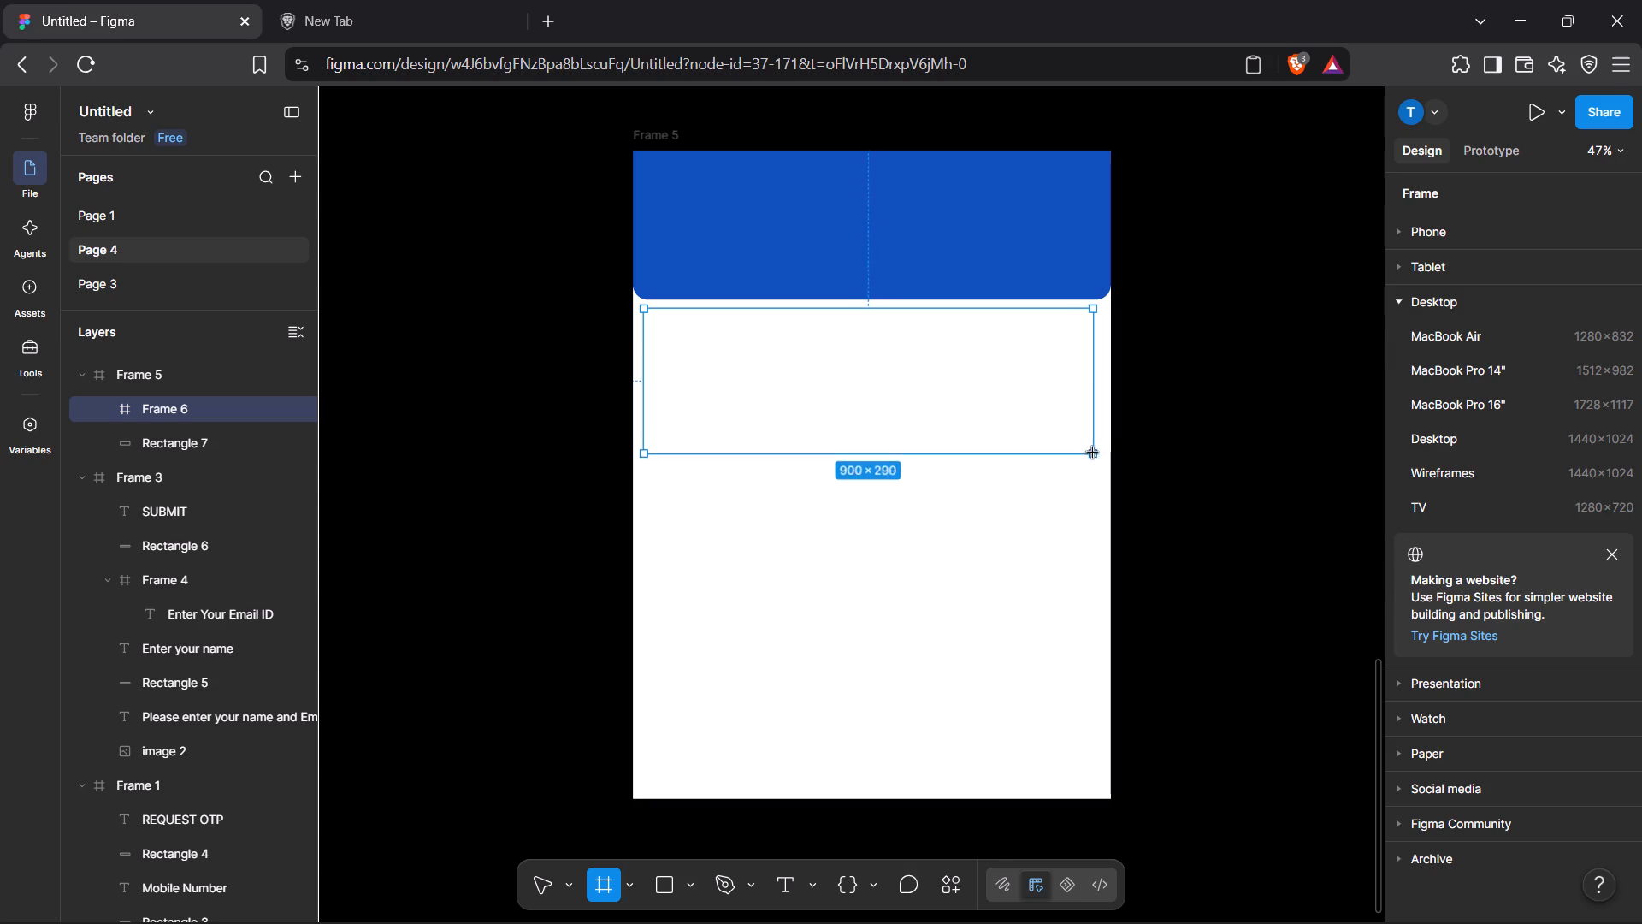
left_click_drag(1093, 453, 1096, 435)
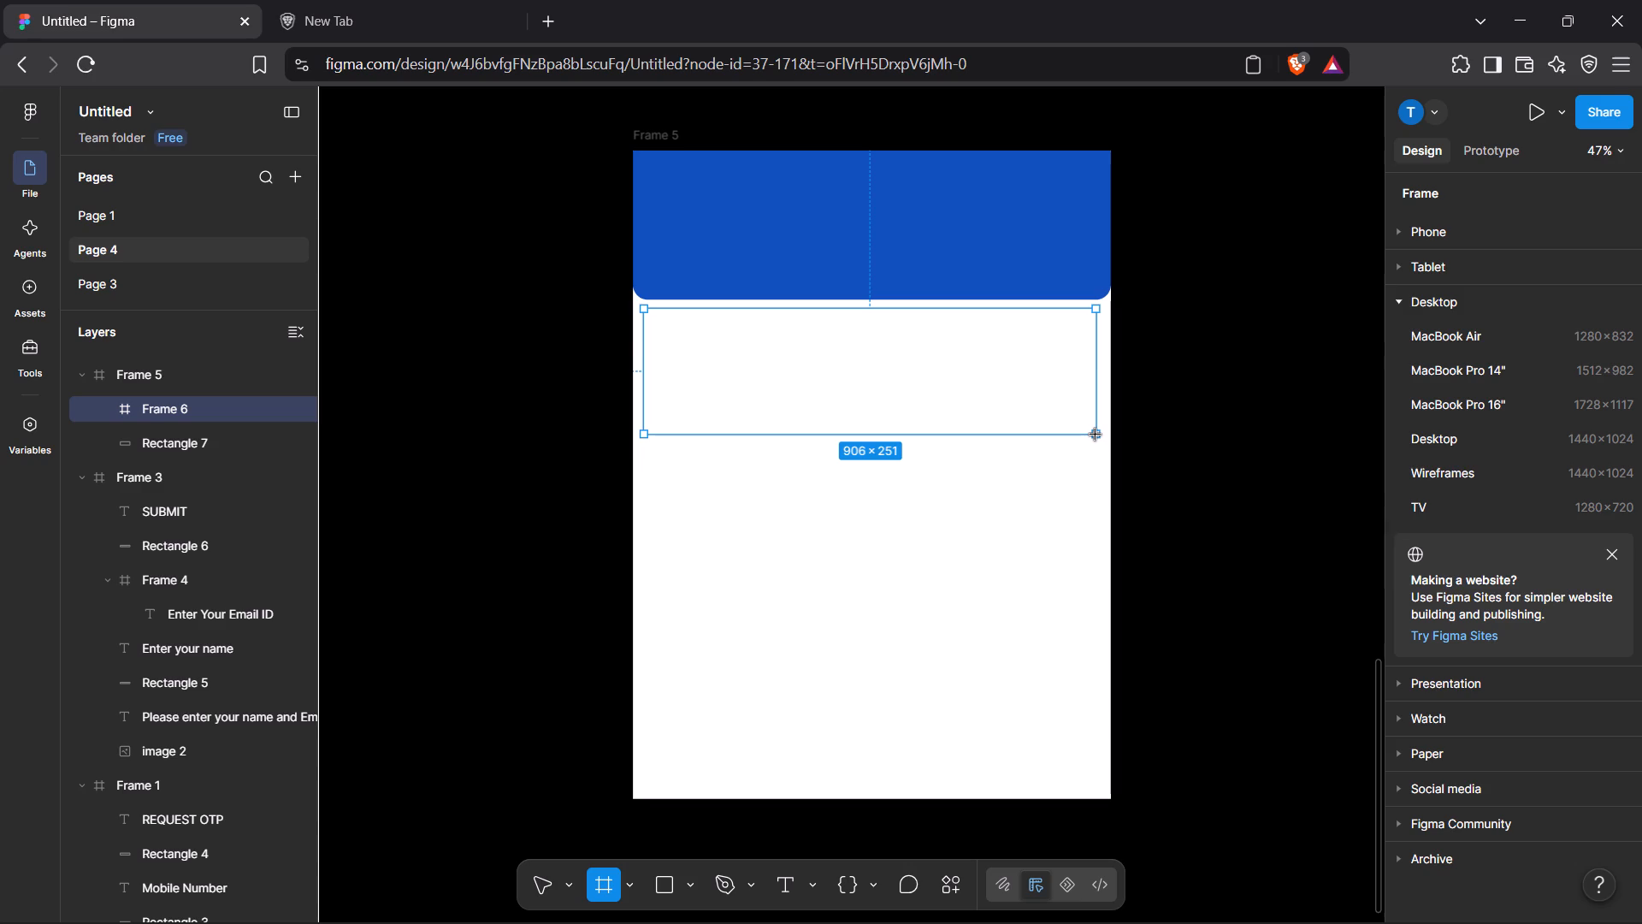
left_click_drag(1096, 435, 1099, 432)
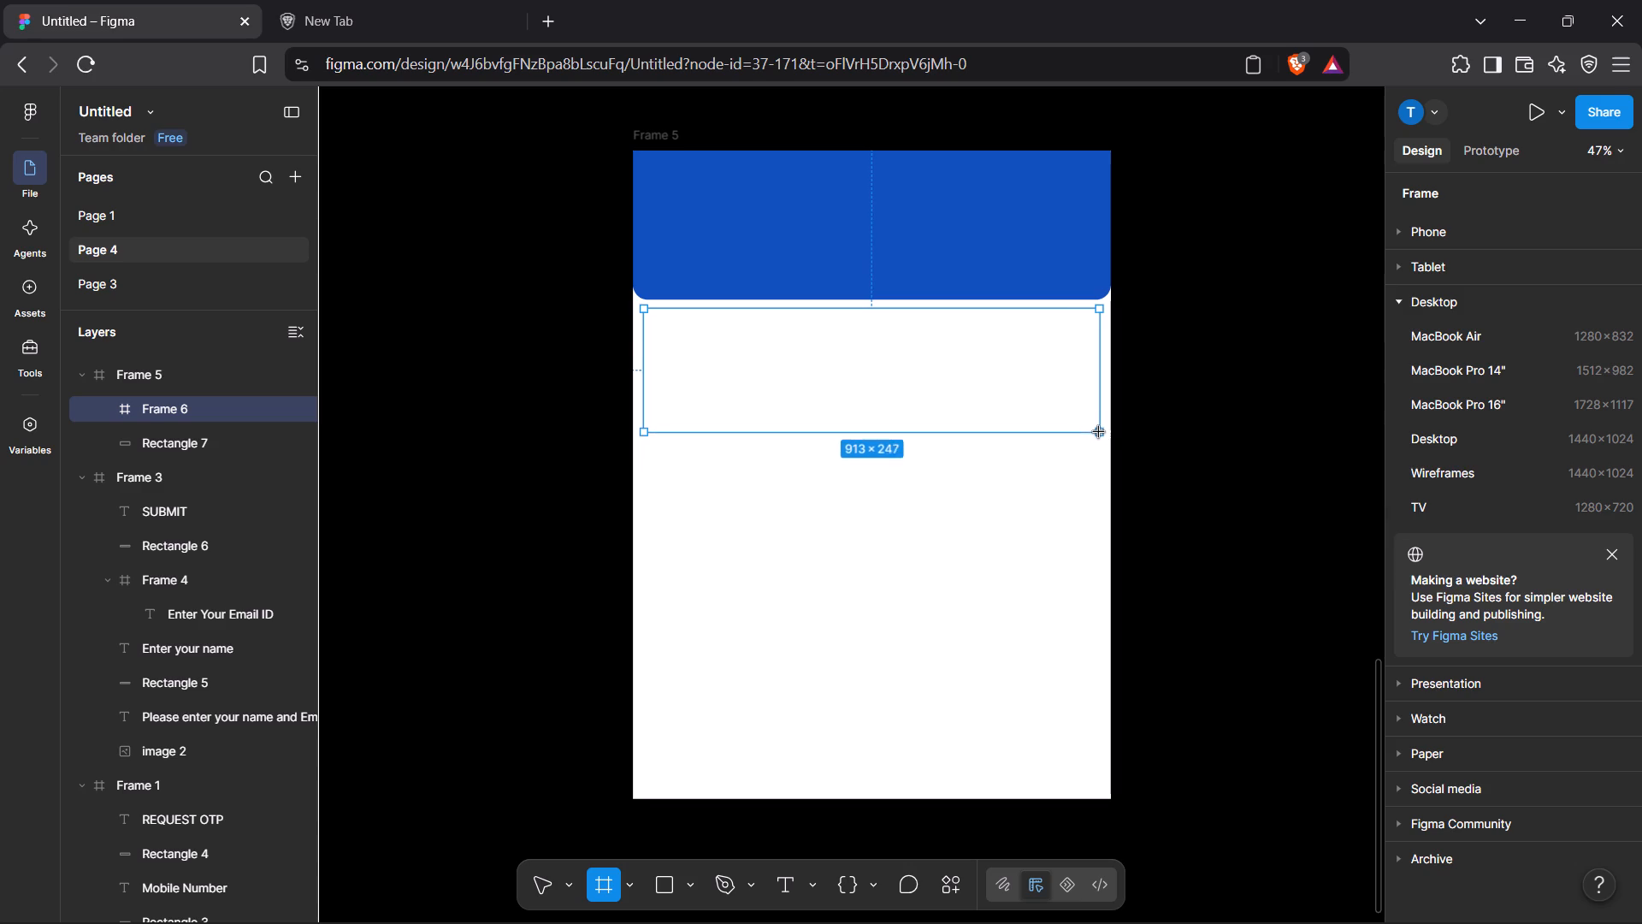
left_click_drag(1099, 432, 1100, 430)
left_click(1202, 408)
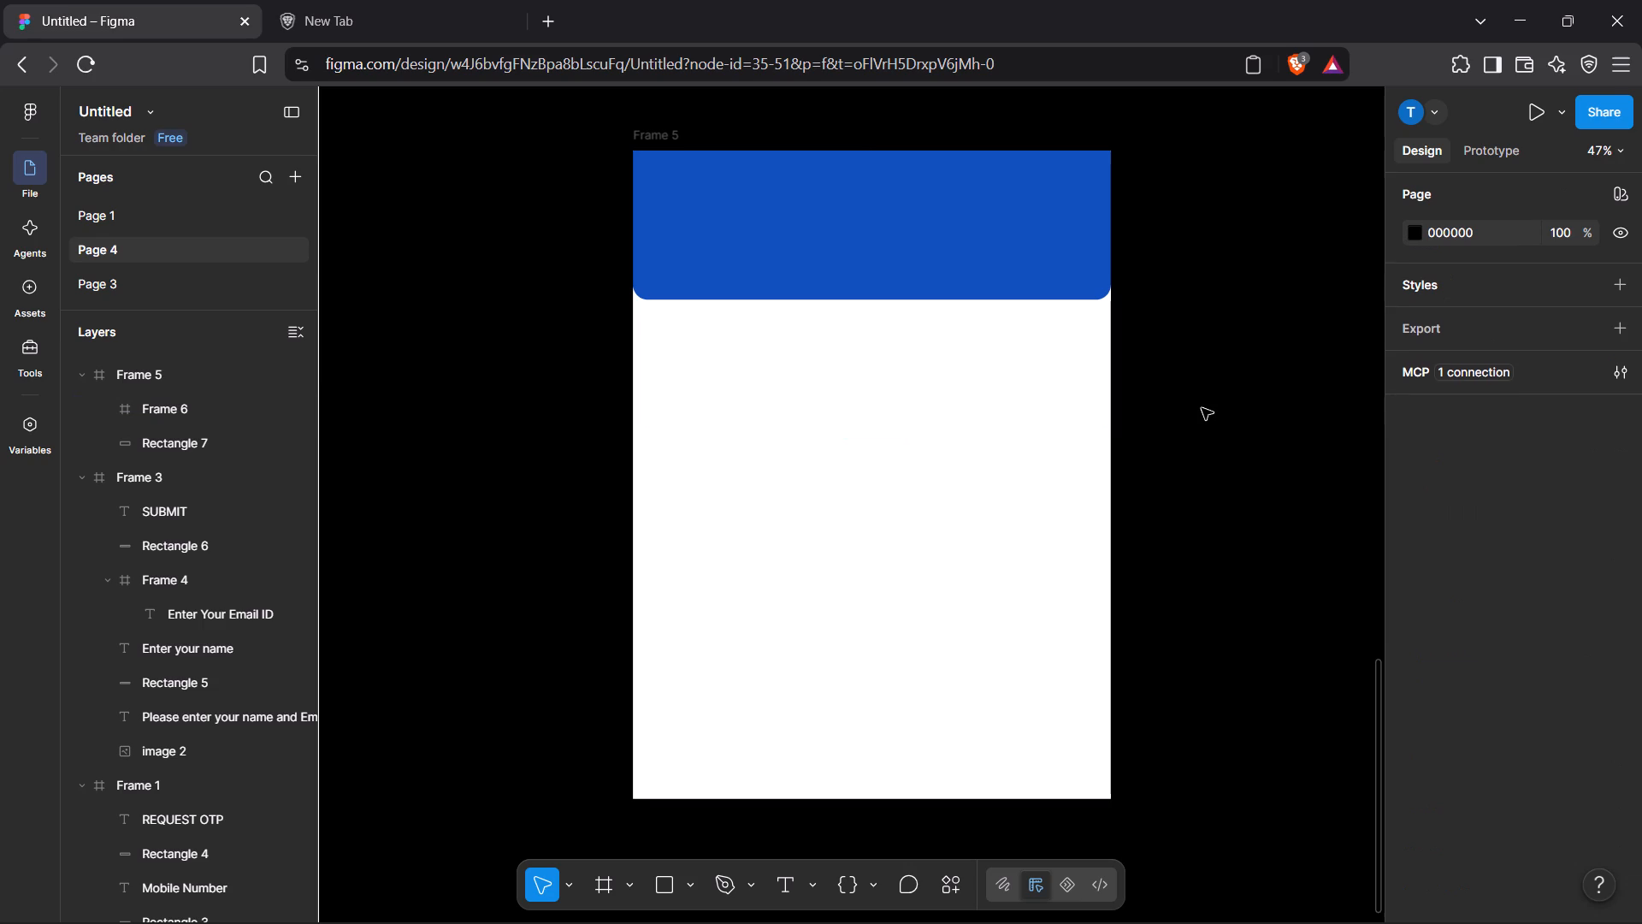
Give Frame 6, below the blue header, an off-white F5F1F1 fill and deselect it.
left_click(1049, 403)
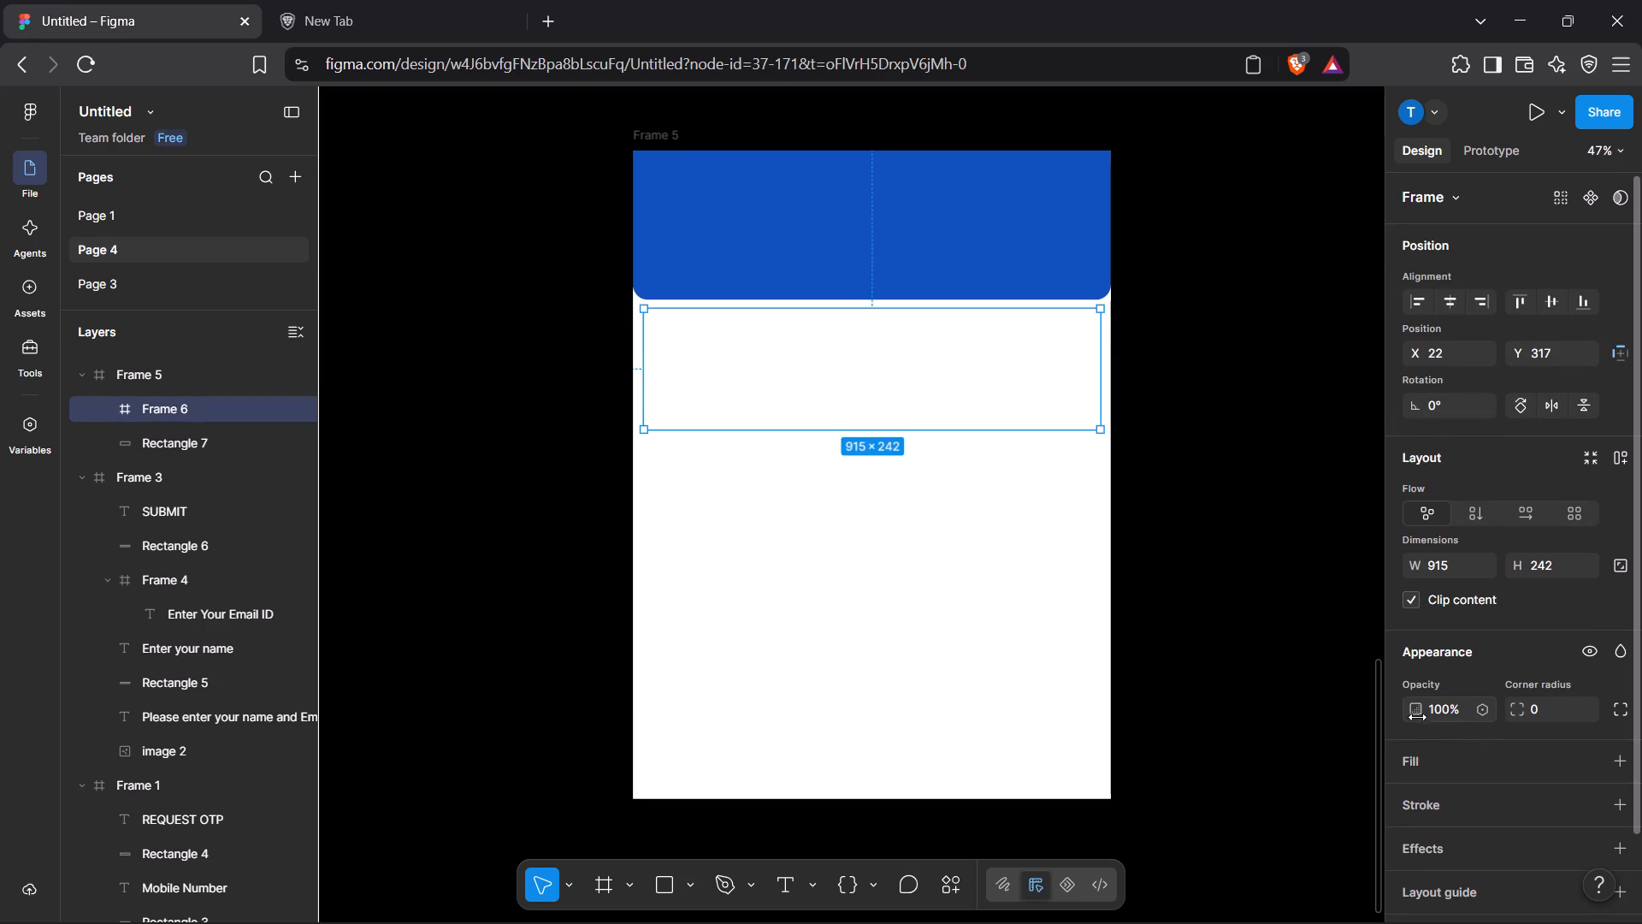
left_click(1417, 753)
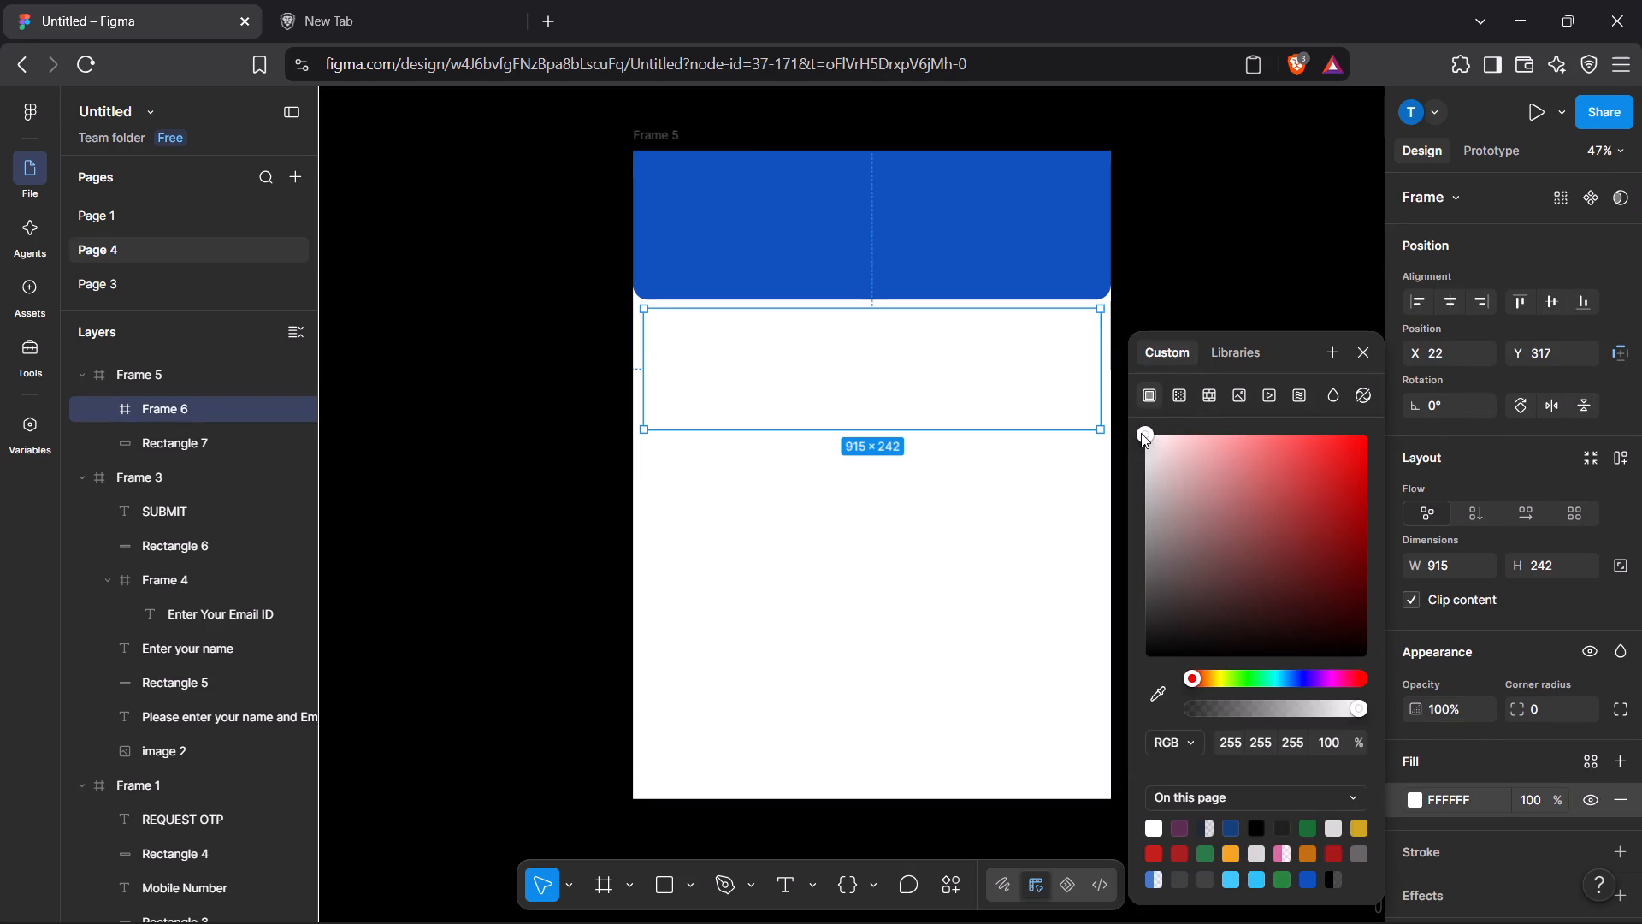
left_click_drag(1141, 433, 1148, 467)
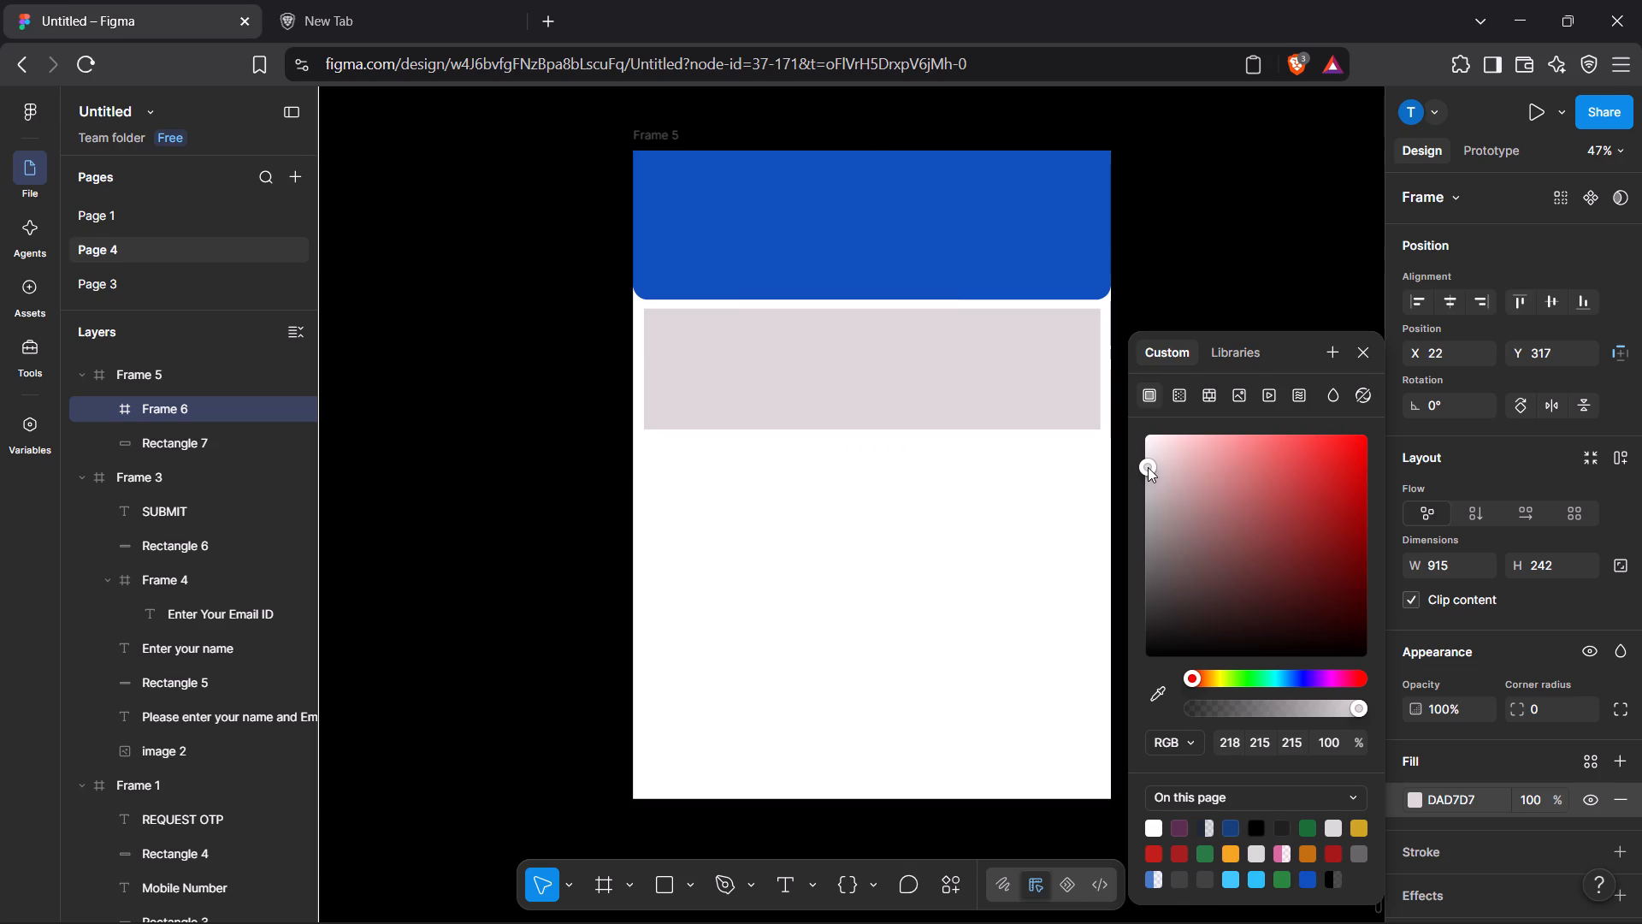
left_click_drag(1148, 467, 1150, 458)
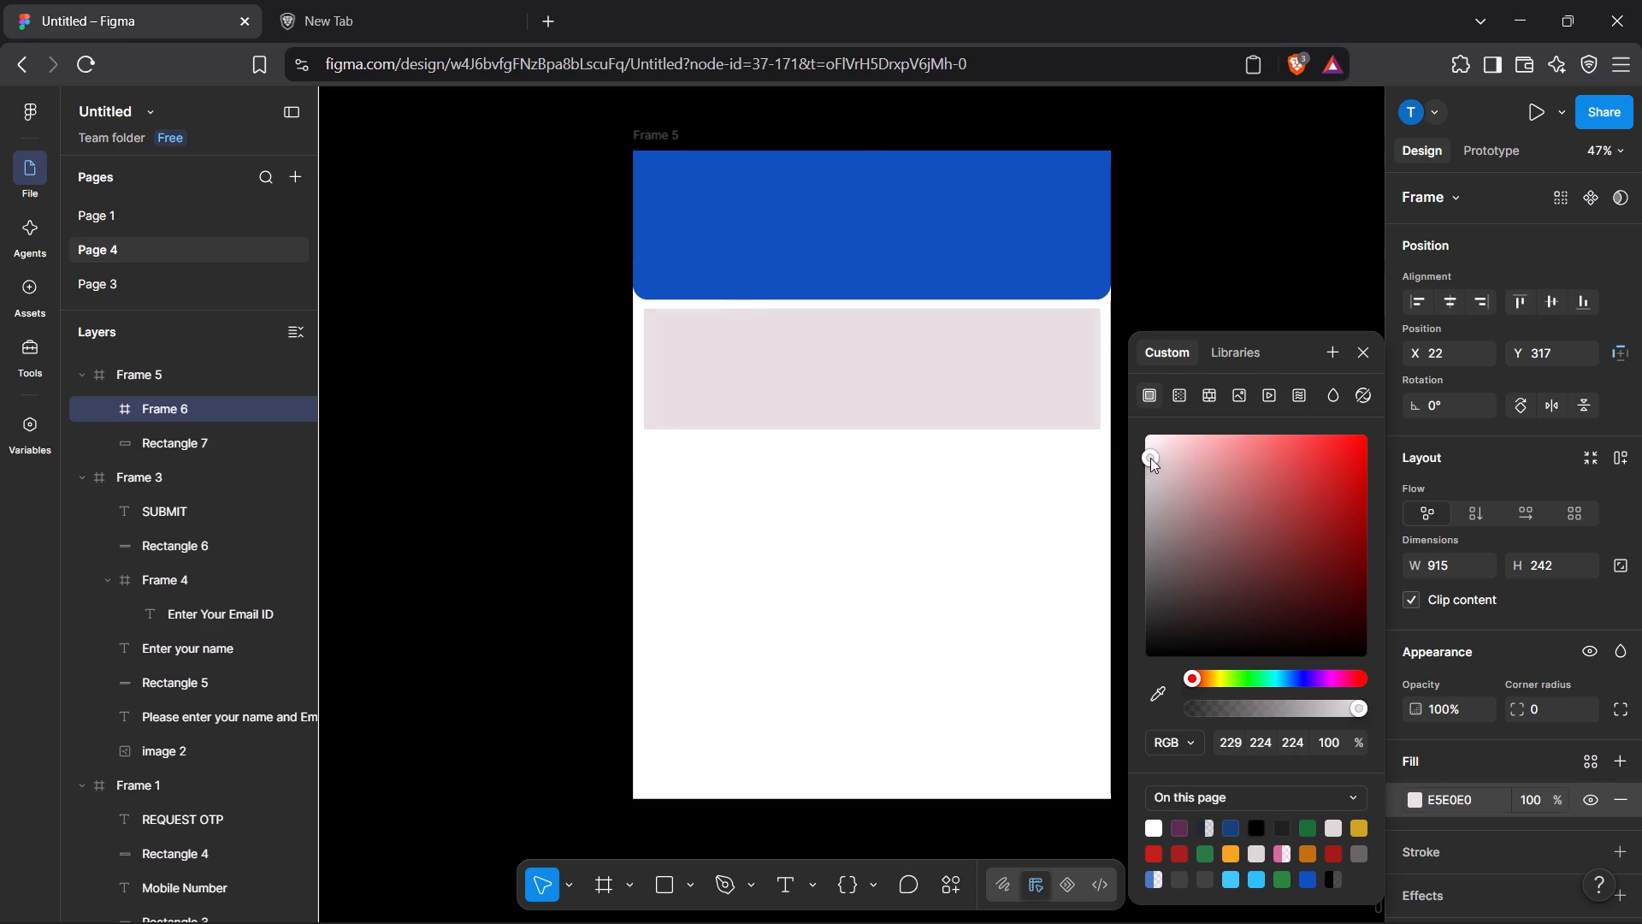
left_click_drag(1150, 458, 1149, 451)
left_click_drag(1149, 451, 1149, 441)
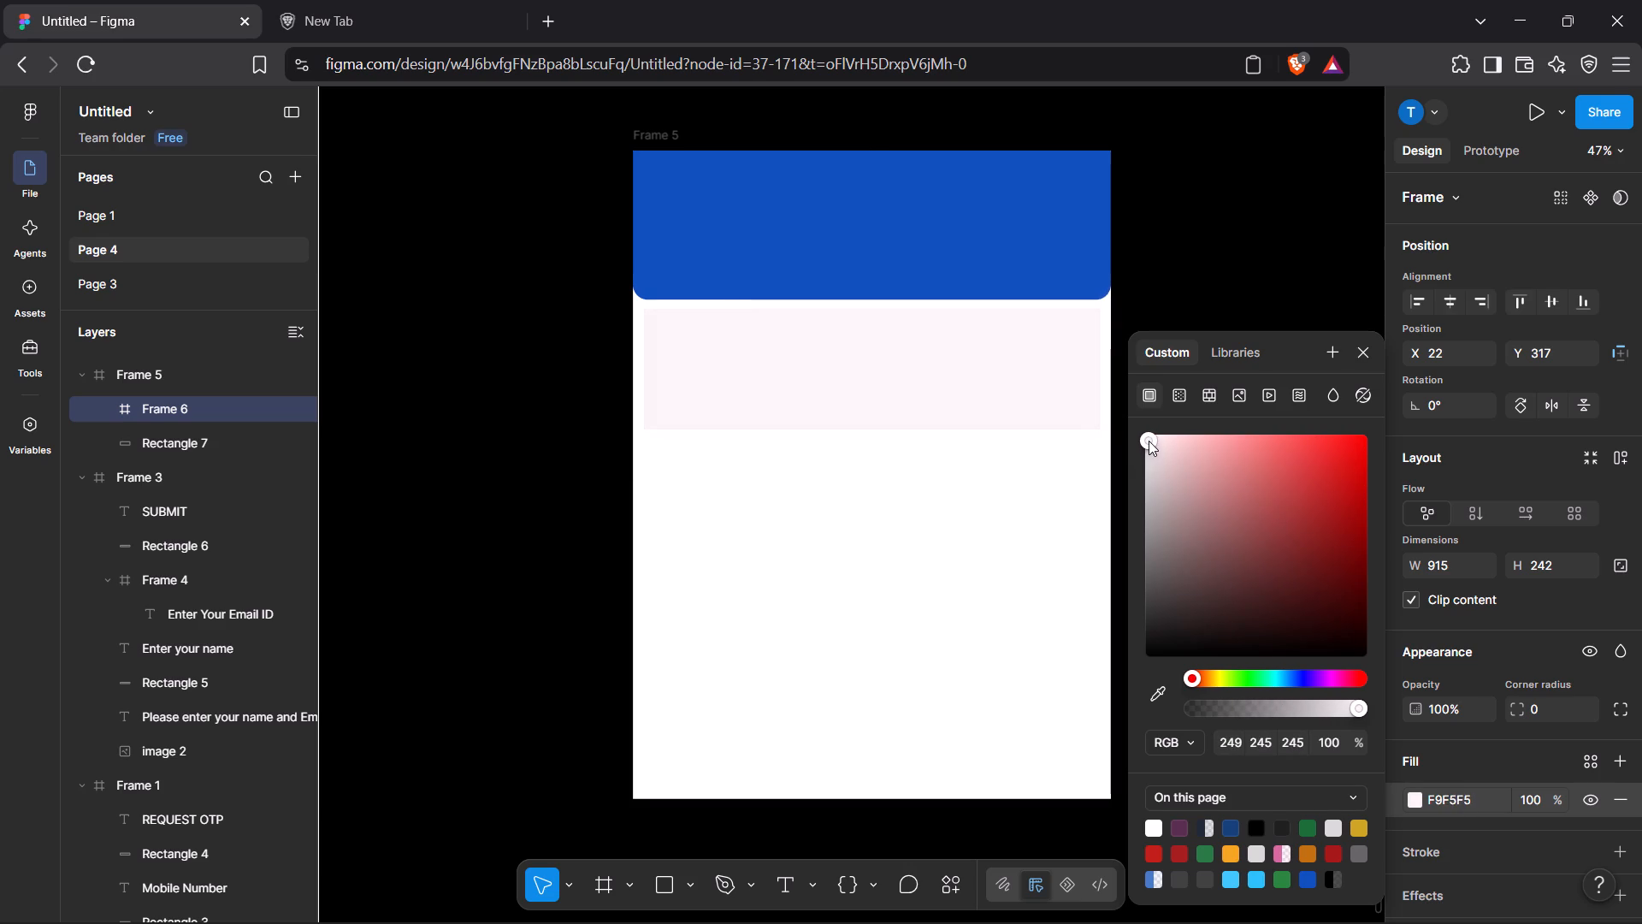
left_click_drag(1149, 441, 1149, 444)
left_click(1241, 165)
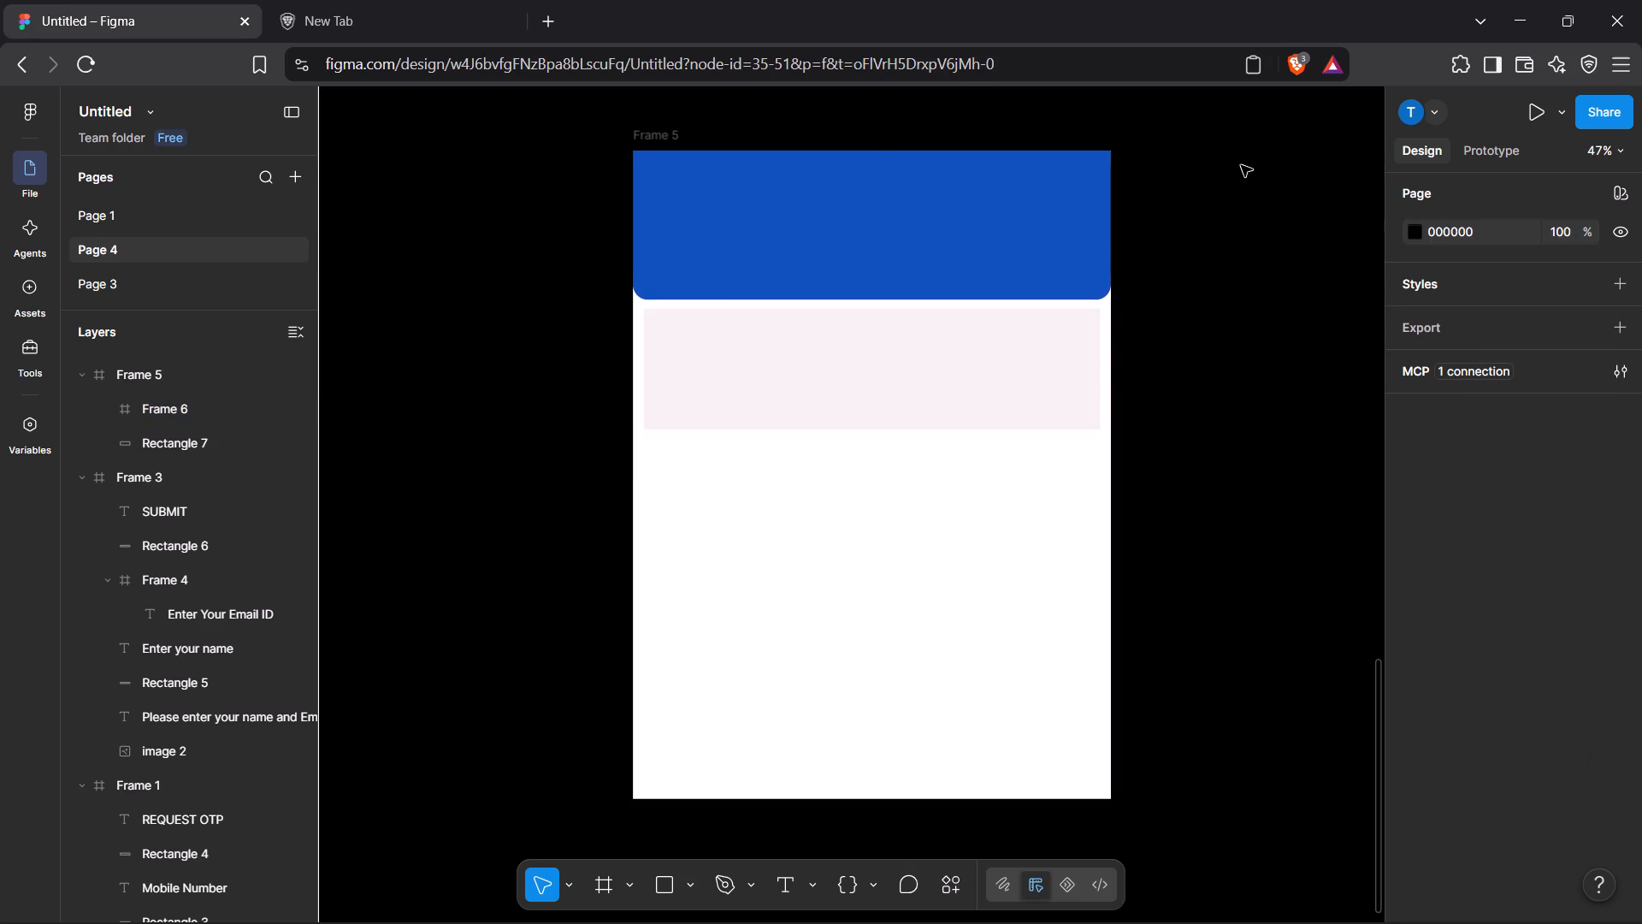
Change the page background colour to near-black 0E0E0E.
left_click(1419, 234)
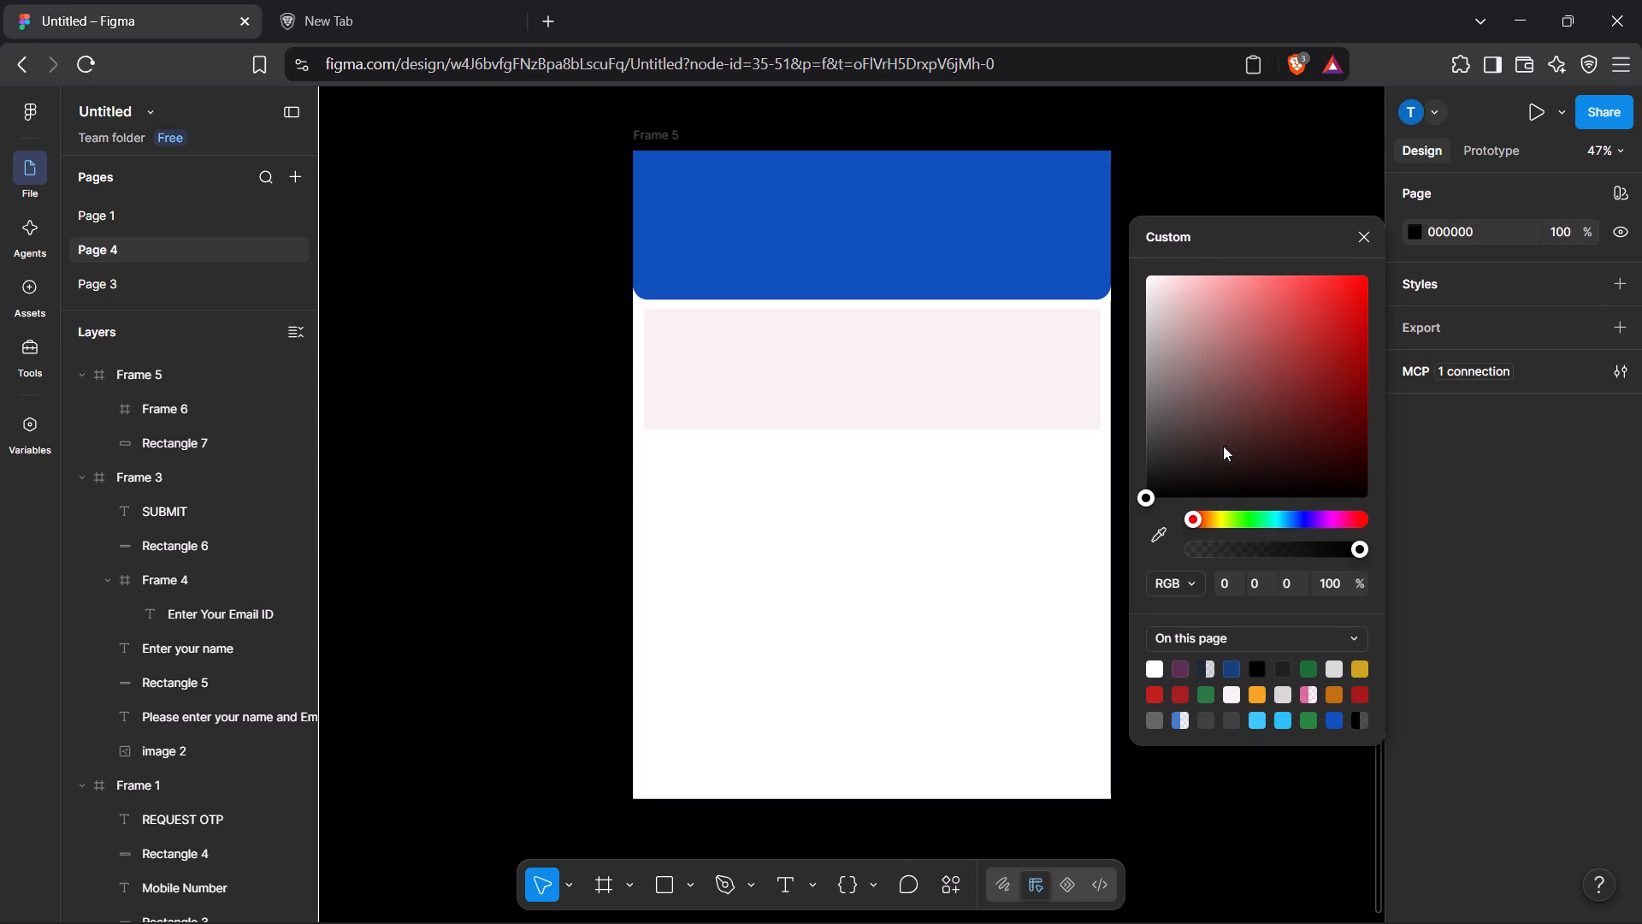
left_click(1151, 492)
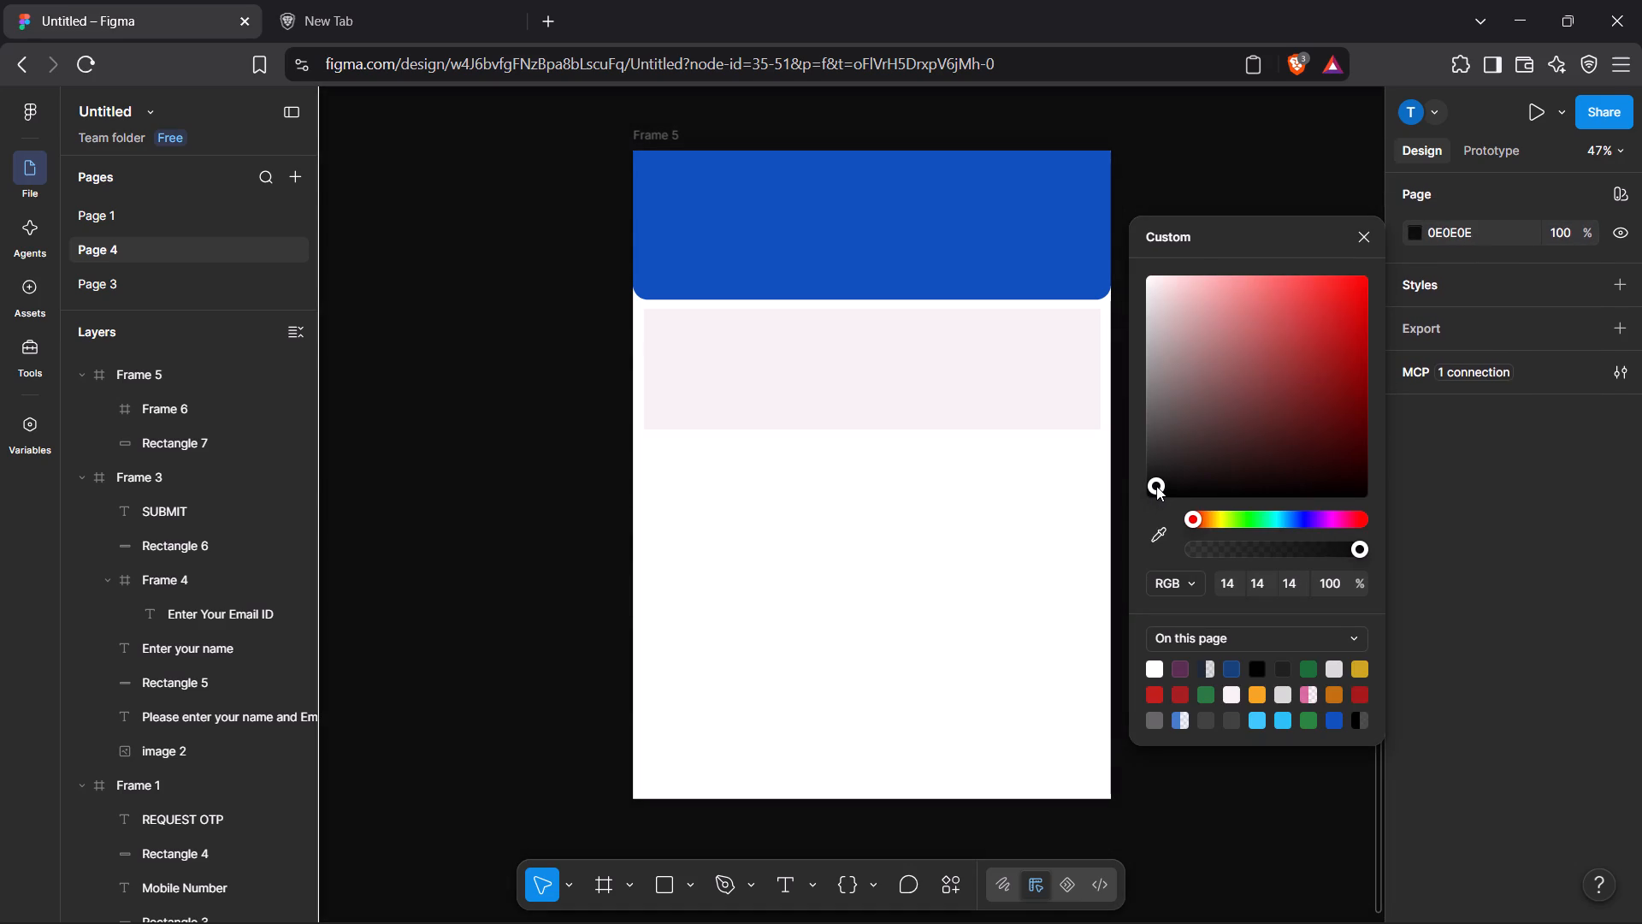
Change Frame 5's white fill to a light grey and deselect the frame.
left_click(165, 368)
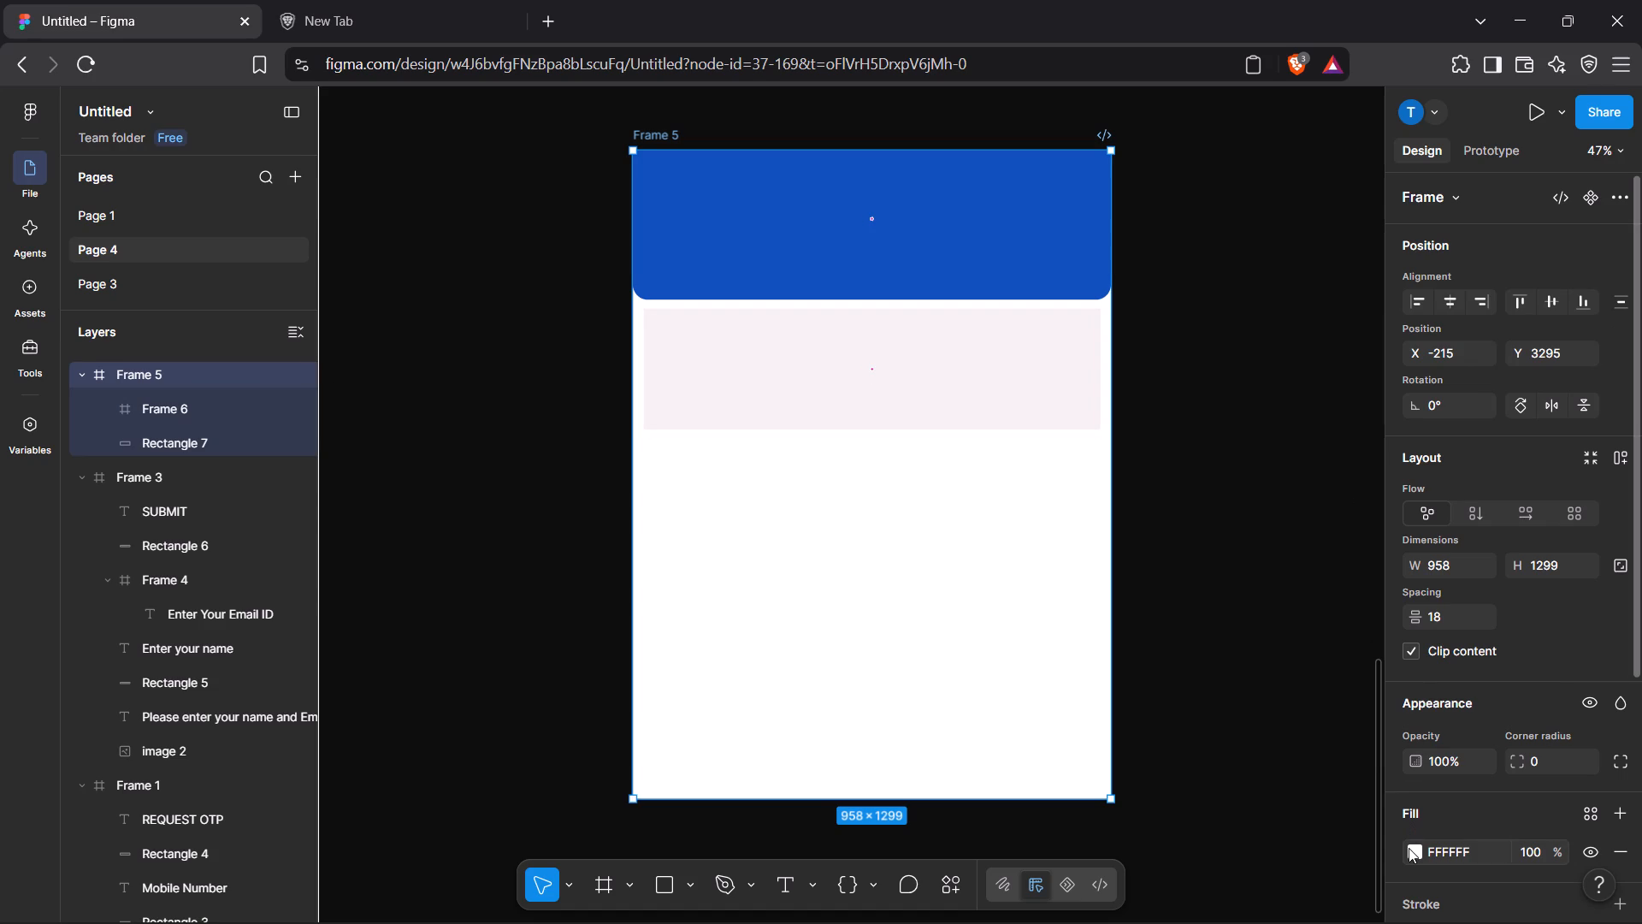
left_click(1409, 848)
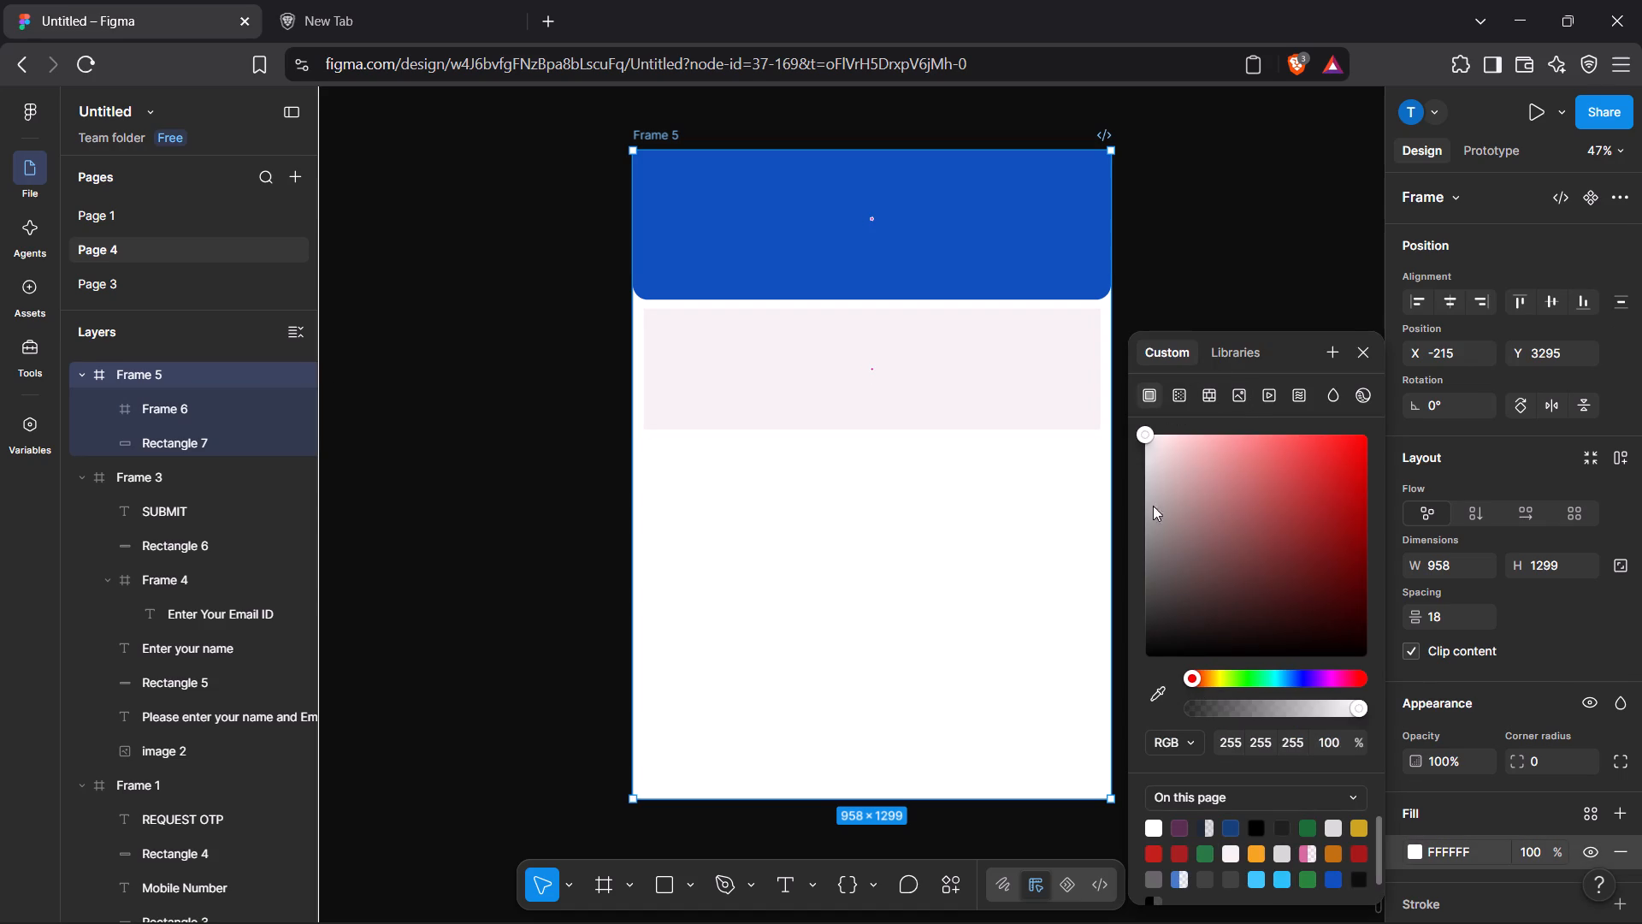
left_click_drag(1142, 432, 1143, 465)
left_click(1202, 288)
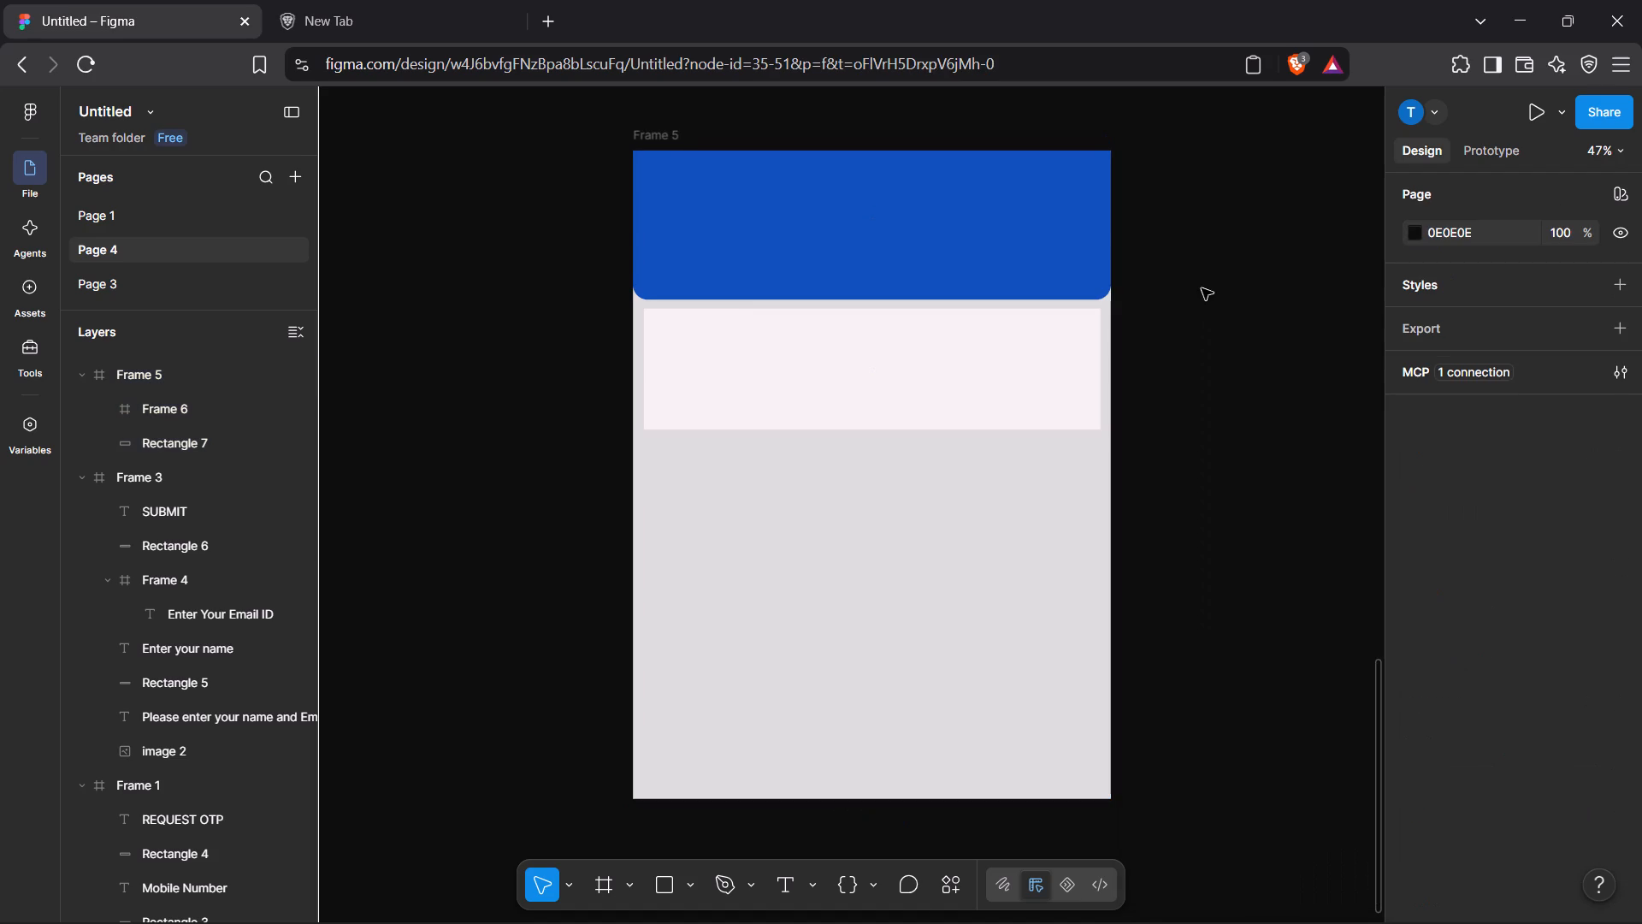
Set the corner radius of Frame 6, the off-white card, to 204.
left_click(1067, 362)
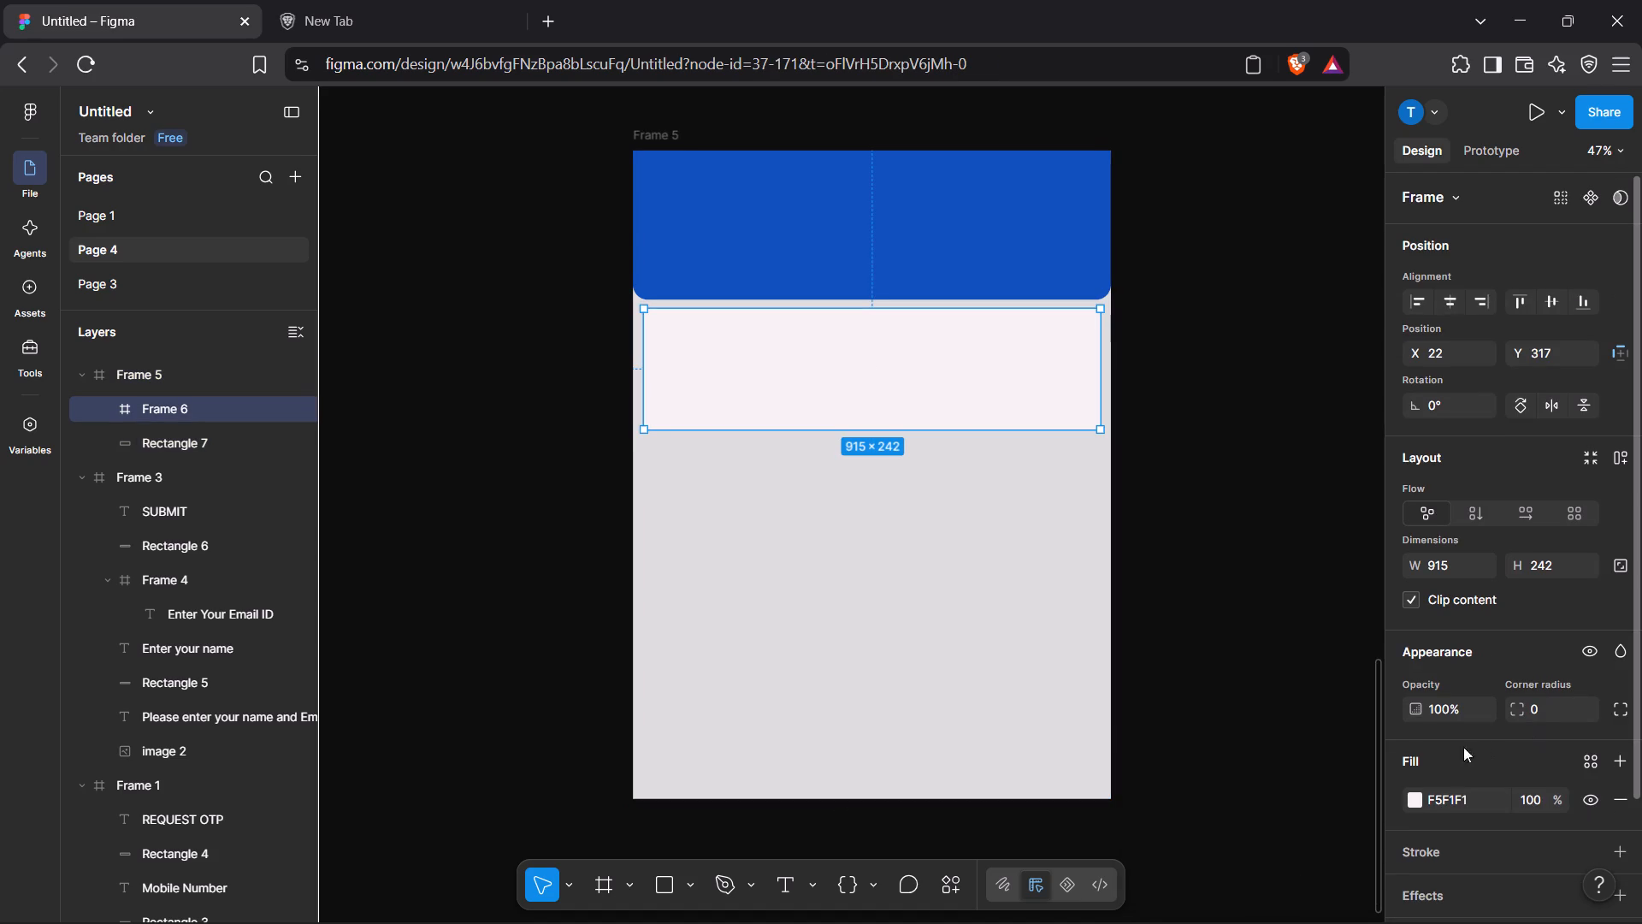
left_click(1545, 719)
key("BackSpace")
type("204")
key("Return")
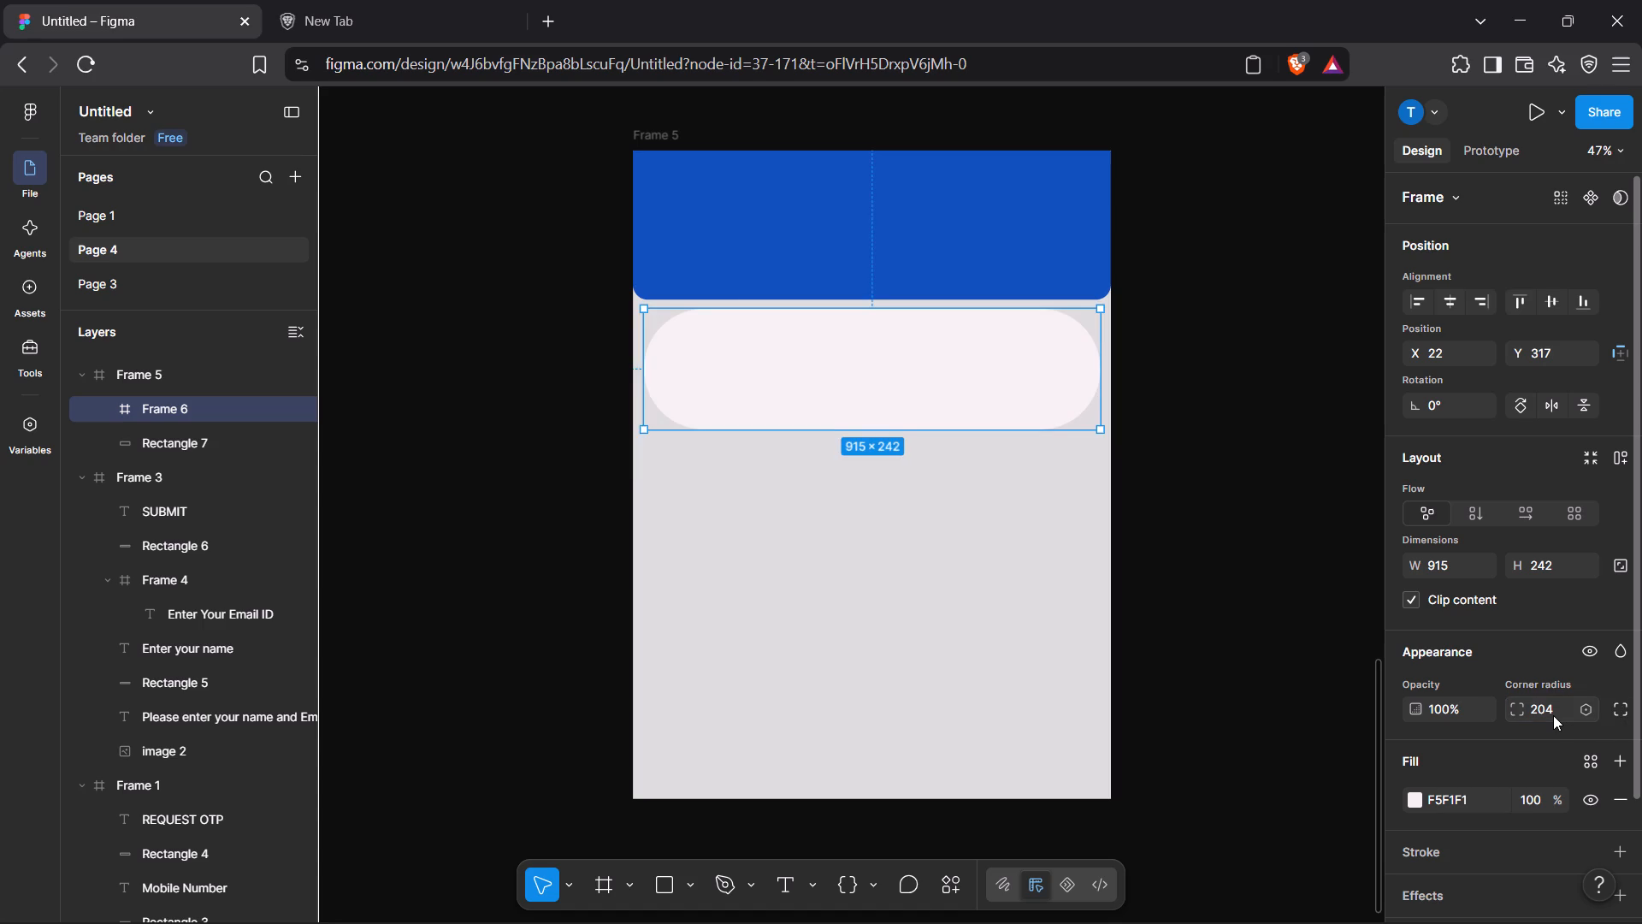
Set the corner radius of the off-white card Frame 6 to 20 and deselect it.
right_click(1553, 715)
key("BackSpace")
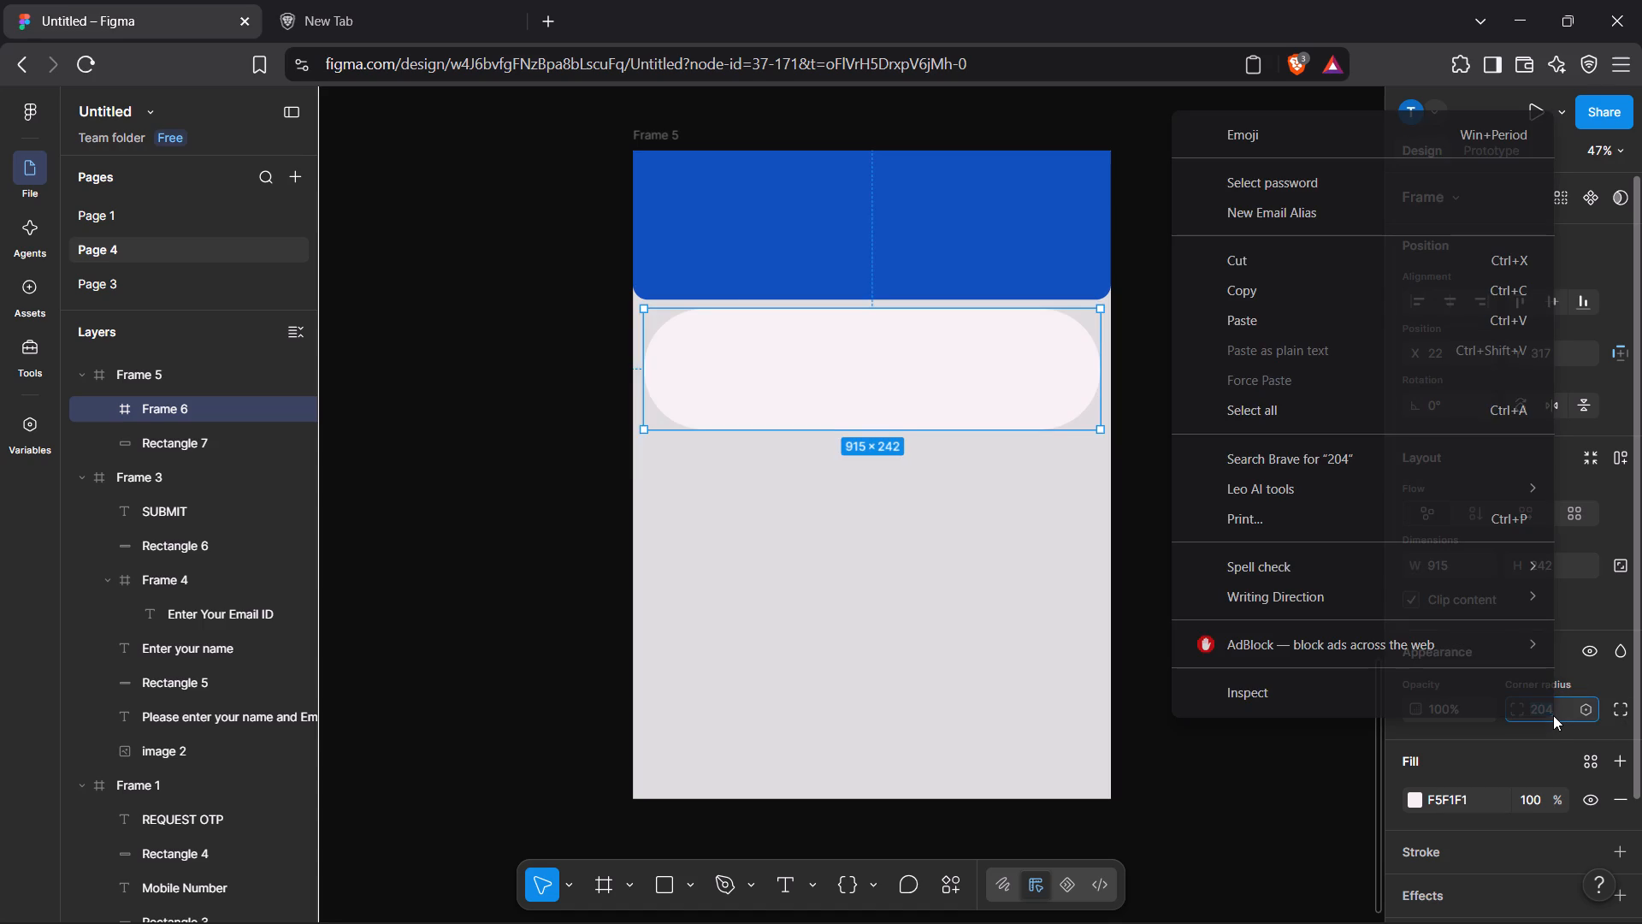
type("20")
key("Return")
left_click(1276, 815)
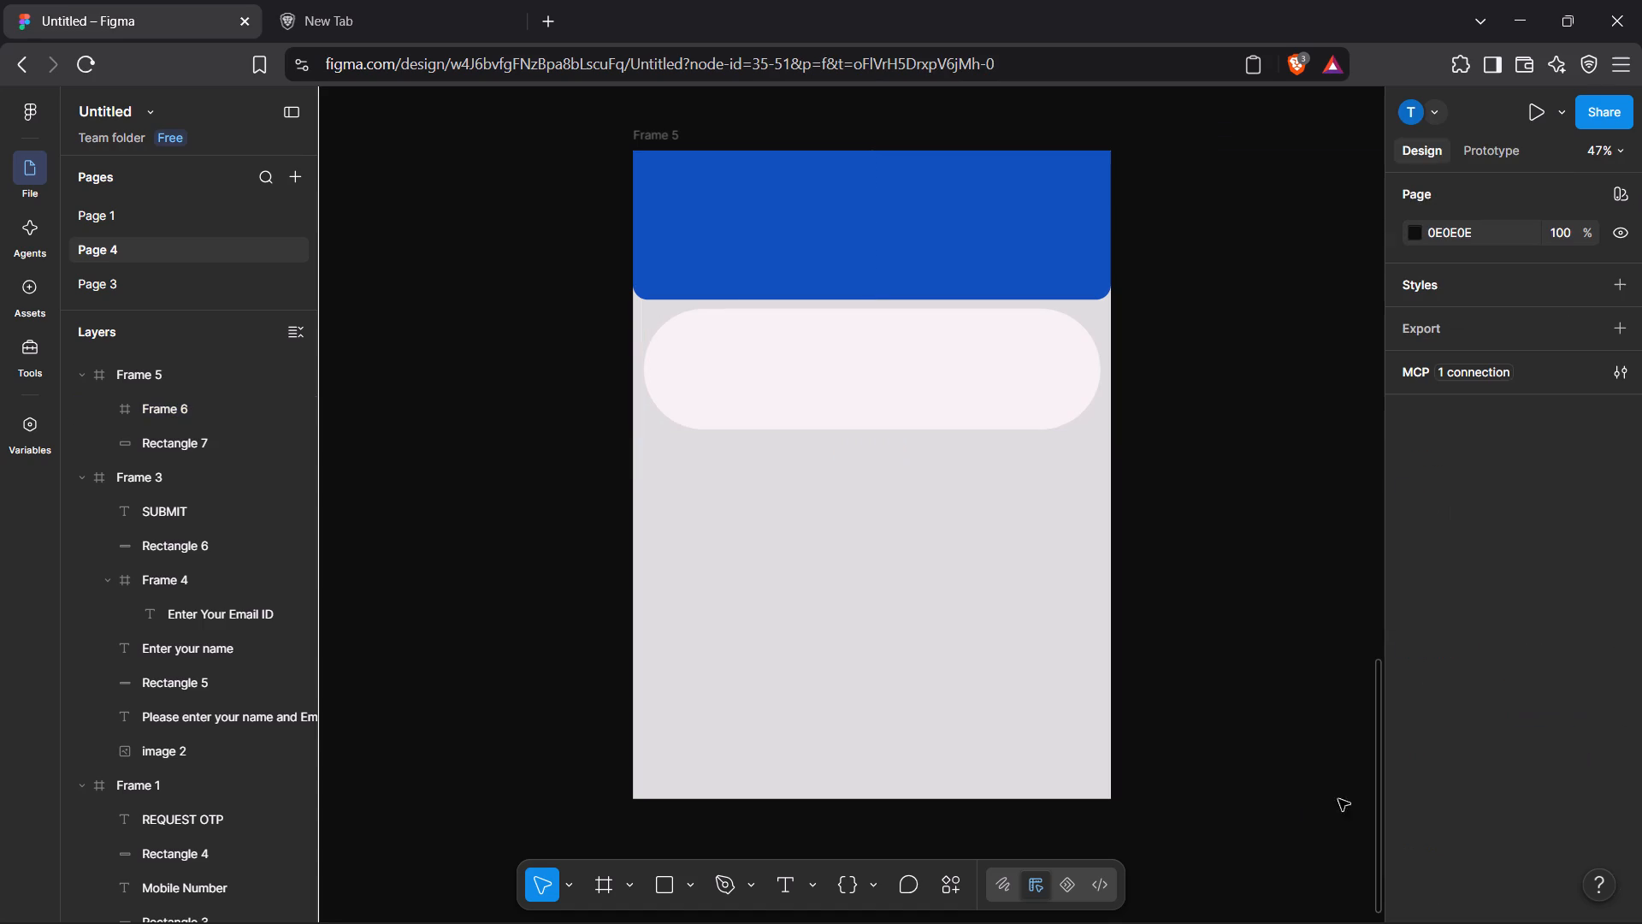
left_click(970, 403)
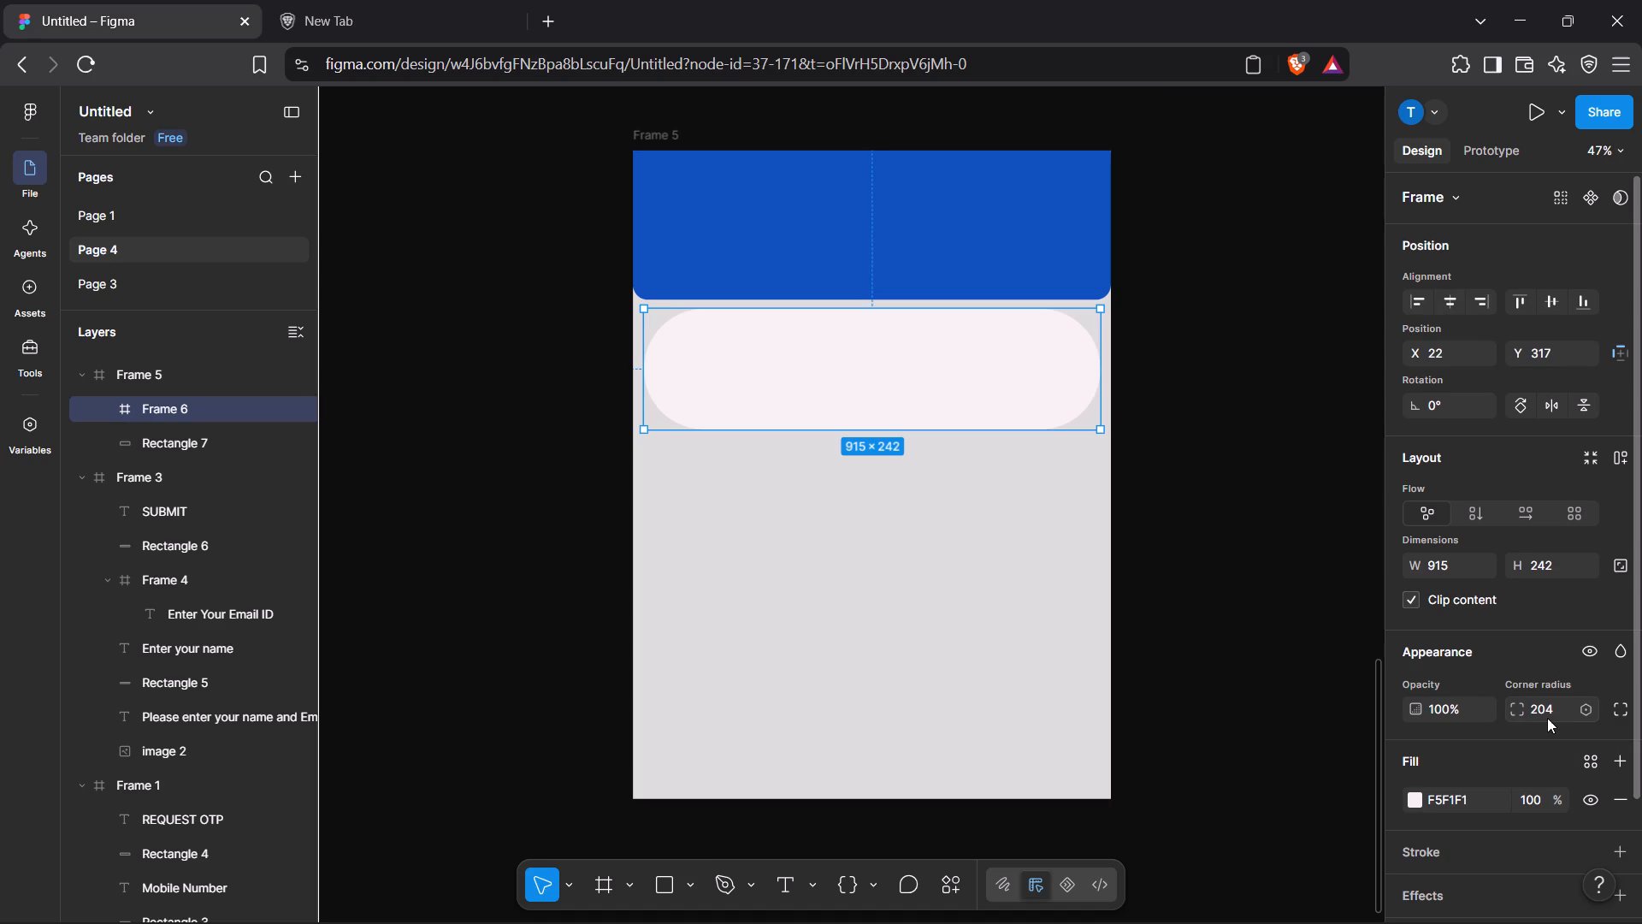
left_click(1547, 718)
key("BackSpace")
type("20")
key("Return")
left_click(1247, 504)
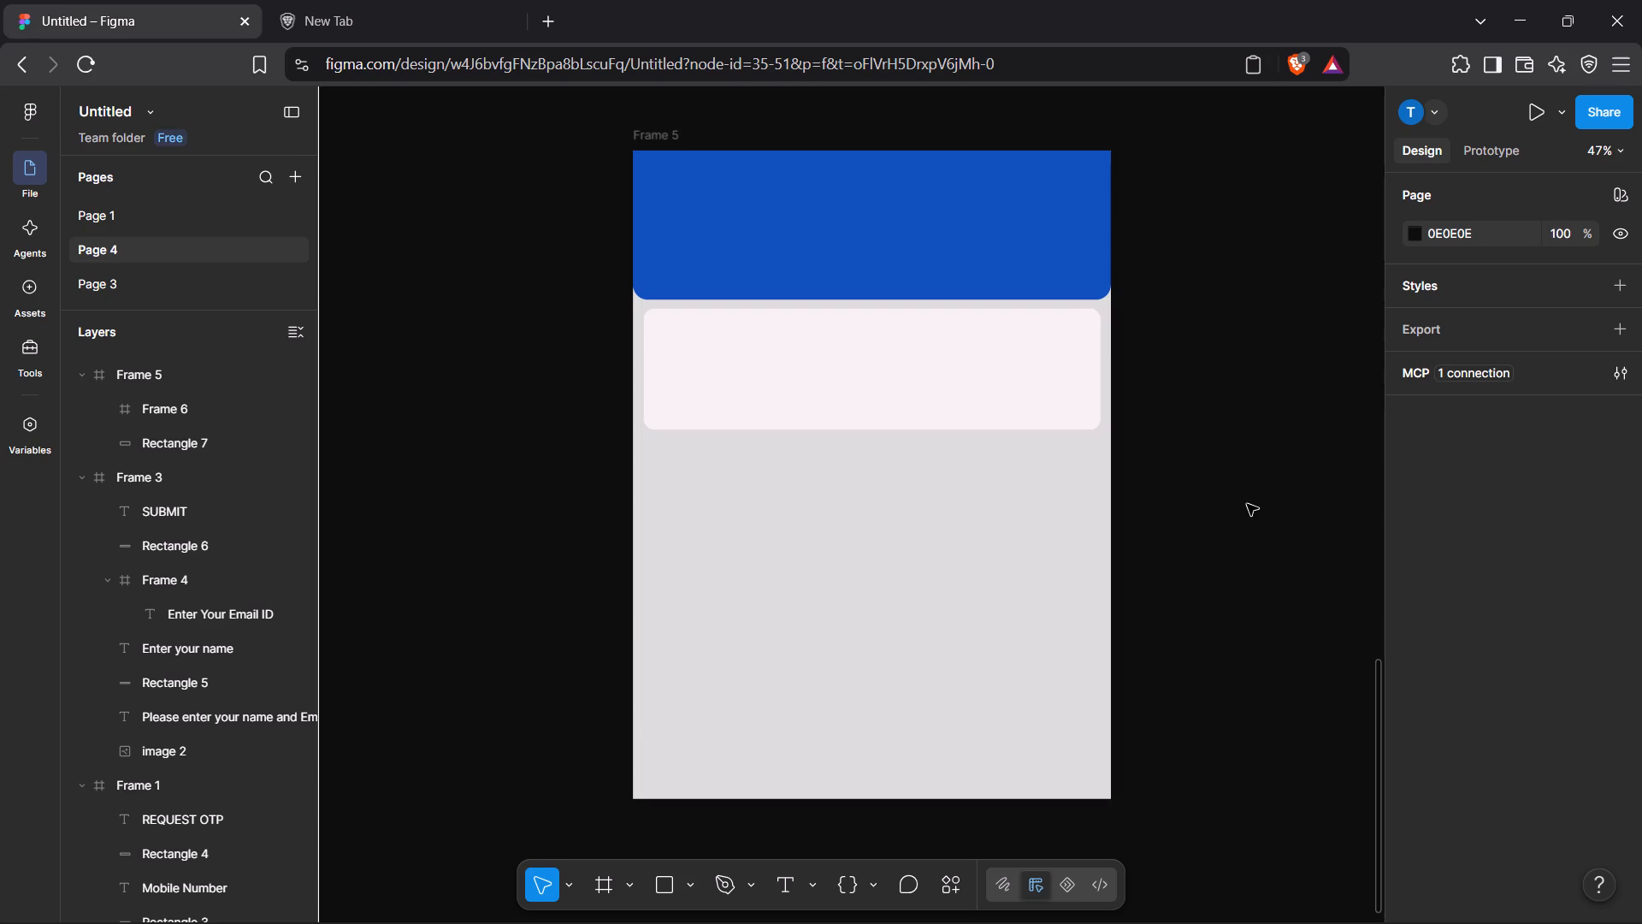
Draw a grey ellipse about 139 × 135 inside Frame 6 at about X 131, Y 58, and deselect it.
left_click(621, 885)
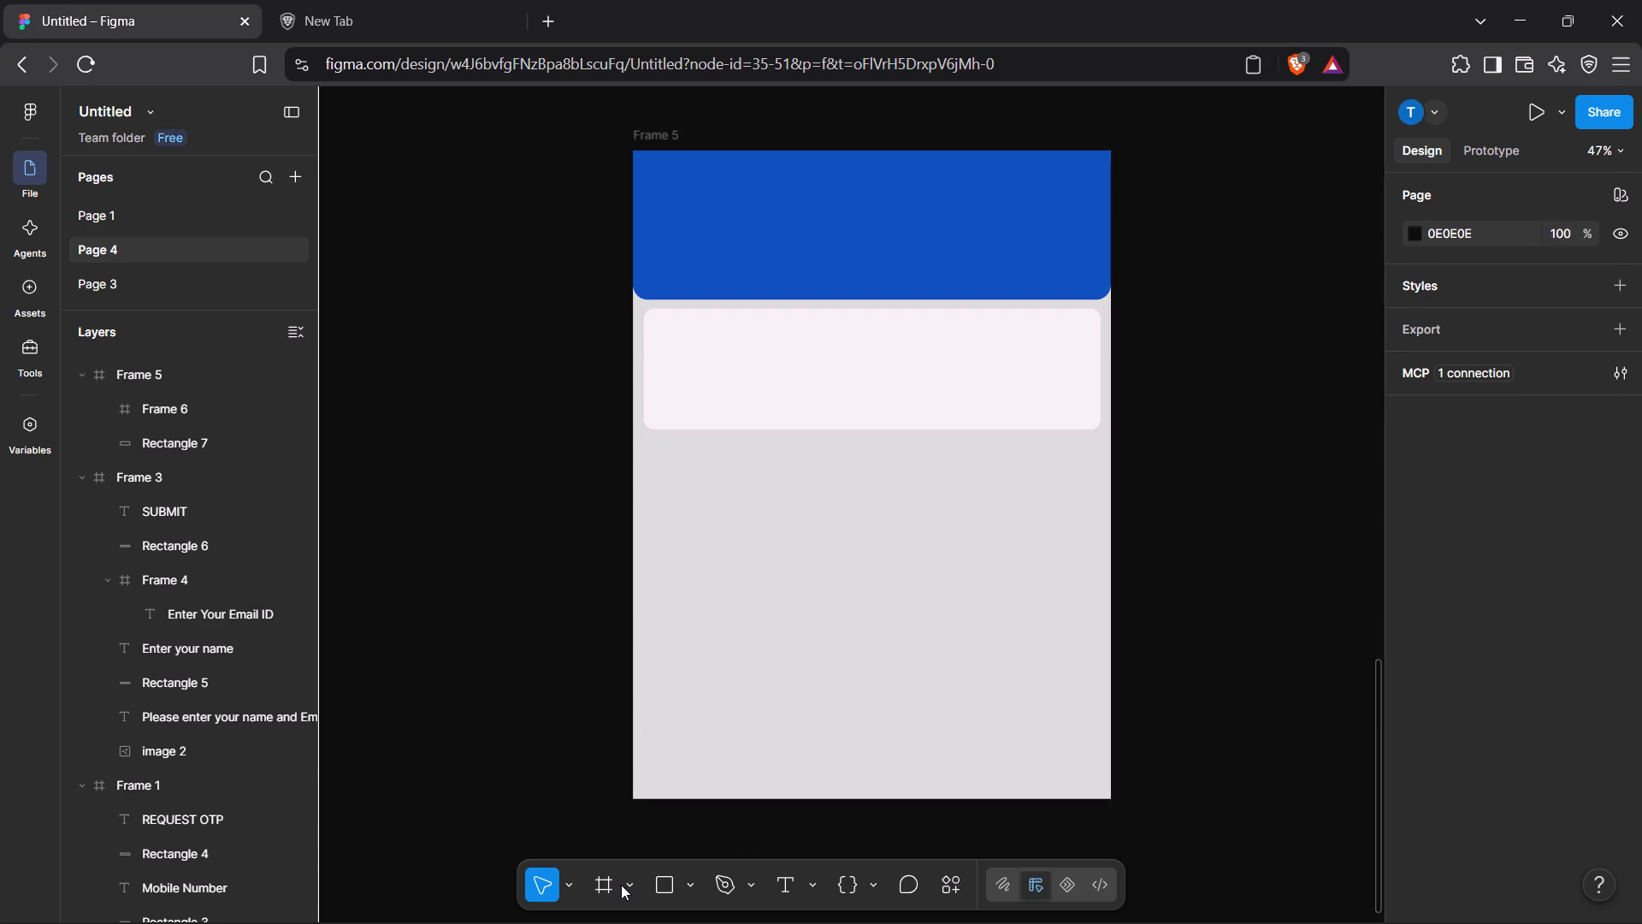
left_click(626, 884)
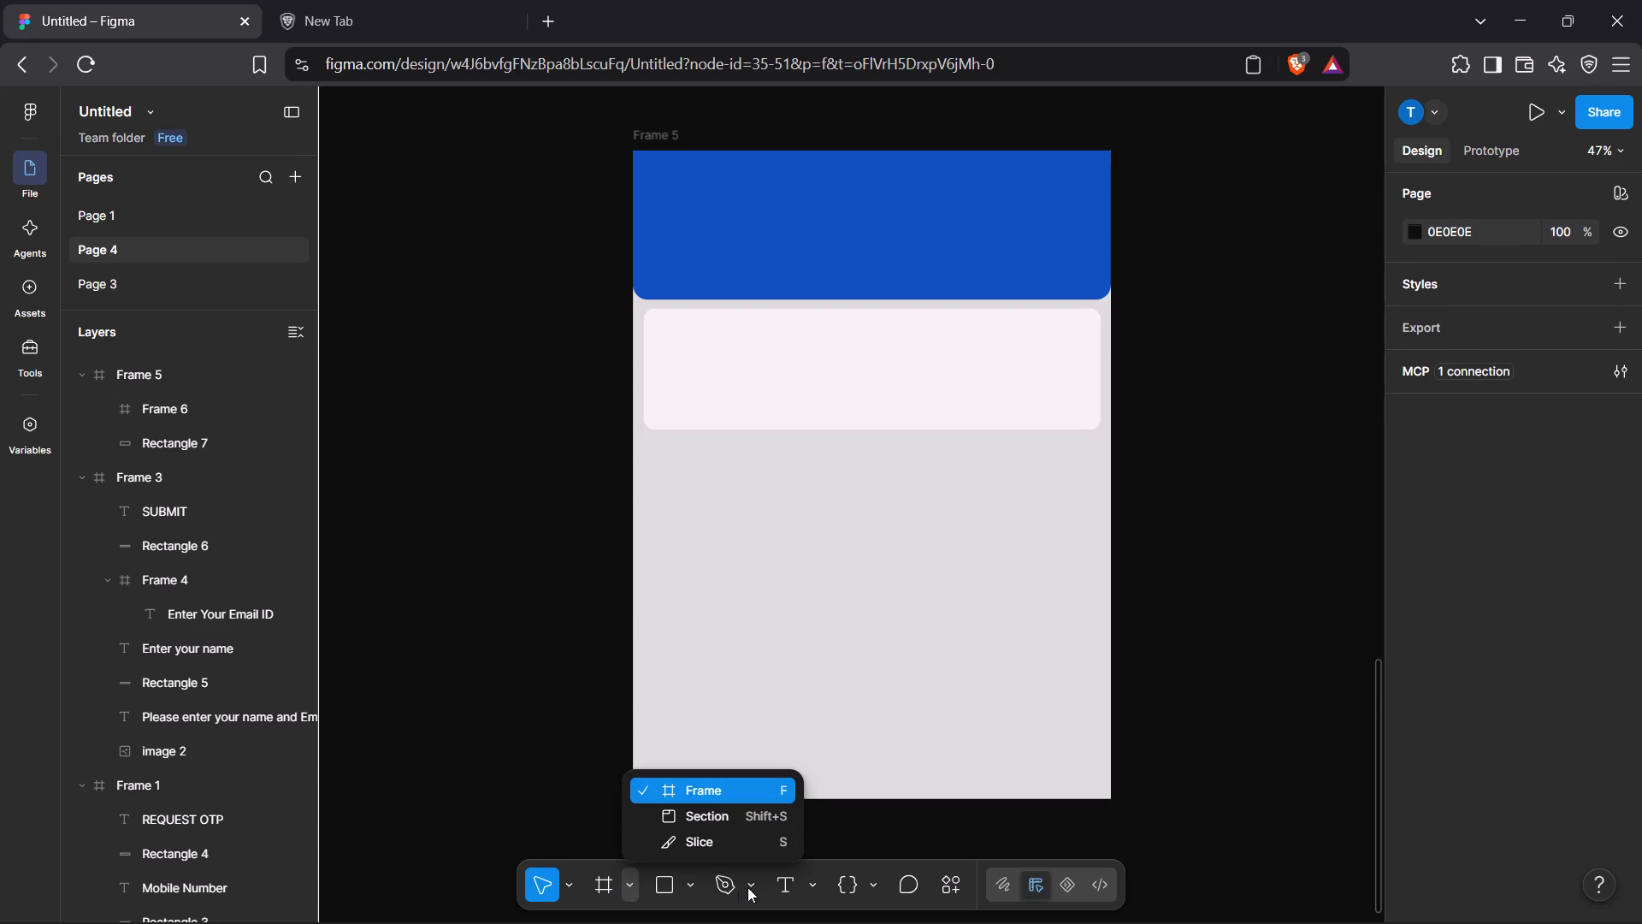
left_click(686, 889)
left_click(686, 889)
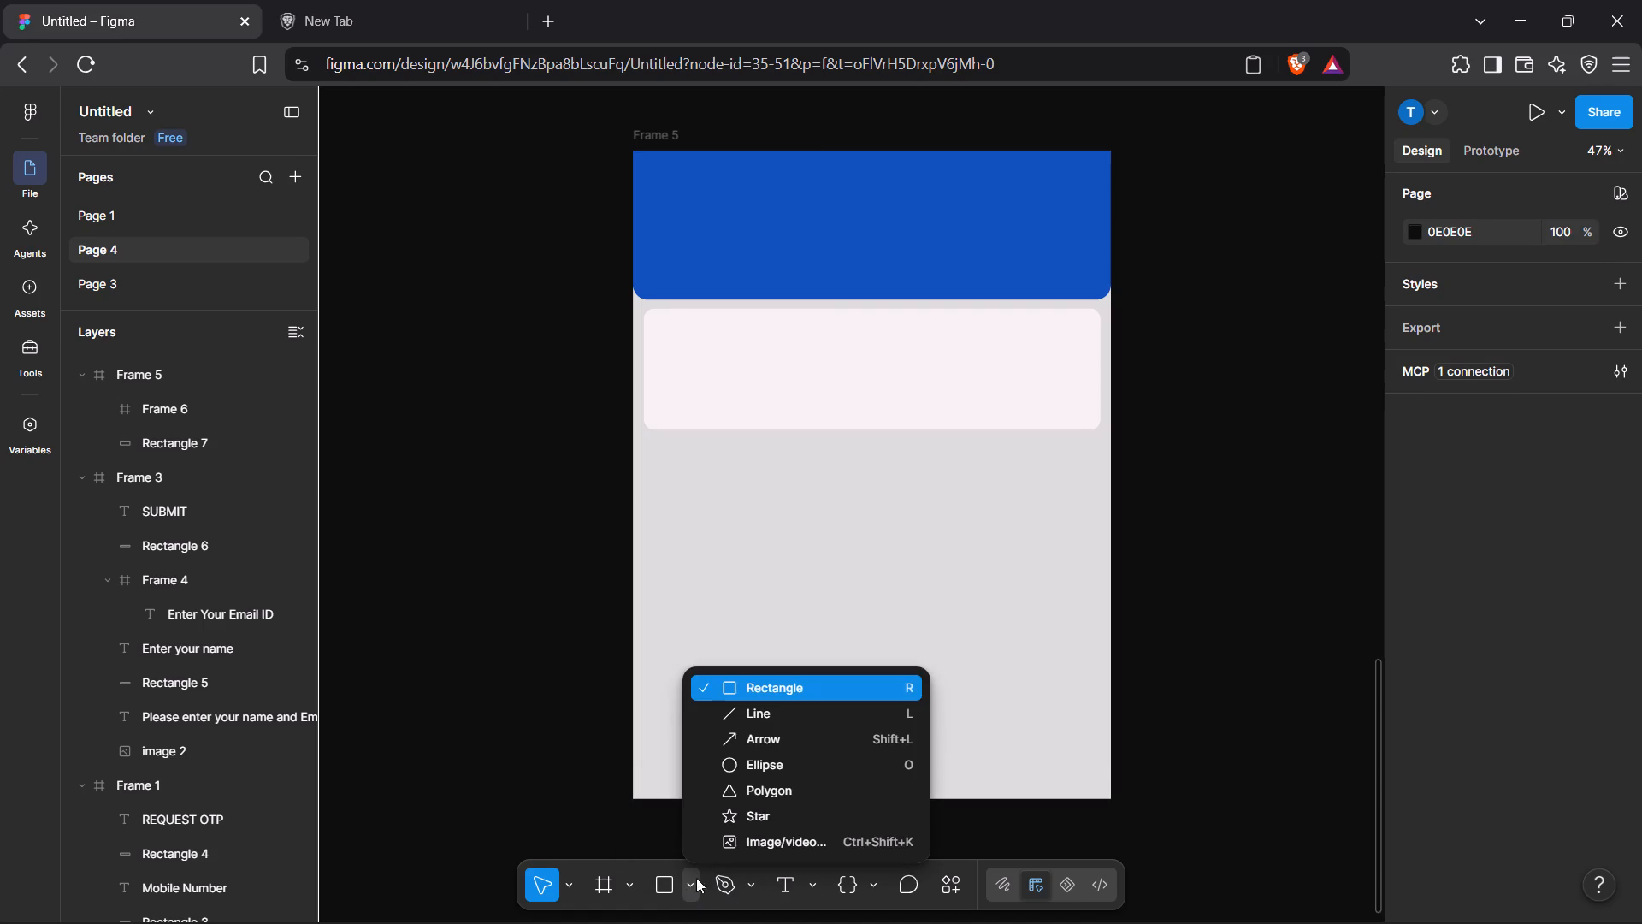
left_click(790, 772)
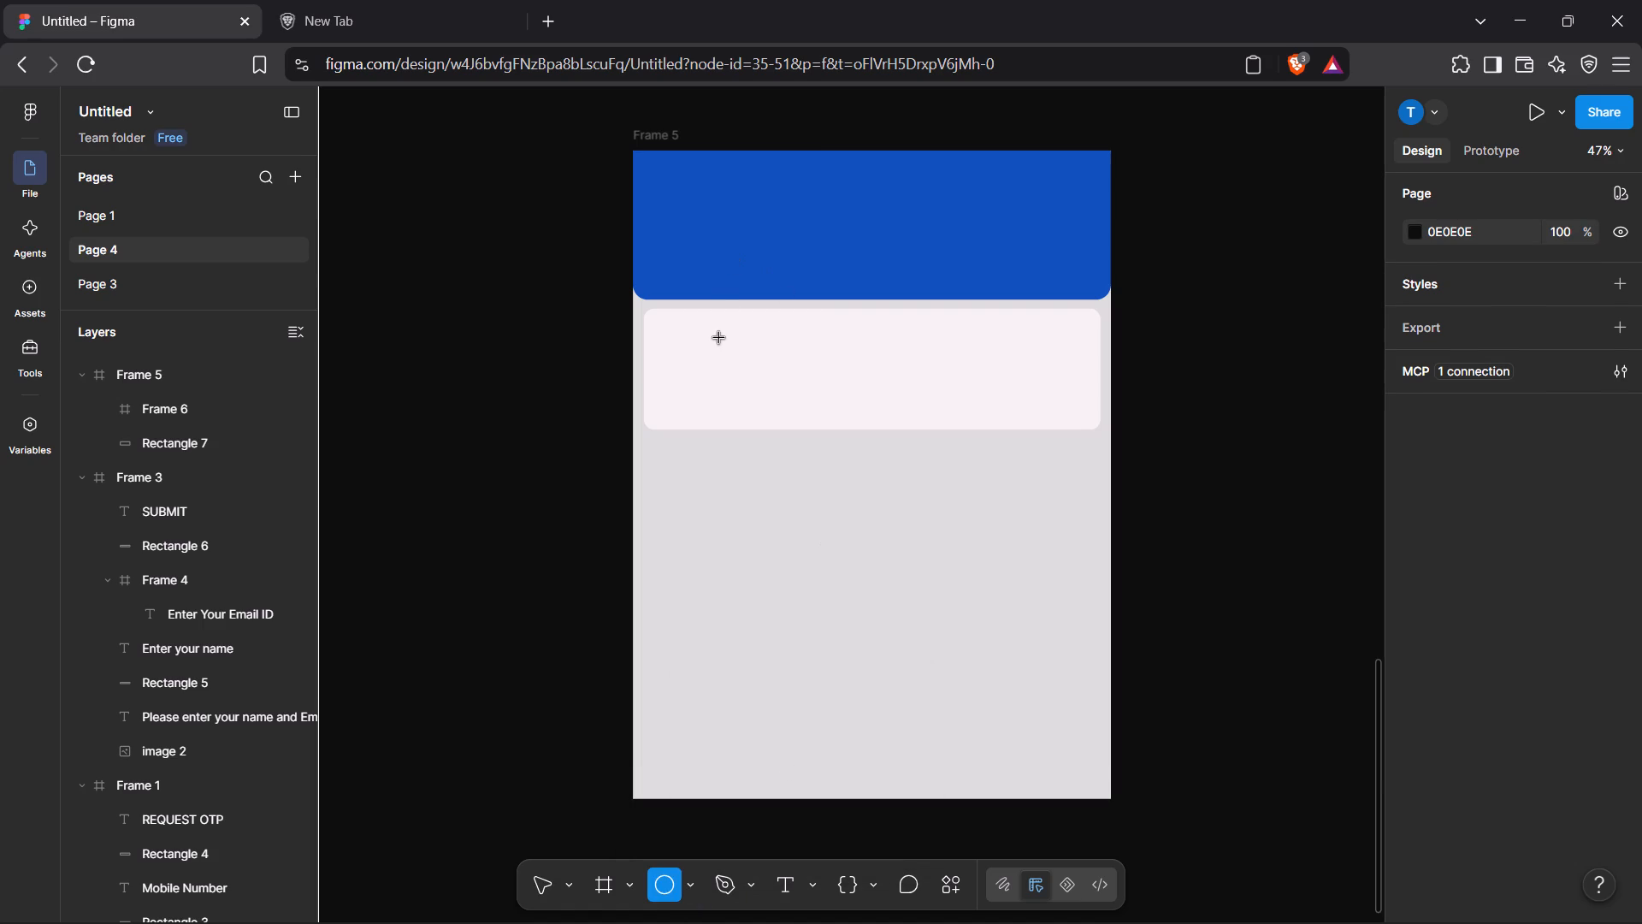
left_click_drag(709, 338, 742, 357)
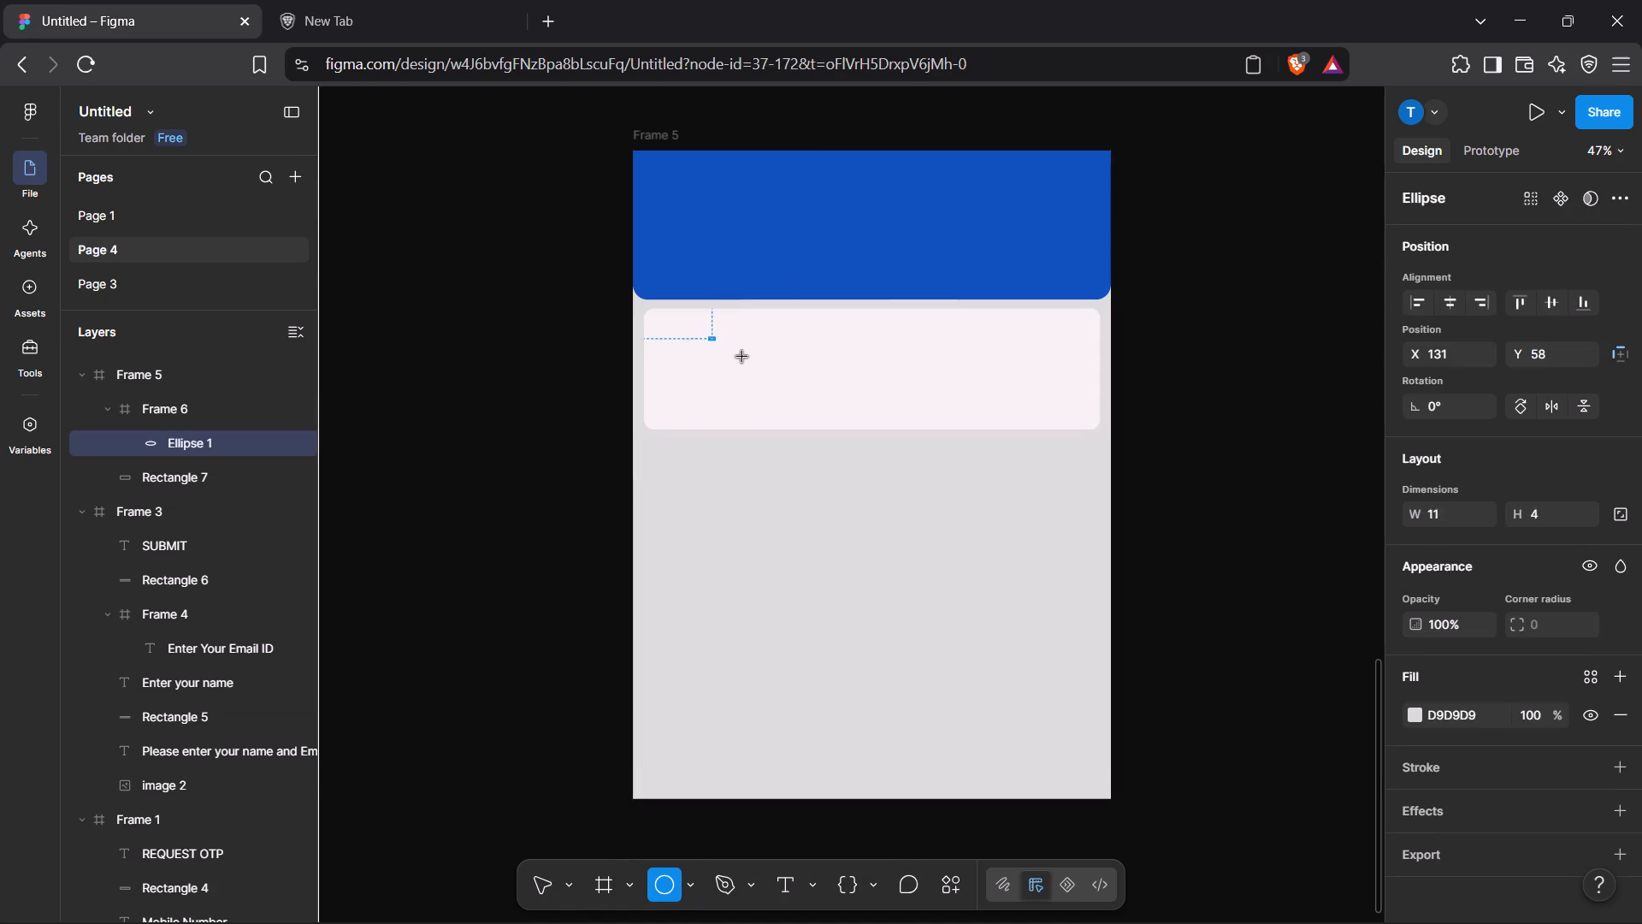
left_click_drag(742, 357, 773, 401)
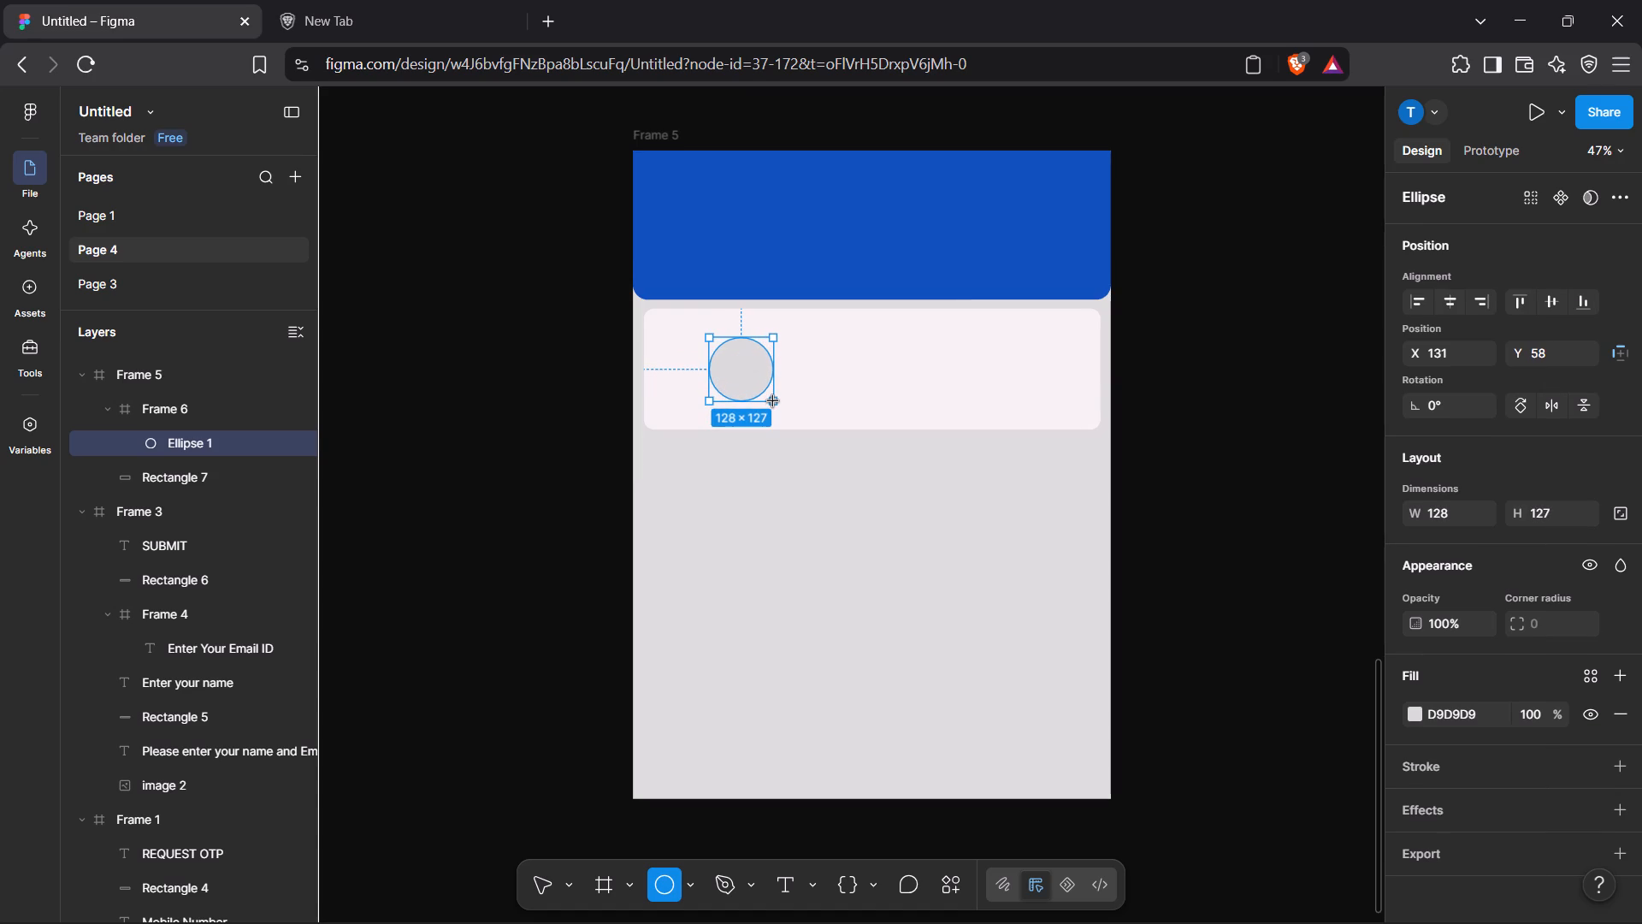
left_click_drag(773, 401, 778, 403)
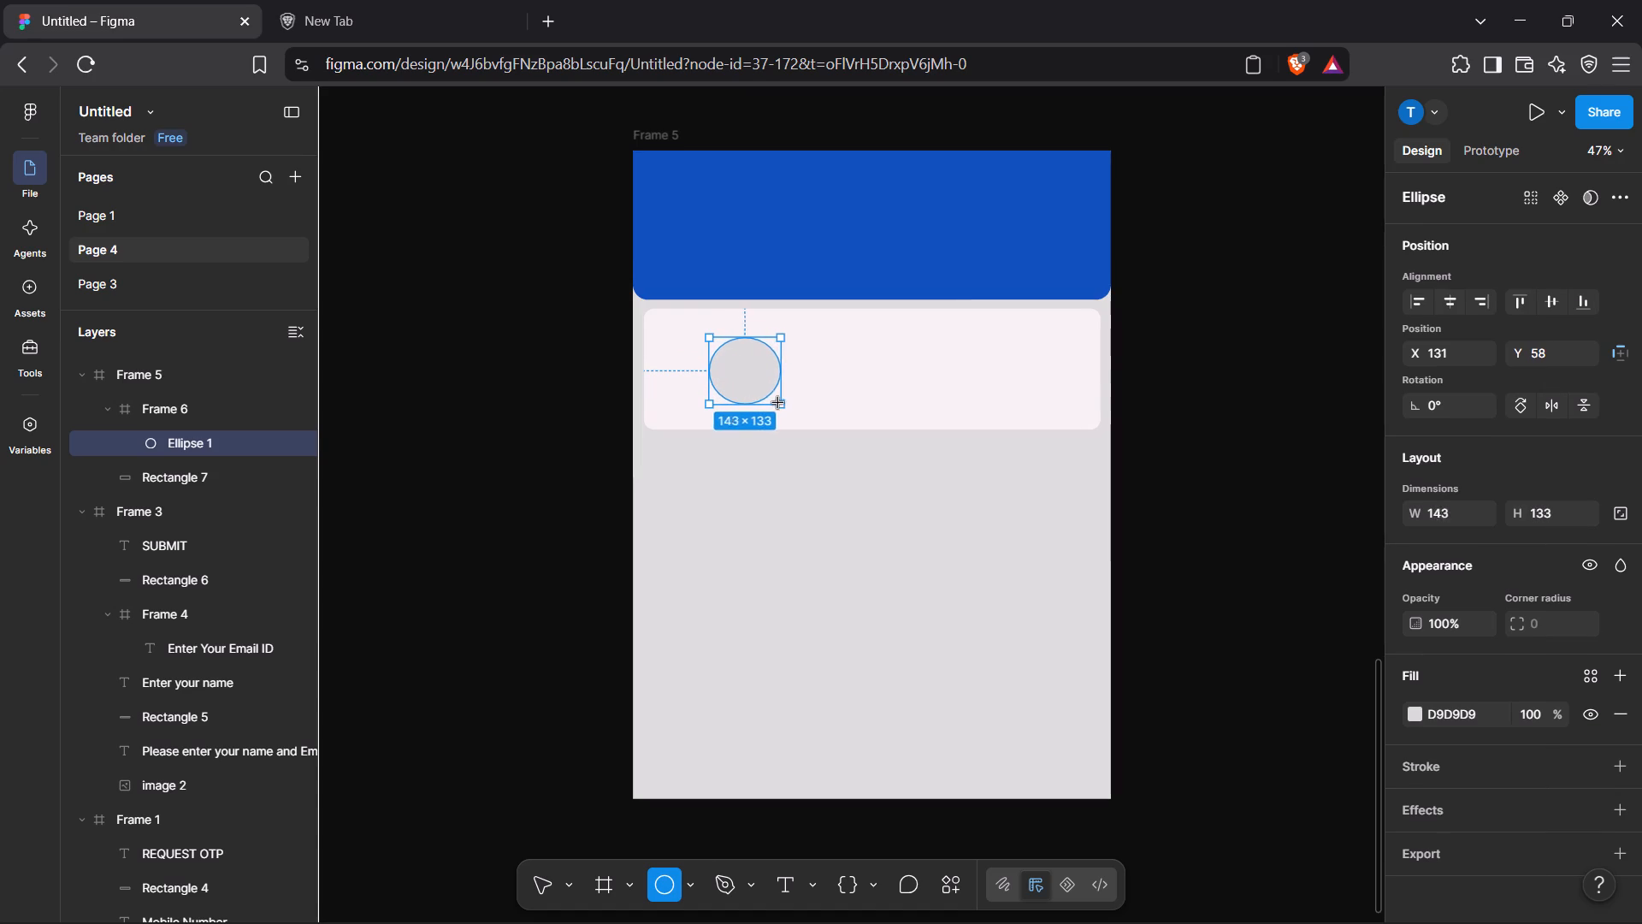
left_click_drag(778, 403, 778, 406)
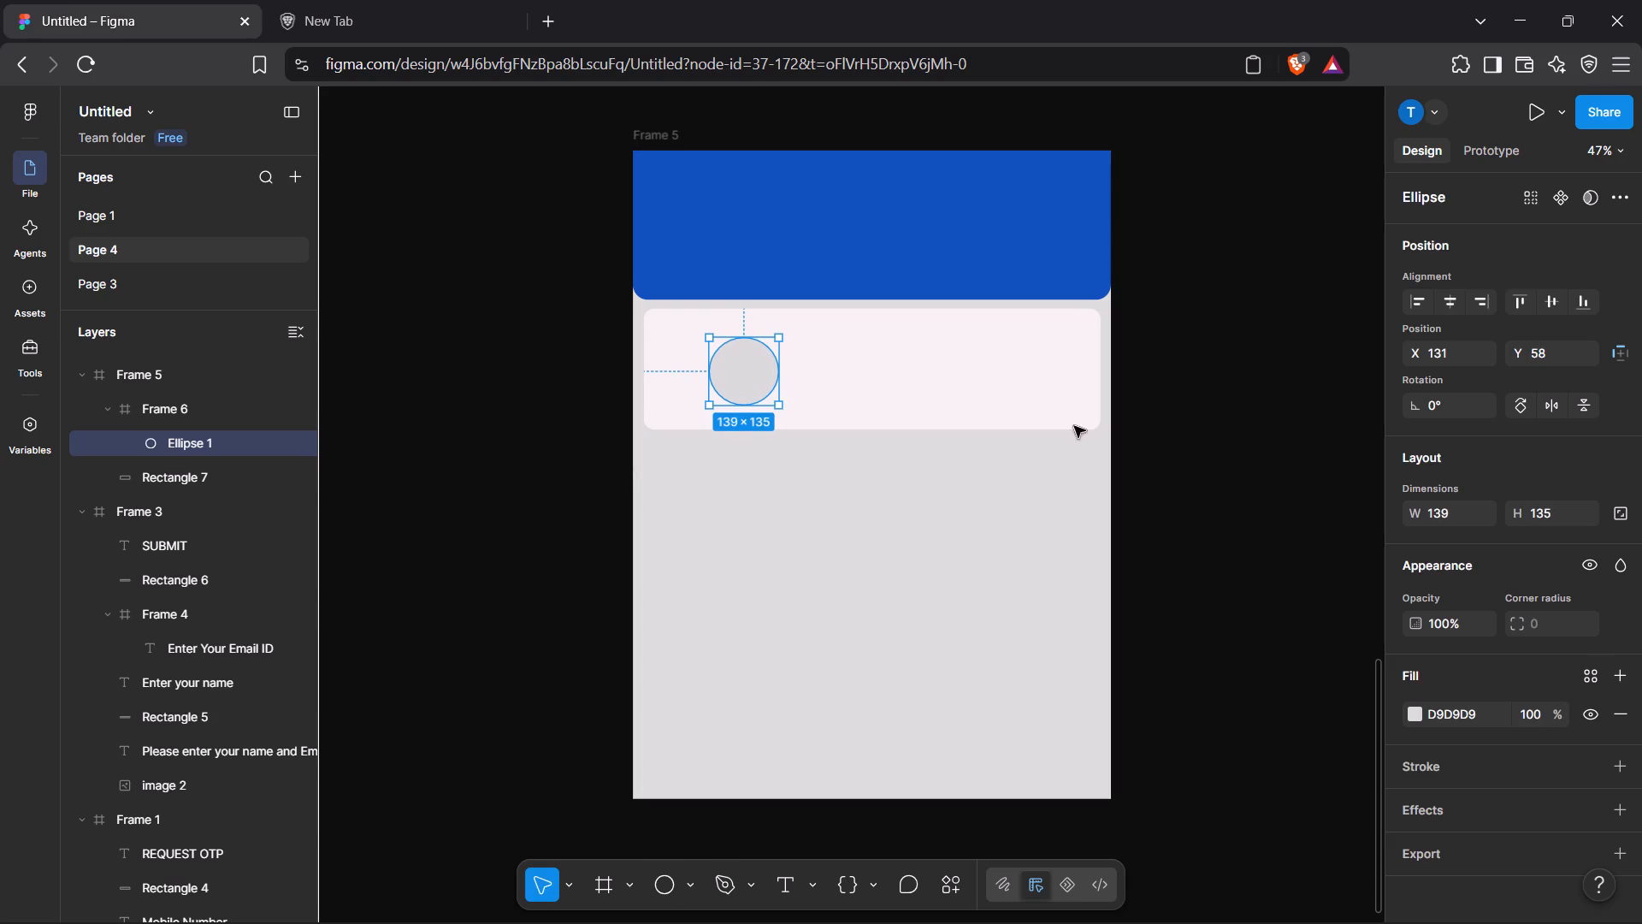
left_click(1275, 464)
Move the grey ellipse up slightly so it is vertically centred in the left half of Frame 6, and deselect it.
left_click(746, 382)
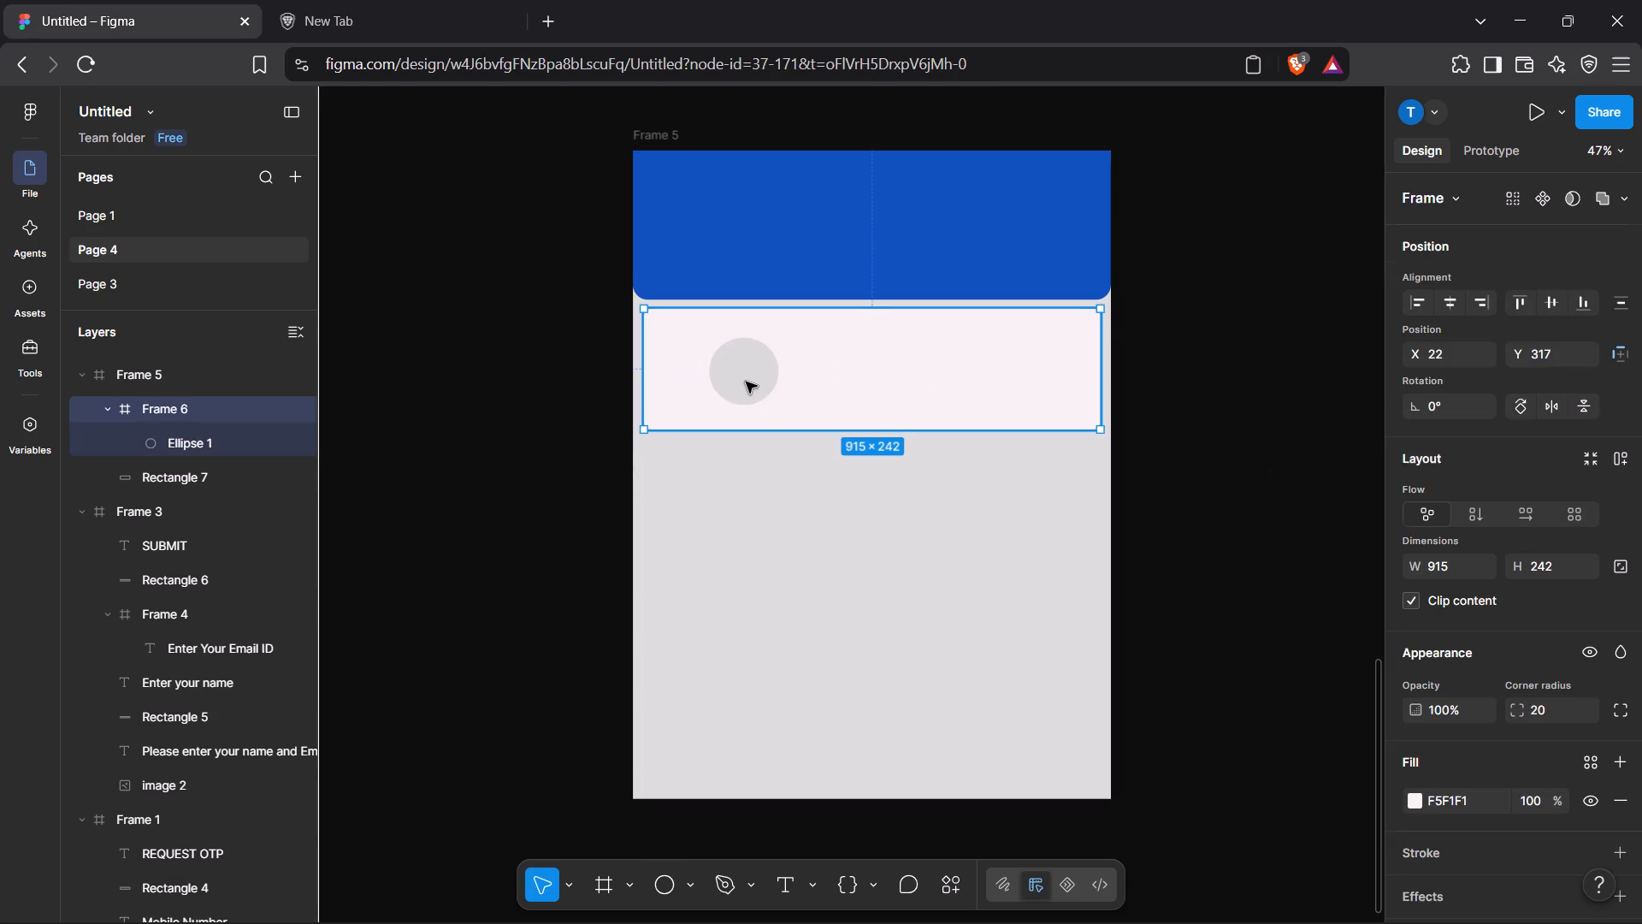
left_click(746, 382)
left_click(741, 376)
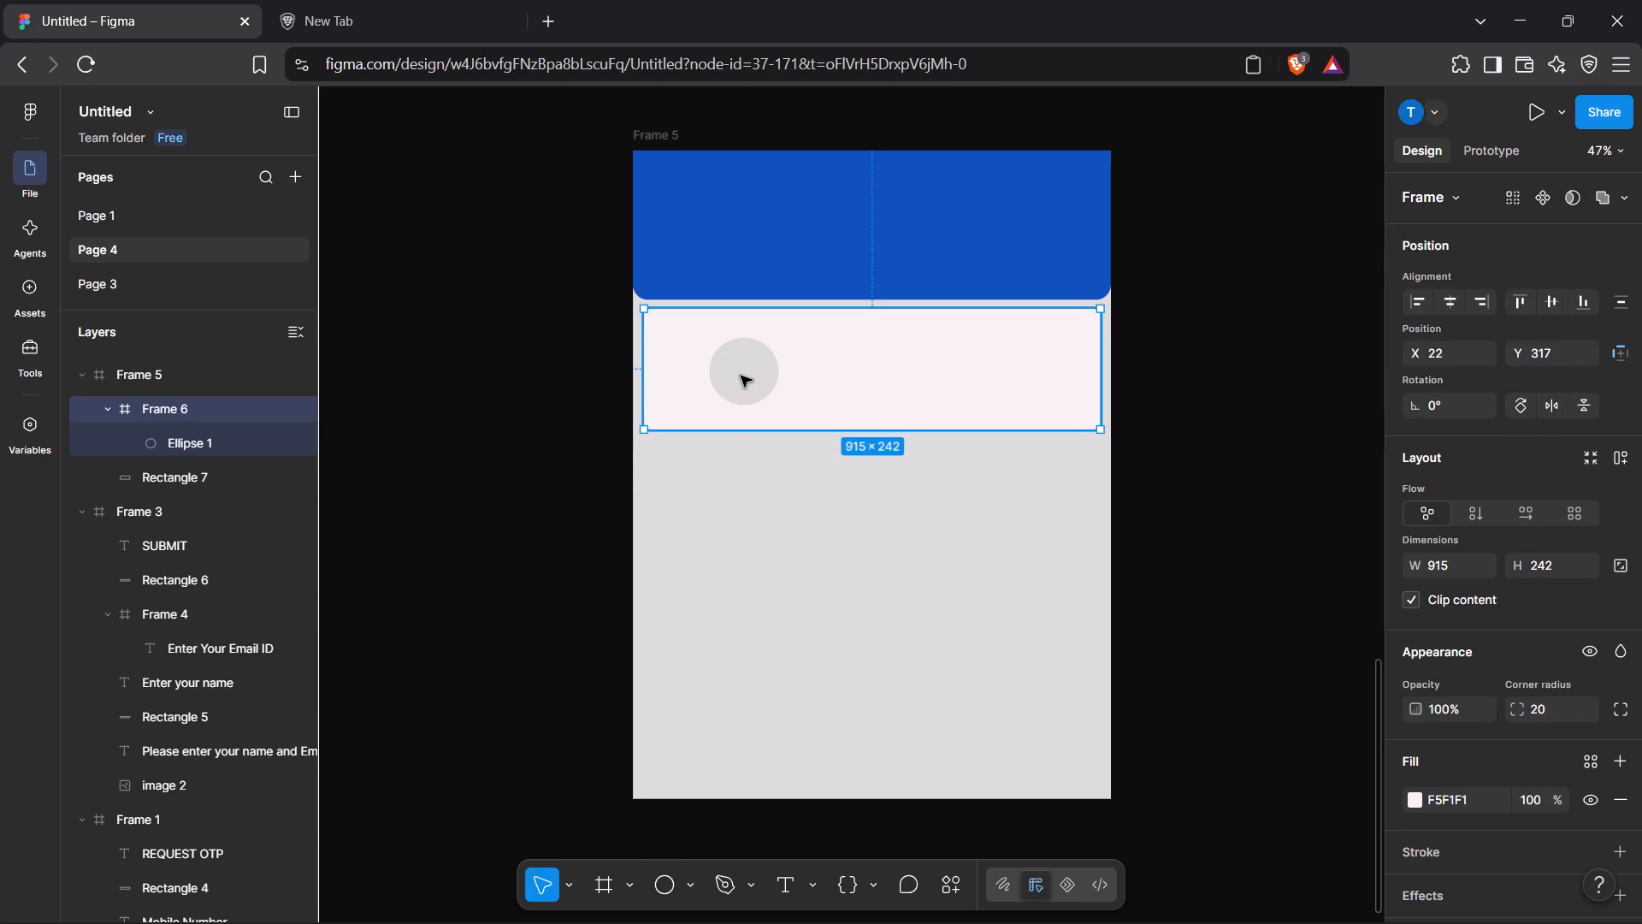
left_click(220, 453)
left_click_drag(751, 379, 747, 375)
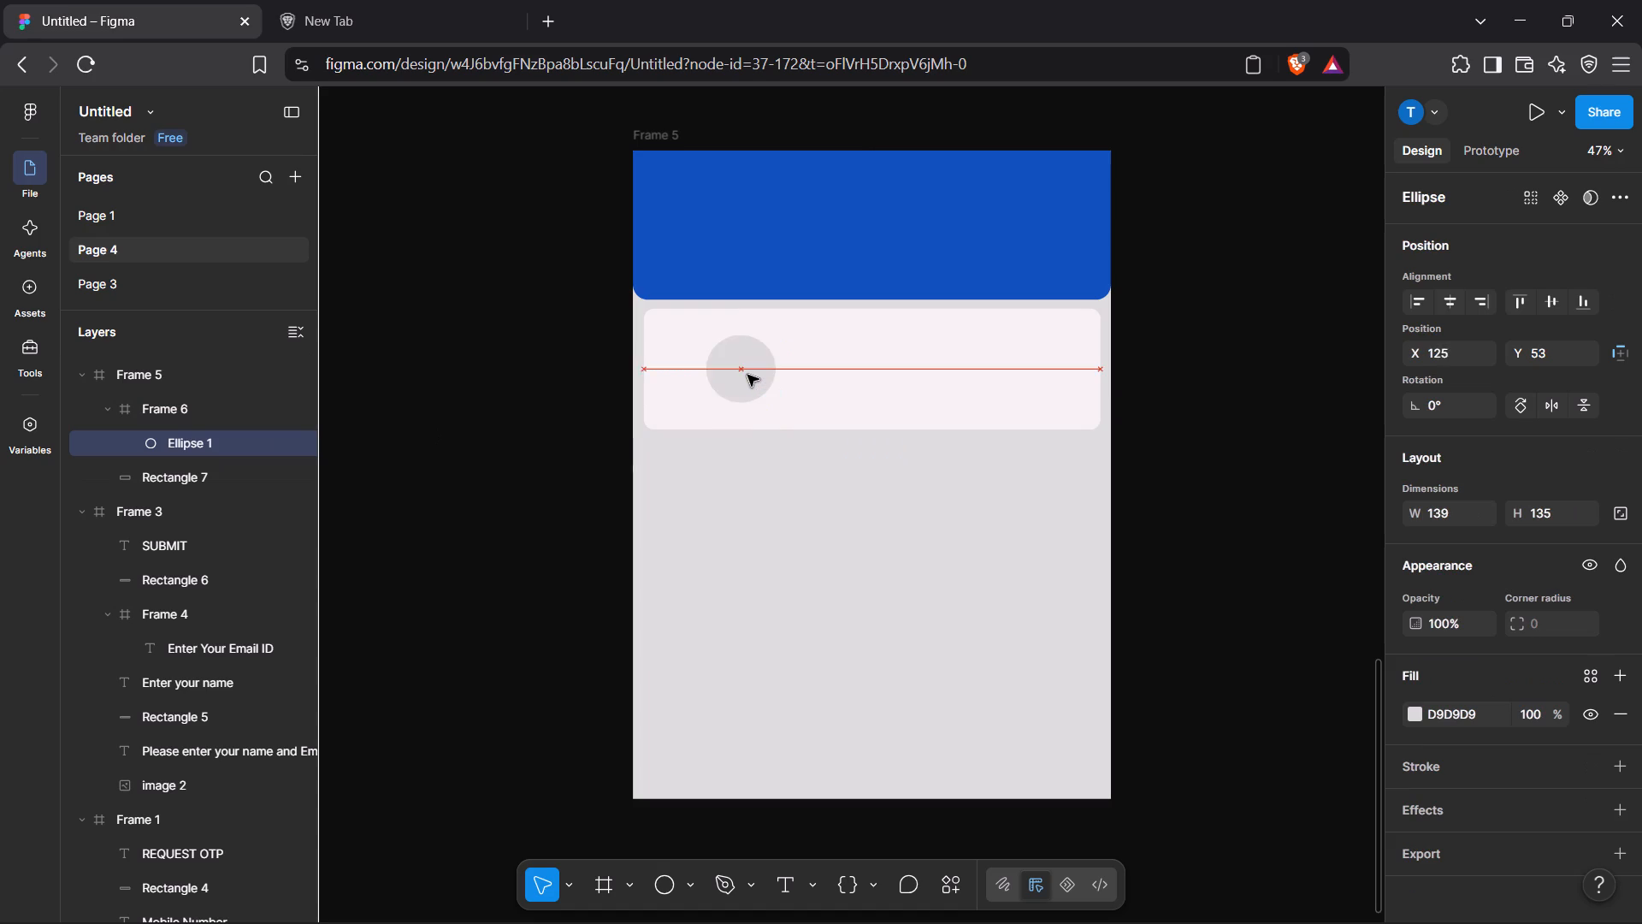
left_click_drag(747, 375, 747, 370)
left_click_drag(747, 370, 852, 376)
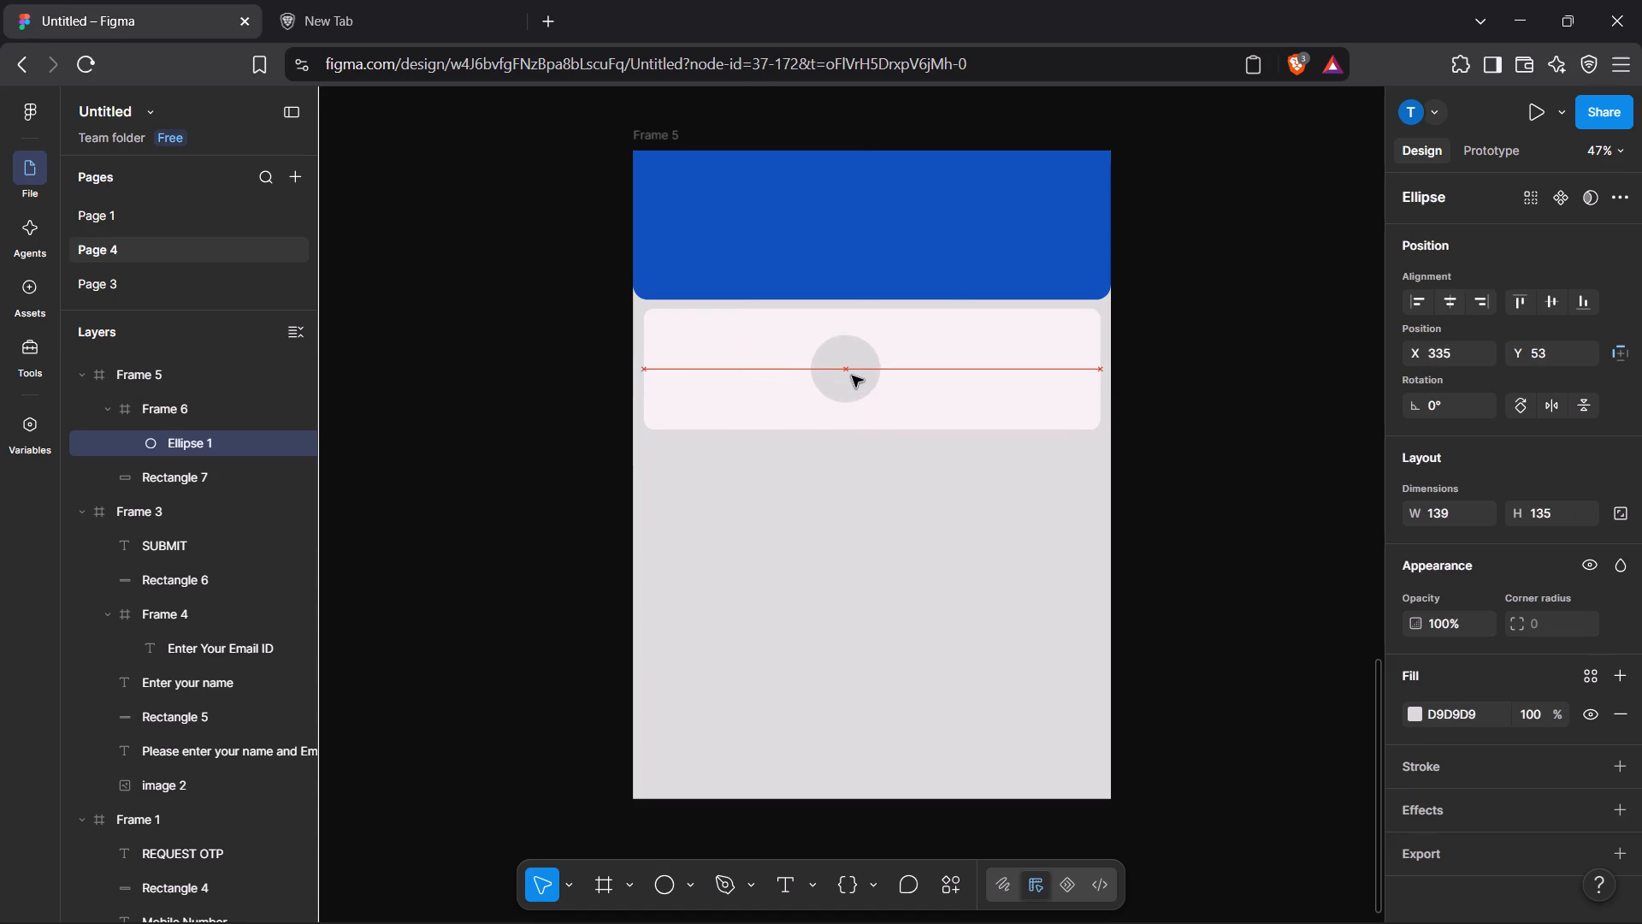
left_click_drag(852, 376, 753, 375)
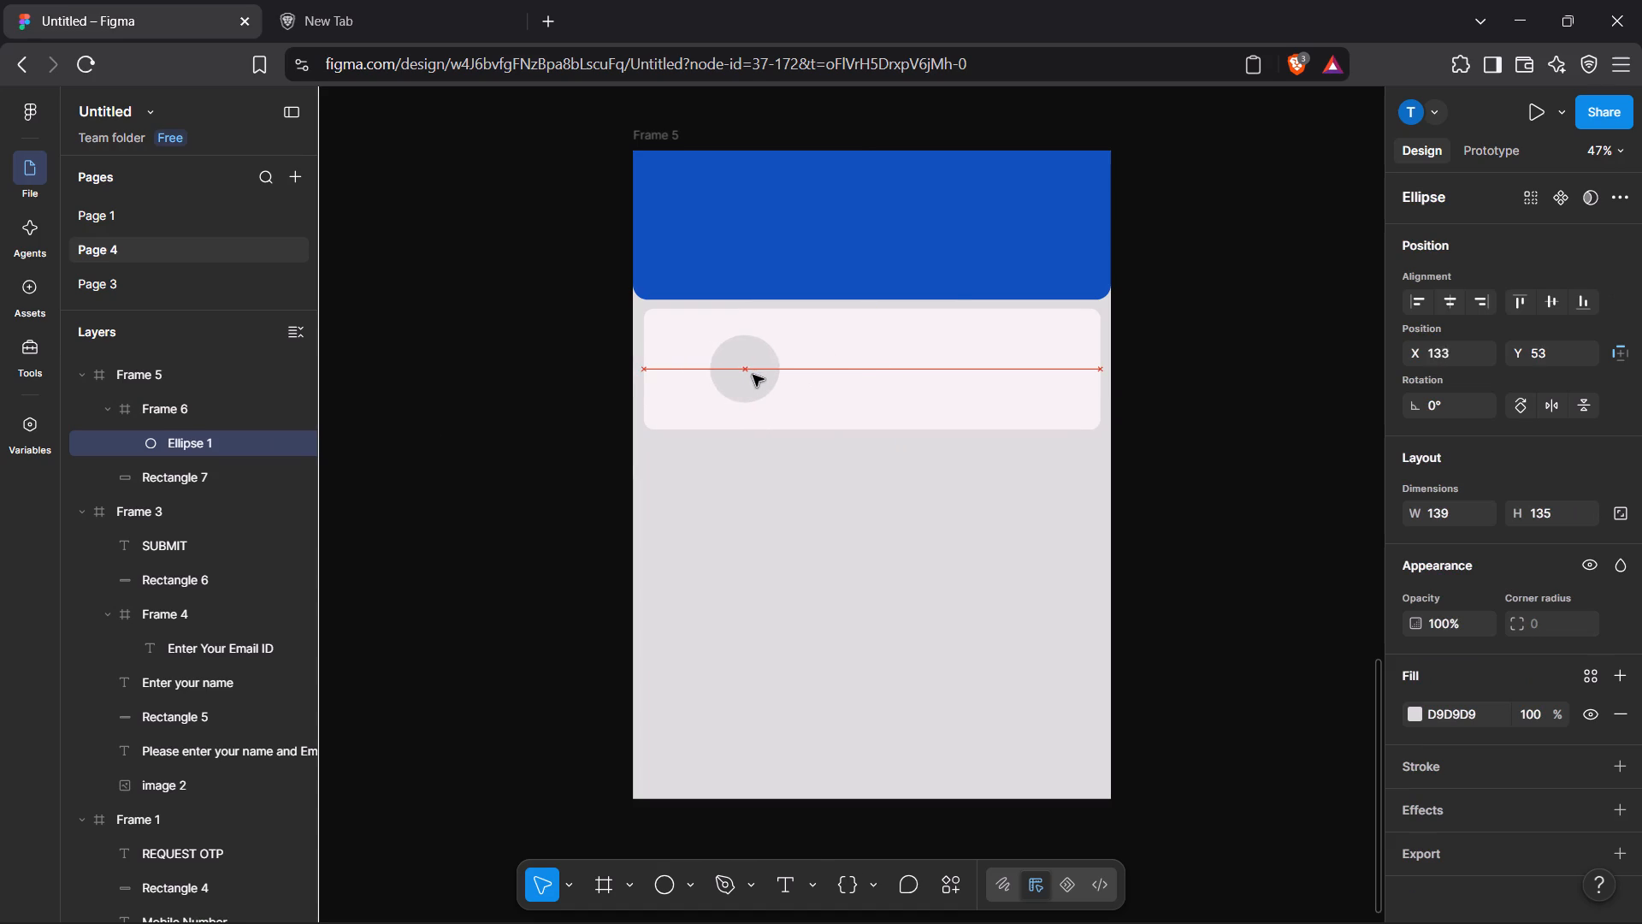
left_click_drag(753, 375, 755, 371)
left_click(1358, 471)
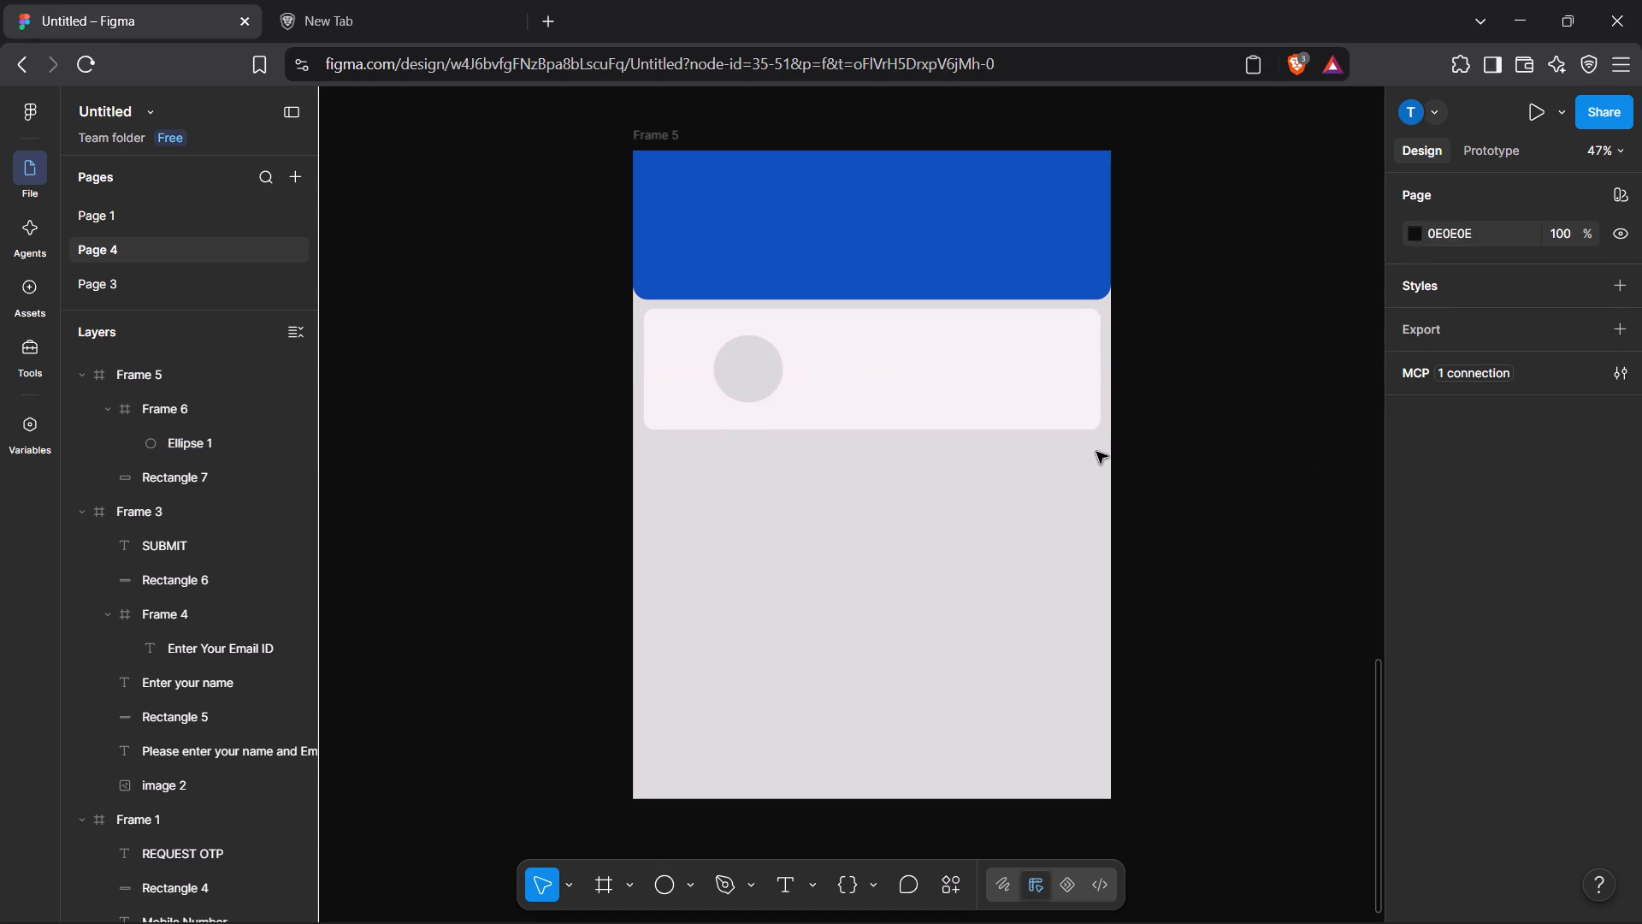
Resize the off-white card Frame 6 downward to a height of about 277, spanning nearly Frame 5's full width, and deselect it.
left_click(1069, 415)
left_click_drag(1101, 431, 1098, 447)
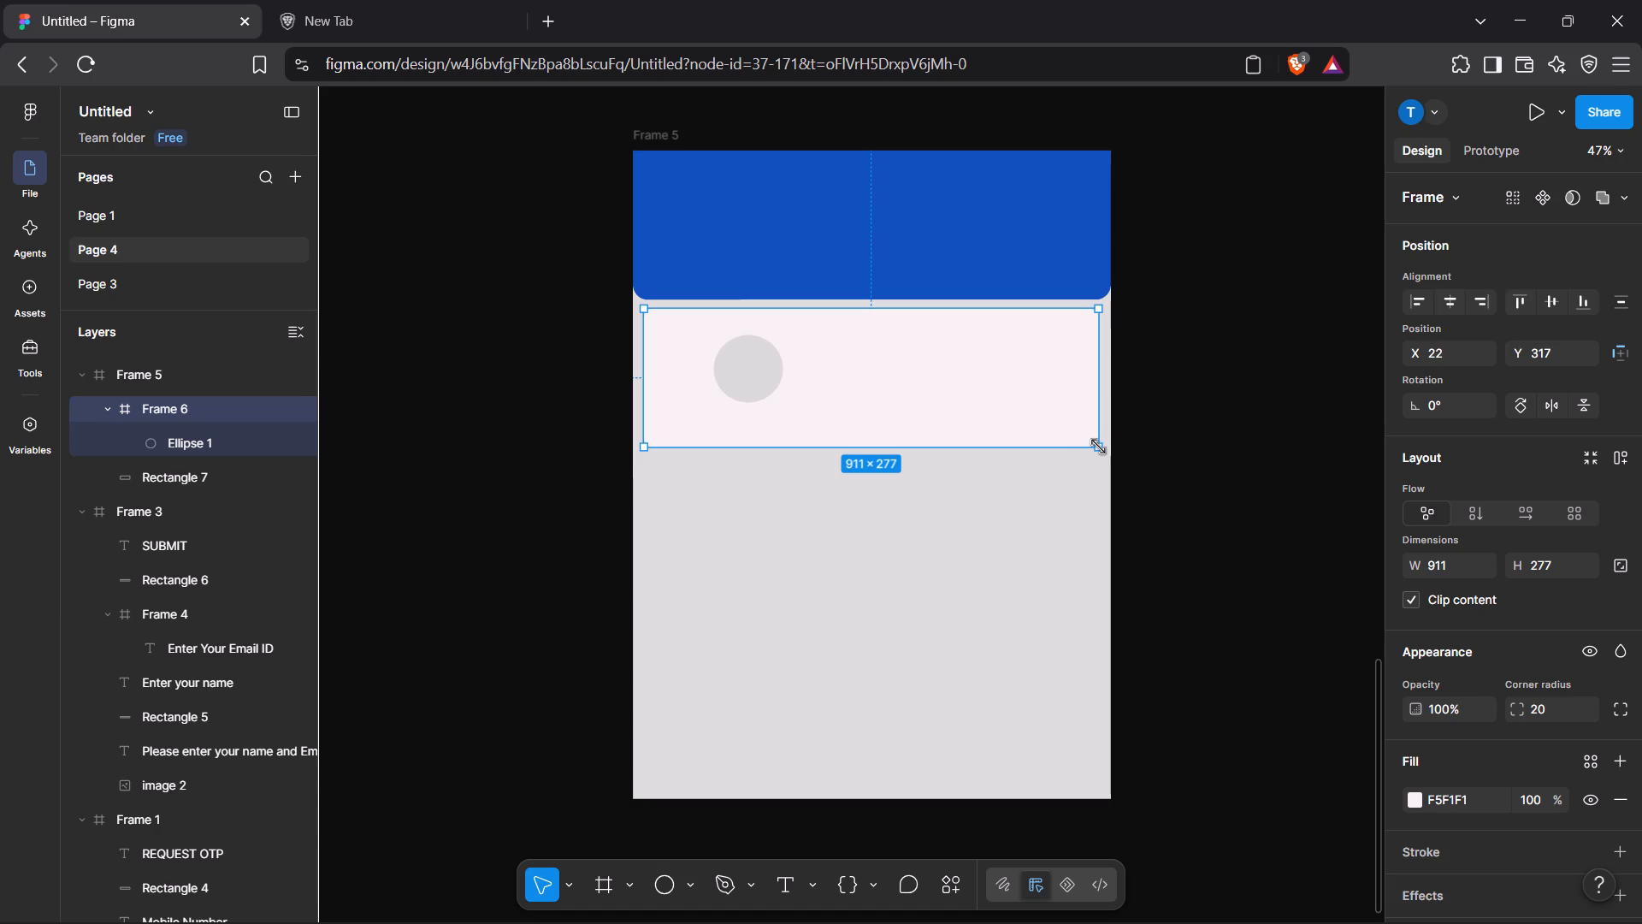
left_click_drag(1098, 447, 1102, 446)
left_click(1165, 447)
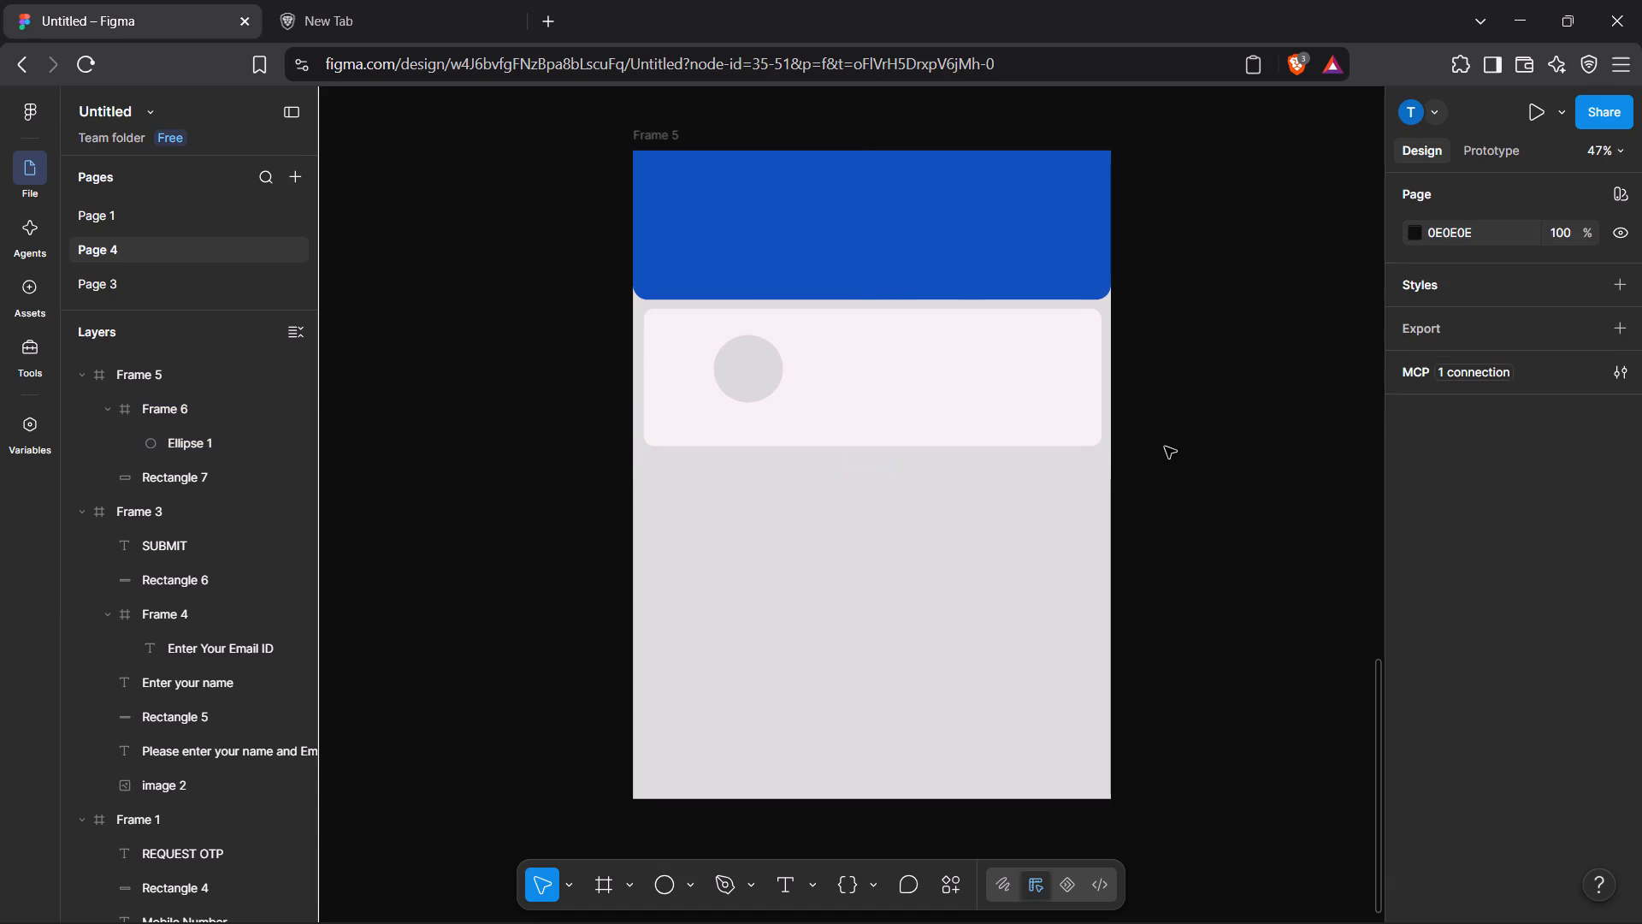